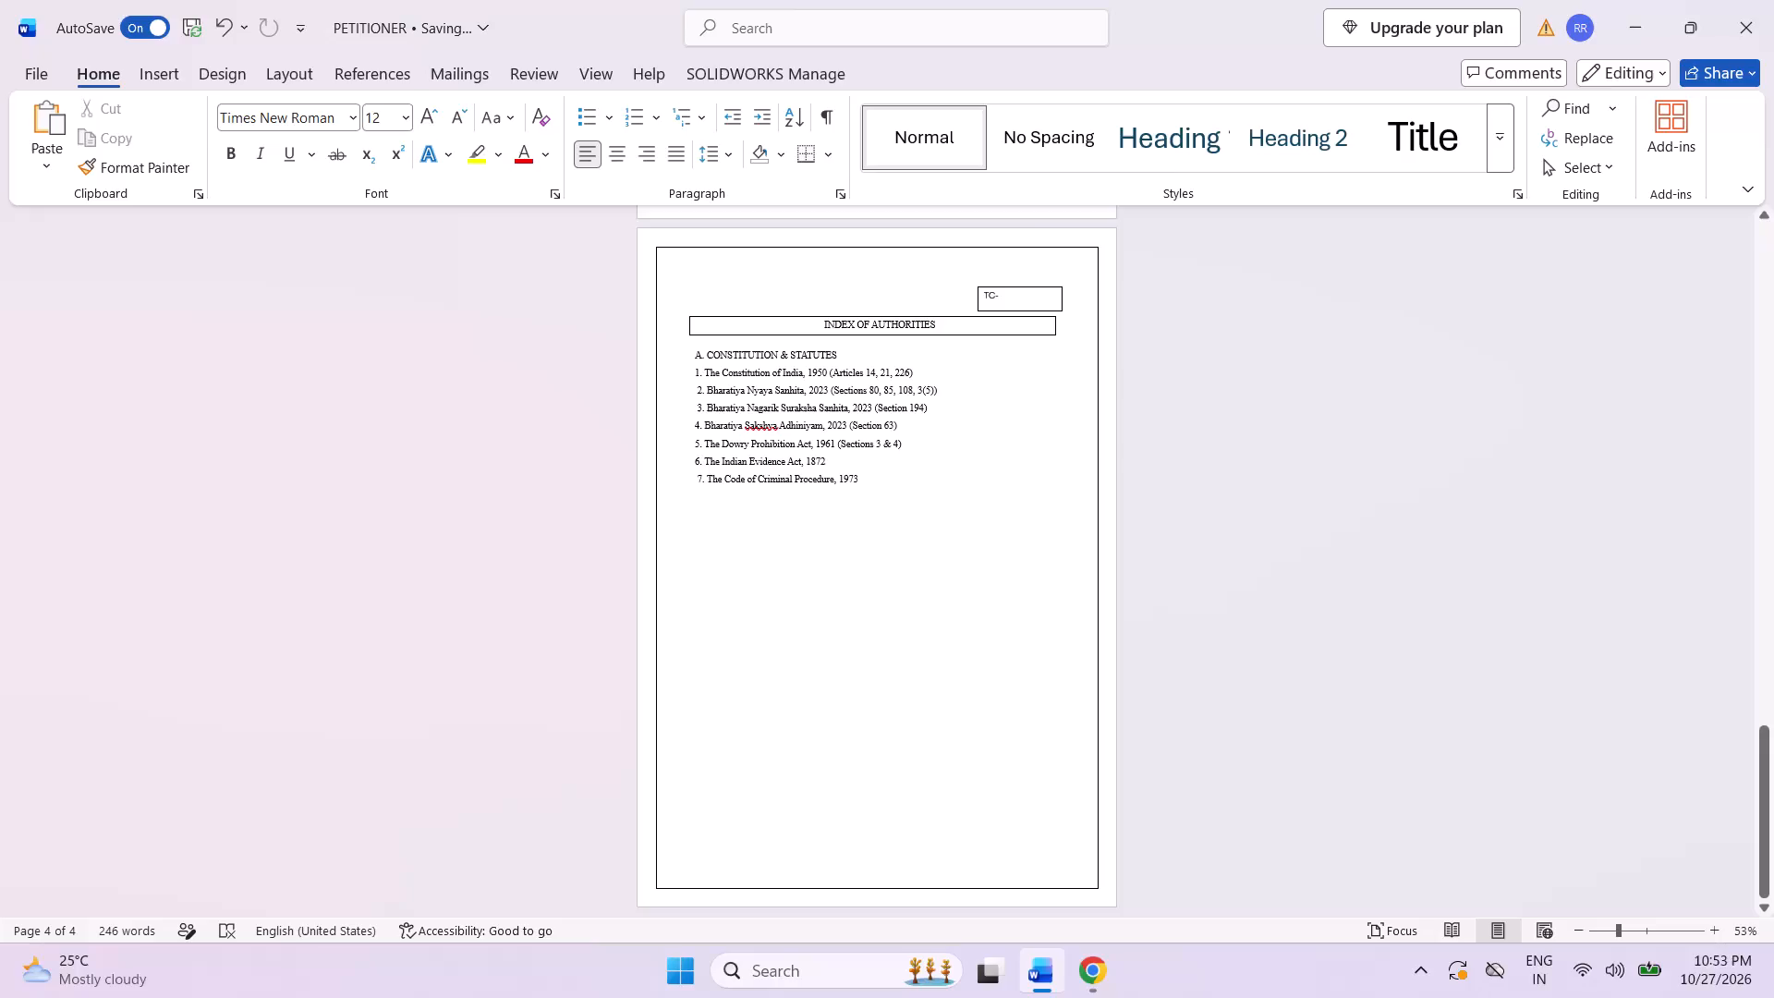
# Paste the copied heading "B. SUPREME COURT CASES" on a new line below item 7 of the statutes list.
pyautogui.click(857, 481)
pyautogui.press('Return')
pyautogui.click(701, 494)
pyautogui.rightClick(696, 505)
pyautogui.click(507, 520)
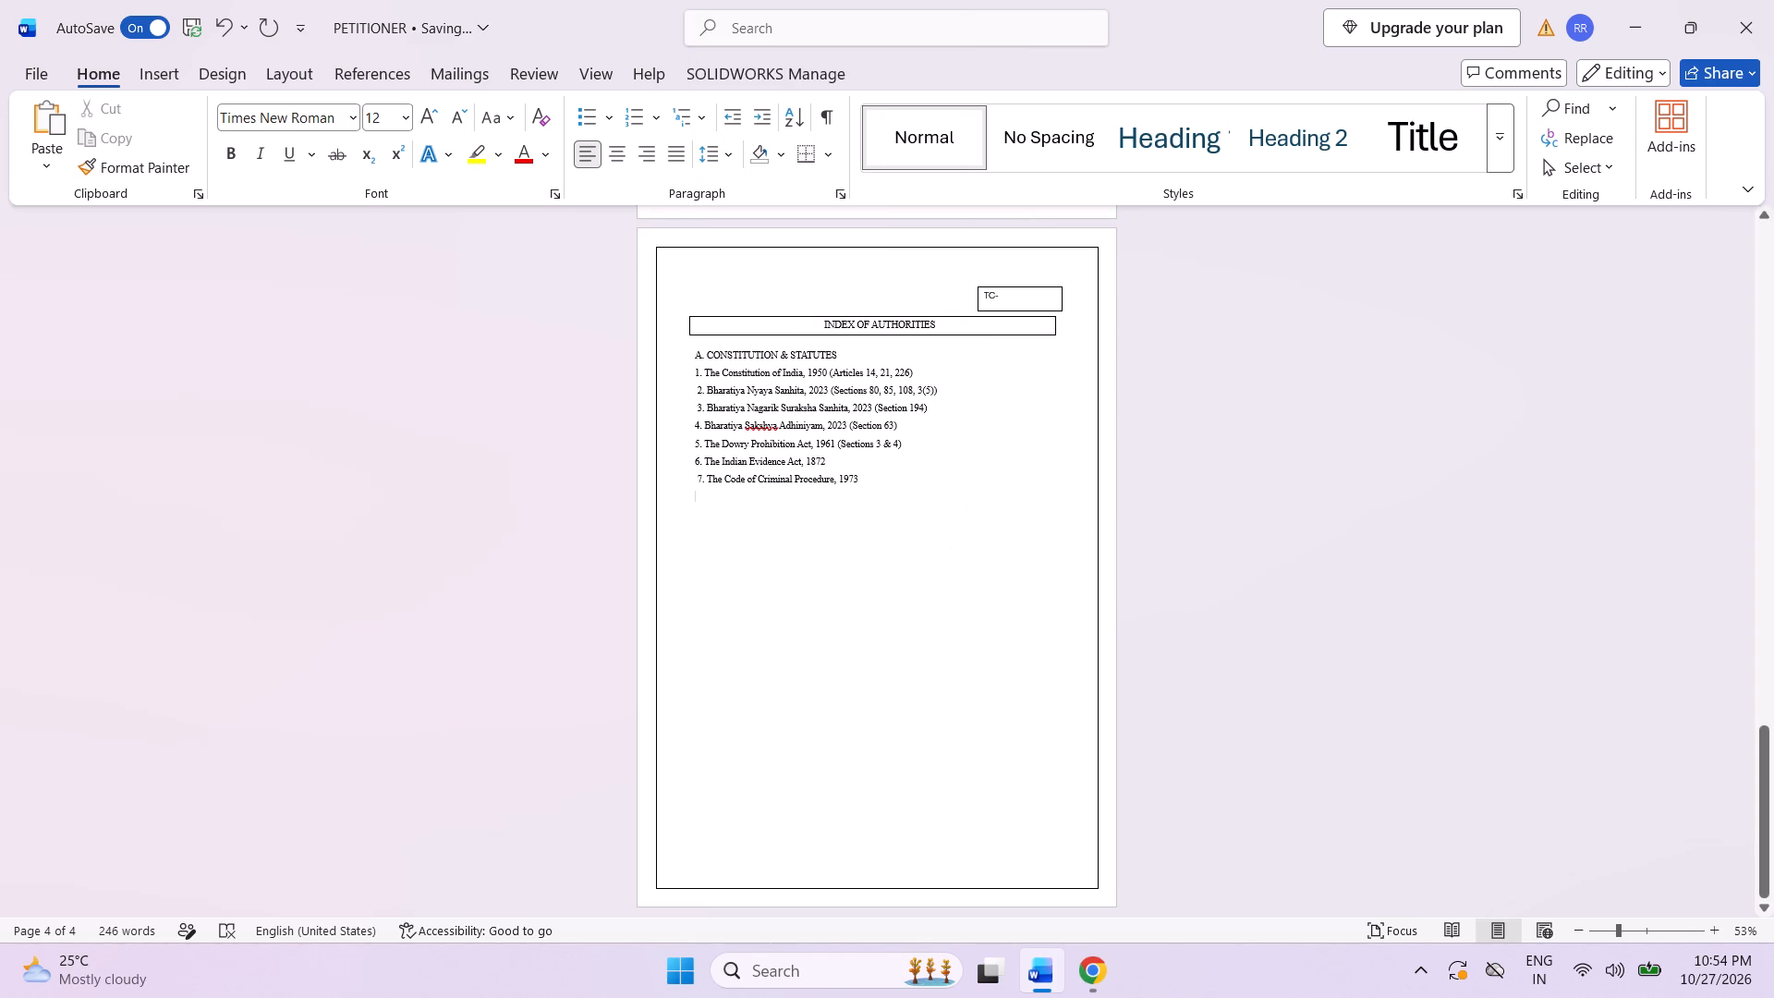
pyautogui.click(698, 508)
pyautogui.hotkey('ctrl', 'v')
# Make the section headings "B. SUPREME COURT CASES" and "A. CONSTITUTION & STATUTES" bold.
pyautogui.moveTo(692, 500); pyautogui.dragTo(705, 500)
pyautogui.moveTo(705, 500); pyautogui.dragTo(810, 498)
pyautogui.click(828, 466)
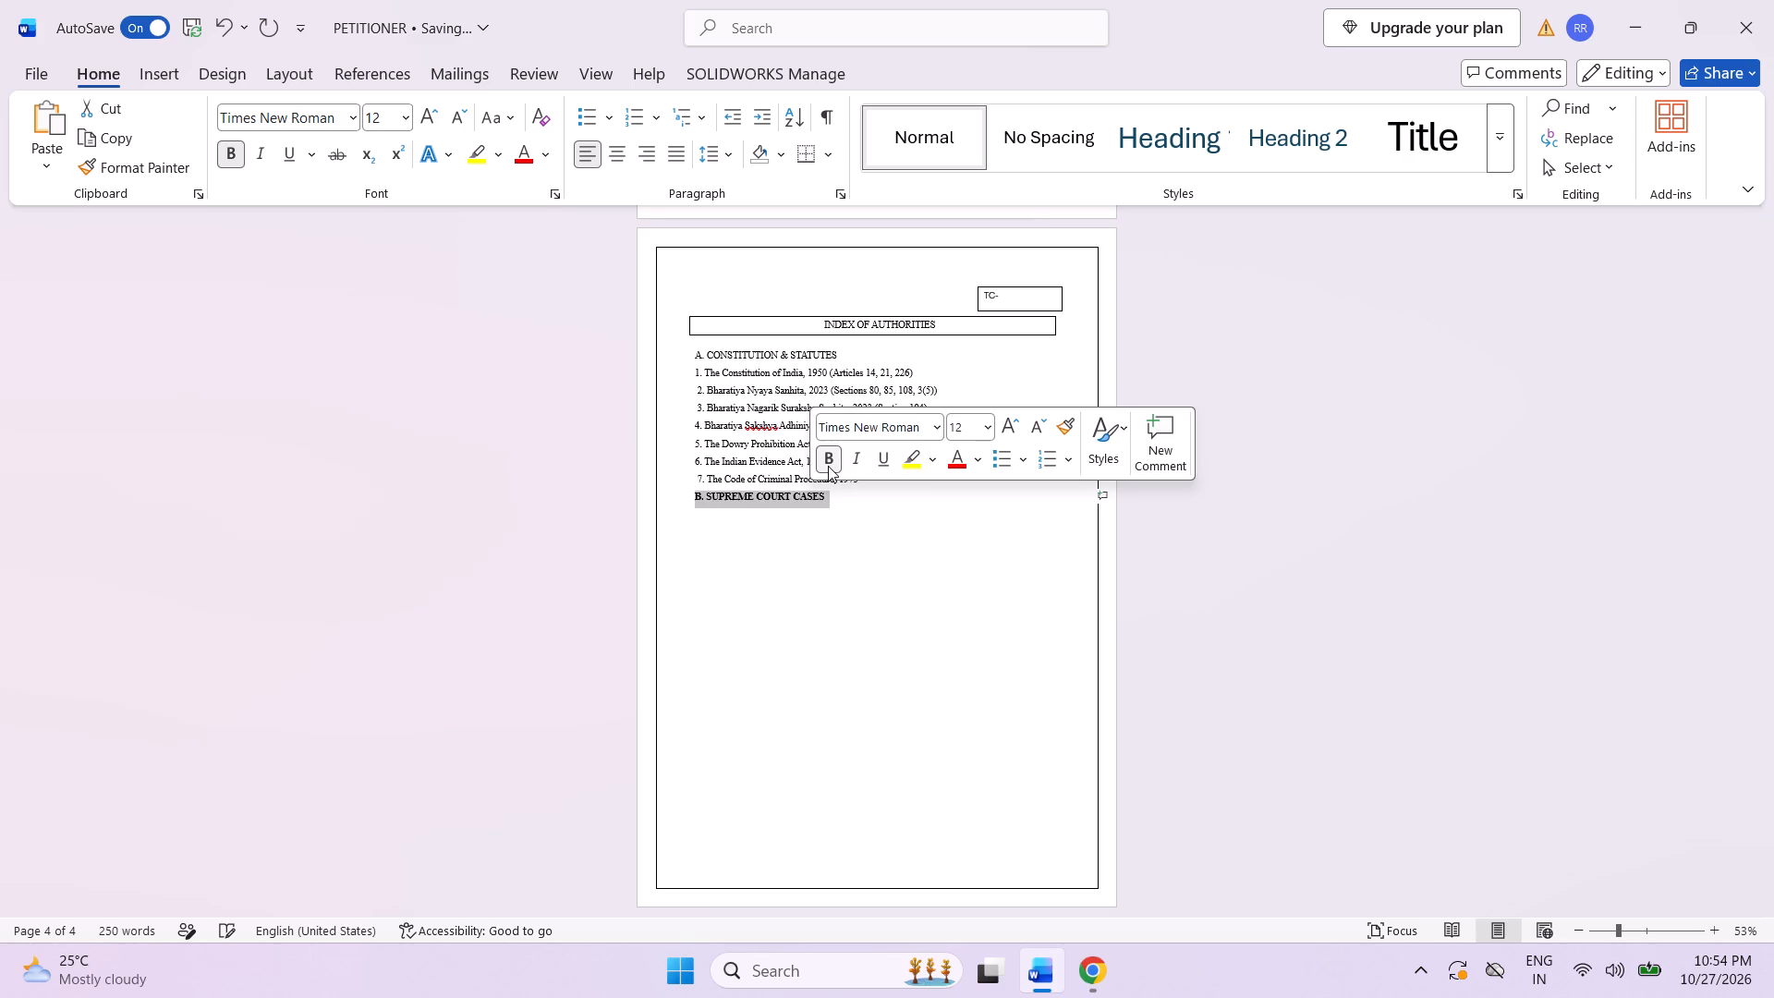
pyautogui.click(772, 571)
pyautogui.moveTo(694, 353); pyautogui.dragTo(831, 332)
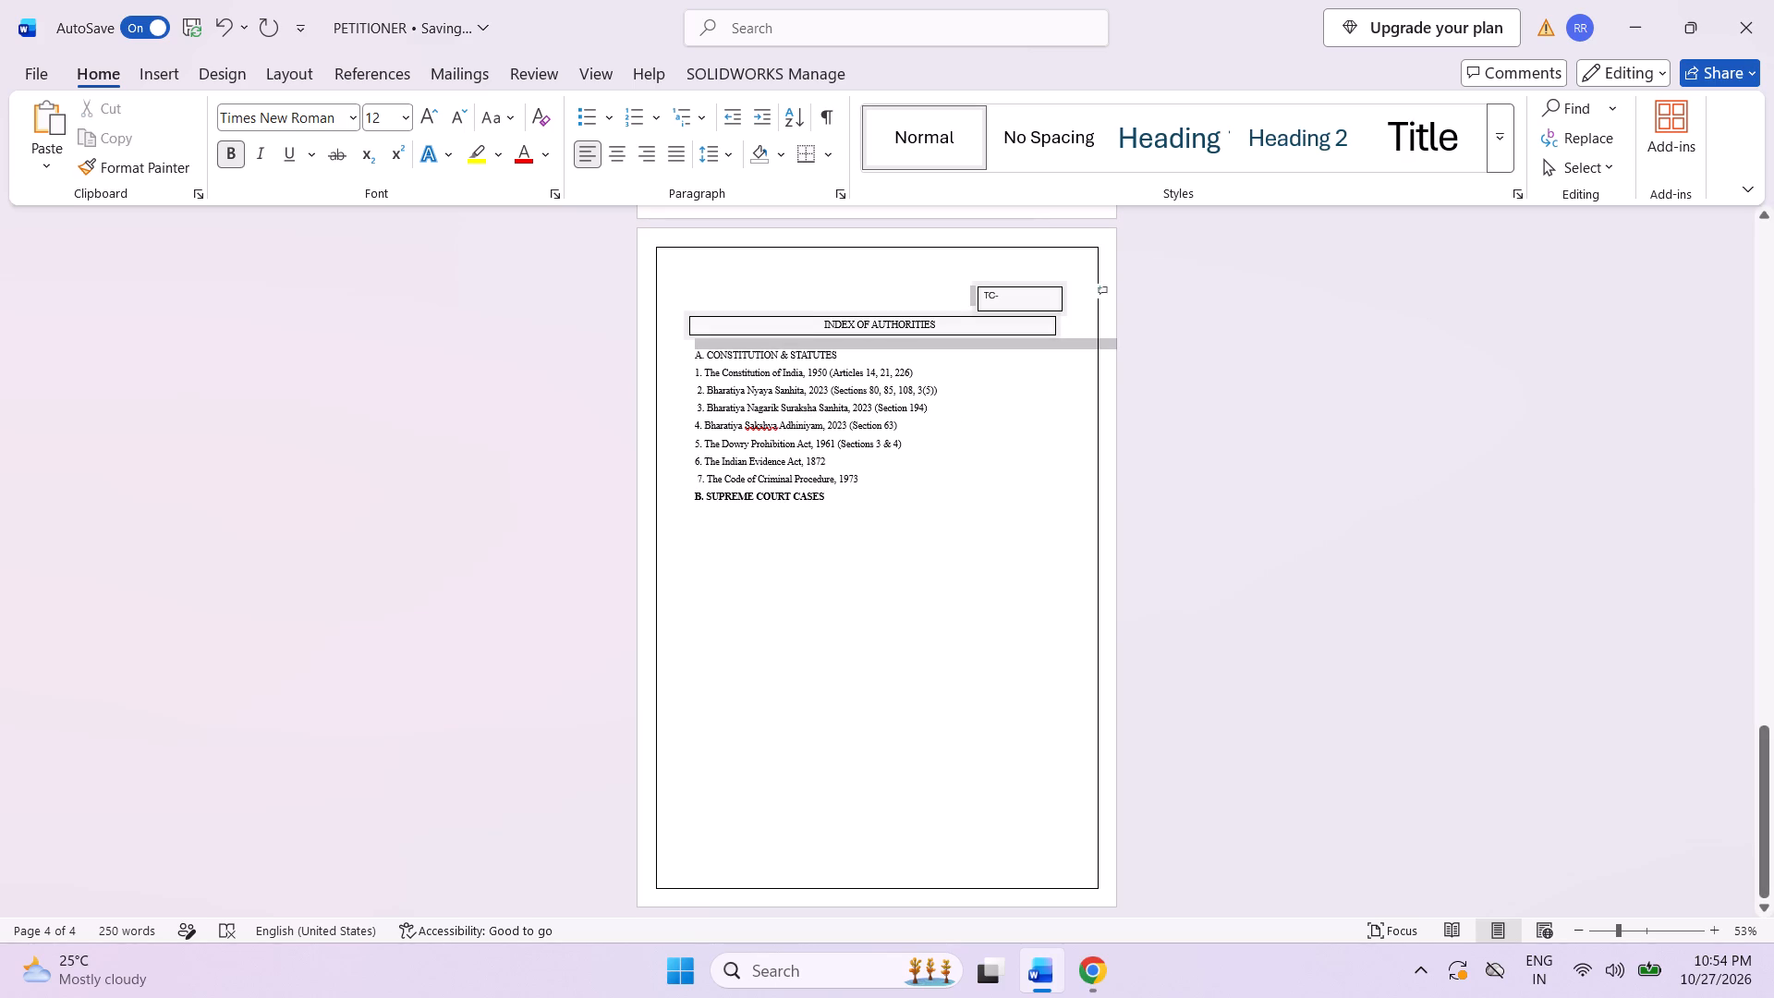
pyautogui.moveTo(831, 332); pyautogui.dragTo(848, 349)
pyautogui.click(863, 308)
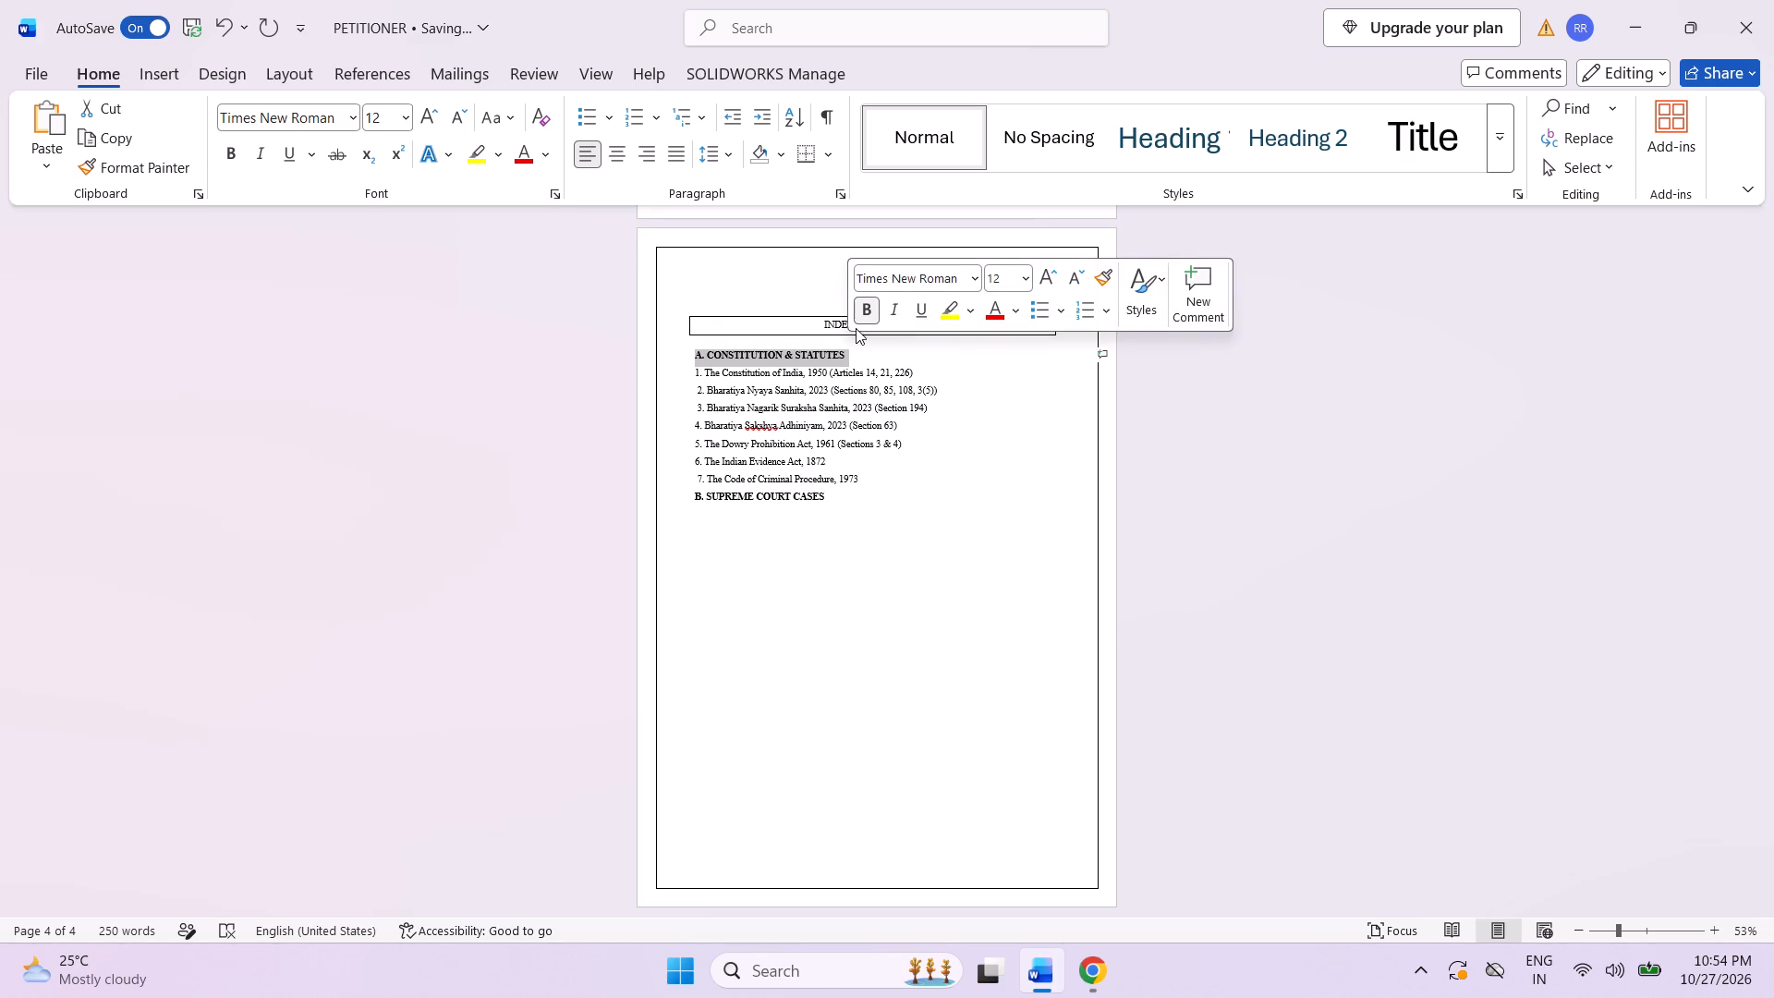
pyautogui.click(958, 354)
# Make the boxed "INDEX OF AUTHORITIES" title and the "TC-" text in the small box above it bold.
pyautogui.moveTo(817, 323); pyautogui.dragTo(921, 325)
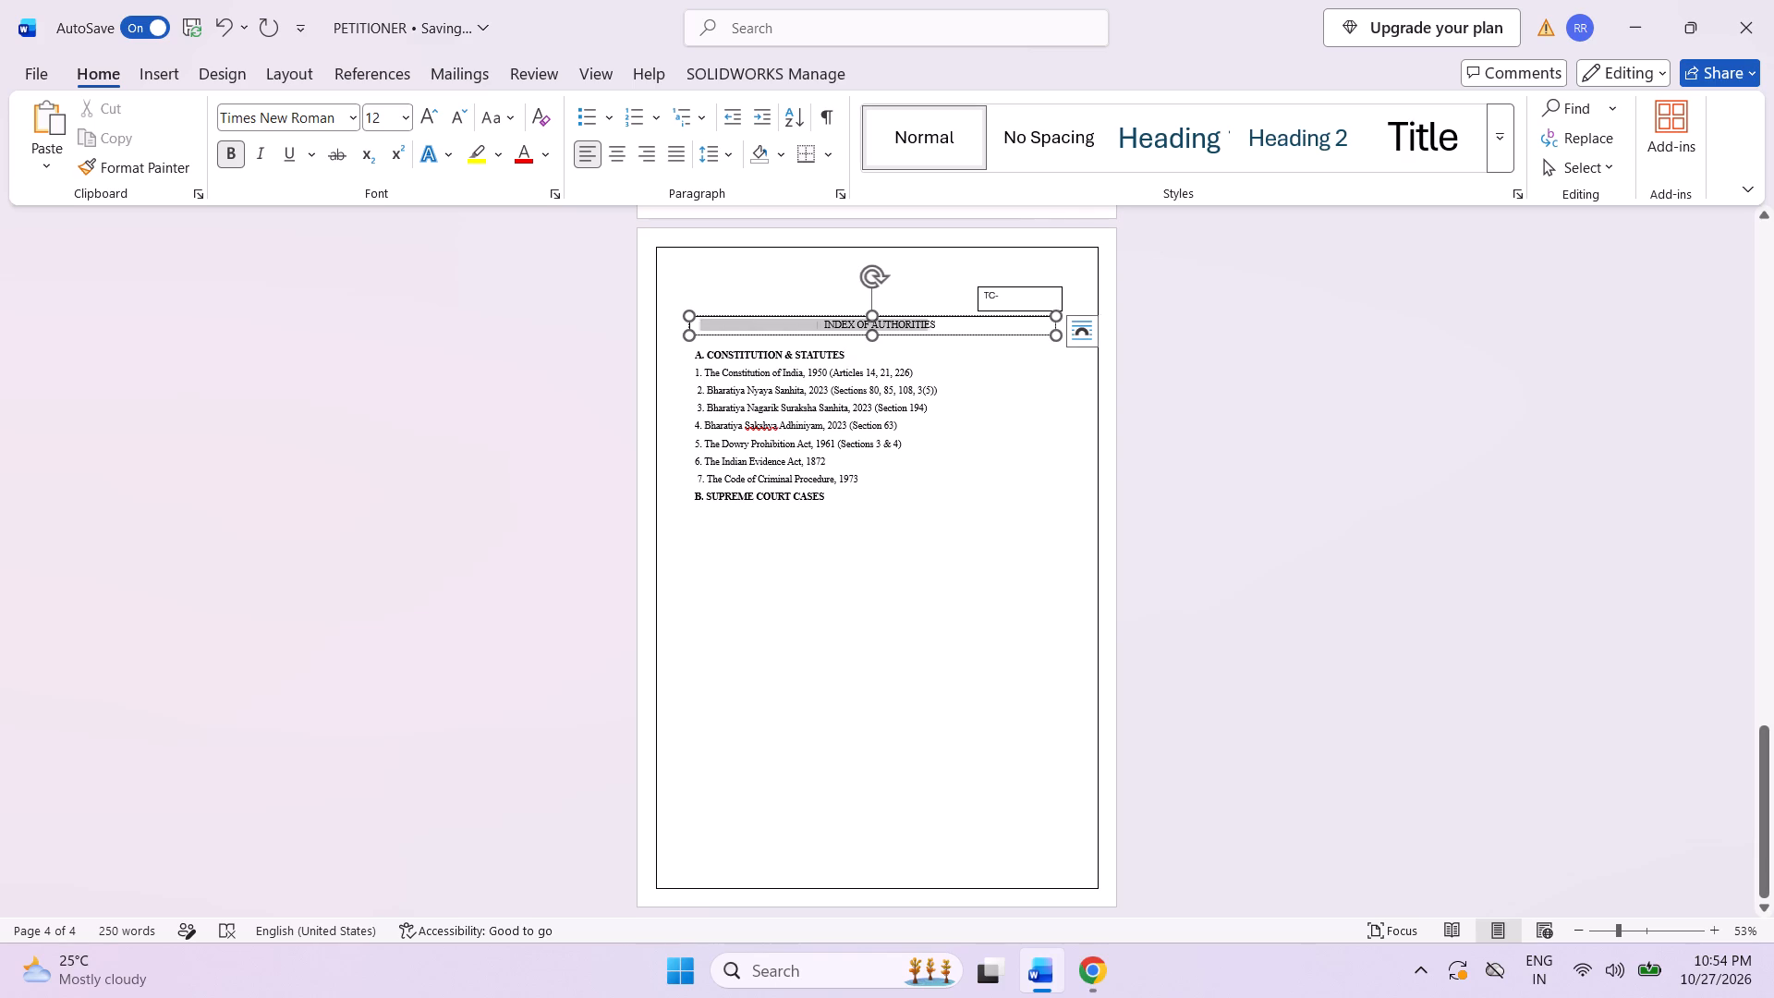
pyautogui.moveTo(921, 325); pyautogui.dragTo(957, 320)
pyautogui.click(966, 284)
pyautogui.click(988, 413)
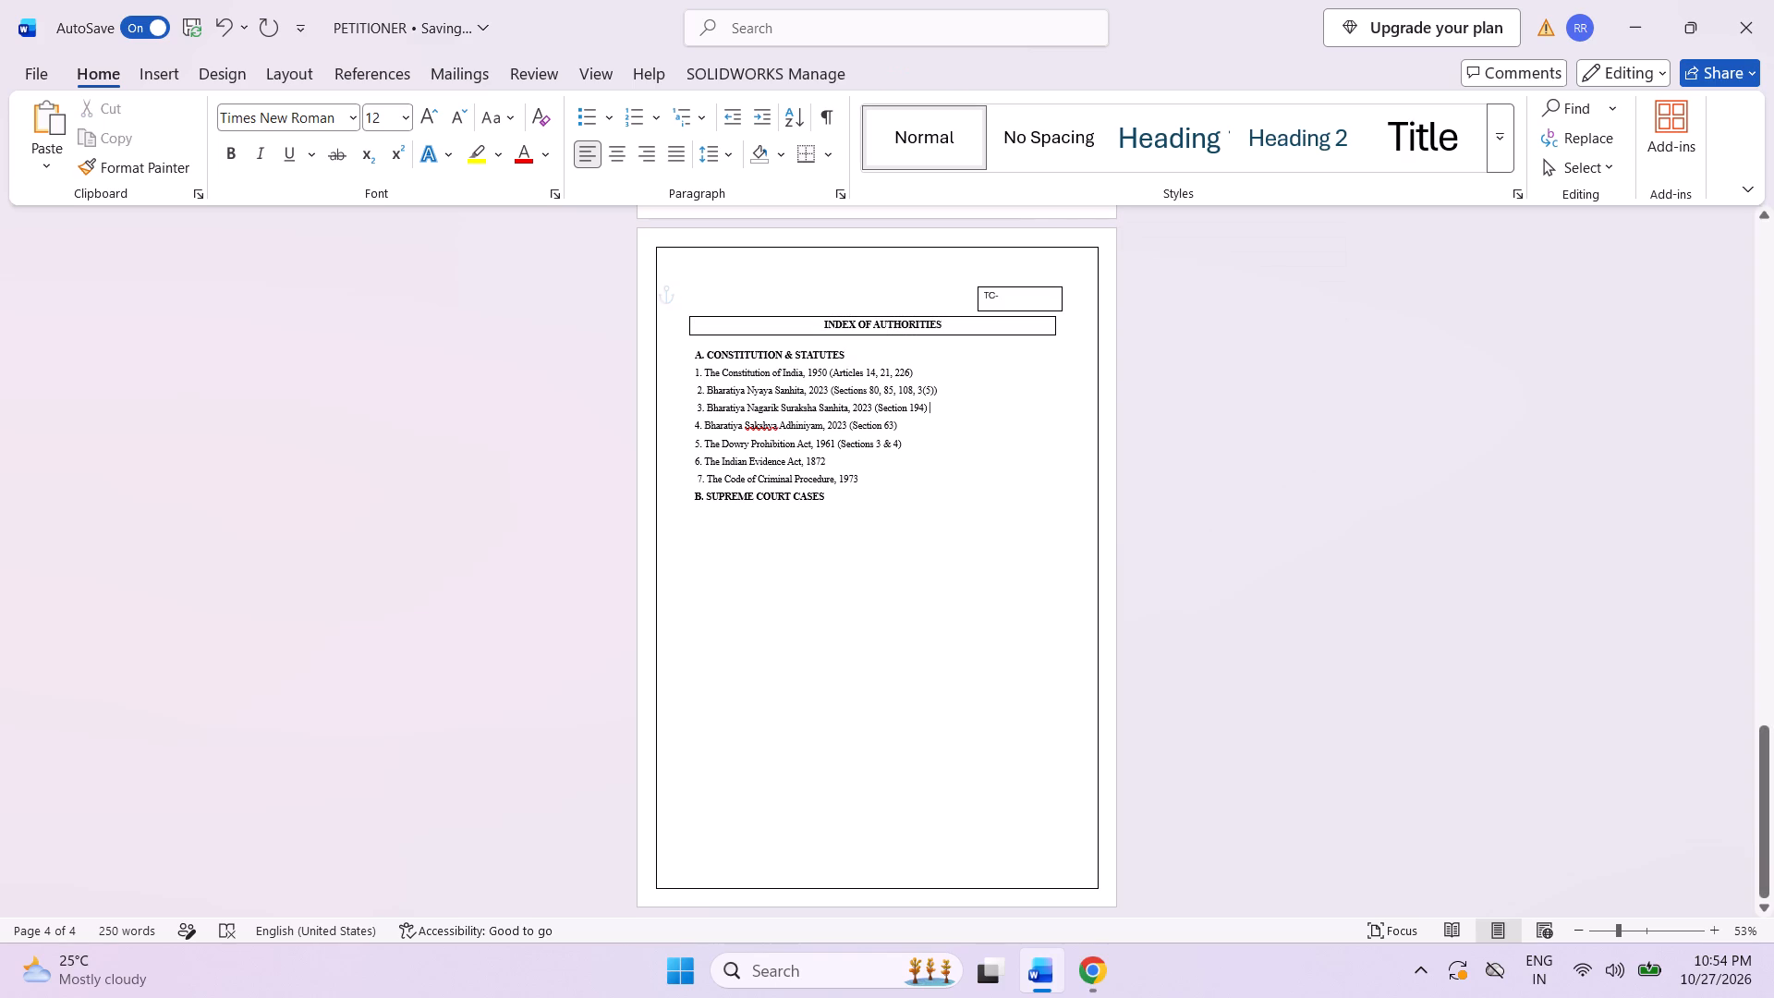
pyautogui.moveTo(982, 294); pyautogui.dragTo(1002, 296)
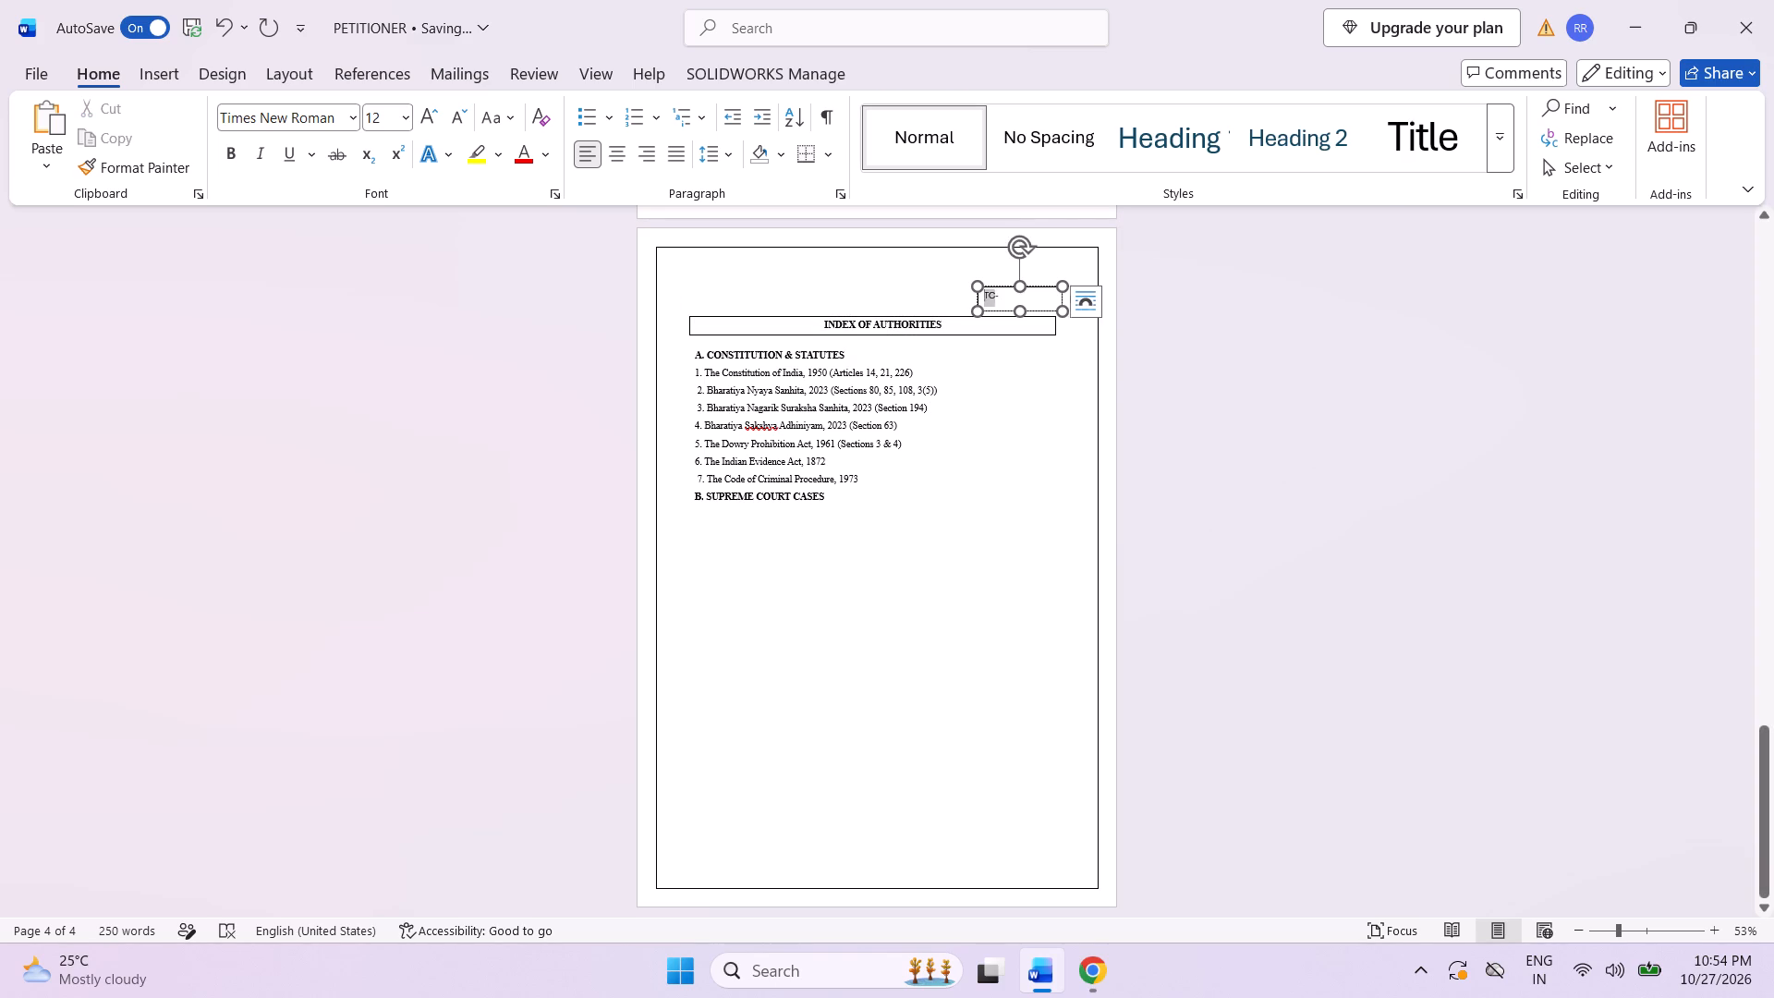
pyautogui.moveTo(1002, 296); pyautogui.dragTo(1007, 296)
pyautogui.click(1030, 250)
pyautogui.click(1007, 509)
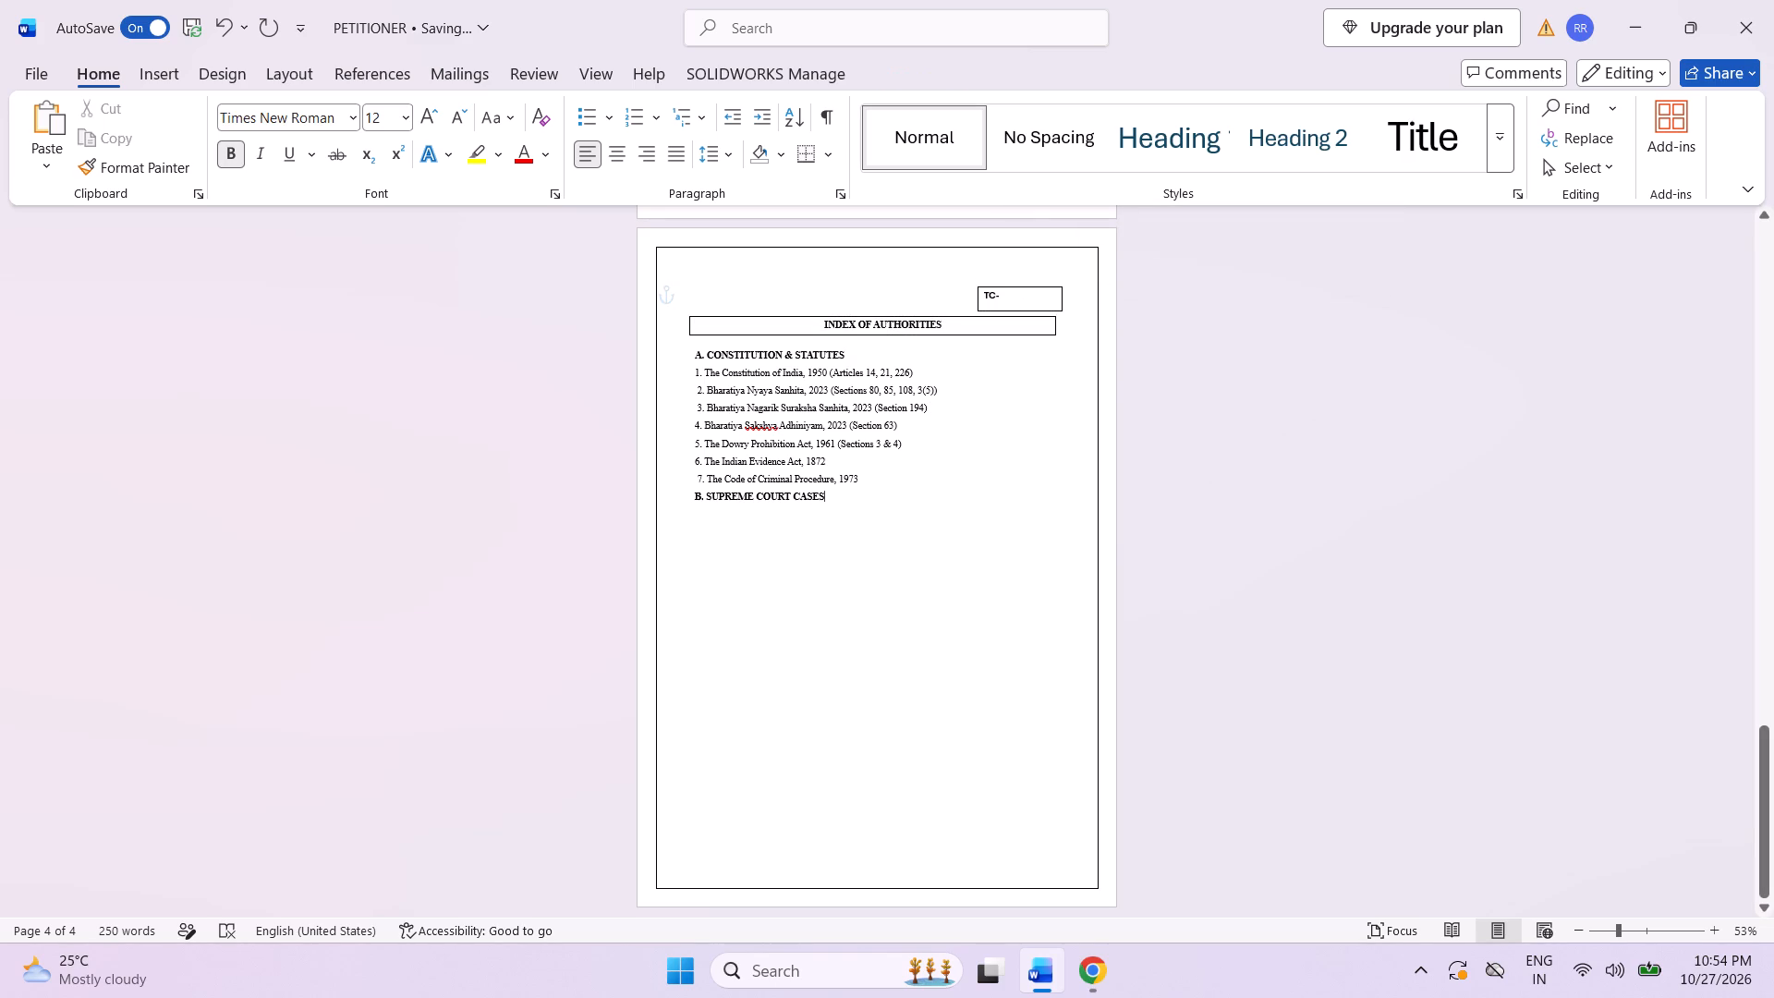
pyautogui.scroll(-2, 860, 627)
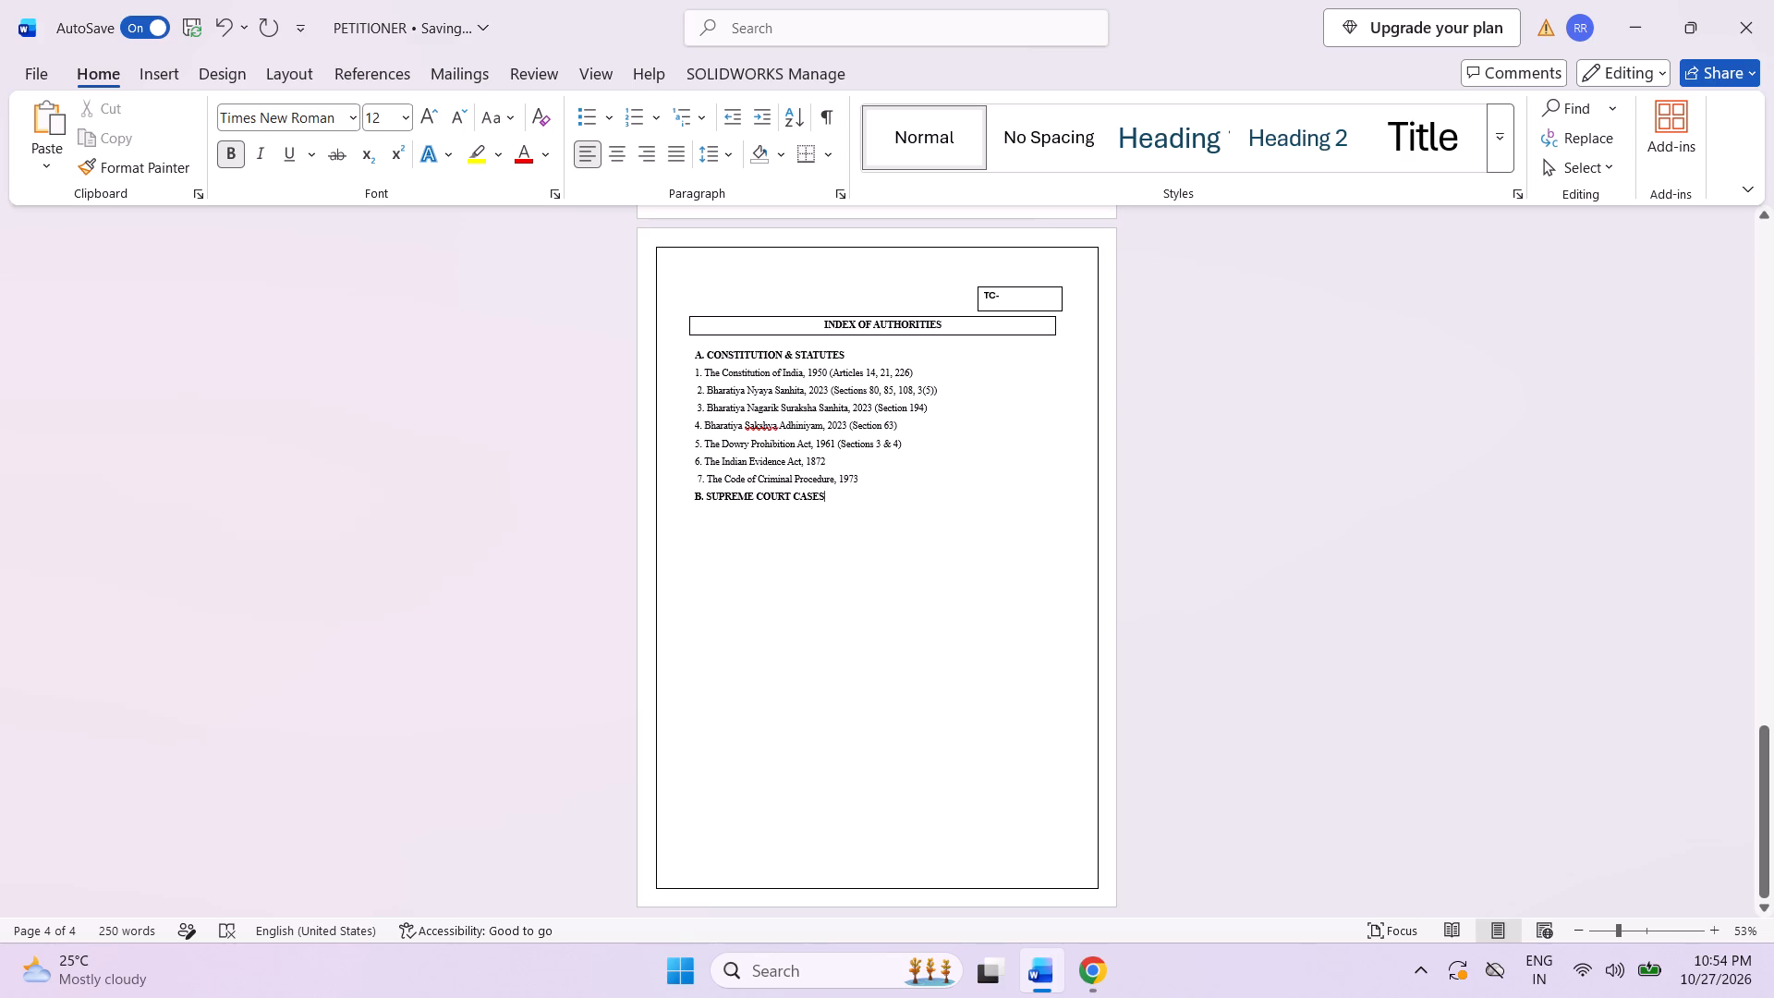
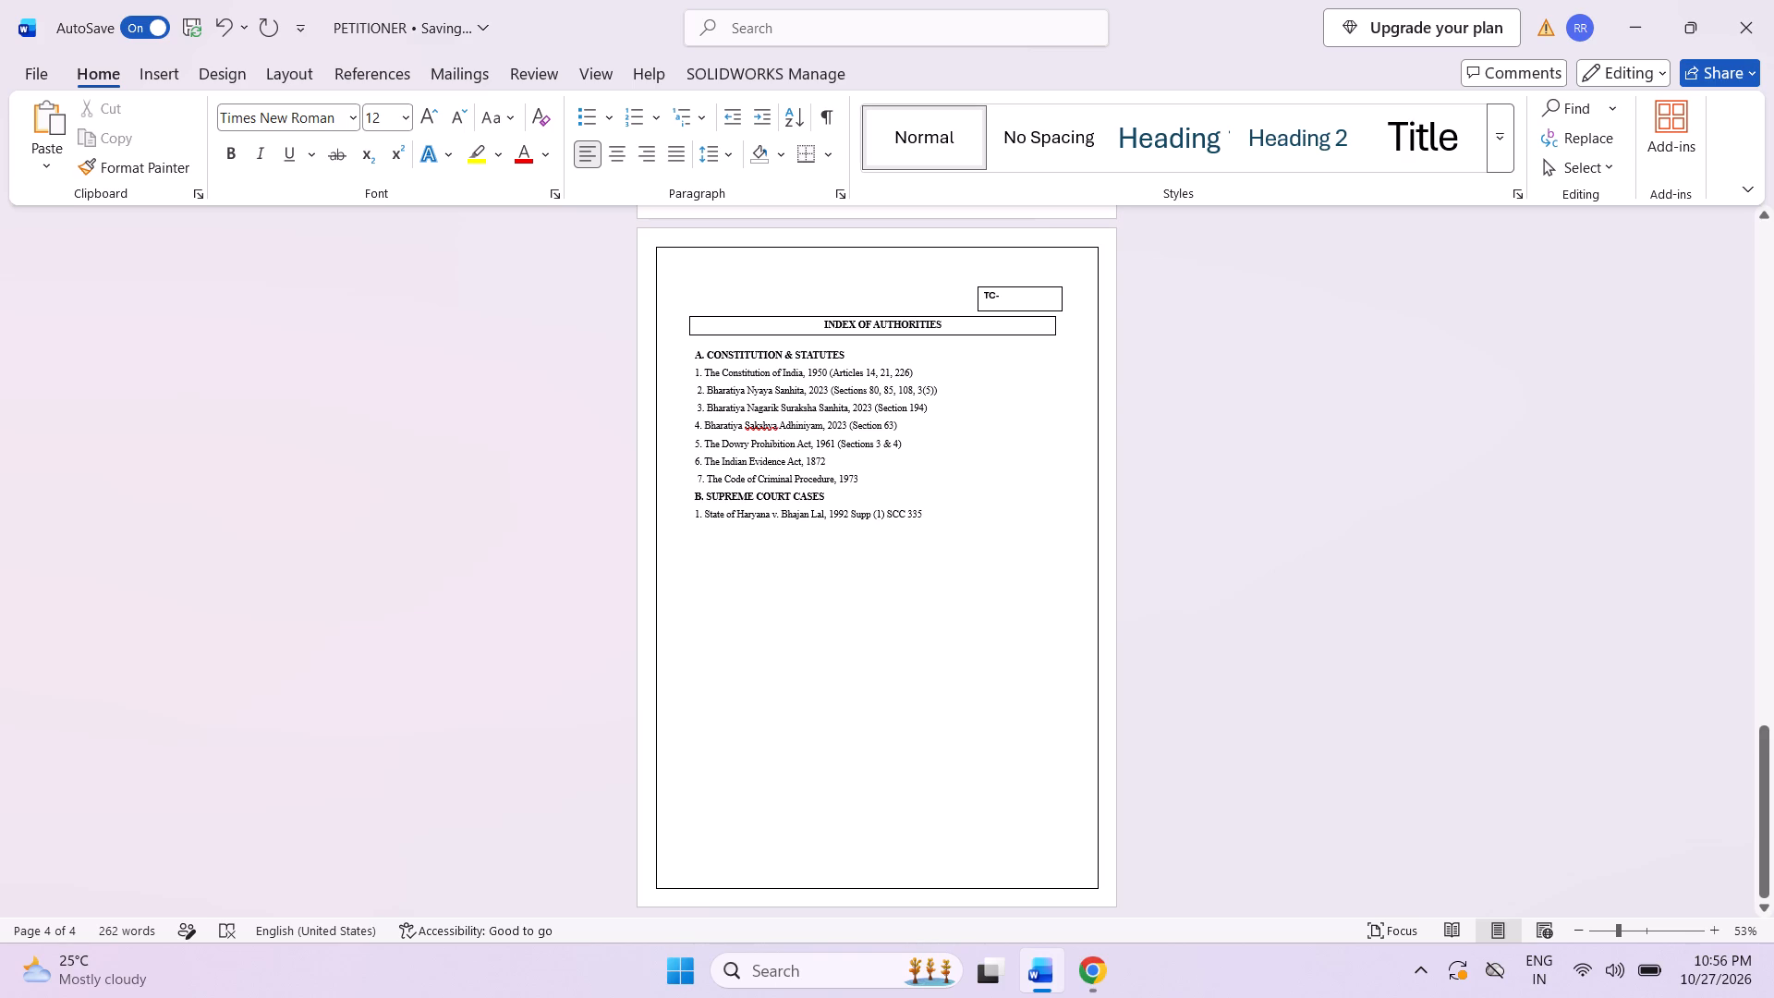
# Increase the line spacing of the "B. SUPREME COURT CASES" heading and the State of Haryana v. Bhajan Lal entry below it.
pyautogui.moveTo(688, 492); pyautogui.dragTo(811, 506)
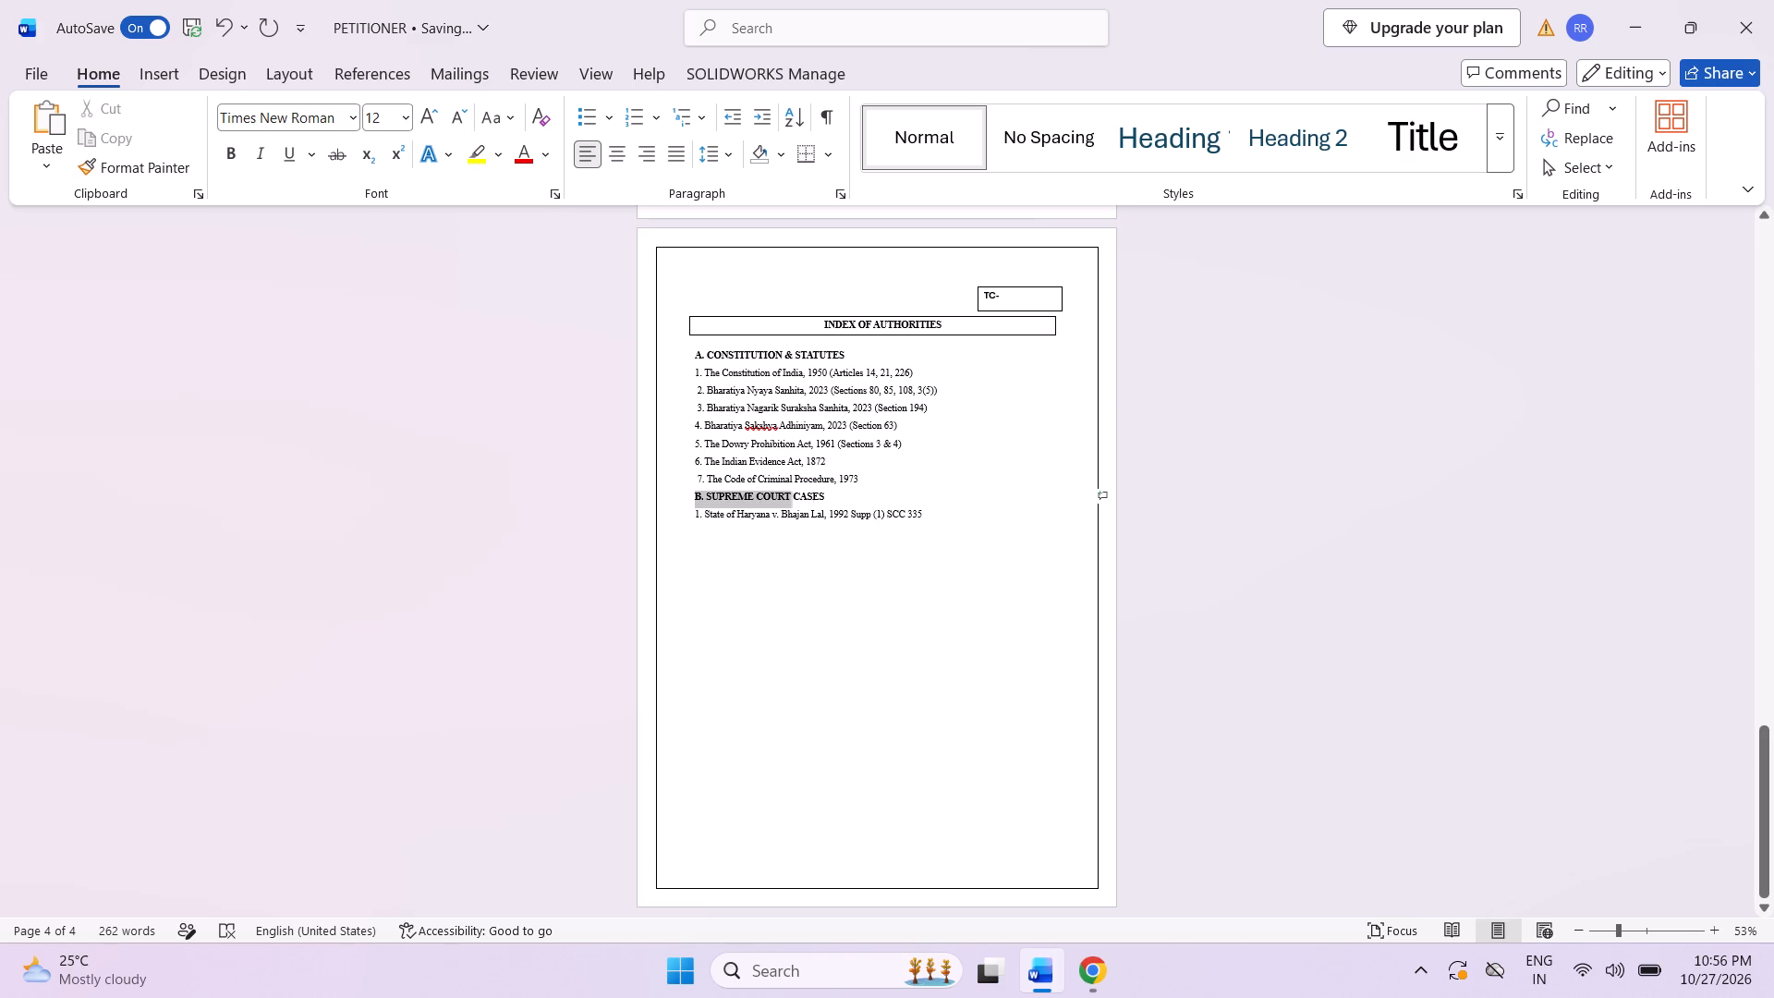
pyautogui.moveTo(811, 506); pyautogui.dragTo(952, 517)
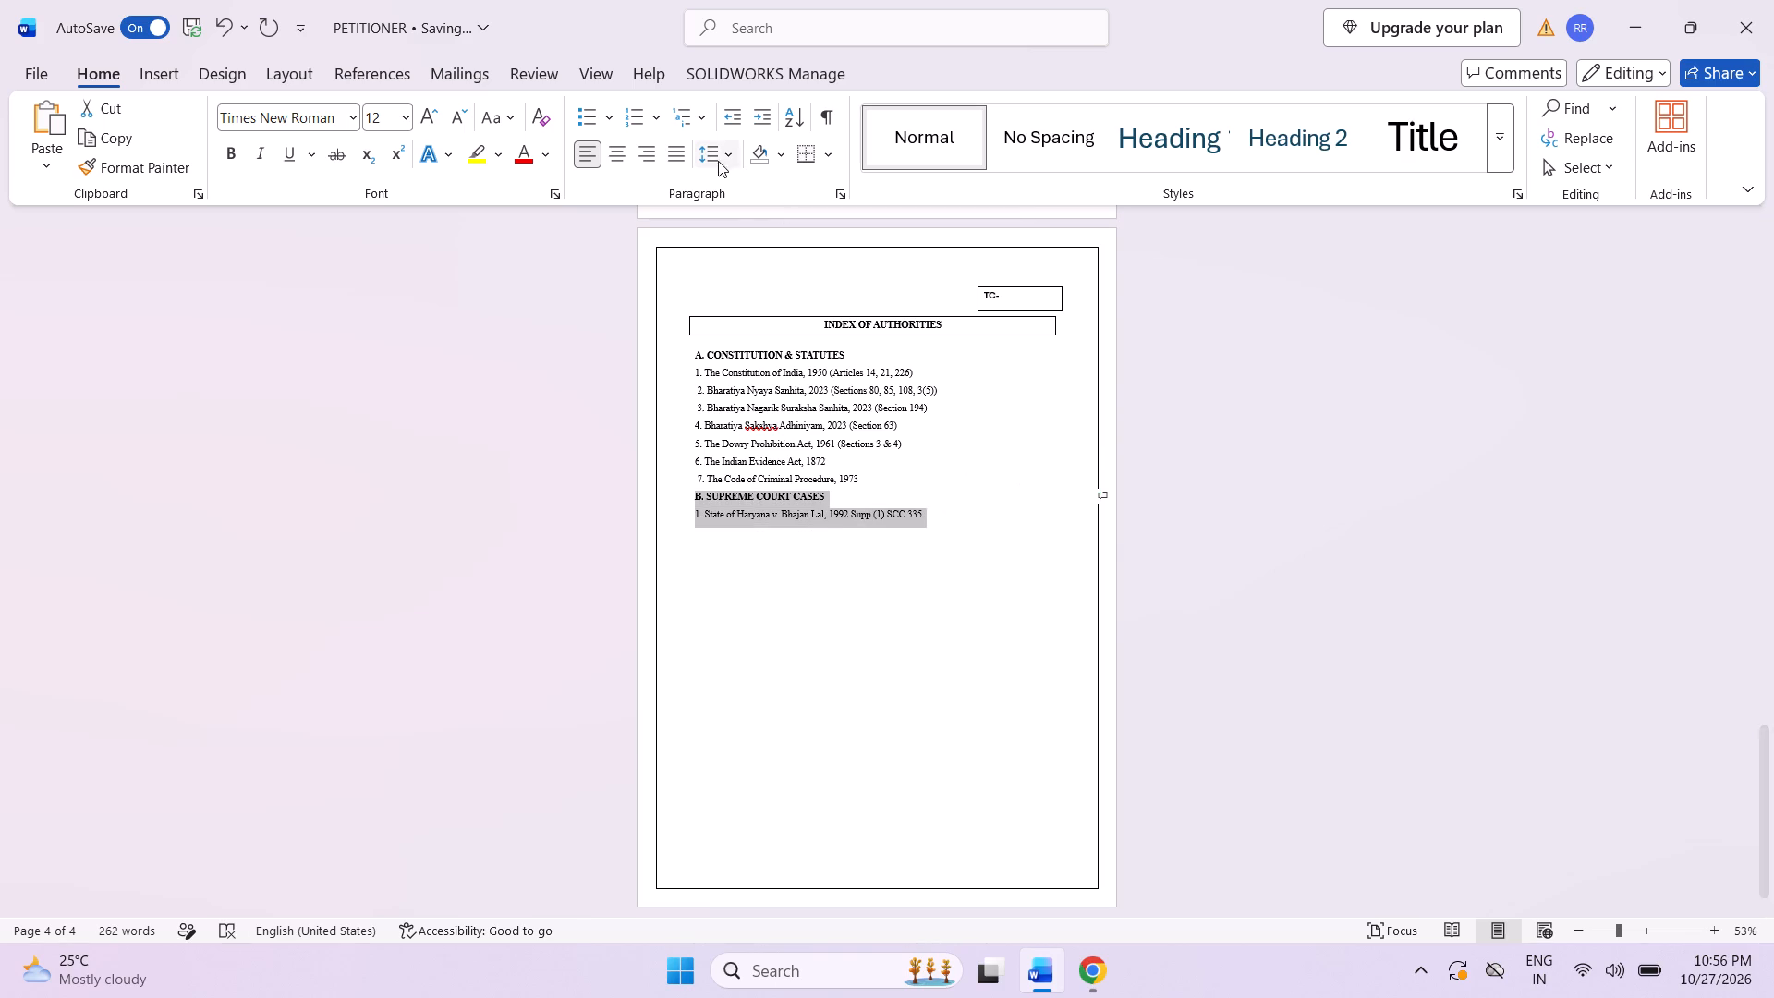
pyautogui.click(734, 153)
pyautogui.click(753, 247)
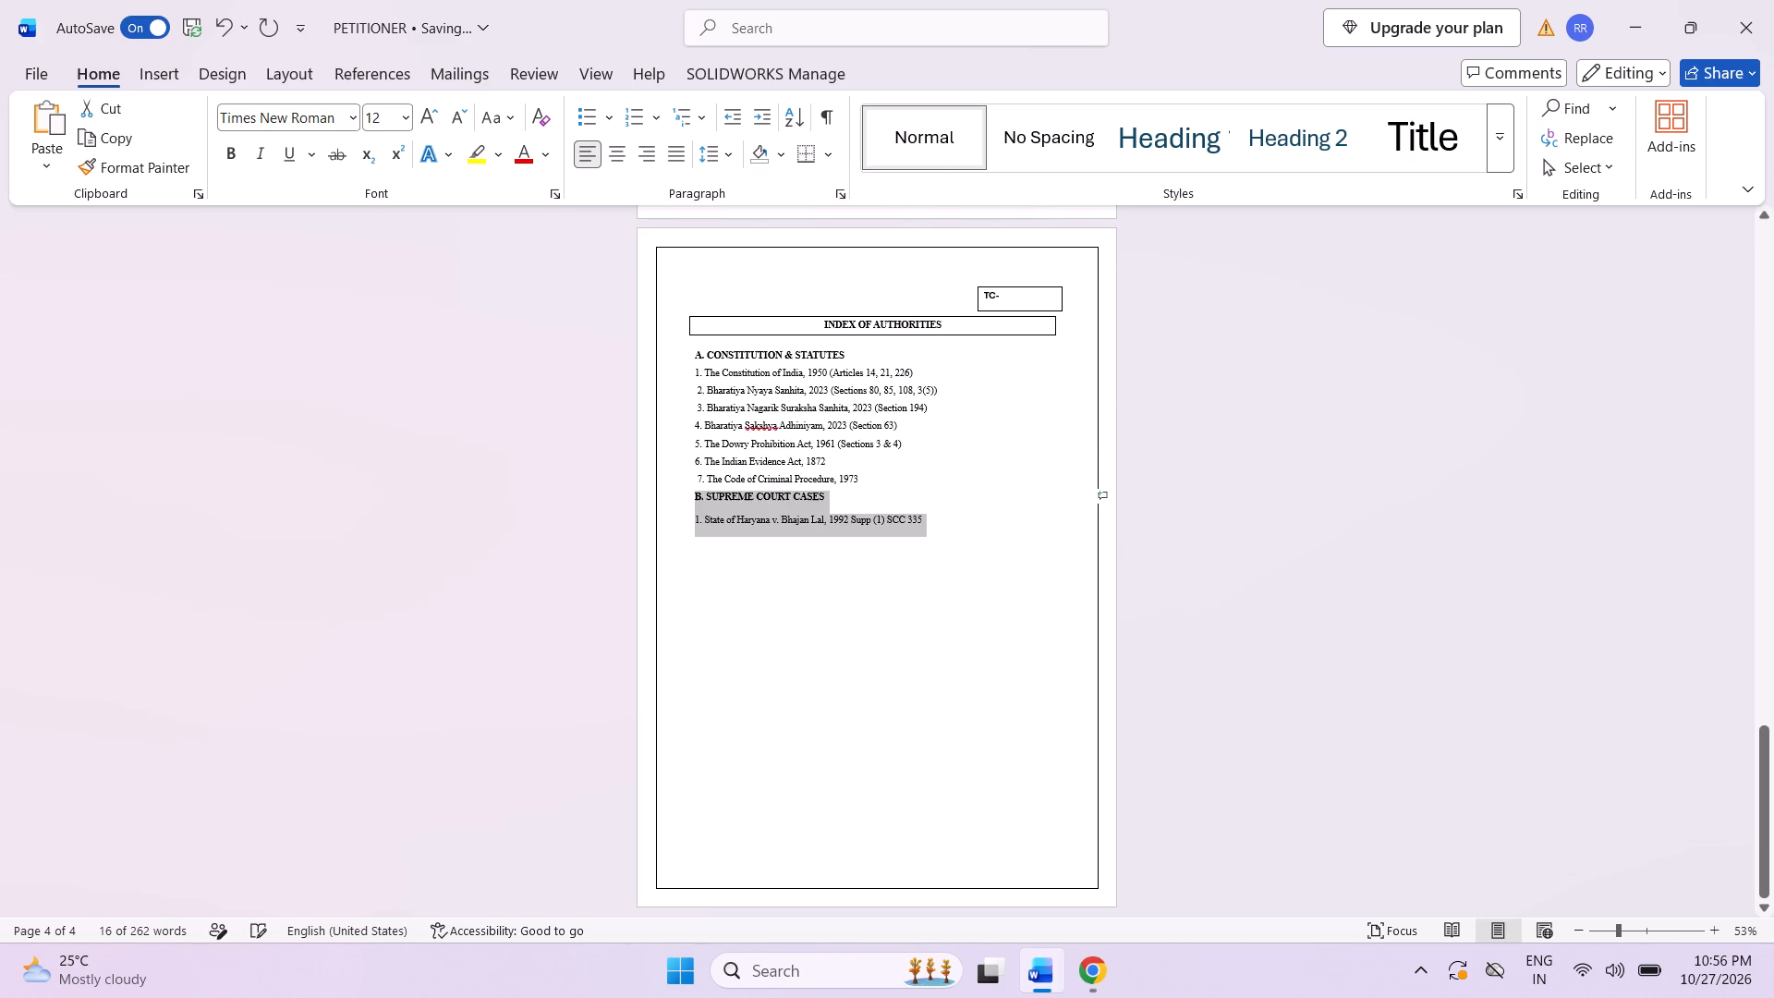
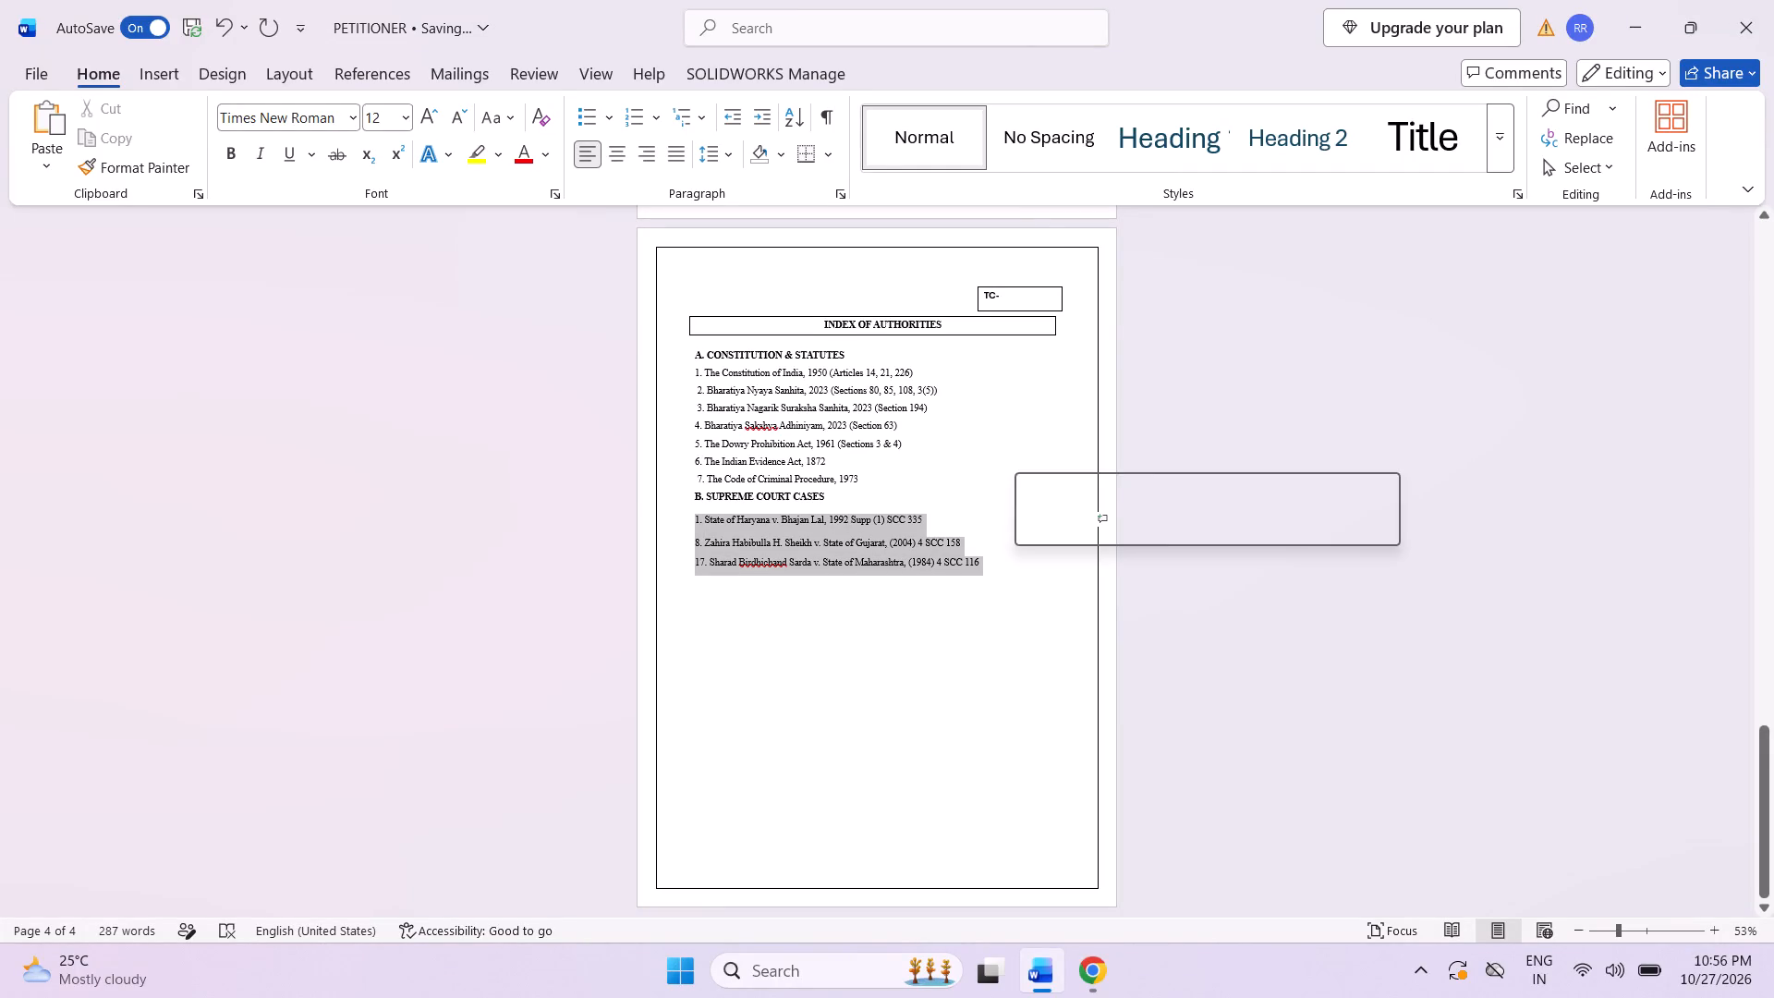
# Place the text cursor at the end of the "State of Haryana v. Bhajan Lal" entry in the Supreme Court cases list.
pyautogui.click(1163, 625)
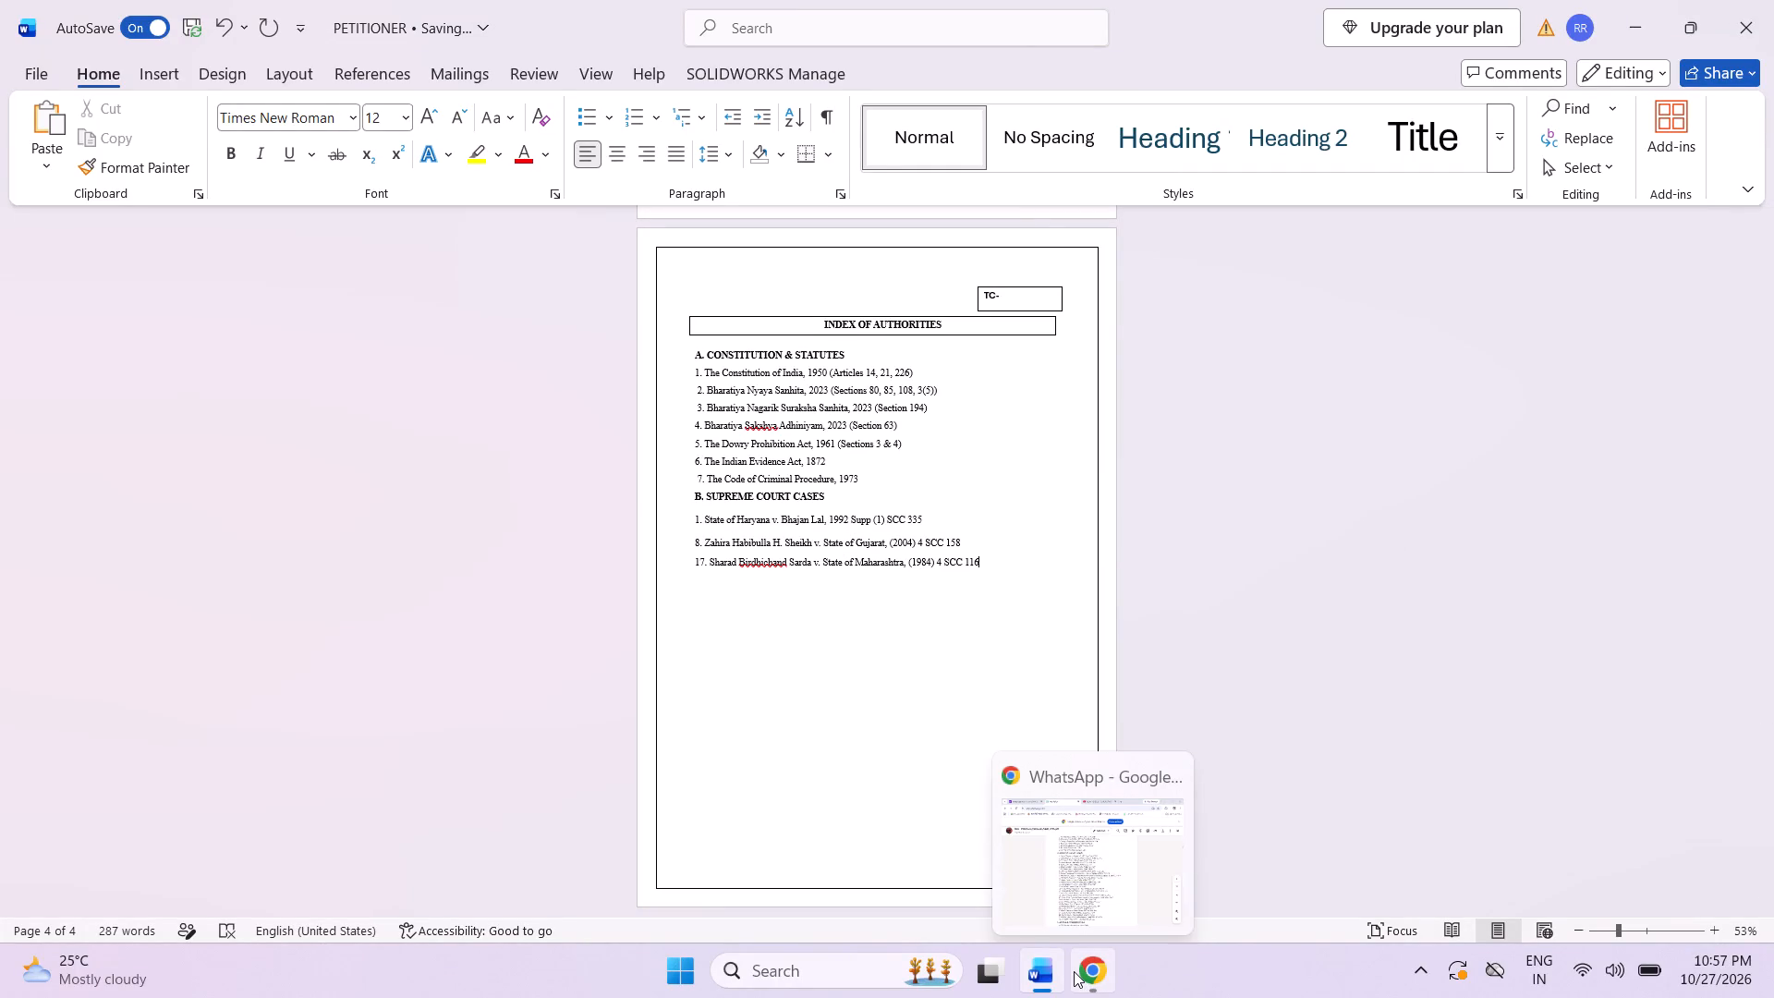
pyautogui.click(691, 531)
pyautogui.click(935, 522)
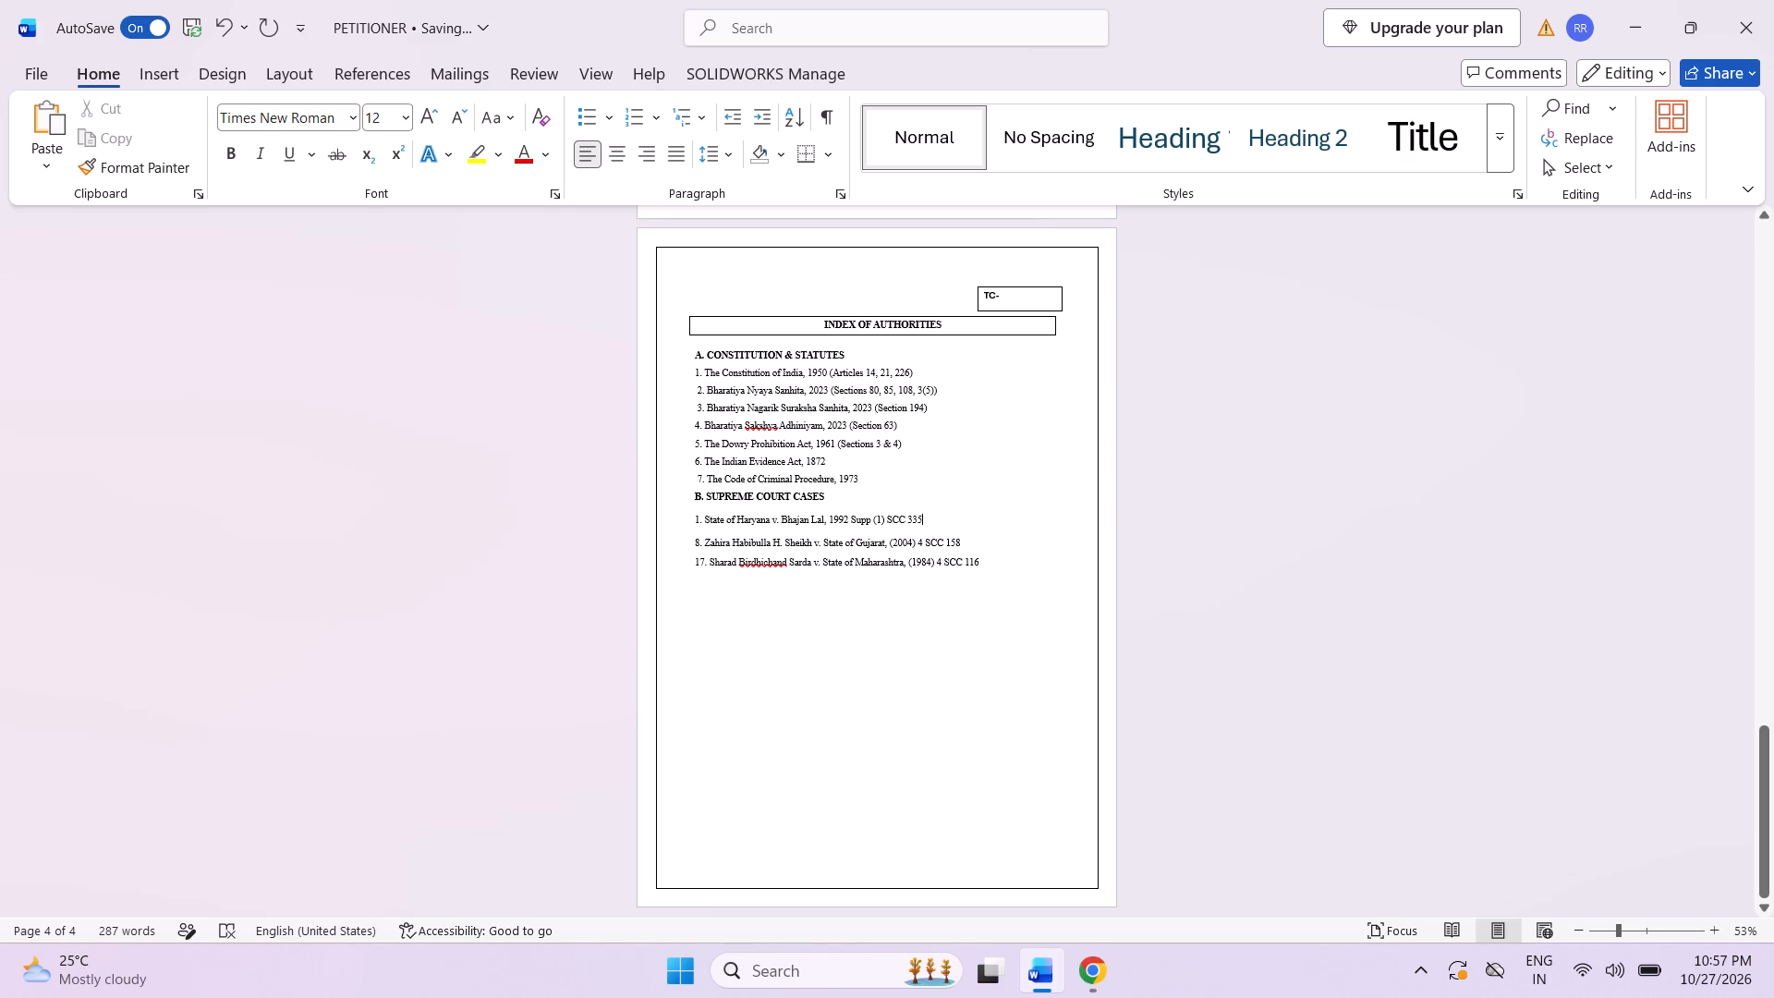
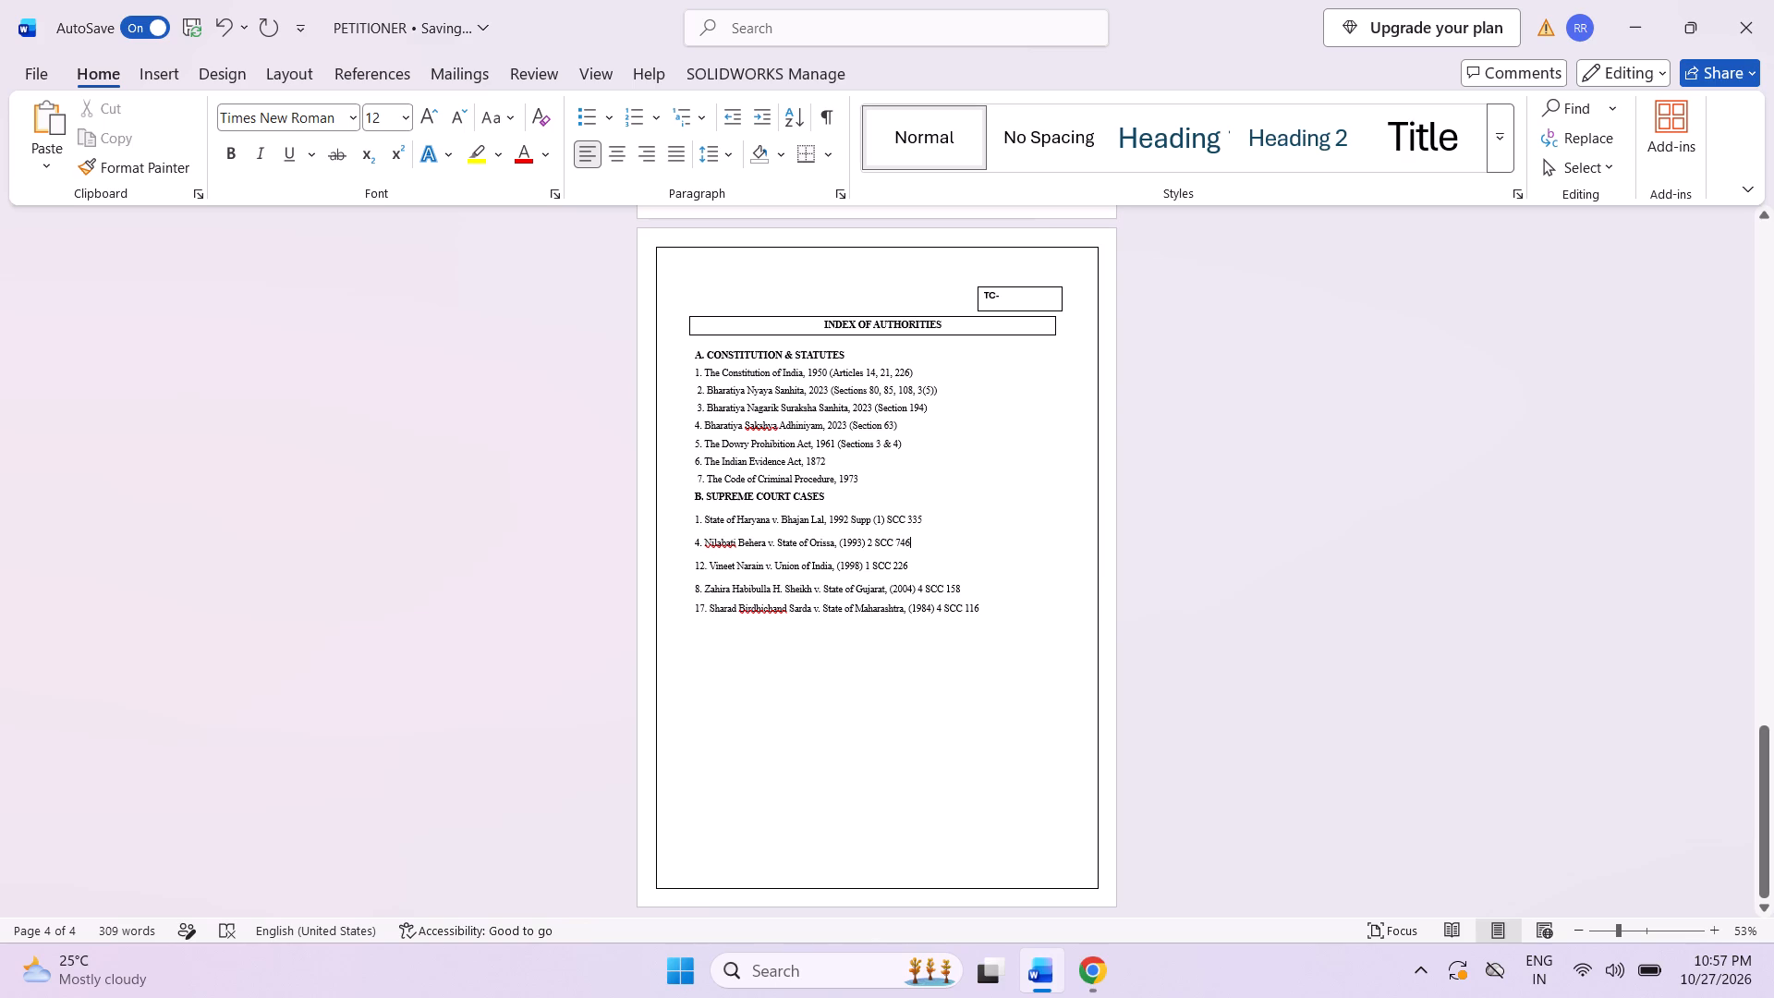
# Copy the State of Gujarat entry numbered 8 and paste it on a new line below entry 4, Nilabati Behera v. State of Orissa.
pyautogui.moveTo(683, 590); pyautogui.dragTo(964, 587)
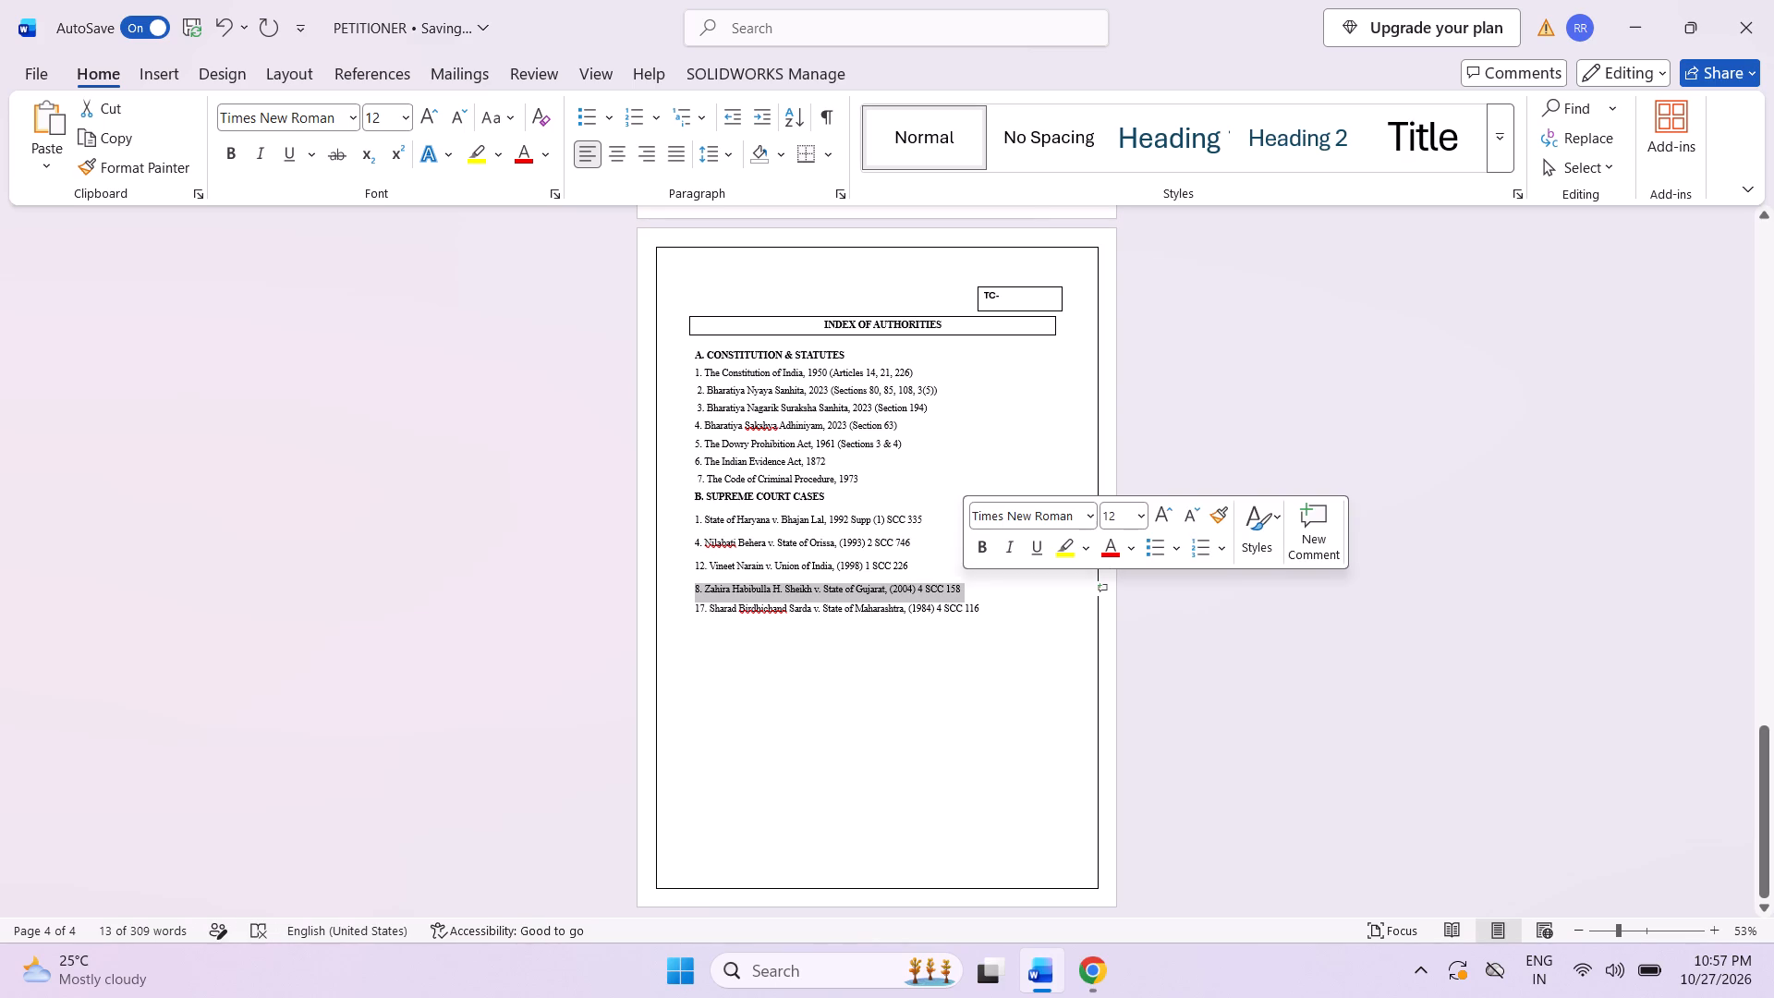
pyautogui.hotkey('ctrl', 'c')
pyautogui.click(917, 535)
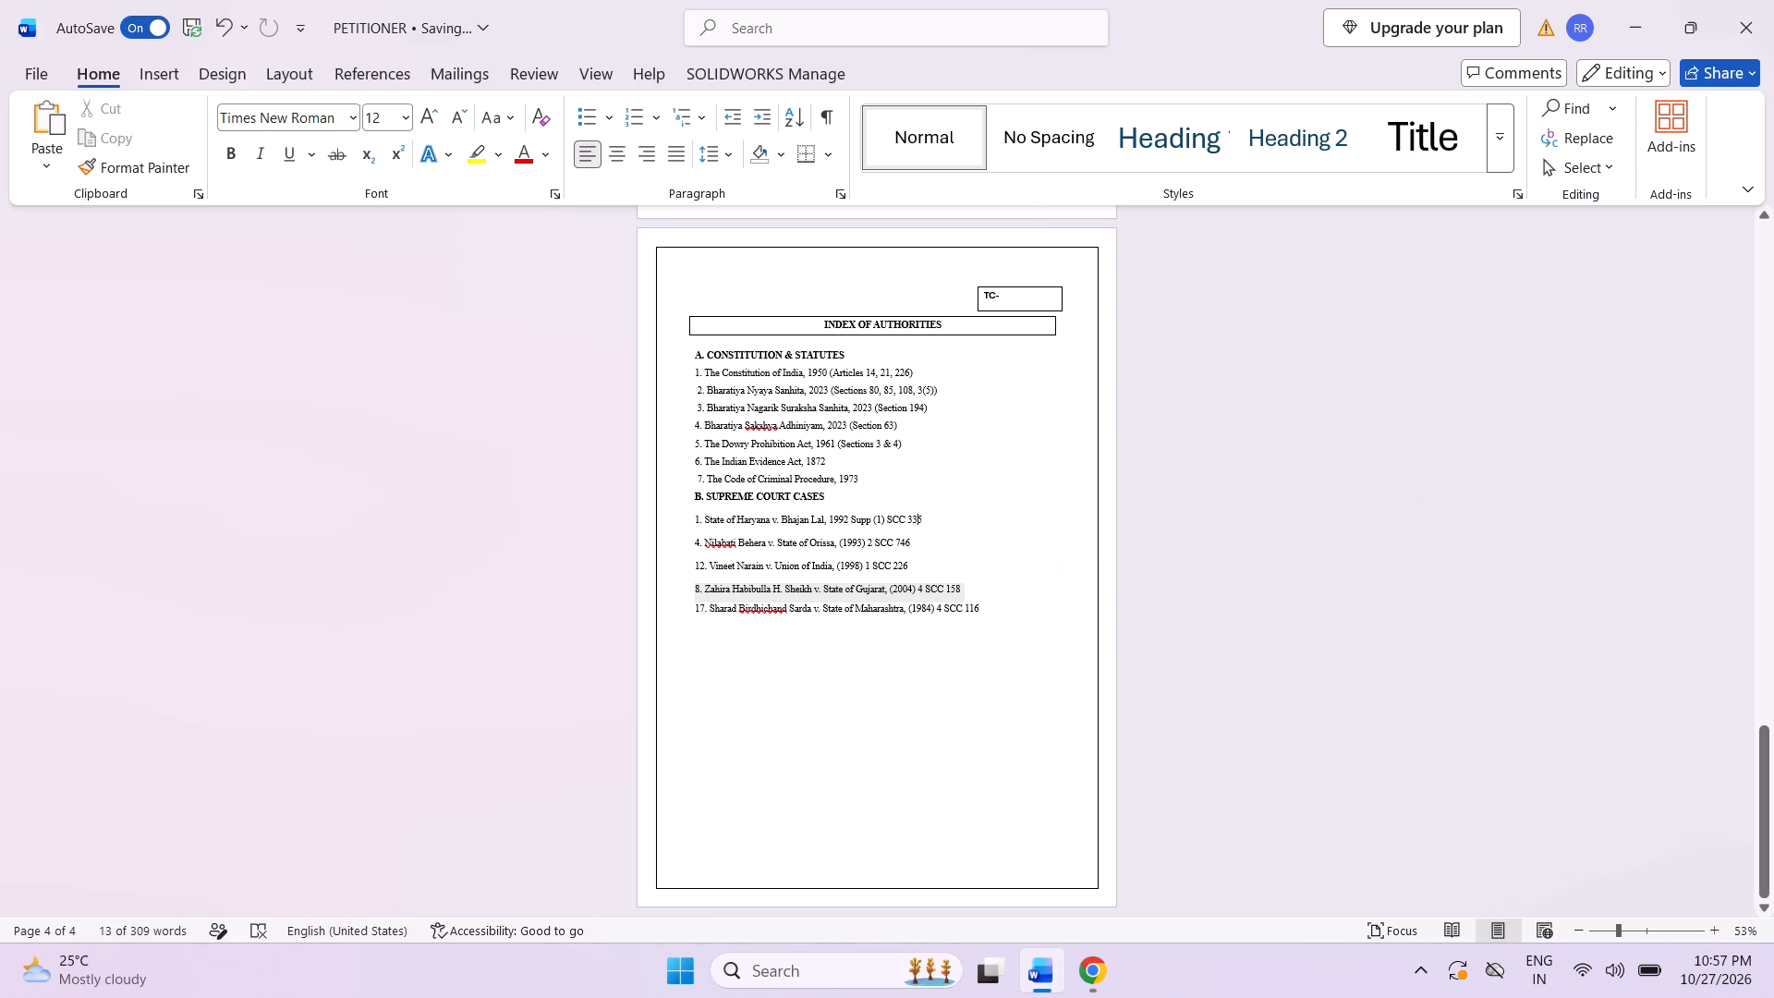
pyautogui.click(931, 546)
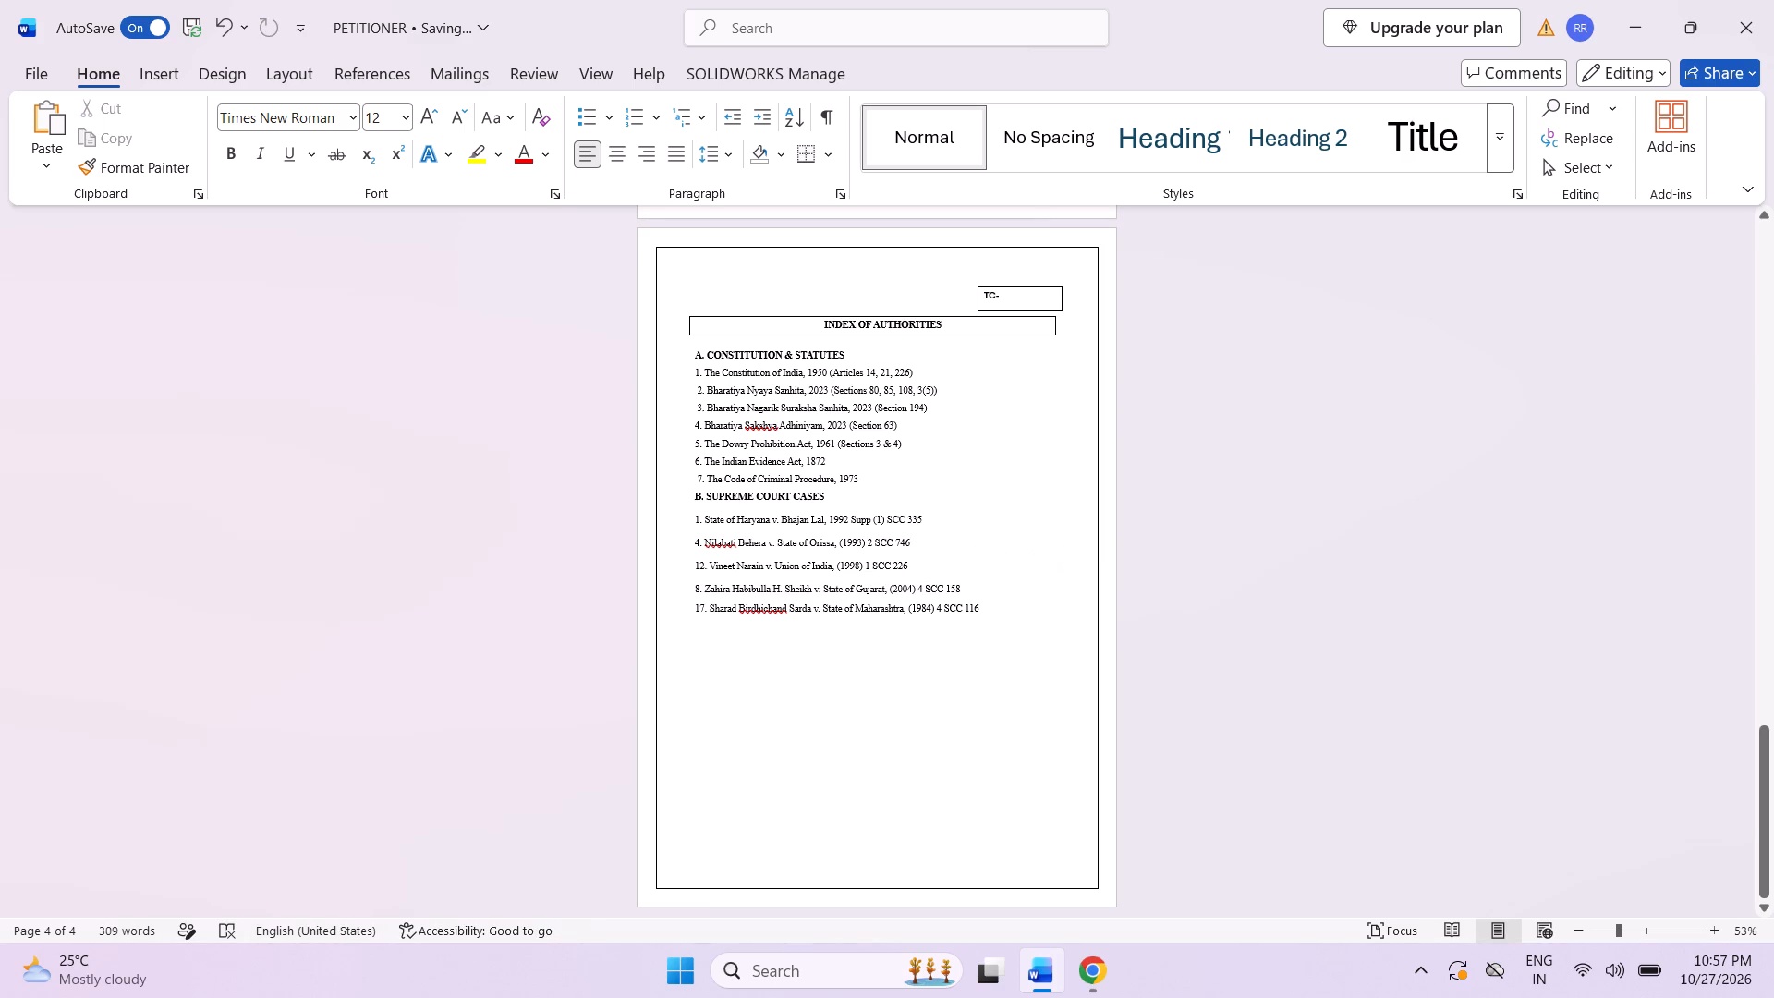
pyautogui.press('Return')
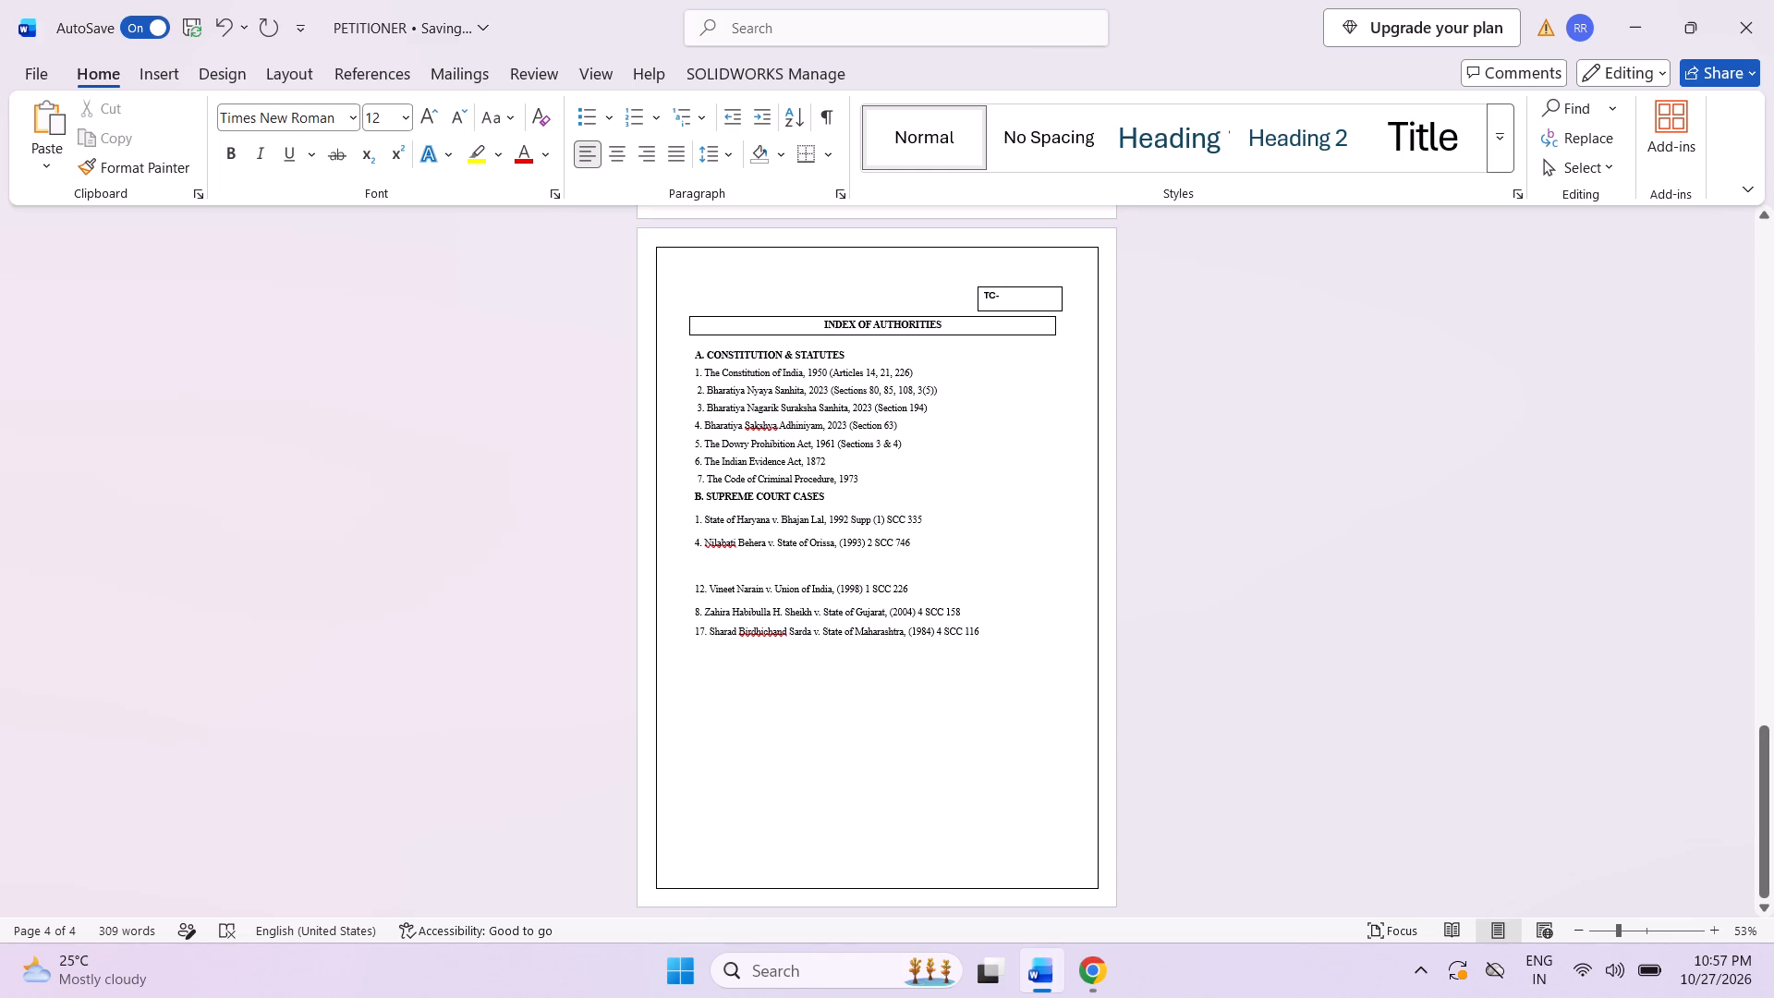
pyautogui.hotkey('ctrl', 'v')
# Delete the duplicate entry 8 below Vineet Narain v. Union of India and remove the blank line above the Vineet Narain entry.
pyautogui.moveTo(688, 634); pyautogui.dragTo(893, 637)
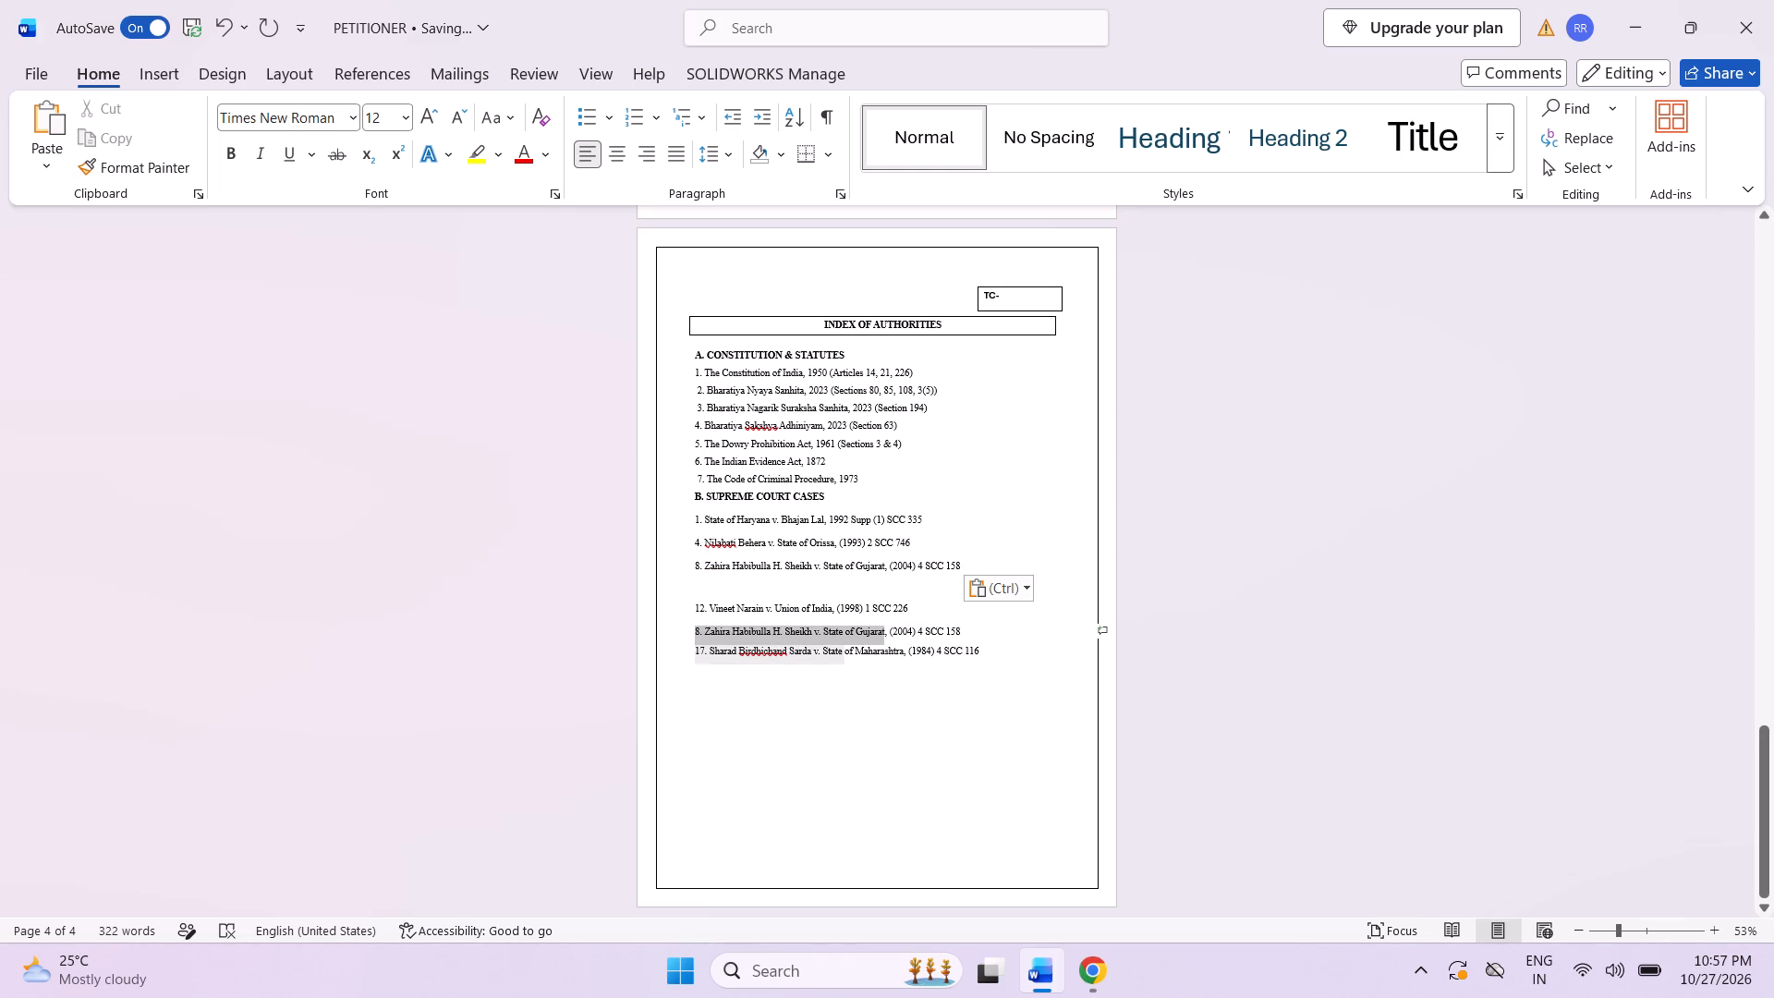
pyautogui.moveTo(893, 637); pyautogui.dragTo(971, 635)
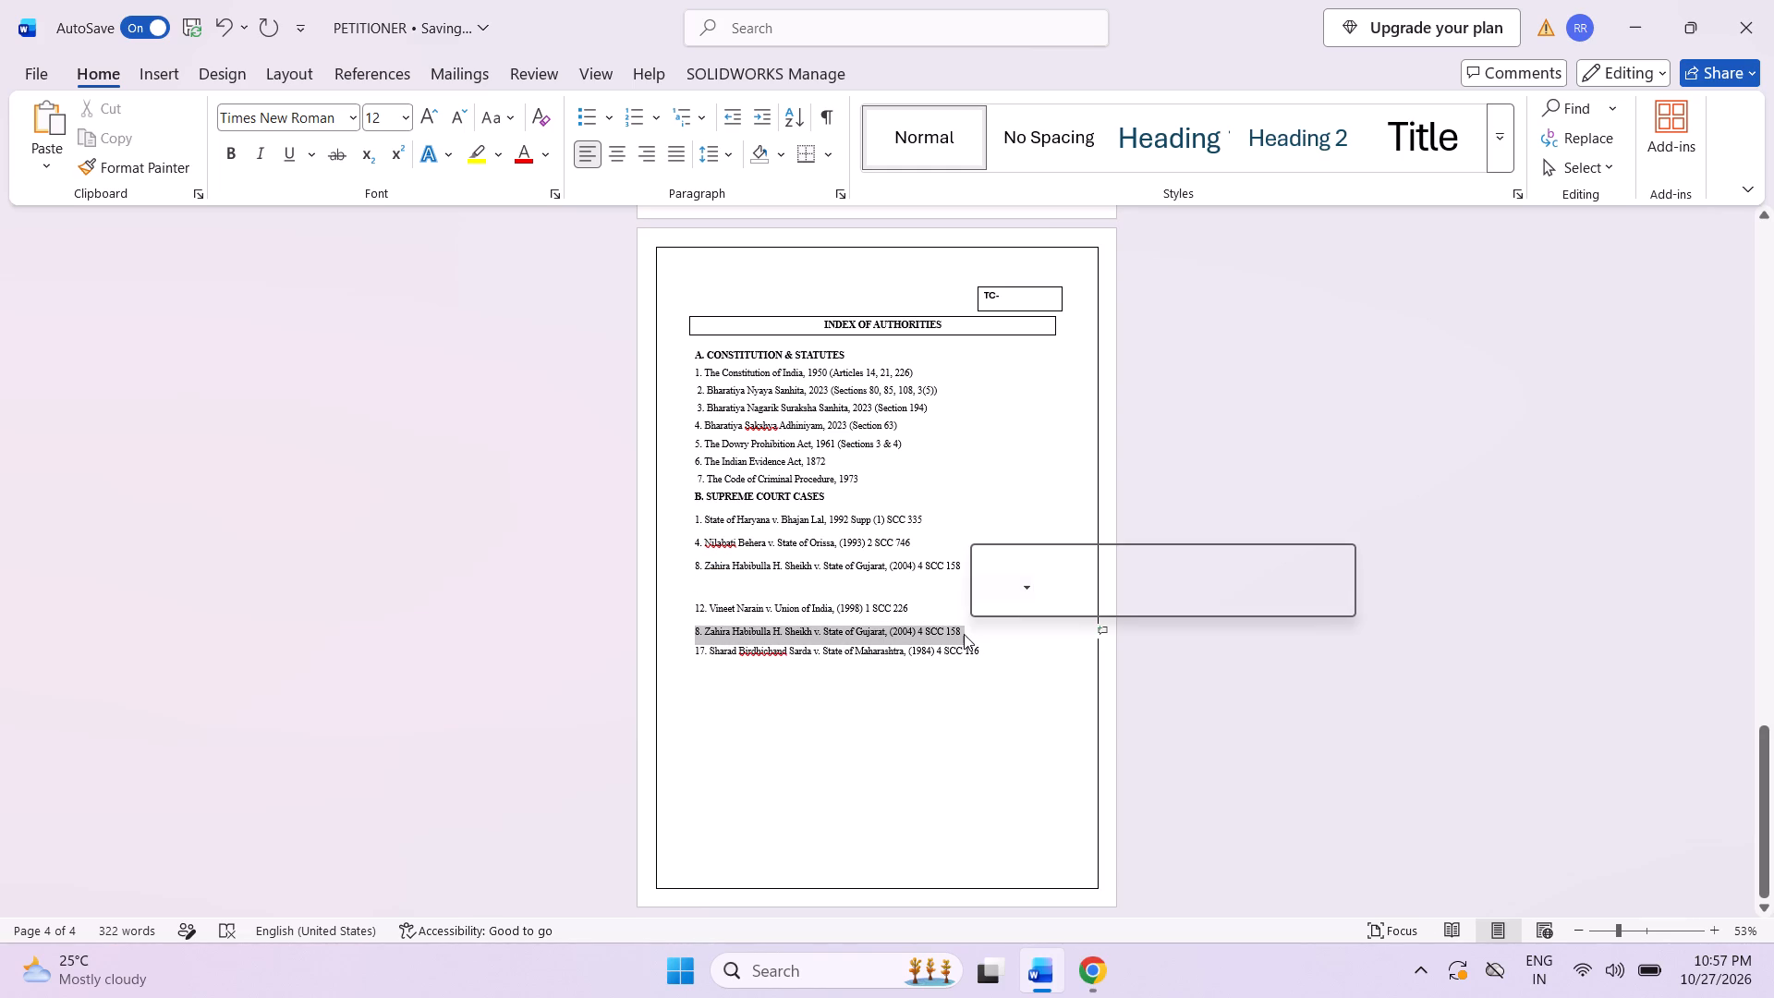
pyautogui.press('BackSpace')
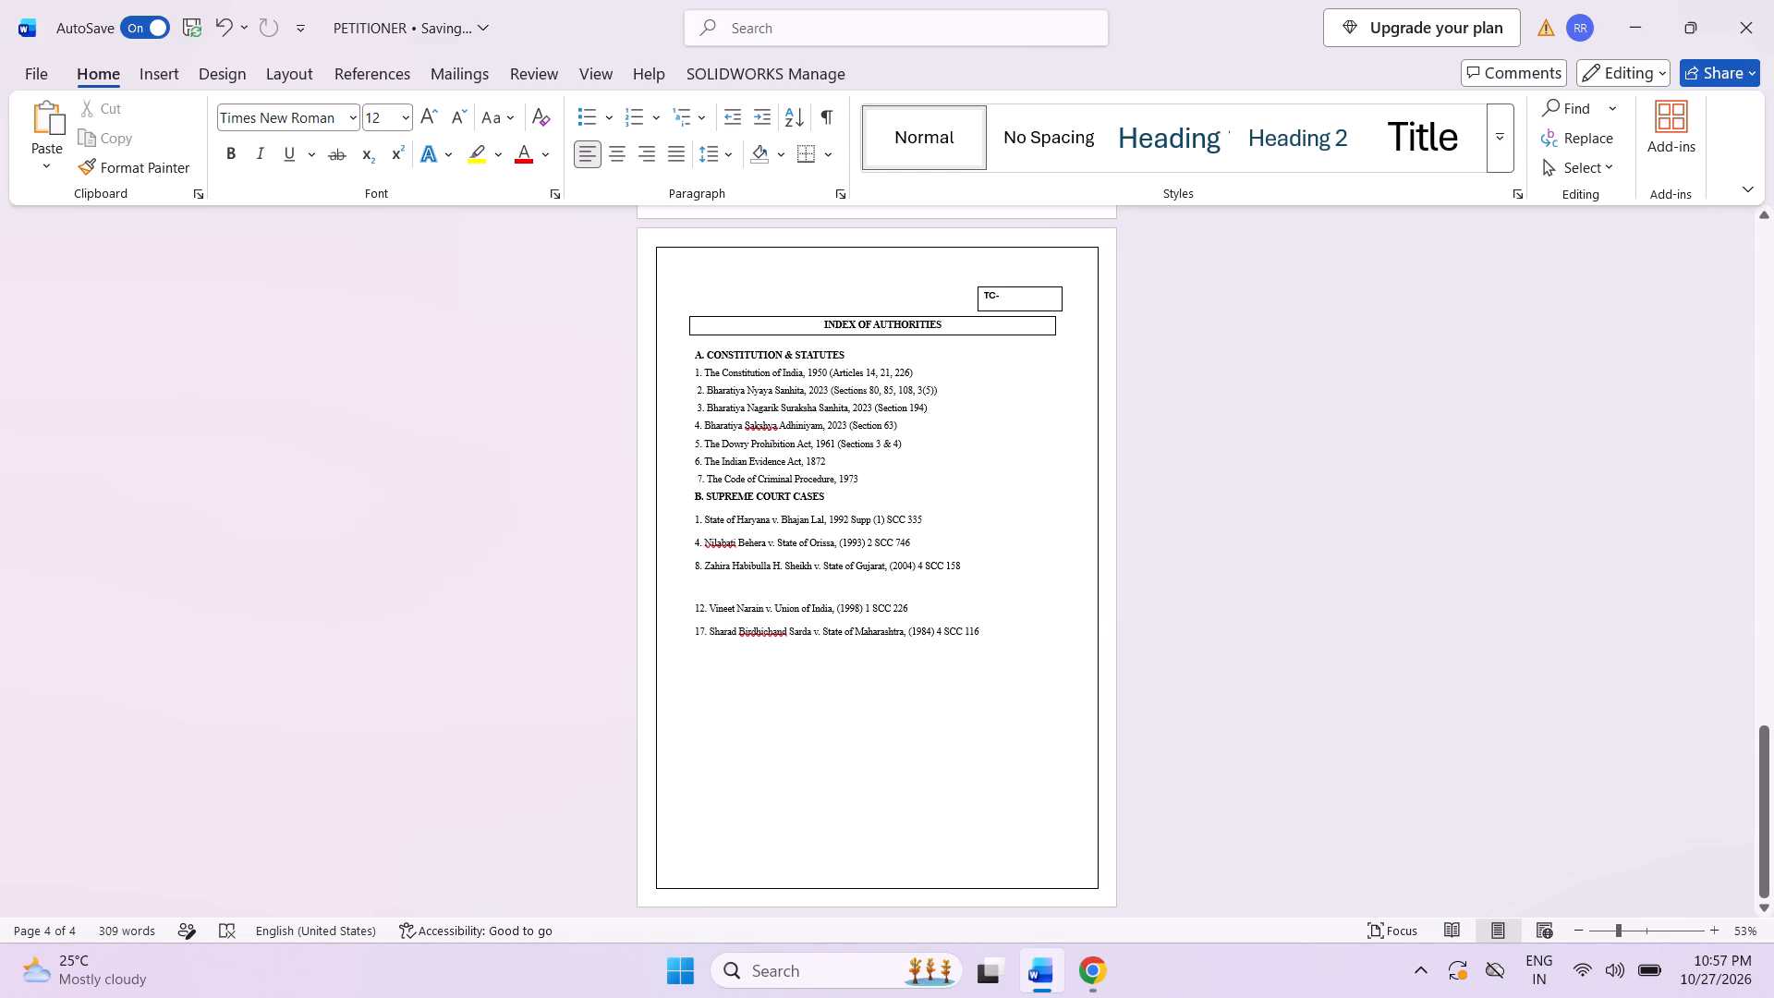
pyautogui.click(720, 595)
pyautogui.press('BackSpace')
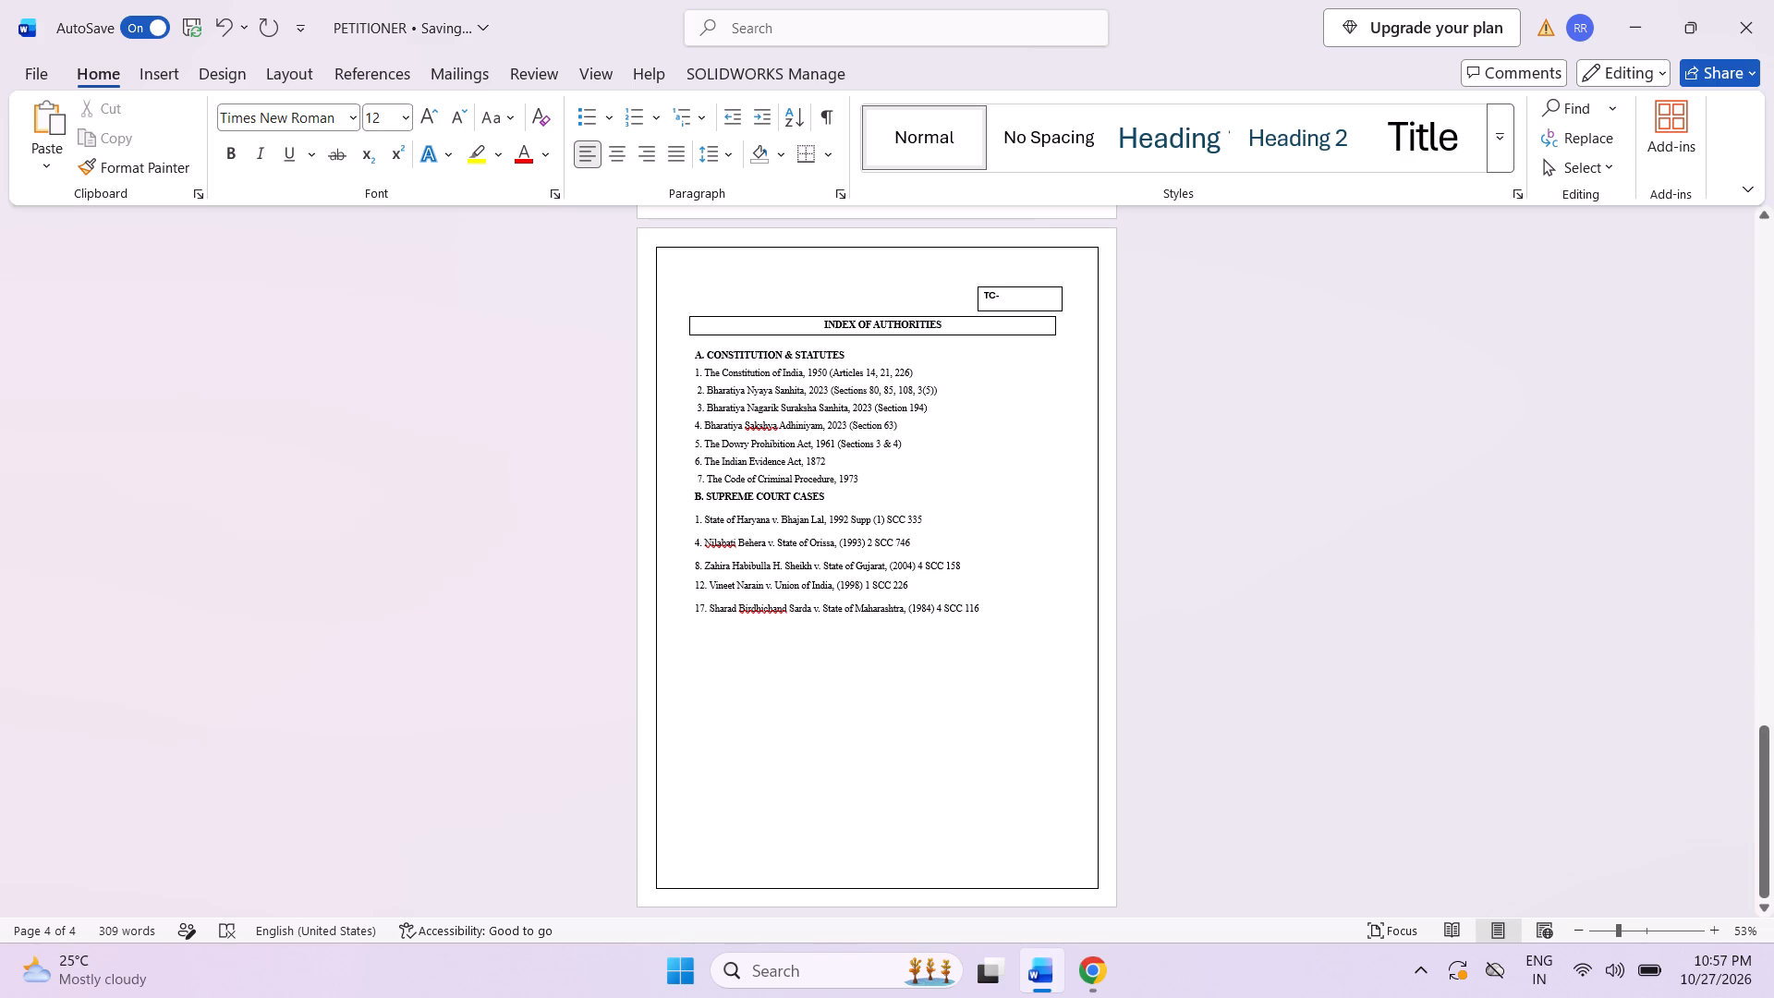
# Place the text cursor at the end of the "Nilabati Behera v. State of Orissa" entry in the Supreme Court cases list.
pyautogui.click(906, 553)
pyautogui.click(915, 546)
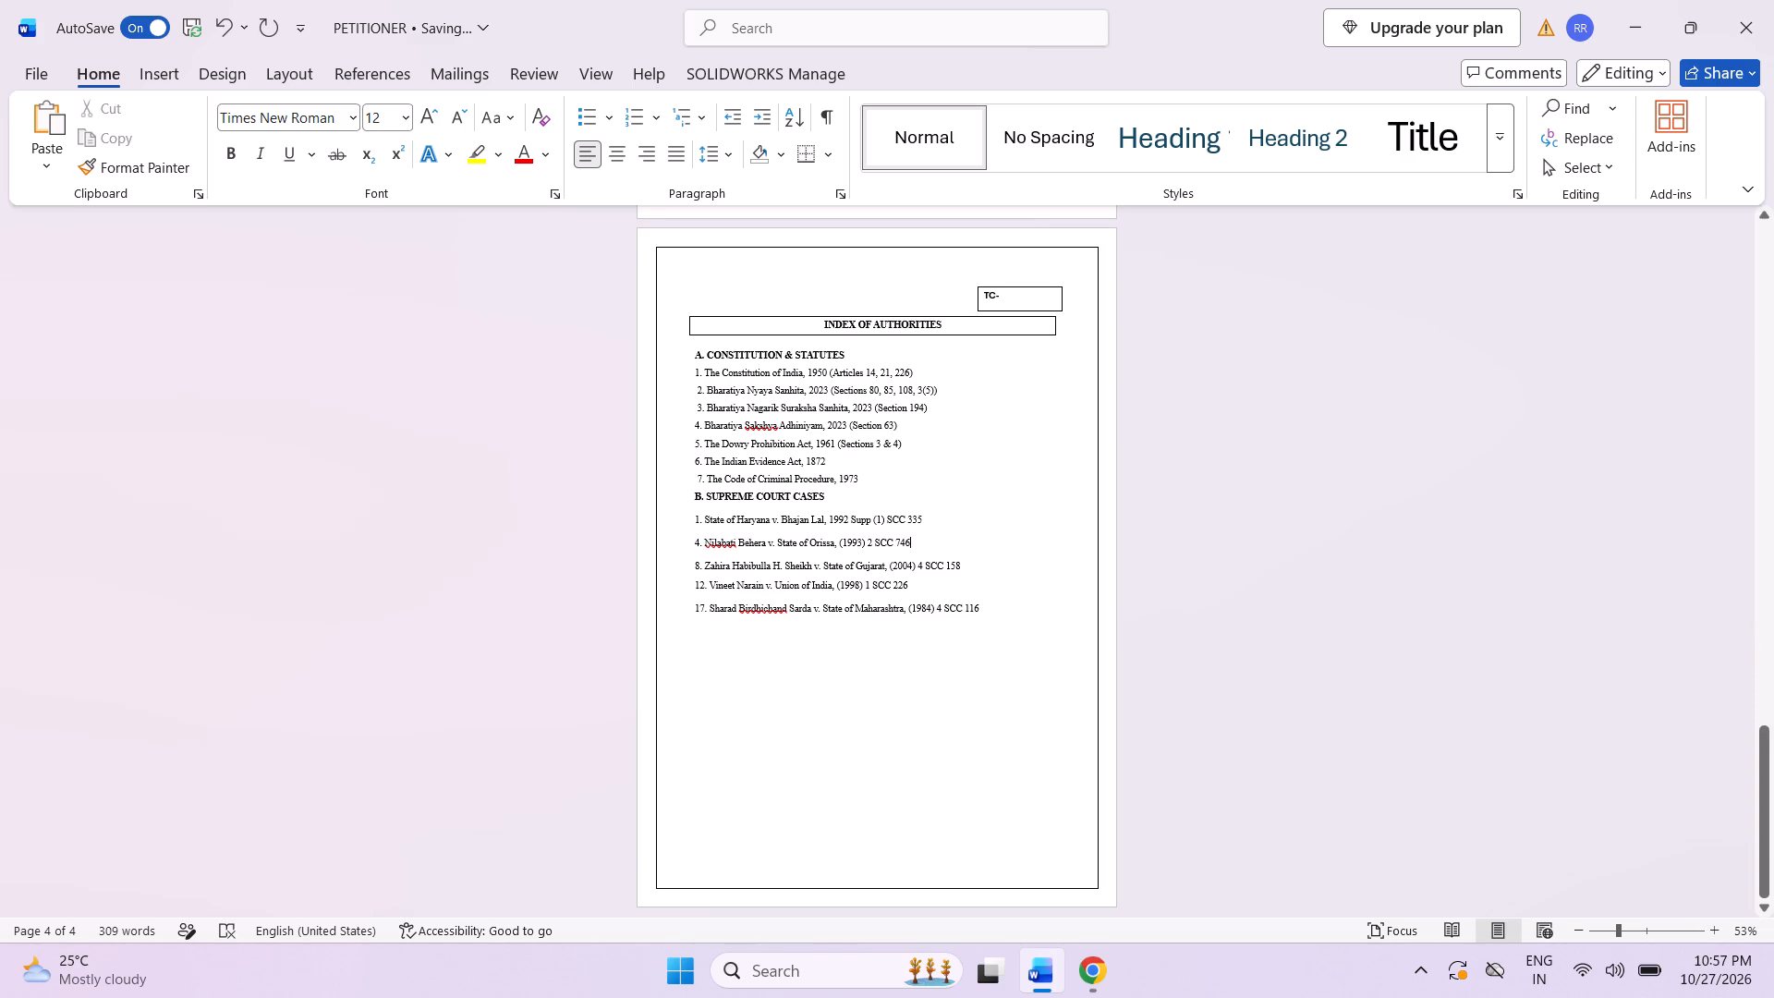
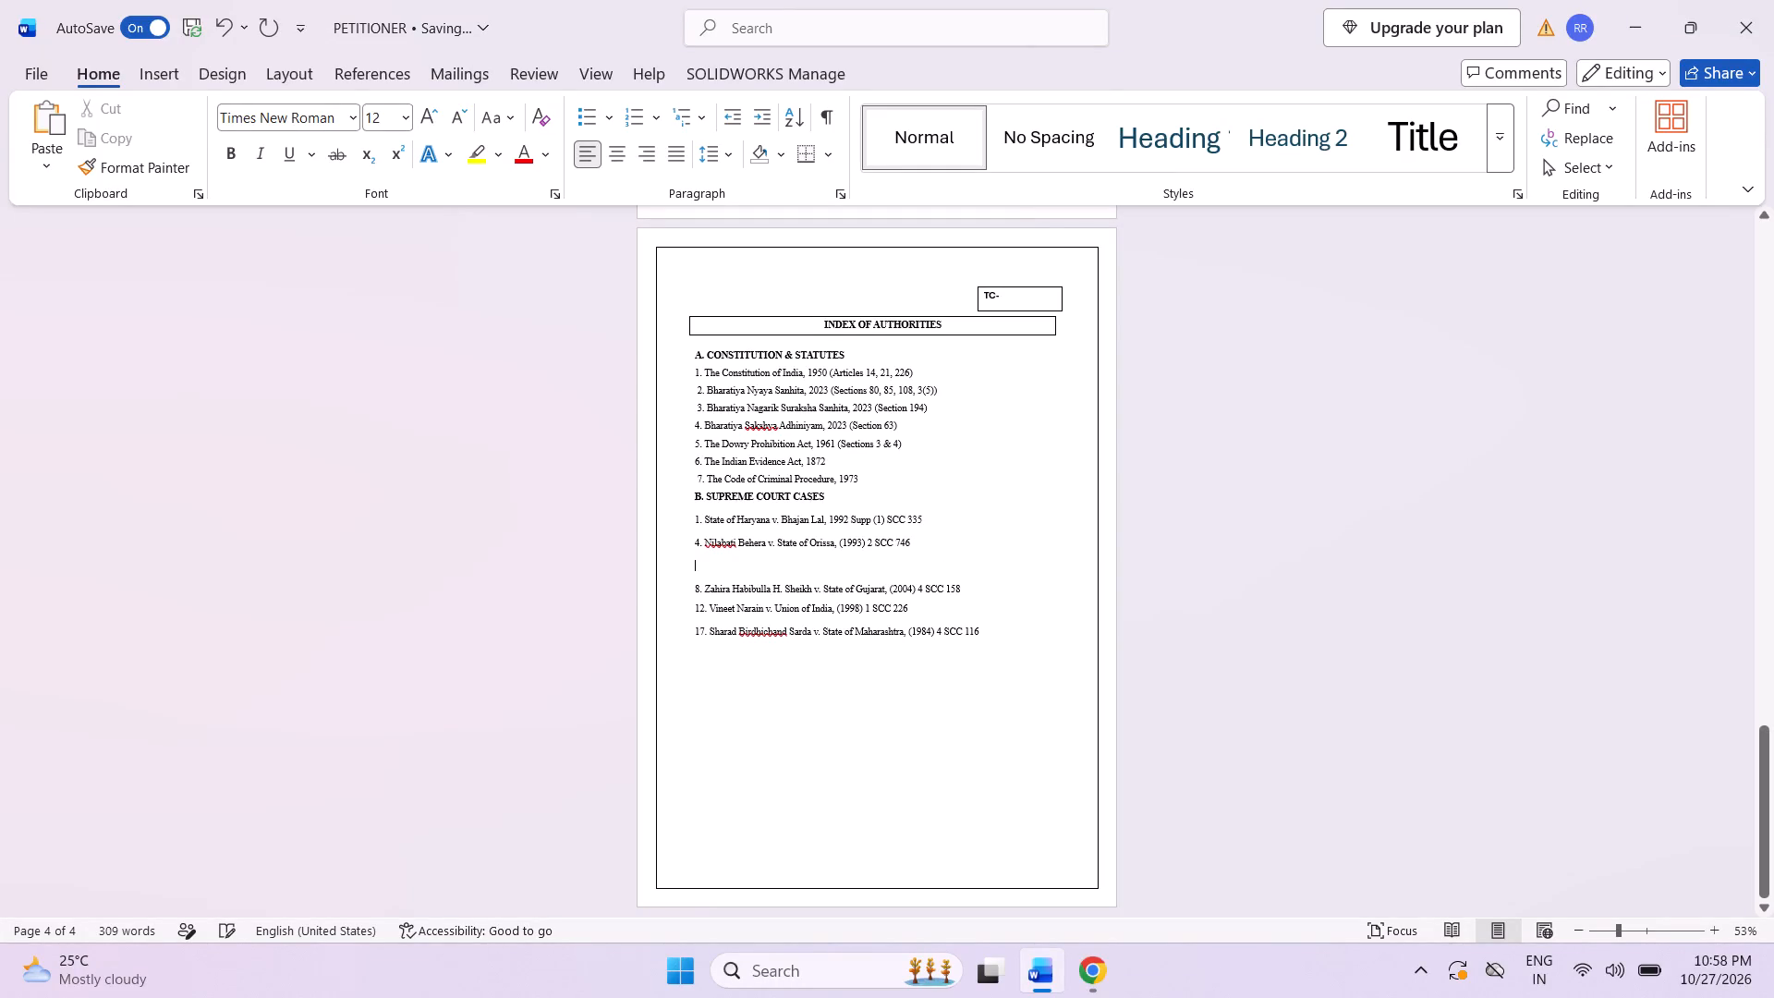
# Paste the entry "6. Maneka Gandhi v. Union of India, (1978) 1 SCC 248" on the blank line below entry 4.
pyautogui.hotkey('ctrl', 'v')
# Set the line spacing of all the Supreme Court case entries, from 1 through 17, to 1.0.
pyautogui.moveTo(687, 516); pyautogui.dragTo(954, 635)
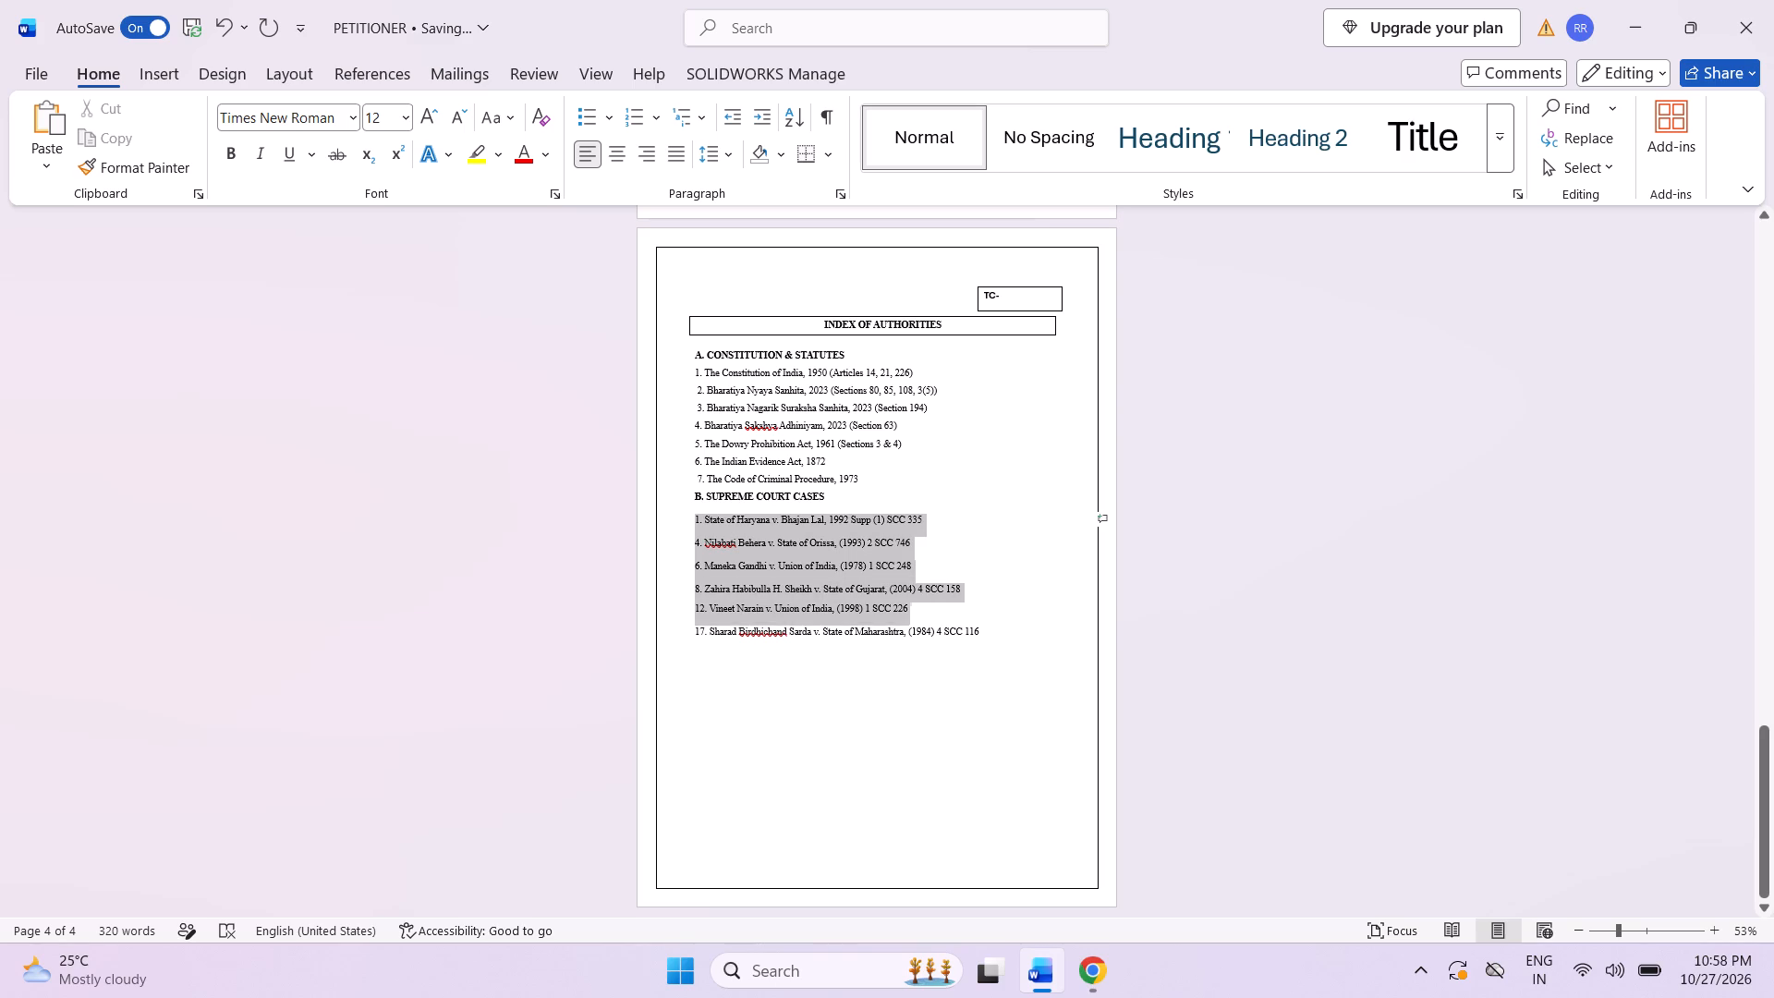
pyautogui.moveTo(954, 635); pyautogui.dragTo(1018, 642)
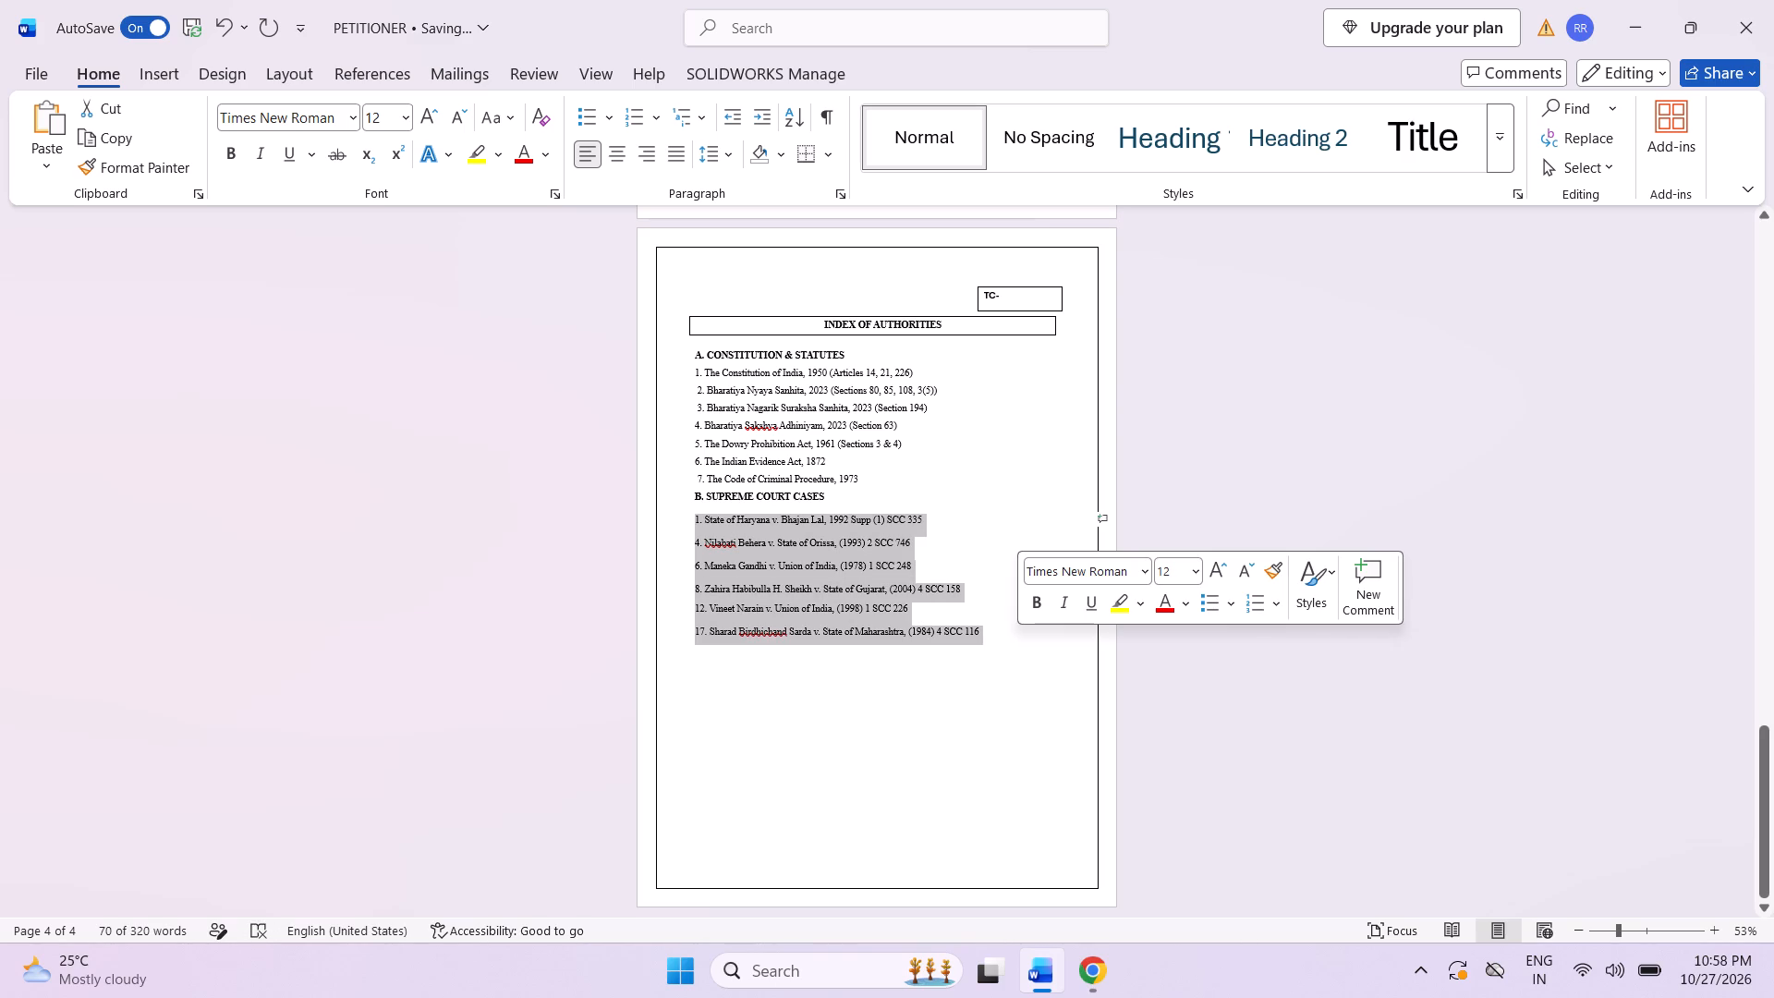
pyautogui.click(724, 152)
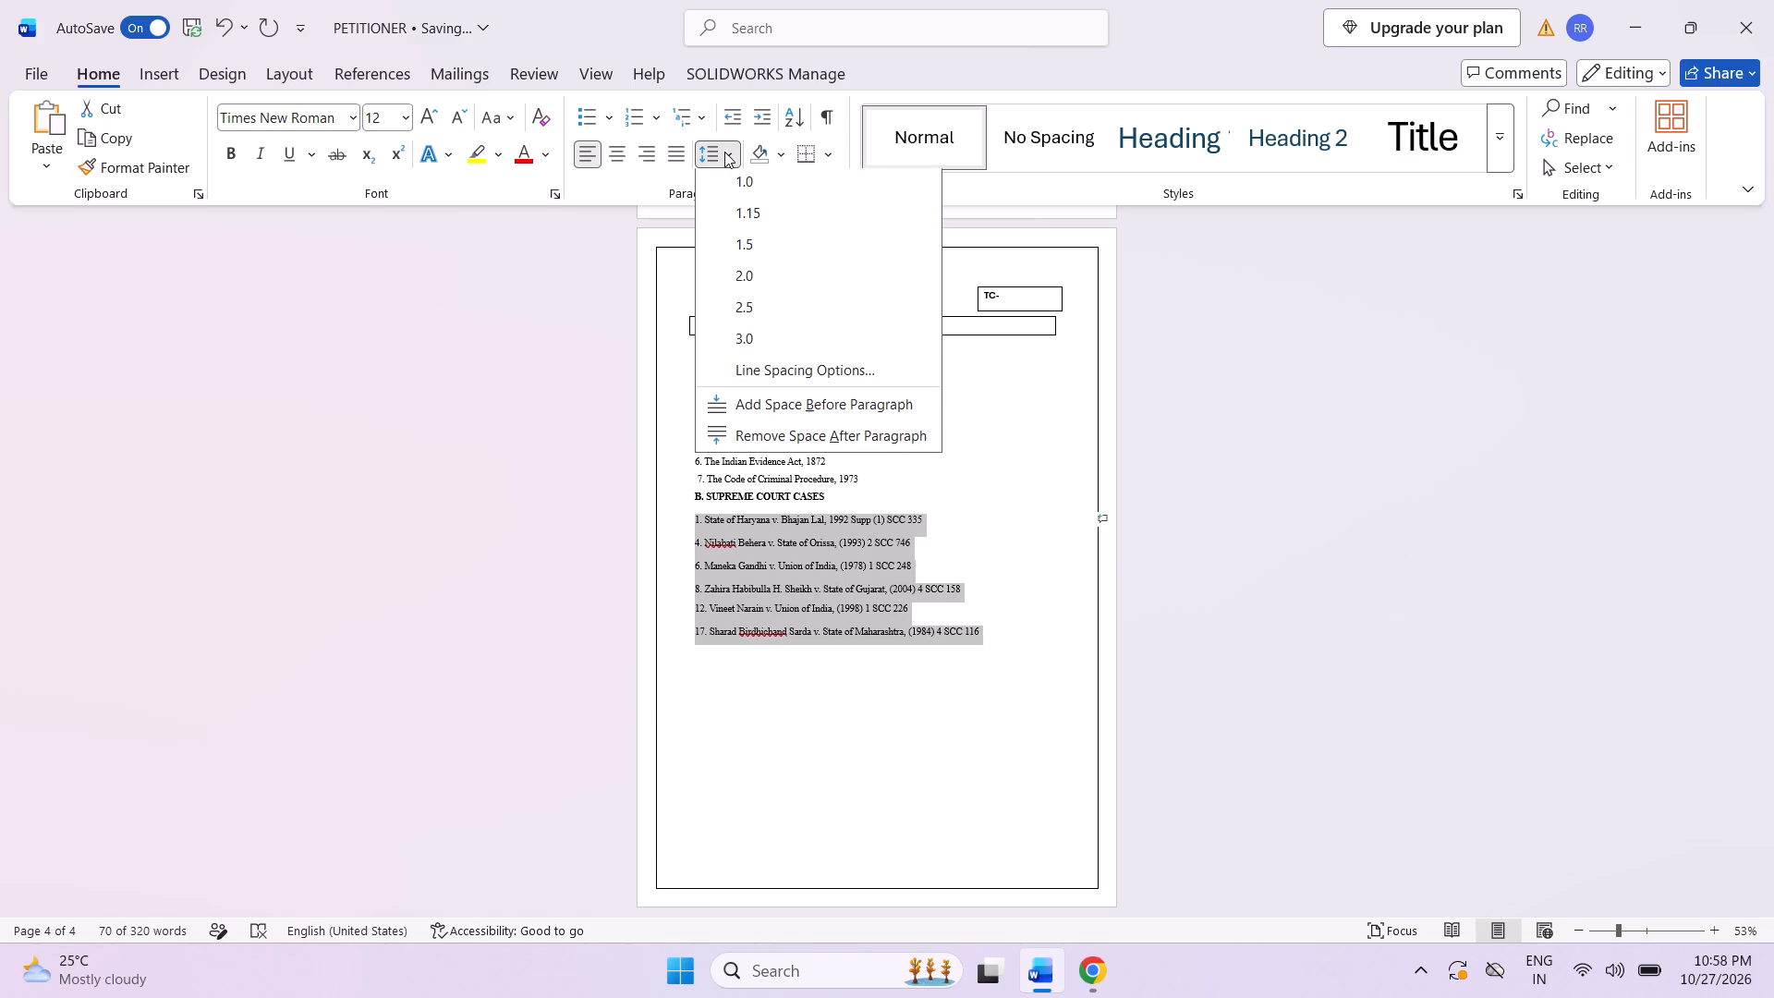
pyautogui.click(757, 192)
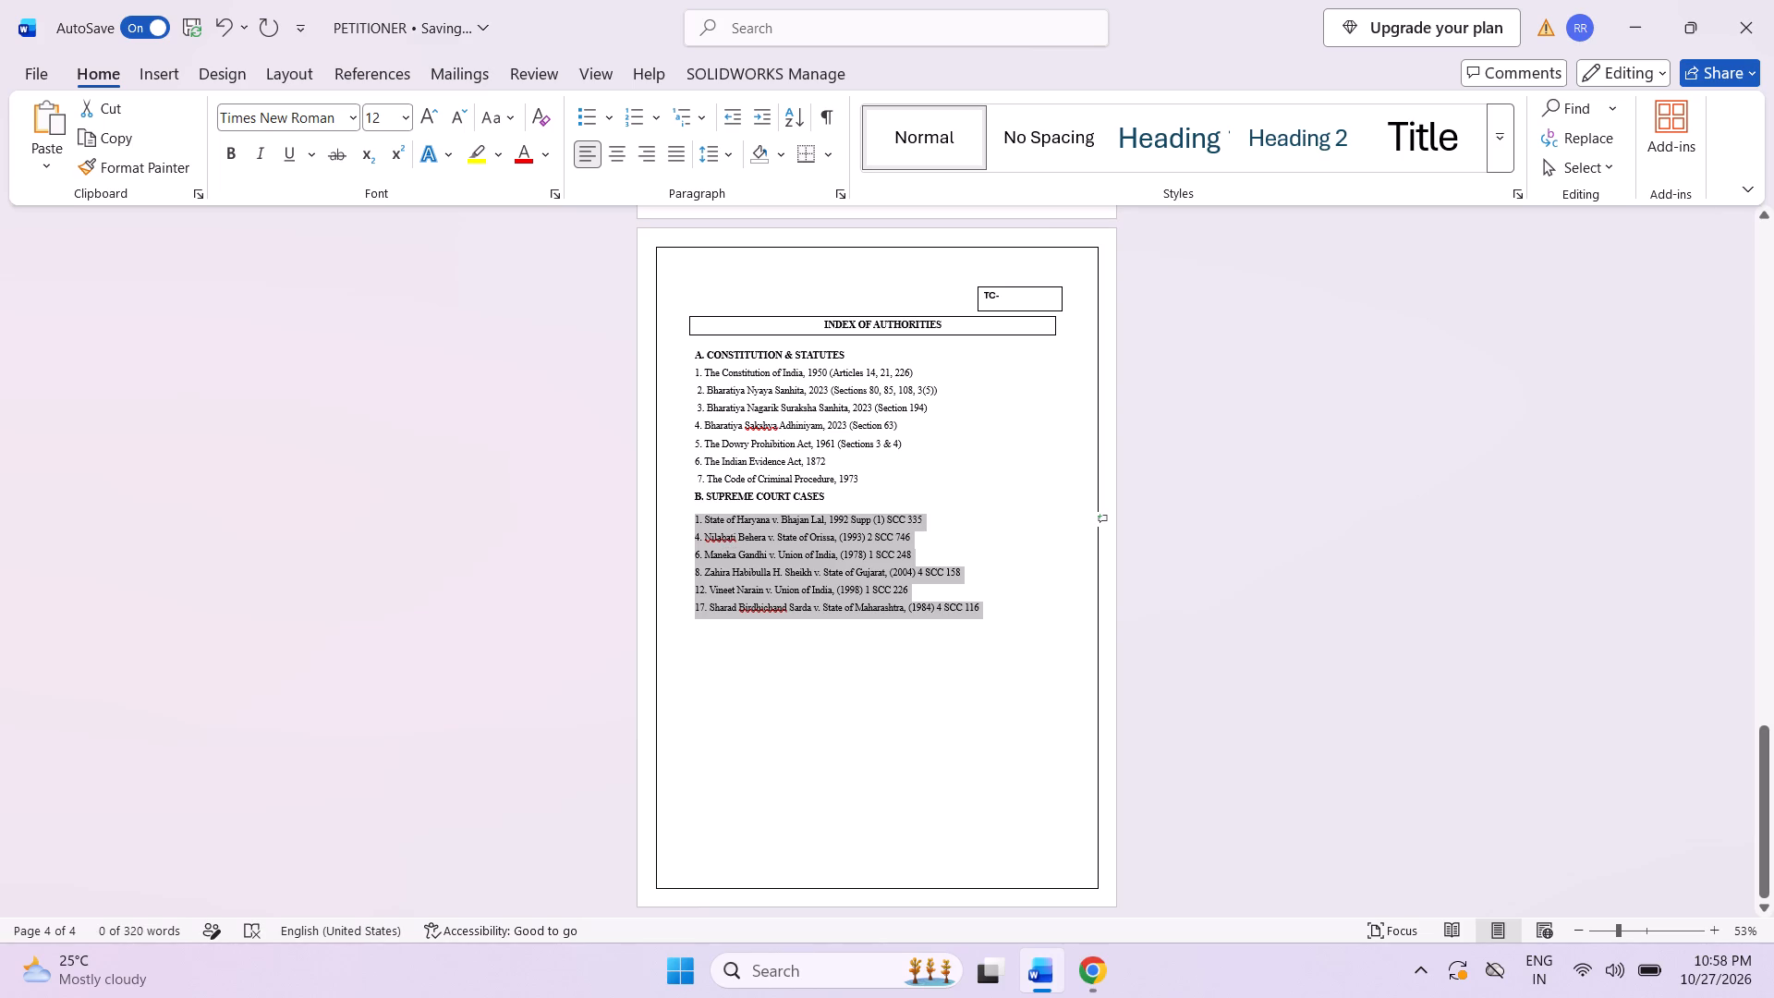
pyautogui.click(521, 601)
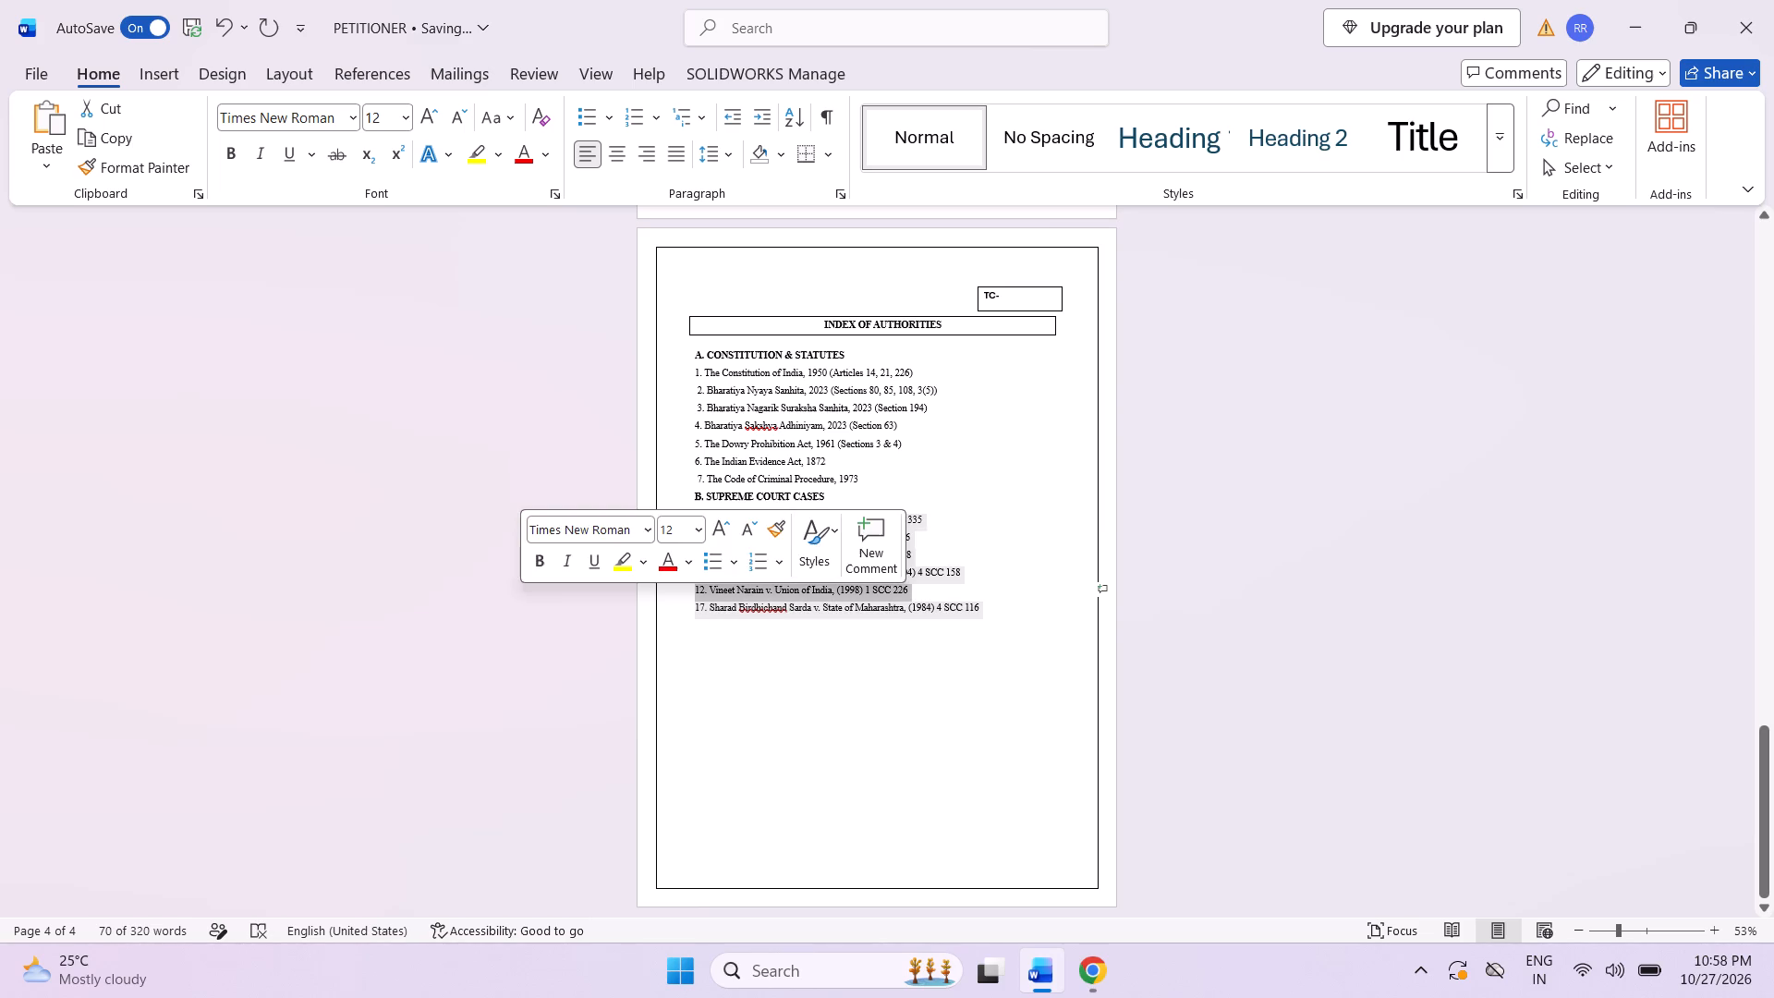
pyautogui.click(464, 762)
pyautogui.click(1216, 543)
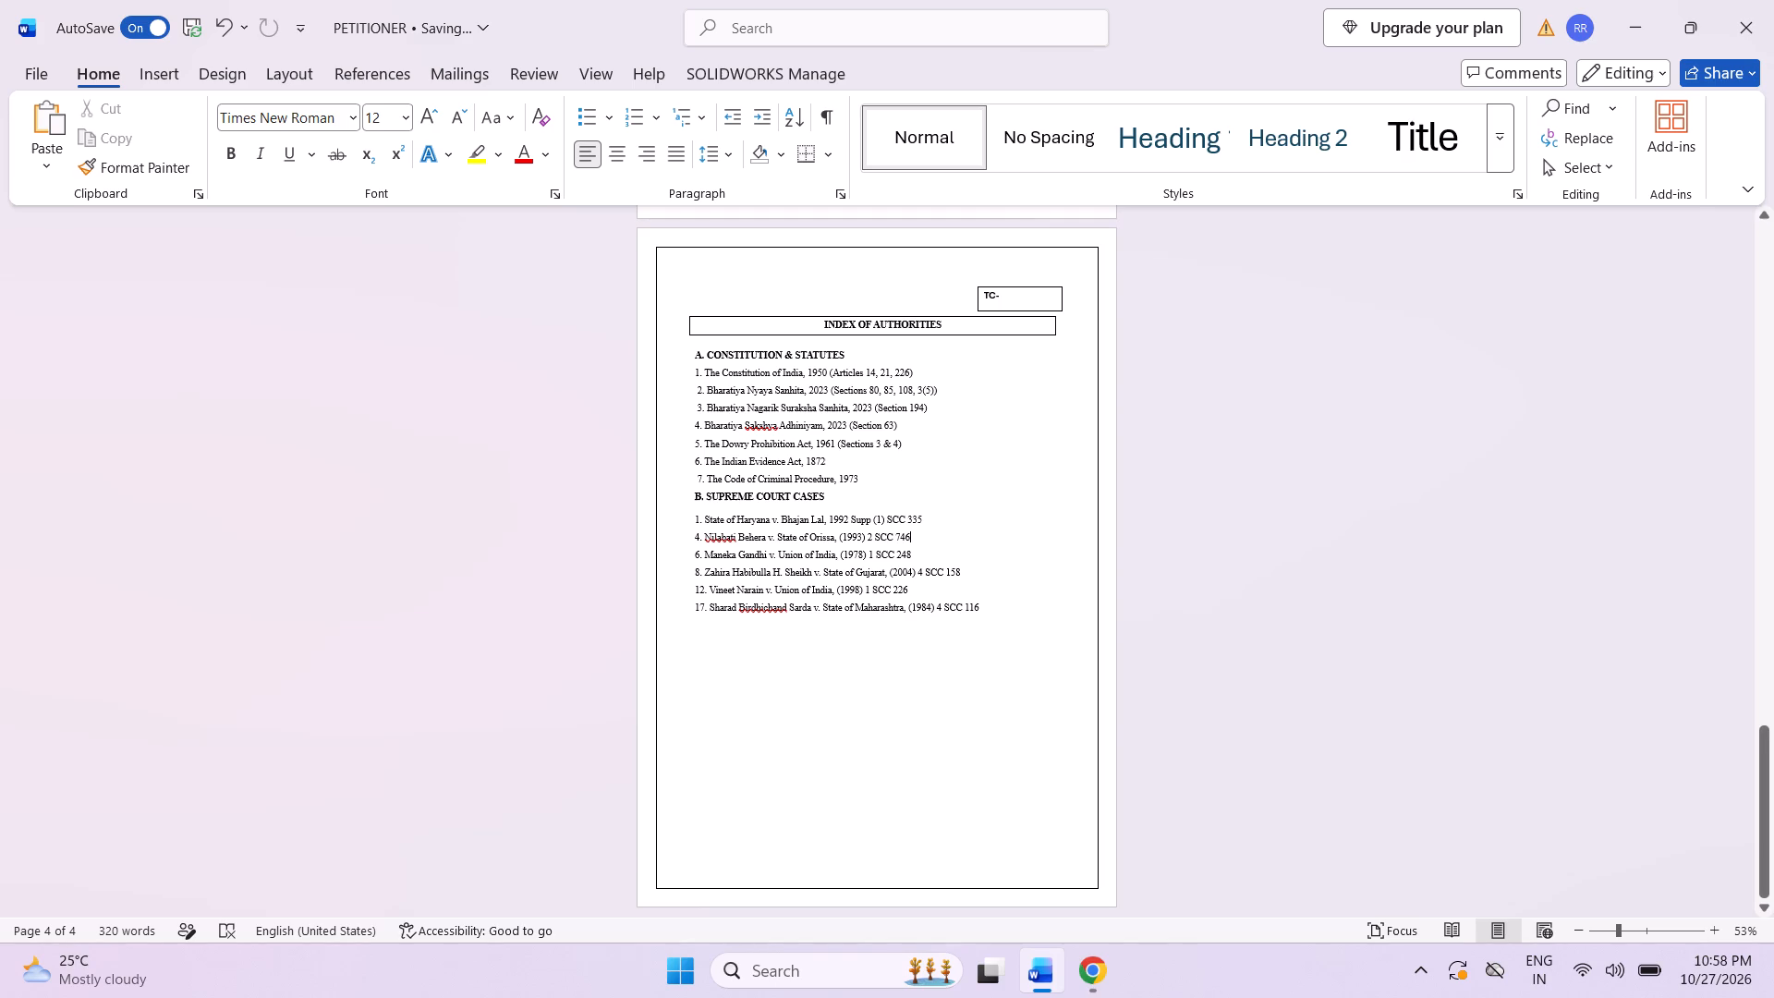
# Set the line spacing of the Code of Criminal Procedure entry and the "B. SUPREME COURT CASES" heading to 1.5.
pyautogui.moveTo(687, 483); pyautogui.dragTo(829, 495)
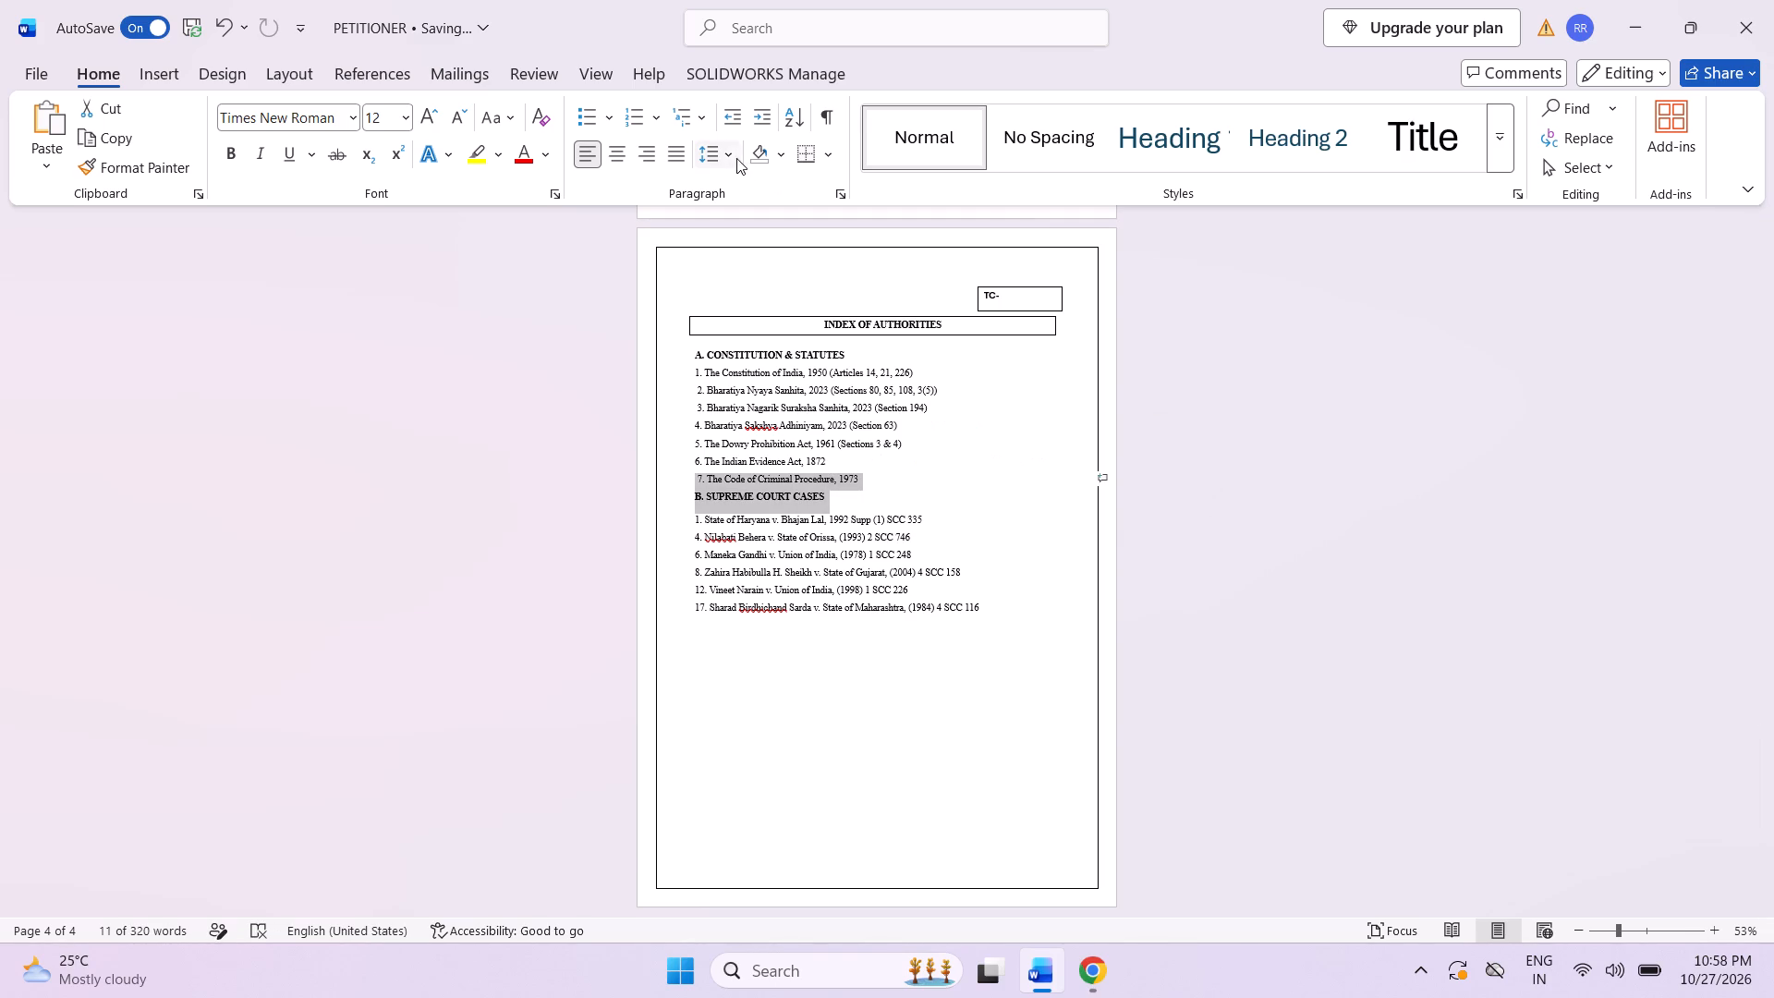
pyautogui.click(735, 157)
pyautogui.click(750, 248)
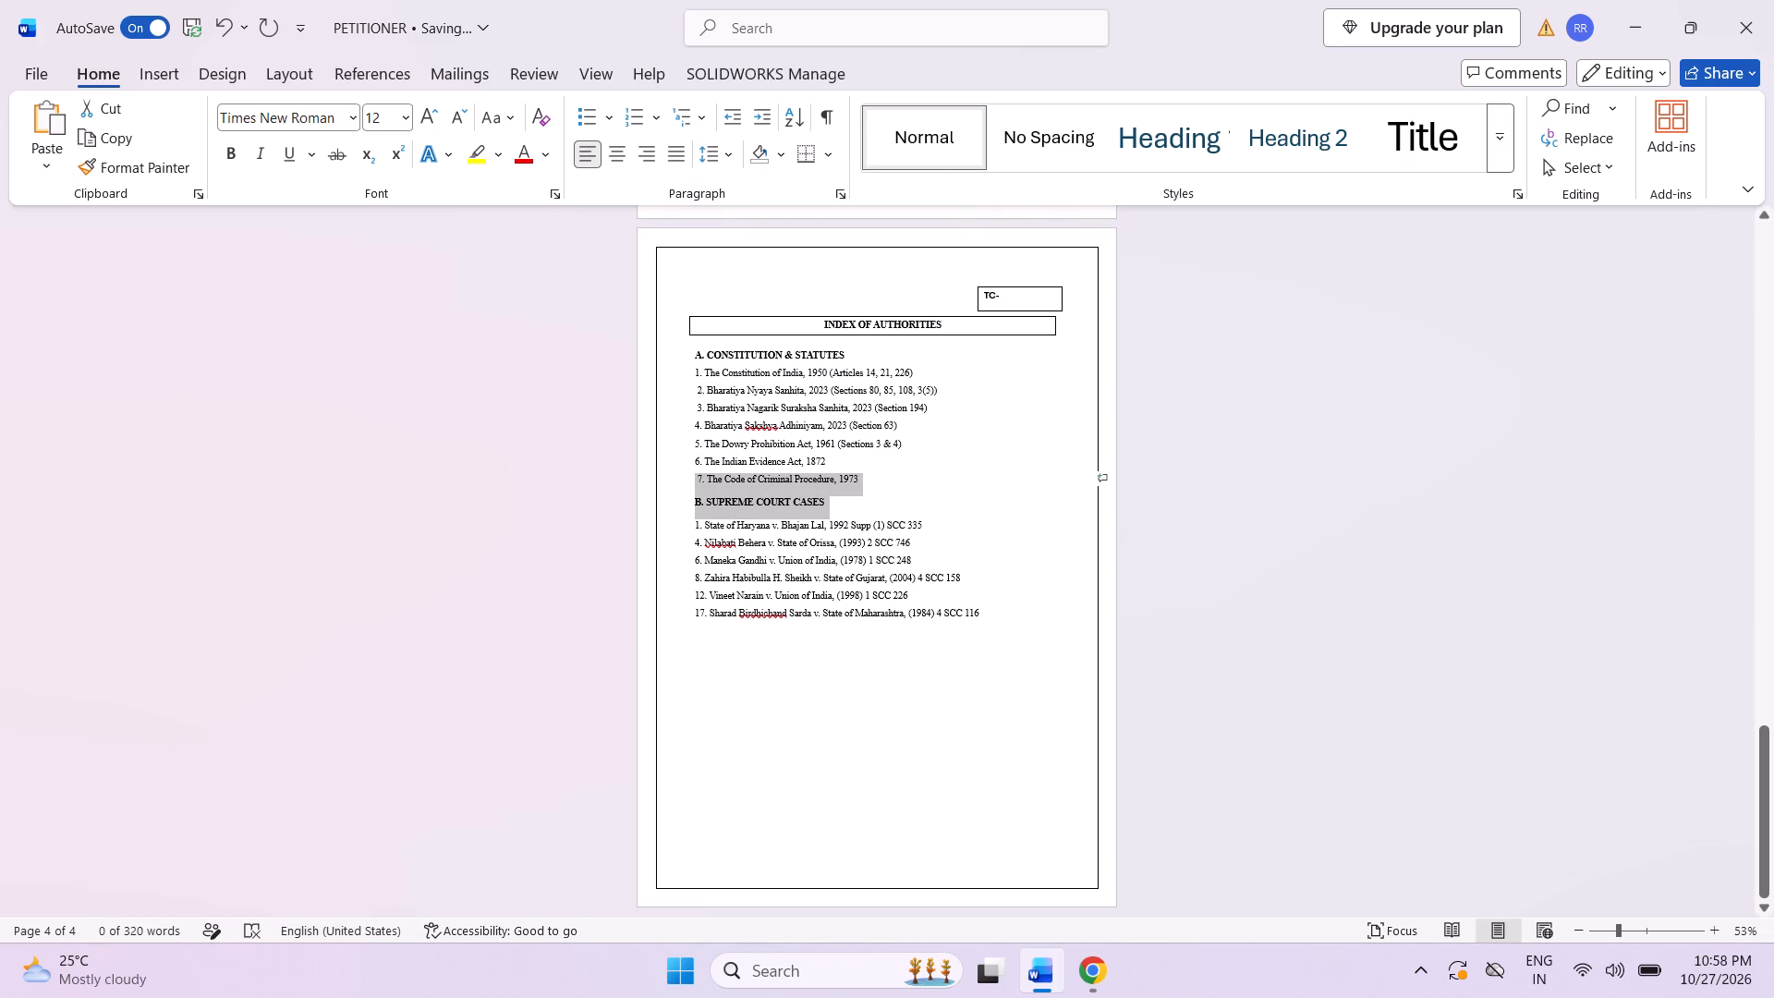
pyautogui.click(619, 463)
pyautogui.click(1263, 452)
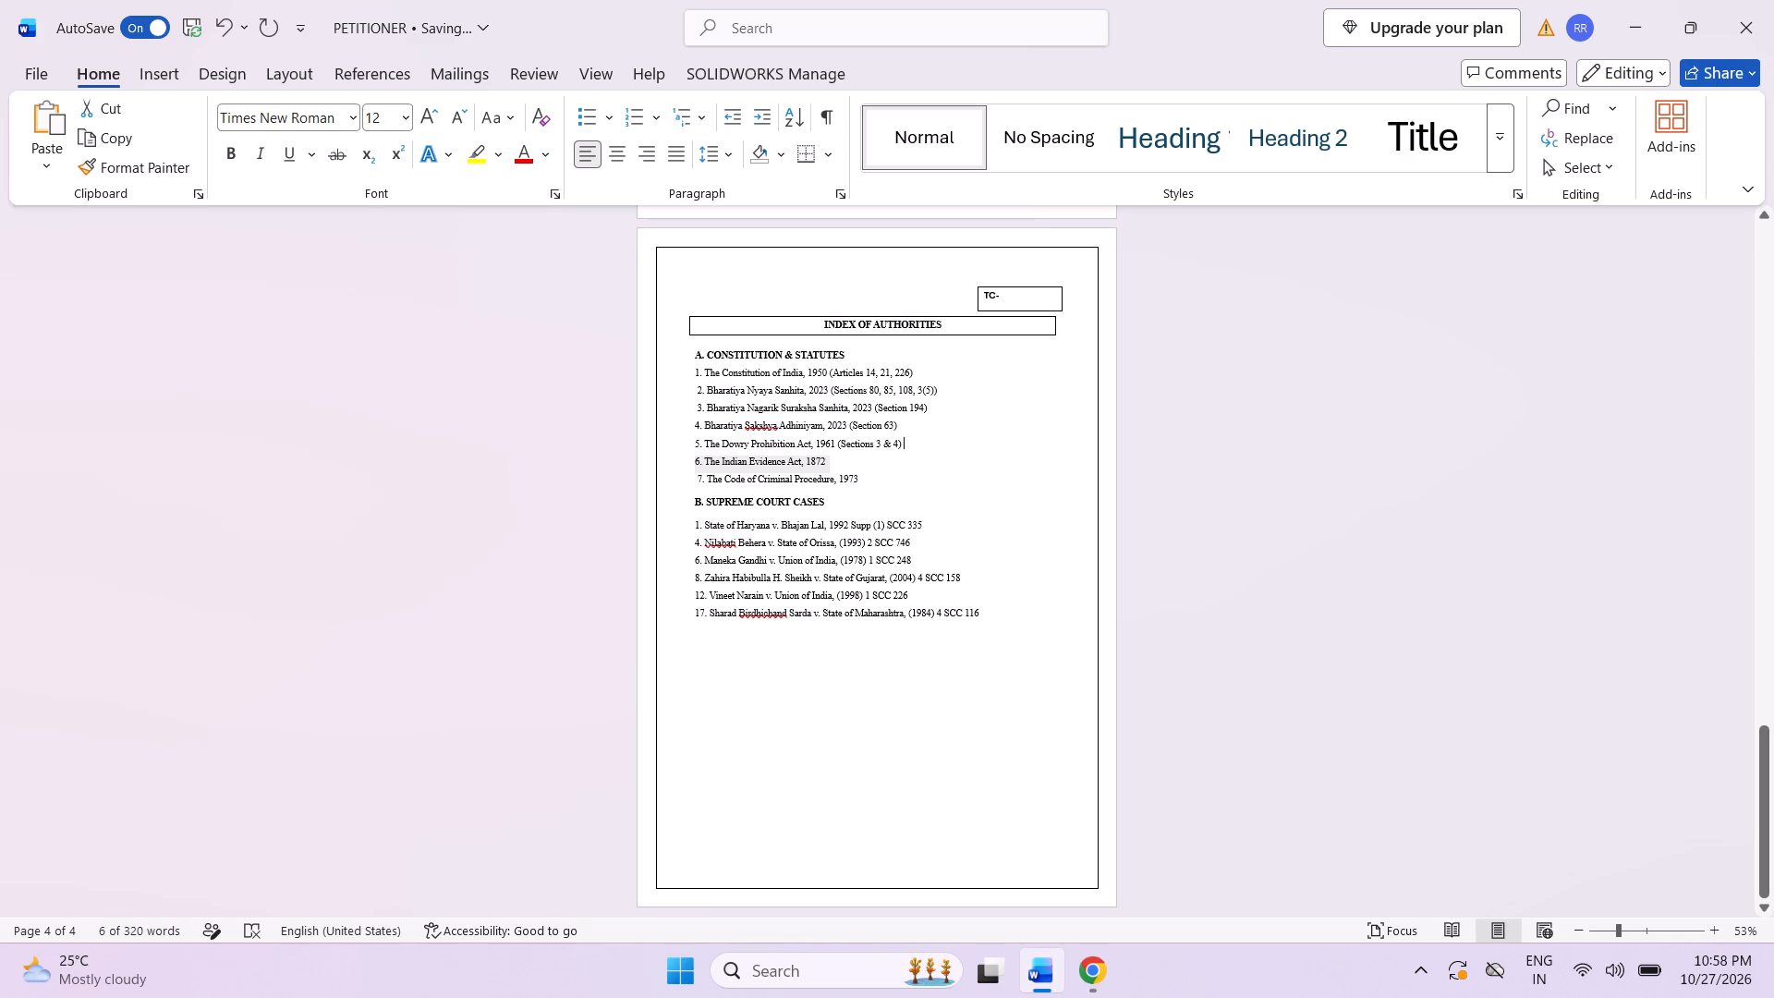
# Set the line spacing of the "A. CONSTITUTION & STATUTES" heading to 1.5.
pyautogui.moveTo(687, 350); pyautogui.dragTo(873, 366)
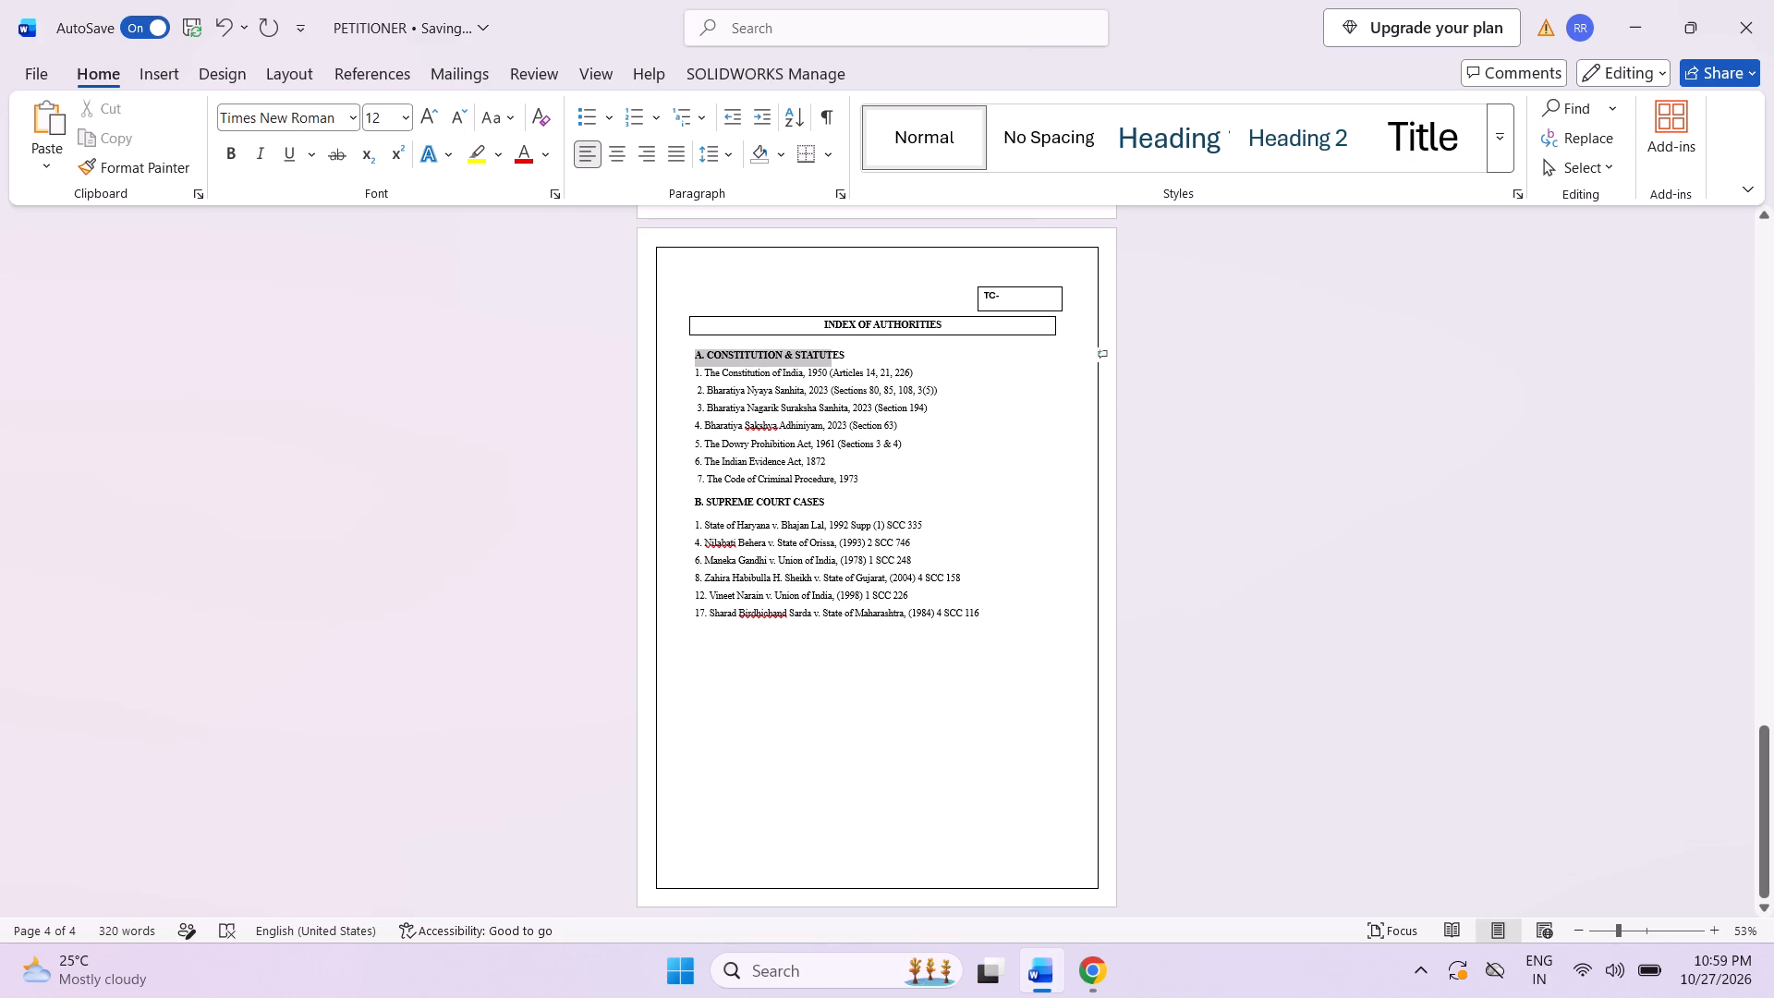
pyautogui.moveTo(873, 366); pyautogui.dragTo(956, 366)
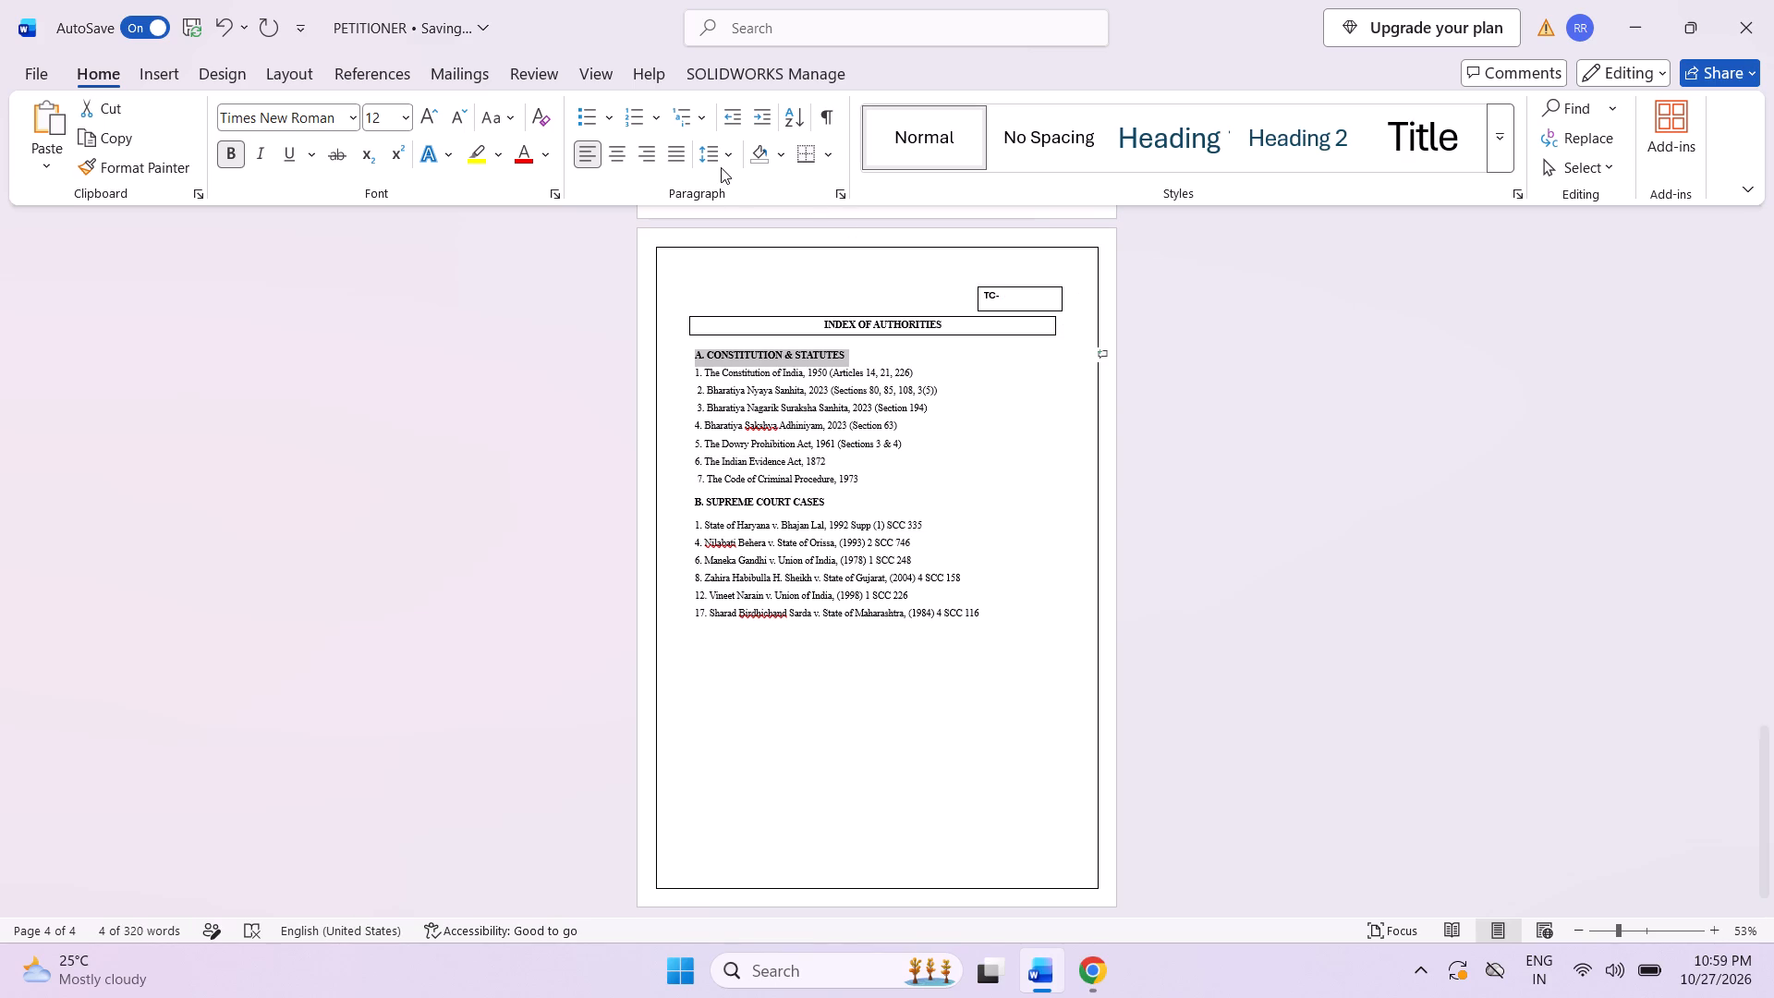
pyautogui.click(722, 162)
pyautogui.click(746, 249)
pyautogui.click(476, 435)
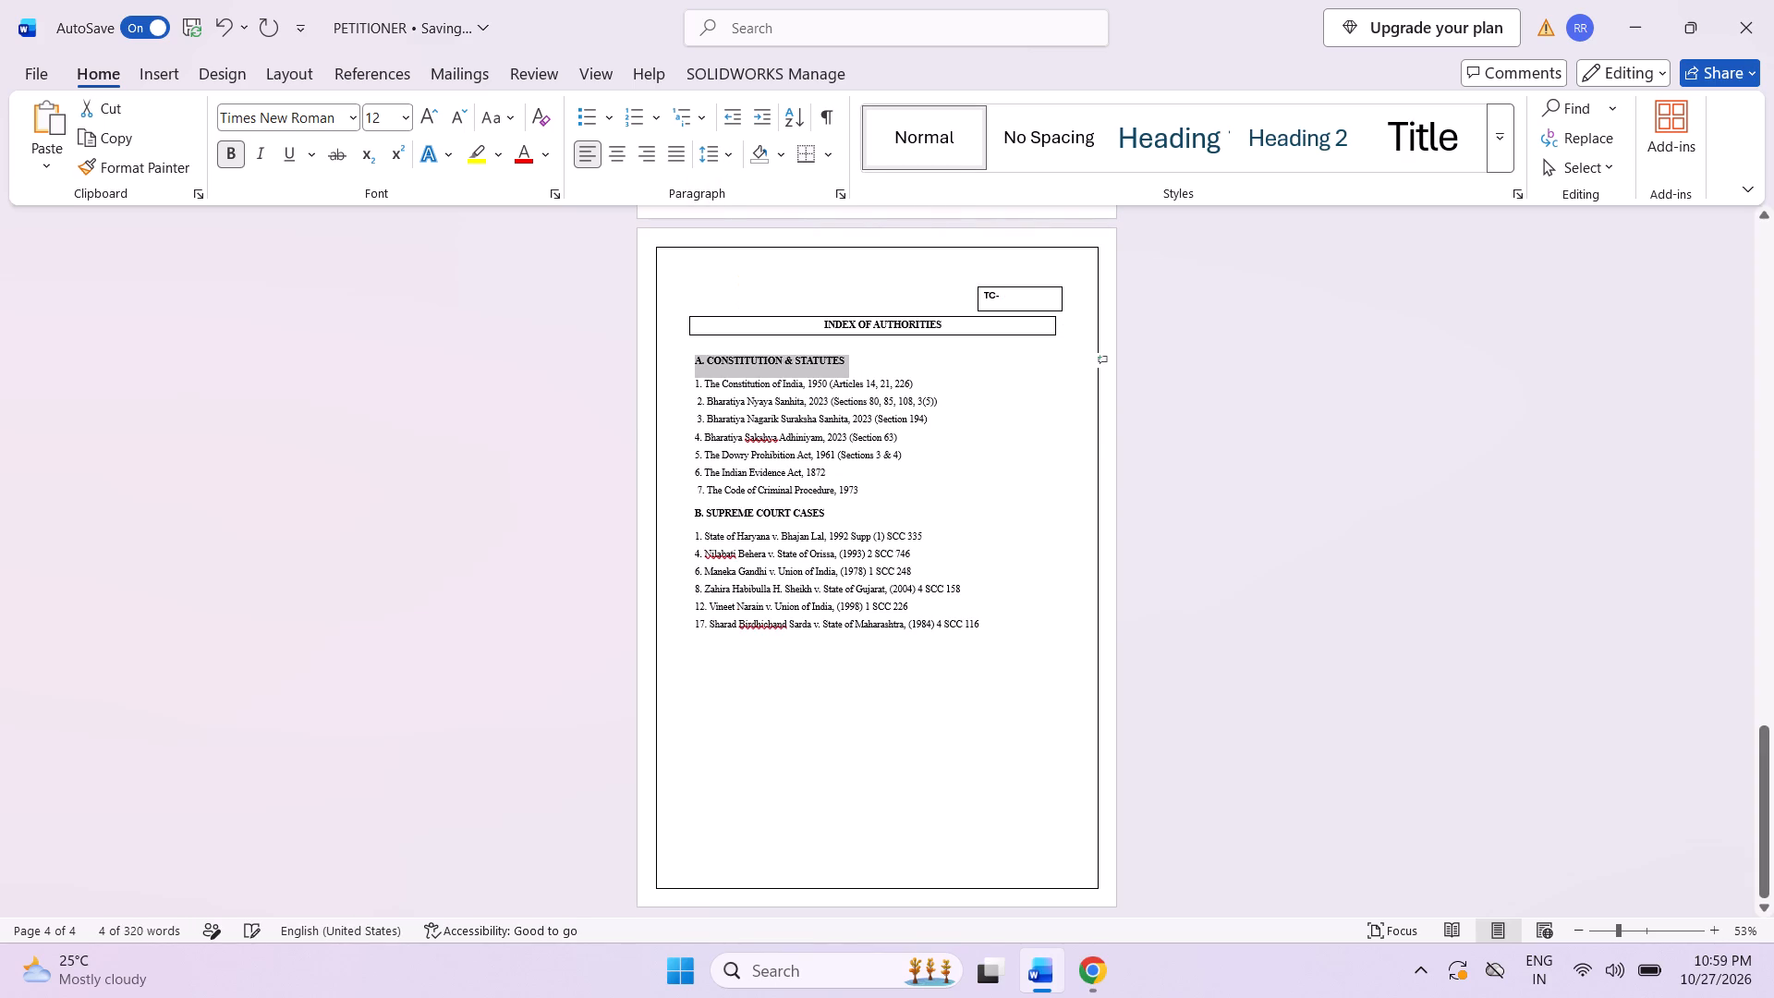
pyautogui.click(1706, 330)
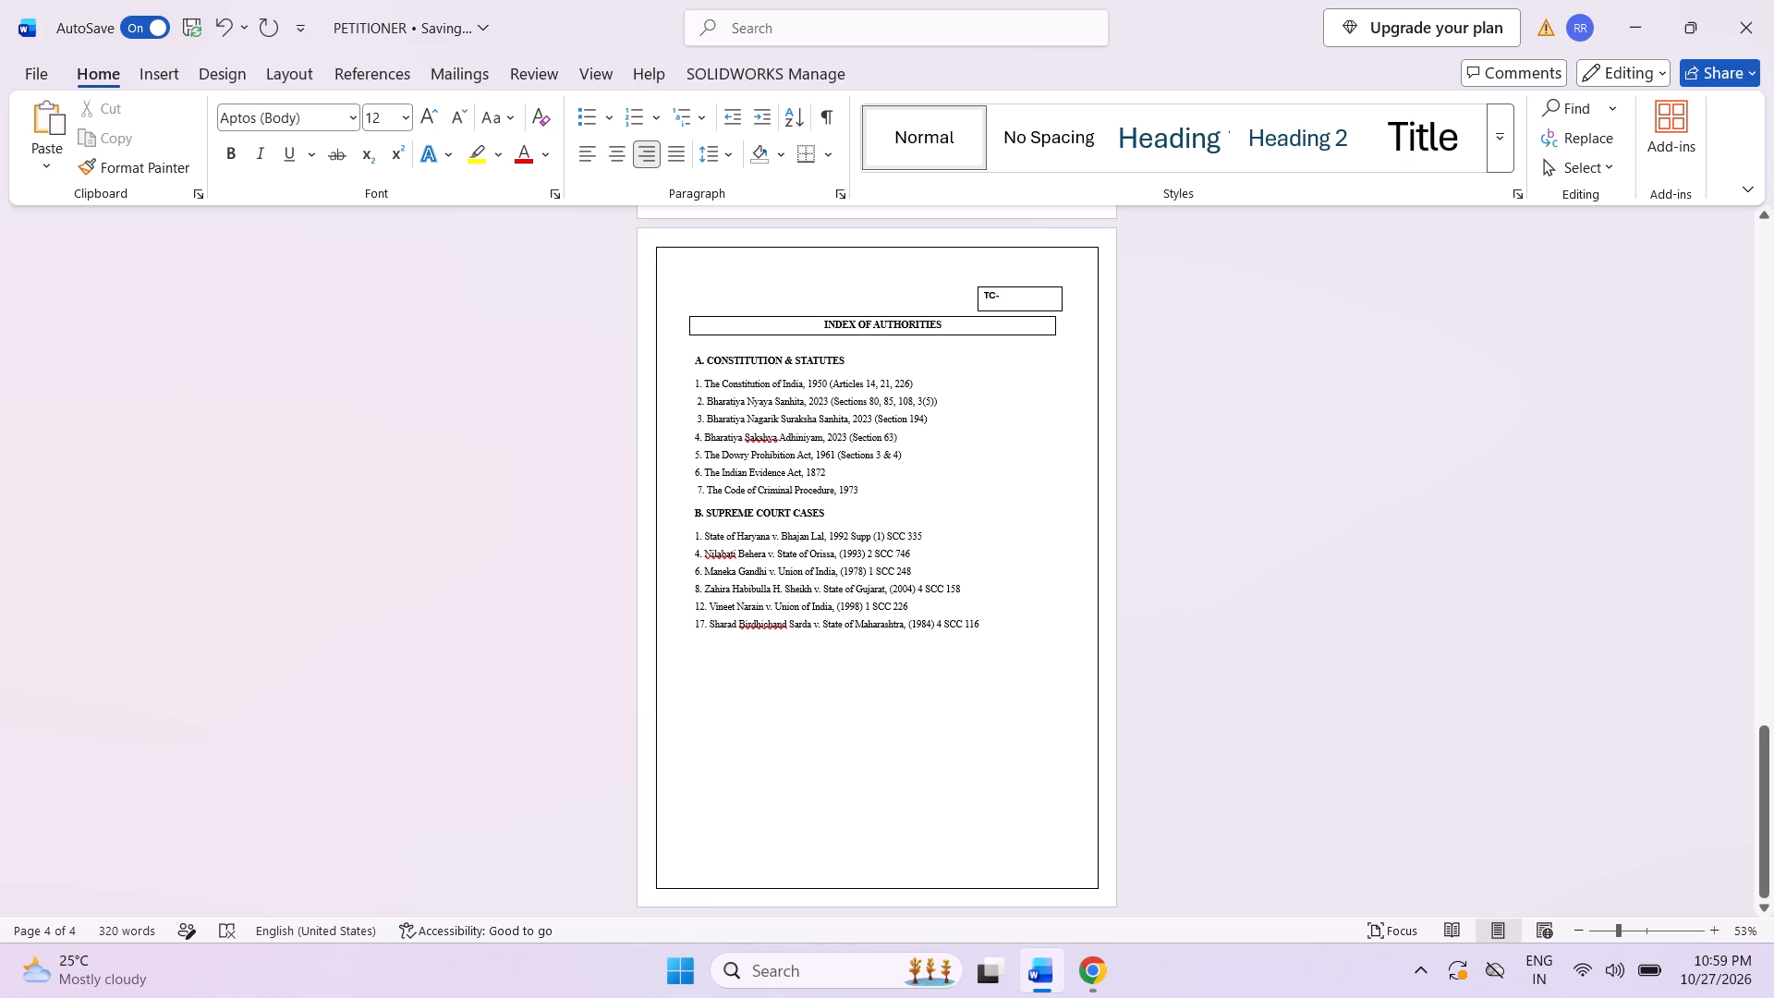
# Place the text cursor at the end of entry 17, Sharad Birdhichand Sarda v. State of Maharashtra.
pyautogui.click(997, 625)
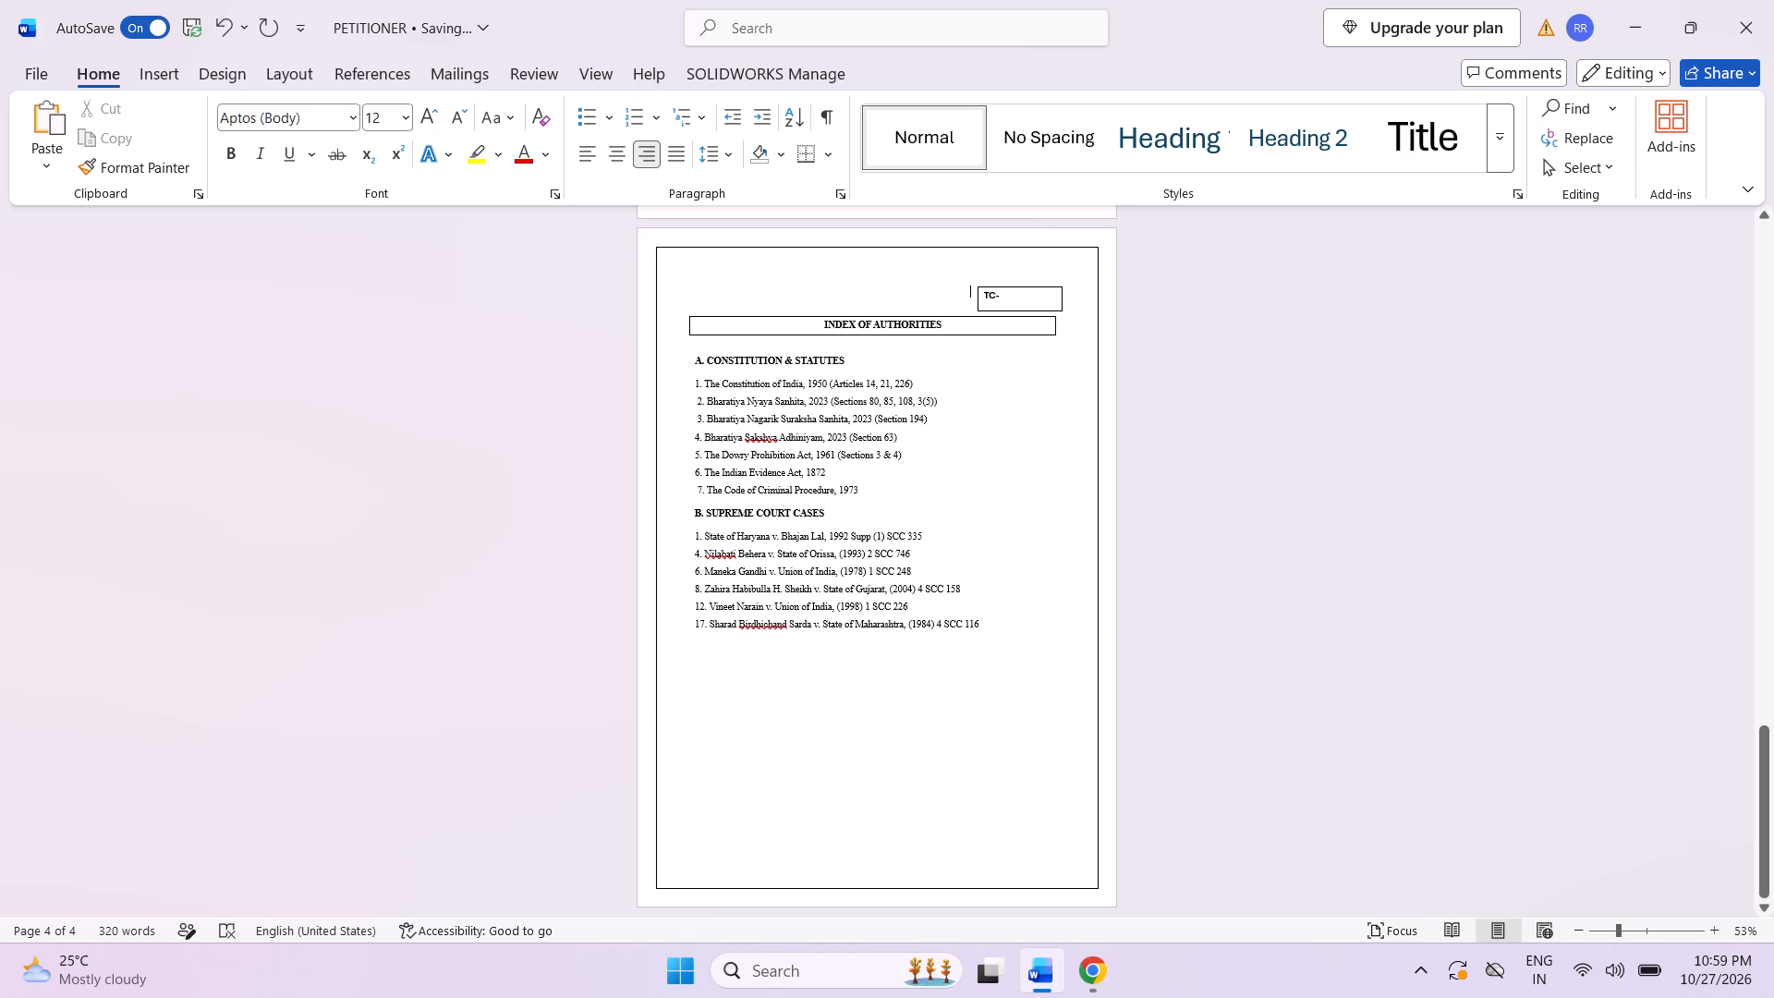
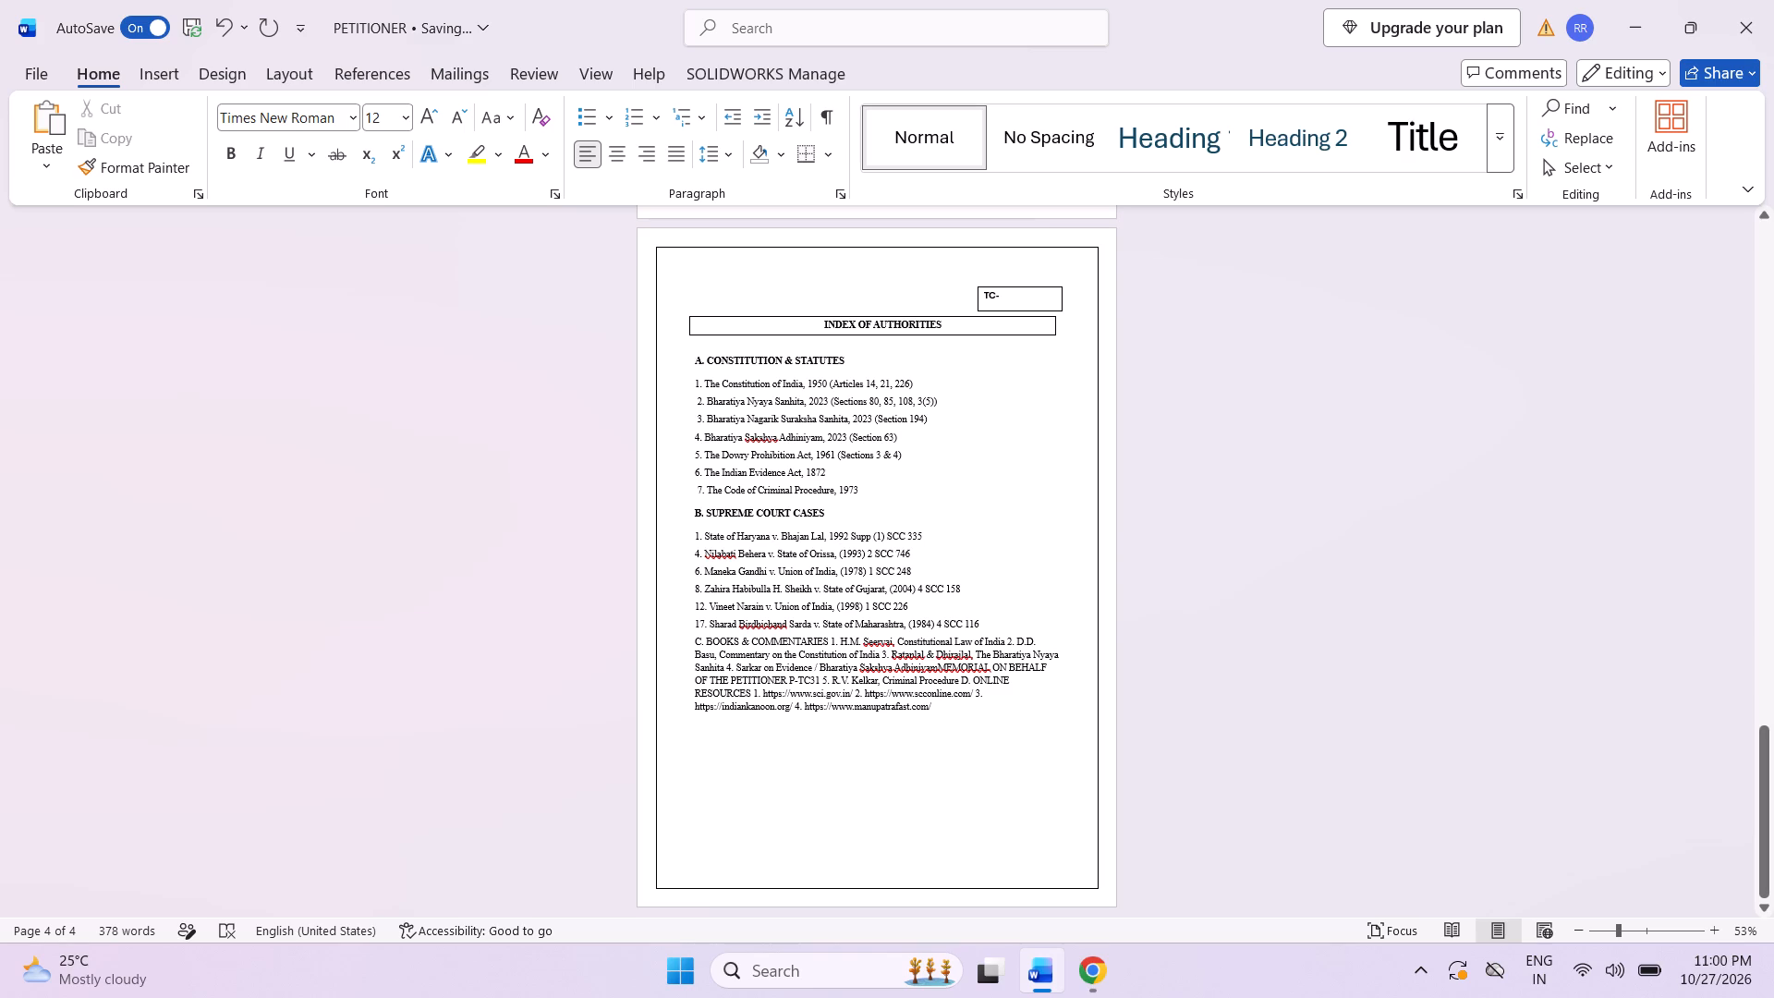
# Select the whole run-on paragraph from "C. BOOKS & COMMENTARIES" through the last link under "D. ONLINE RESOURCES".
pyautogui.moveTo(942, 709); pyautogui.dragTo(709, 639)
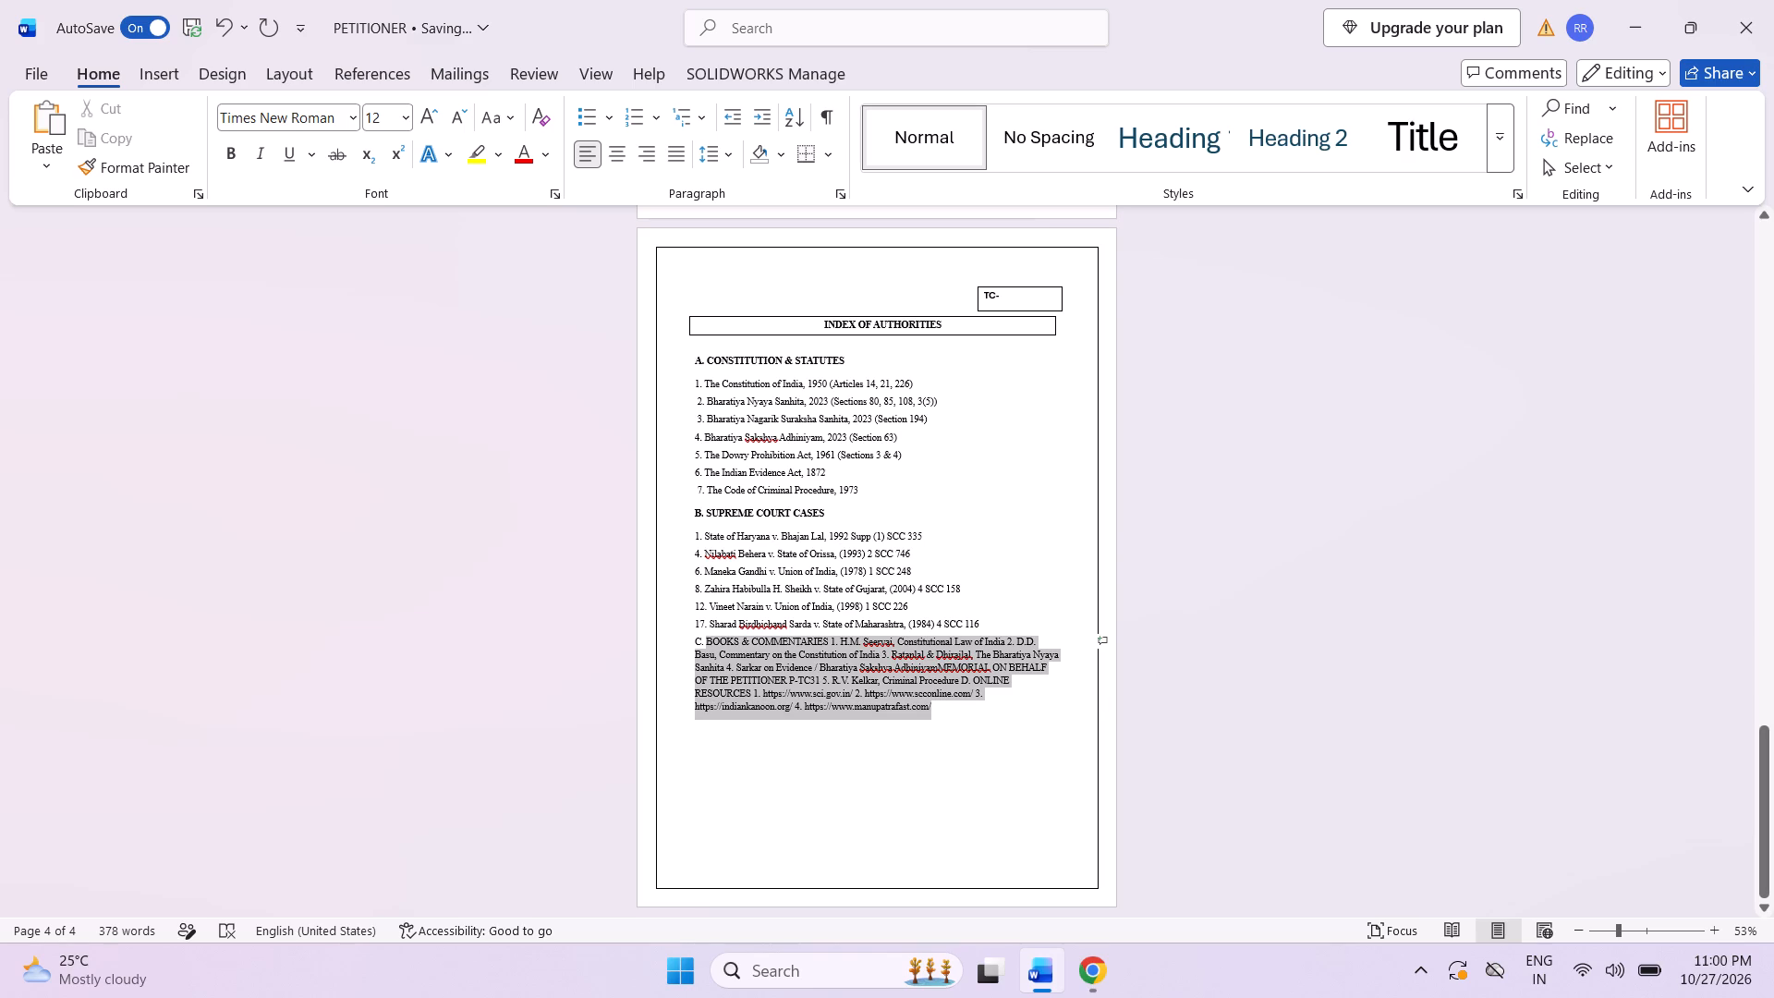
pyautogui.moveTo(709, 639); pyautogui.dragTo(687, 639)
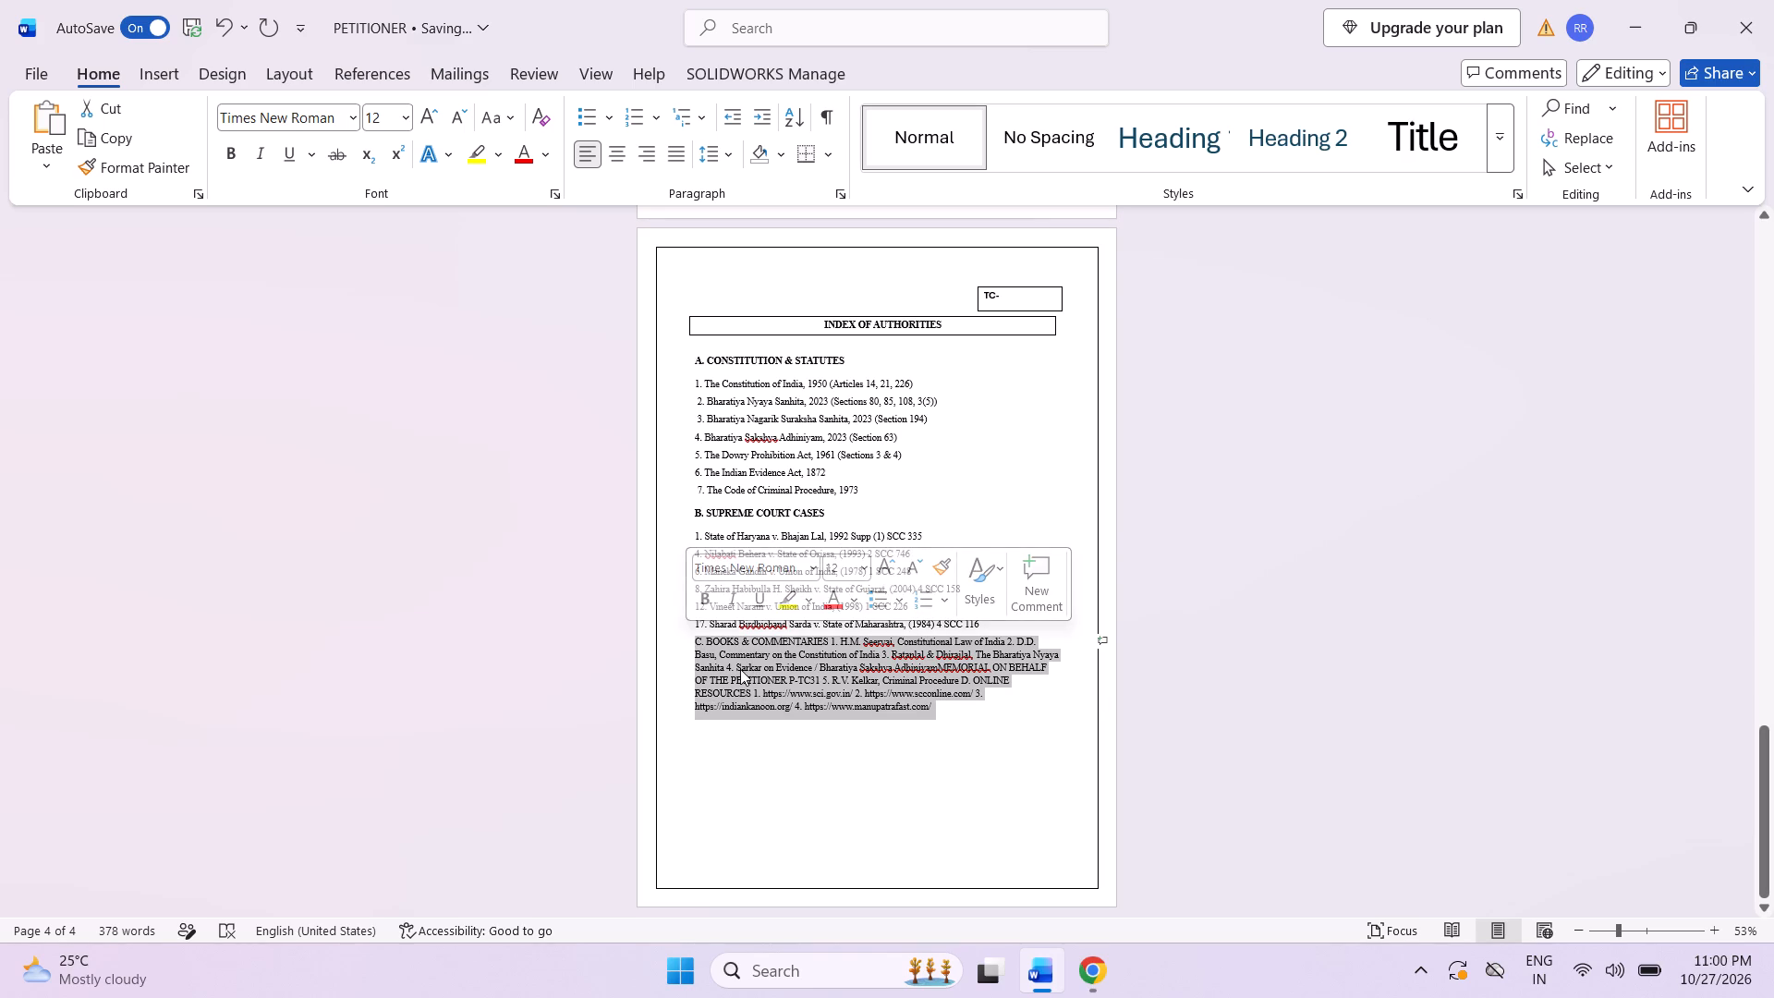
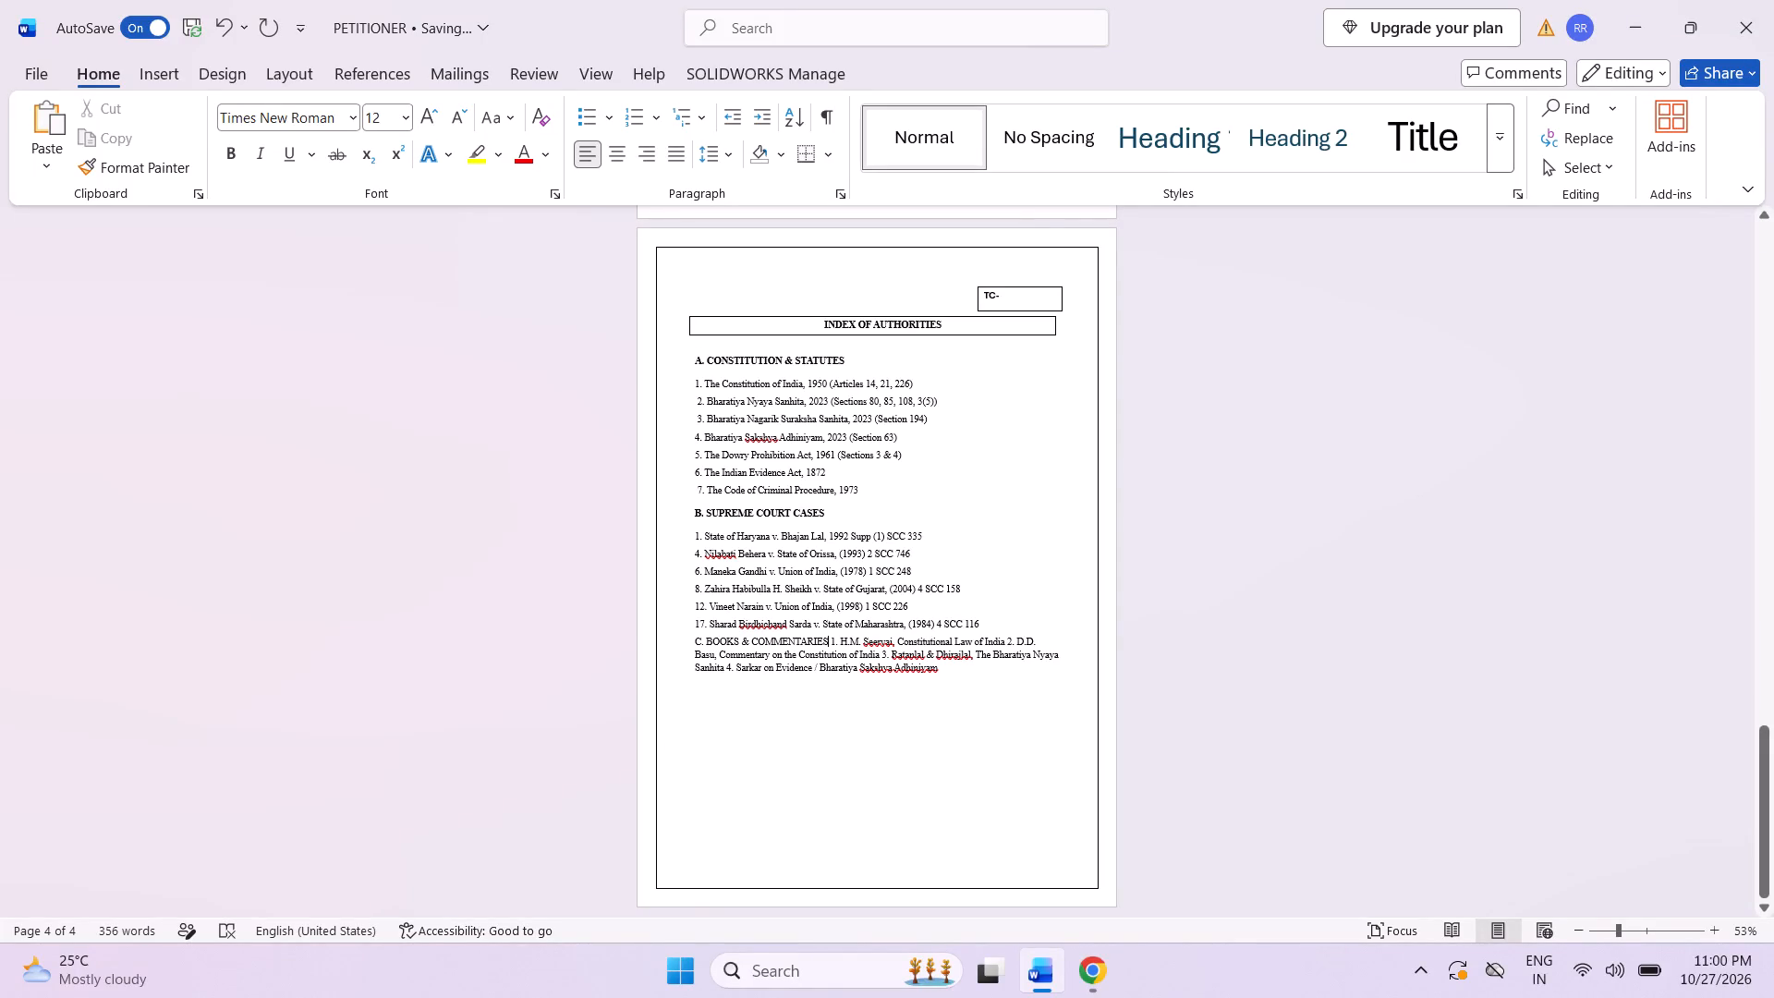
# Split the run-on books paragraph into the heading "C. BOOKS & COMMENTARIES" and four numbered entries, each on its own line.
pyautogui.press('Return')
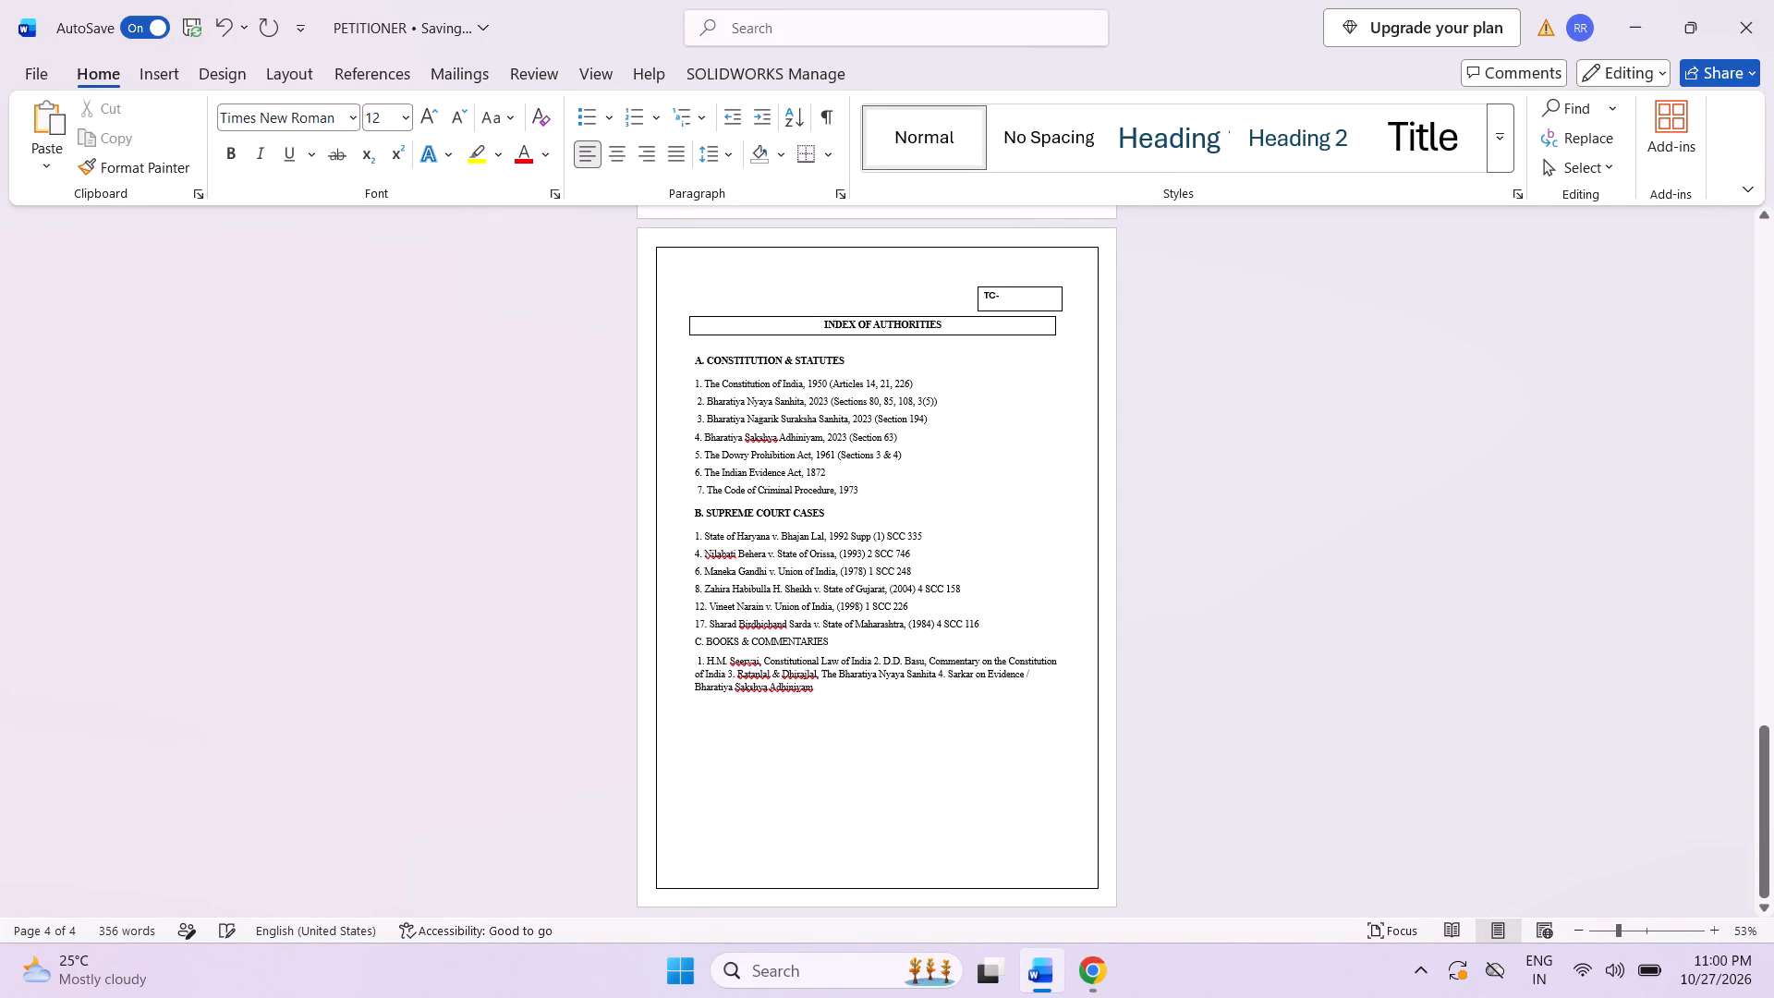
pyautogui.click(872, 660)
pyautogui.press('Return')
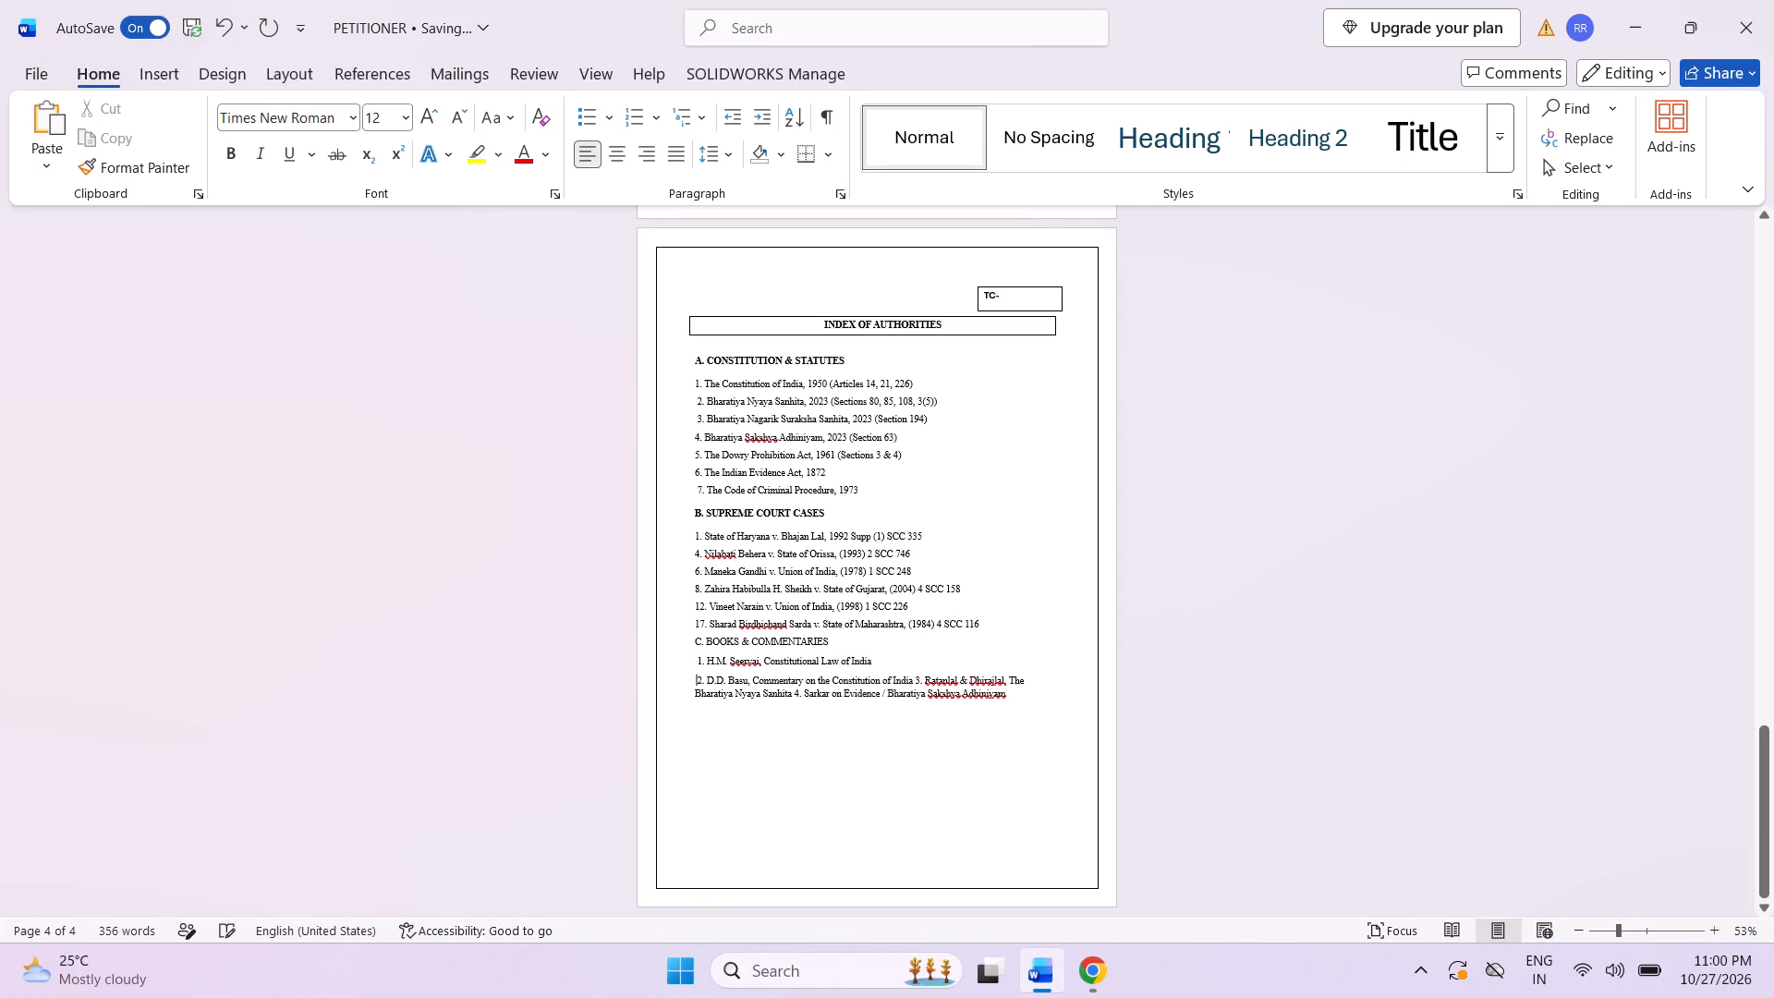
pyautogui.click(915, 680)
pyautogui.press('Return')
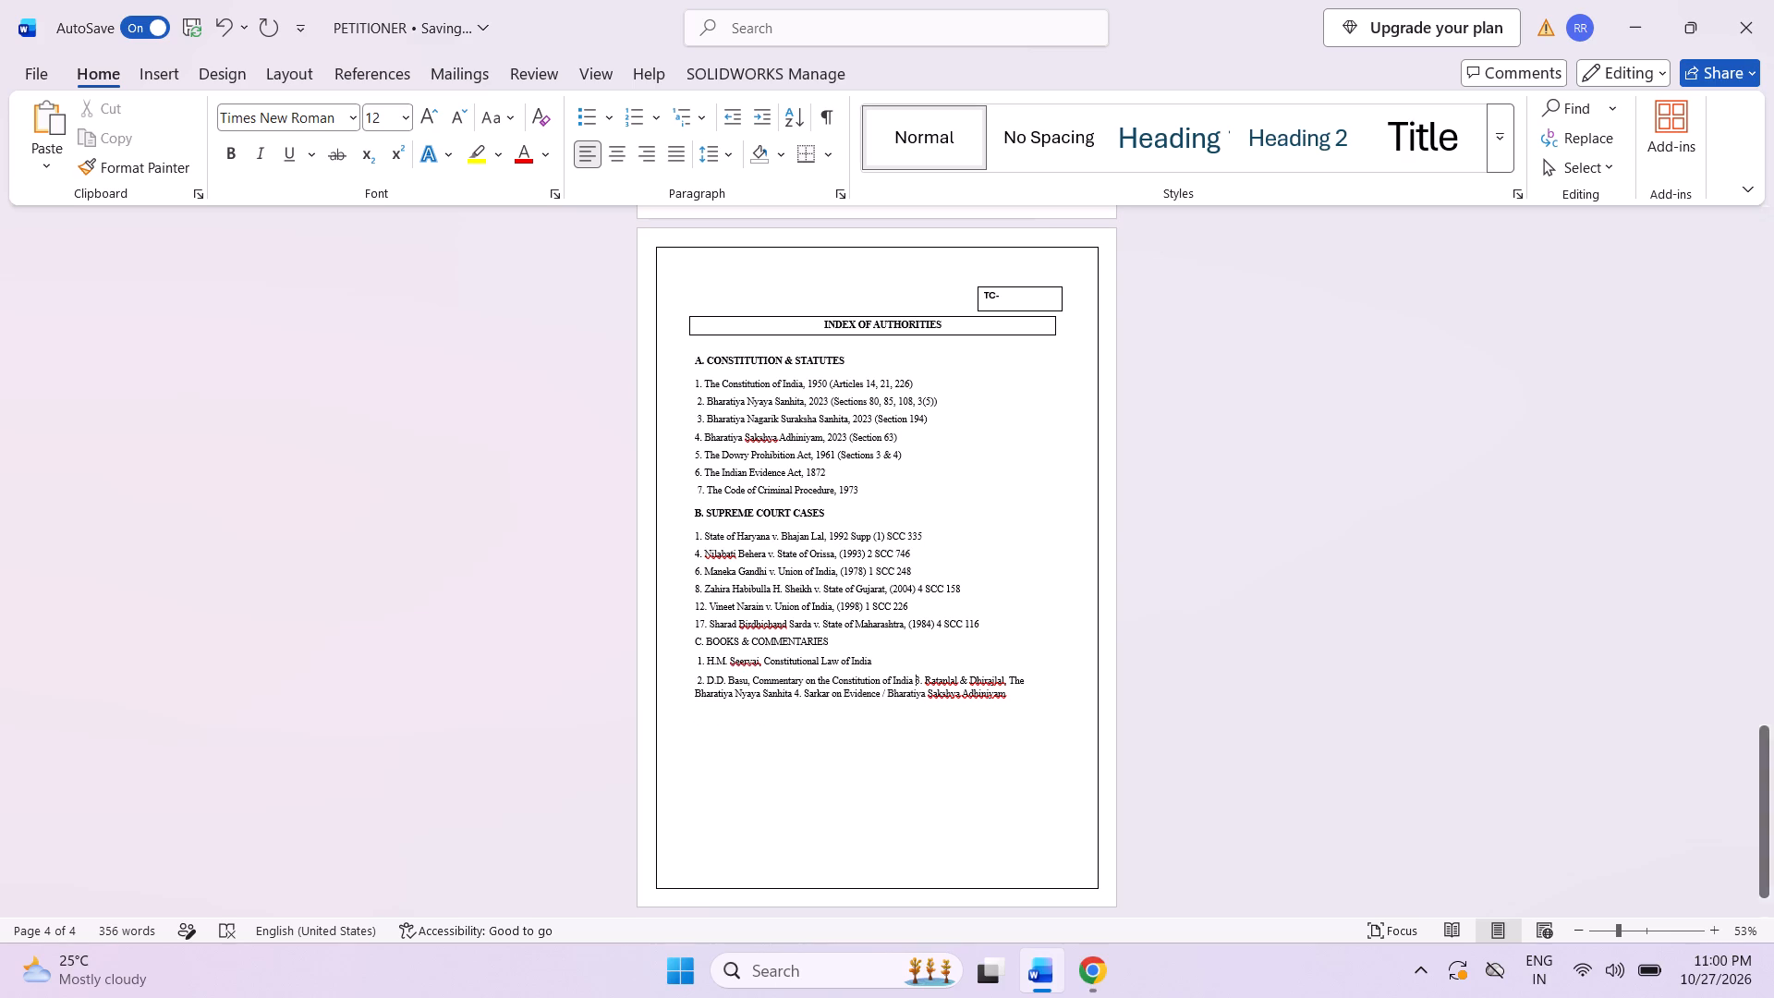
pyautogui.click(905, 699)
pyautogui.press('Return')
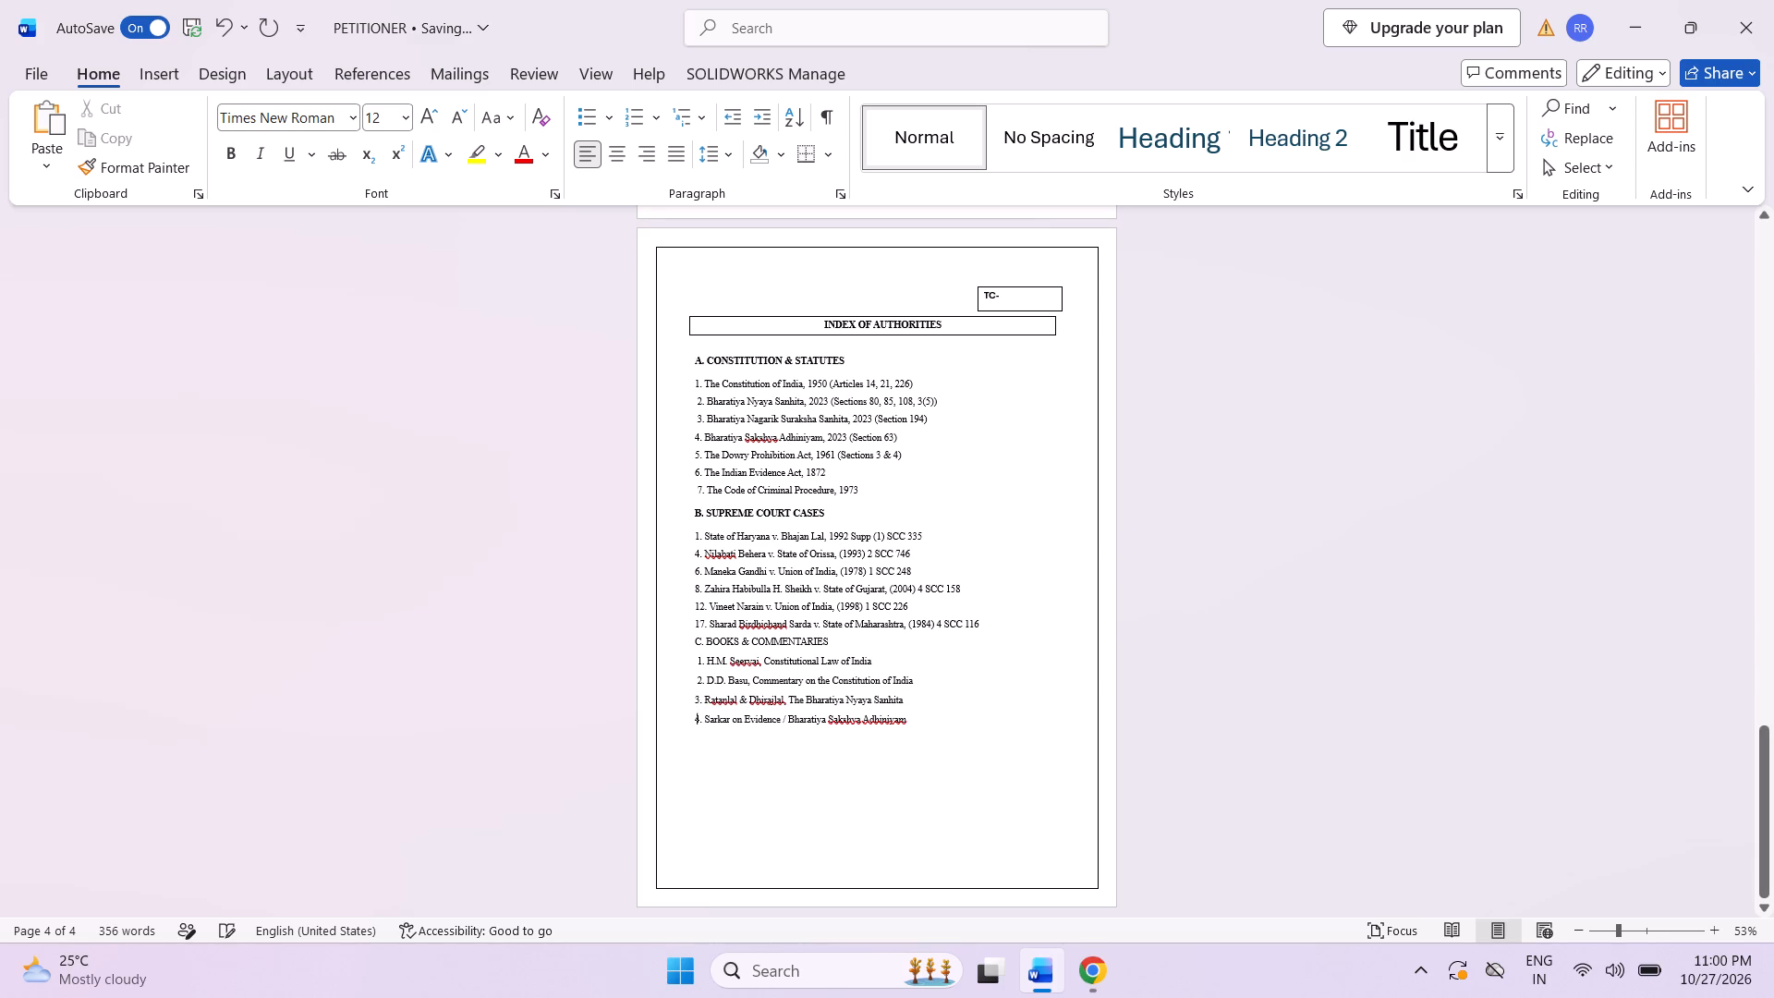
# Make the heading "C. BOOKS & COMMENTARIES" bold.
pyautogui.moveTo(681, 636); pyautogui.dragTo(846, 649)
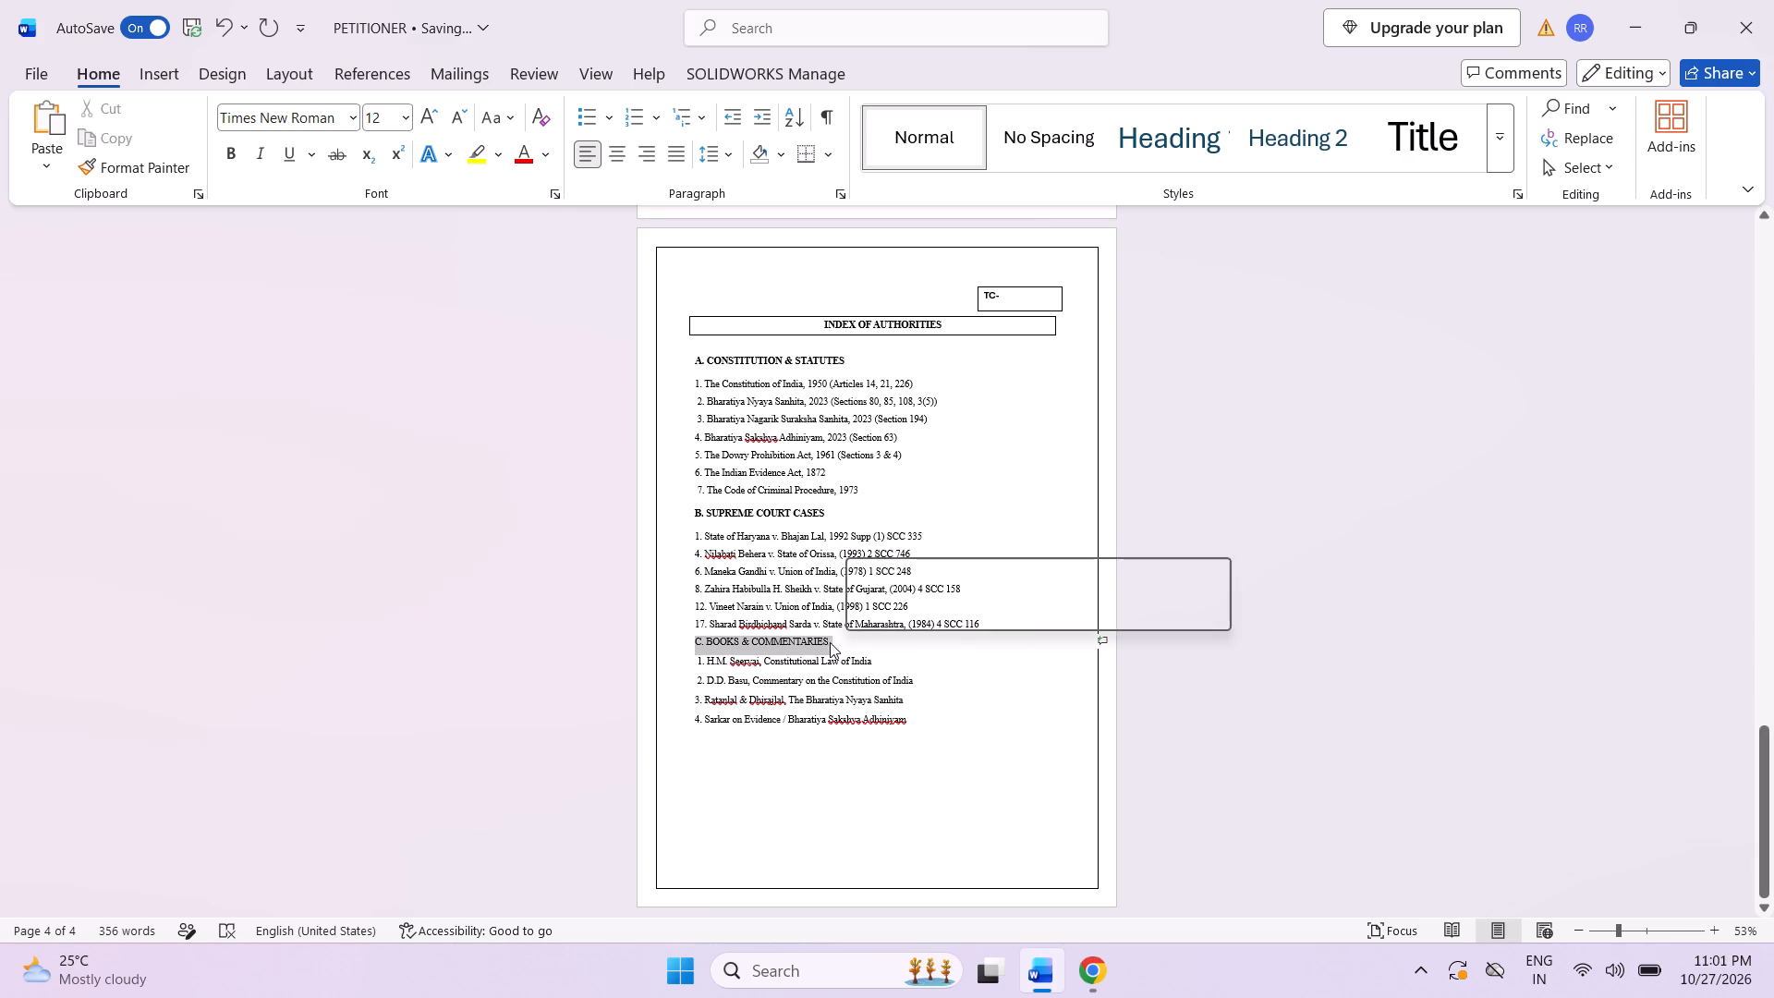
pyautogui.click(869, 612)
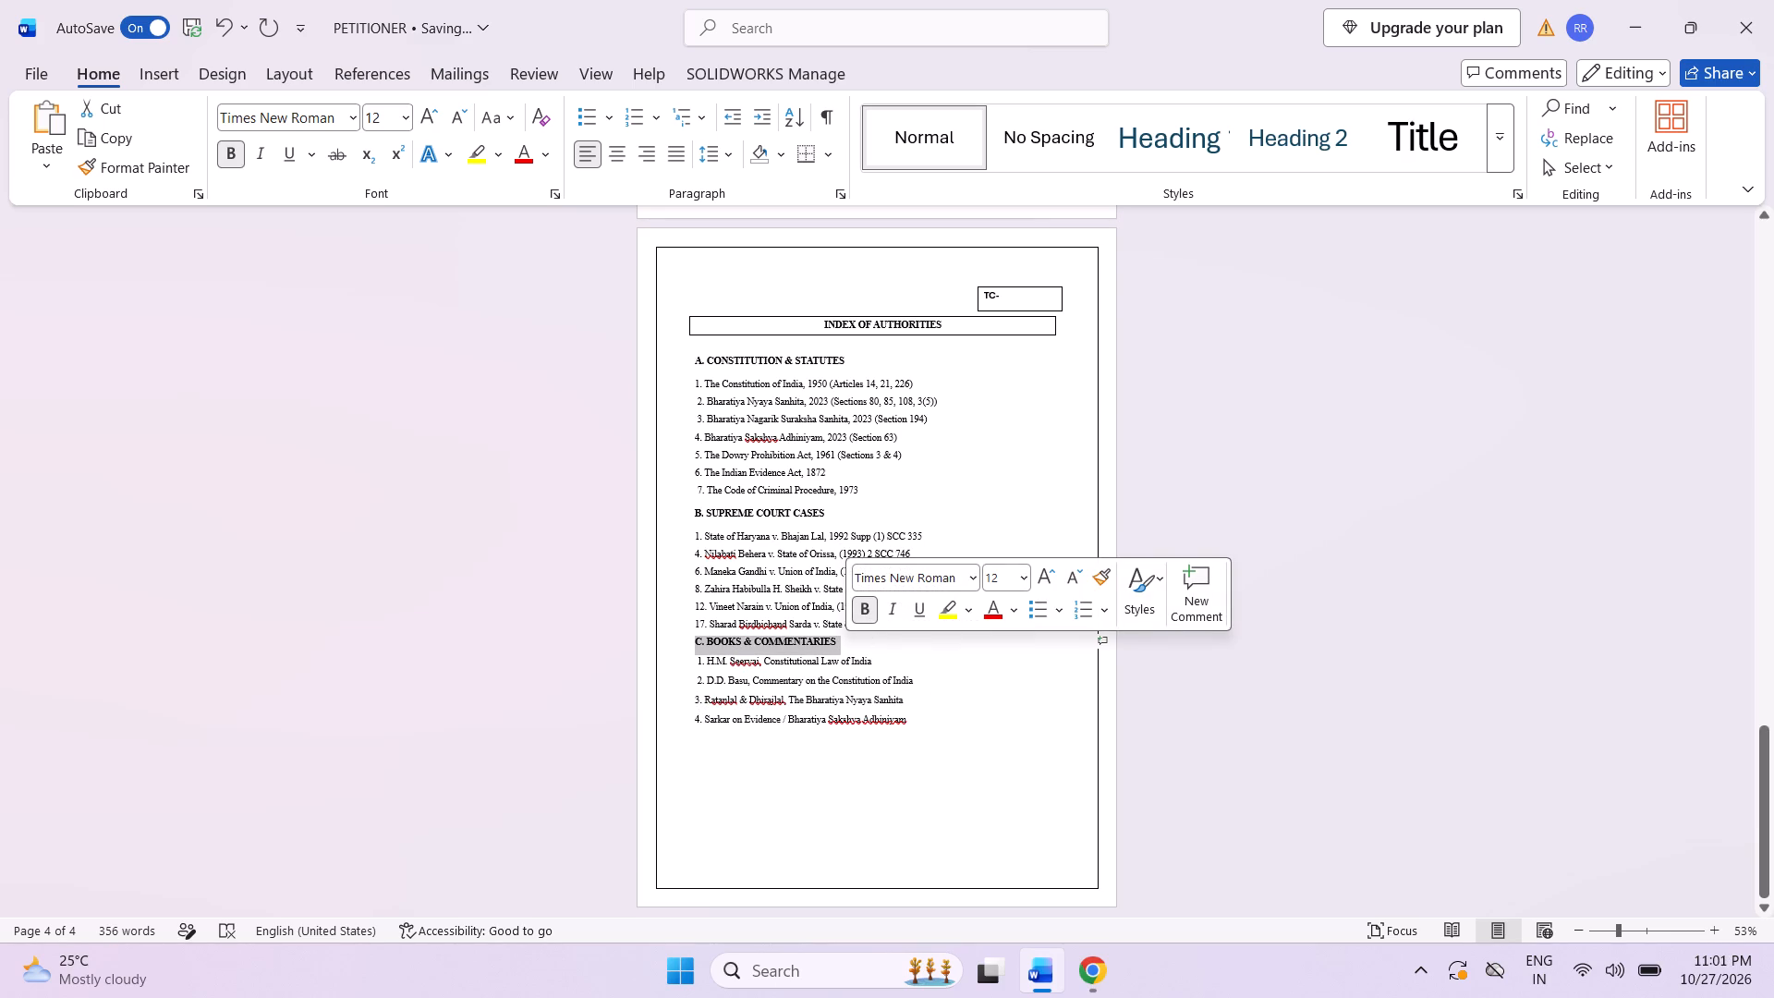
pyautogui.click(907, 653)
# Increase the line spacing from the last Supreme Court case entry through the first book entry, including the section C heading.
pyautogui.moveTo(684, 621); pyautogui.dragTo(811, 648)
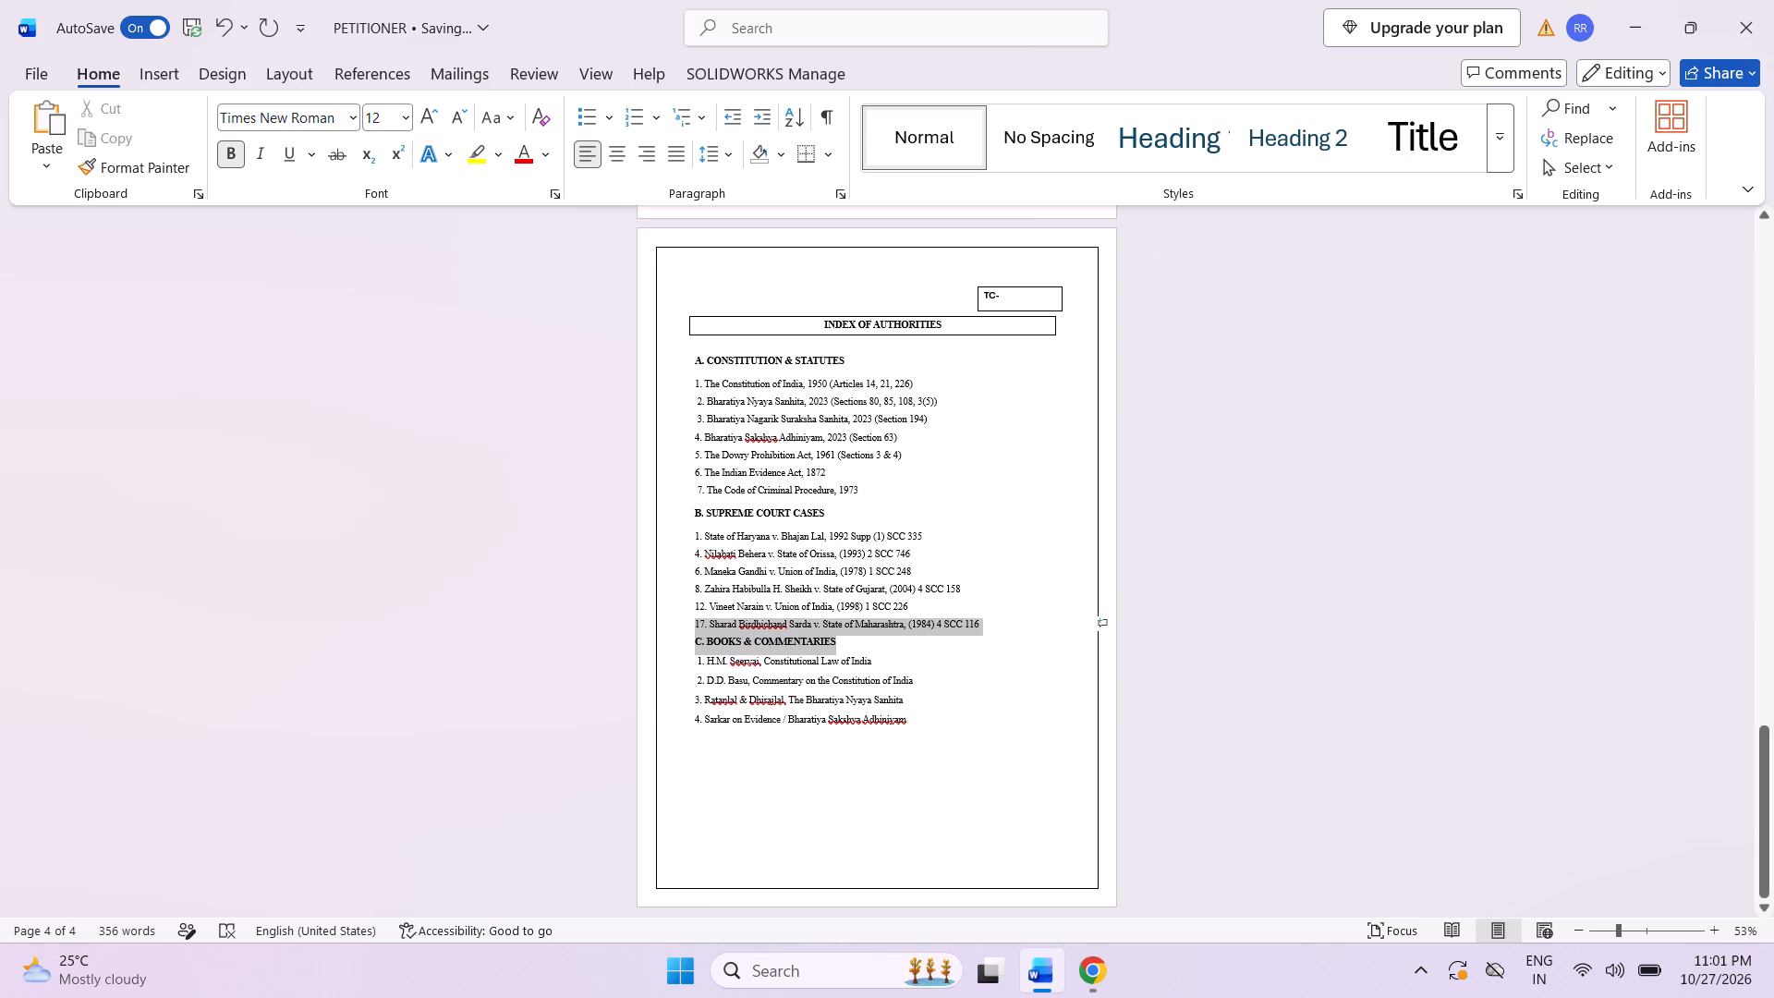
pyautogui.moveTo(811, 648); pyautogui.dragTo(884, 660)
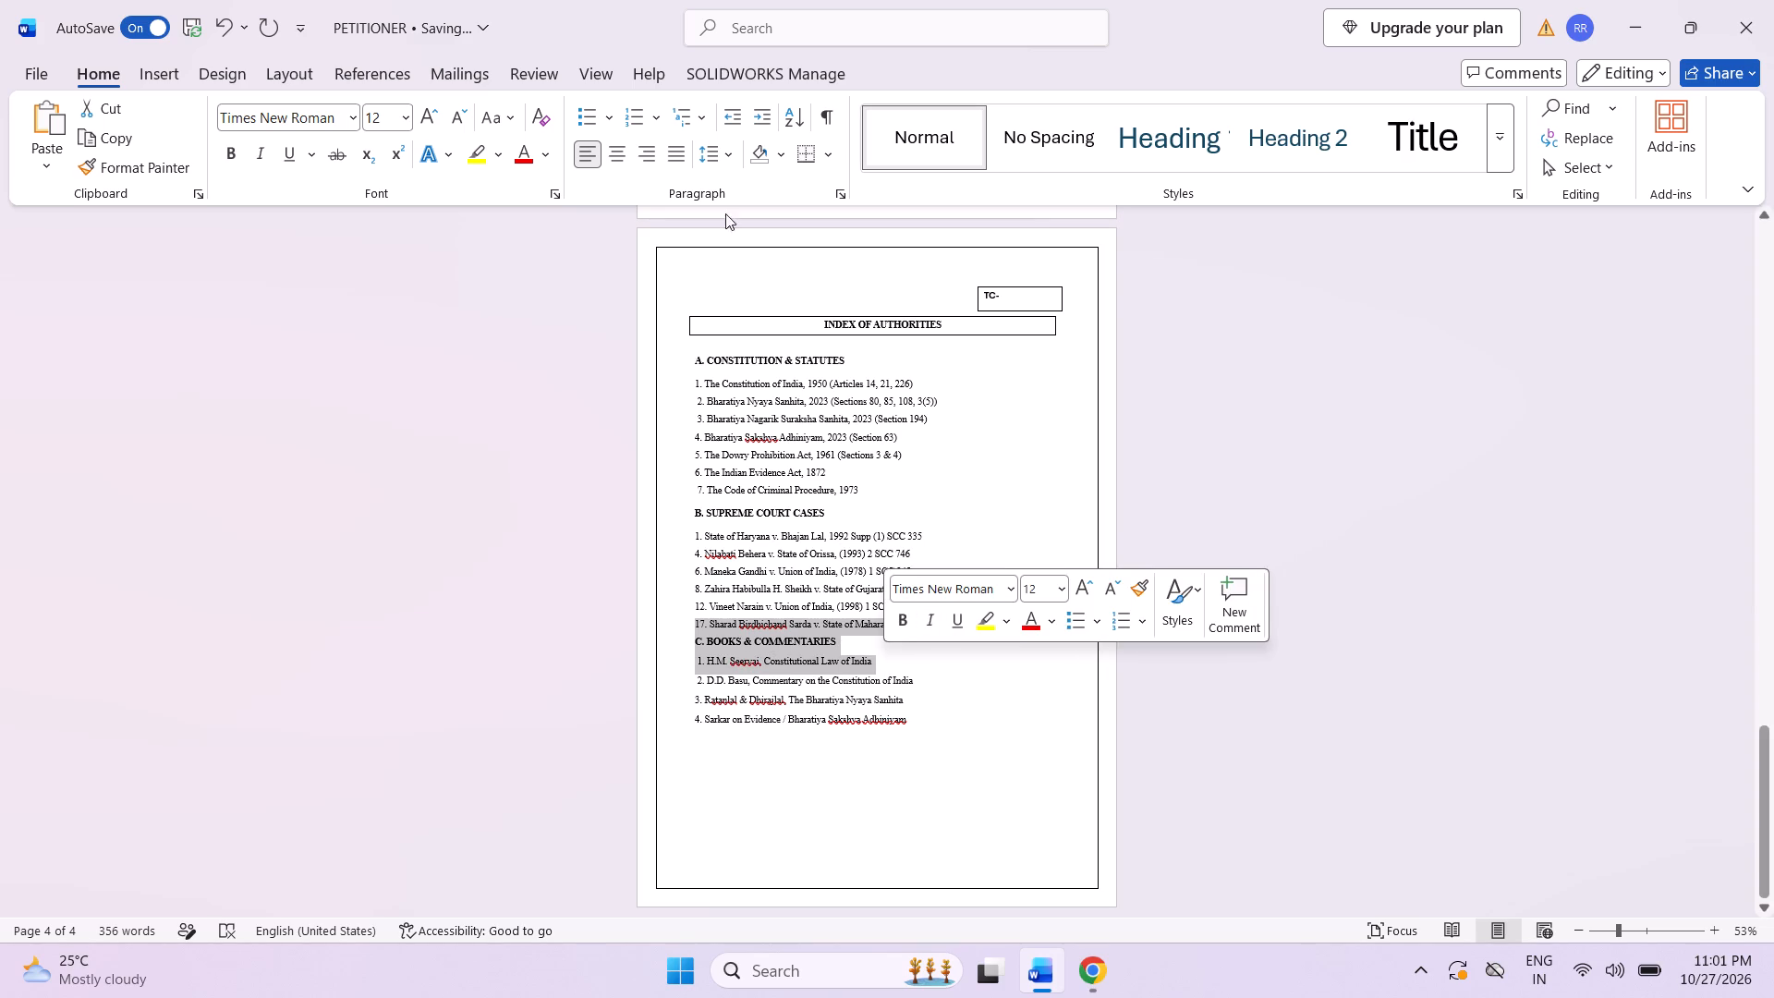
pyautogui.click(731, 155)
pyautogui.click(753, 245)
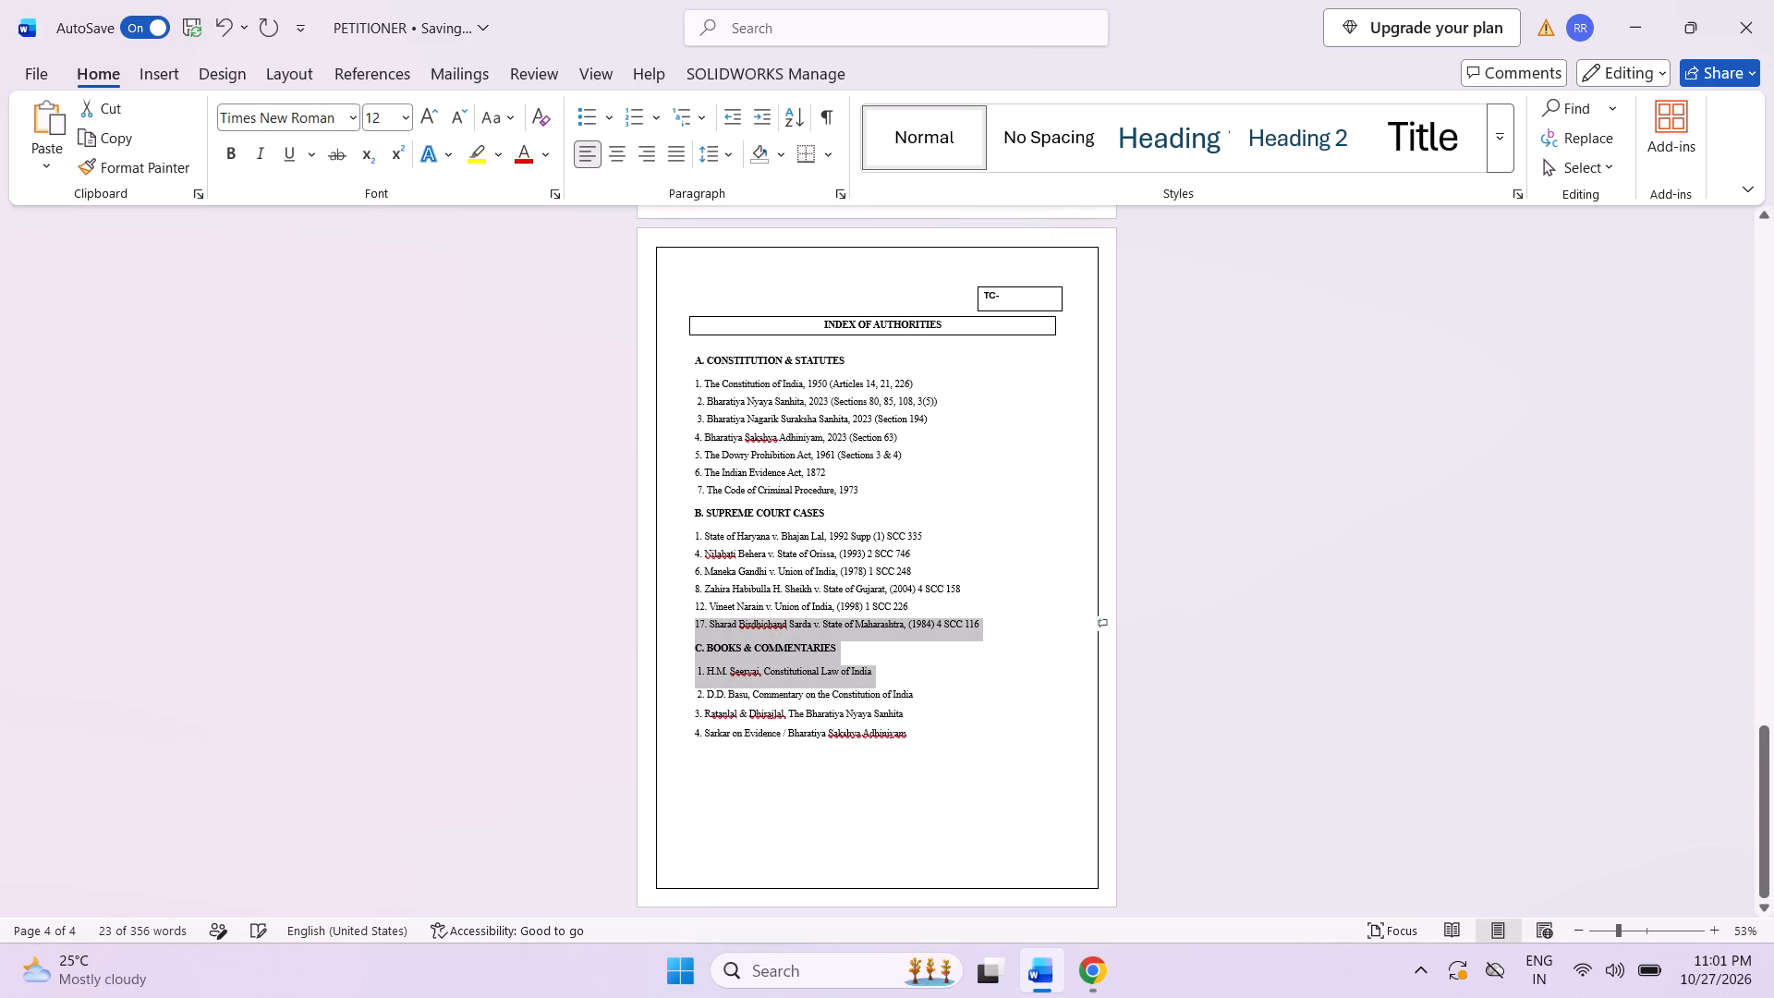
pyautogui.click(956, 683)
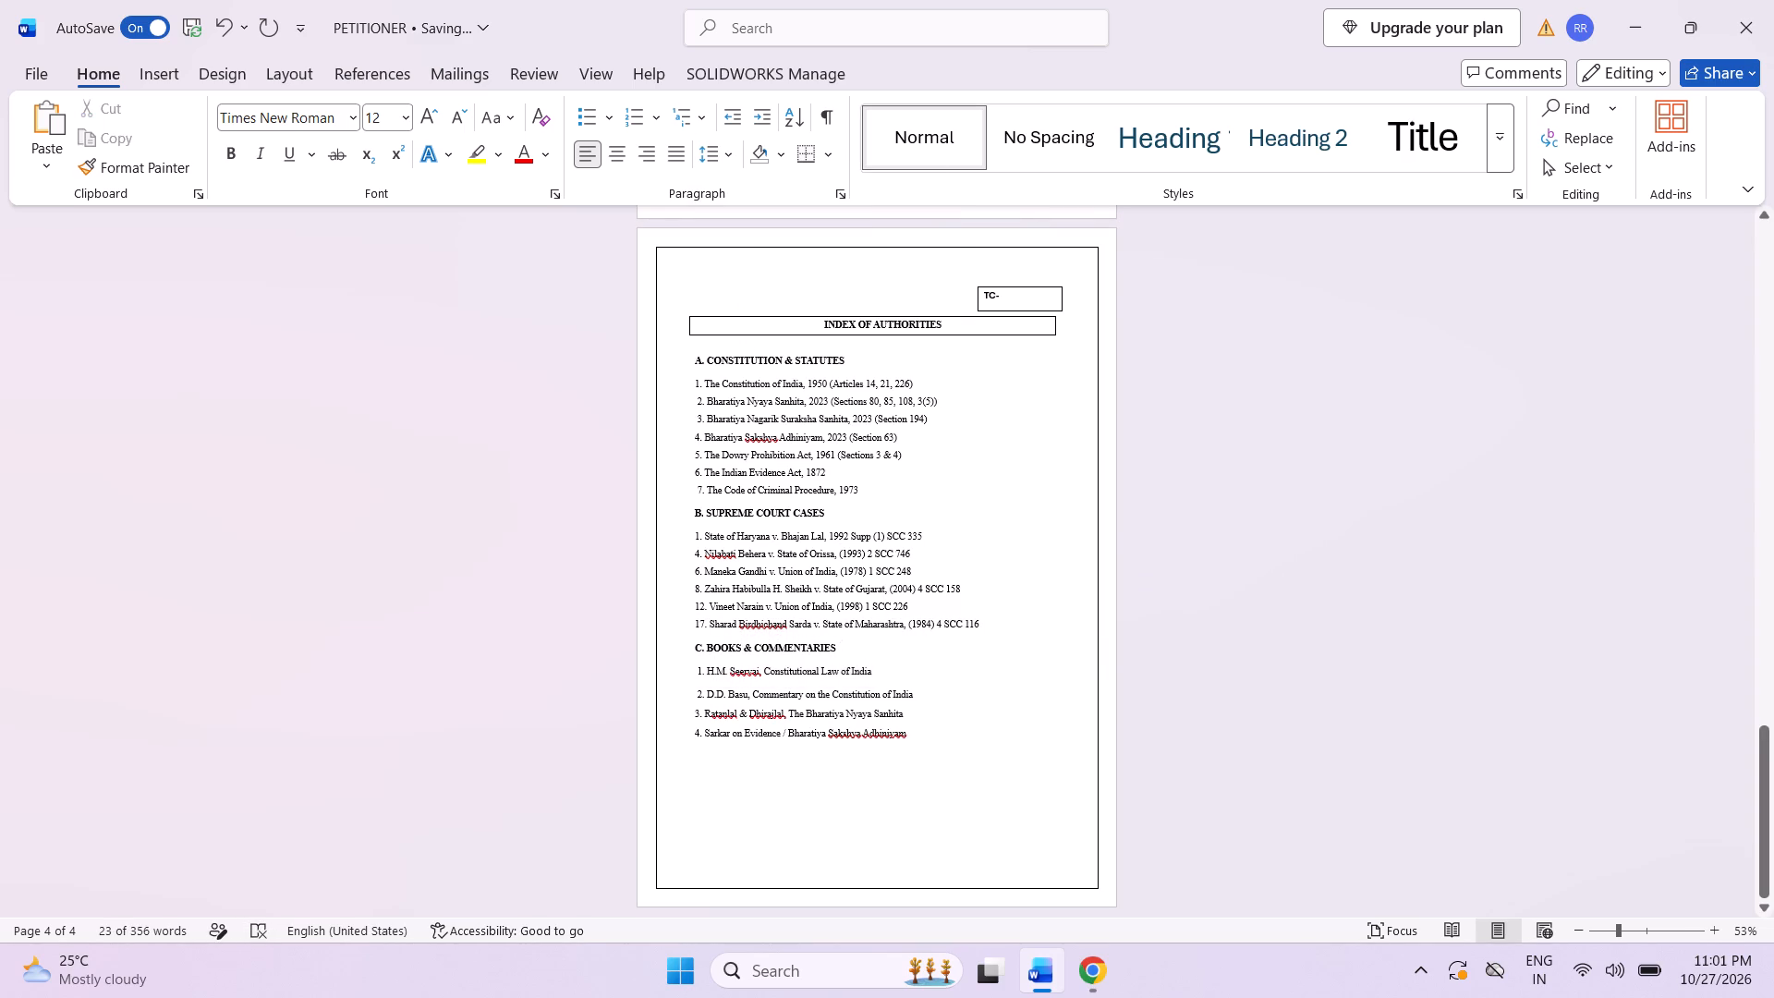
# Tighten the line spacing of the four book entries under section C to match the entries in the sections above.
pyautogui.moveTo(695, 666); pyautogui.dragTo(928, 744)
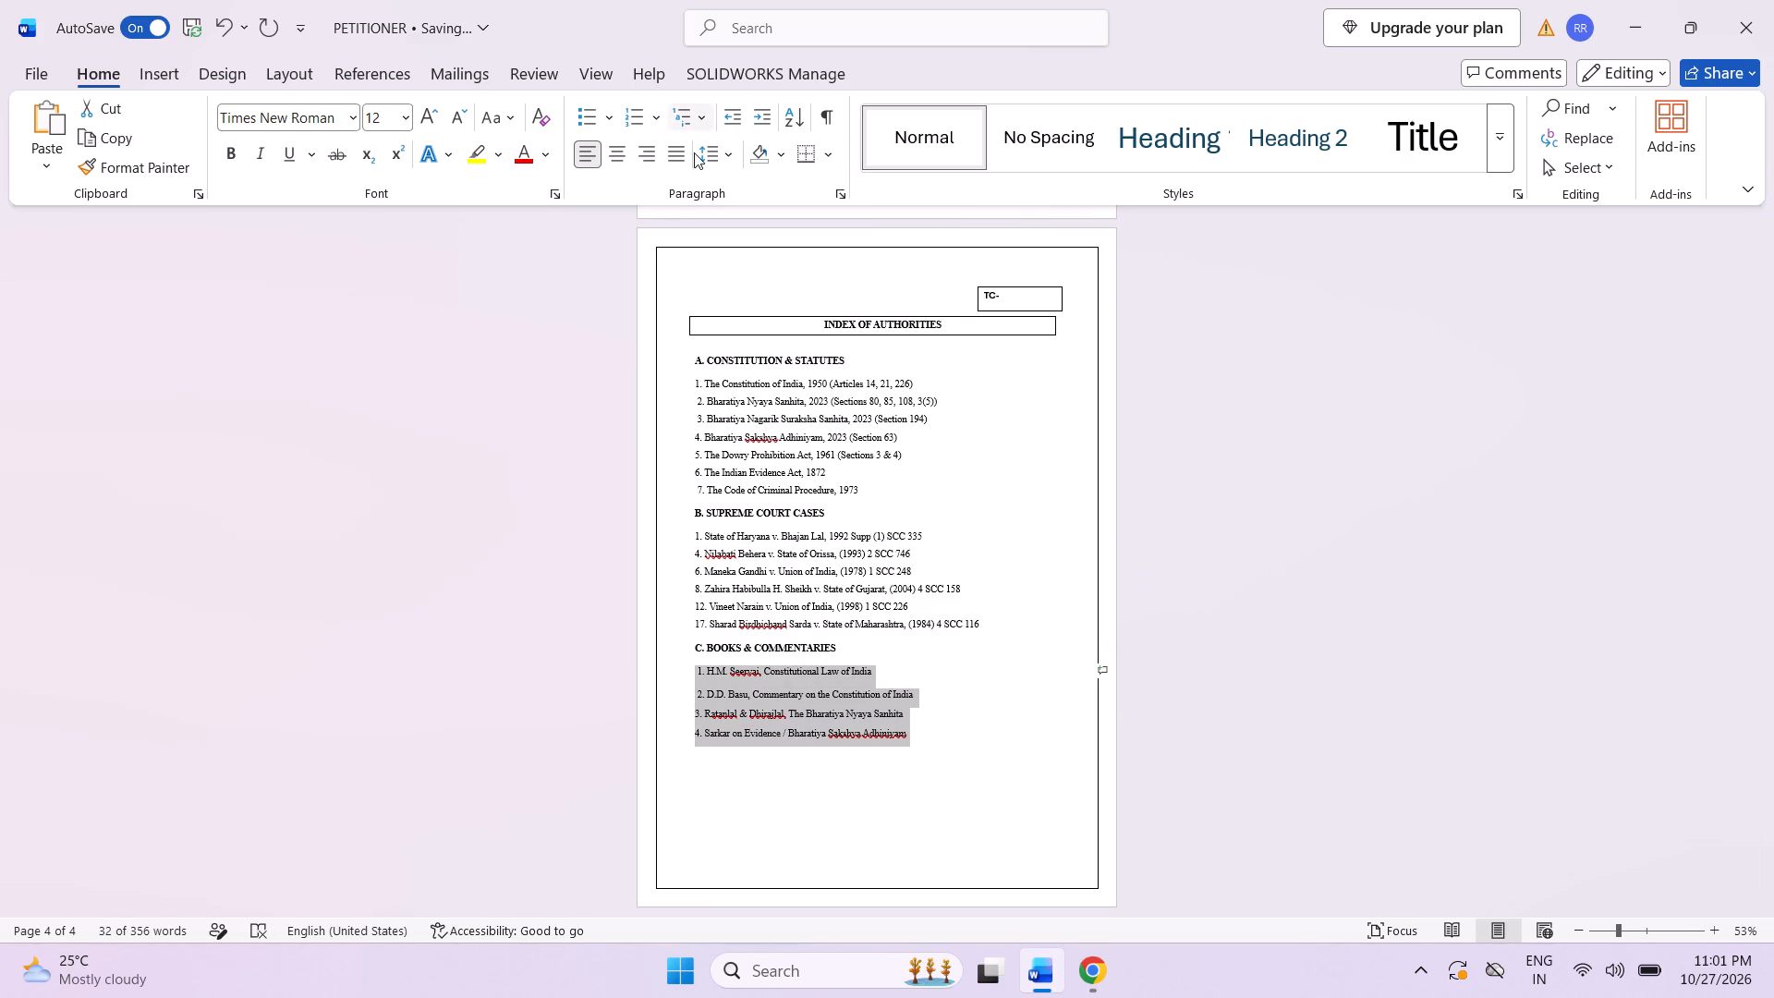
pyautogui.click(736, 157)
pyautogui.click(748, 194)
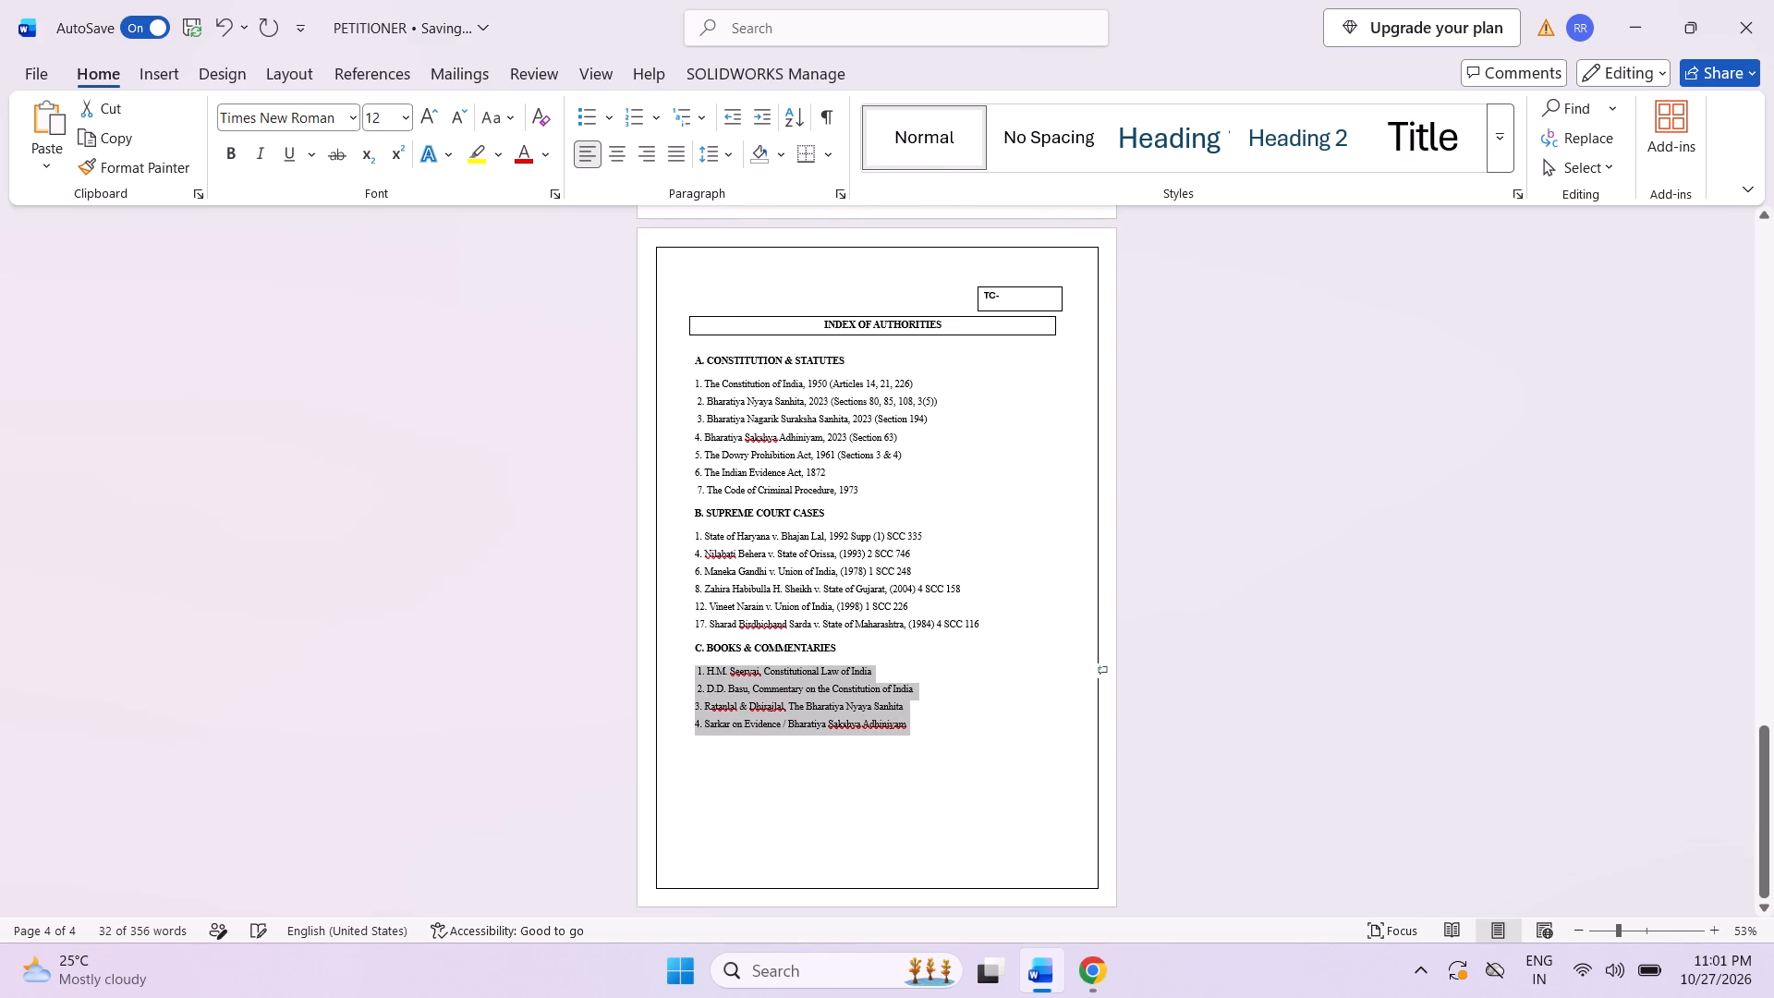
pyautogui.click(1201, 611)
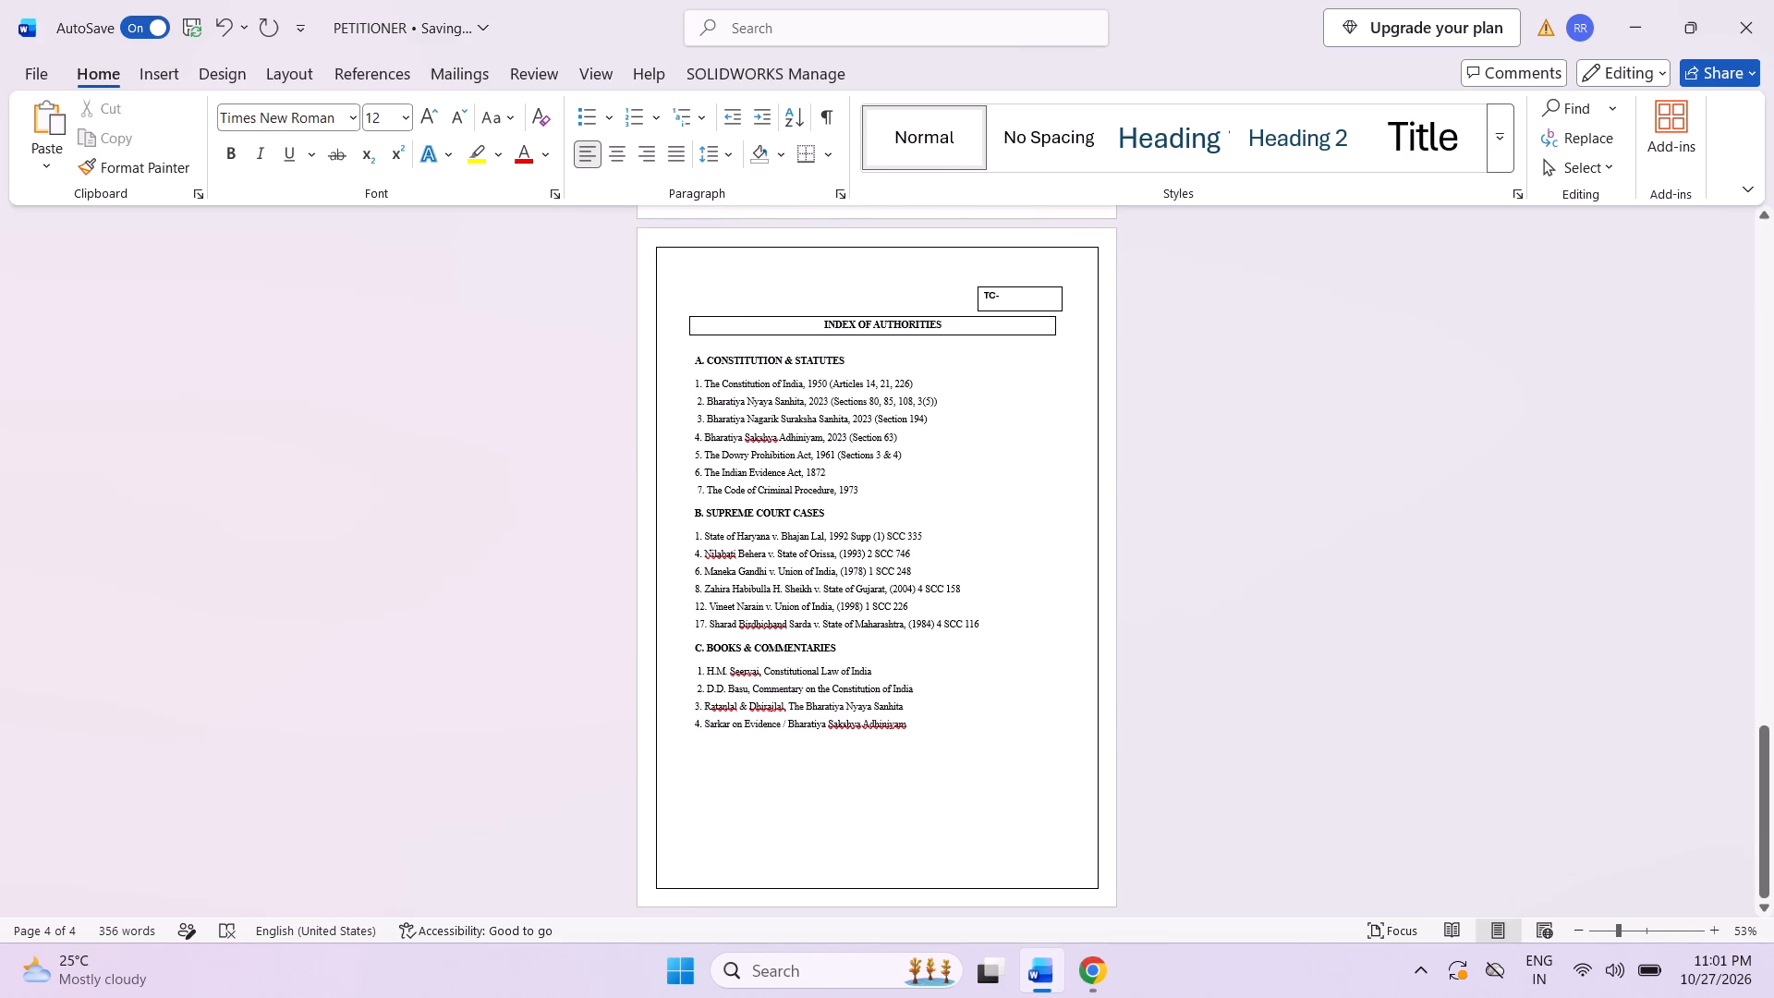
# Apply the Times New Roman font to the whole "C. BOOKS & COMMENTARIES" section, including its four entries.
pyautogui.moveTo(687, 648); pyautogui.dragTo(952, 761)
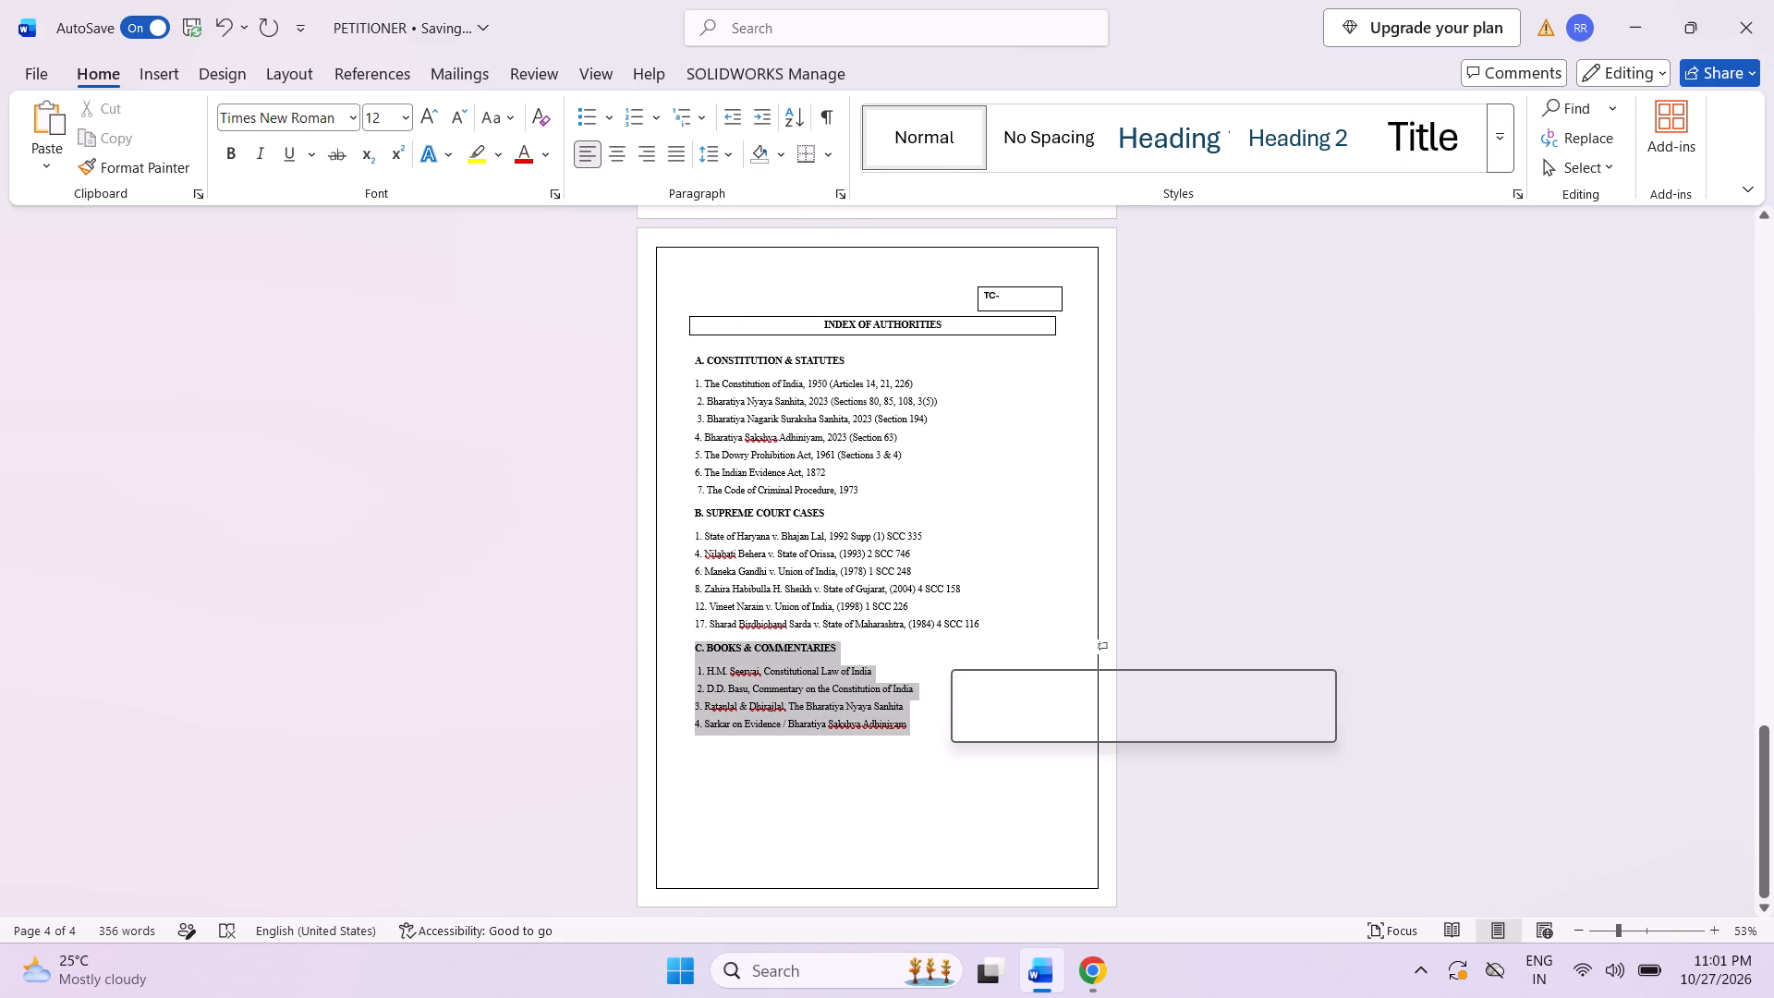
pyautogui.click(1078, 698)
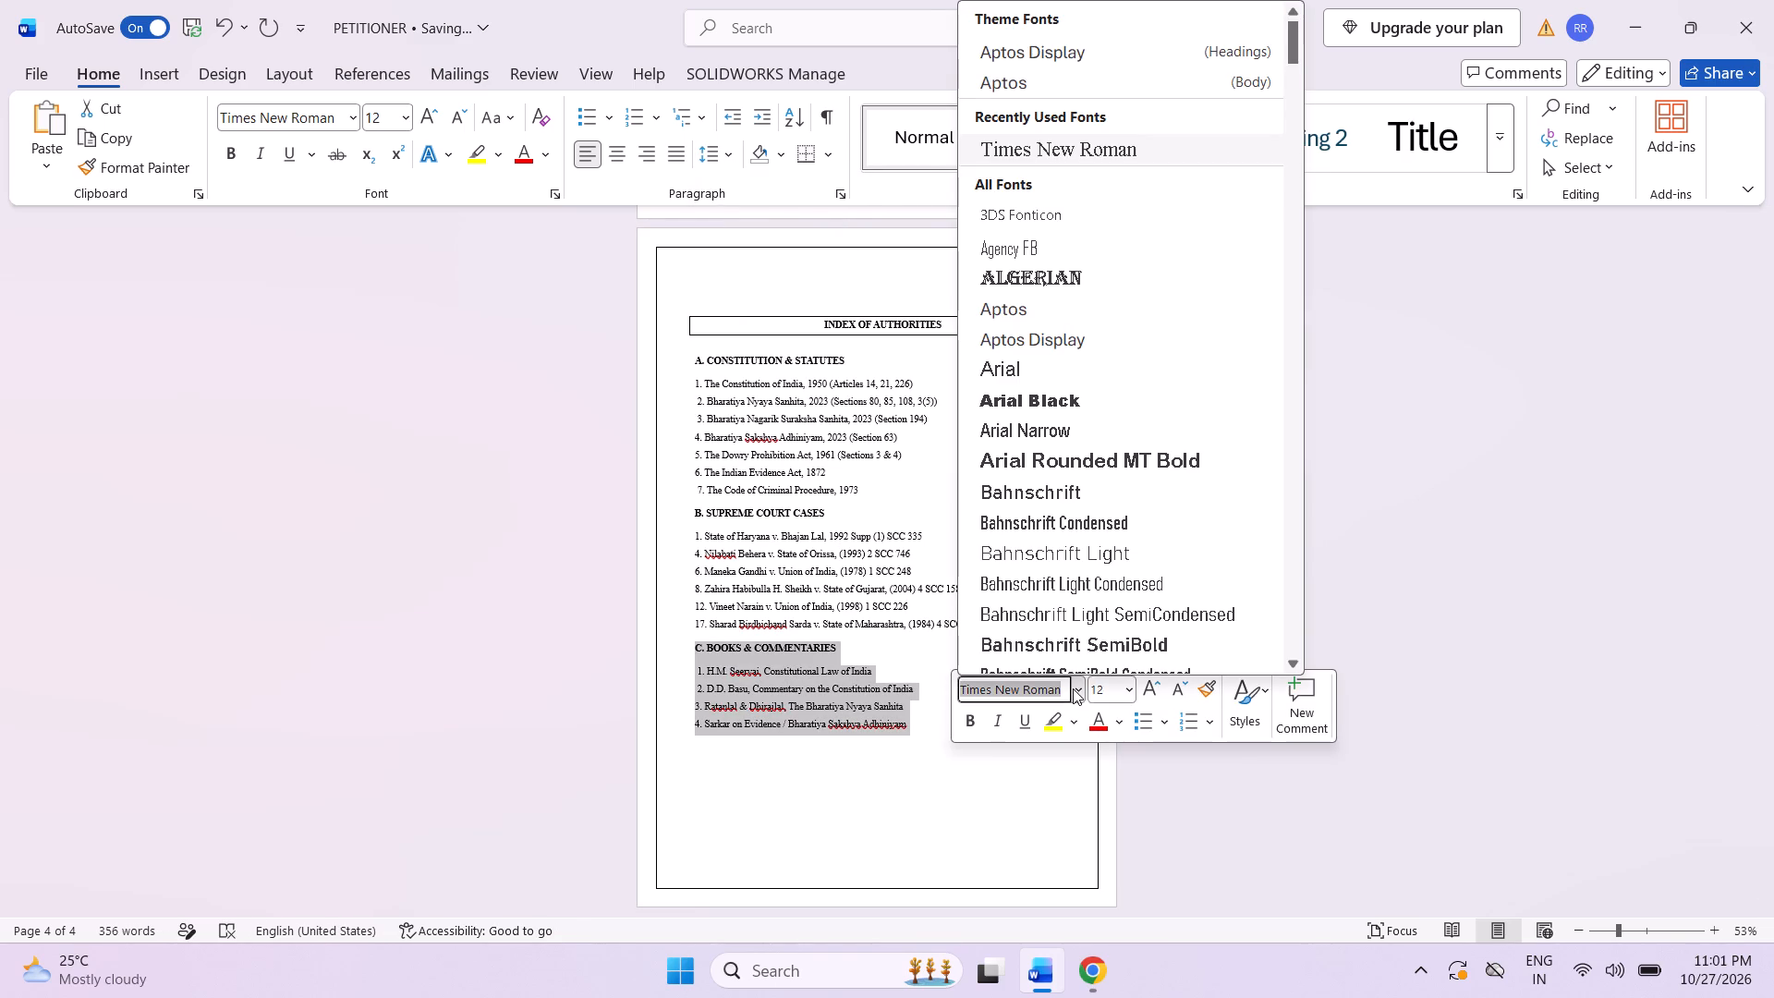
pyautogui.click(1029, 148)
pyautogui.click(262, 687)
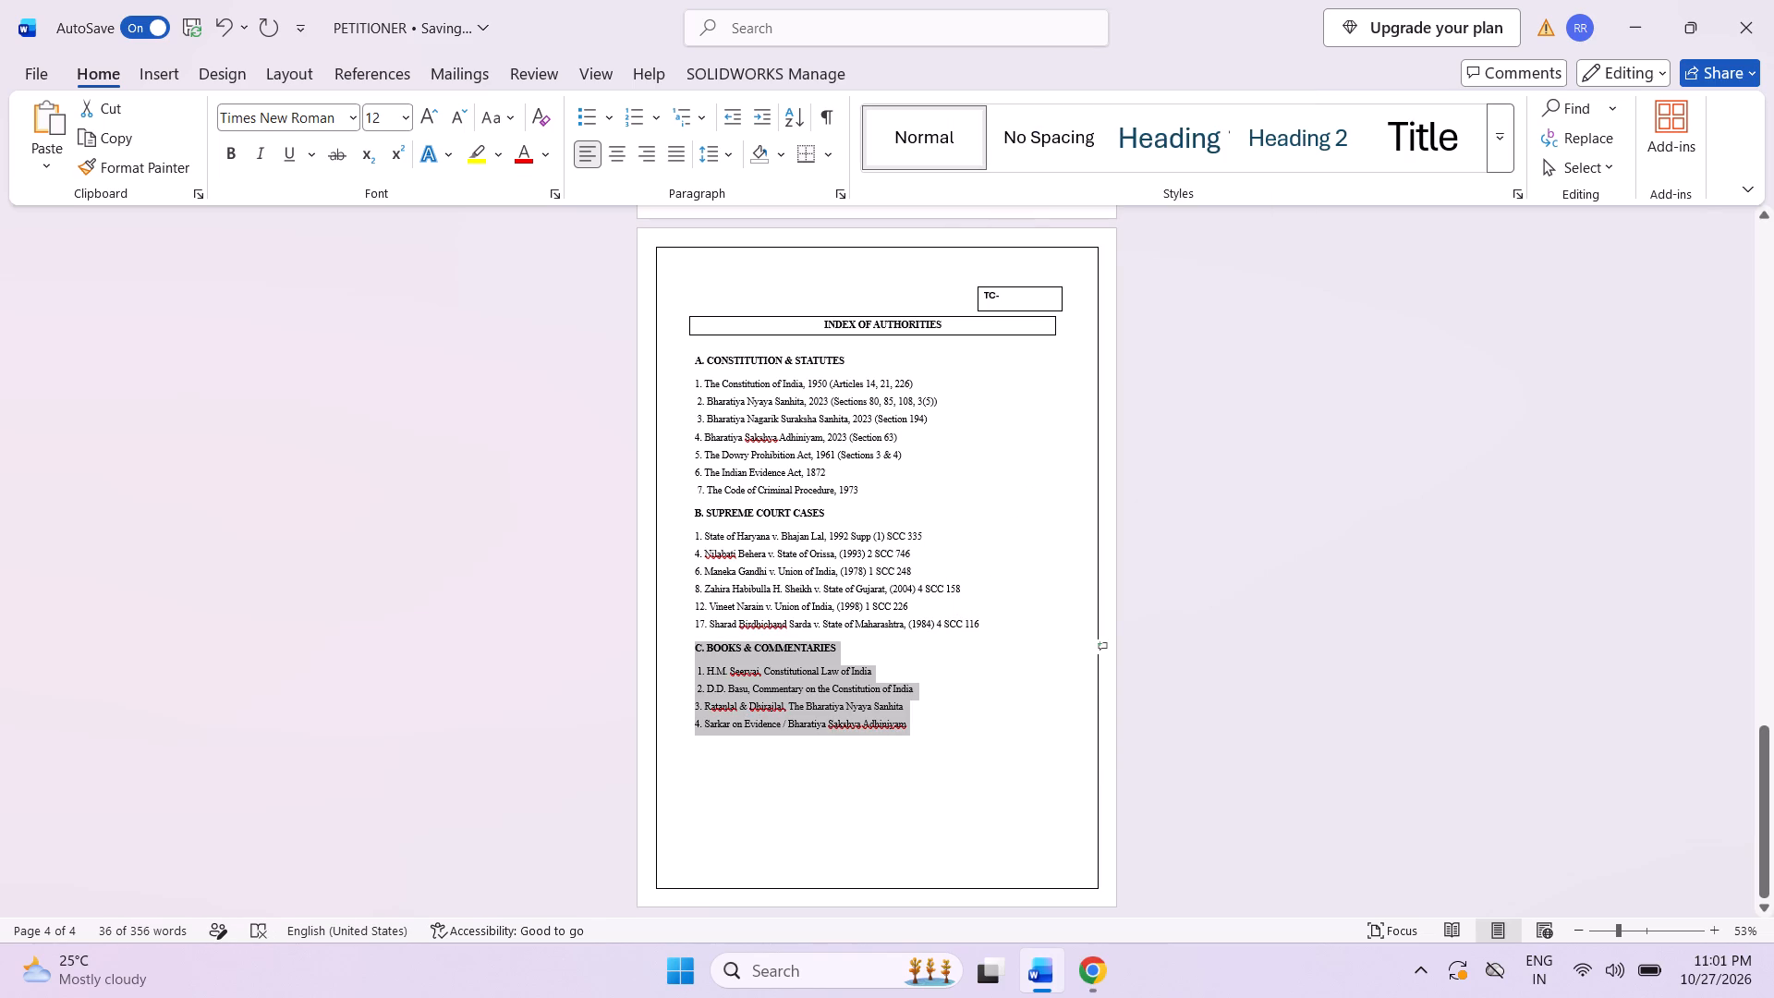
pyautogui.click(1530, 554)
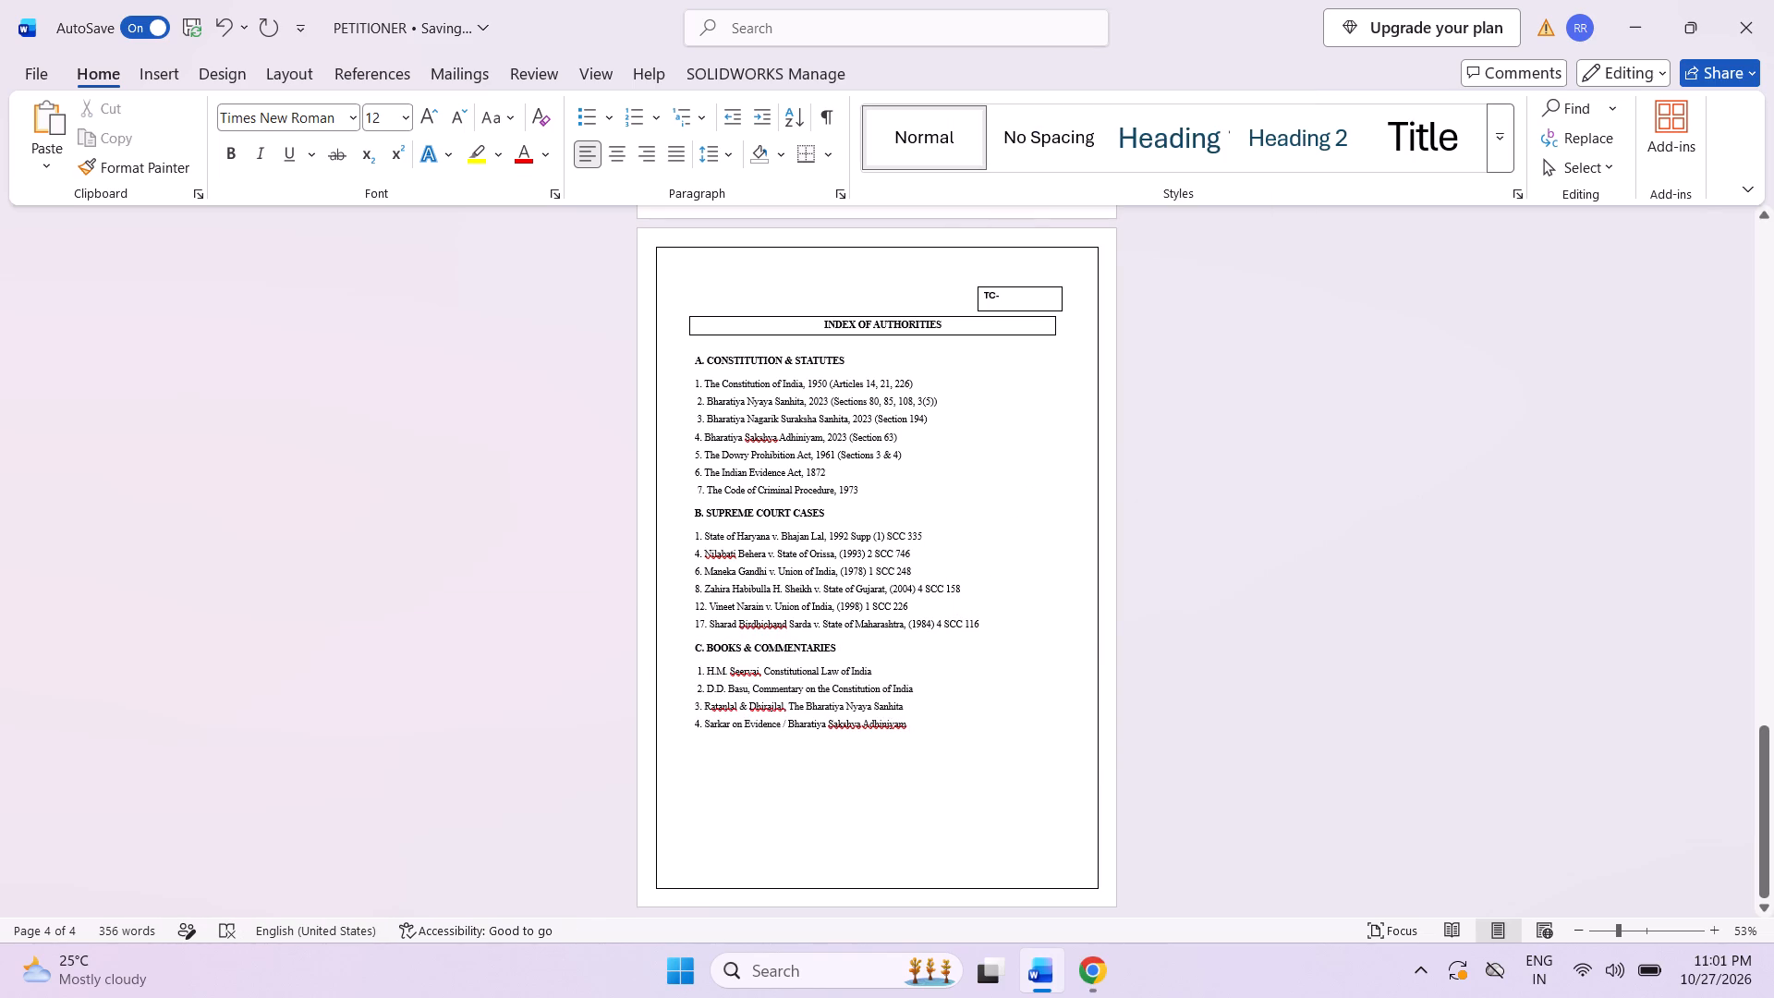
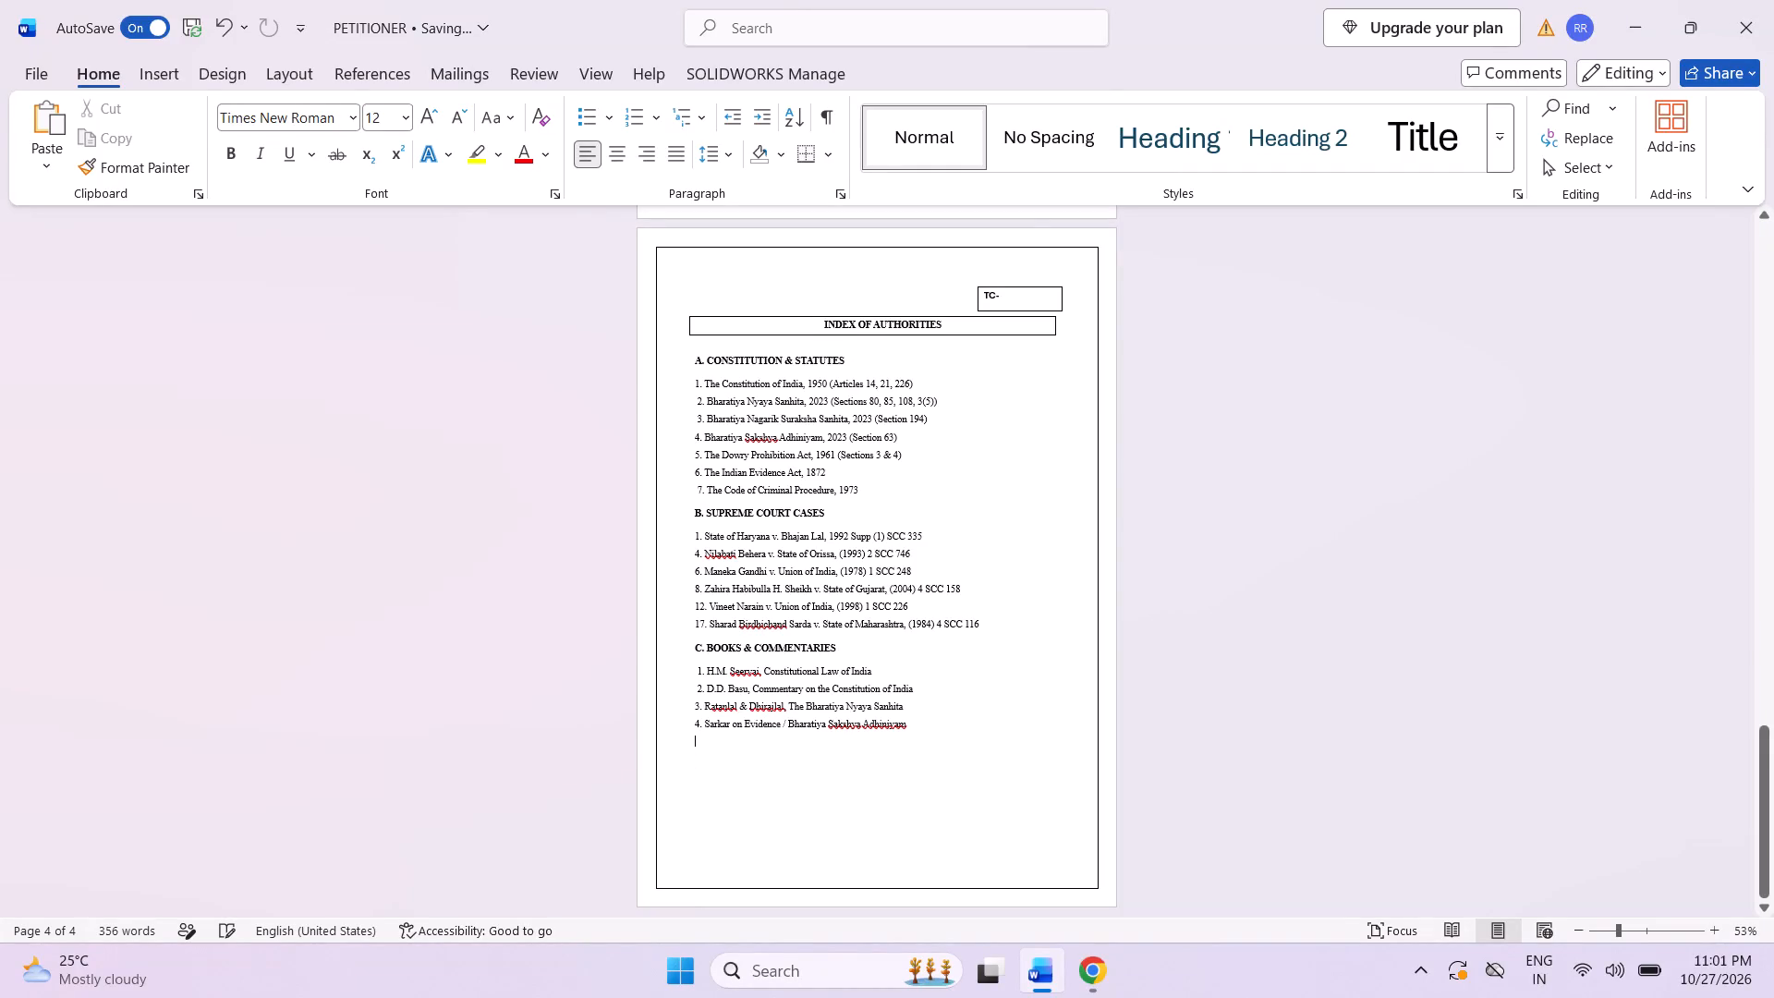
# Paste the "D. ONLINE RESOURCES" section below section C and put its heading and four numbered web links on separate lines.
pyautogui.hotkey('ctrl', 'v')
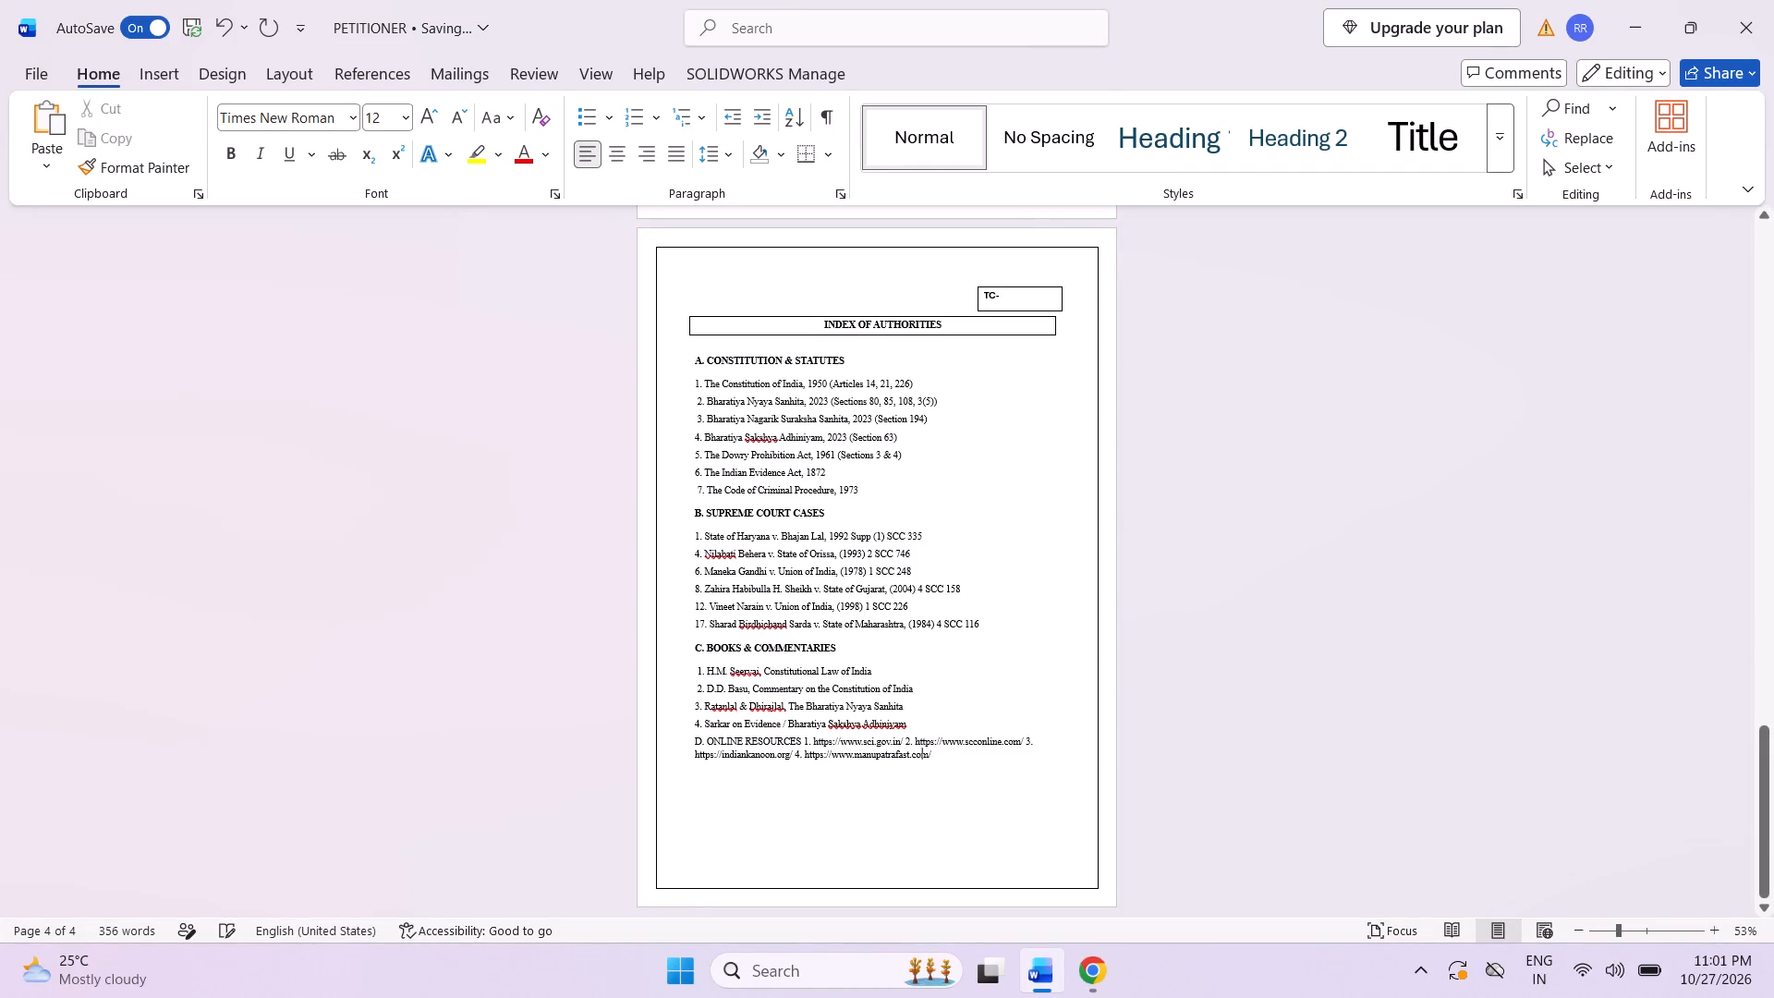
pyautogui.click(803, 744)
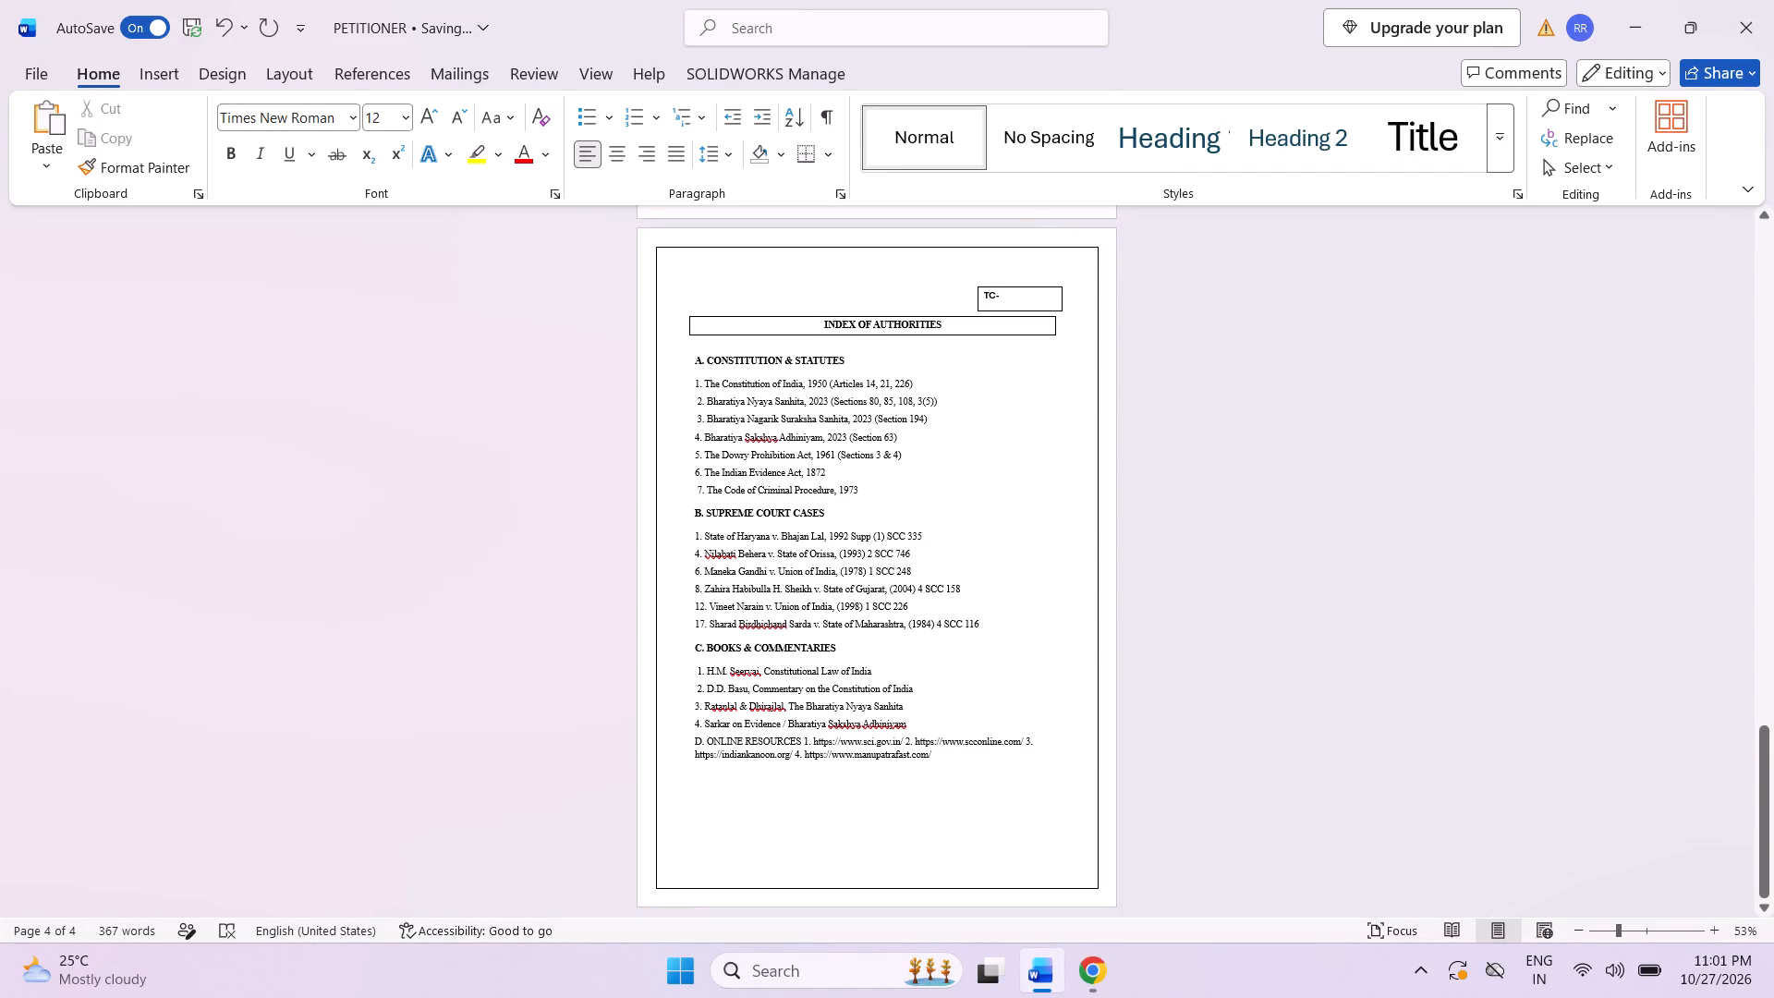
pyautogui.press('Return')
pyautogui.click(794, 761)
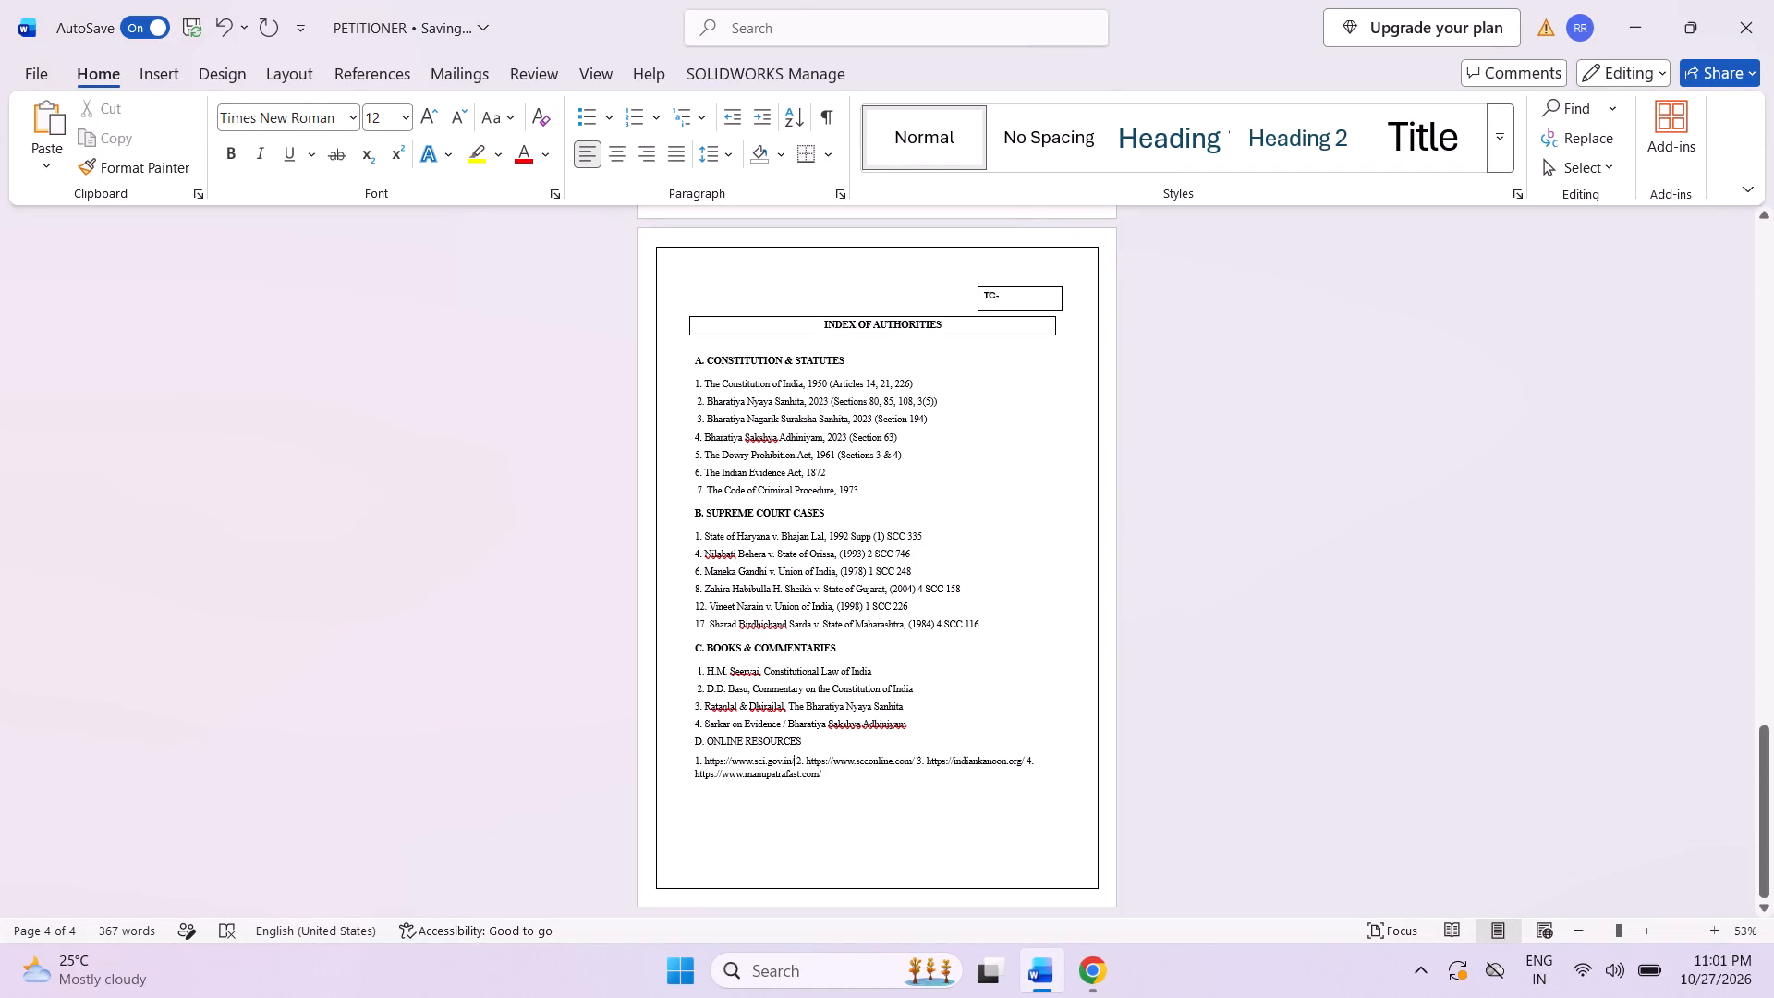
pyautogui.press('Return')
pyautogui.click(813, 775)
pyautogui.press('Return')
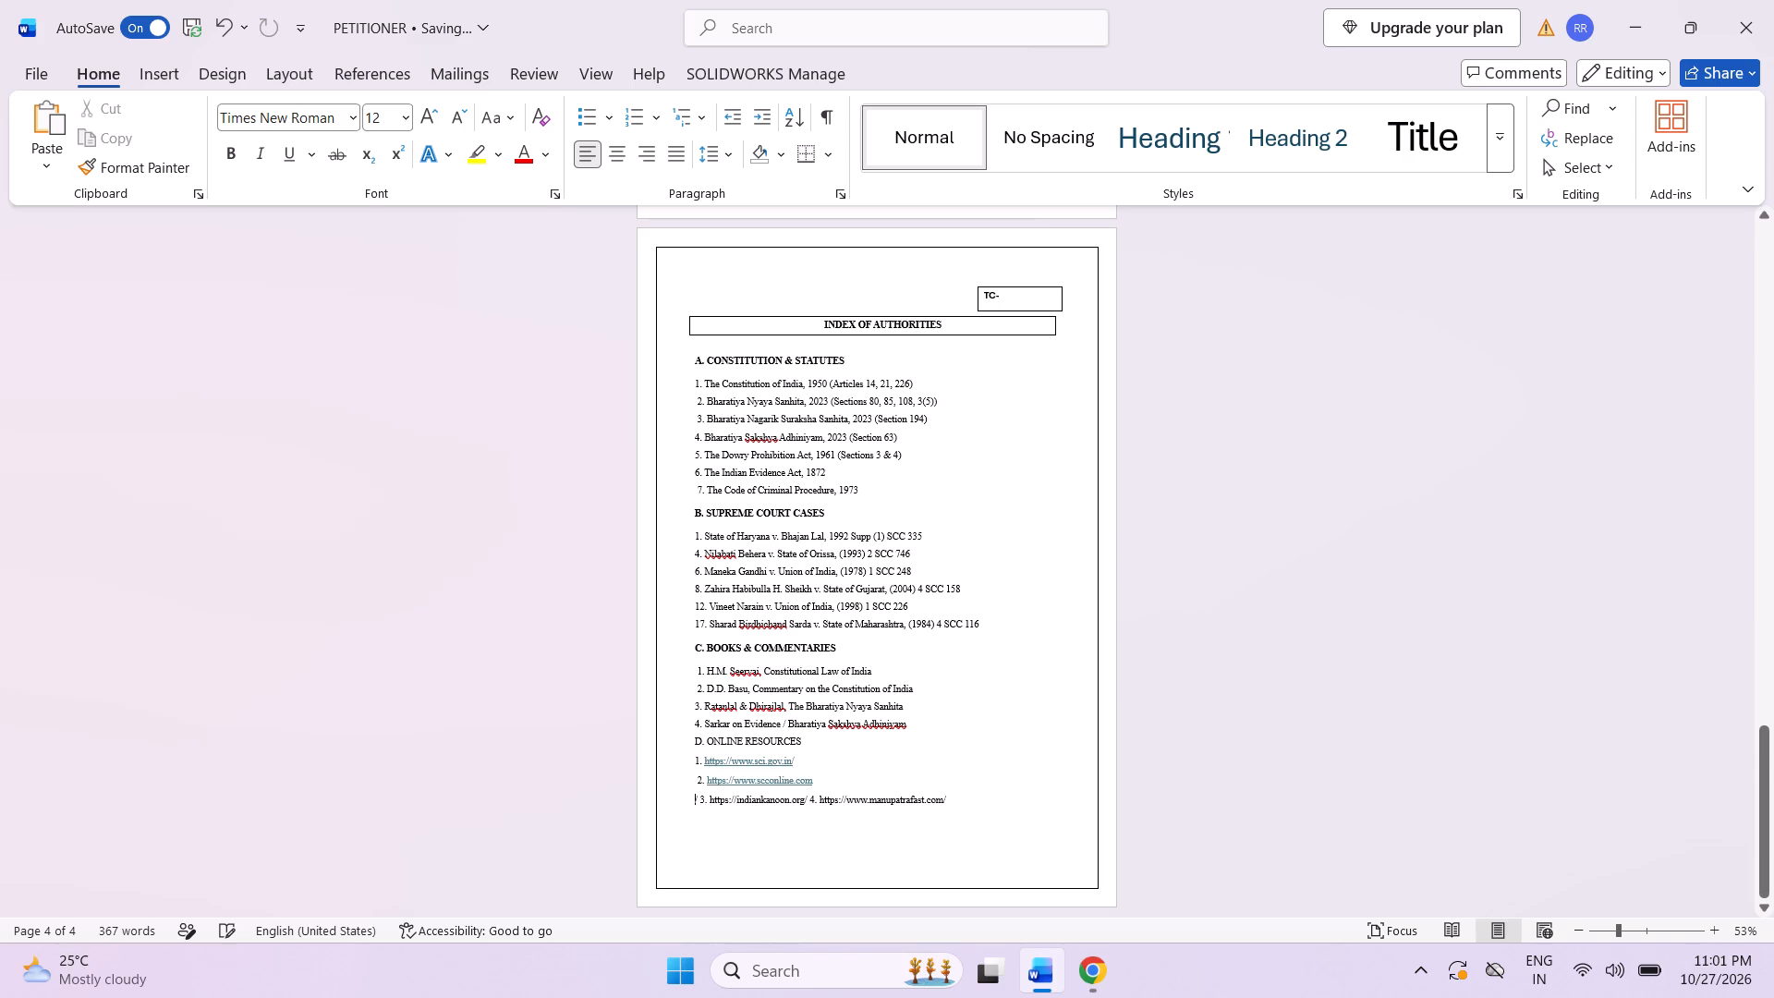
pyautogui.click(698, 799)
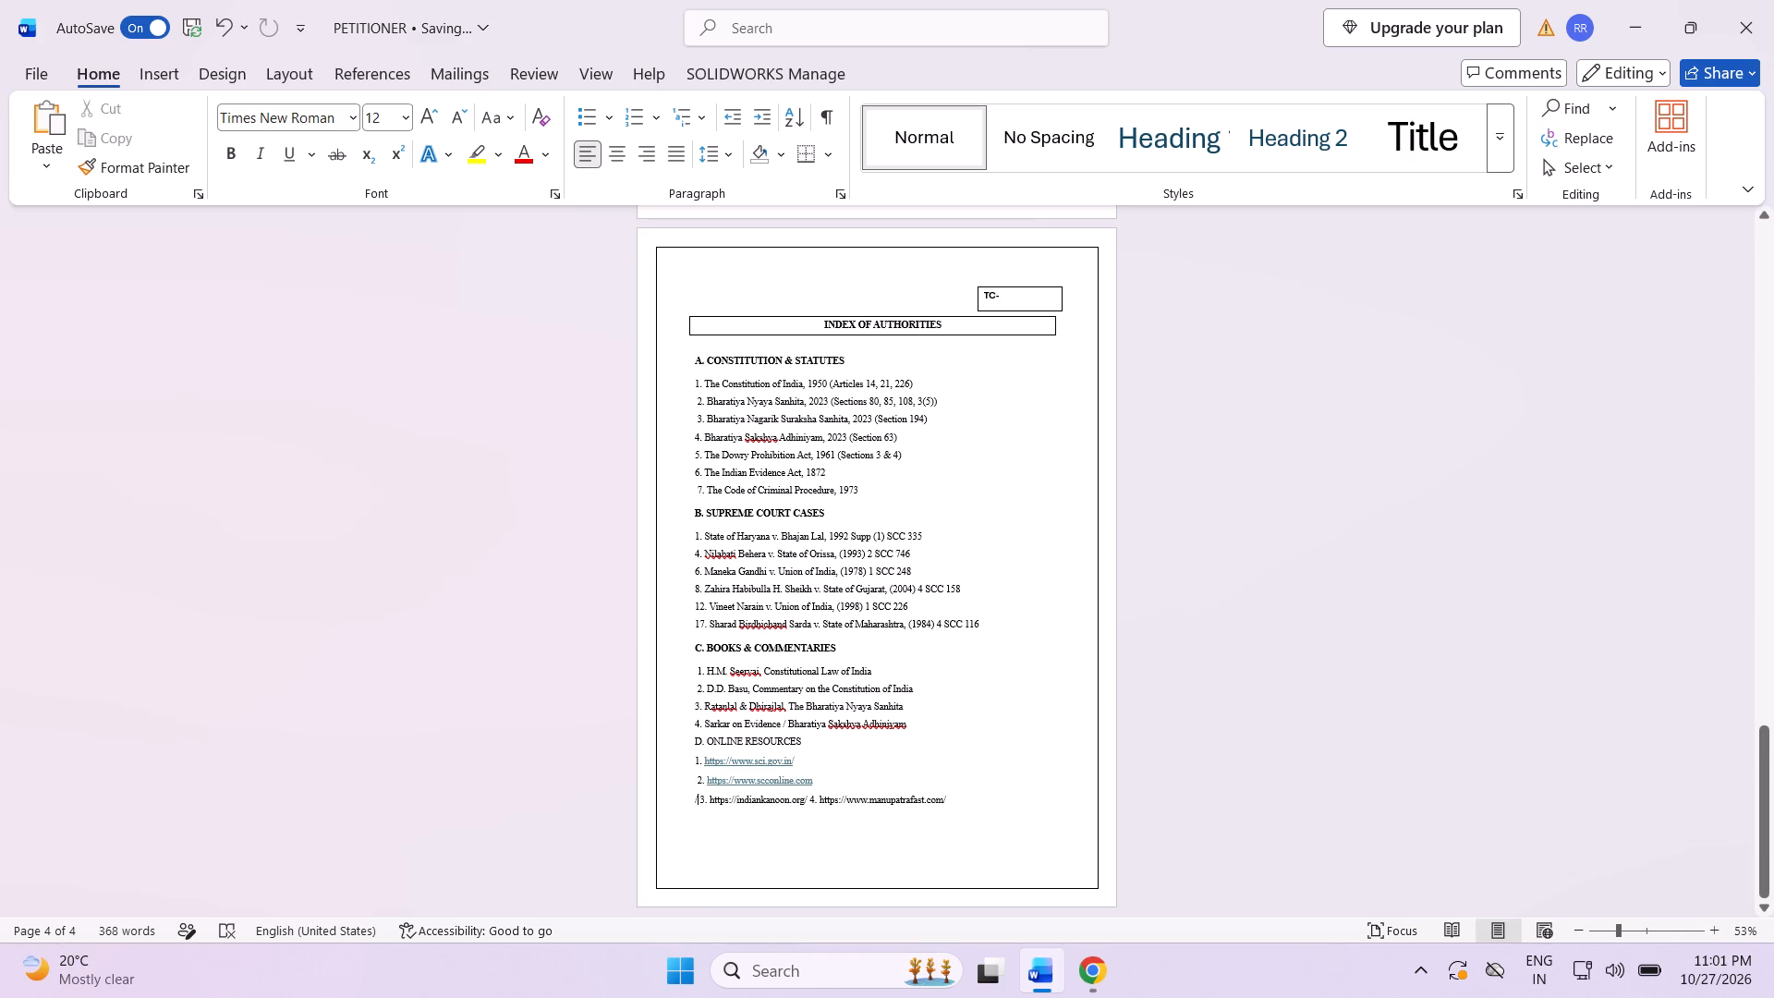
pyautogui.press('space')
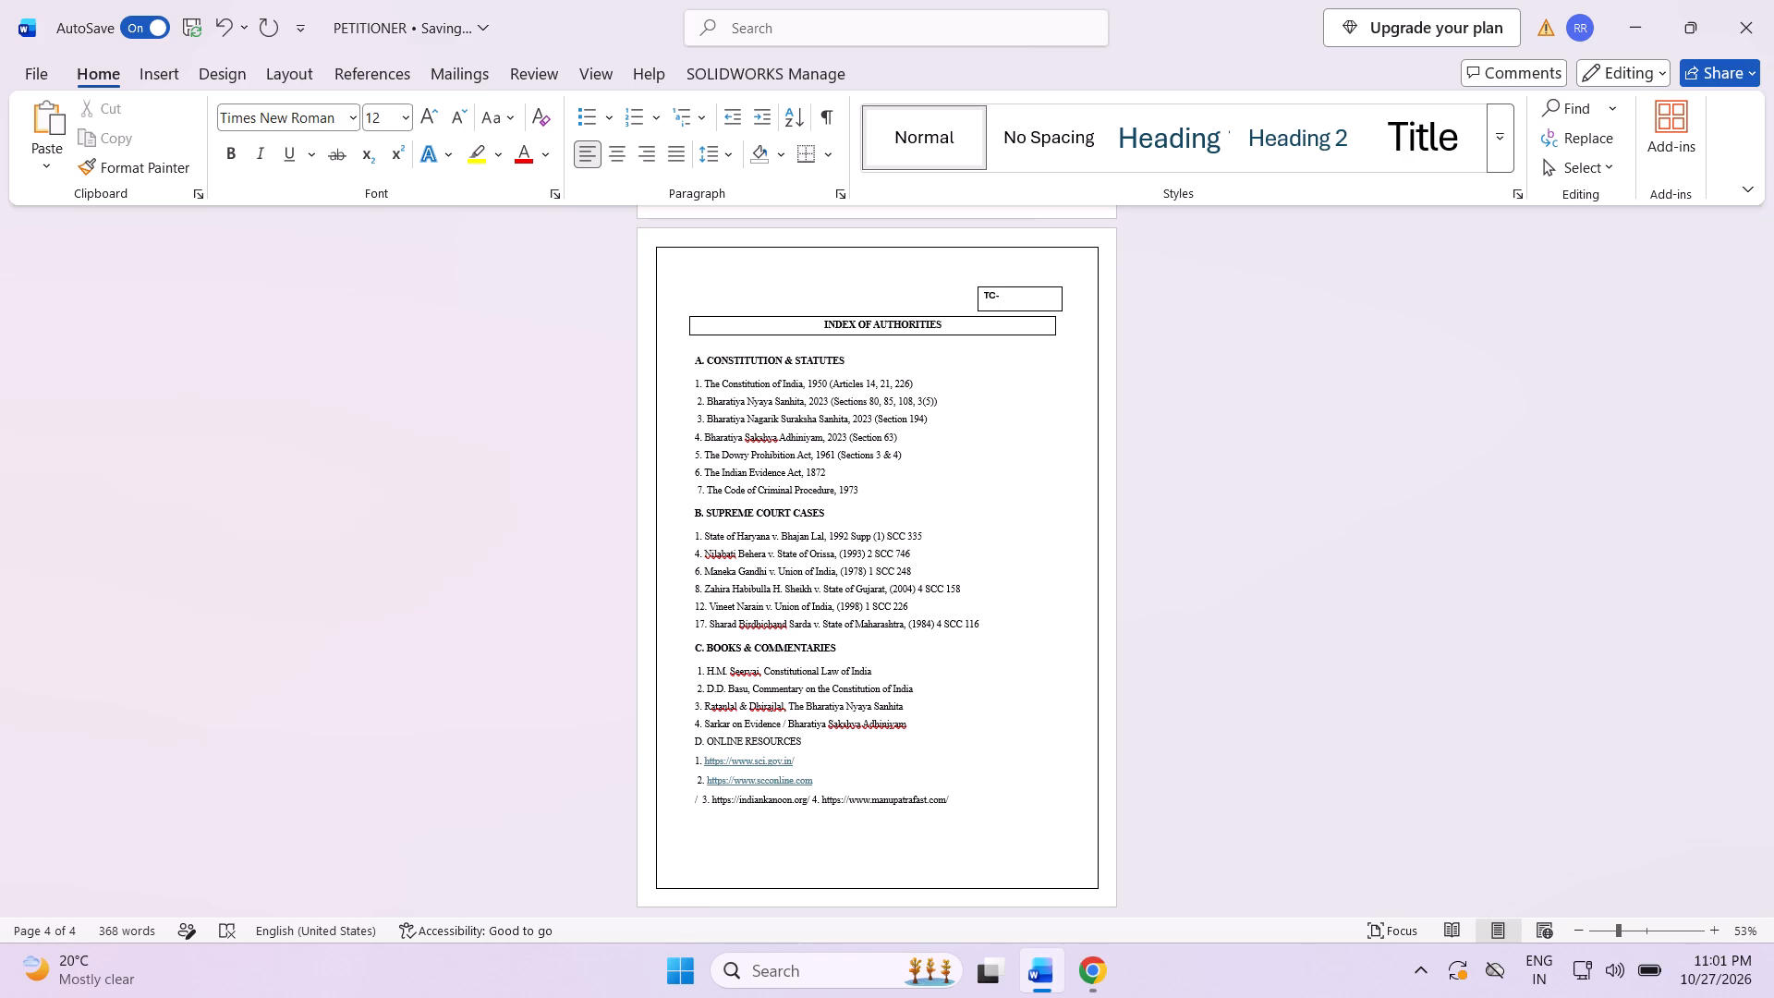
pyautogui.press('Return')
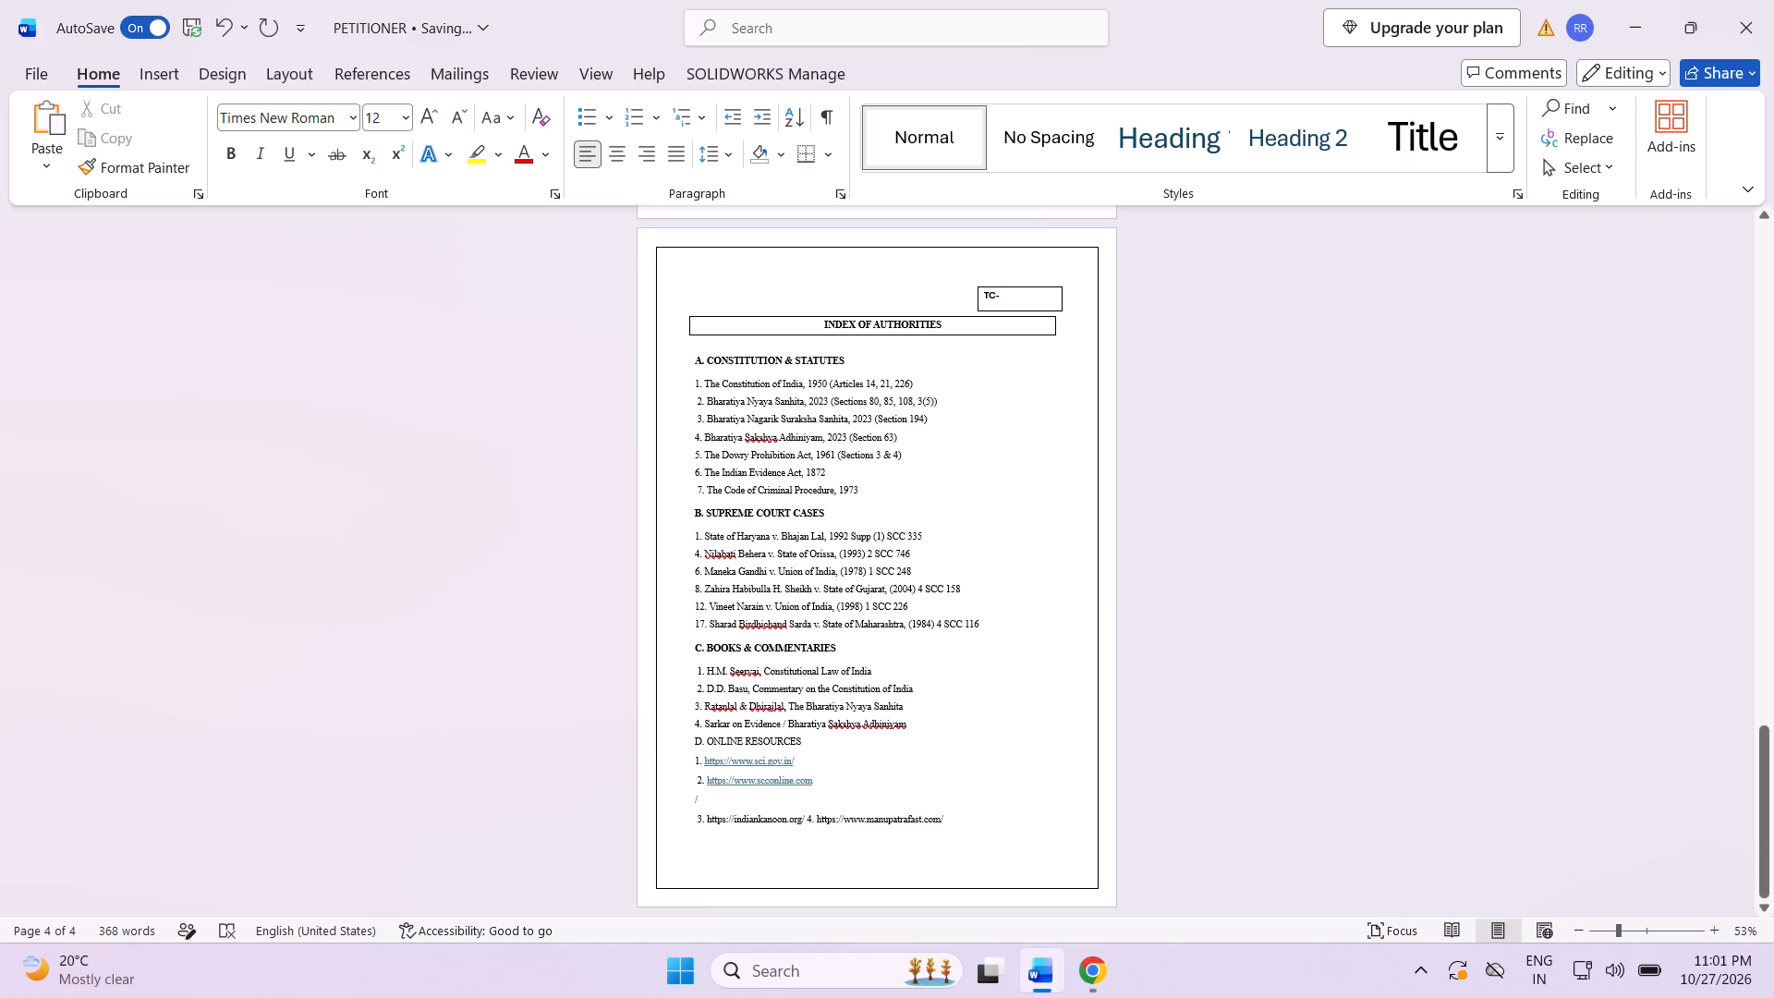
pyautogui.click(806, 823)
pyautogui.press('Return')
pyautogui.click(728, 801)
pyautogui.press('BackSpace')
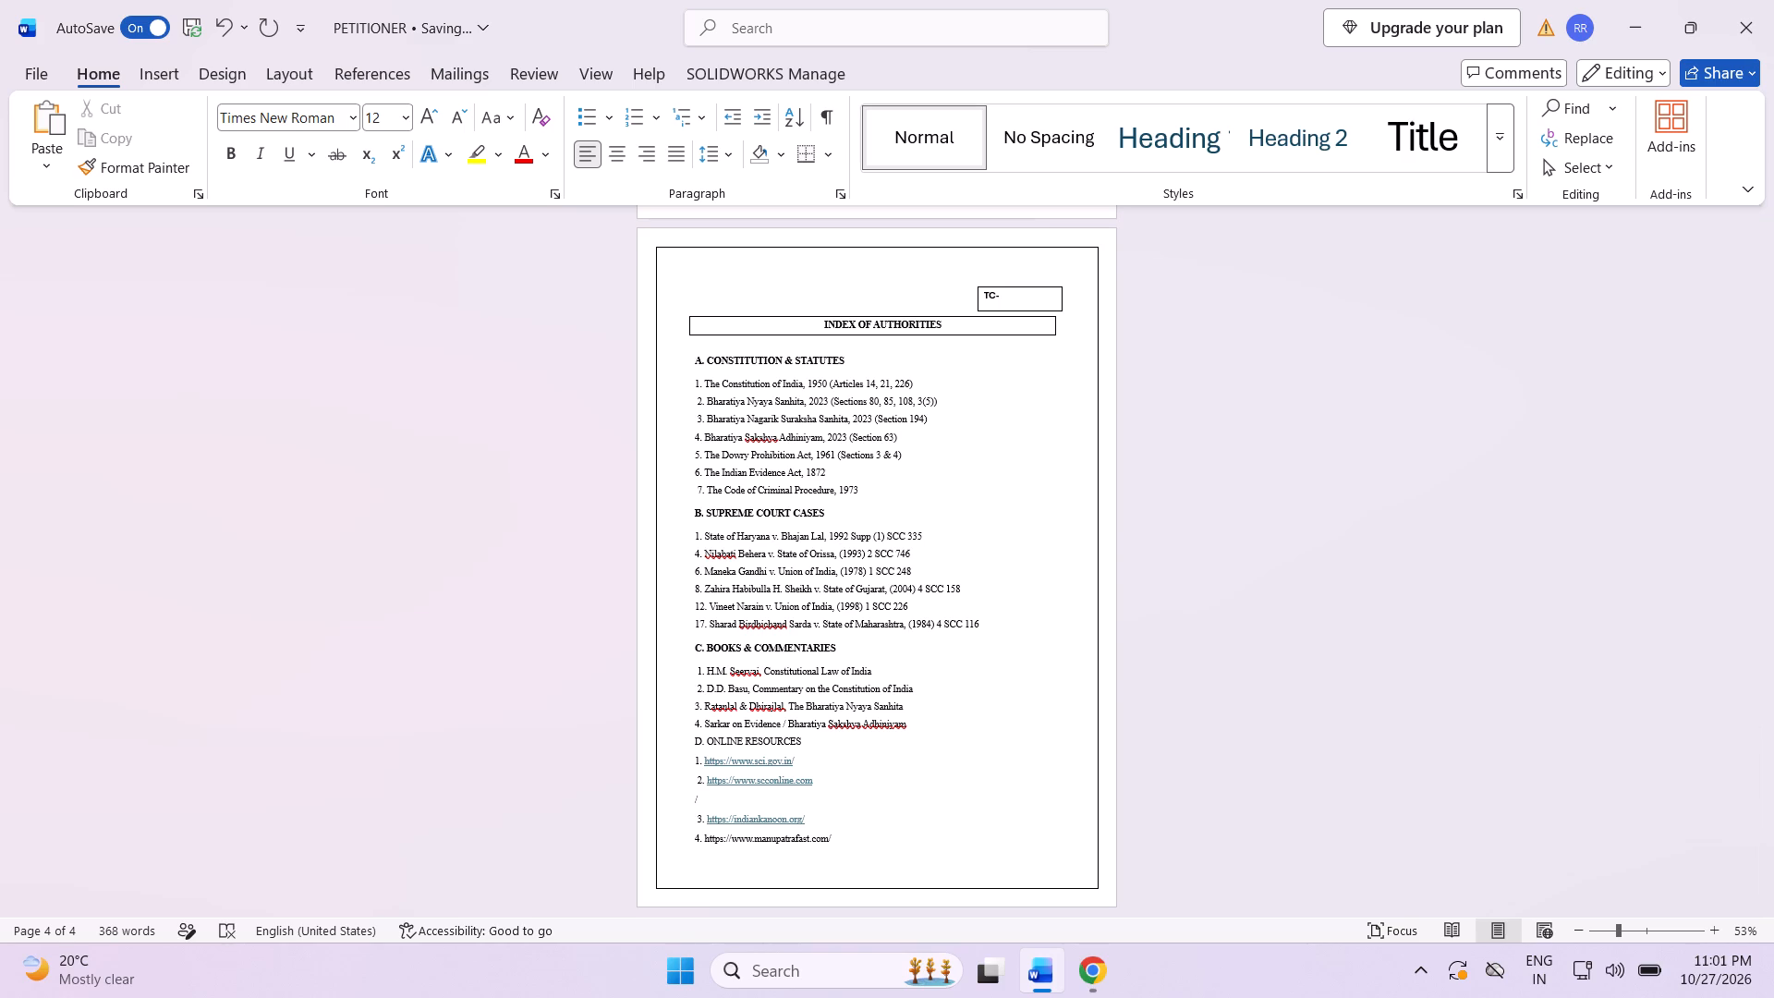
pyautogui.press('BackSpace')
pyautogui.press('BackSpace')
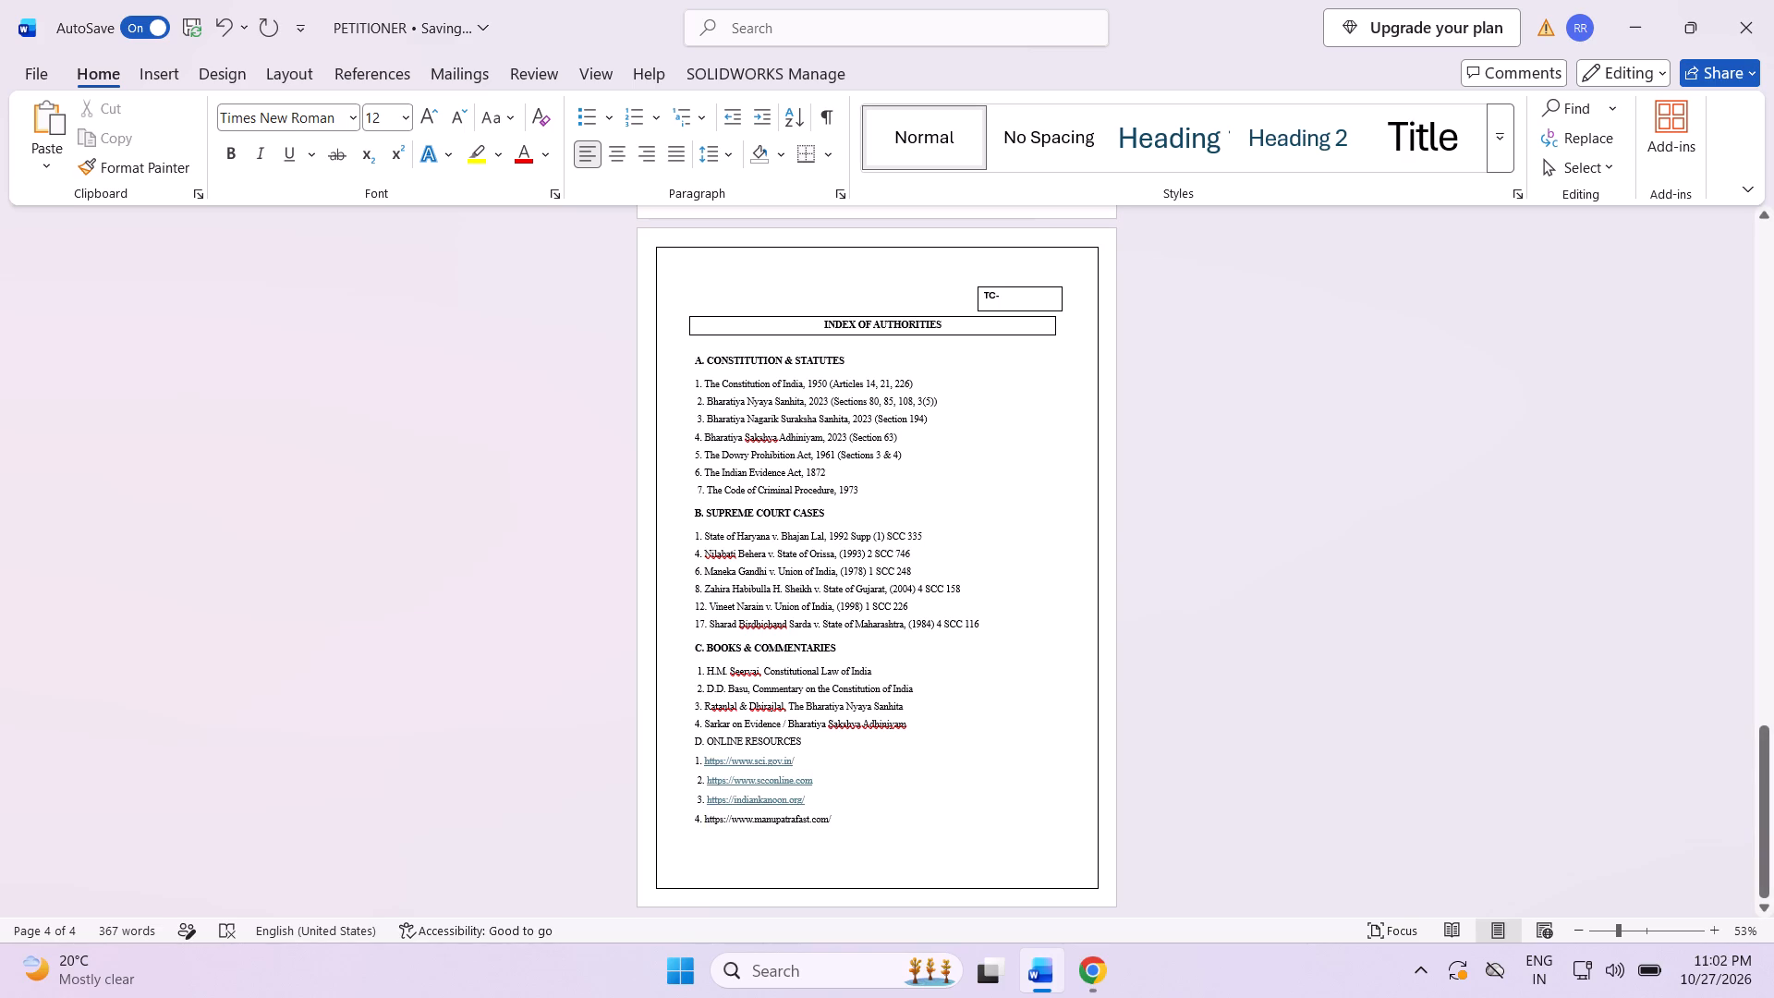
pyautogui.press('/')
# Set 1.5 line spacing from the last book entry through the first link, including the section D heading.
pyautogui.moveTo(686, 722); pyautogui.dragTo(810, 761)
pyautogui.click(727, 152)
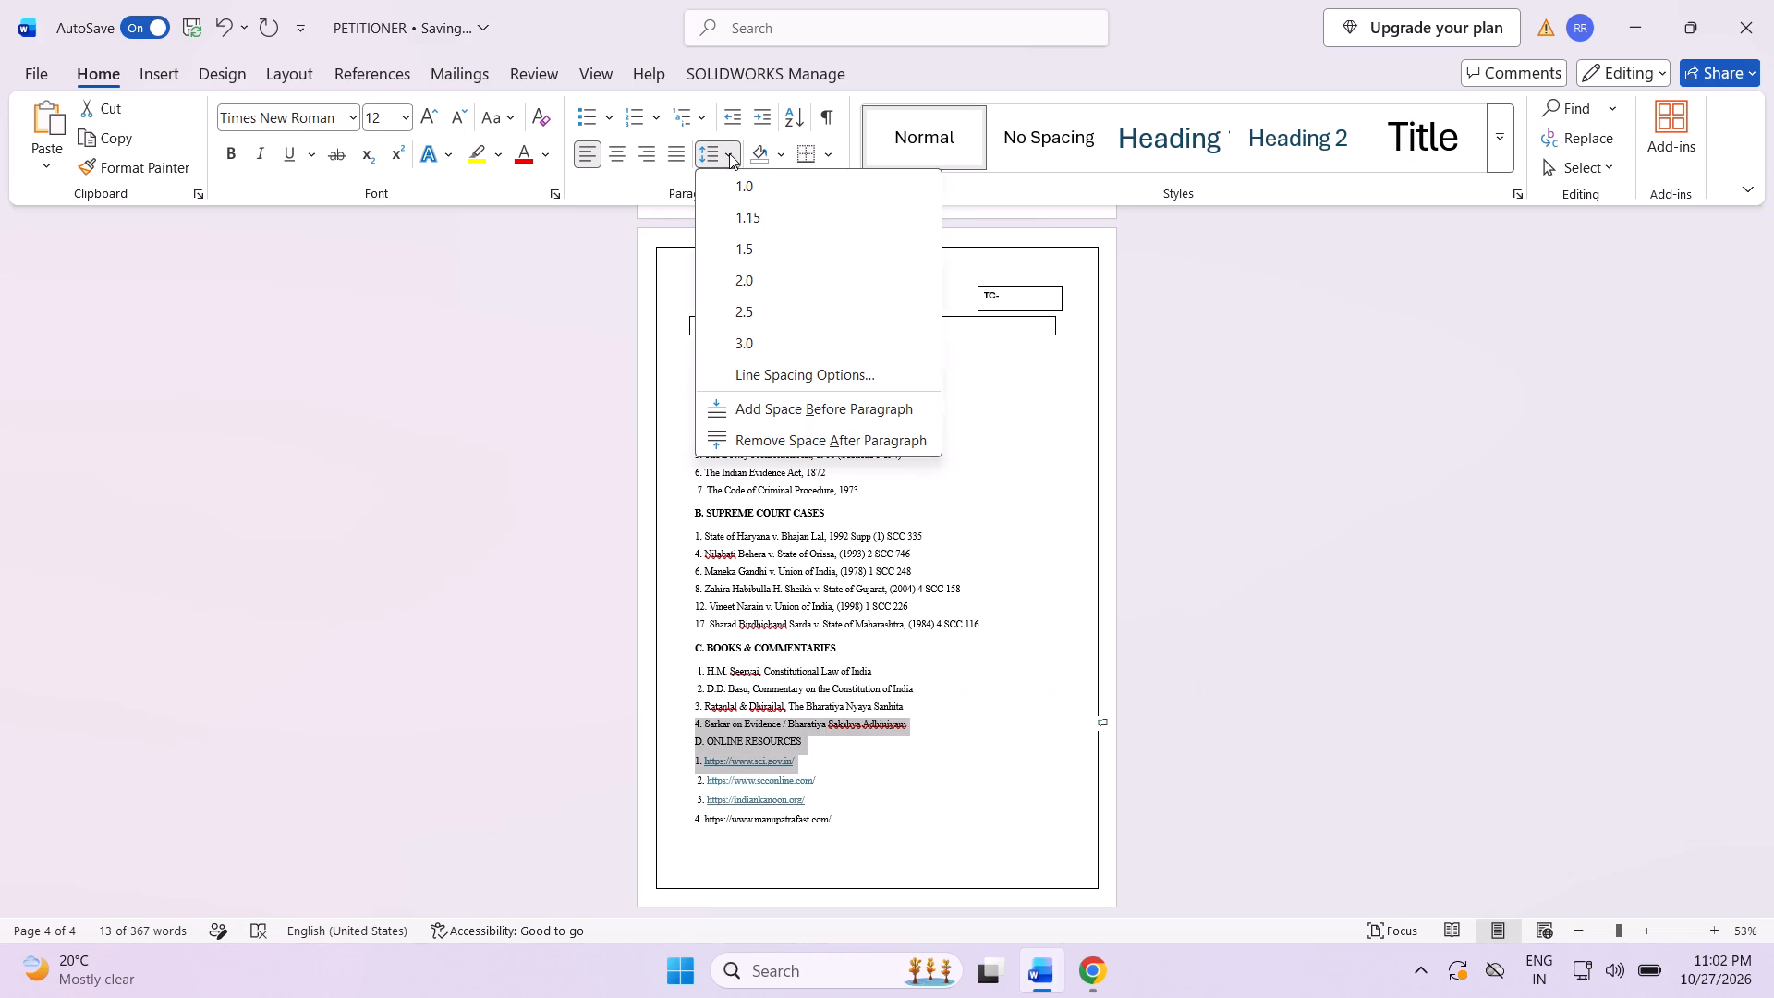
pyautogui.click(742, 249)
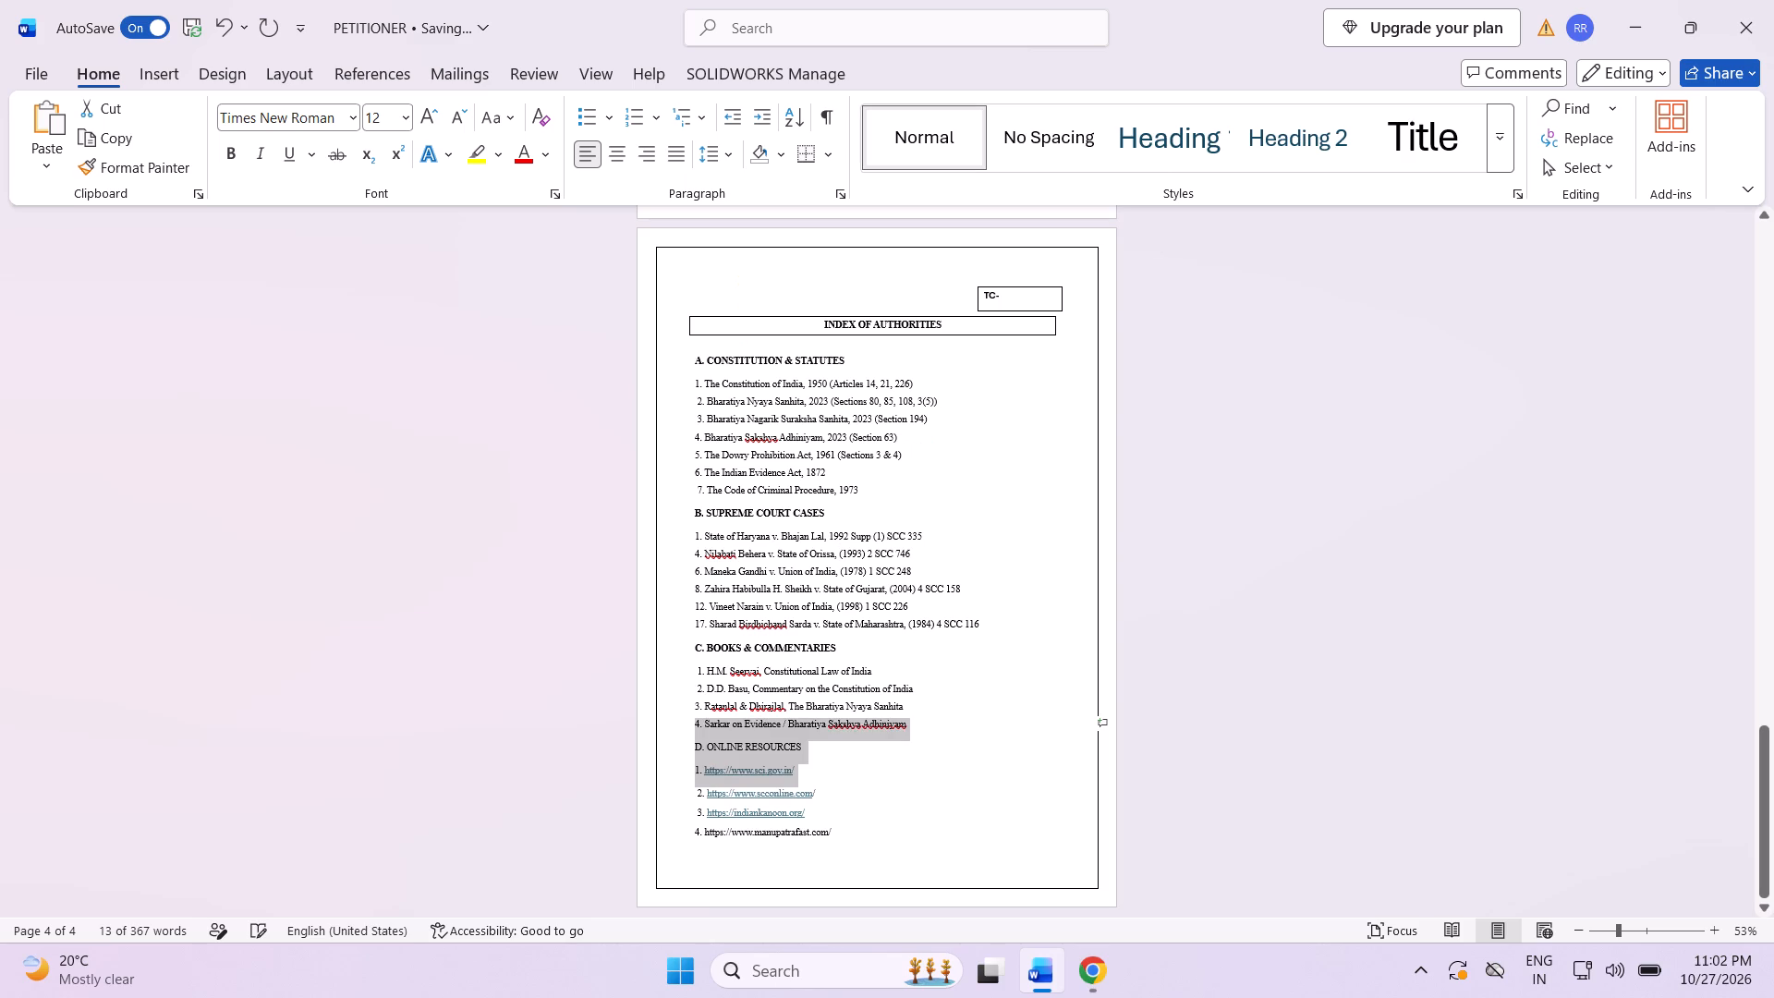
# Set the line spacing of the four links under "D. ONLINE RESOURCES" to 1.0.
pyautogui.click(862, 770)
pyautogui.moveTo(690, 766); pyautogui.dragTo(748, 785)
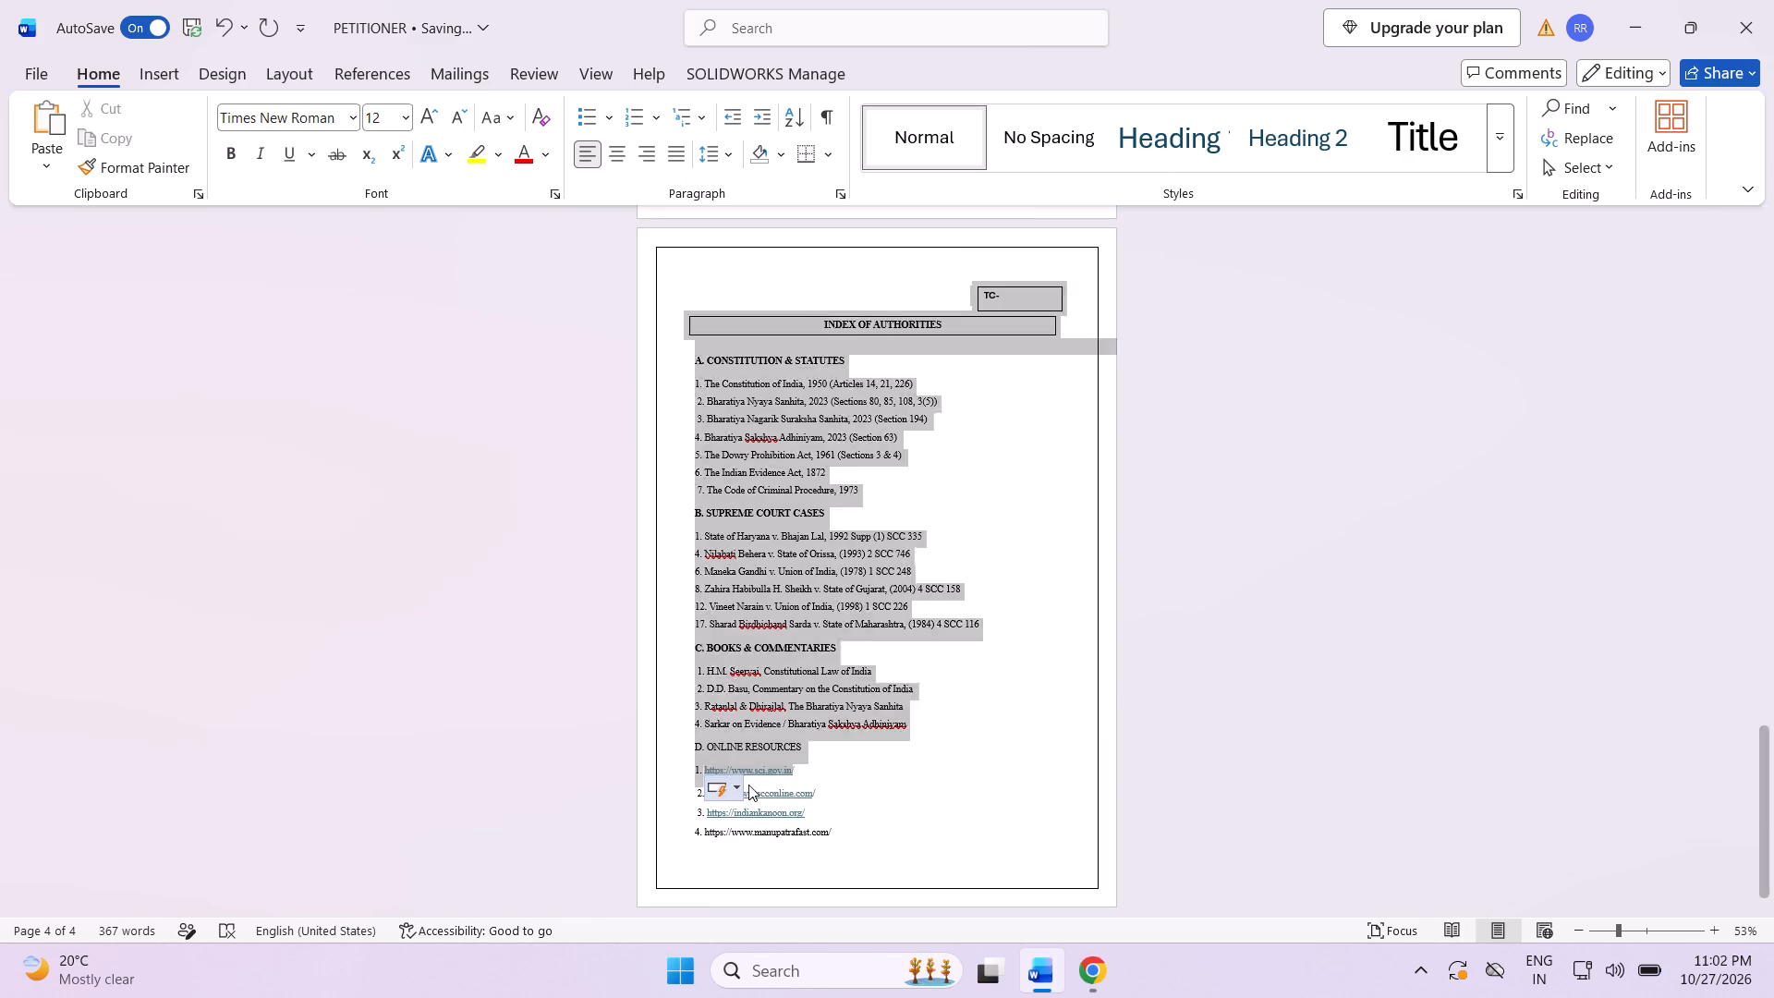
pyautogui.moveTo(748, 785); pyautogui.dragTo(750, 785)
pyautogui.click(910, 812)
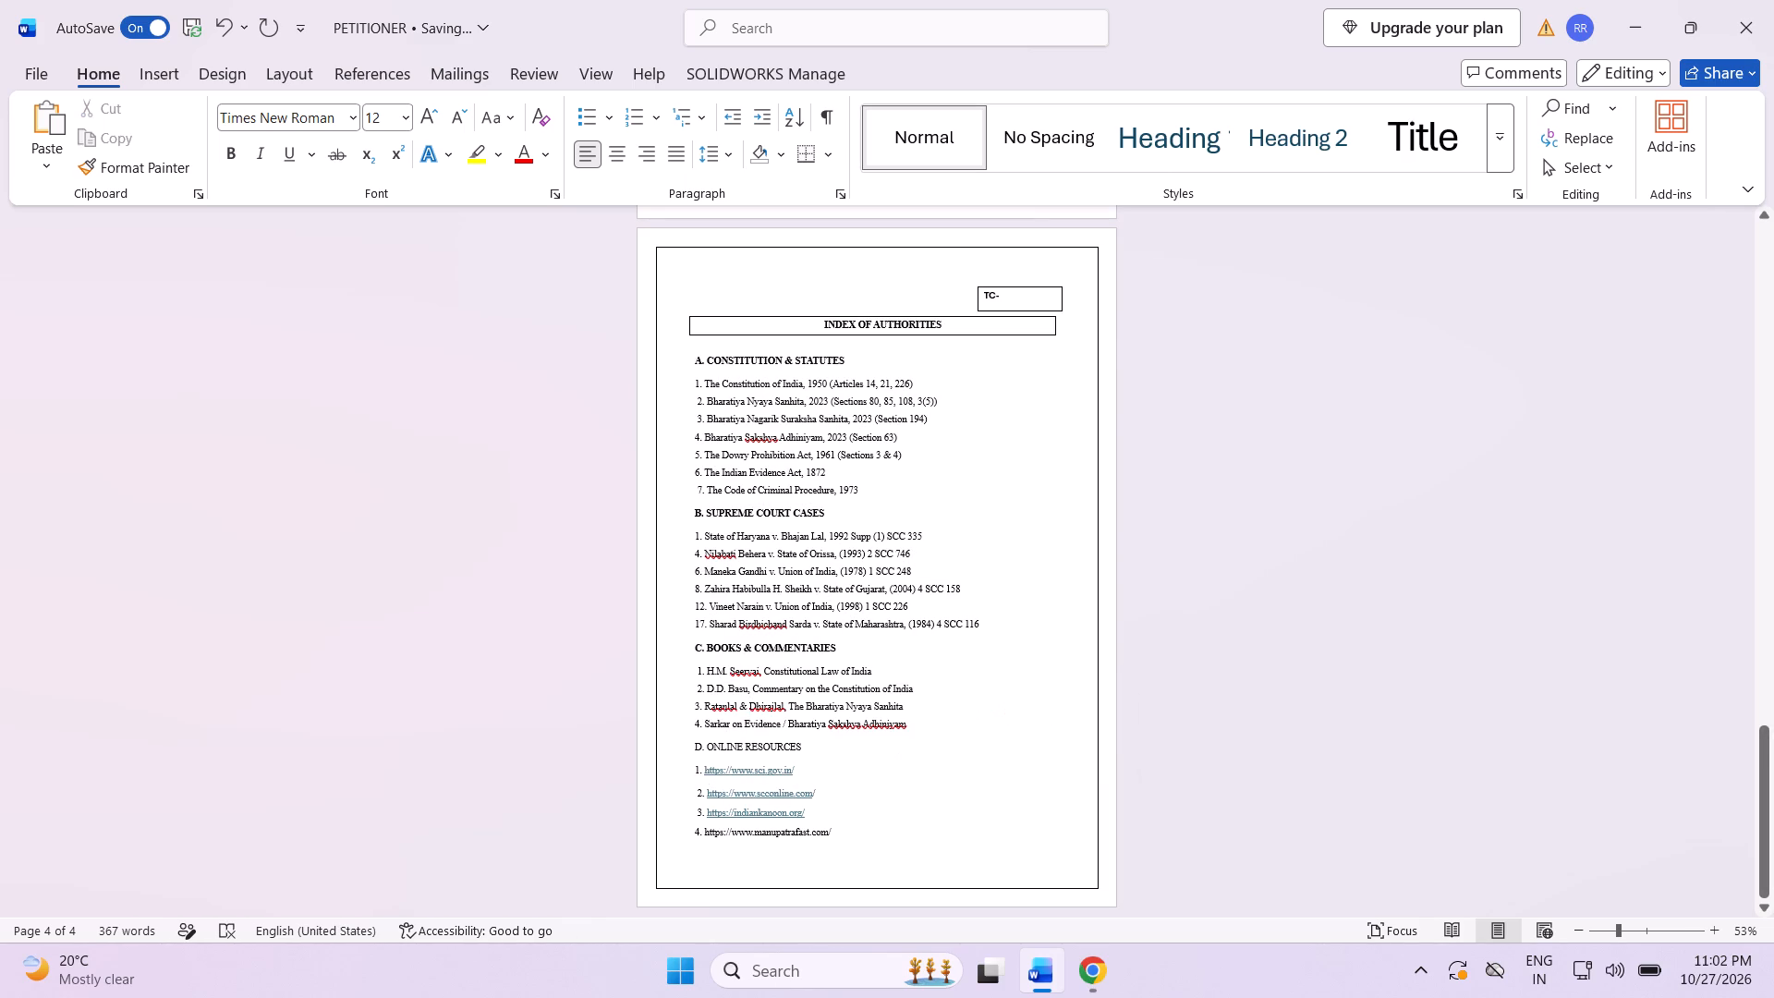
pyautogui.moveTo(678, 766); pyautogui.dragTo(863, 826)
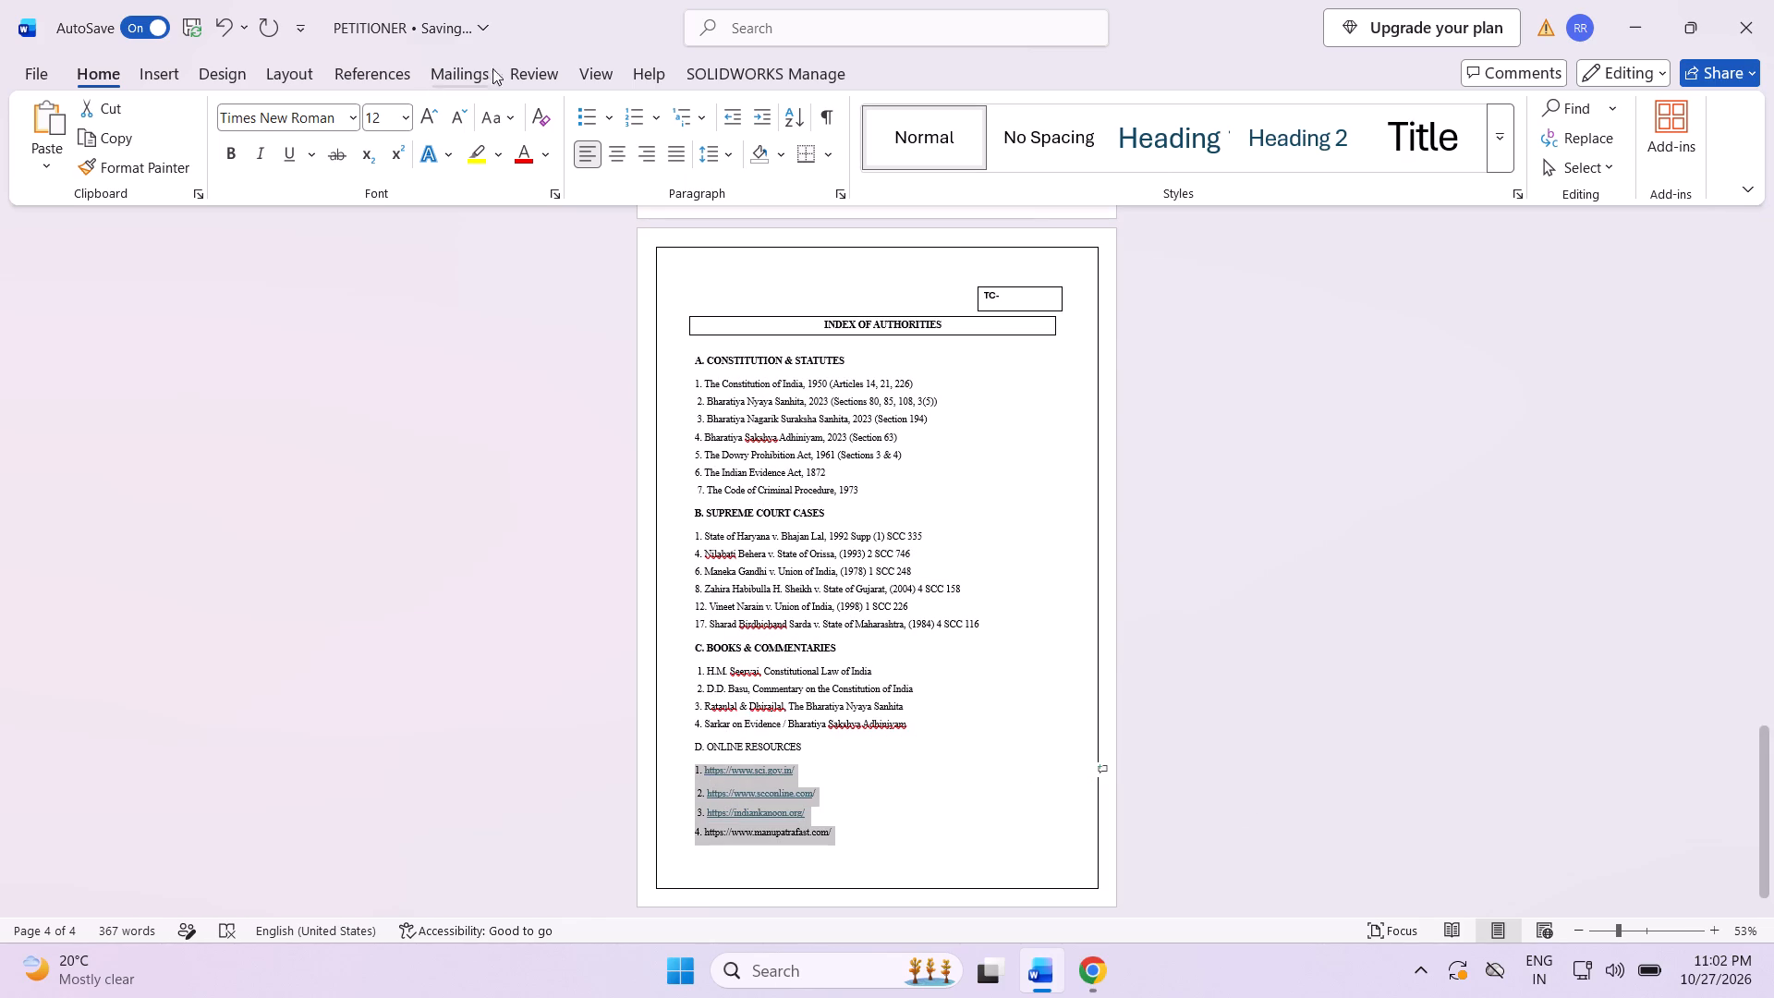
pyautogui.click(730, 159)
pyautogui.click(732, 190)
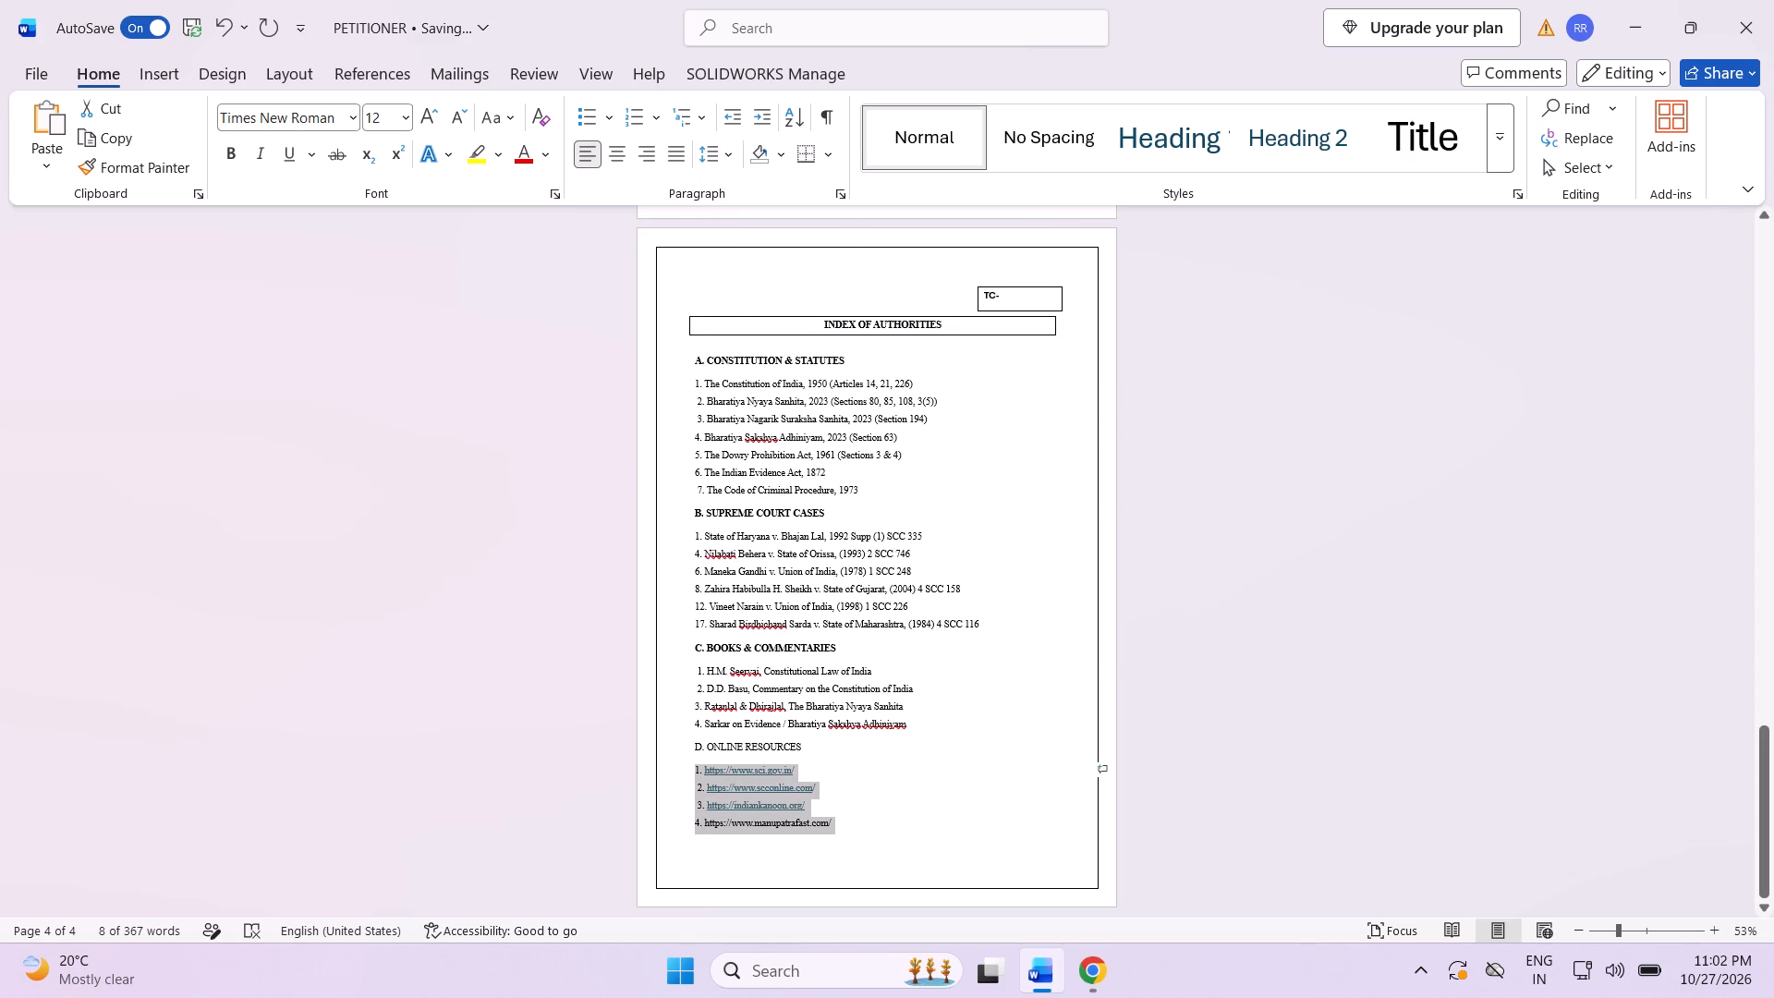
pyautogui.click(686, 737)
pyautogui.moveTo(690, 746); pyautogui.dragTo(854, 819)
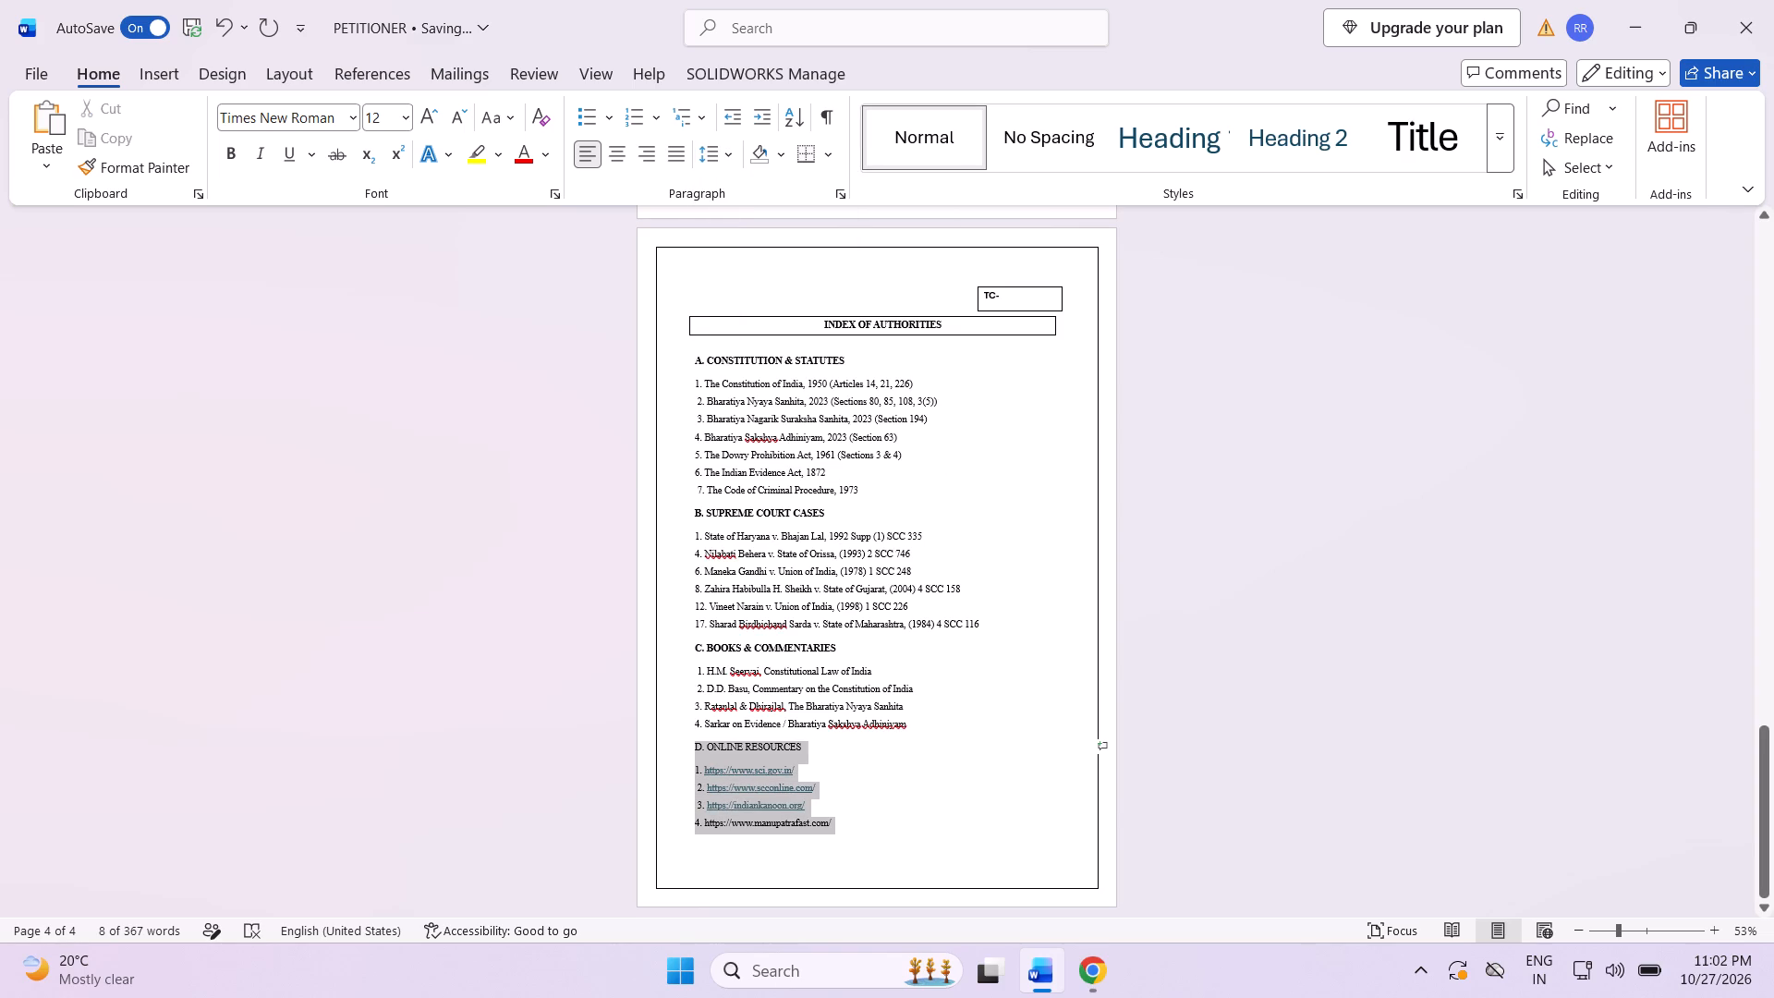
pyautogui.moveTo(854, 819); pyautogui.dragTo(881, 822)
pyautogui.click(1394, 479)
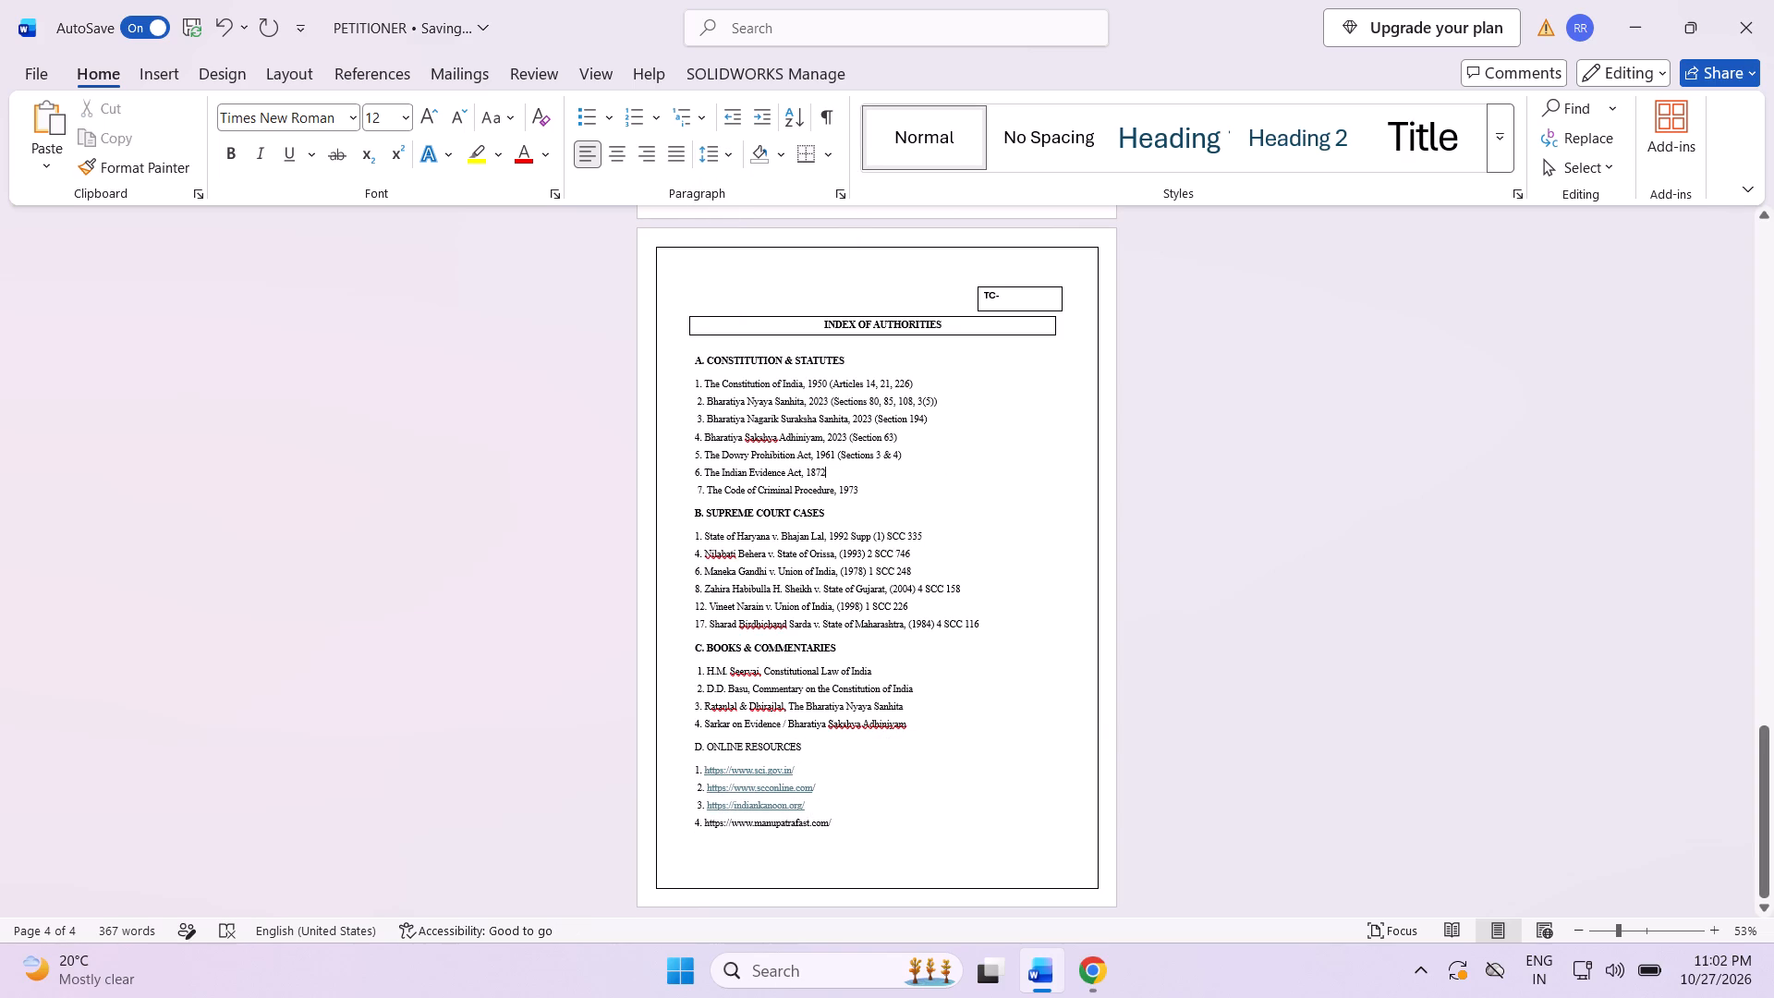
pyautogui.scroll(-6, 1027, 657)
# Insert a blank page after the entry "6. The Indian Evidence Act, 1872".
pyautogui.click(149, 74)
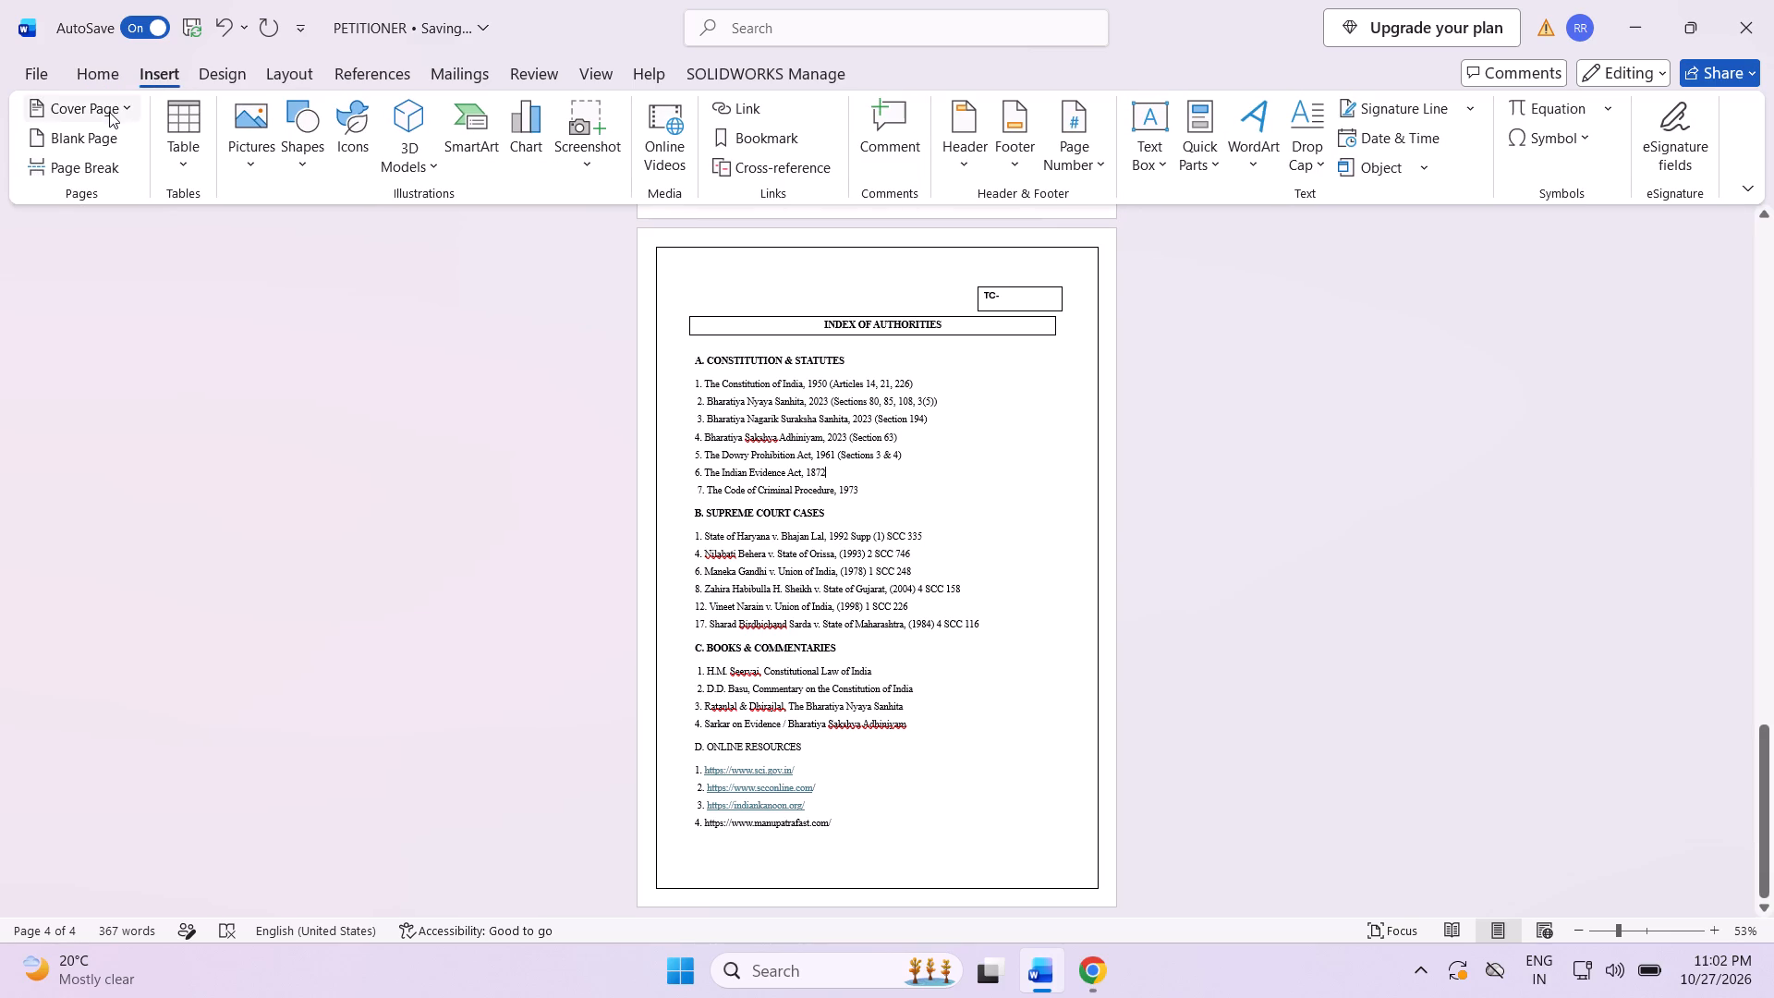
pyautogui.click(103, 128)
# Examine the pages around the Index of Authorities to check where the inserted blank page falls.
pyautogui.scroll(-1, 1089, 639)
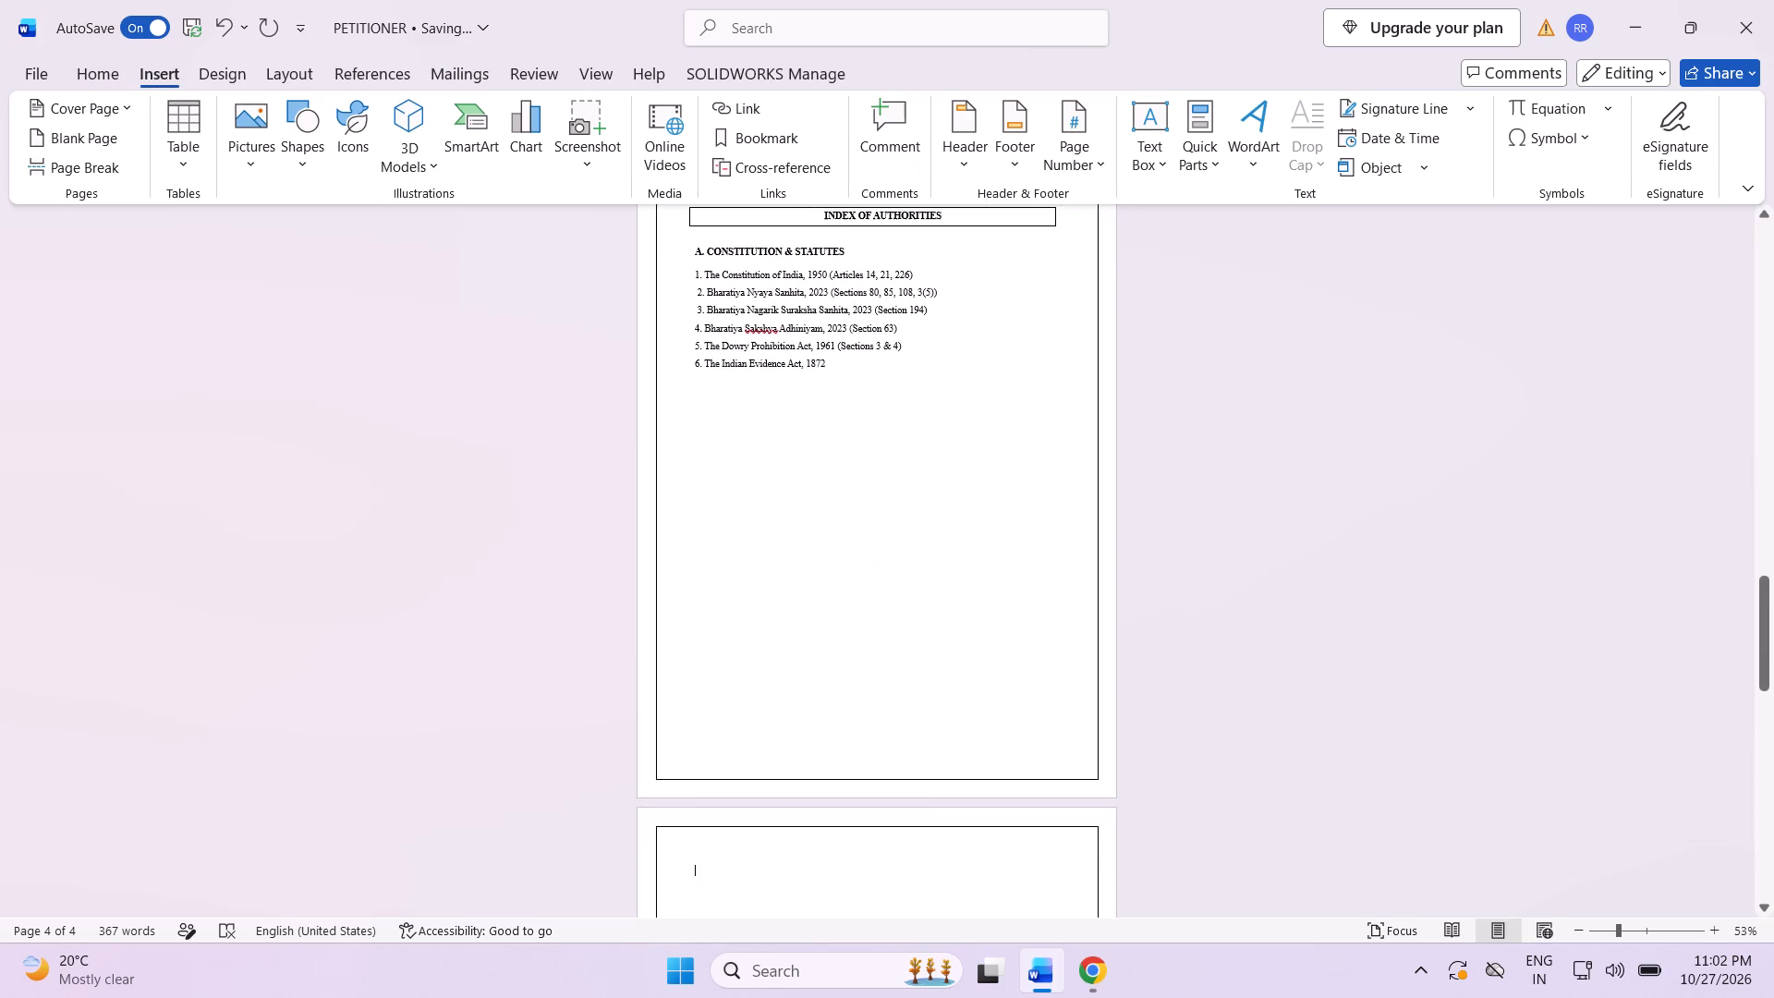
pyautogui.scroll(14, 1089, 639)
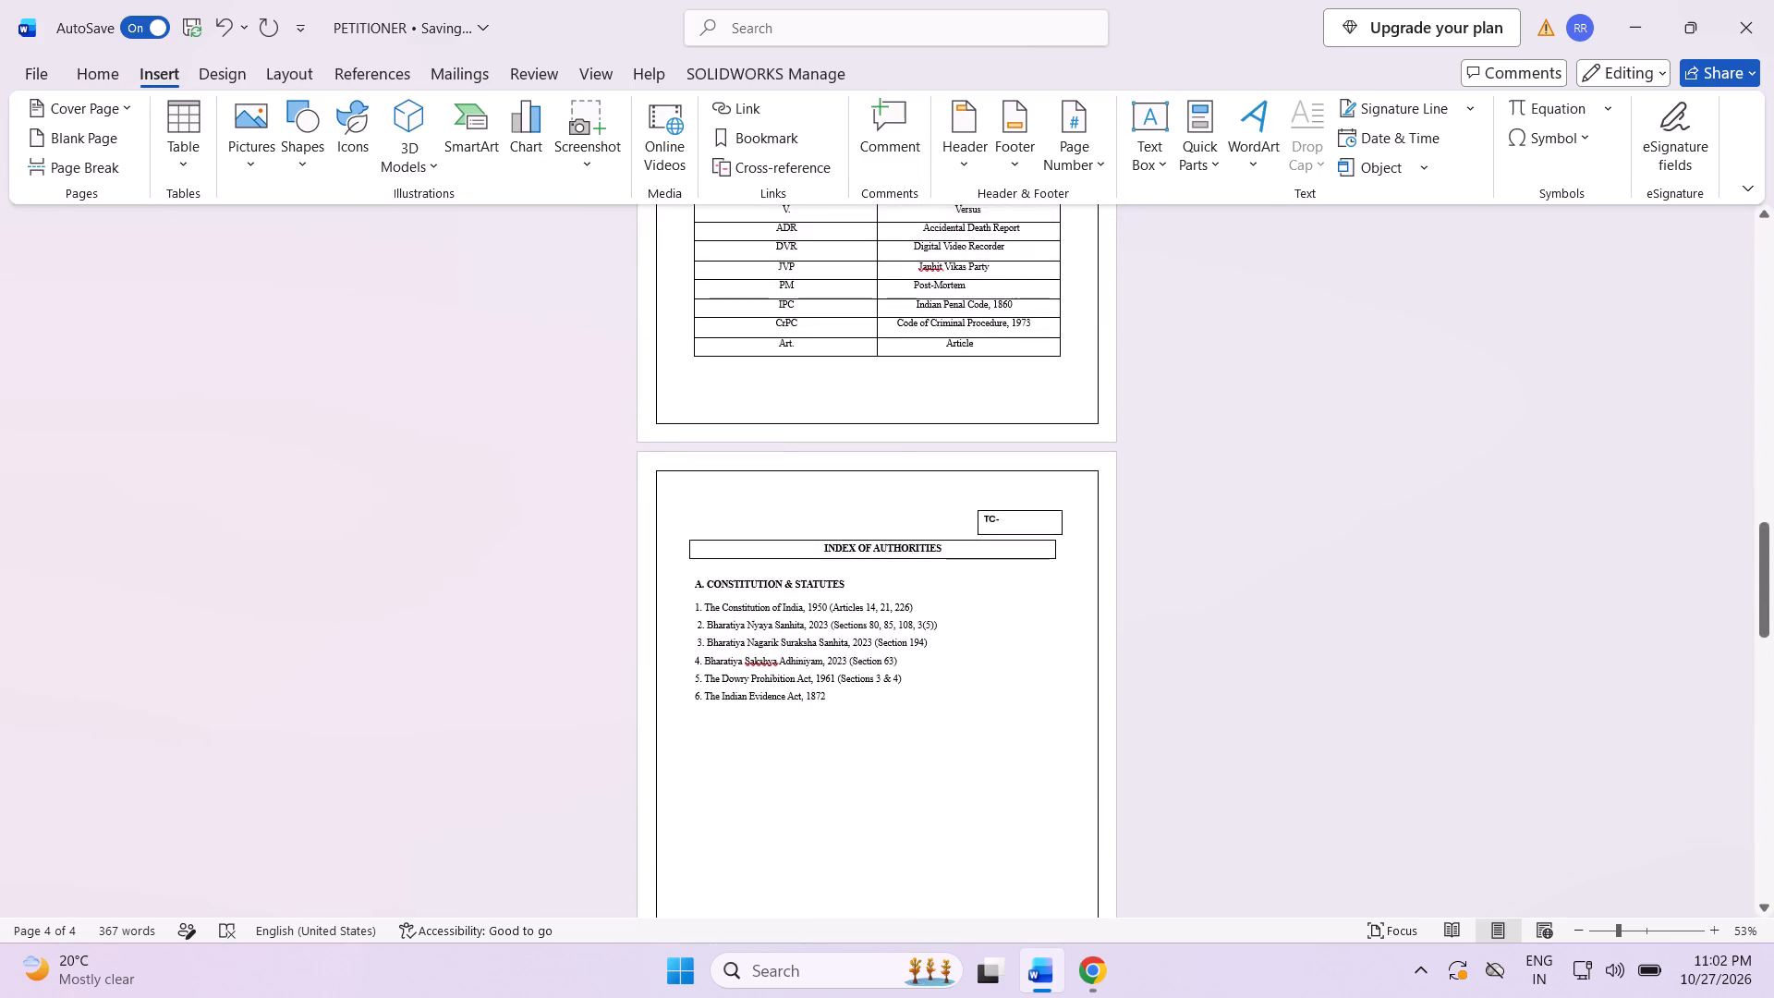
pyautogui.scroll(8, 1089, 639)
pyautogui.scroll(-20, 1089, 639)
pyautogui.scroll(-3, 1089, 639)
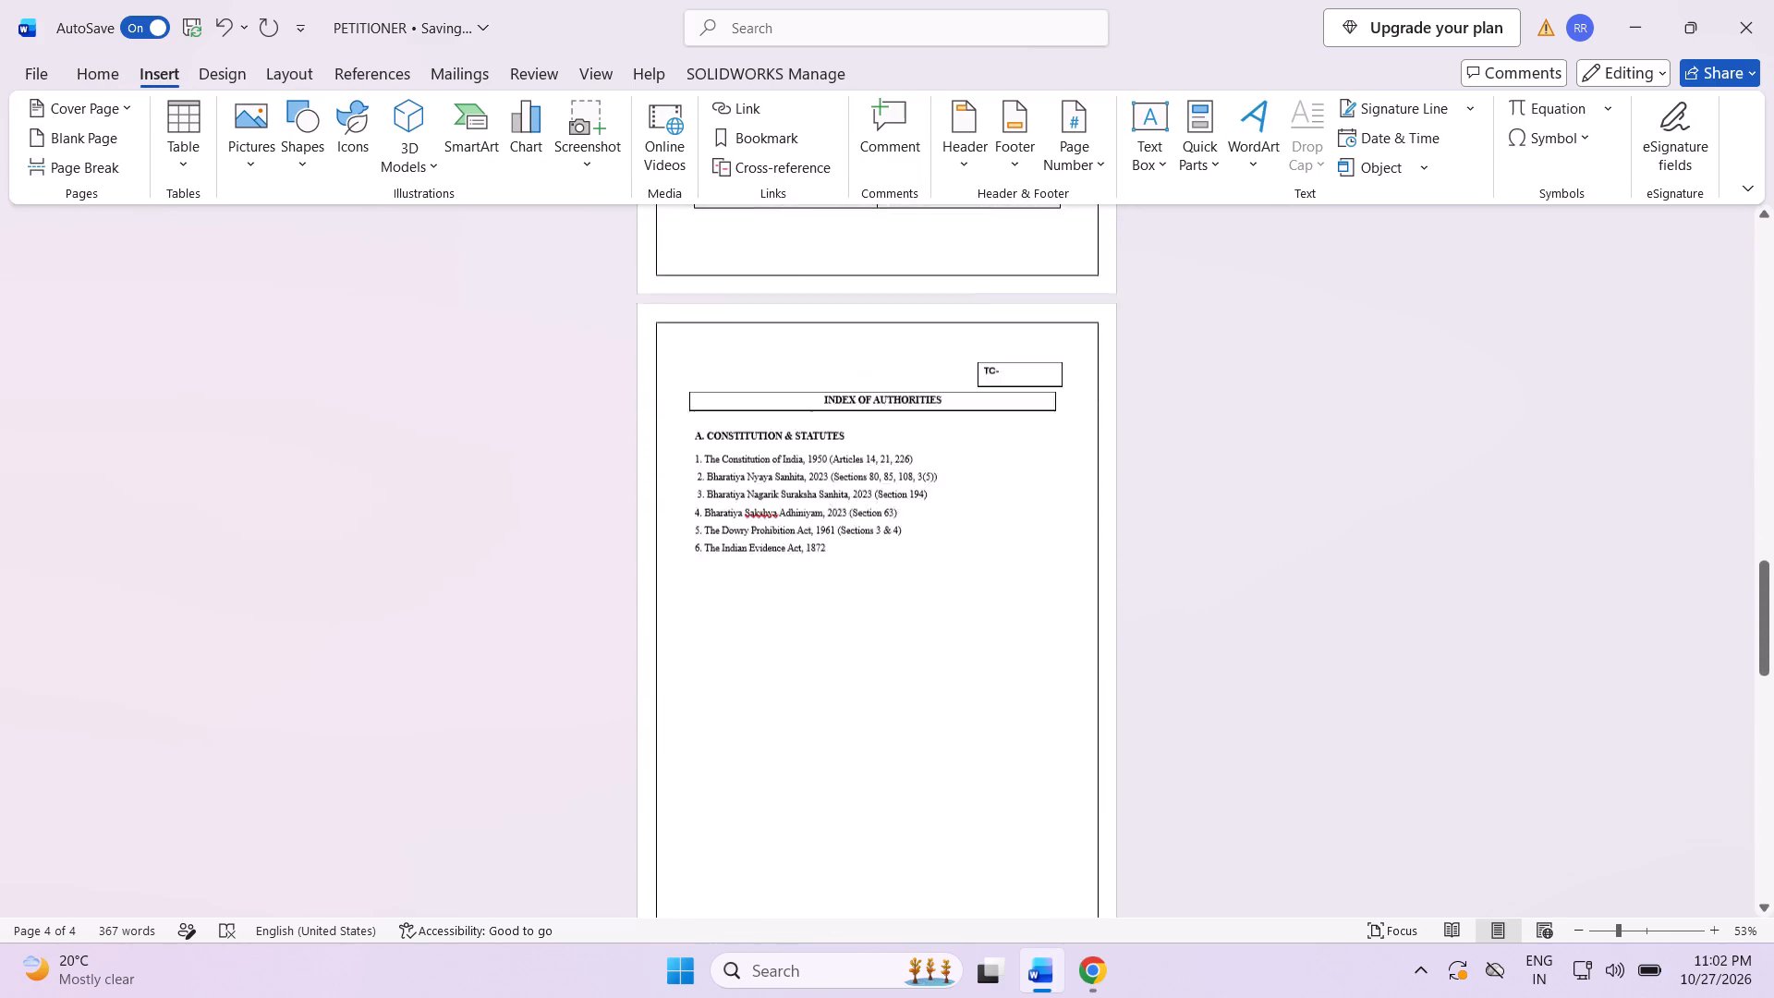
pyautogui.scroll(-20, 1089, 639)
pyautogui.scroll(-19, 1089, 639)
pyautogui.scroll(-5, 1072, 787)
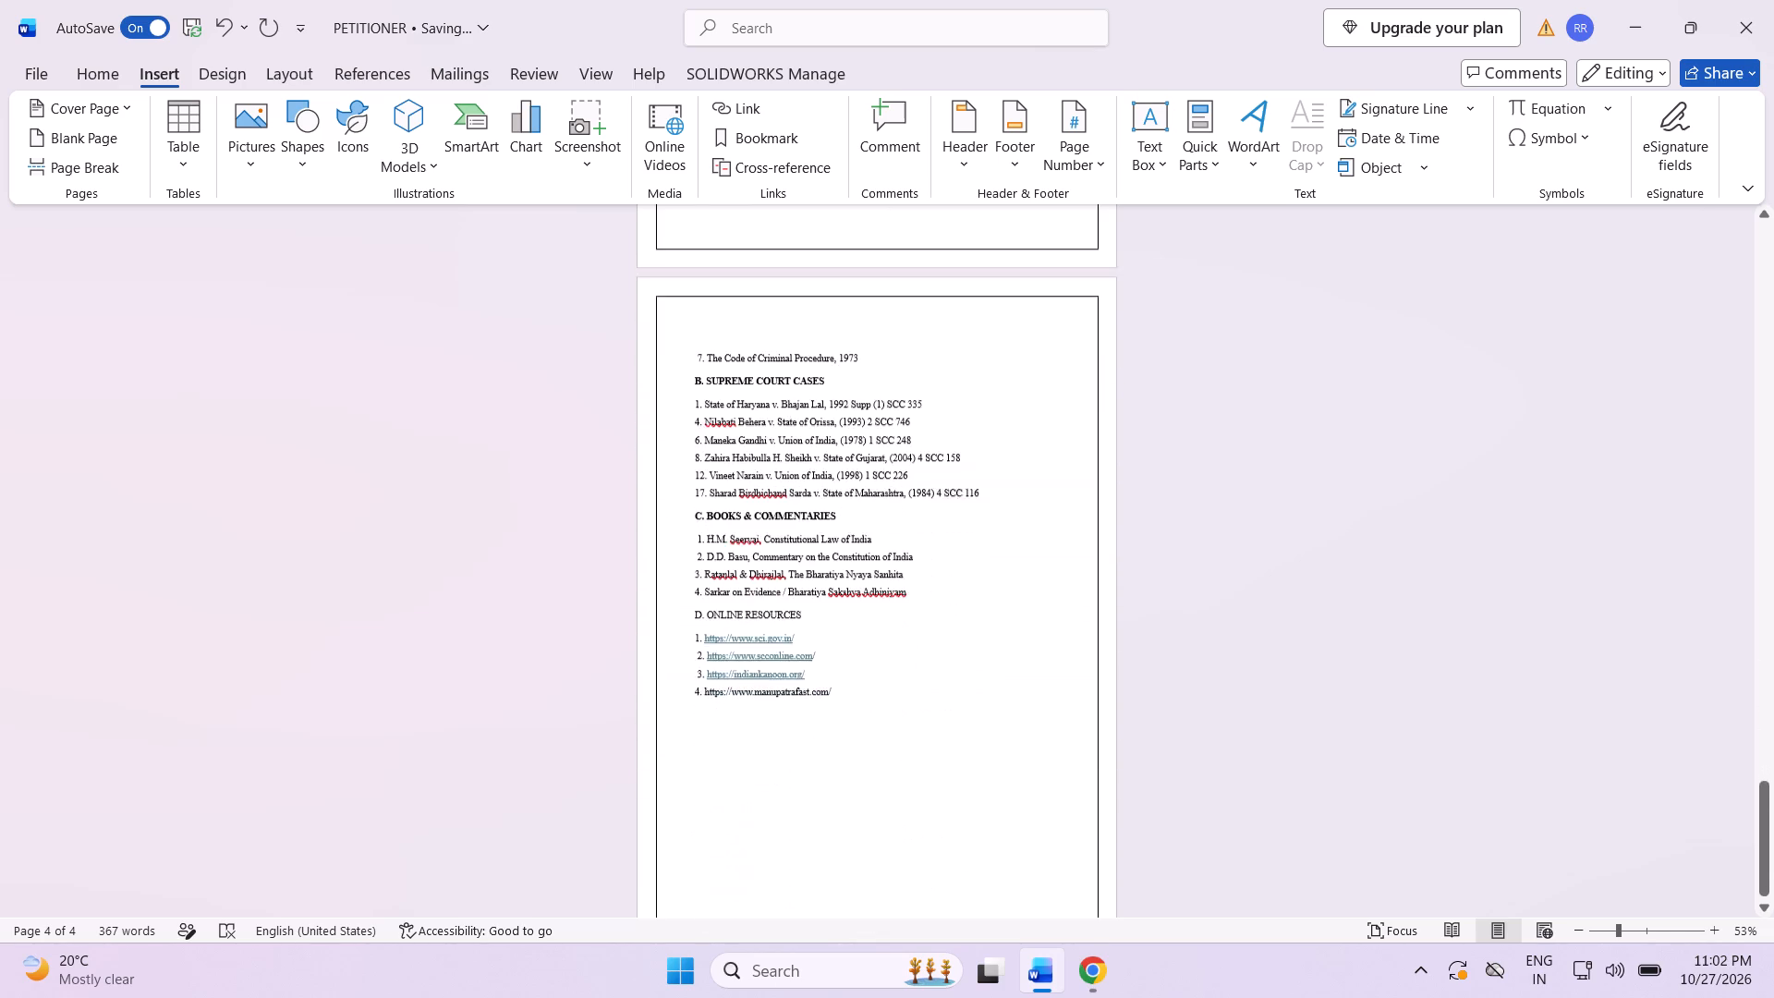
pyautogui.scroll(-8, 1072, 787)
pyautogui.scroll(20, 1072, 787)
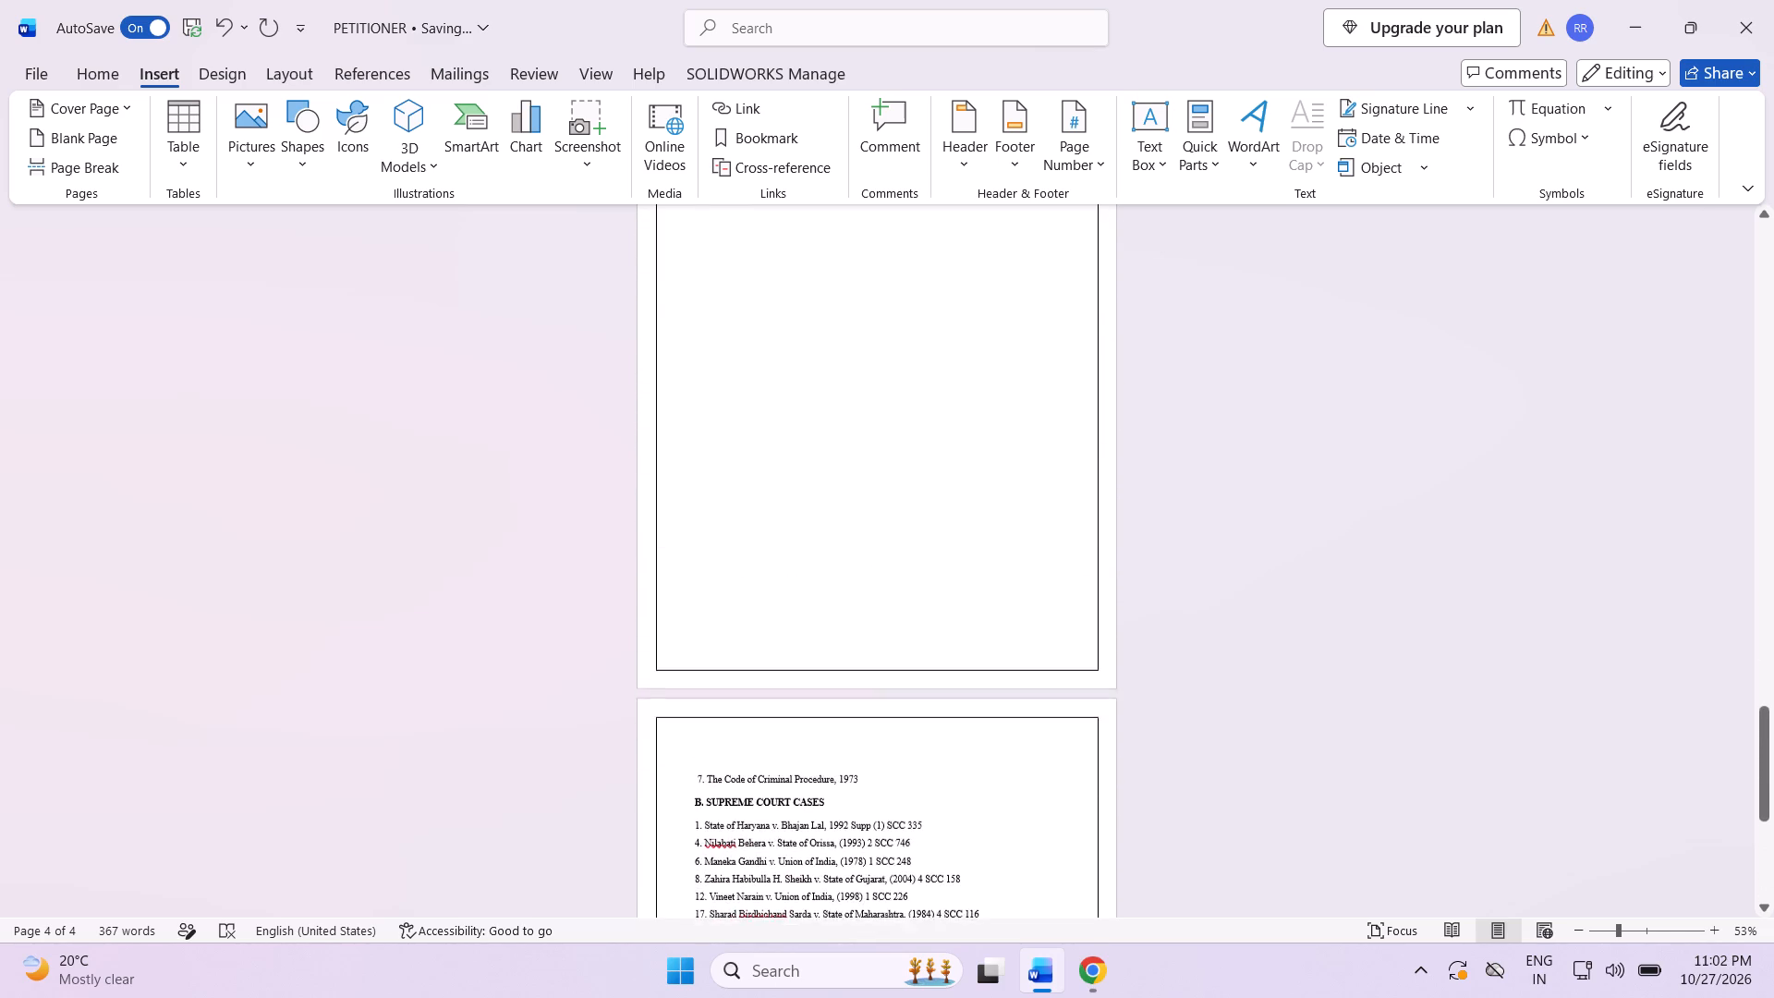
pyautogui.scroll(2, 1060, 774)
pyautogui.click(914, 622)
pyautogui.doubleClick(916, 622)
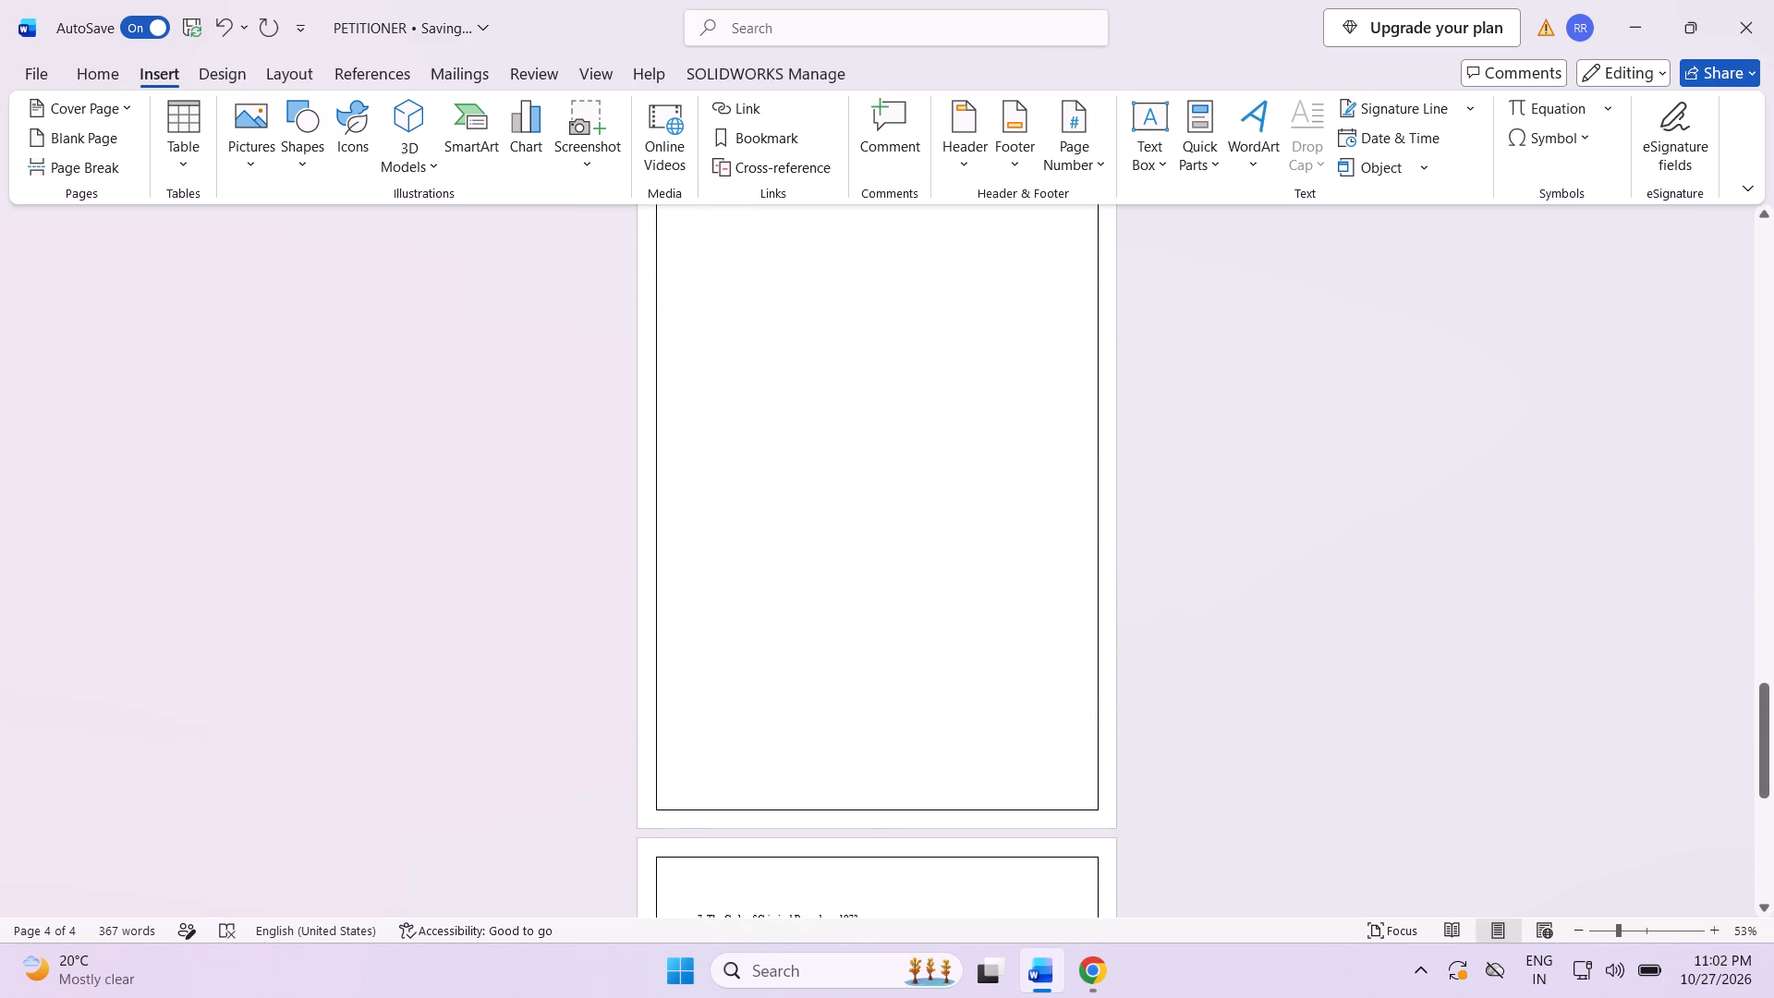
pyautogui.scroll(6, 867, 607)
pyautogui.scroll(18, 873, 609)
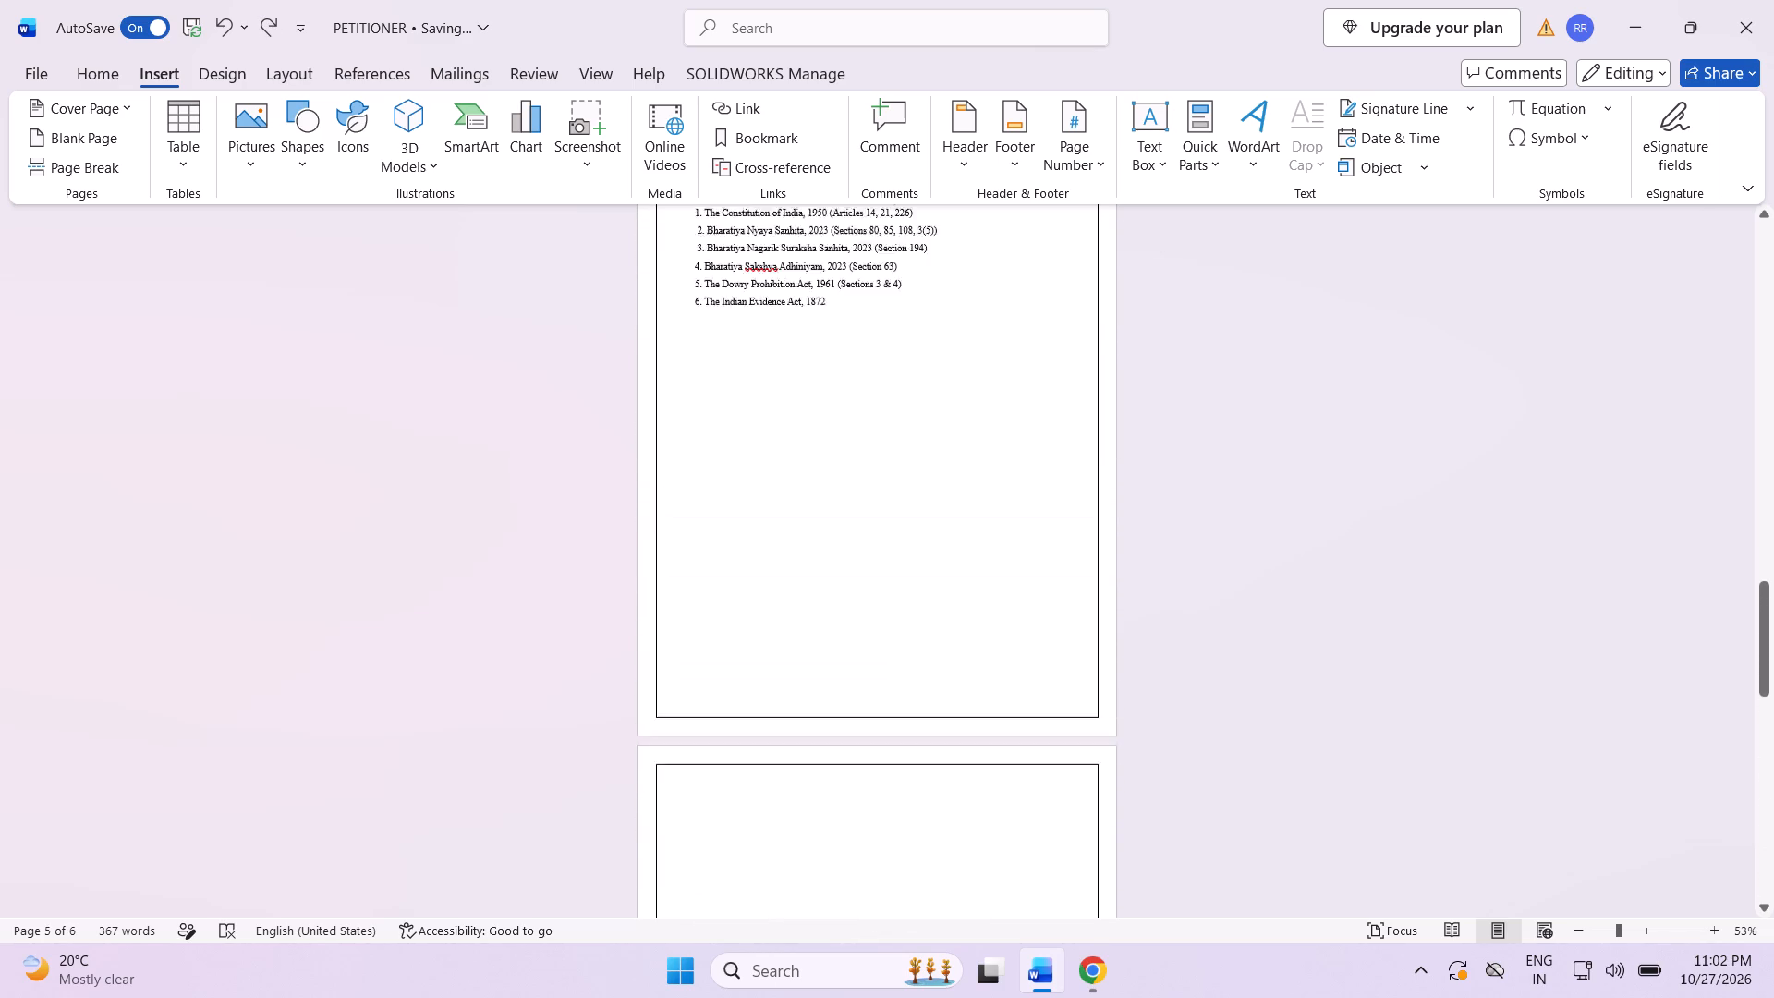
pyautogui.scroll(20, 879, 599)
pyautogui.scroll(9, 879, 599)
pyautogui.scroll(-10, 888, 621)
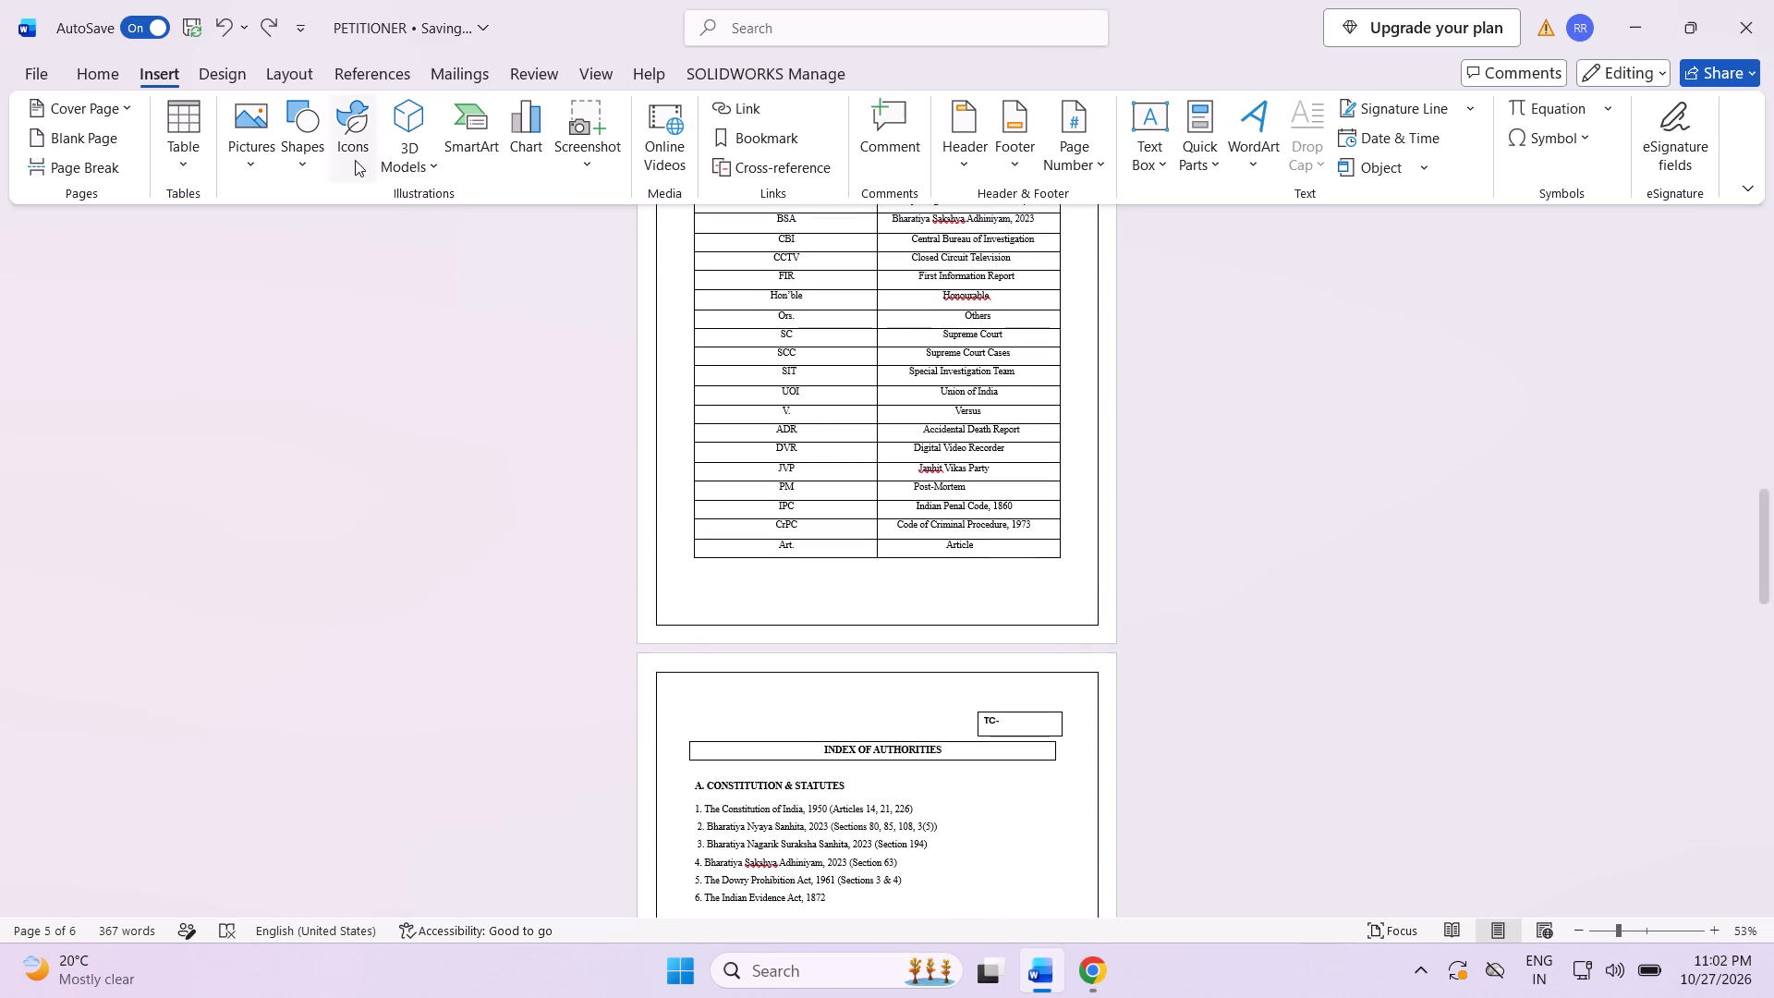
# Show the Navigation pane.
pyautogui.click(601, 70)
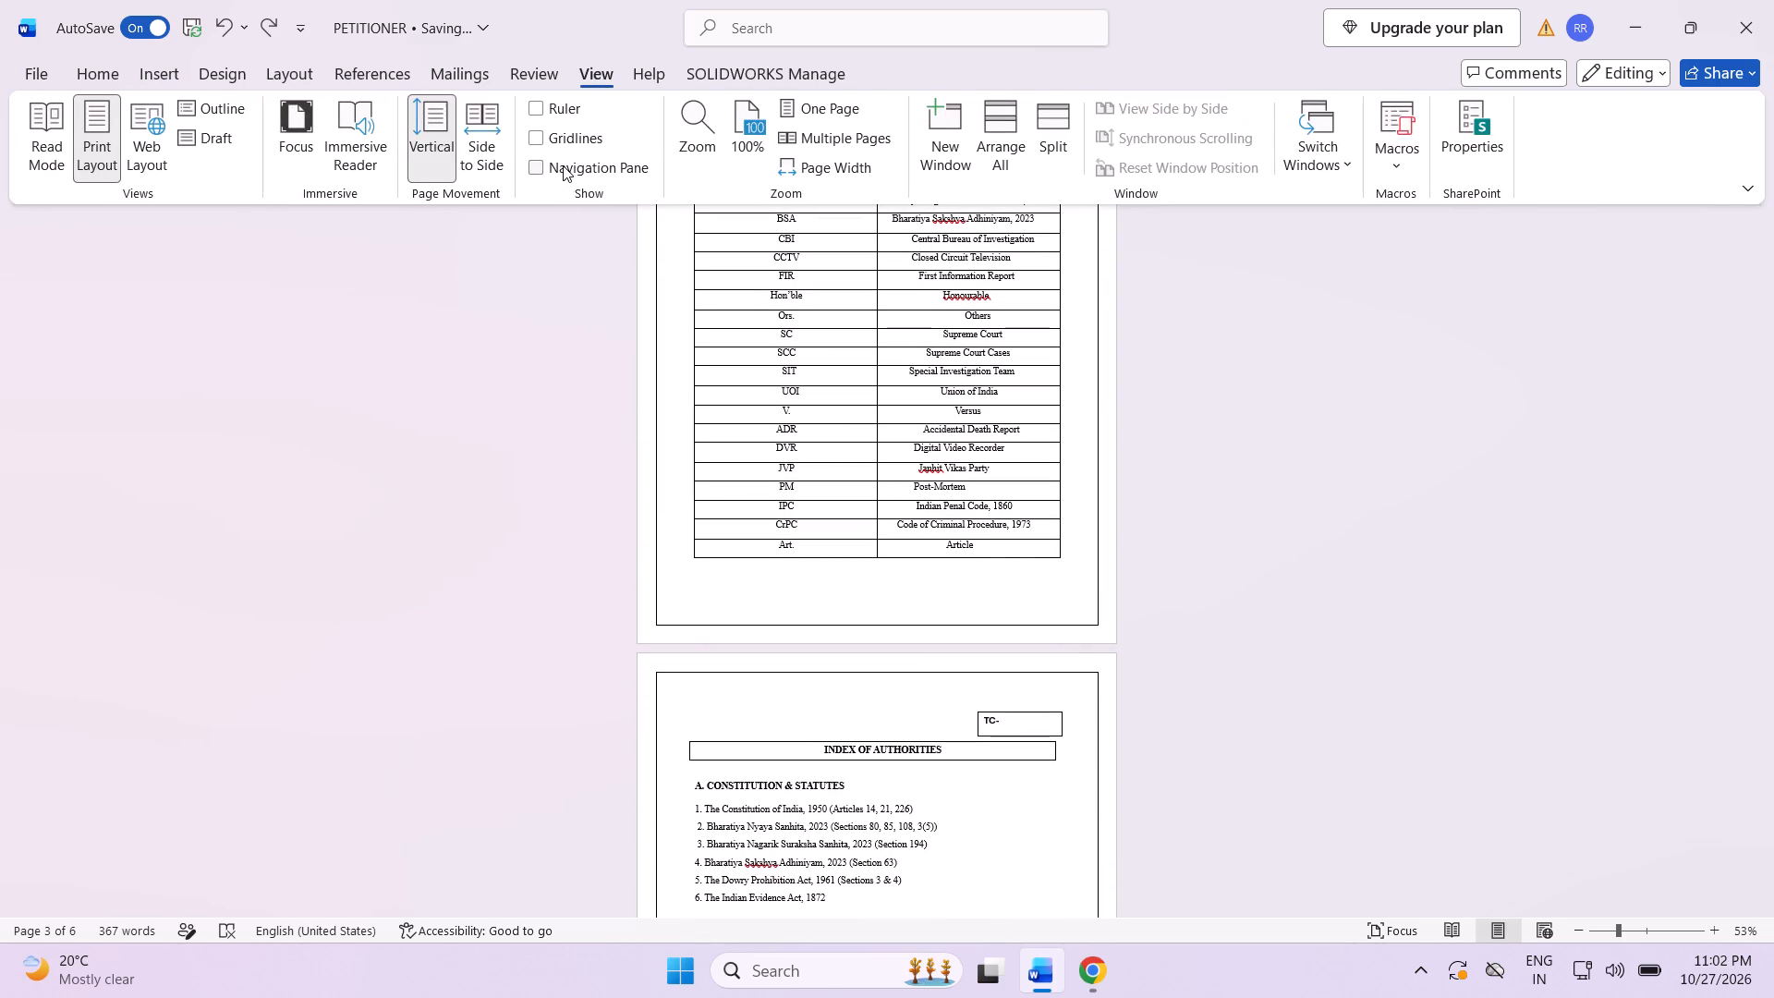
pyautogui.click(520, 164)
pyautogui.click(529, 168)
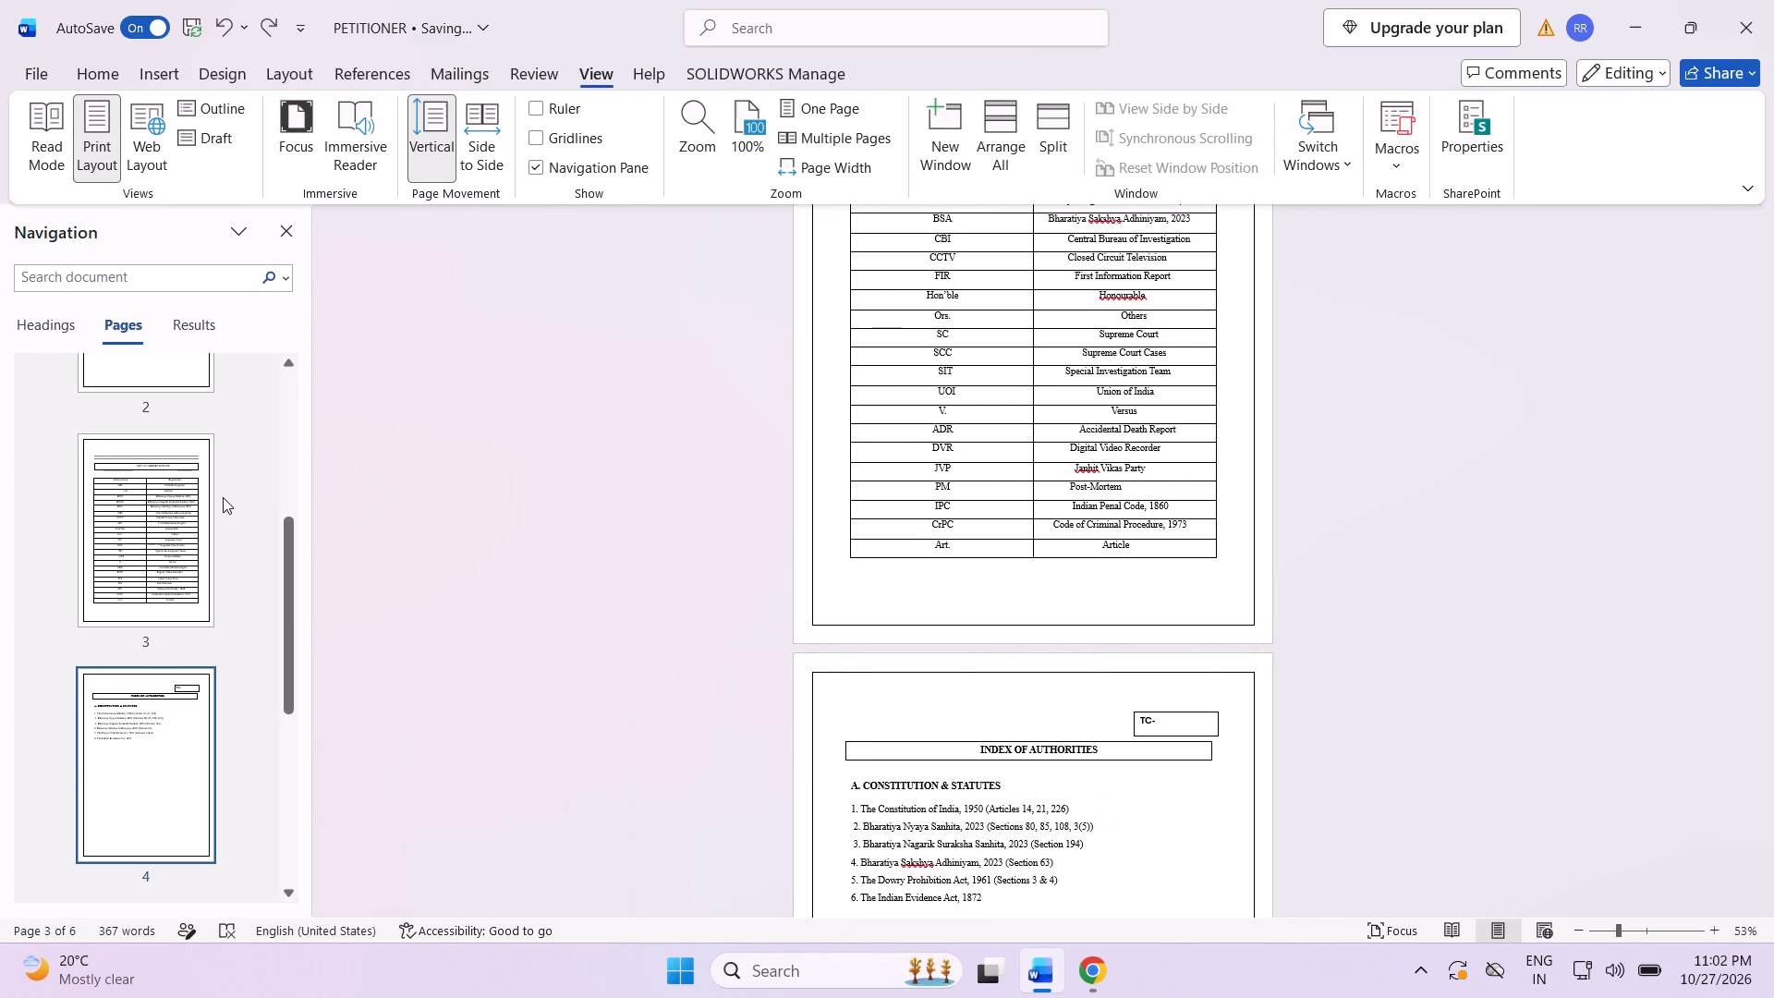
# Find the blank page 5 among the page thumbnails and delete it.
pyautogui.scroll(1, 223, 497)
pyautogui.scroll(-14, 223, 497)
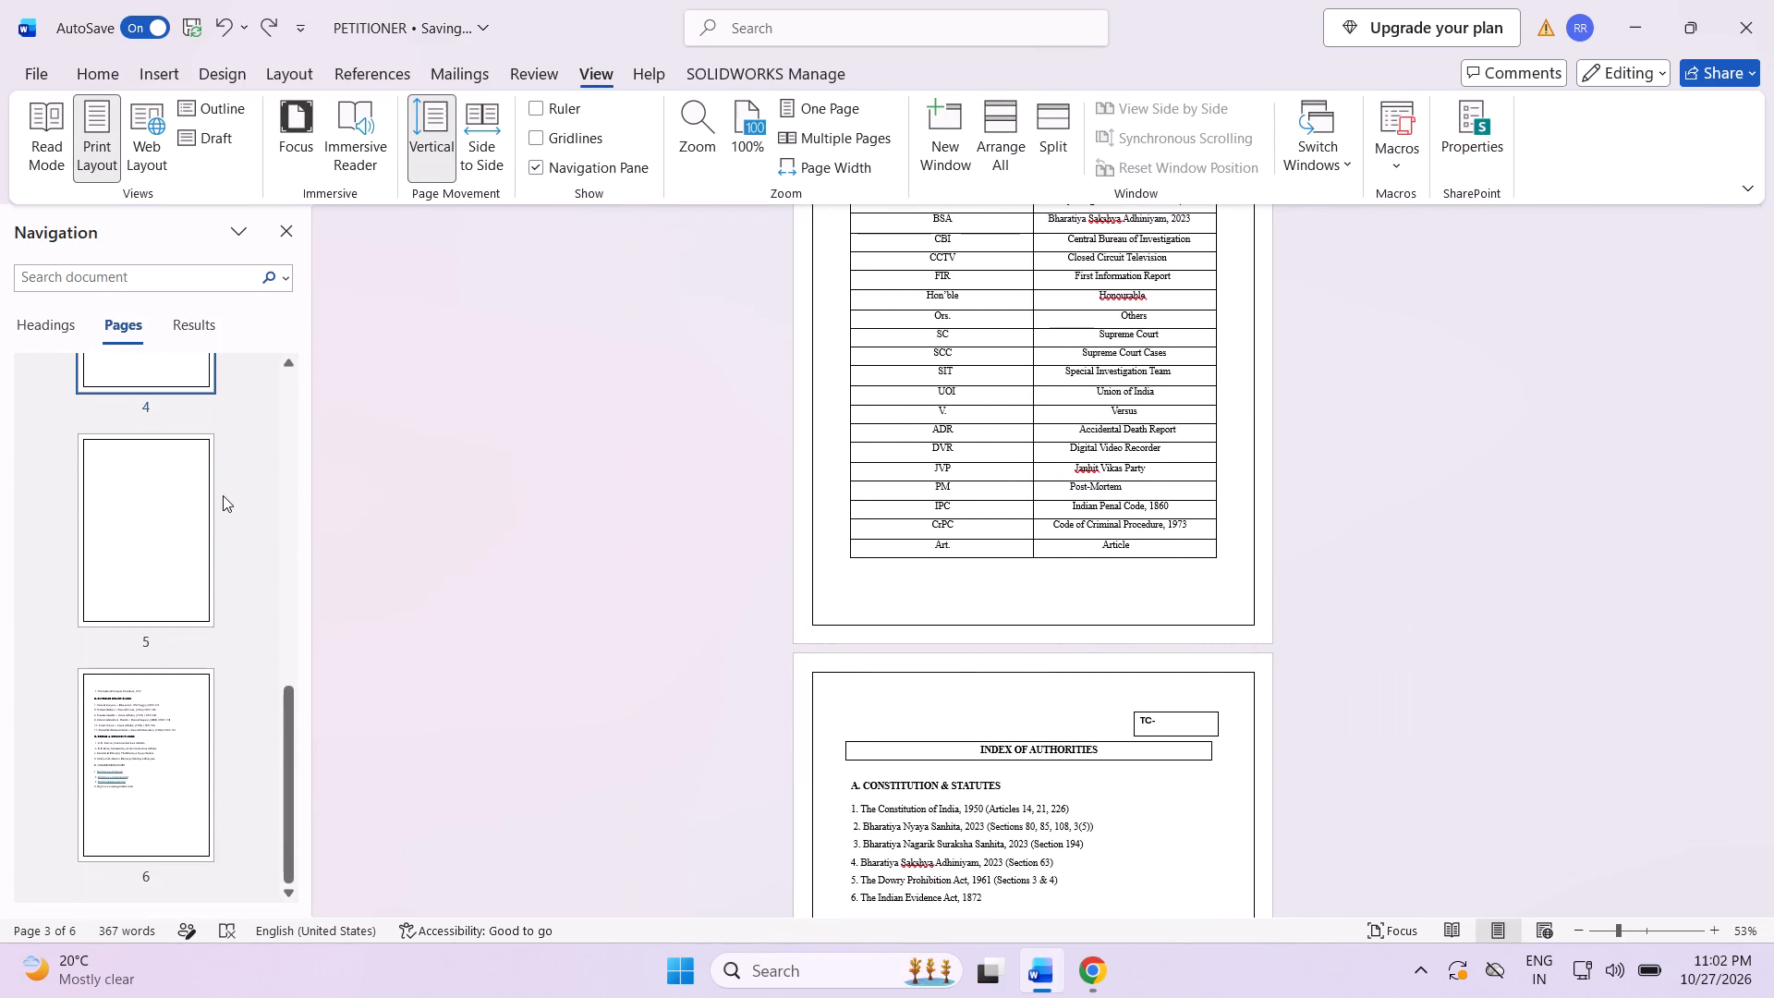
pyautogui.scroll(7, 223, 495)
pyautogui.scroll(-2, 177, 518)
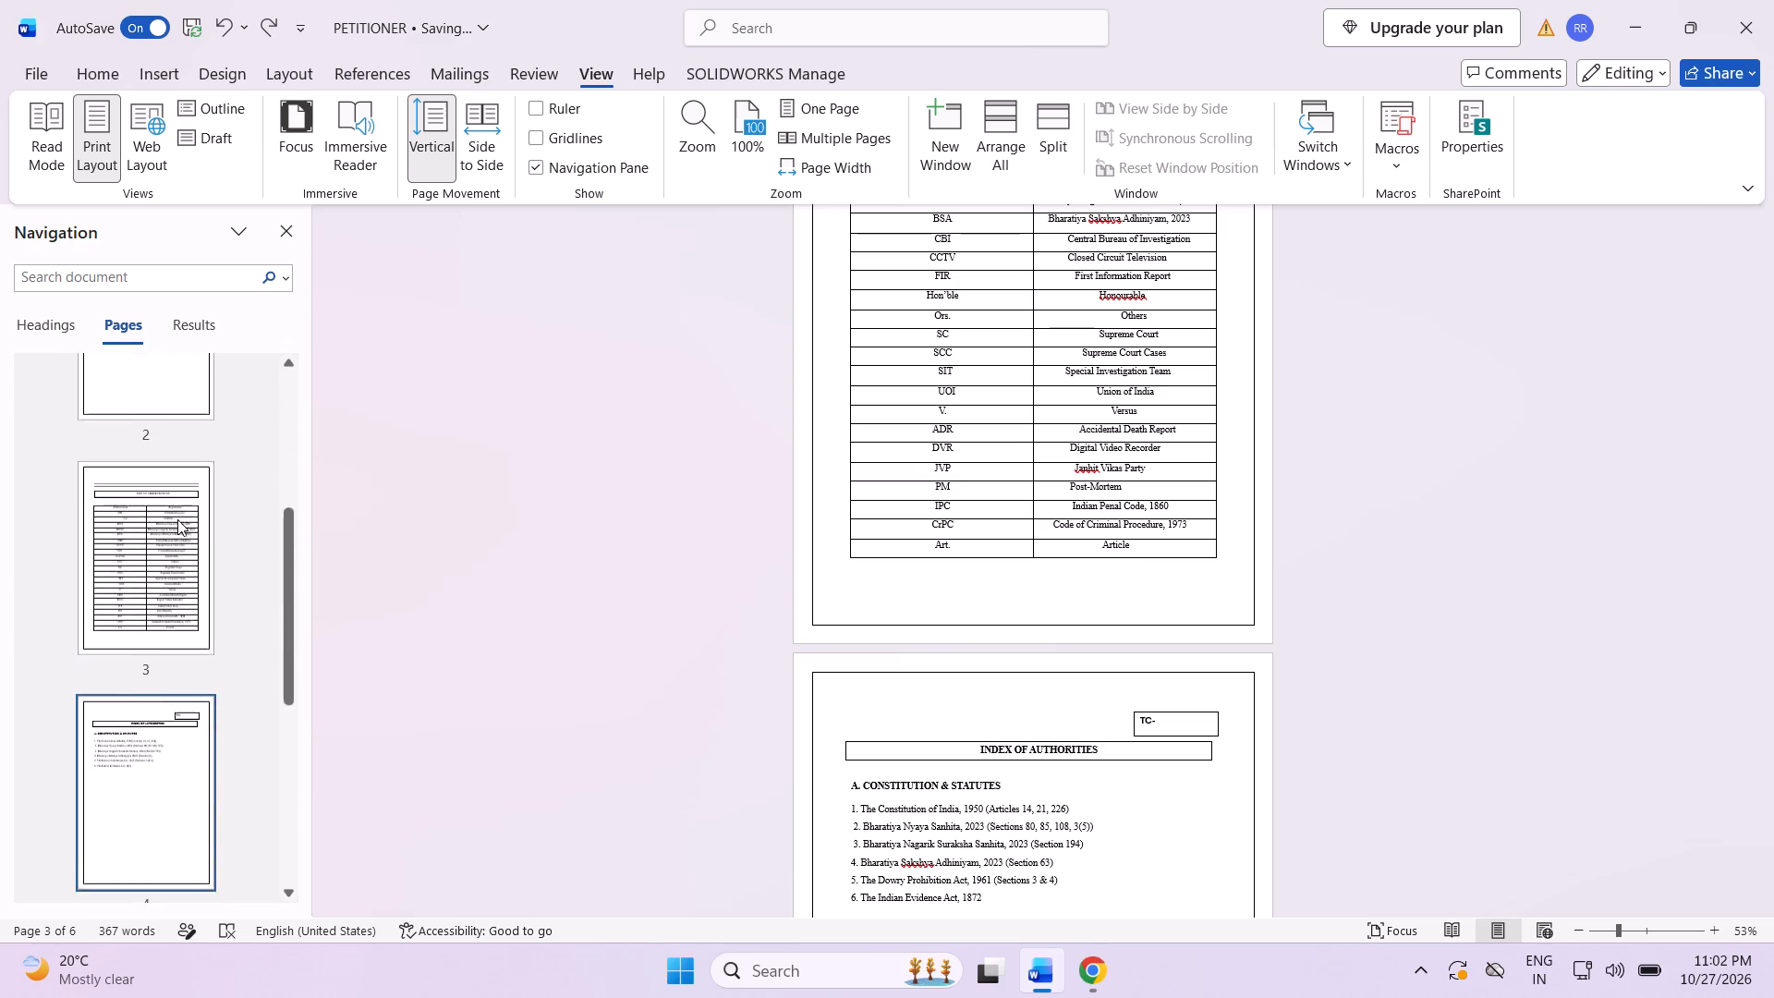
pyautogui.scroll(-4, 177, 519)
pyautogui.click(177, 519)
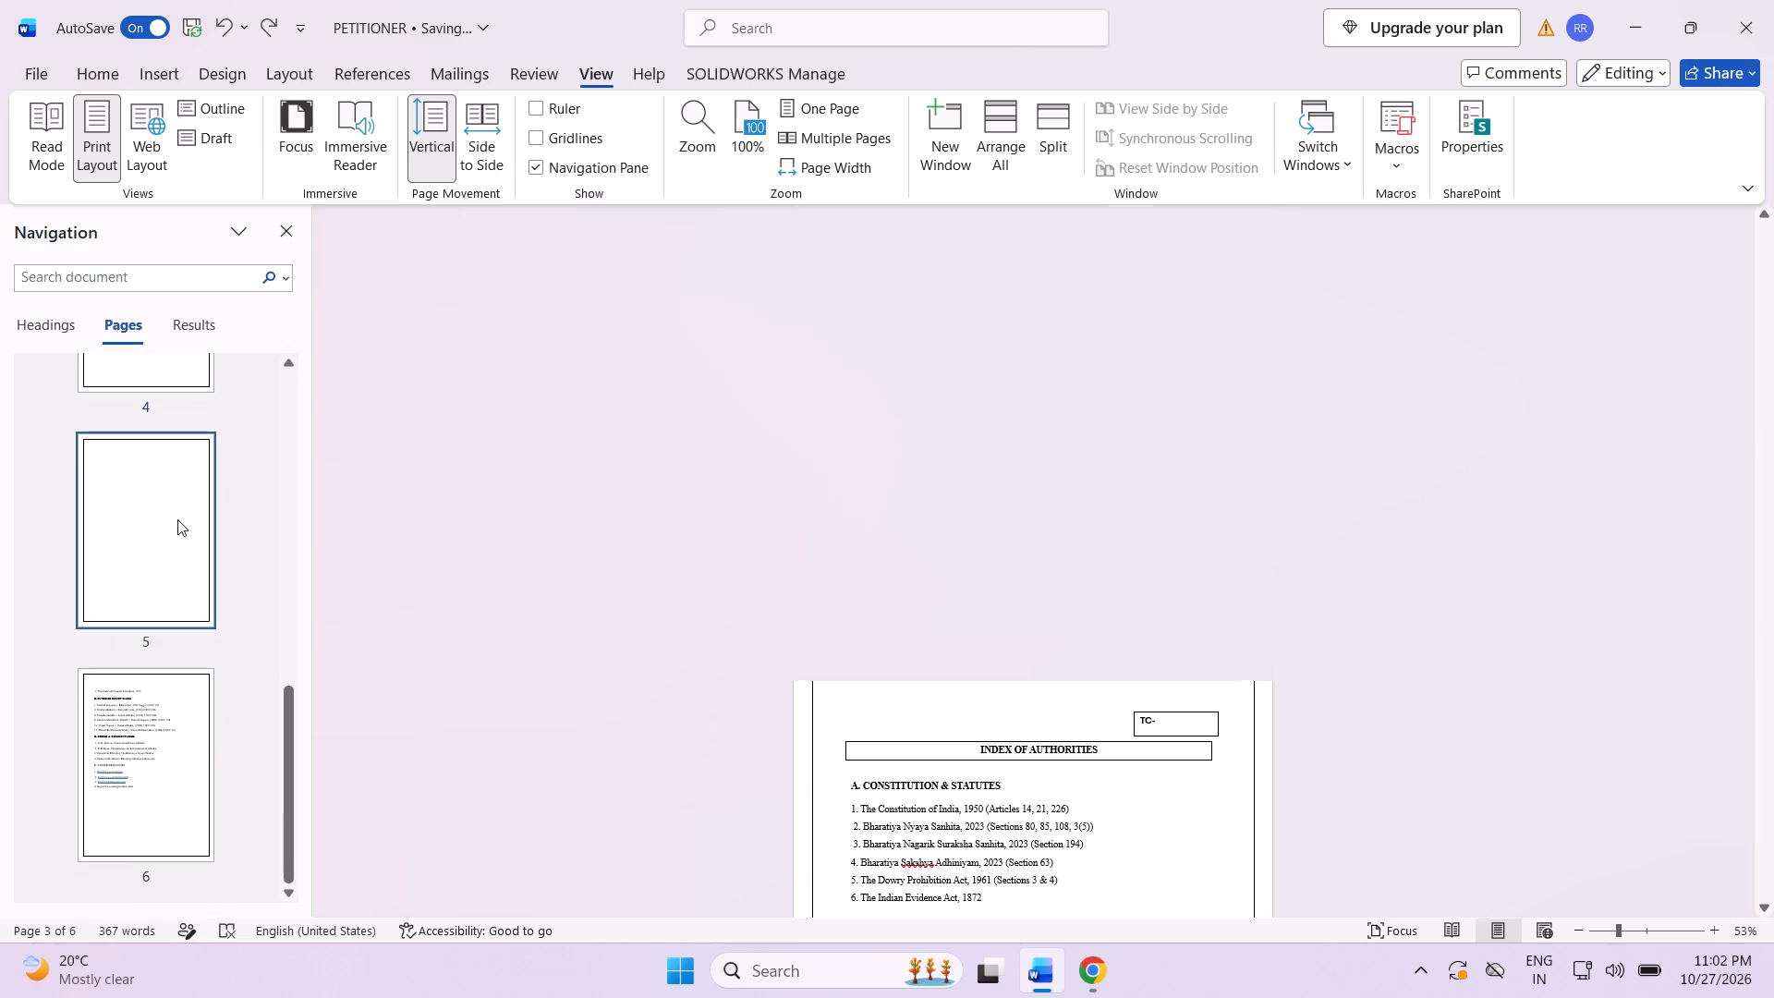
pyautogui.press('Delete')
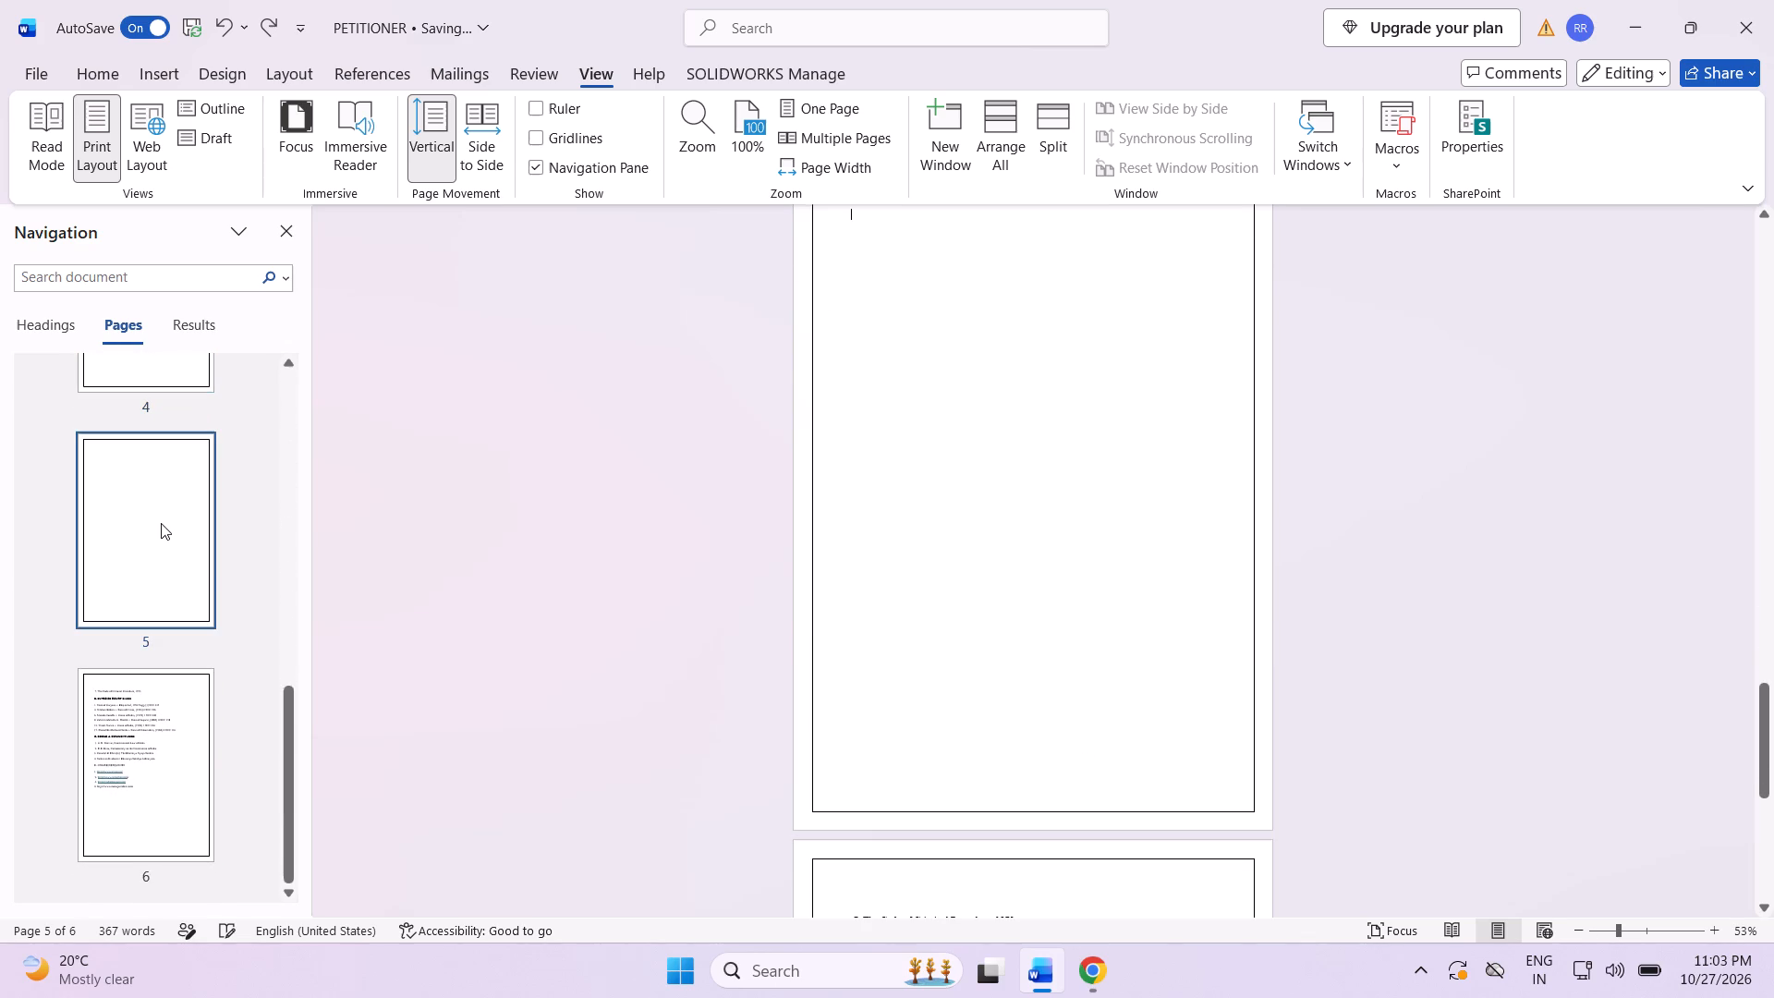
pyautogui.press('Delete')
pyautogui.click(462, 689)
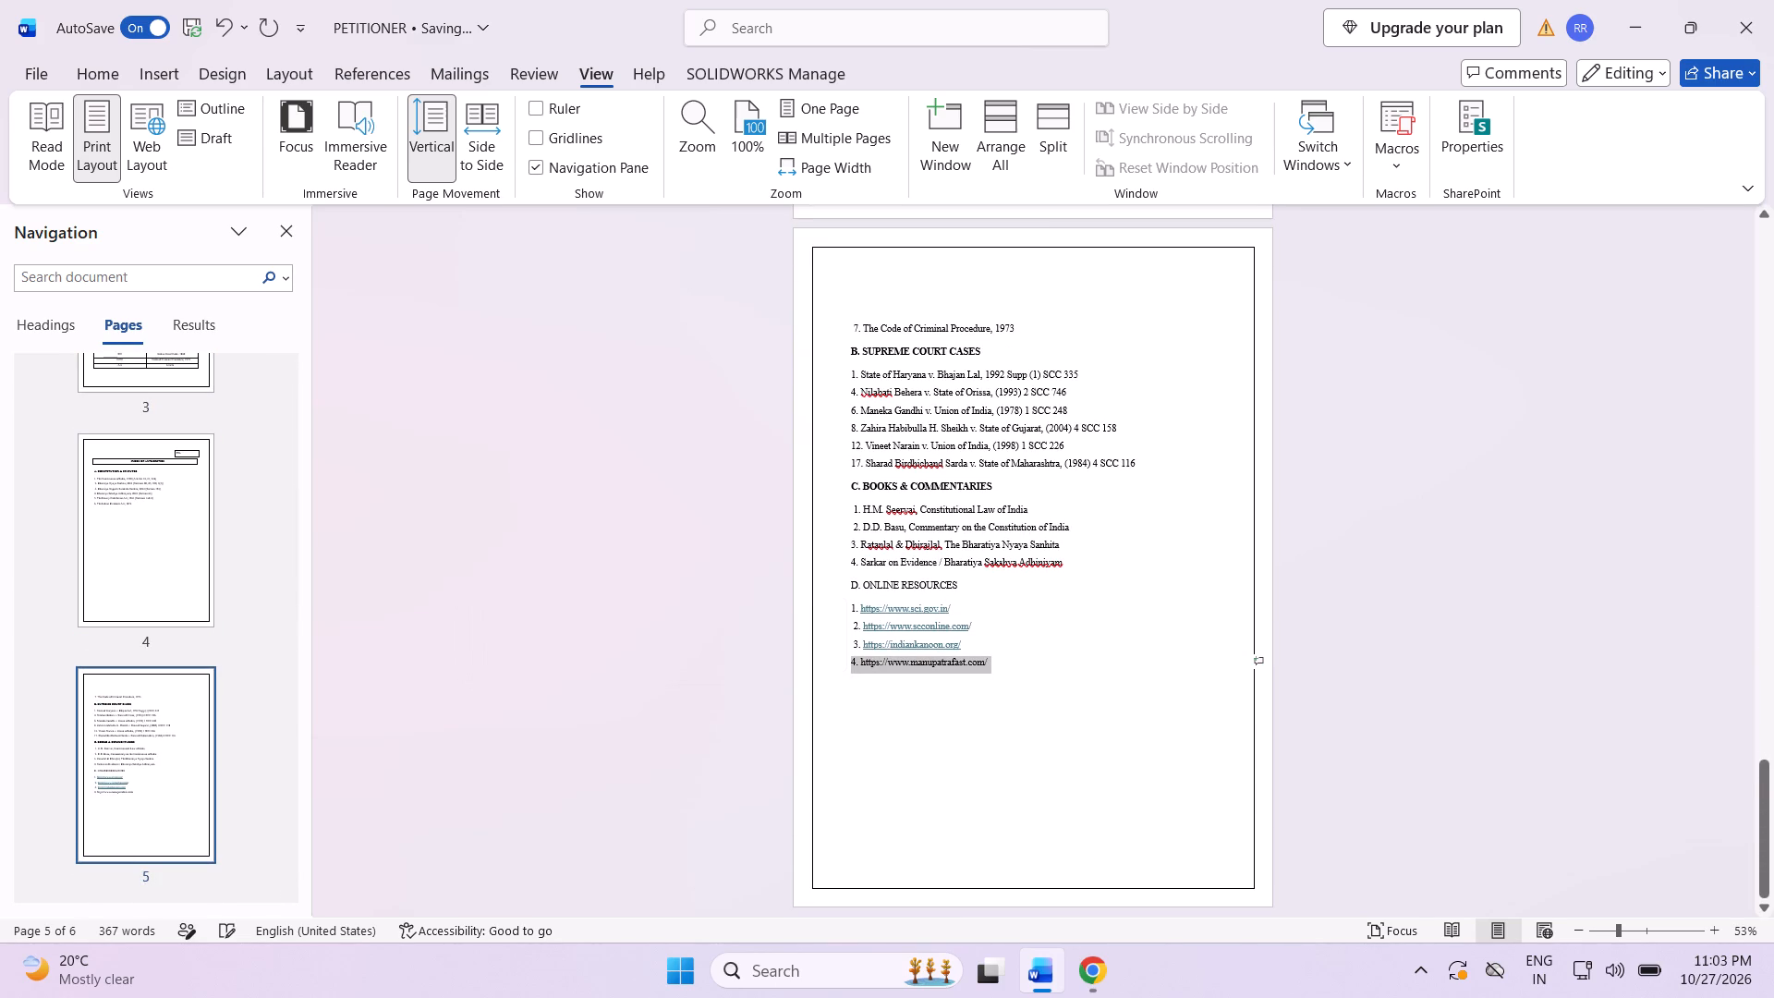
pyautogui.click(1123, 701)
# Remove the gap before "7. The Code of Criminal Procedure, 1973" so that it follows entry 6 on the Index of Authorities page.
pyautogui.scroll(3, 1079, 697)
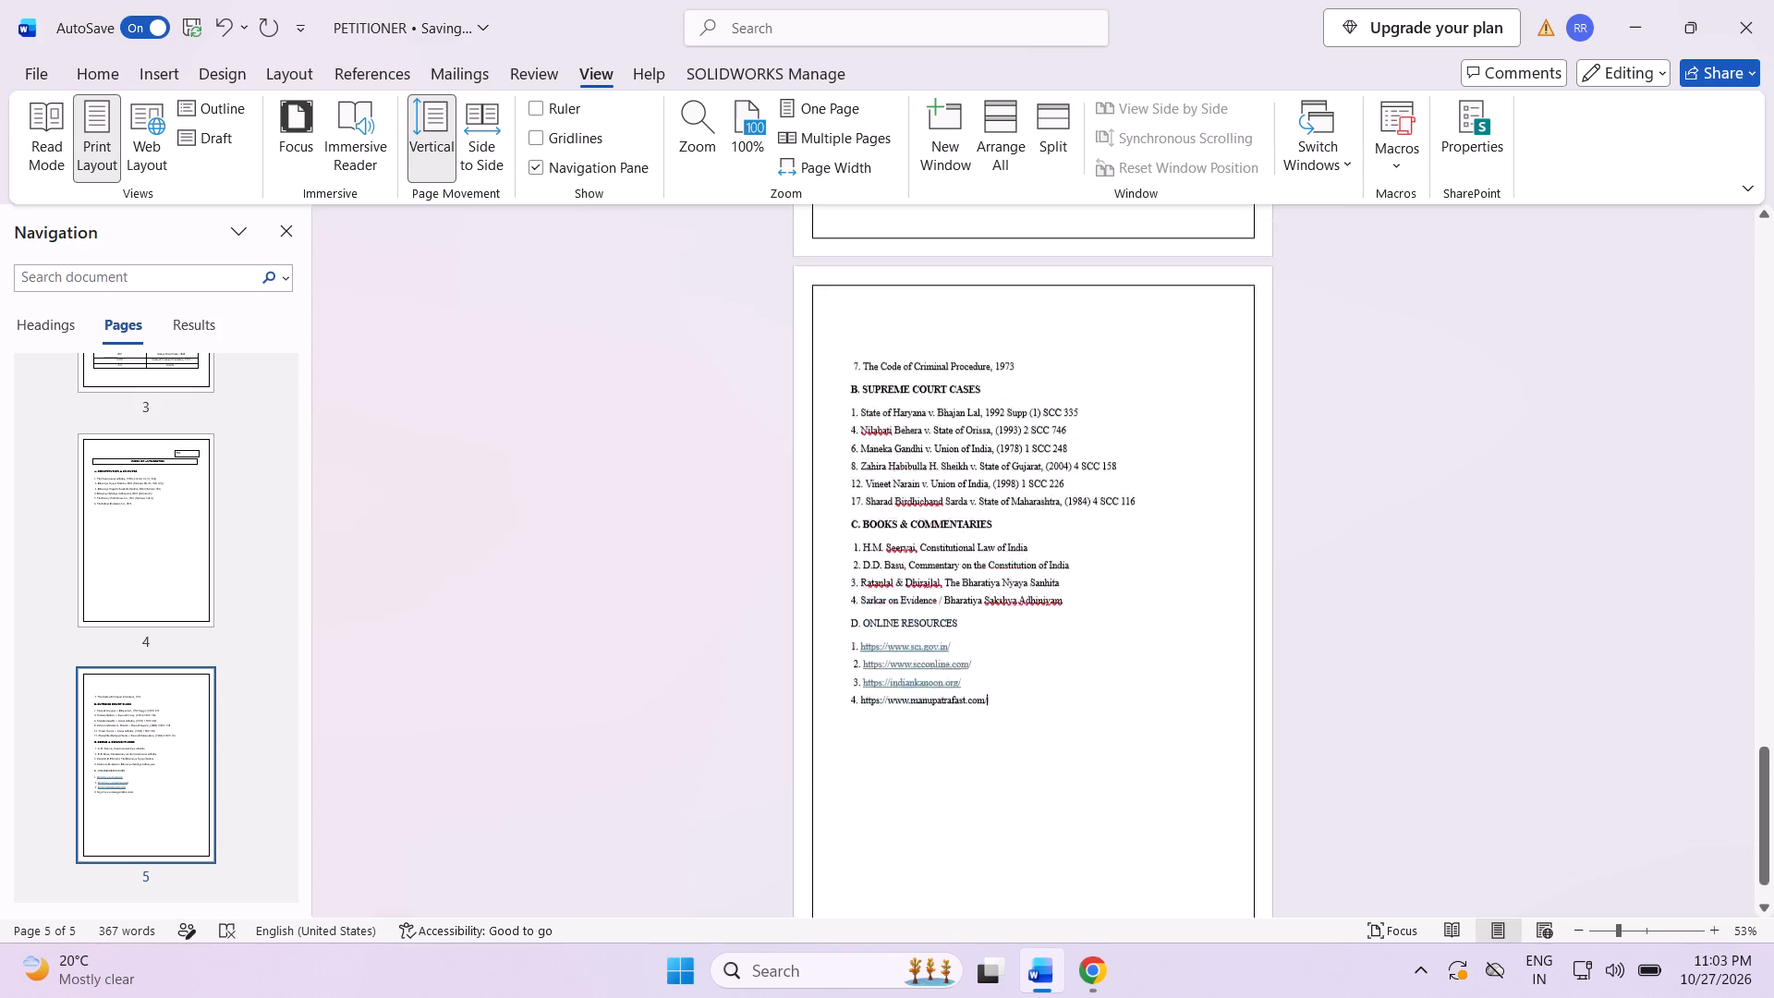
pyautogui.scroll(20, 1079, 697)
pyautogui.scroll(3, 1079, 697)
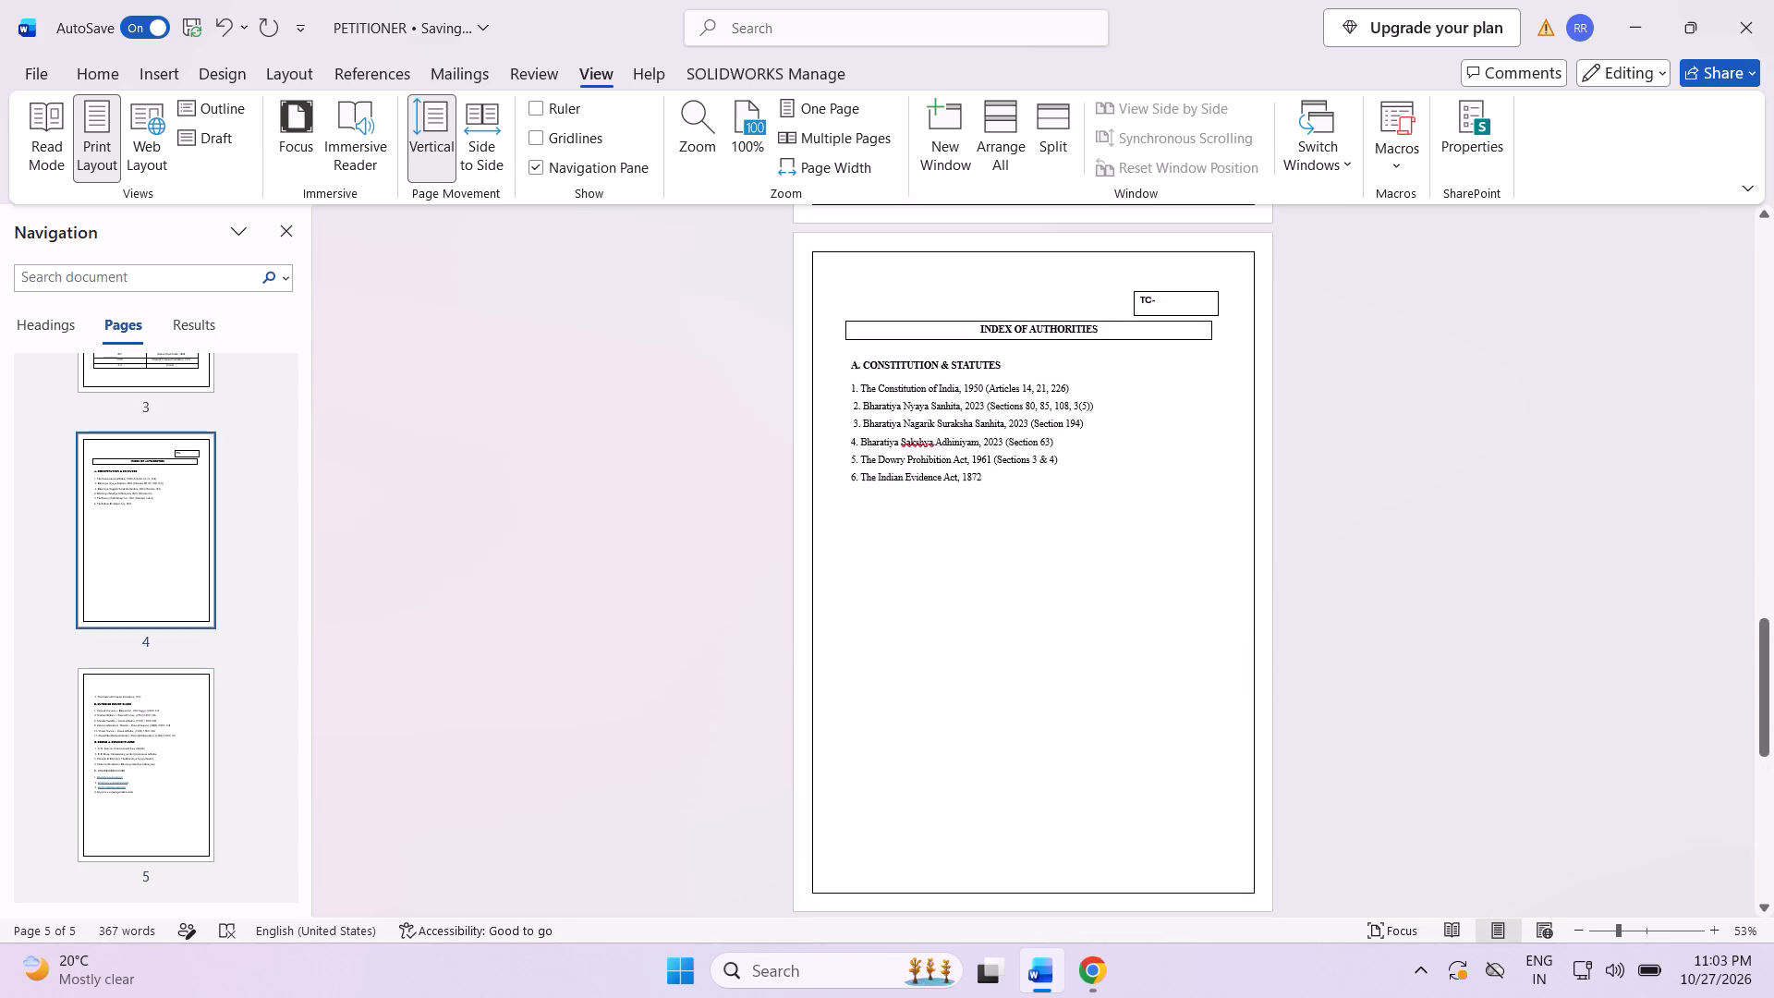
pyautogui.click(1002, 514)
pyautogui.scroll(-7, 978, 712)
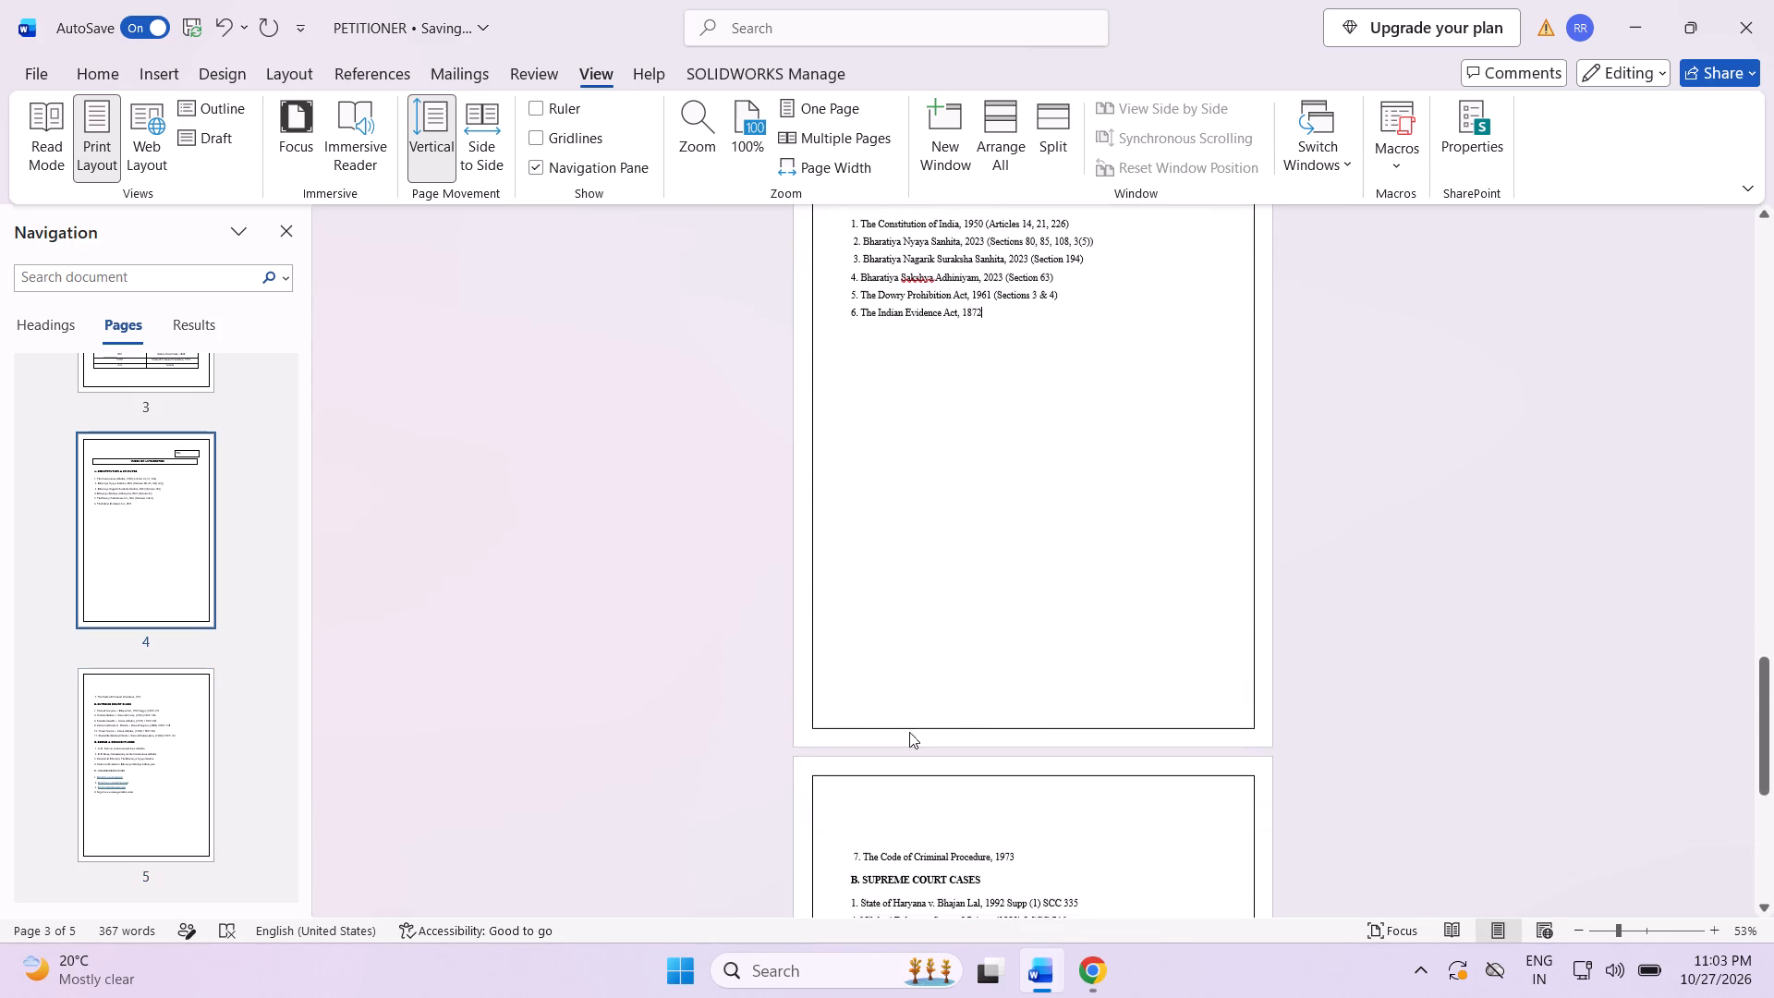
pyautogui.click(850, 850)
pyautogui.press('BackSpace')
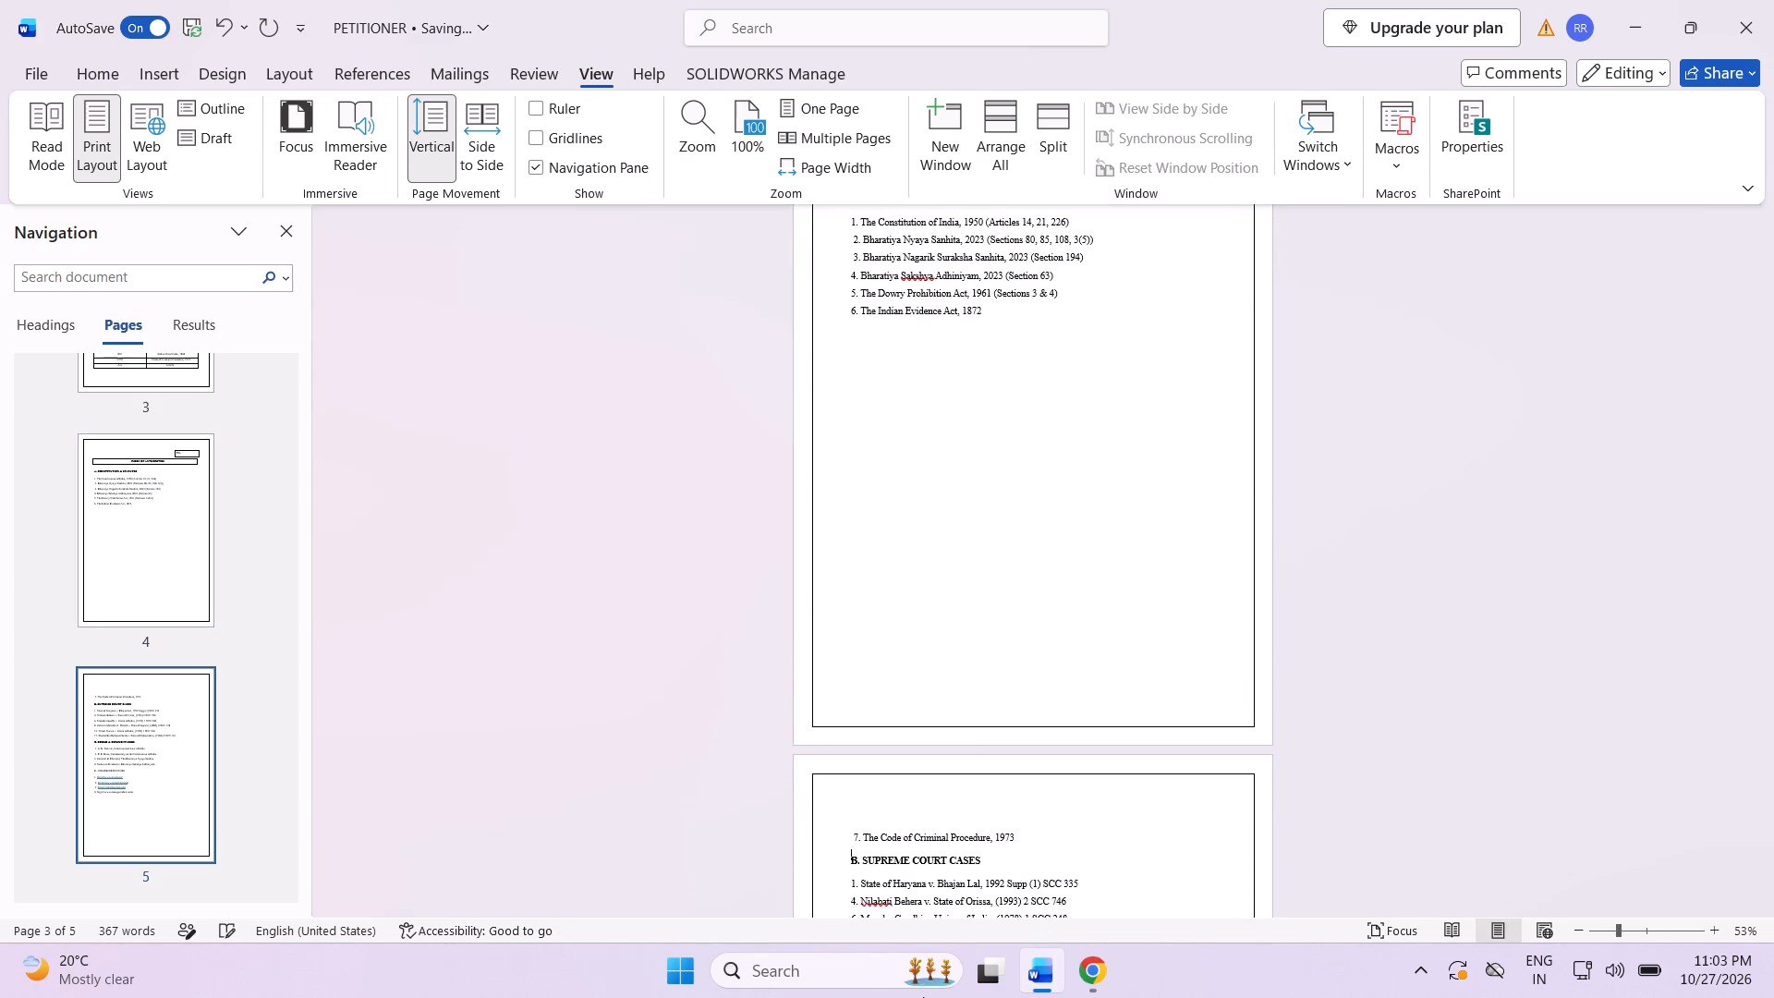
# Remove the remaining gap so entry 7 and the "B. SUPREME COURT CASES" section continue directly below entry 6 on the Index of Authorities page.
pyautogui.press('BackSpace')
pyautogui.press('BackSpace')
pyautogui.press('BackSpace')
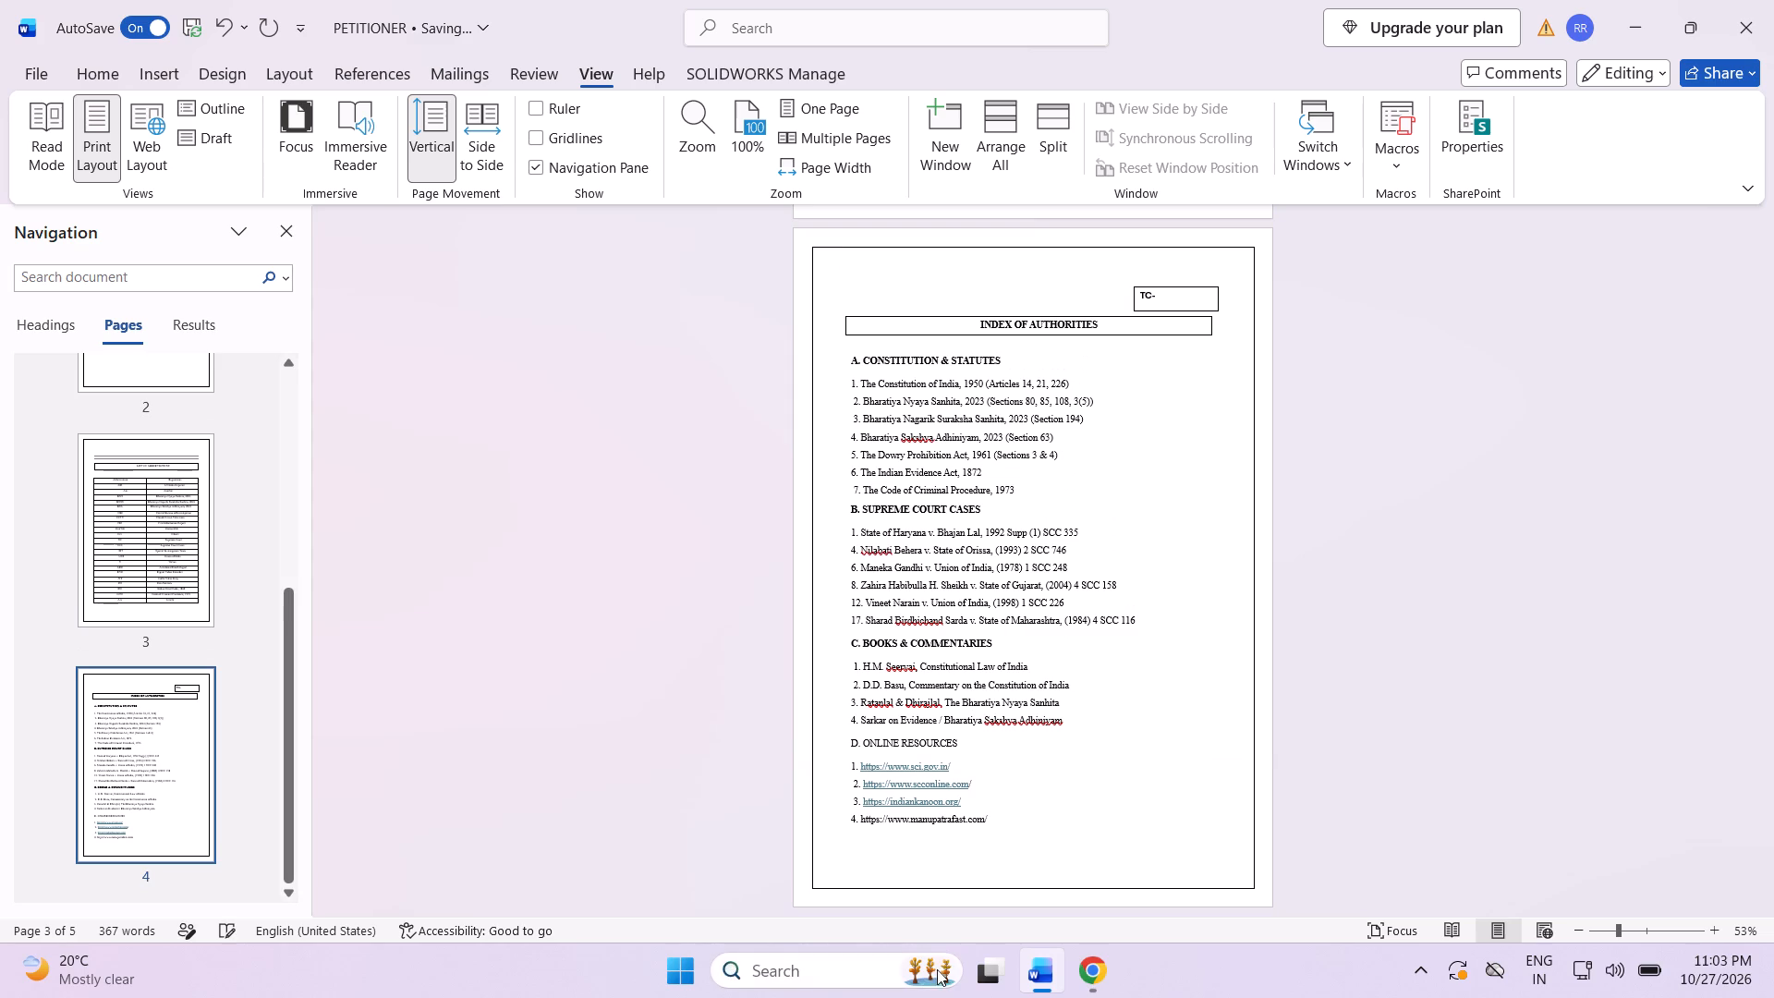
pyautogui.scroll(-8, 942, 954)
pyautogui.click(1032, 835)
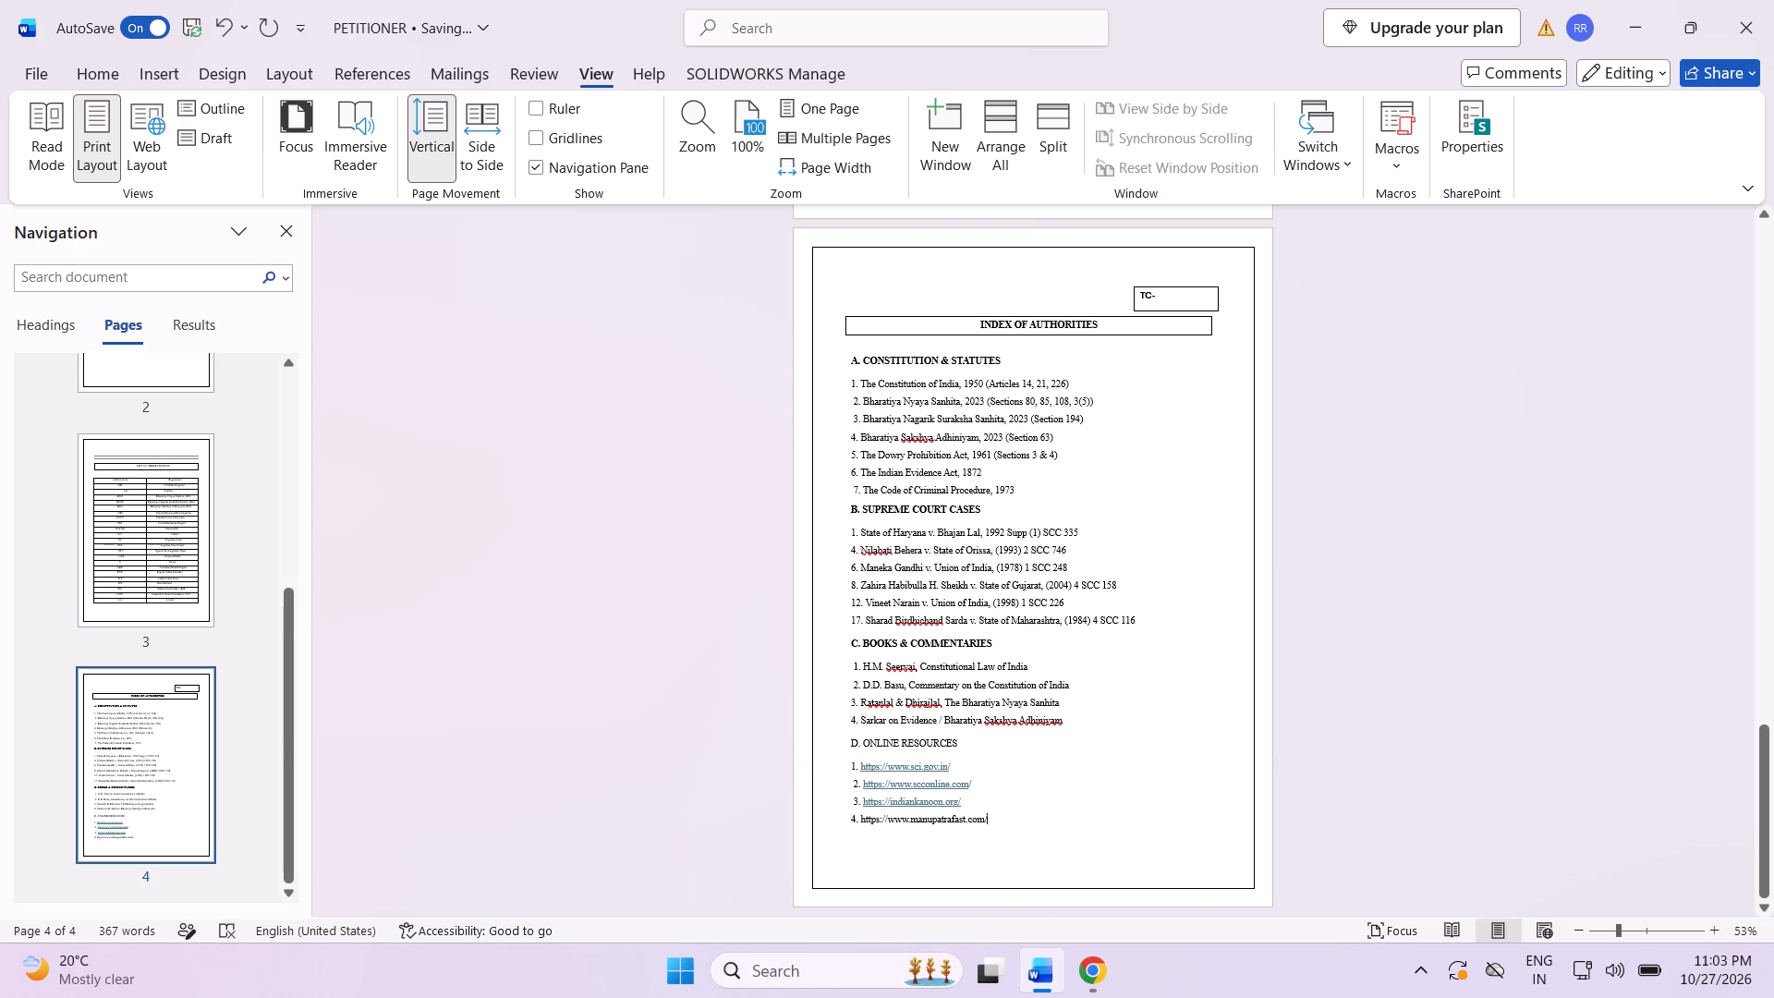
# Close the Navigation pane.
pyautogui.click(282, 212)
pyautogui.click(284, 226)
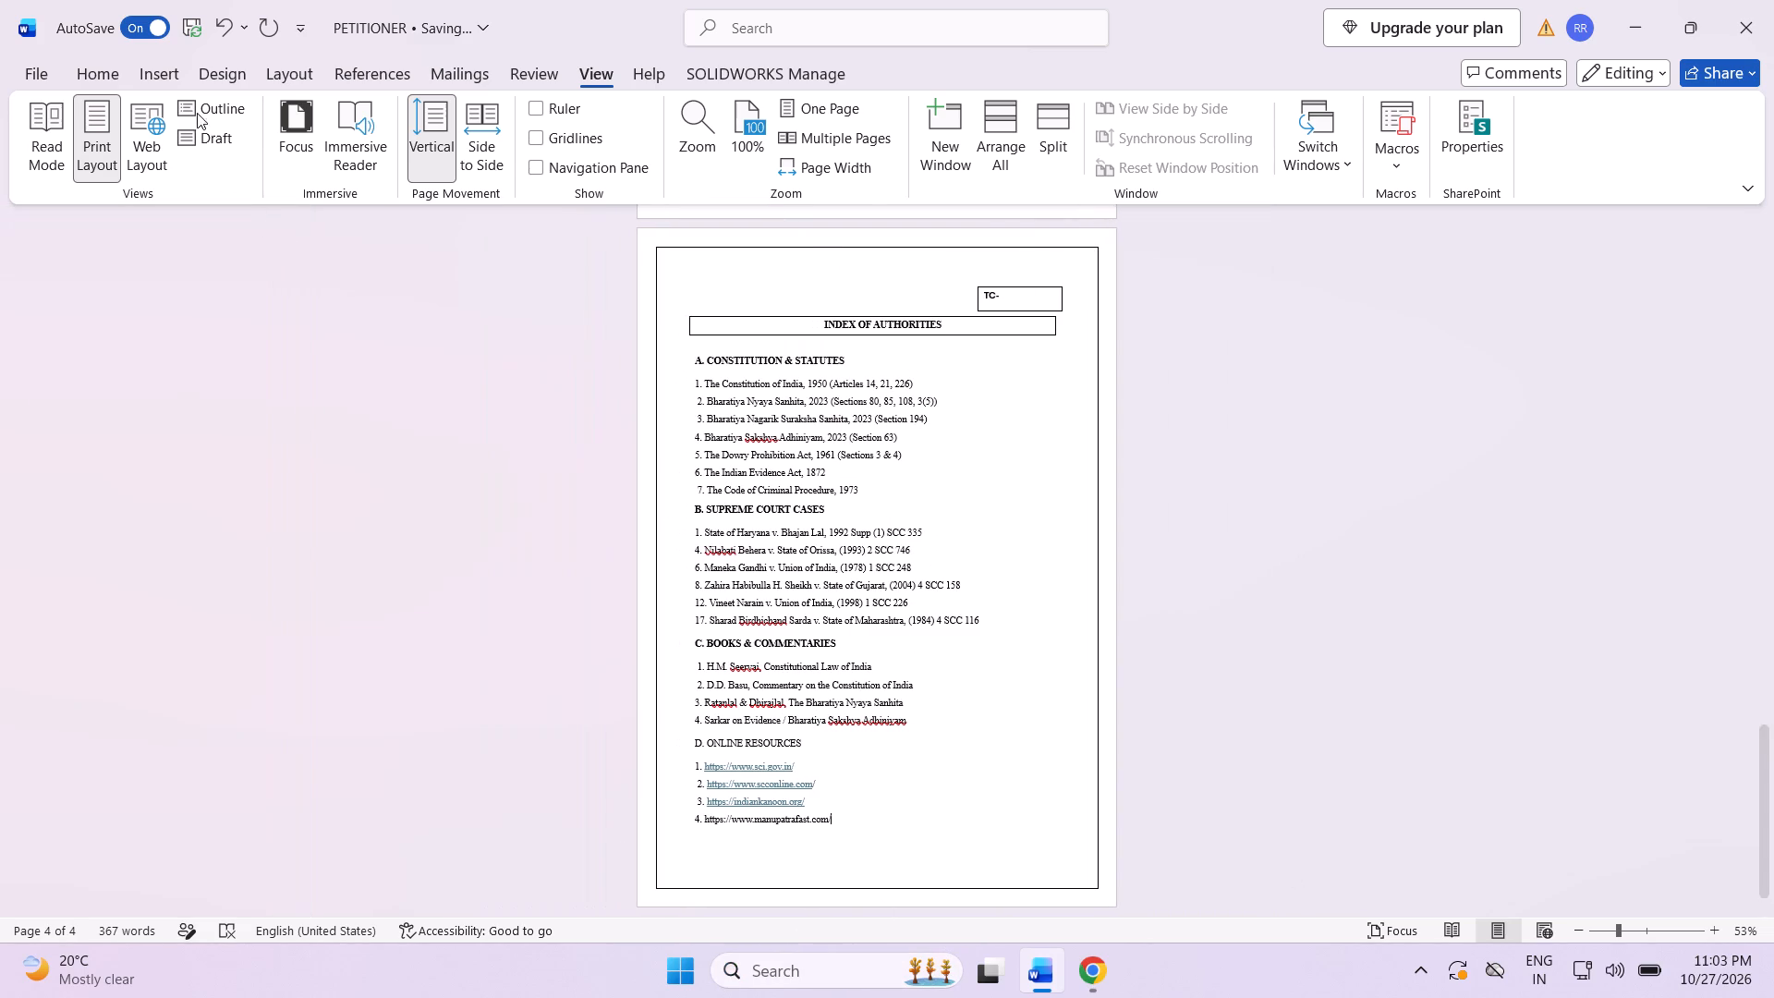
pyautogui.click(164, 75)
pyautogui.scroll(-6, 507, 500)
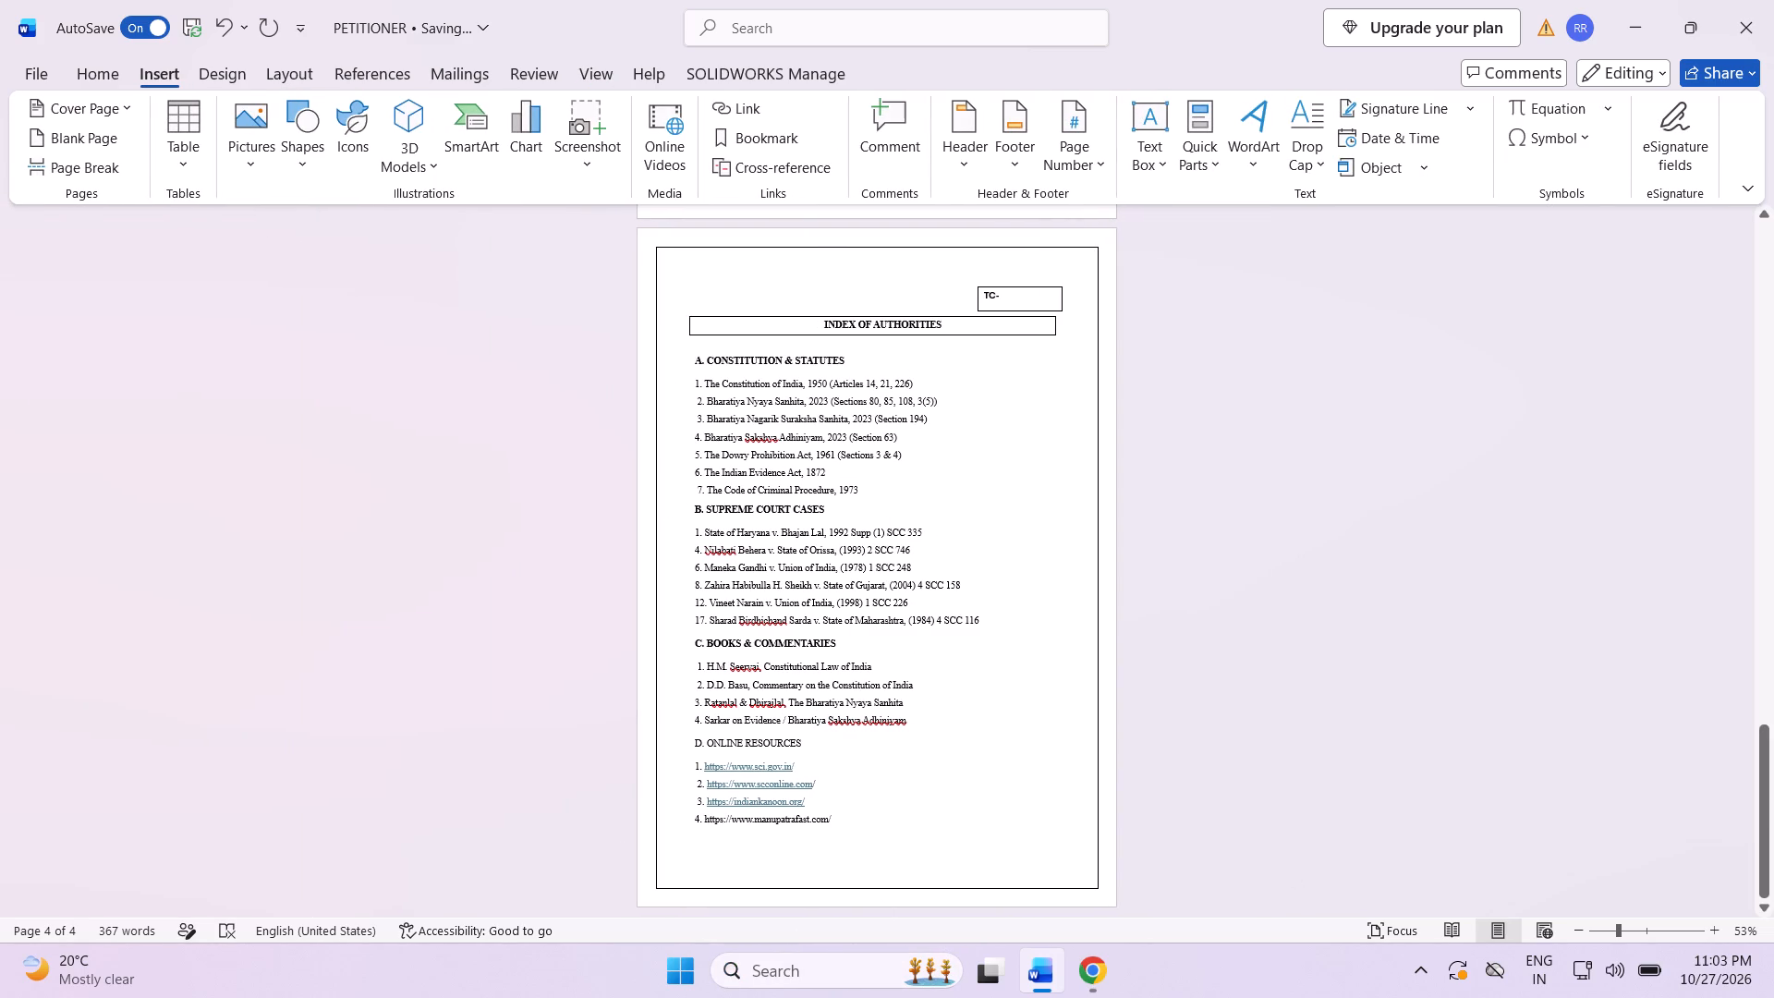
pyautogui.click(842, 816)
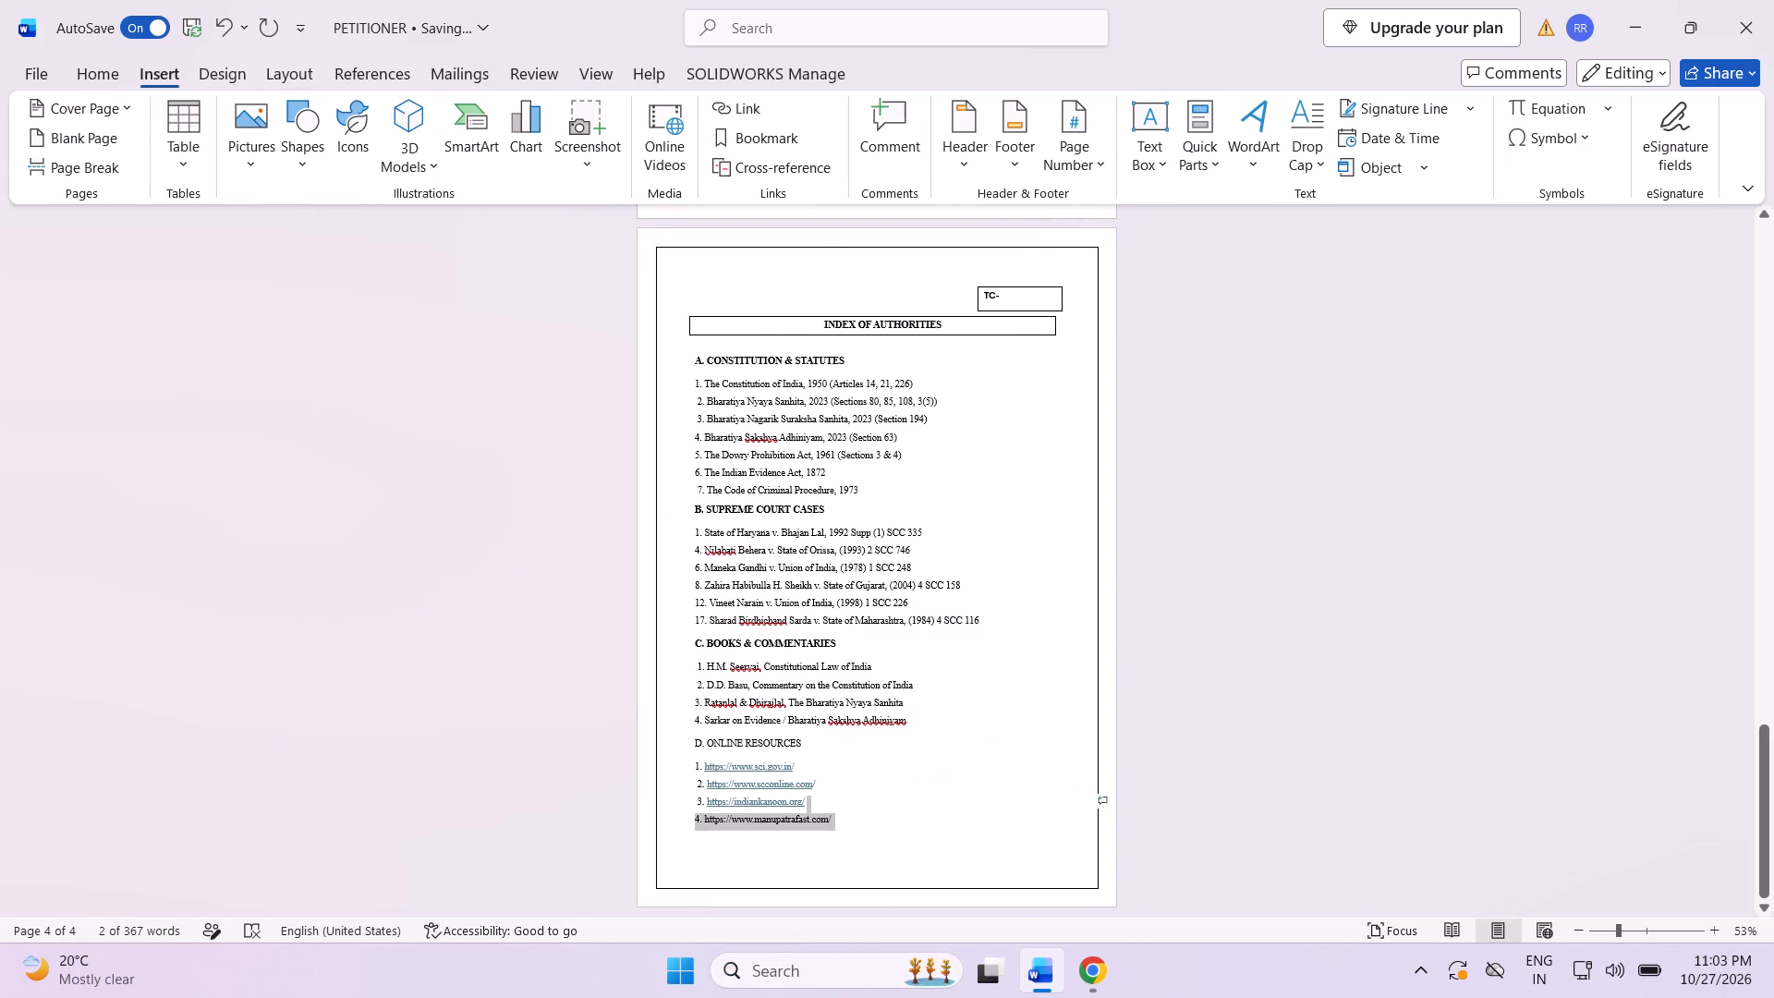
pyautogui.click(1668, 656)
pyautogui.moveTo(832, 822); pyautogui.dragTo(855, 849)
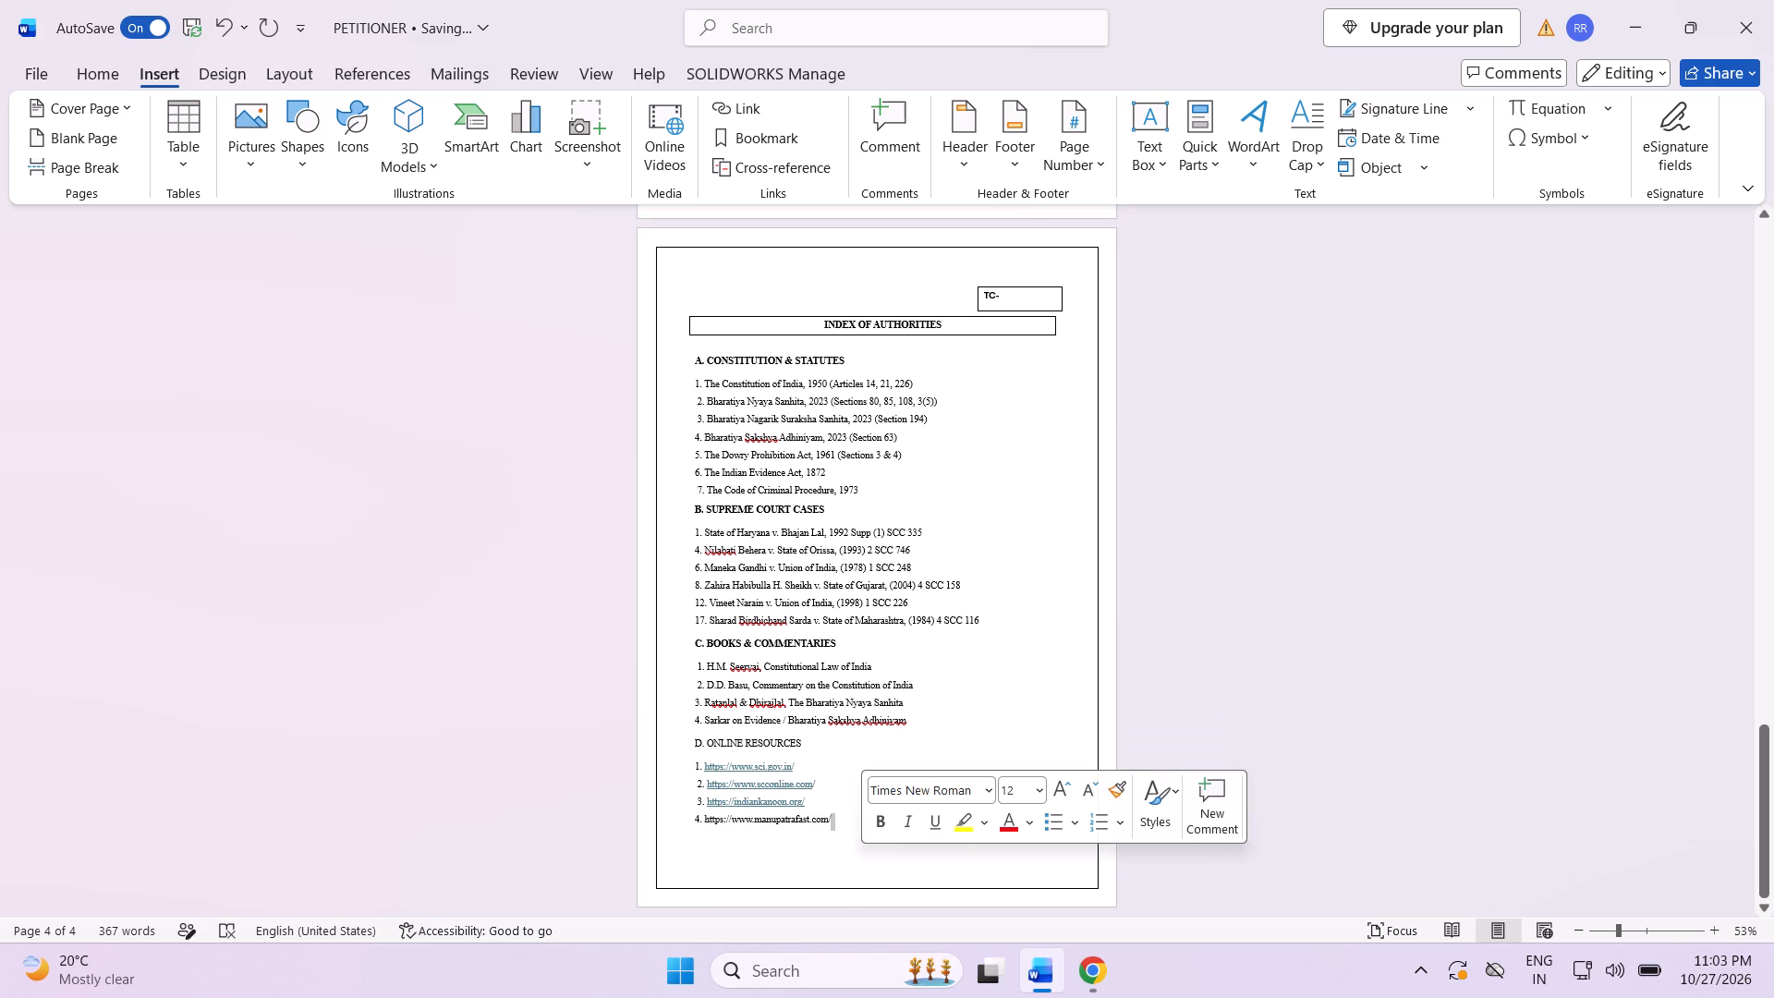
pyautogui.click(1690, 622)
pyautogui.click(894, 826)
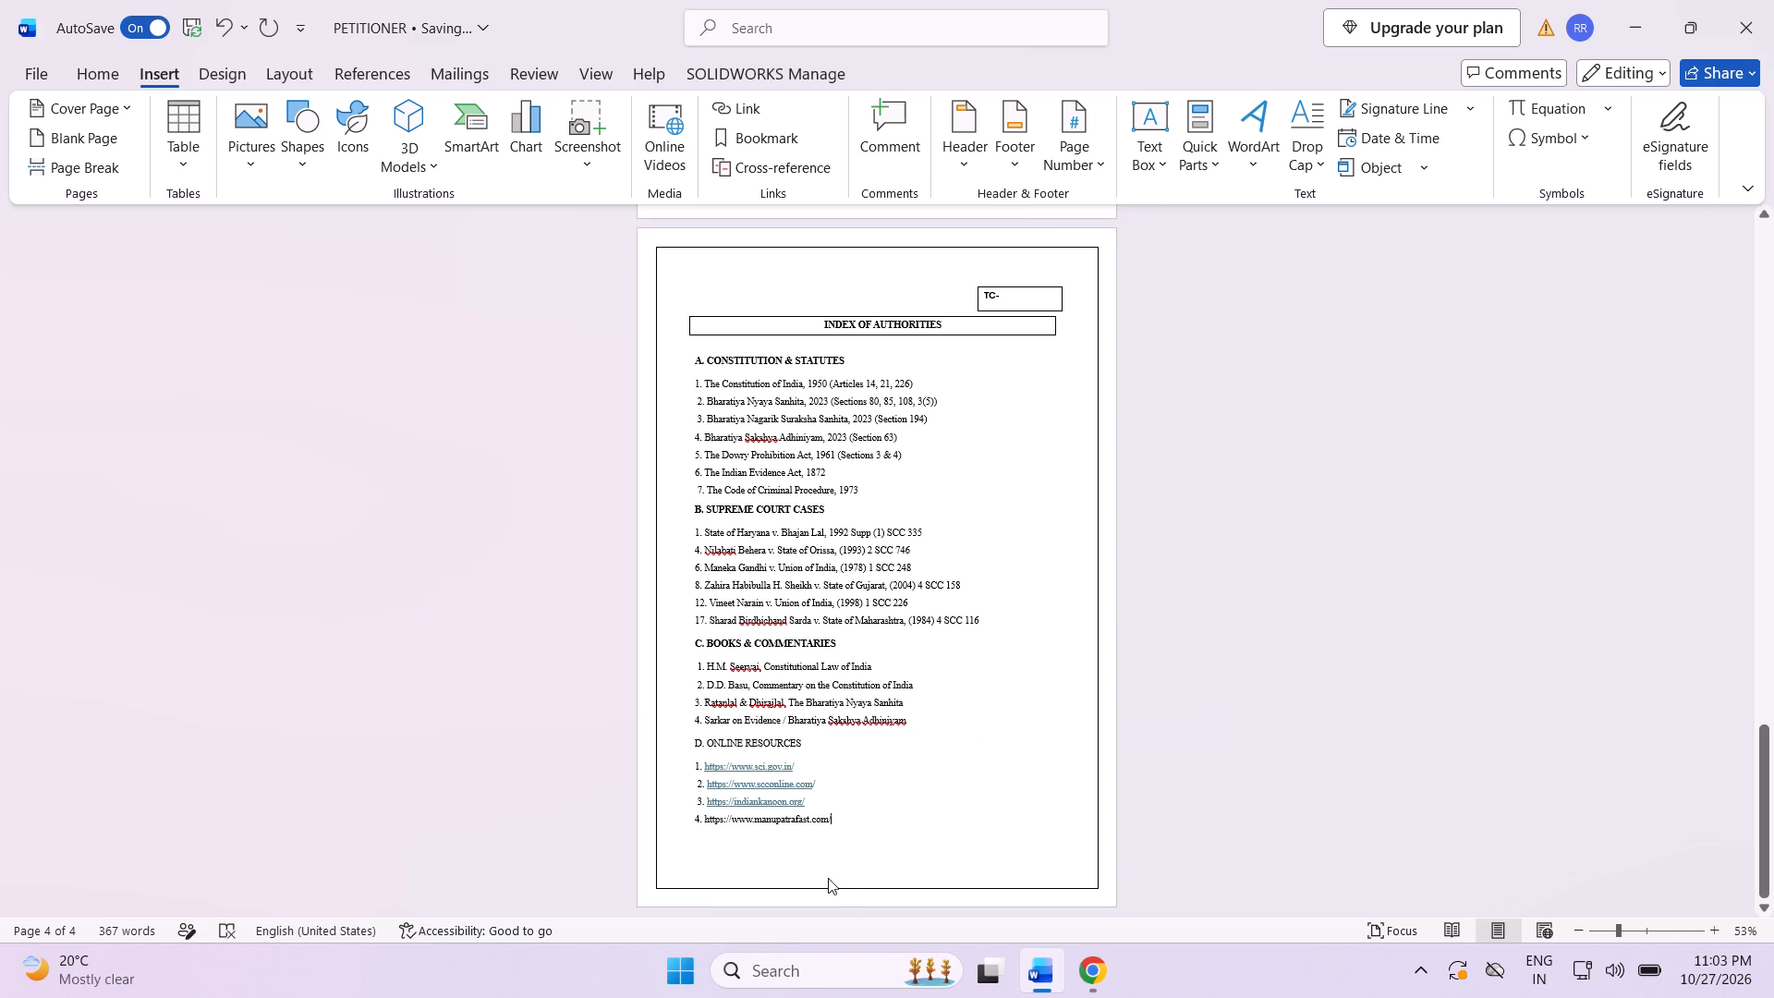
pyautogui.click(78, 146)
pyautogui.scroll(-13, 763, 698)
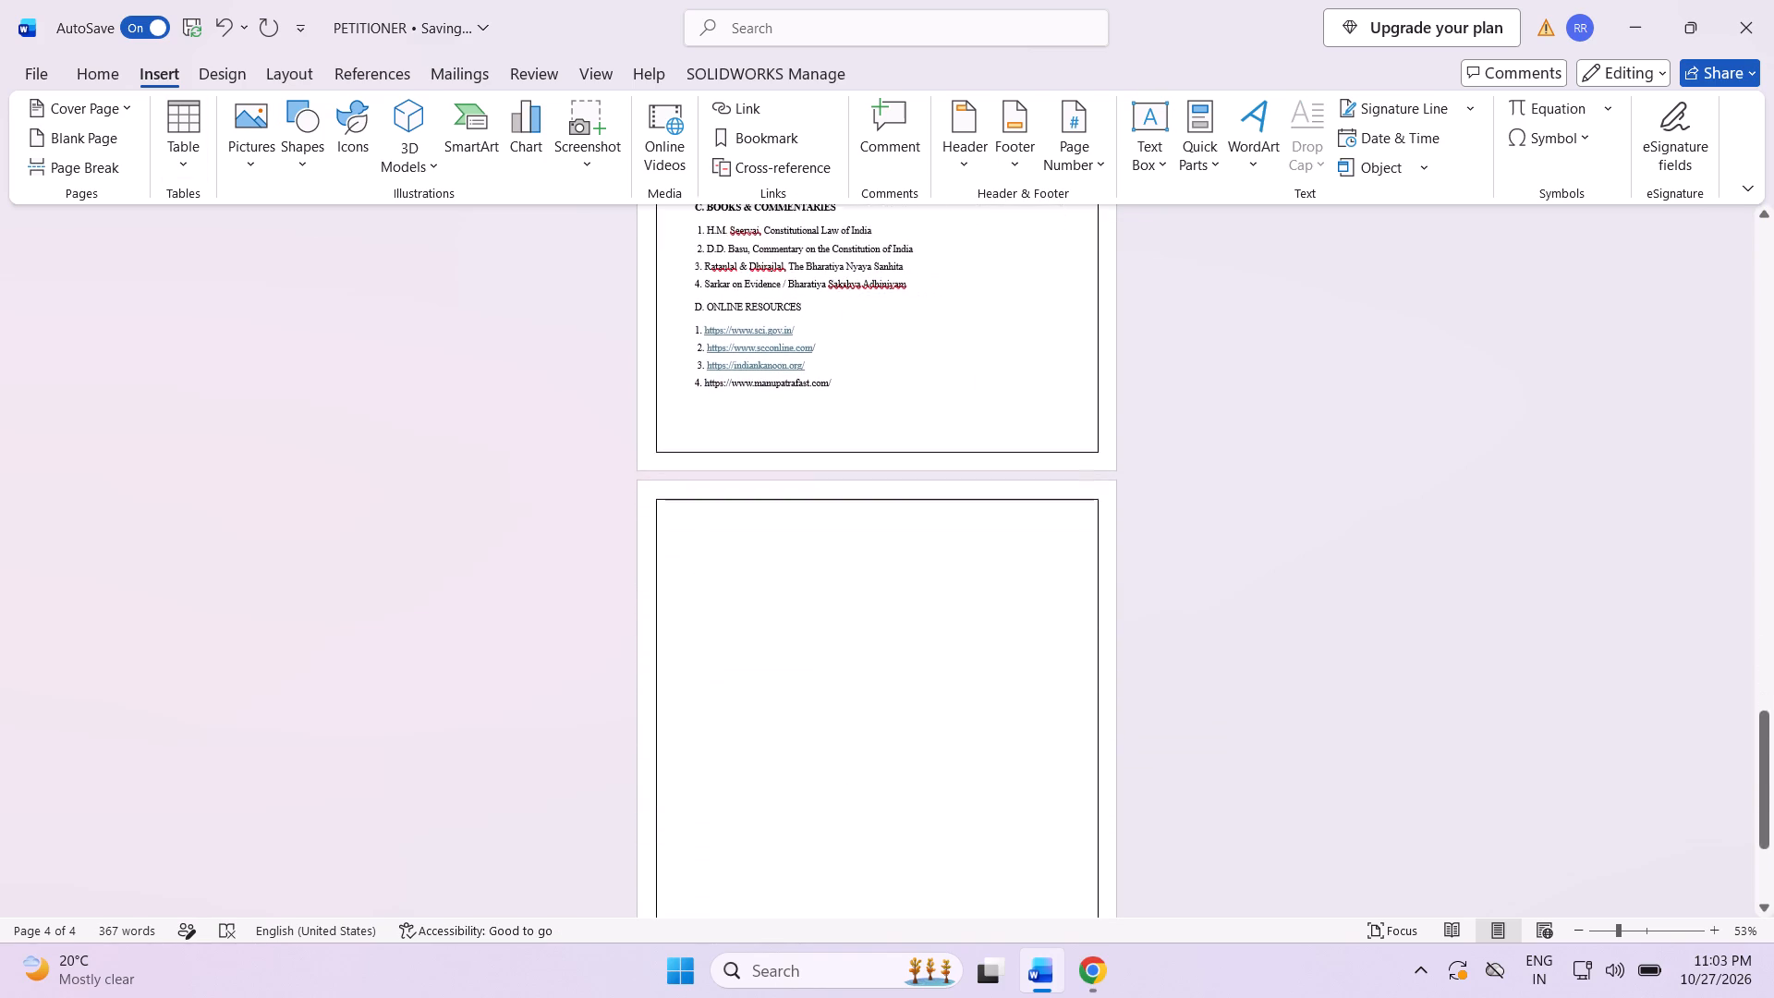
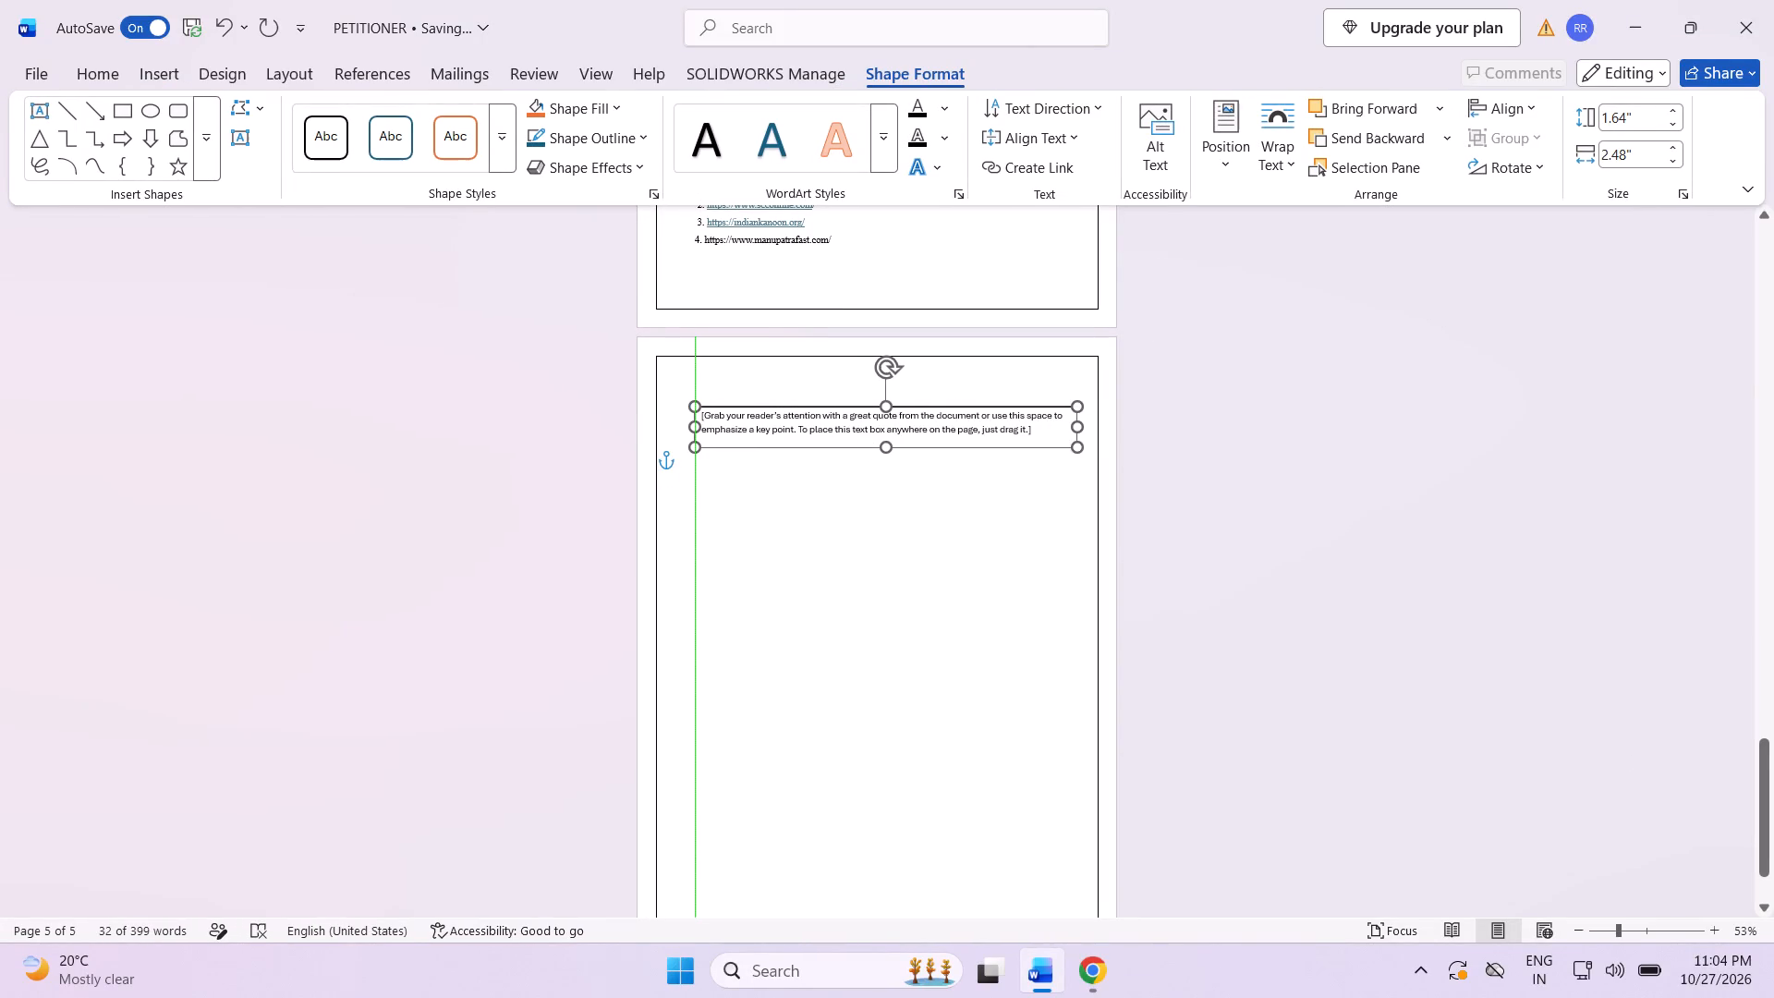
# Resize the placeholder quote text box near the top of page 5 to about 6.25" wide and 0.69" high.
pyautogui.moveTo(1075, 442); pyautogui.dragTo(1042, 444)
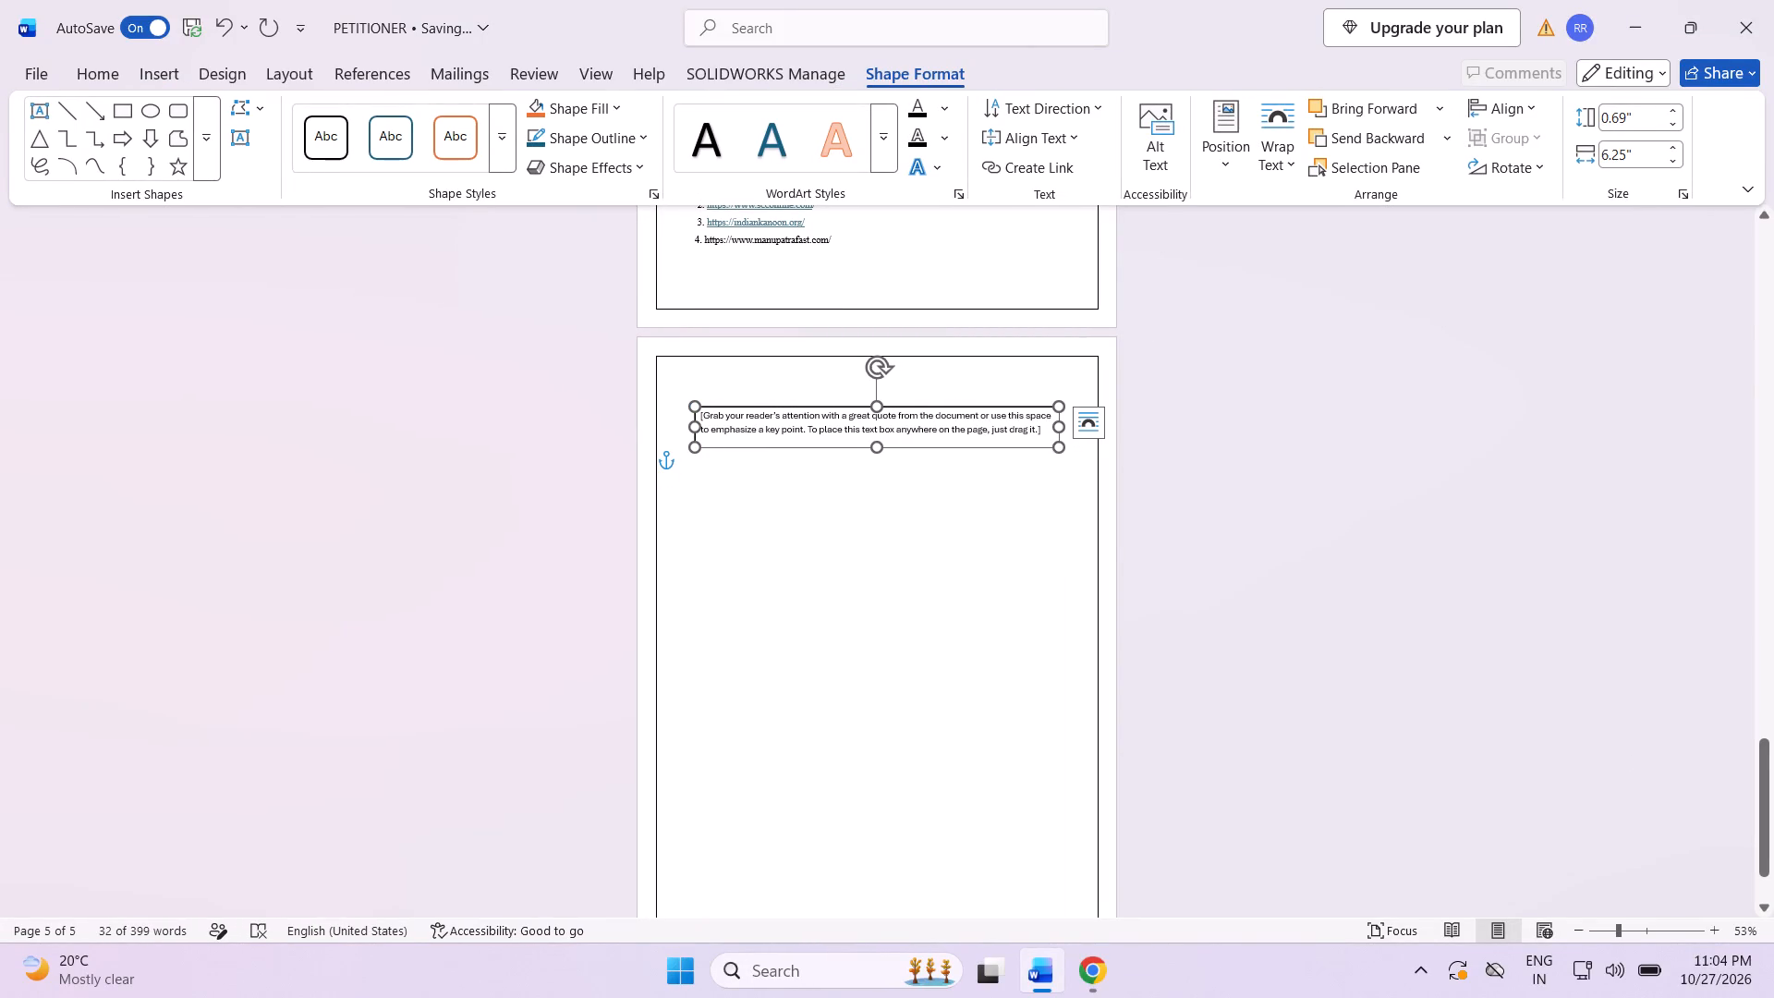
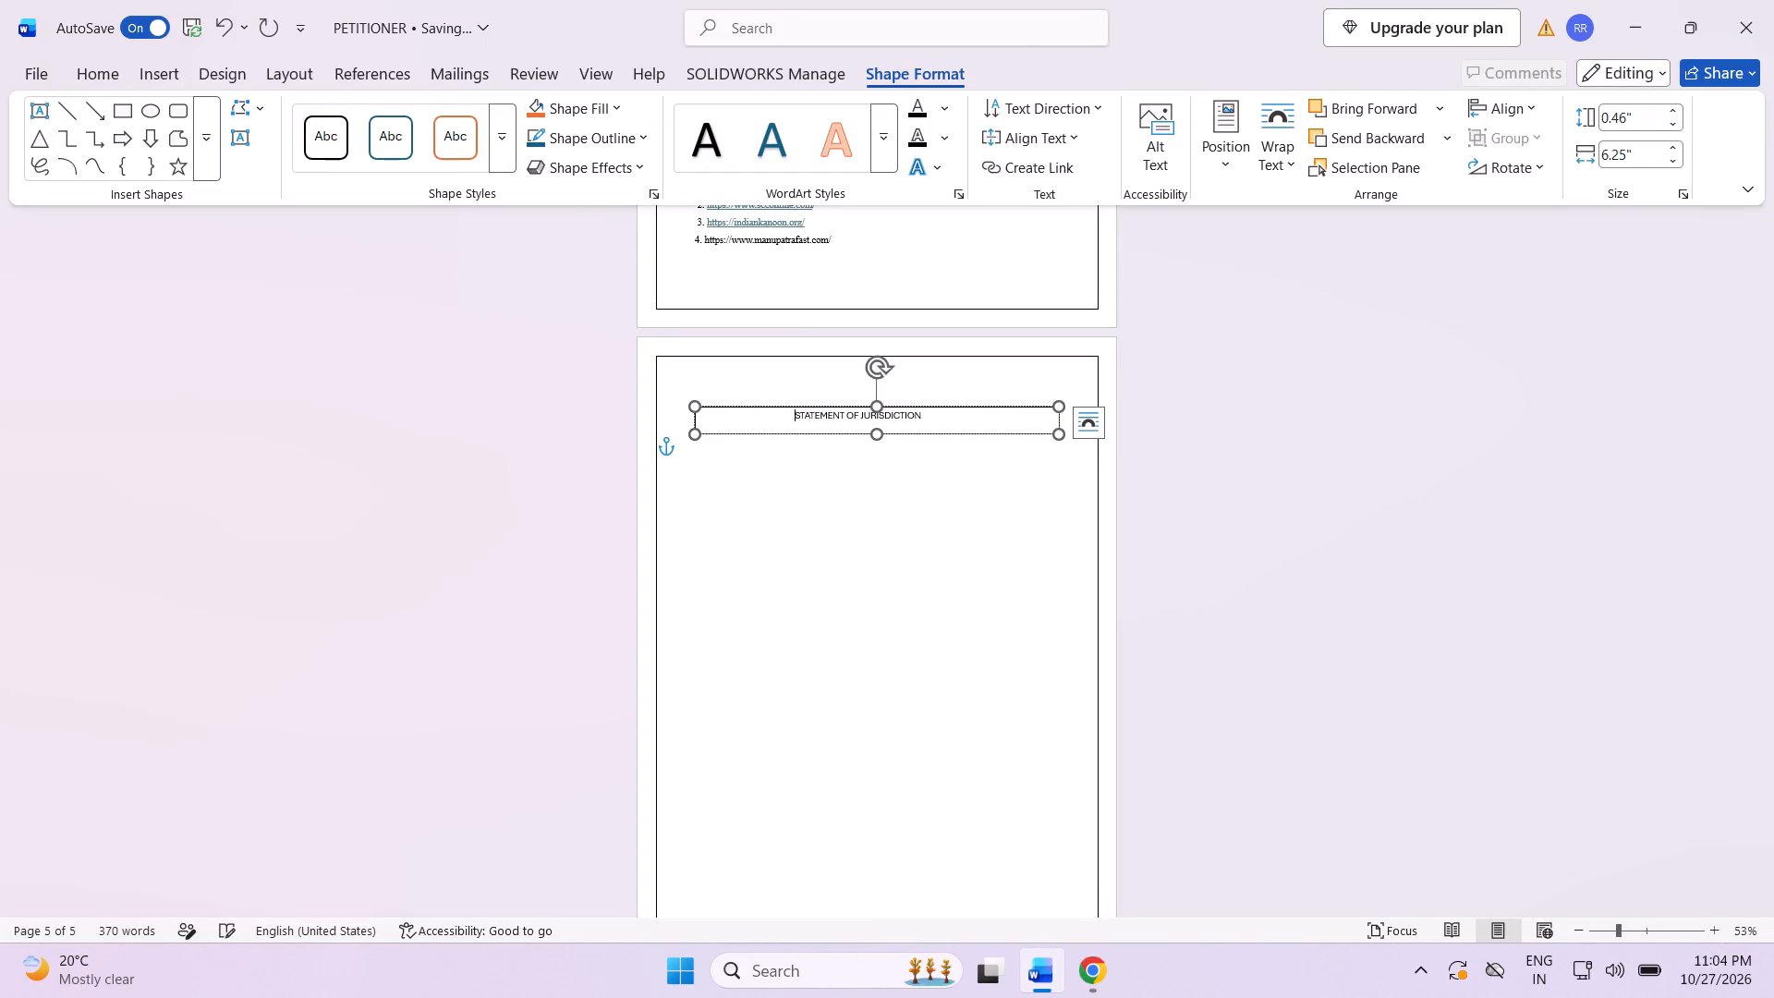
# Add leading spaces before "STATEMENT OF JURISDICTION" to shift it towards the centre of its text box.
pyautogui.press('space')
pyautogui.press('space')
pyautogui.press('space')
pyautogui.press('space')
pyautogui.press('space')
pyautogui.press('space')
pyautogui.press('space')
pyautogui.press('space')
# Format the "STATEMENT OF JURISDICTION" heading as bold Times New Roman.
pyautogui.moveTo(808, 418); pyautogui.dragTo(969, 422)
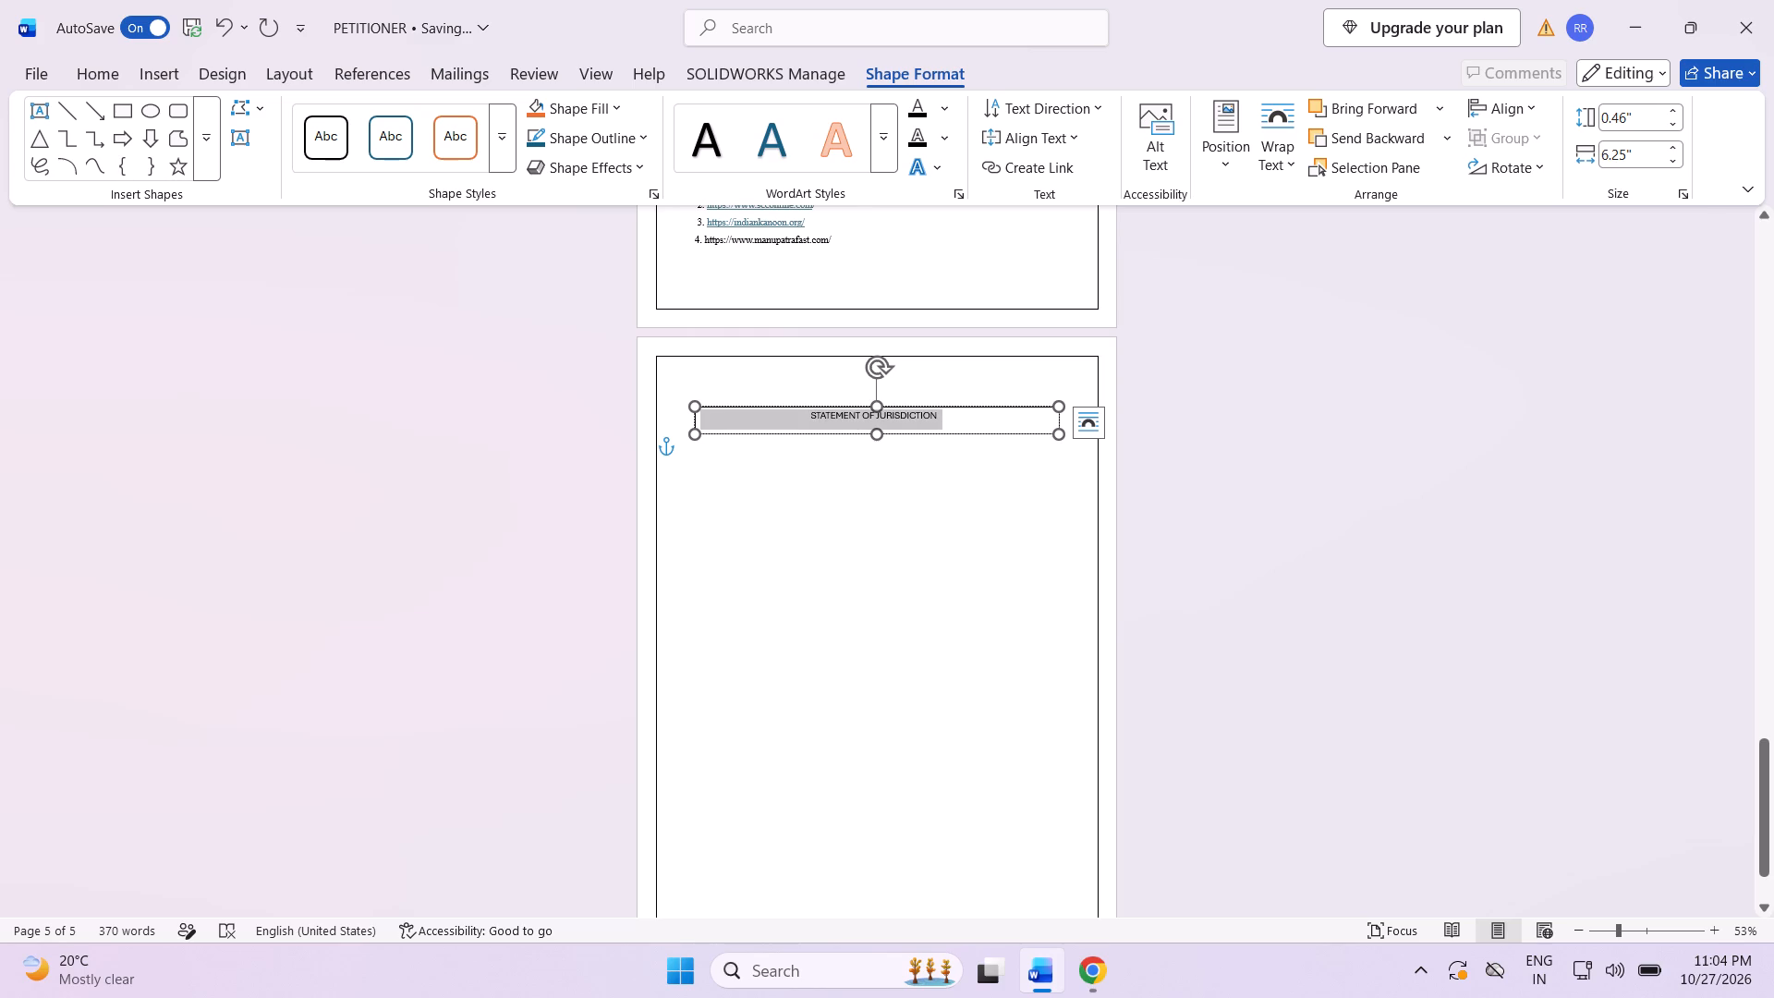
pyautogui.moveTo(969, 422); pyautogui.dragTo(970, 422)
pyautogui.click(990, 383)
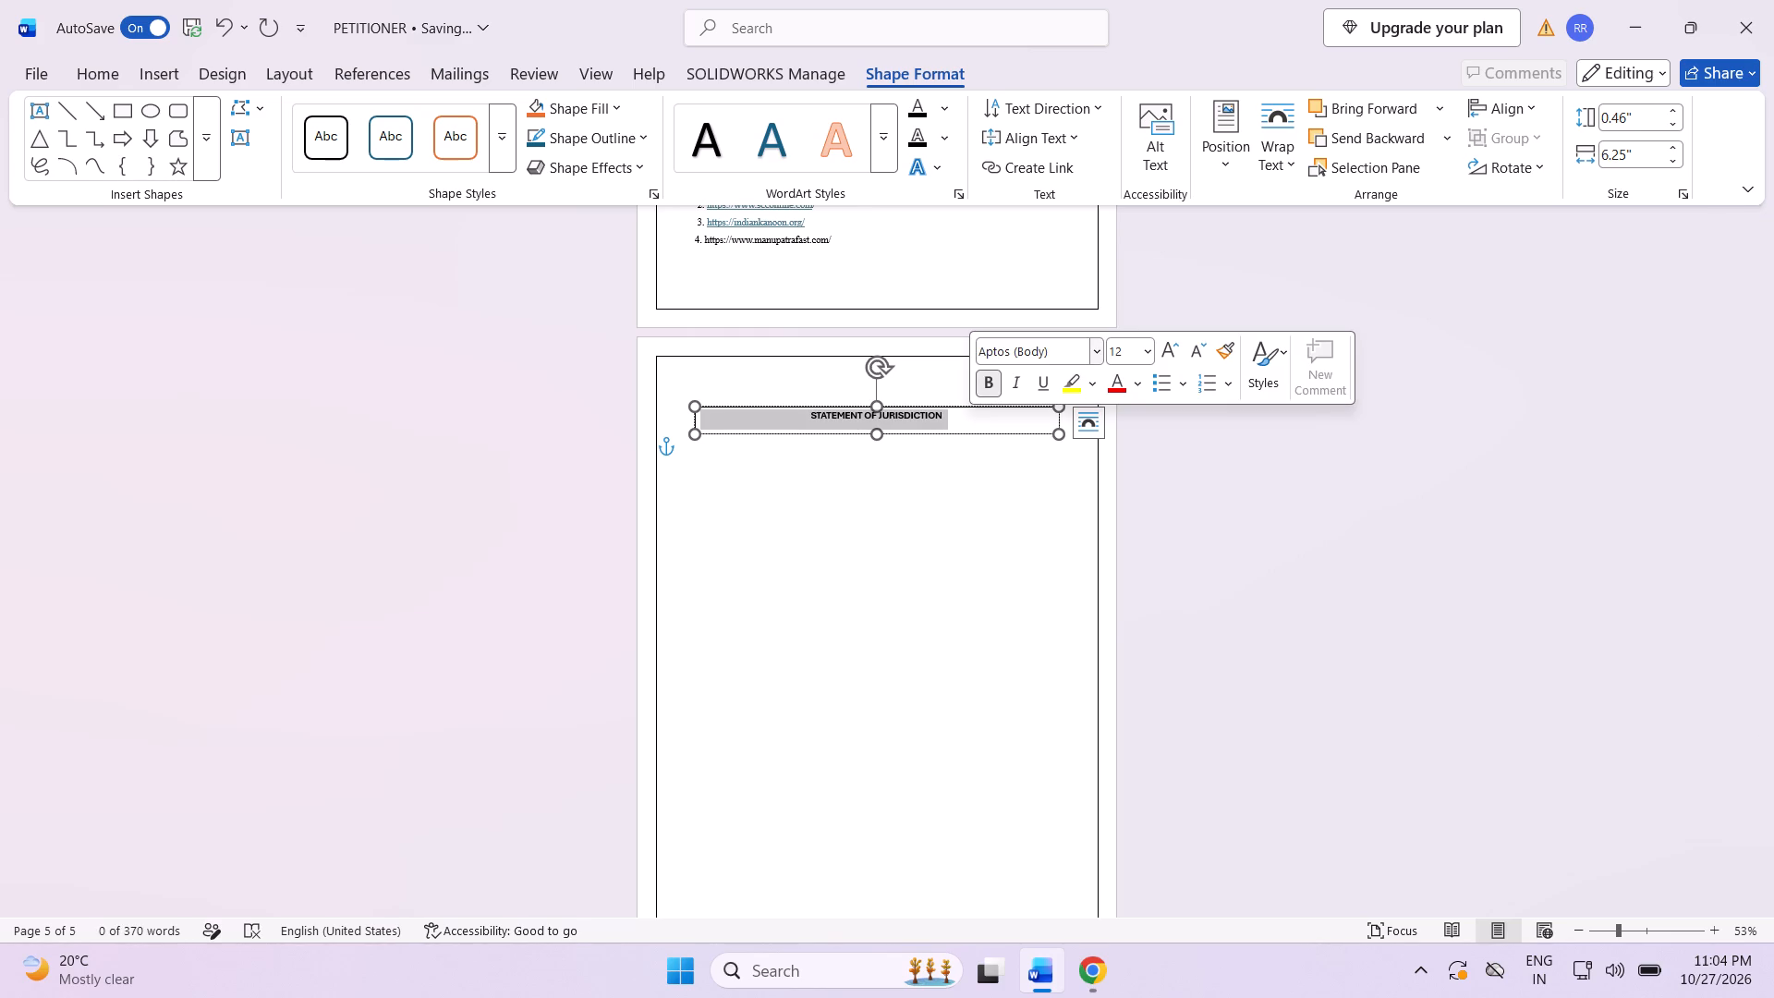
pyautogui.click(1099, 351)
pyautogui.click(1079, 511)
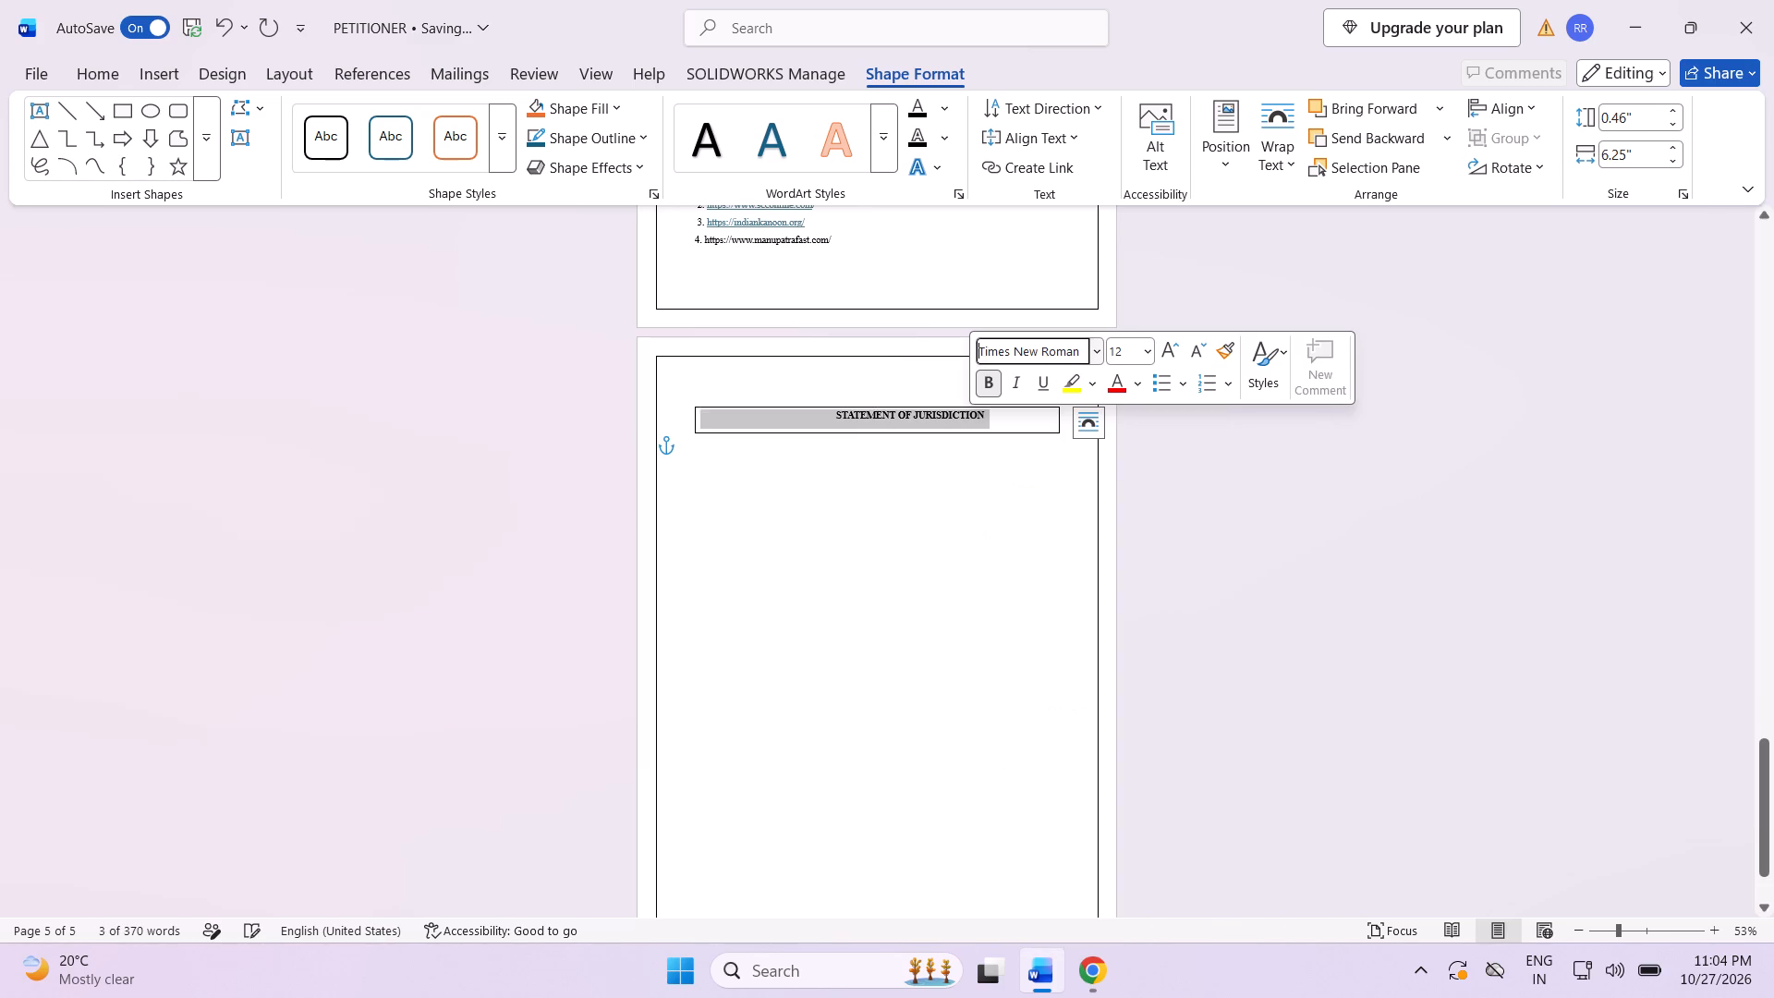
pyautogui.click(983, 488)
pyautogui.moveTo(1007, 368); pyautogui.dragTo(1015, 385)
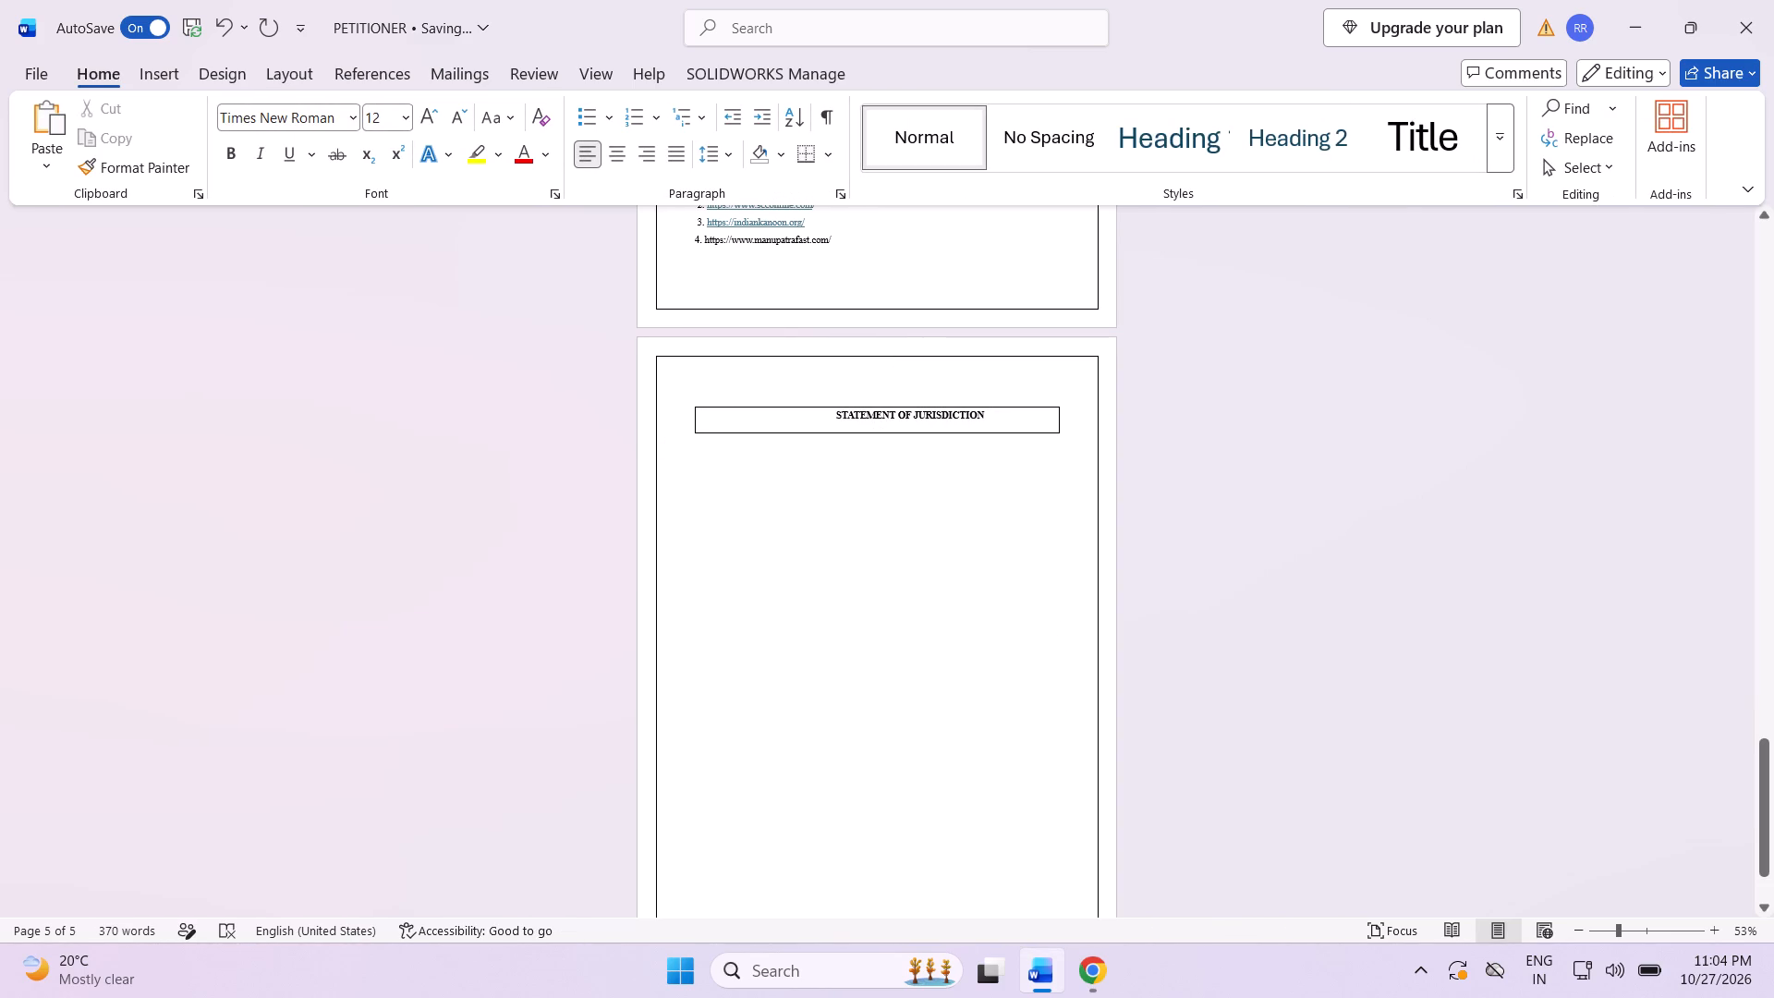
pyautogui.click(1030, 384)
# Move the "STATEMENT OF JURISDICTION" text box slightly down the page to leave room above it.
pyautogui.click(933, 411)
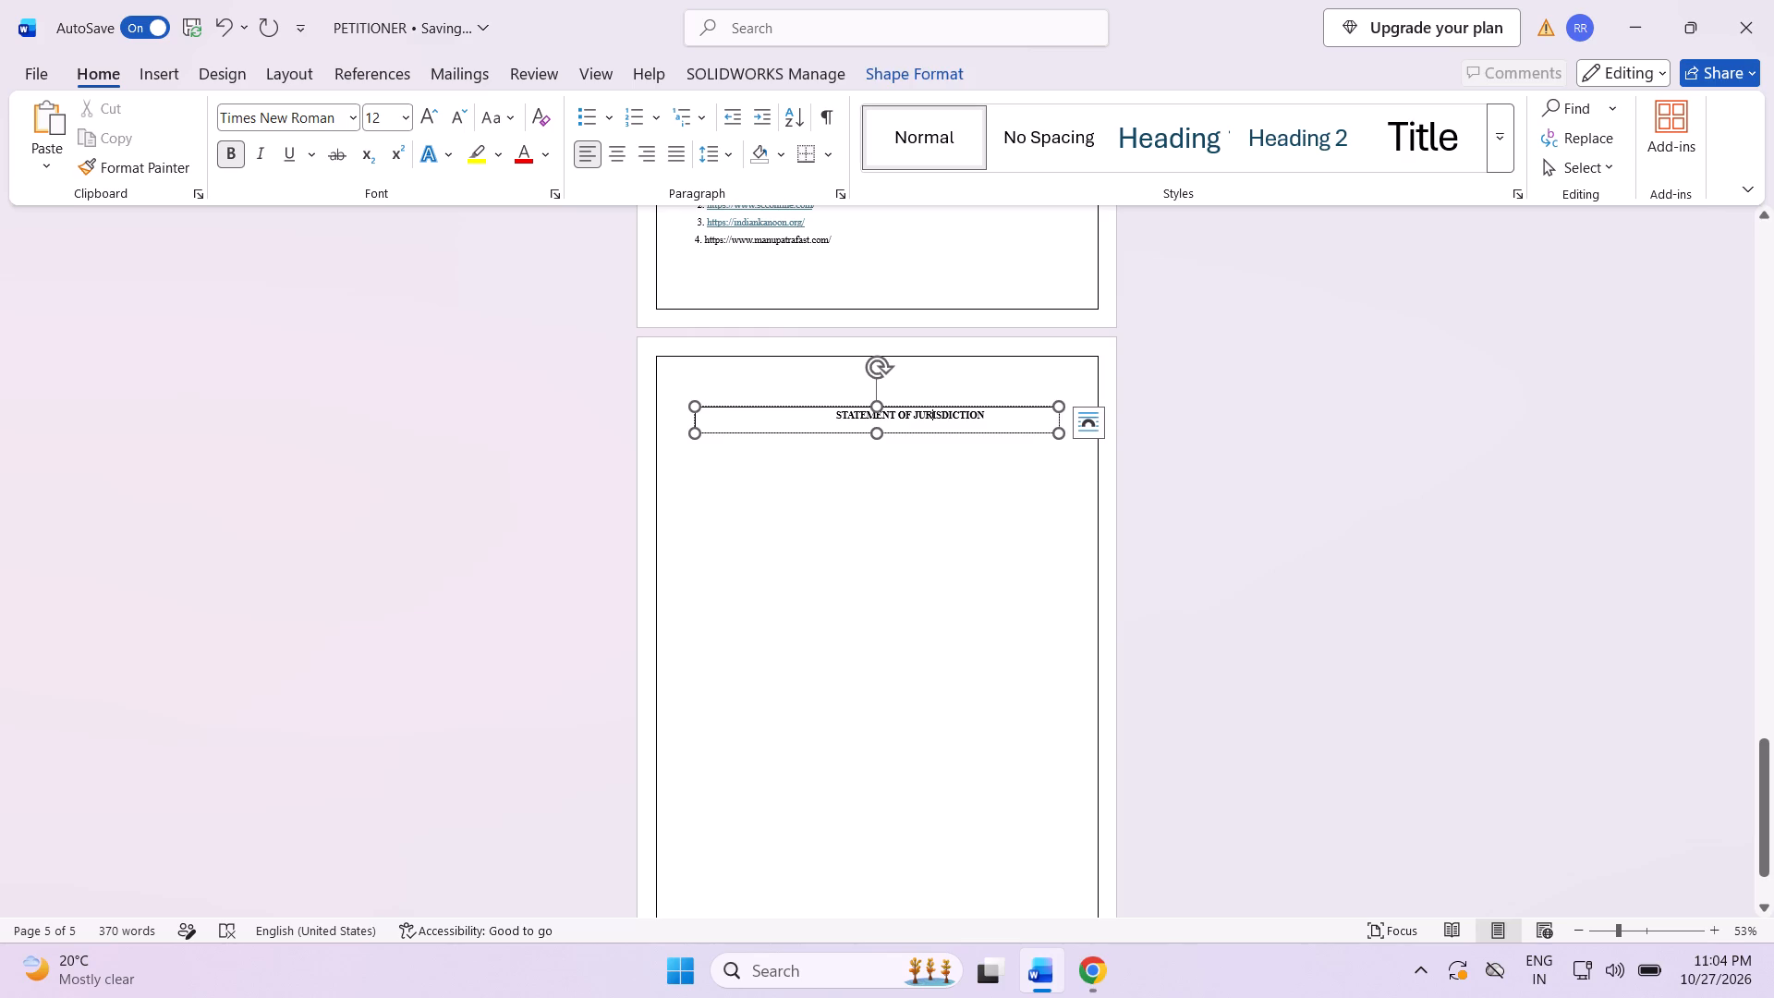
pyautogui.moveTo(916, 404); pyautogui.dragTo(918, 431)
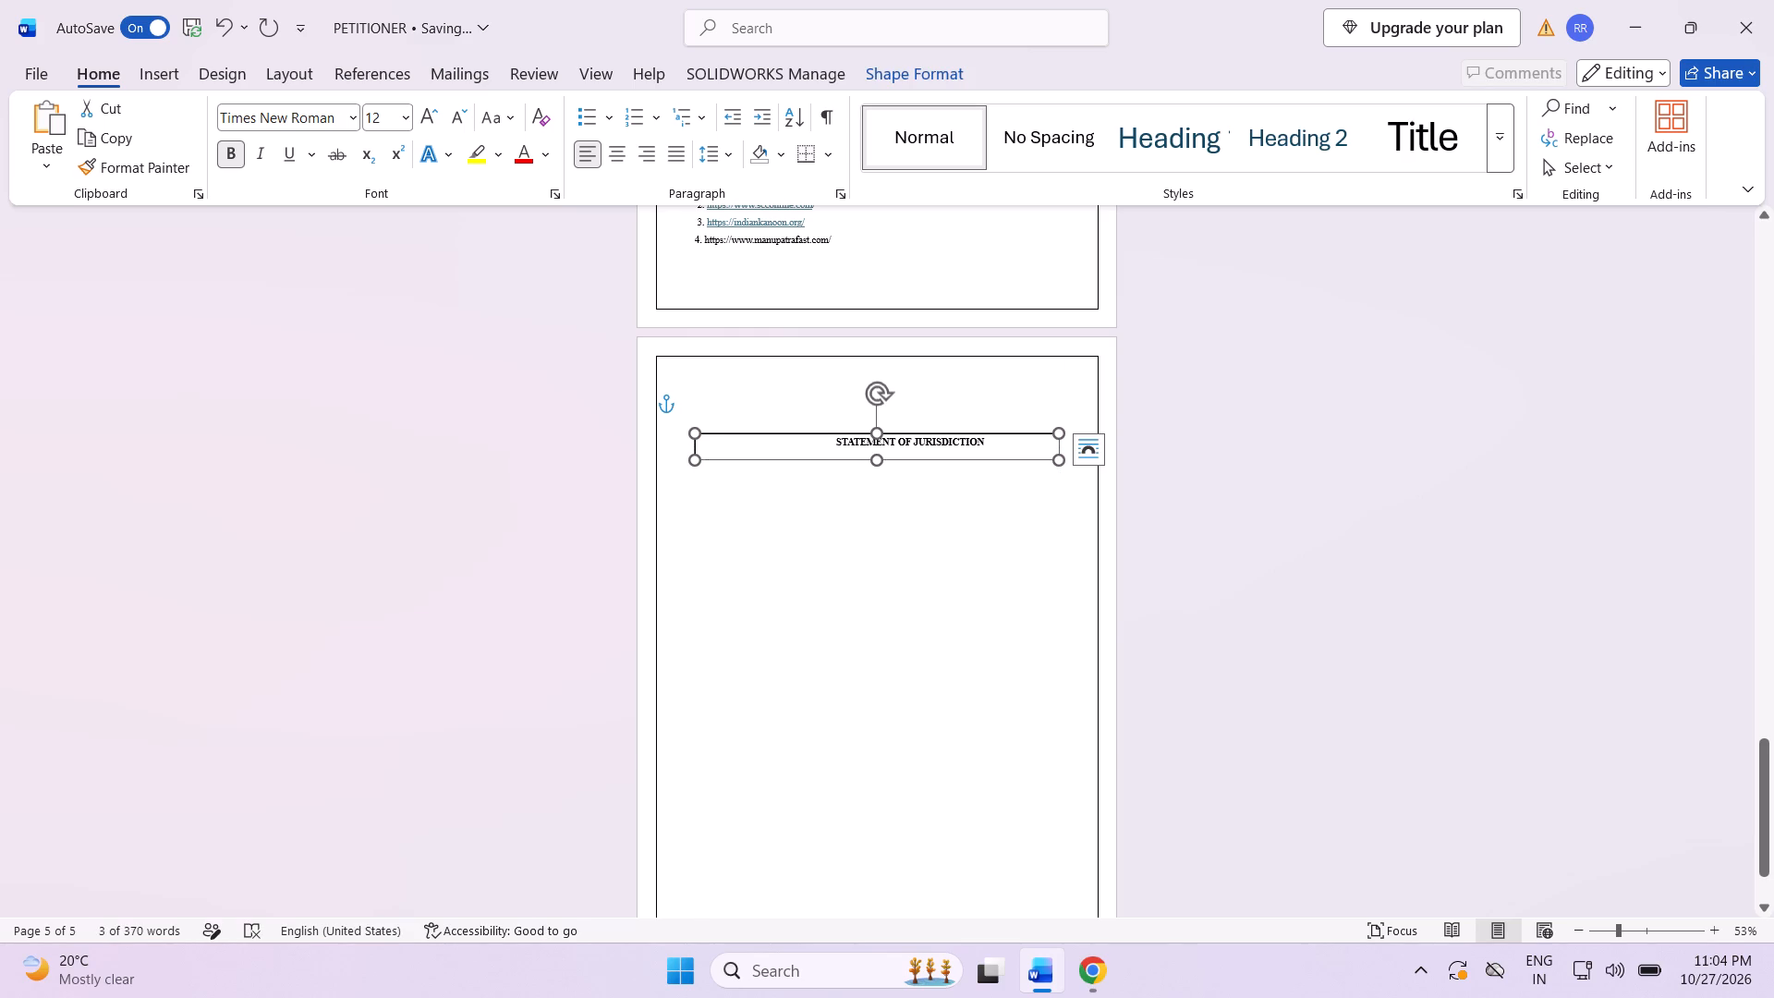
pyautogui.click(997, 387)
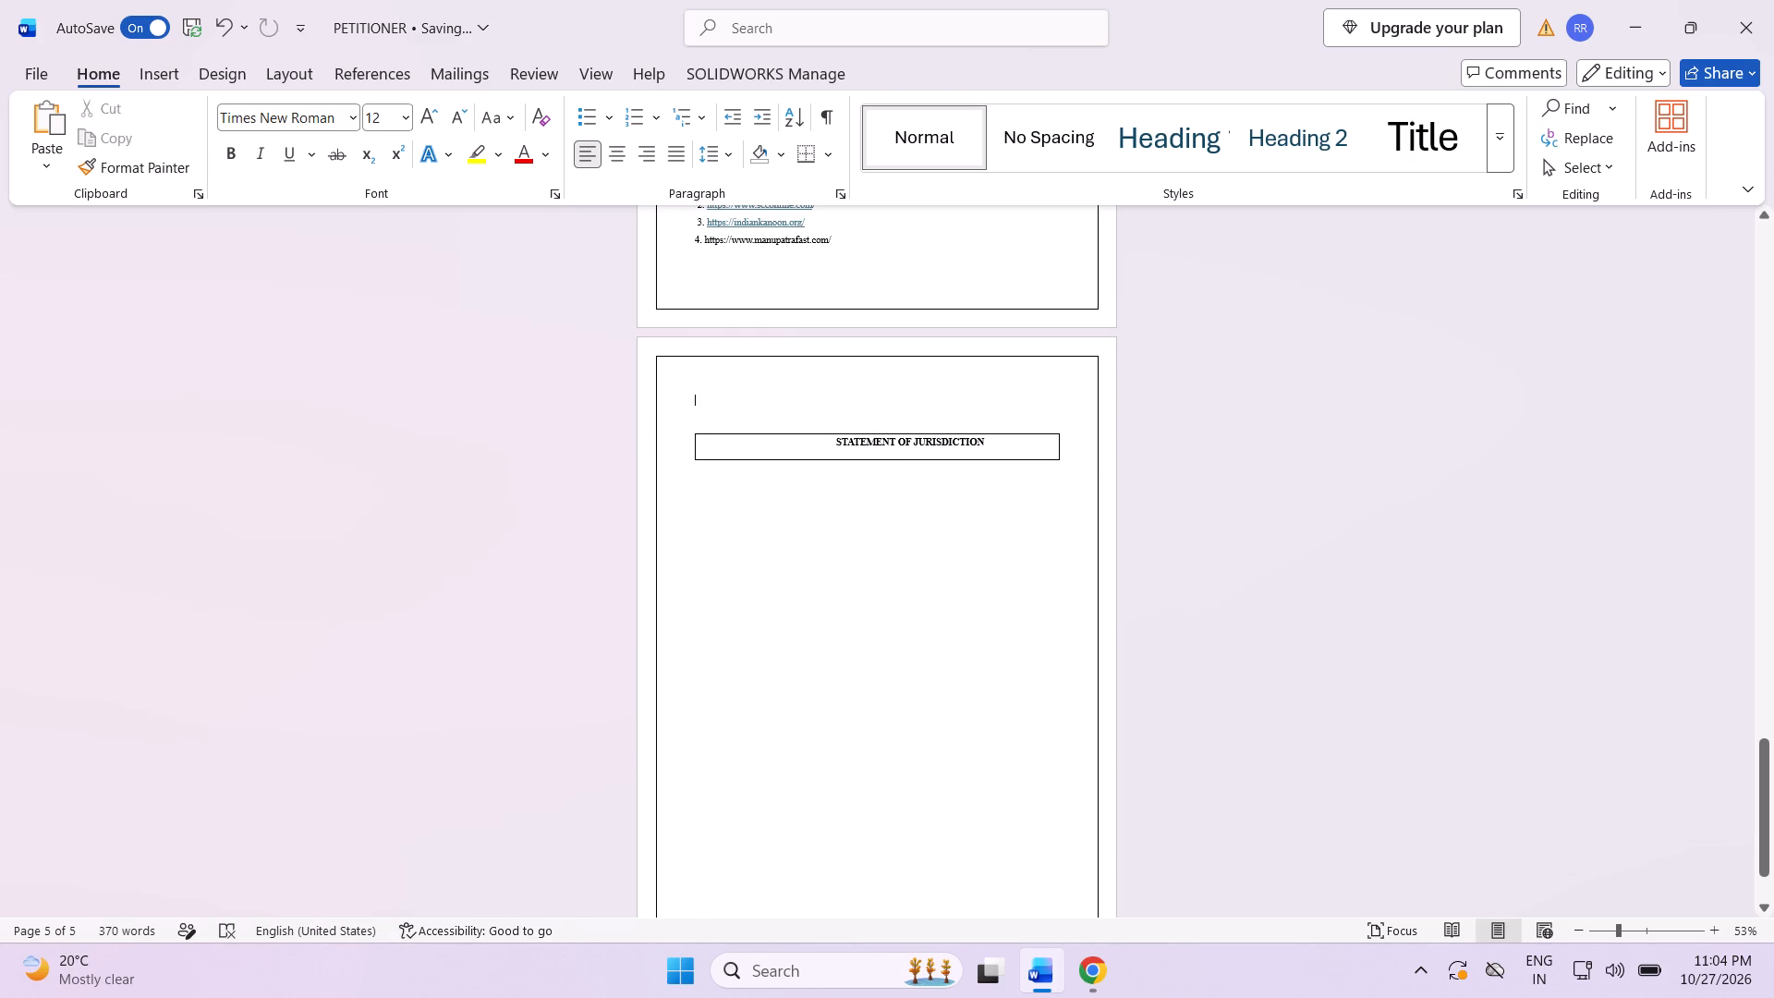
# Insert a simple text box above the heading, reduce it to about 0.37" high, and replace its placeholder text with "TC".
pyautogui.click(158, 74)
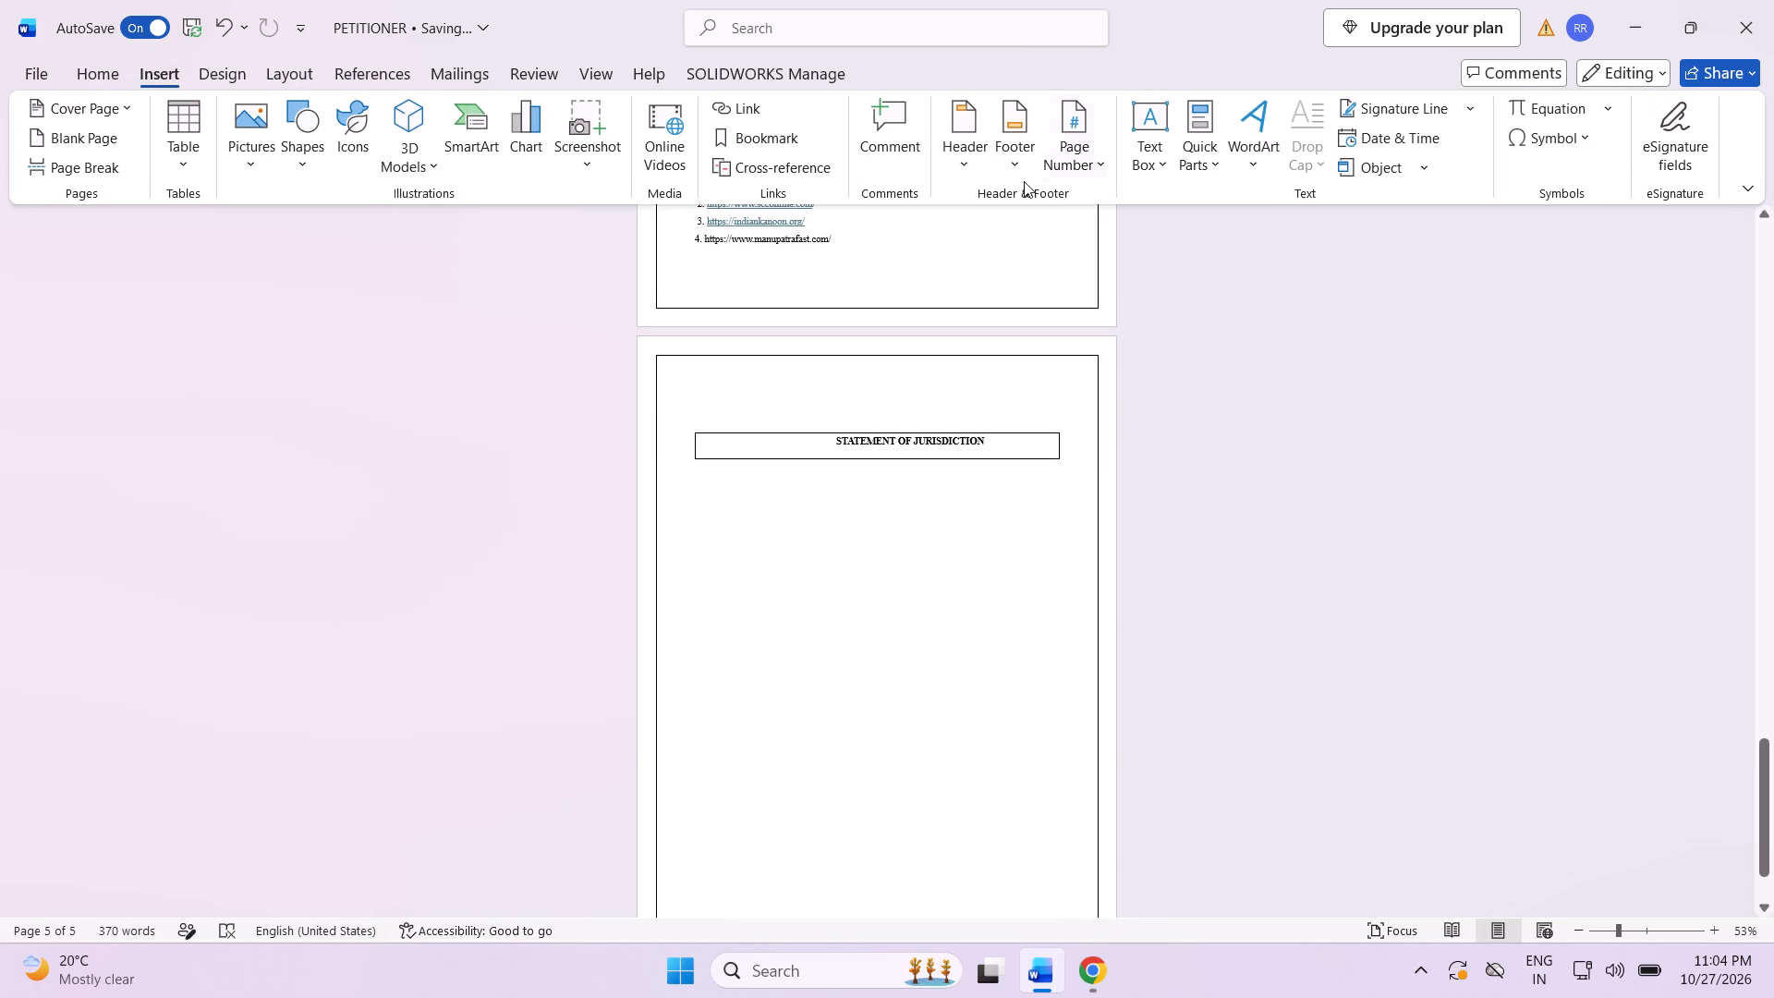
pyautogui.click(1157, 143)
pyautogui.click(1229, 318)
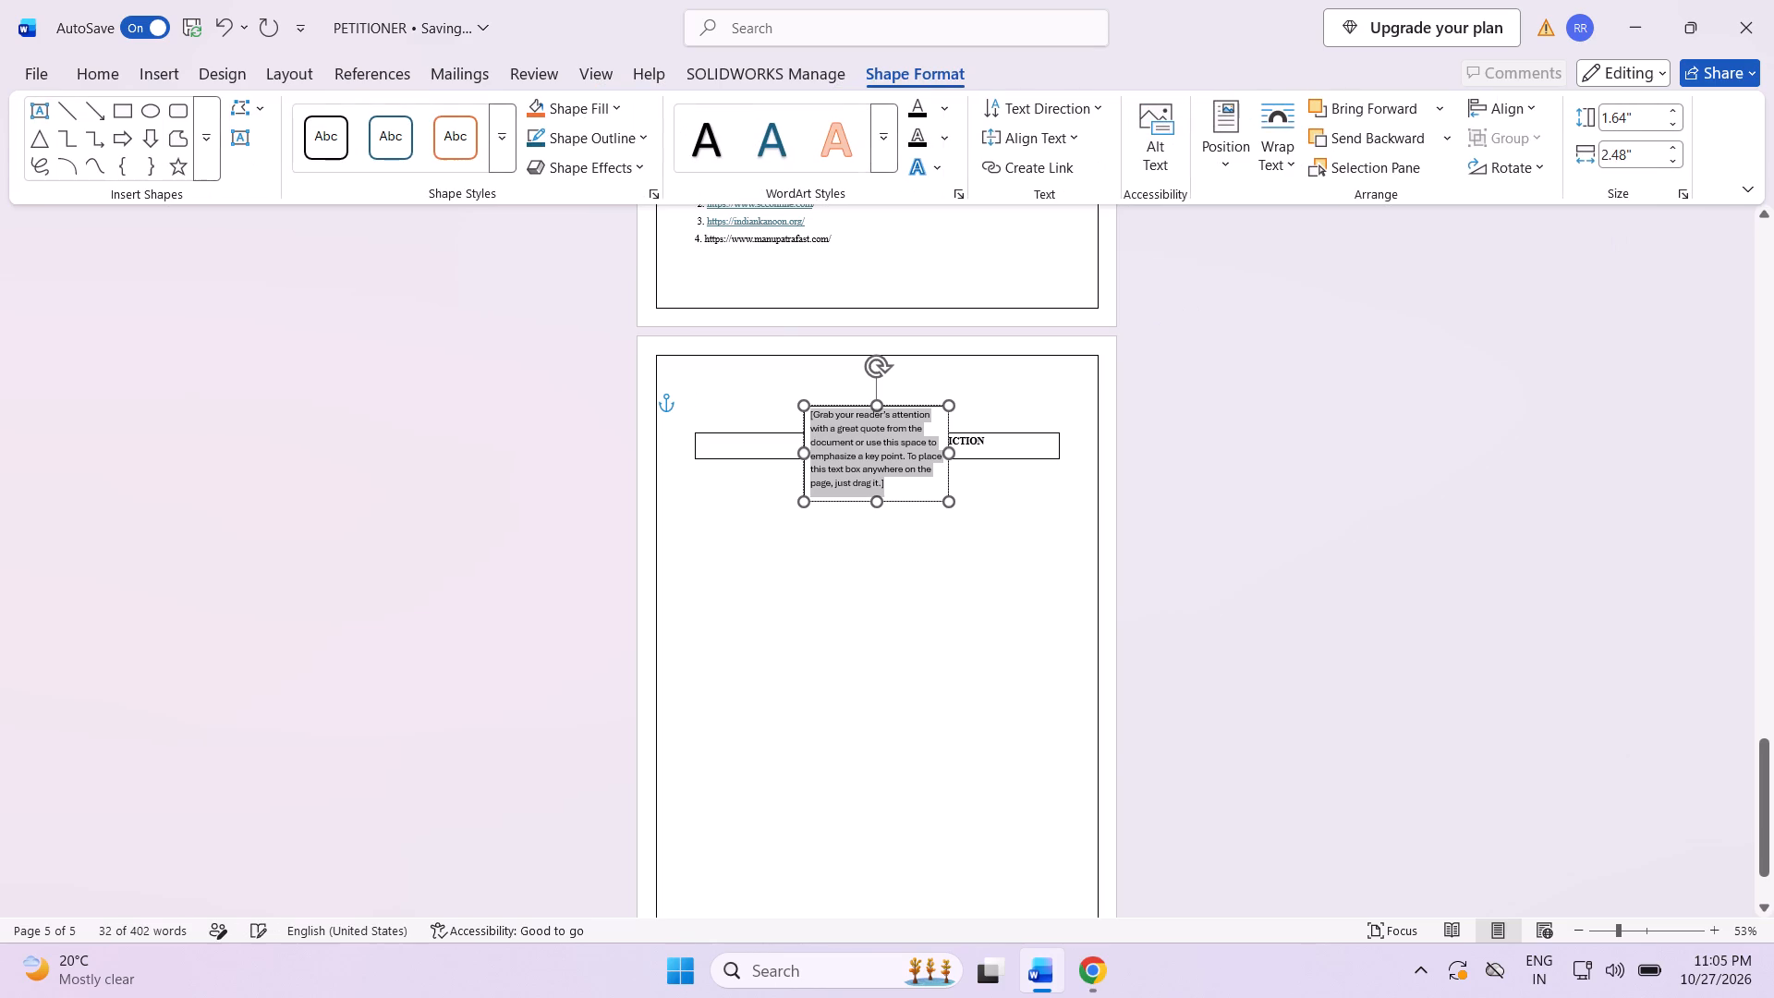
pyautogui.click(893, 449)
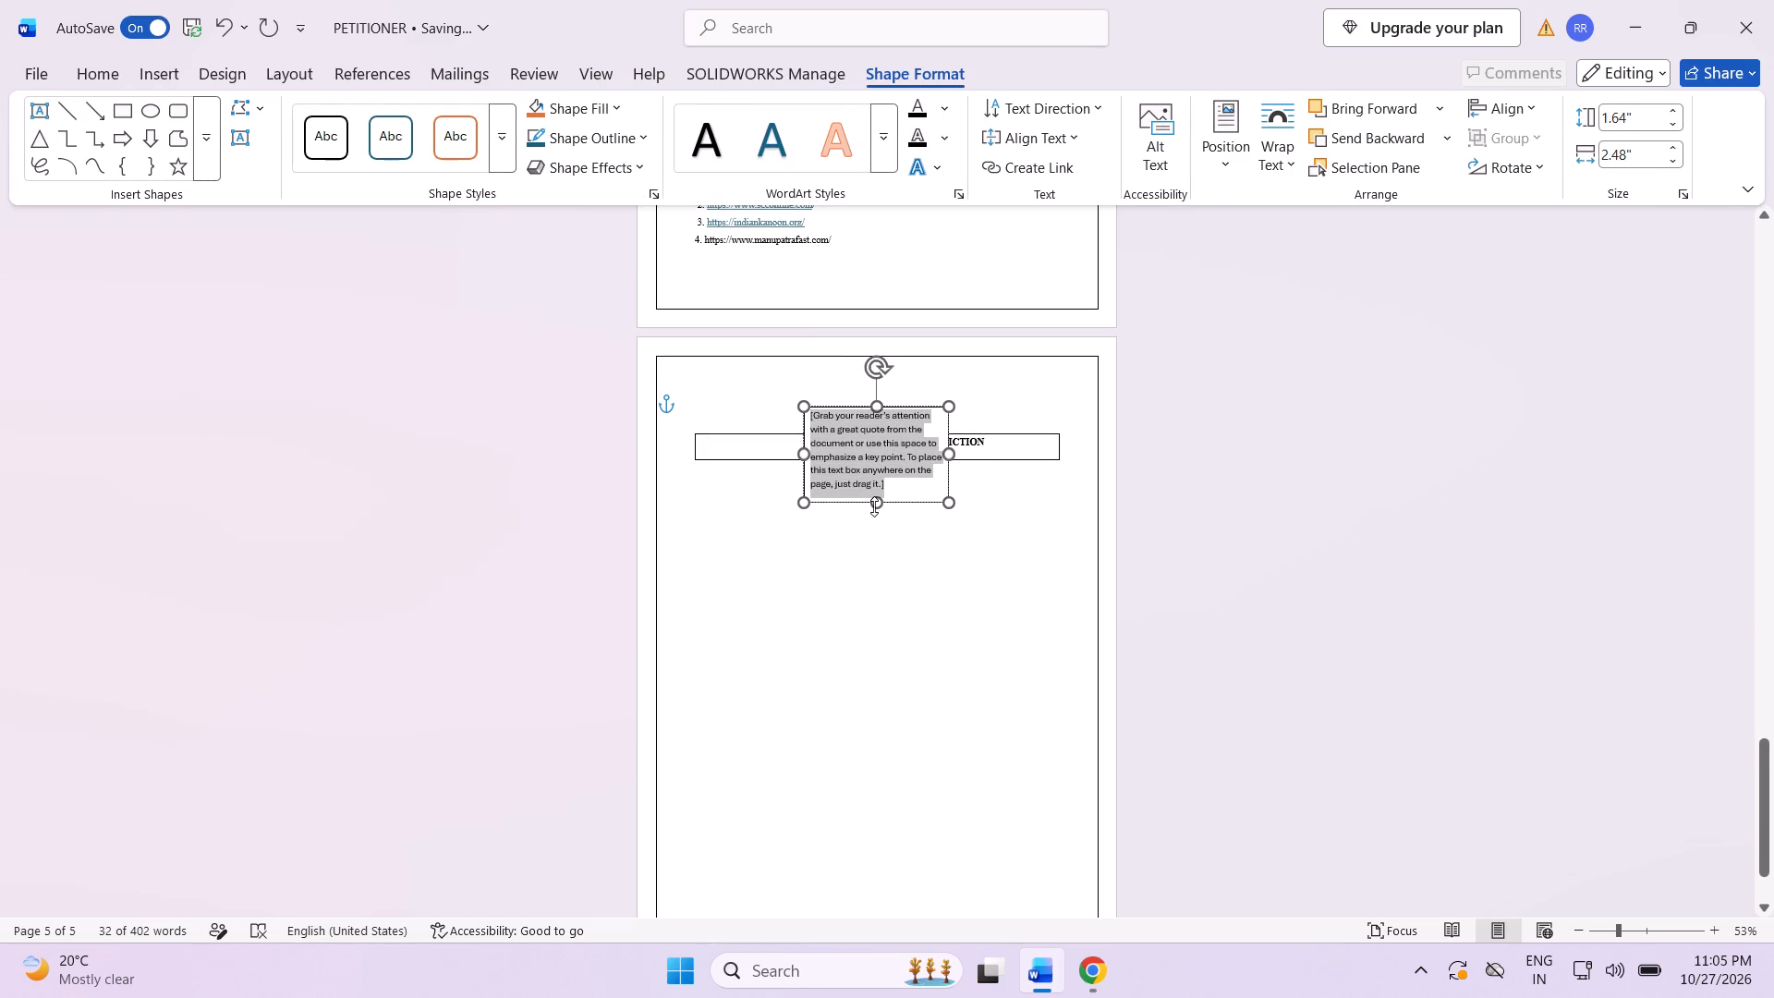
pyautogui.moveTo(874, 506); pyautogui.dragTo(900, 428)
pyautogui.moveTo(896, 414); pyautogui.dragTo(968, 403)
pyautogui.press('BackSpace')
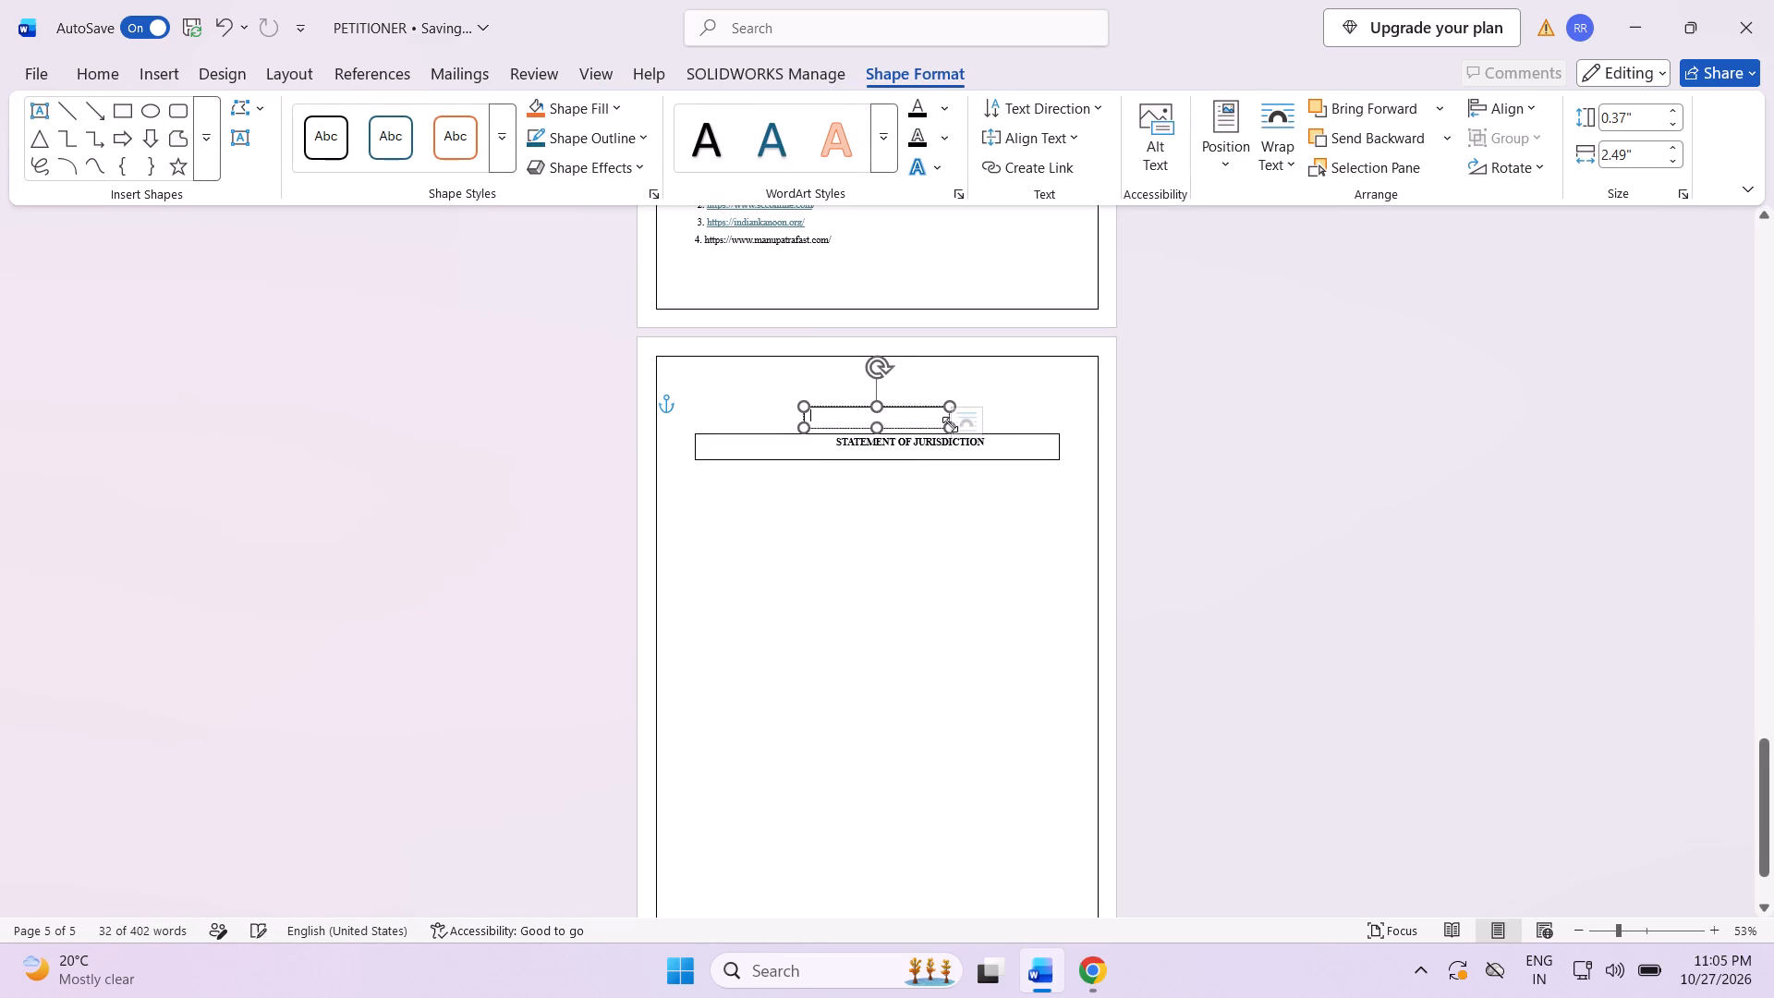
pyautogui.write('TC')
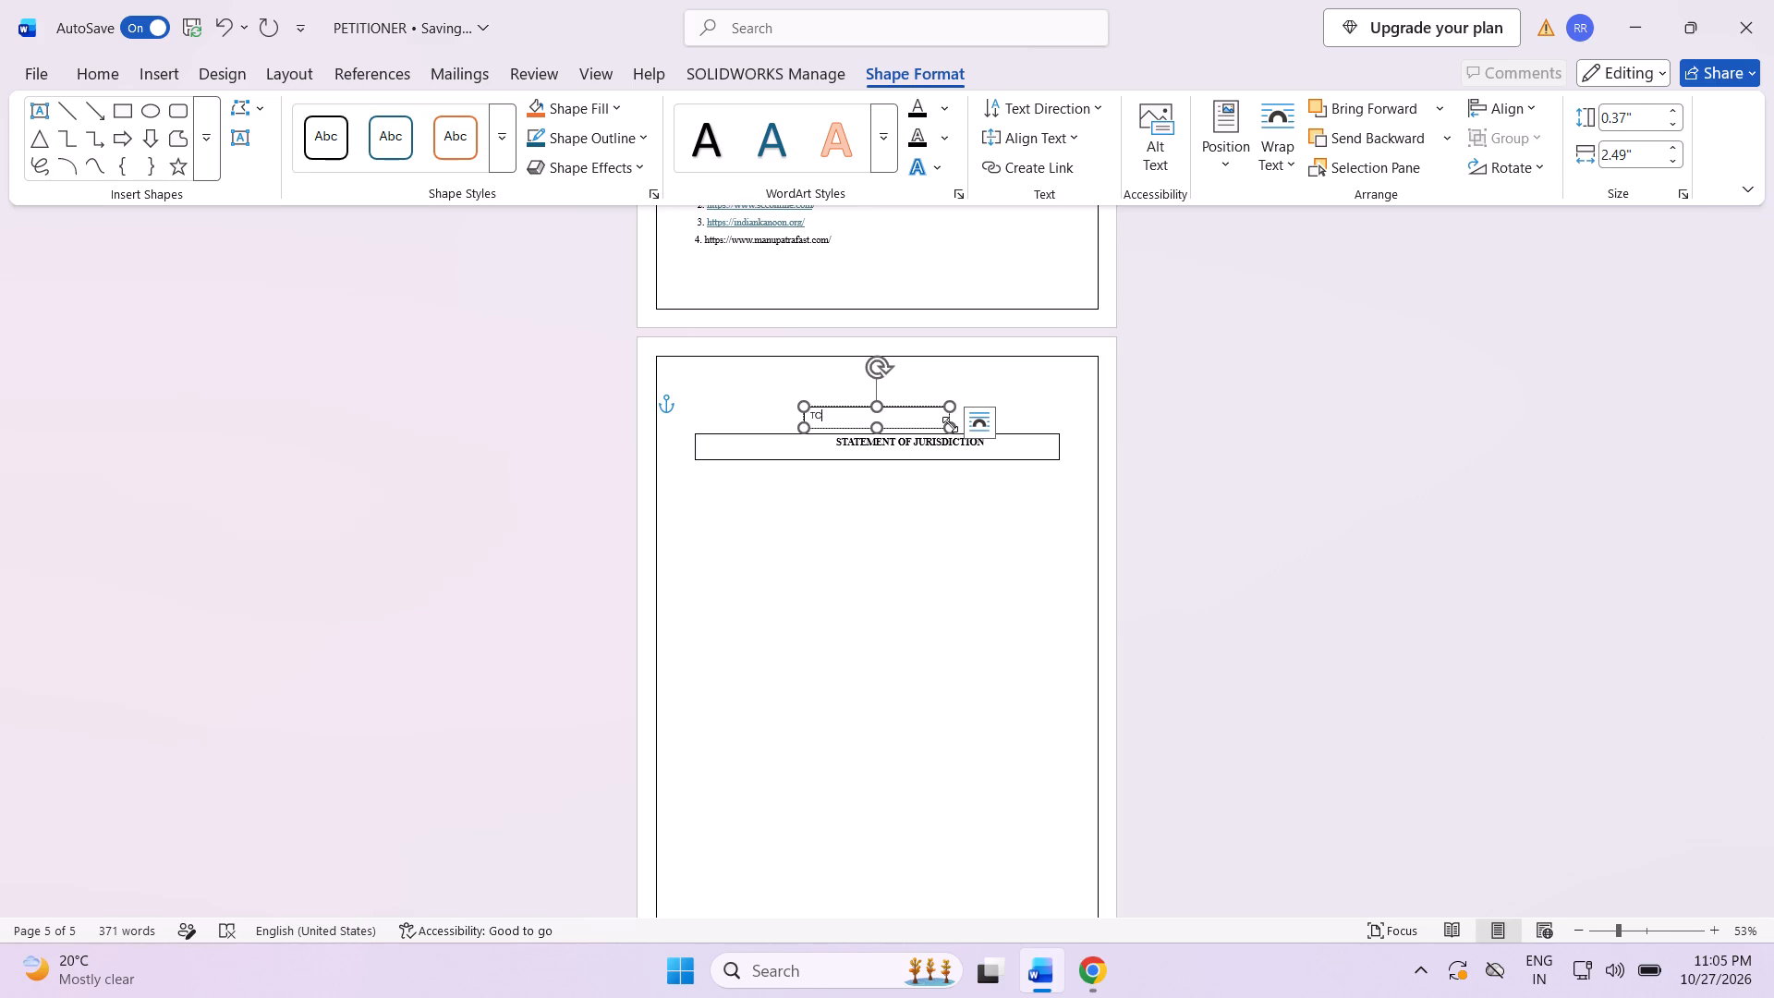
# Move the "TC" text box to the upper-right corner of the page, above the heading box and inside the page border.
pyautogui.moveTo(893, 403); pyautogui.dragTo(944, 404)
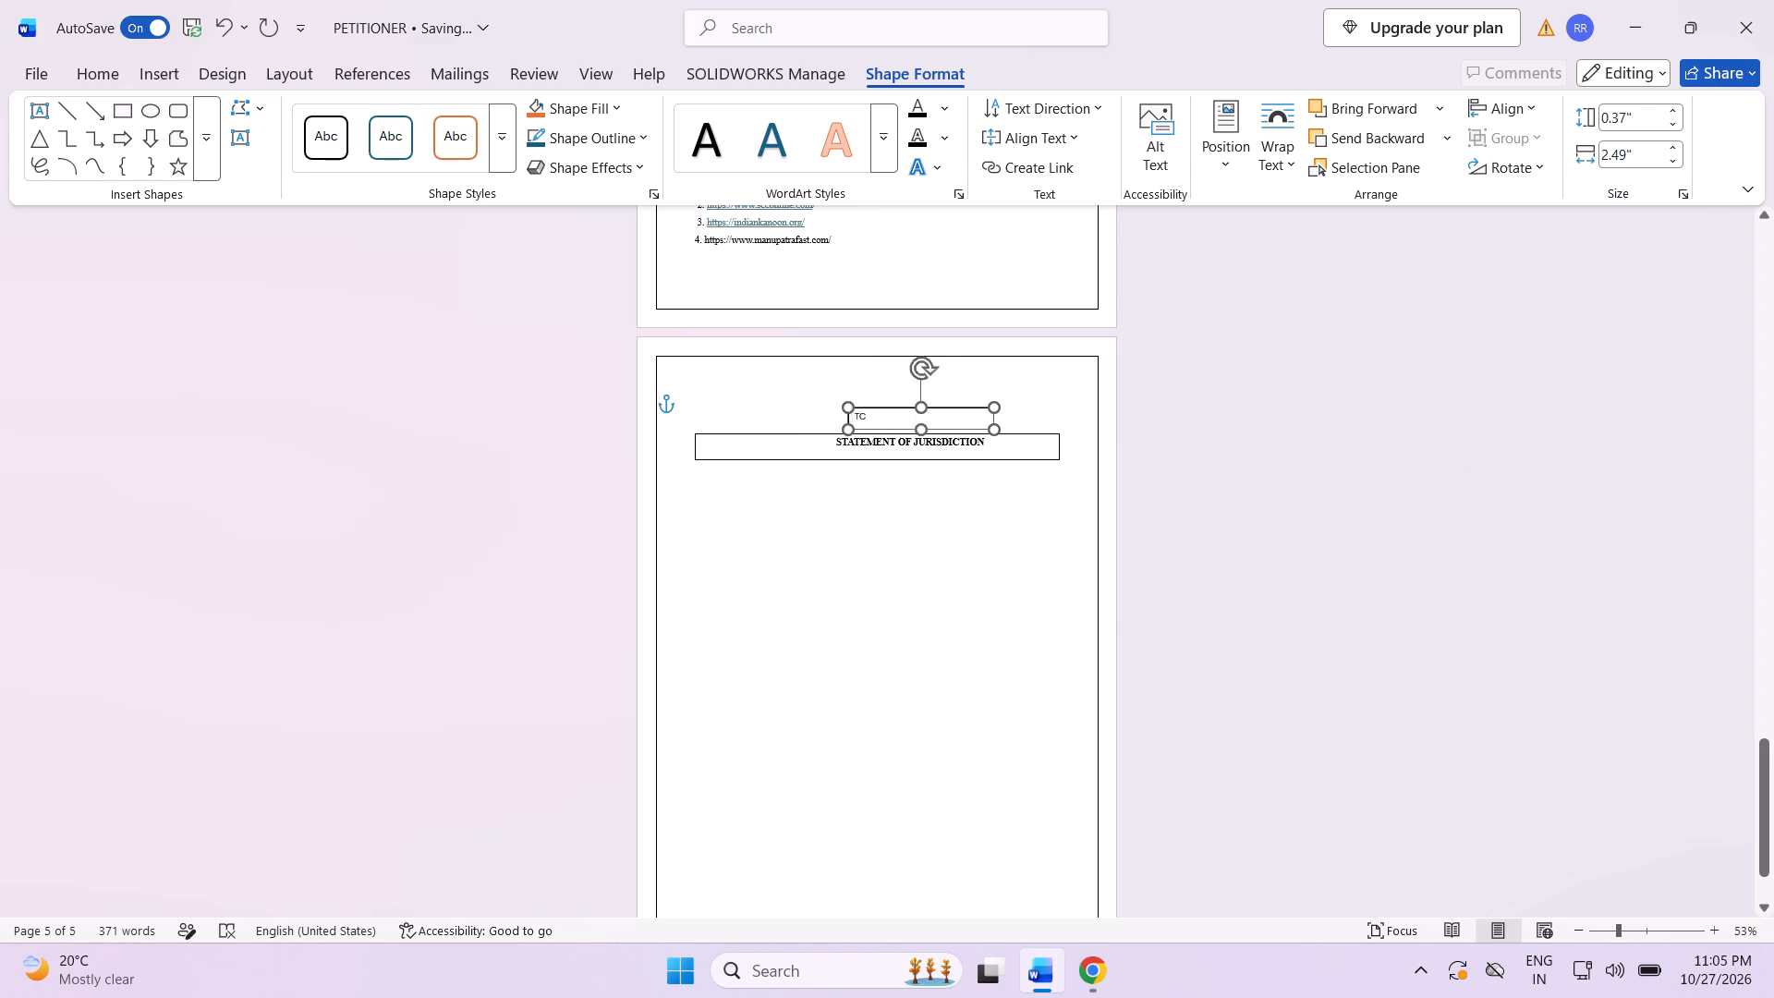
pyautogui.moveTo(944, 404); pyautogui.dragTo(1021, 394)
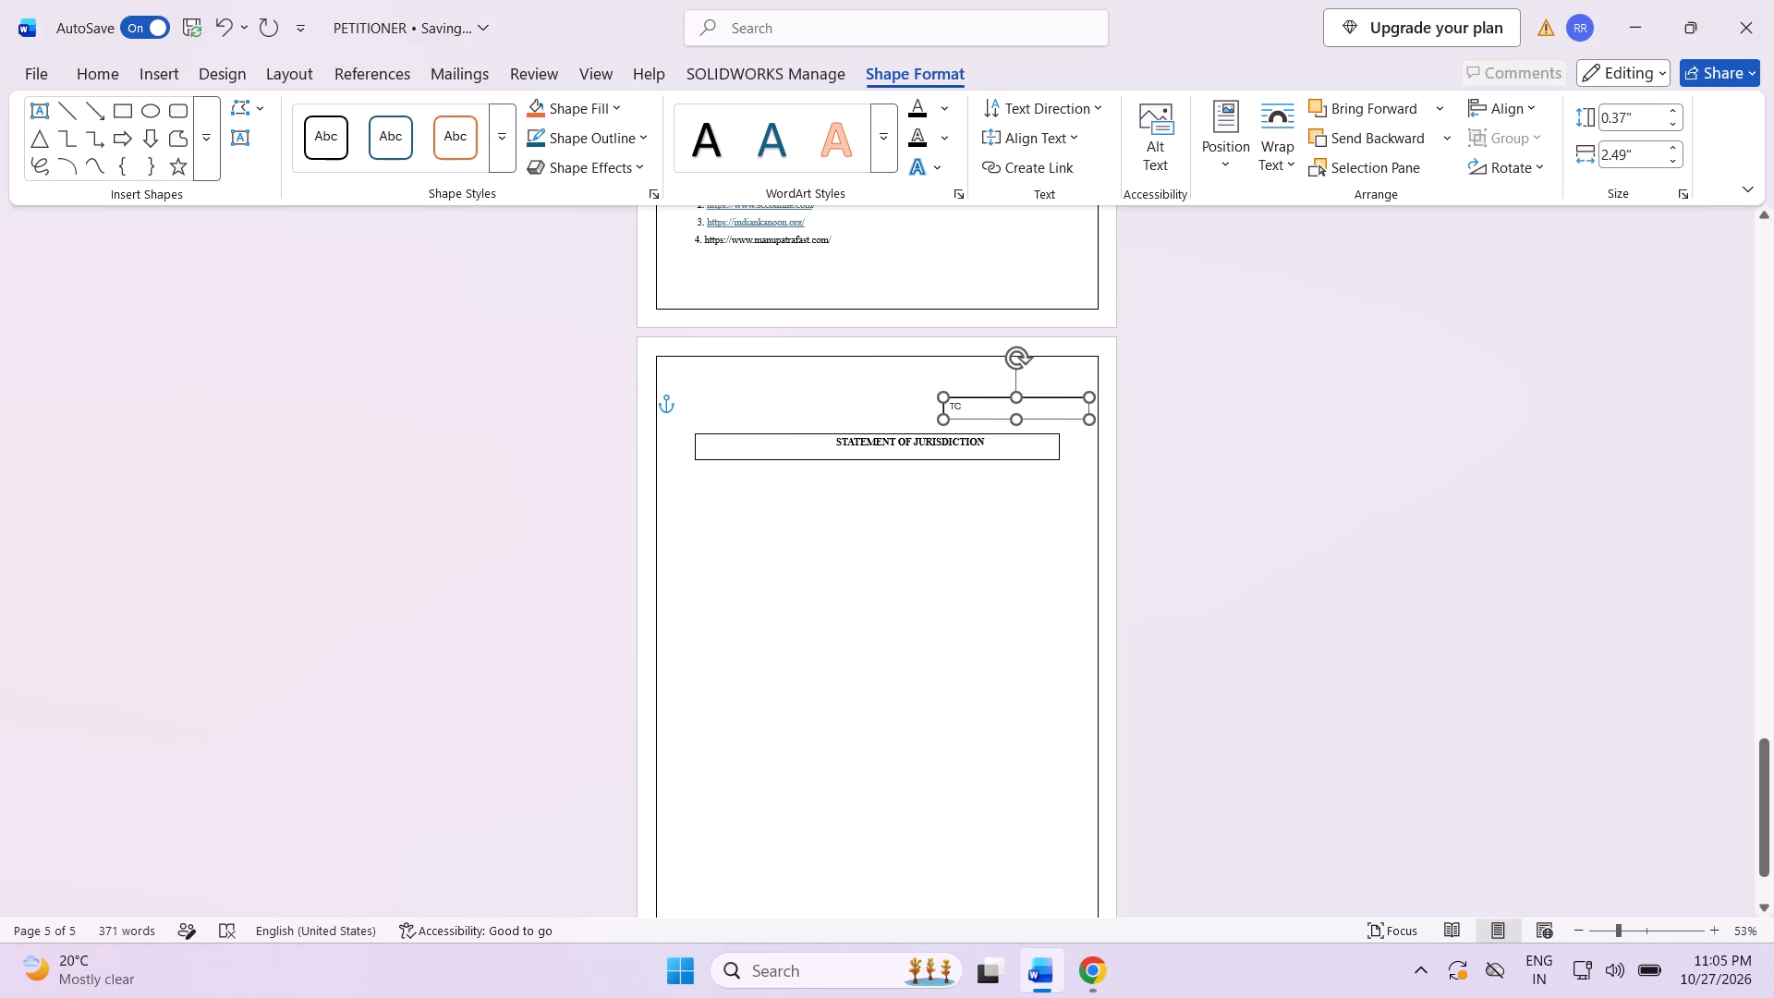
pyautogui.moveTo(1021, 394); pyautogui.dragTo(1023, 379)
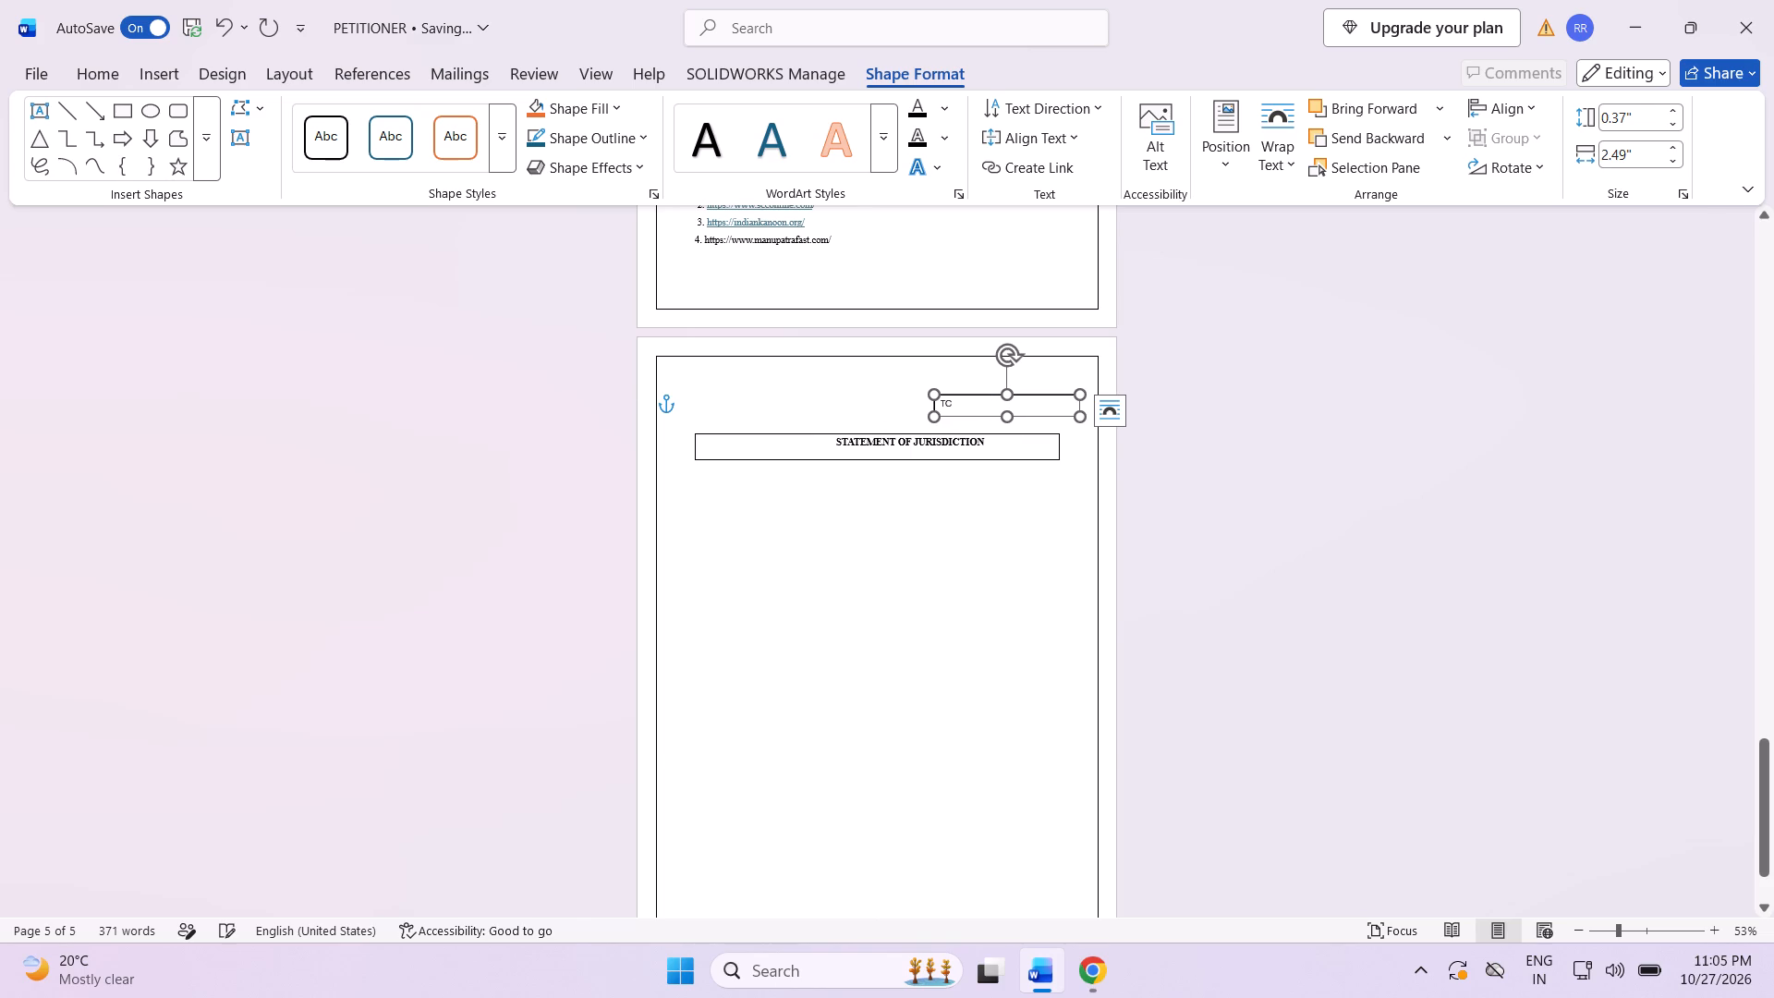
pyautogui.moveTo(1080, 403); pyautogui.dragTo(1094, 398)
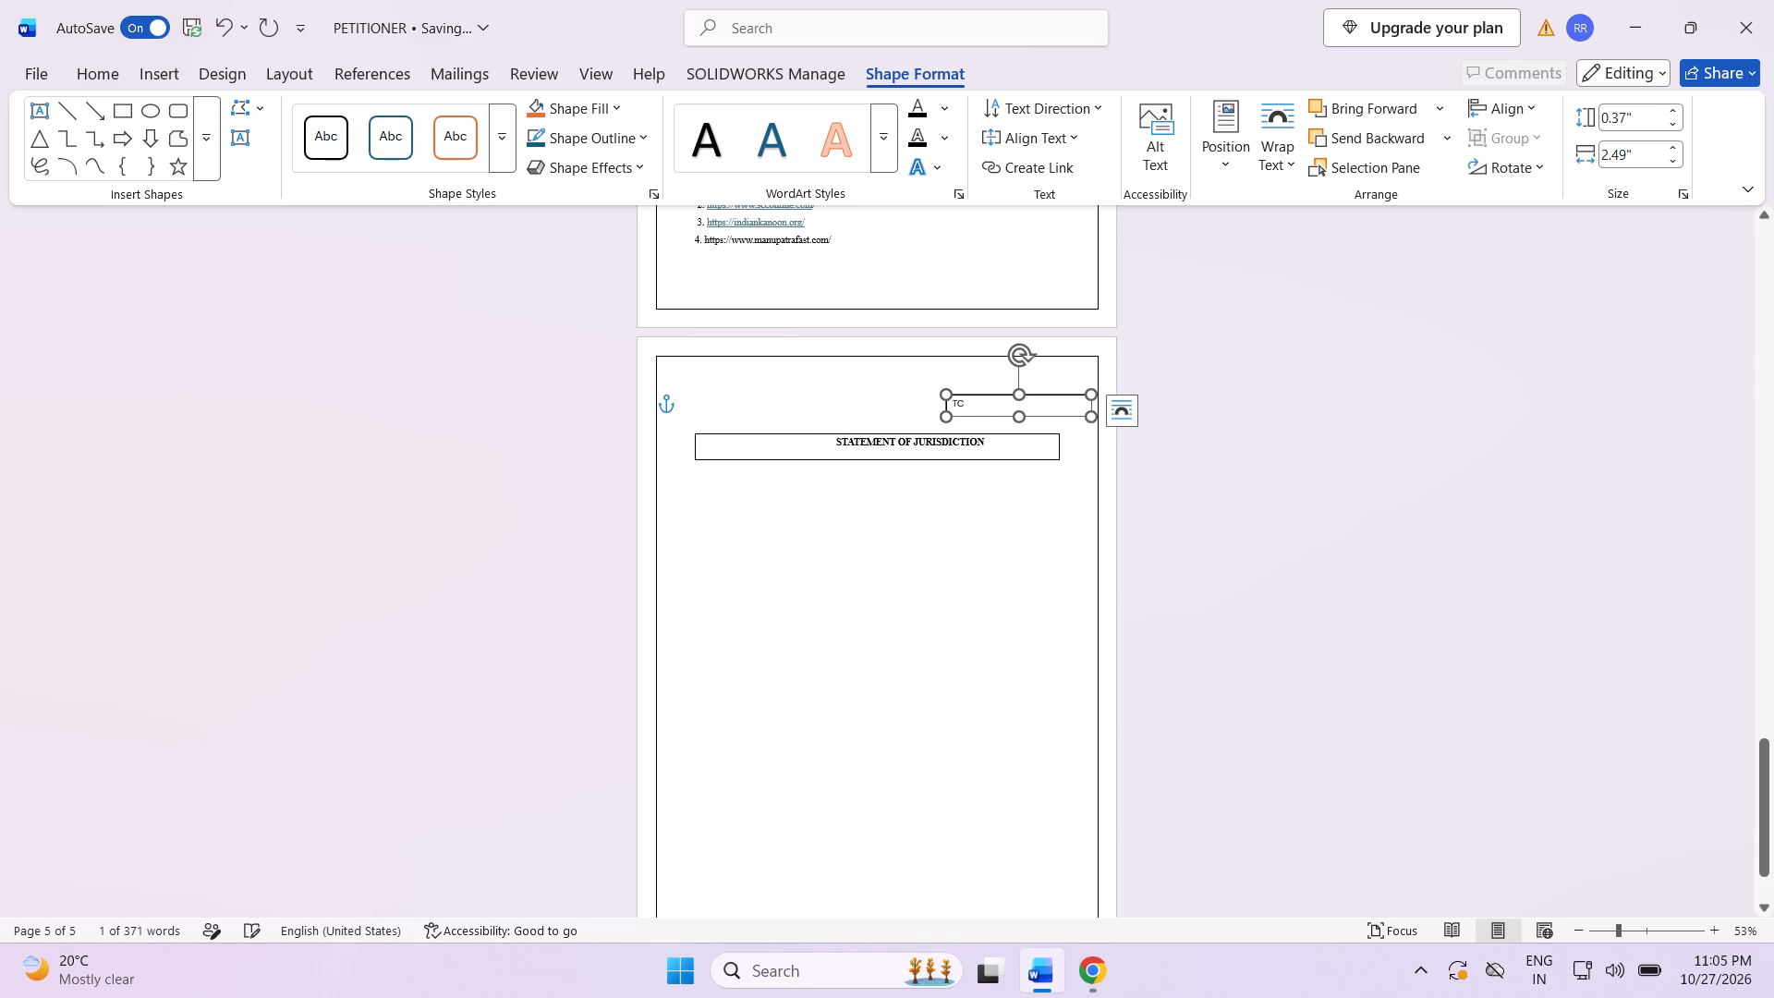
# Shrink the "TC" text box to about 0.32" high and 1.76" wide.
pyautogui.moveTo(1091, 418); pyautogui.dragTo(1070, 412)
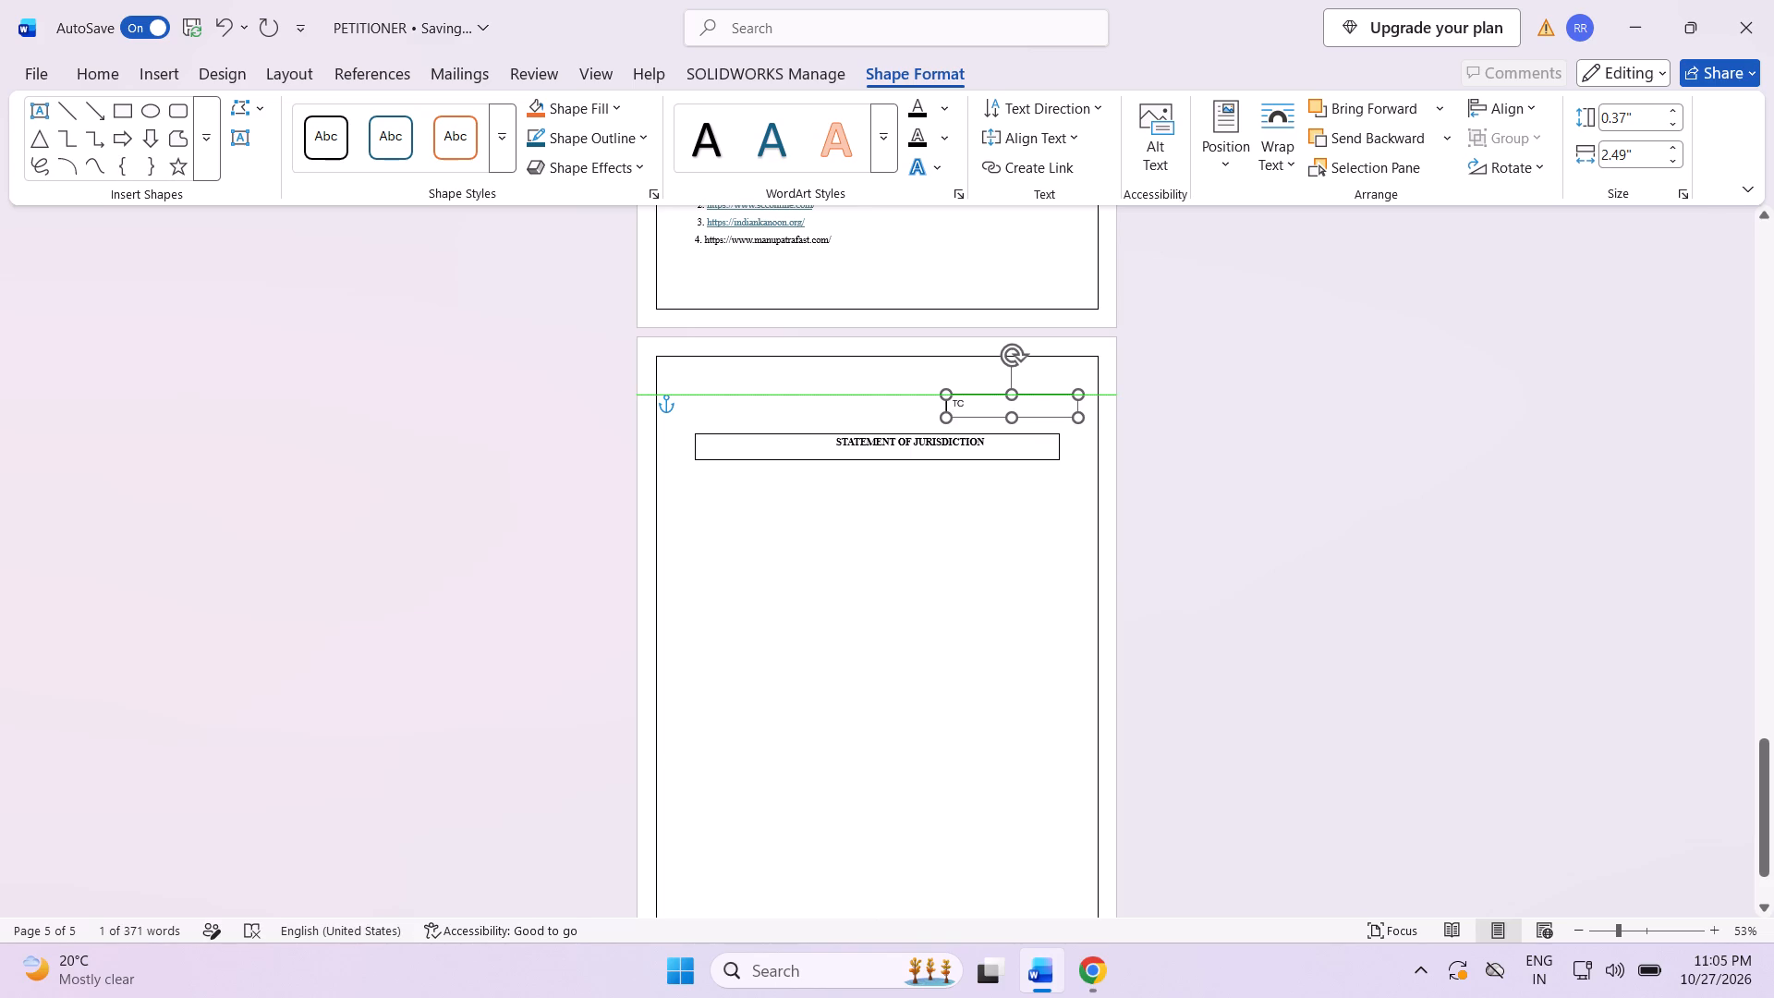
pyautogui.moveTo(1070, 412); pyautogui.dragTo(1069, 415)
pyautogui.click(978, 402)
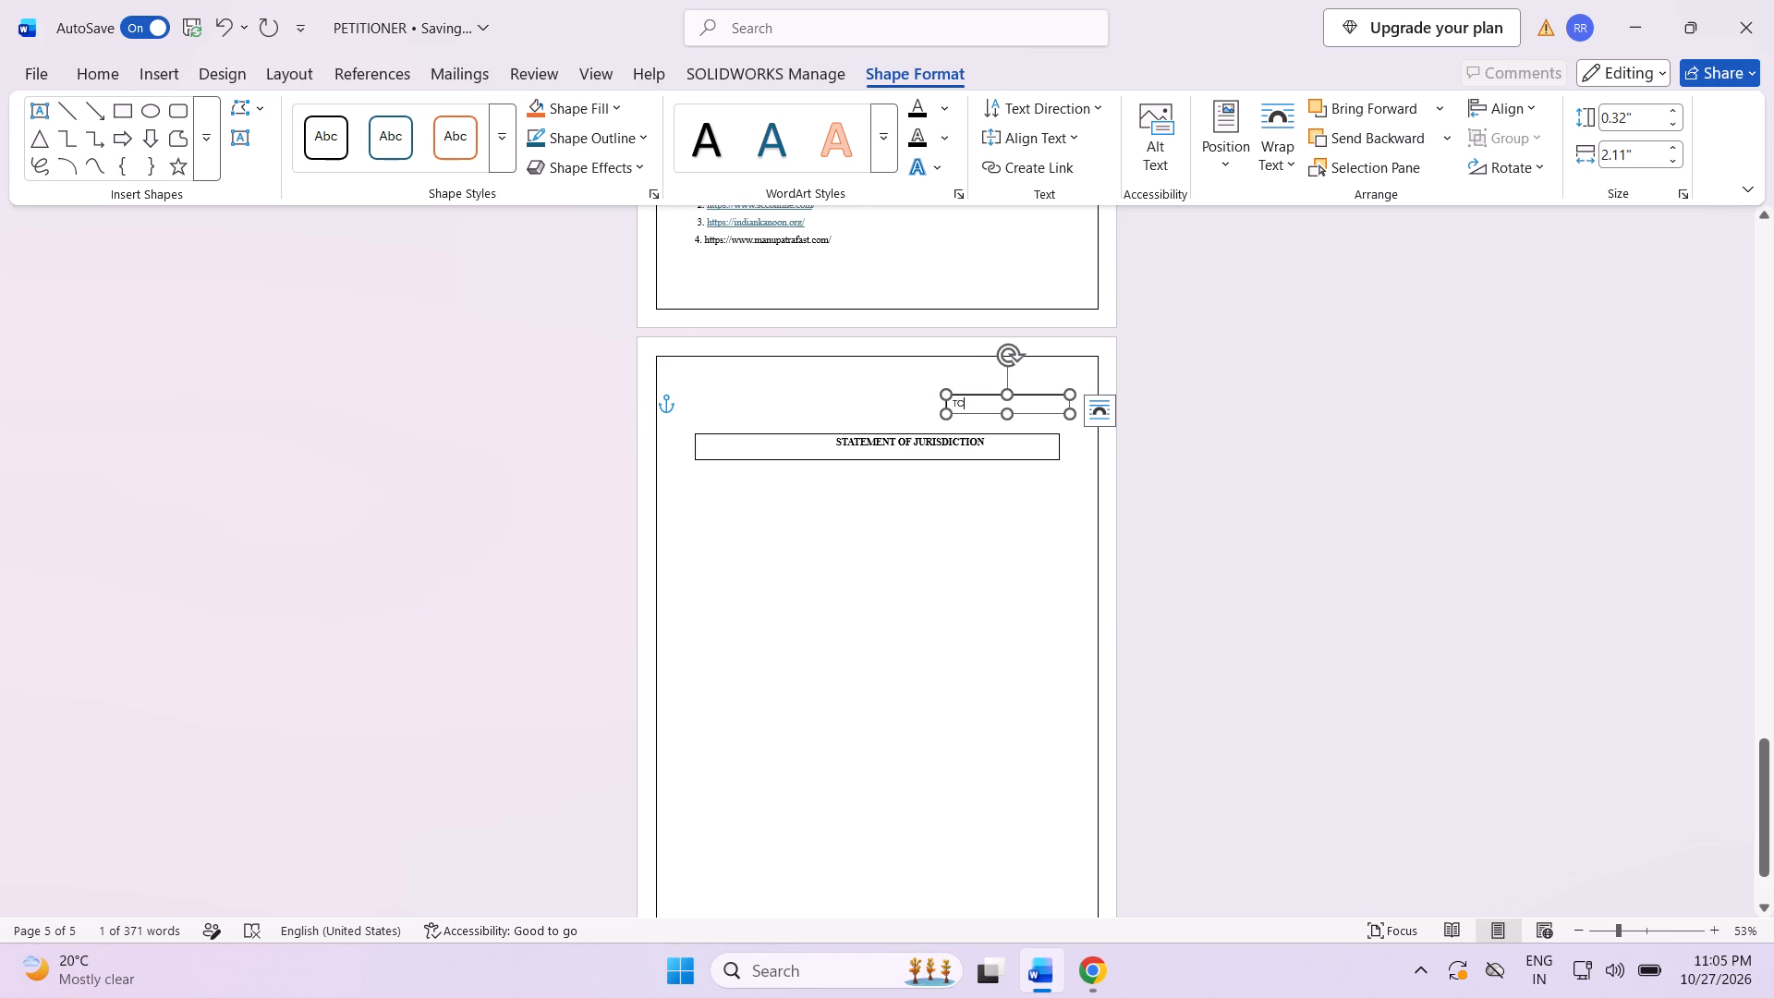
pyautogui.moveTo(949, 413); pyautogui.dragTo(964, 413)
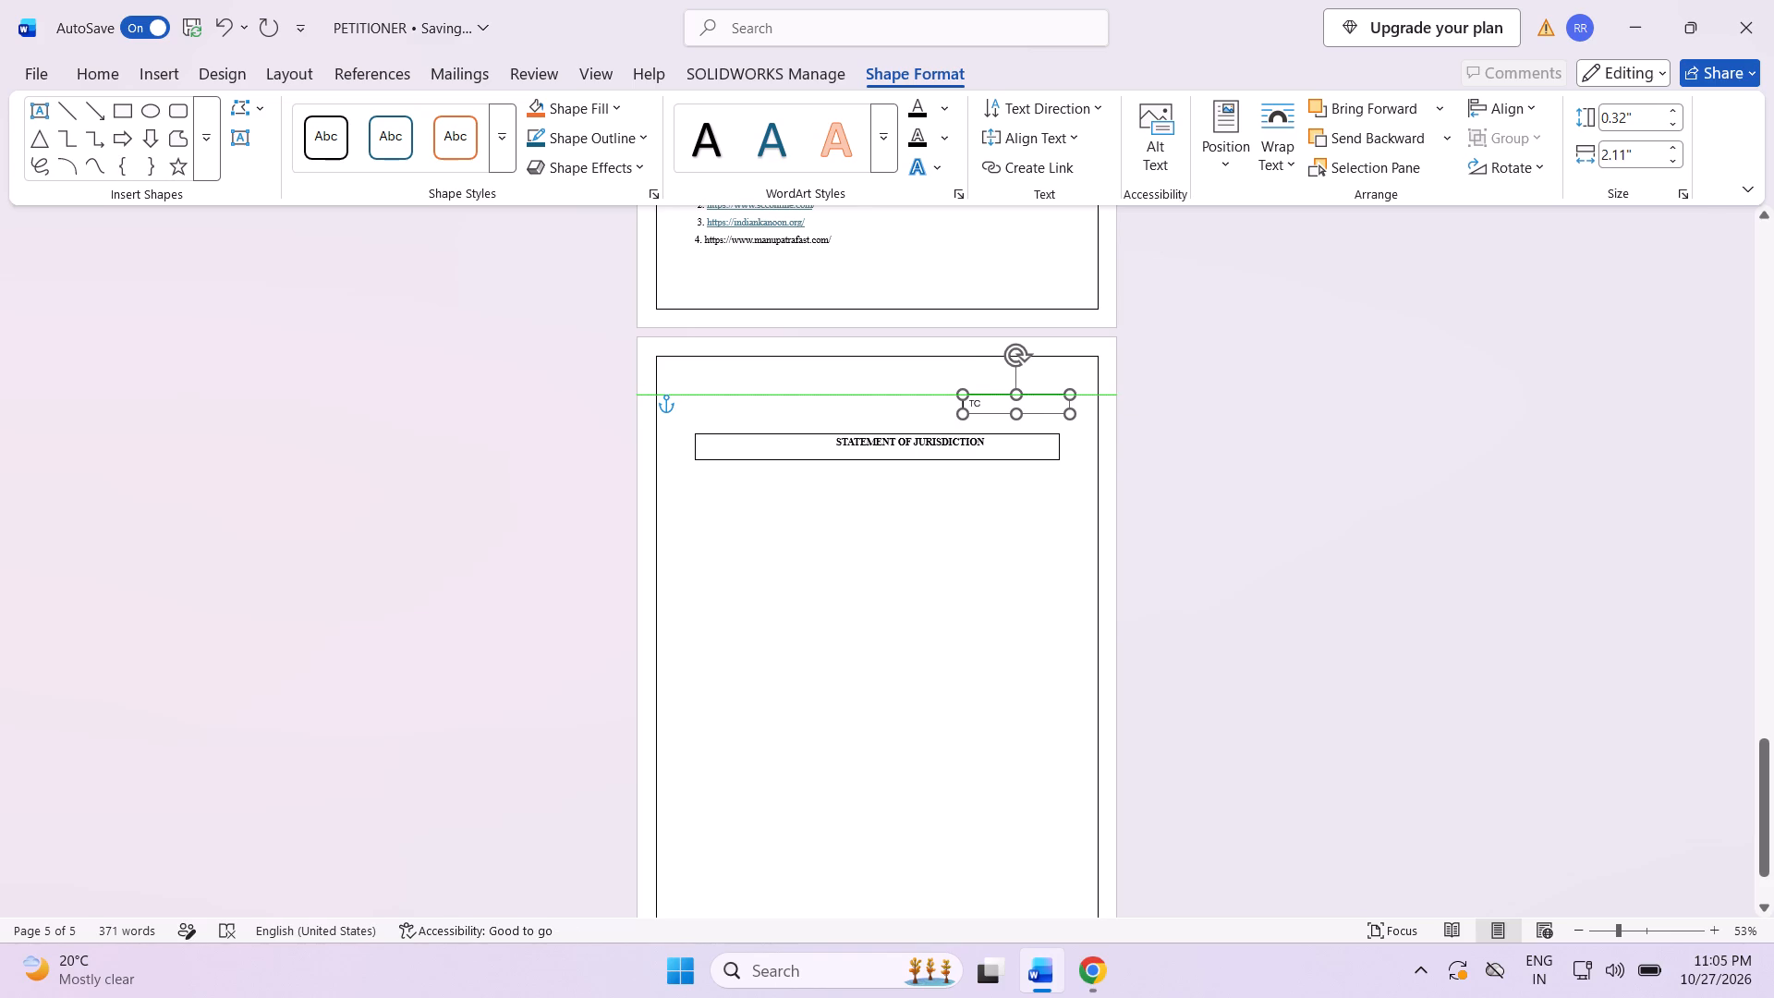
pyautogui.moveTo(964, 413); pyautogui.dragTo(976, 413)
# Extend the text in the corner text box to "TC -".
pyautogui.click(998, 407)
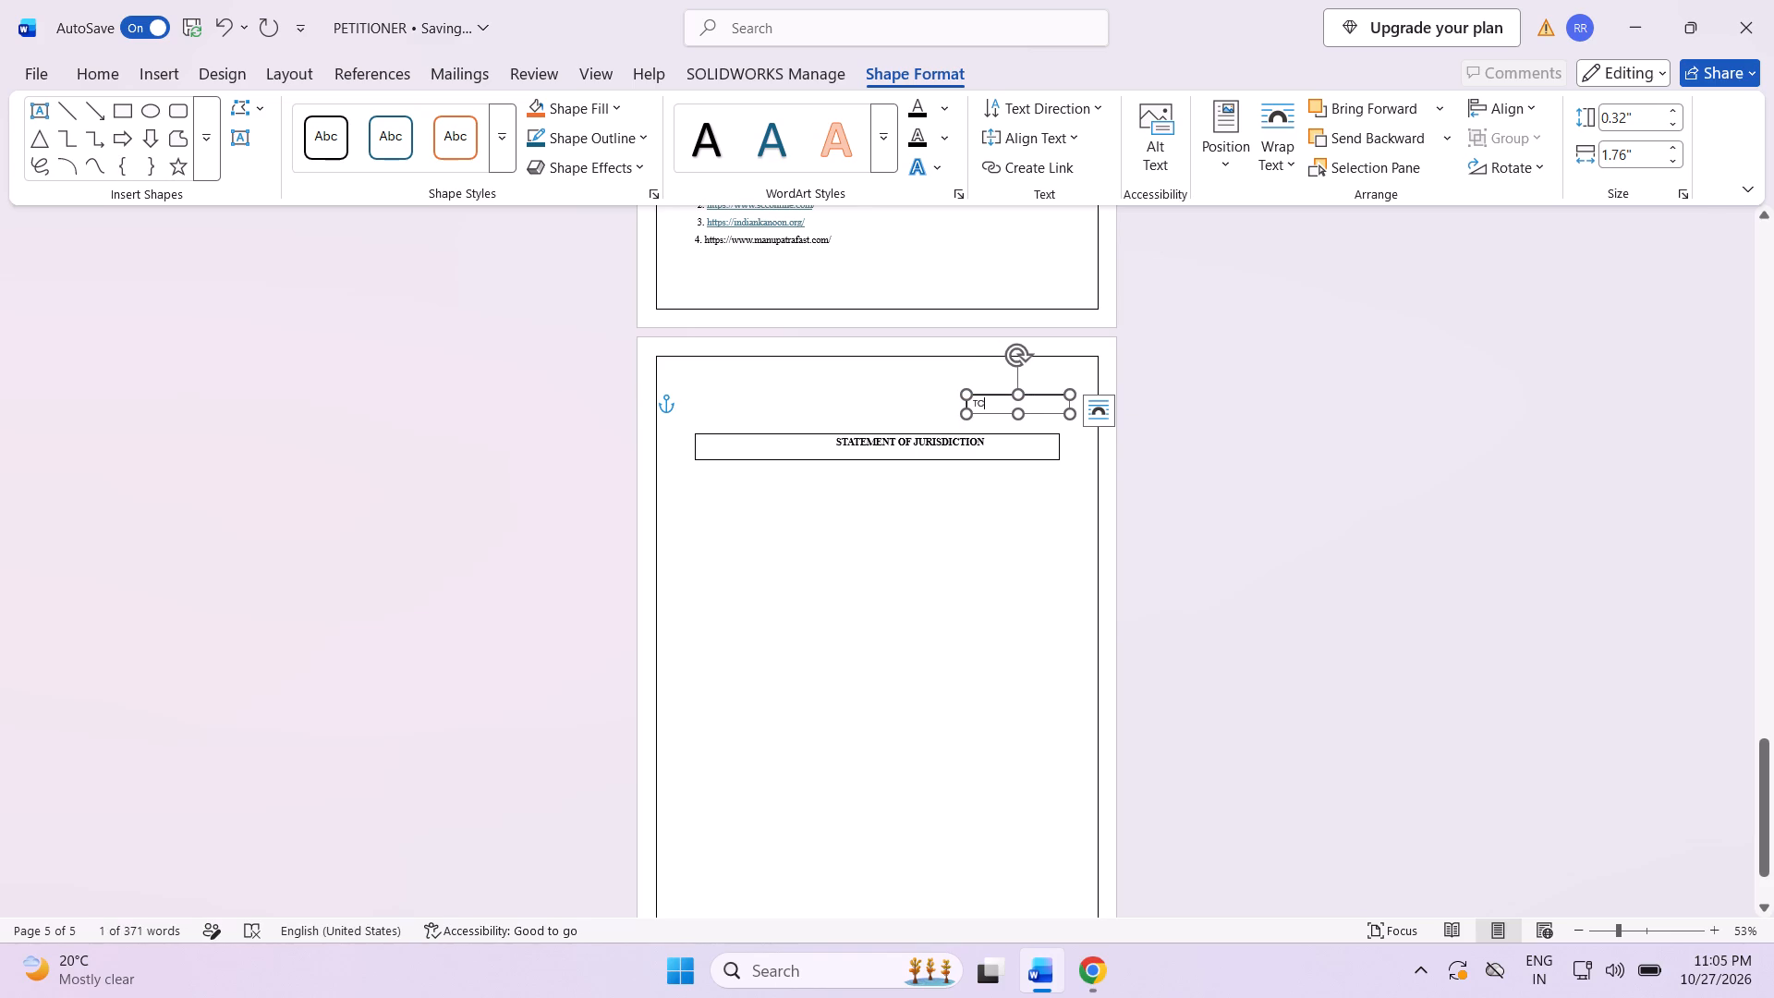
pyautogui.press('space')
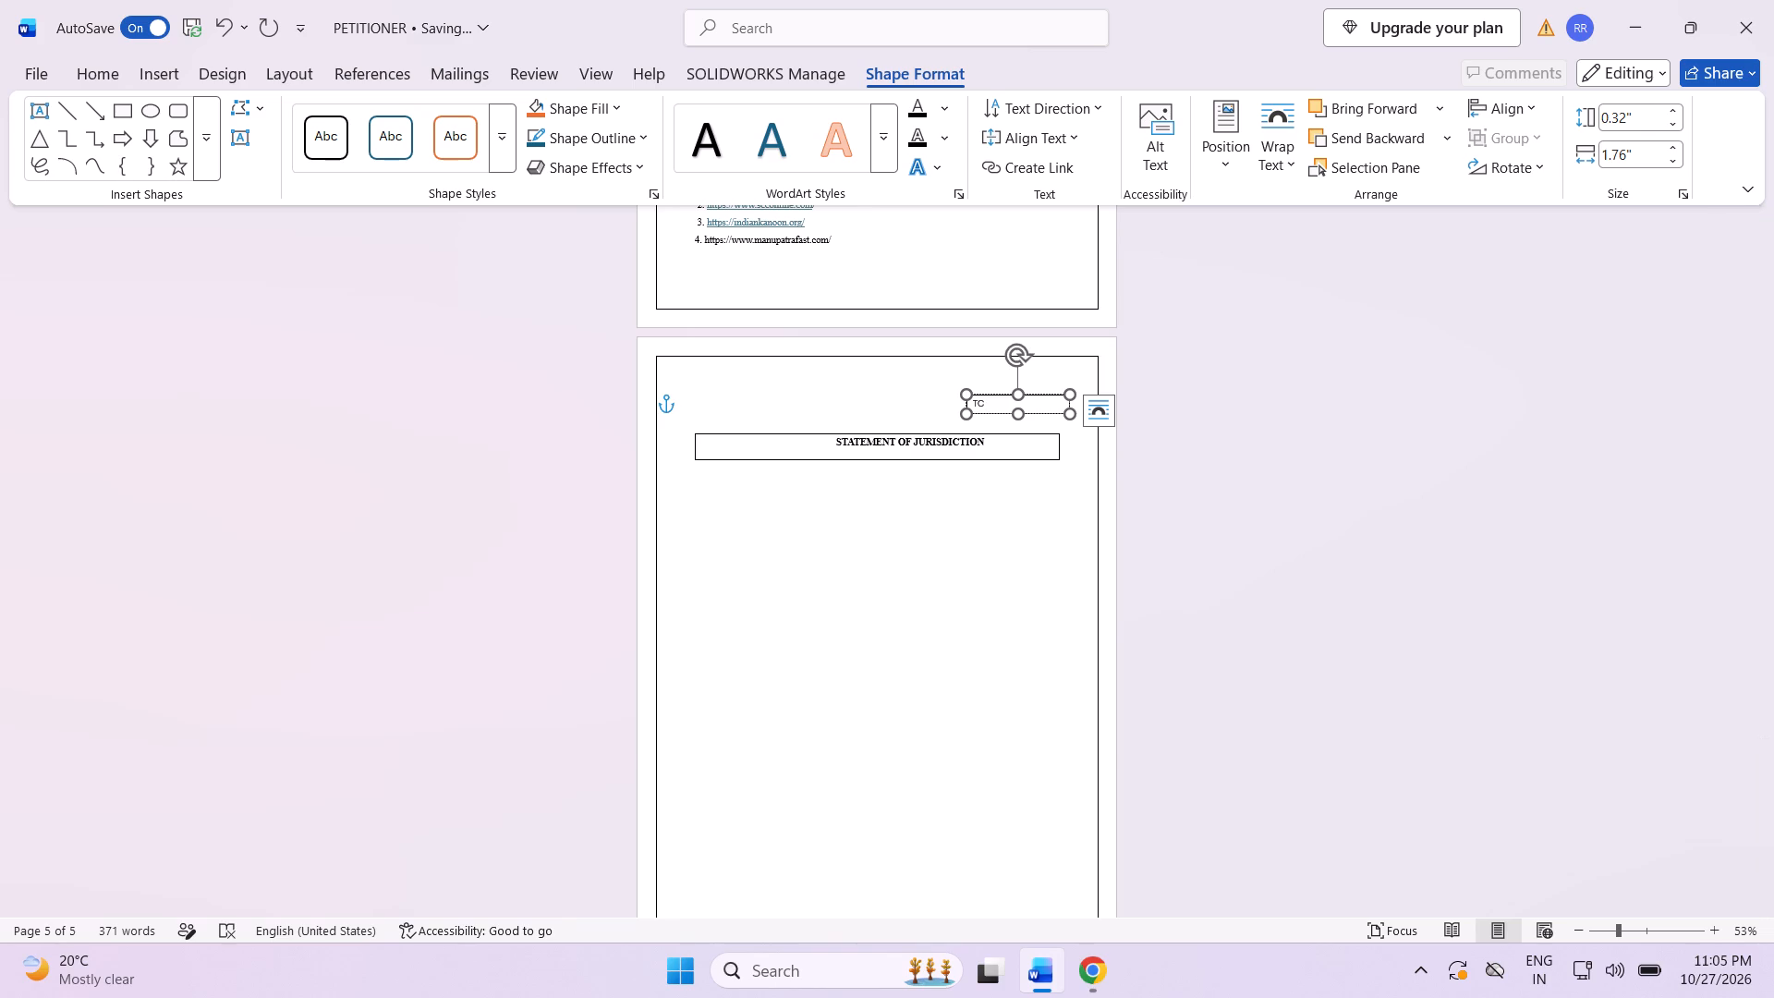
pyautogui.press('-')
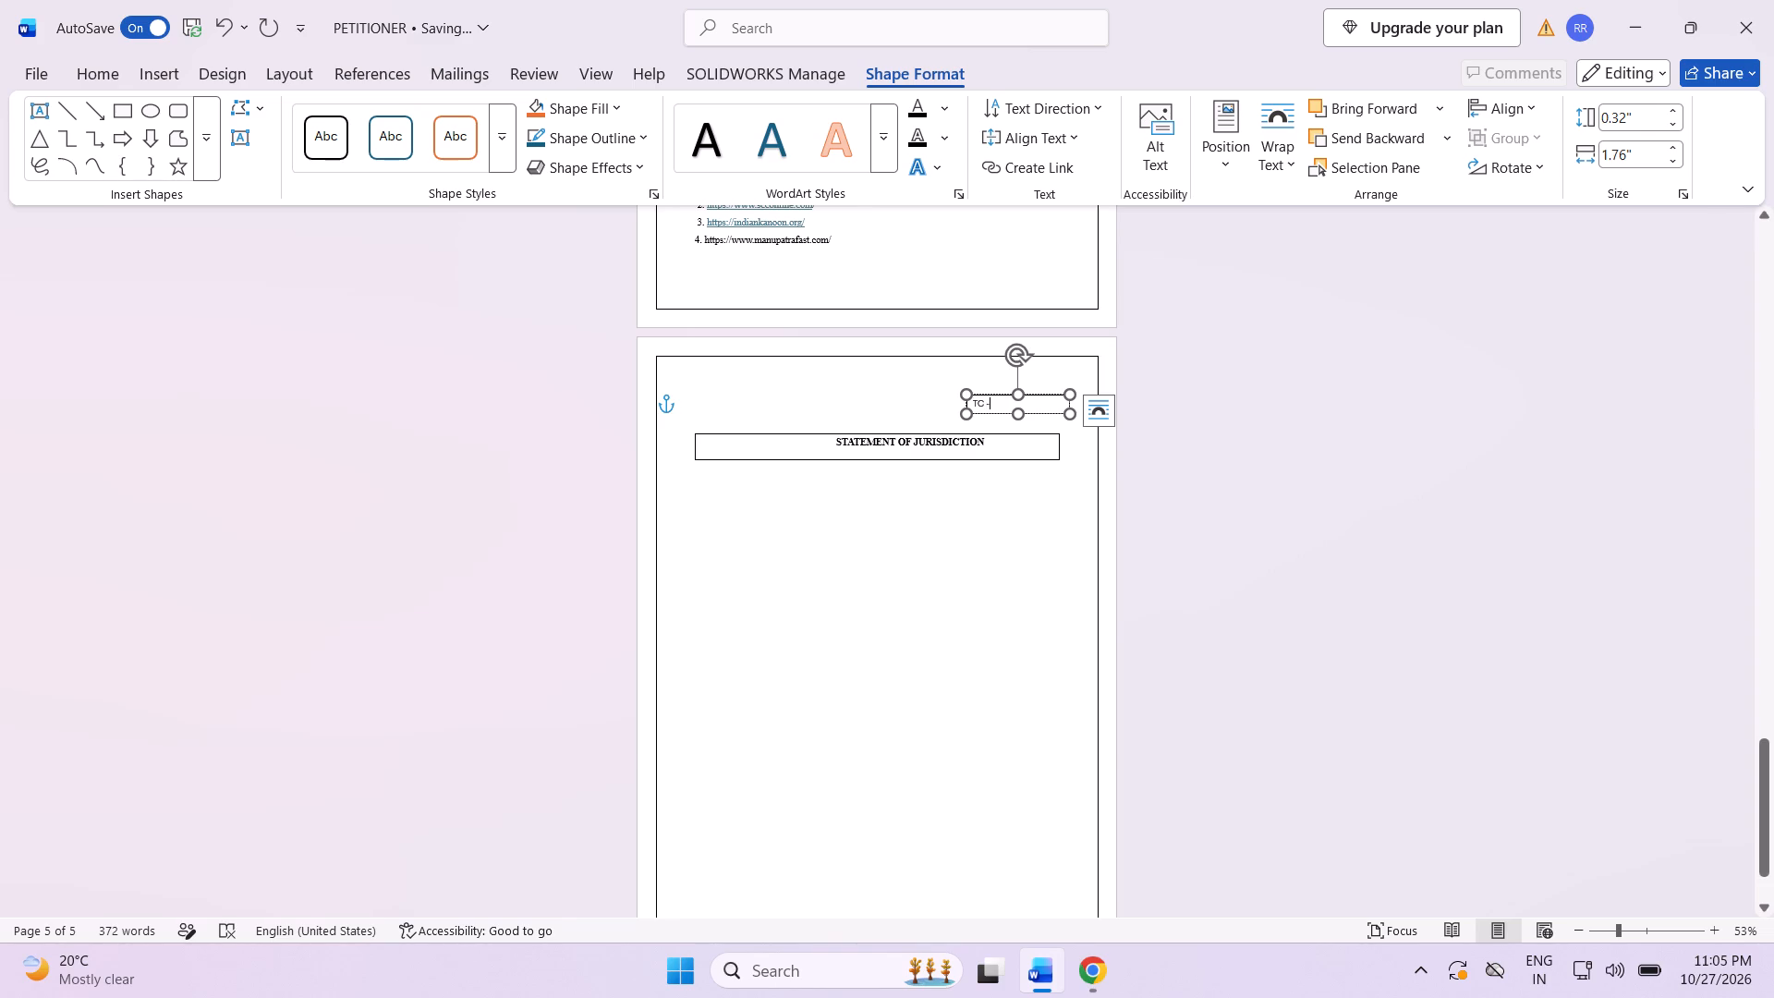
# Move the "STATEMENT OF JURISDICTION" text box up to sit just below the "TC -" box, aligned with the page margins.
pyautogui.click(912, 440)
pyautogui.moveTo(921, 434); pyautogui.dragTo(920, 419)
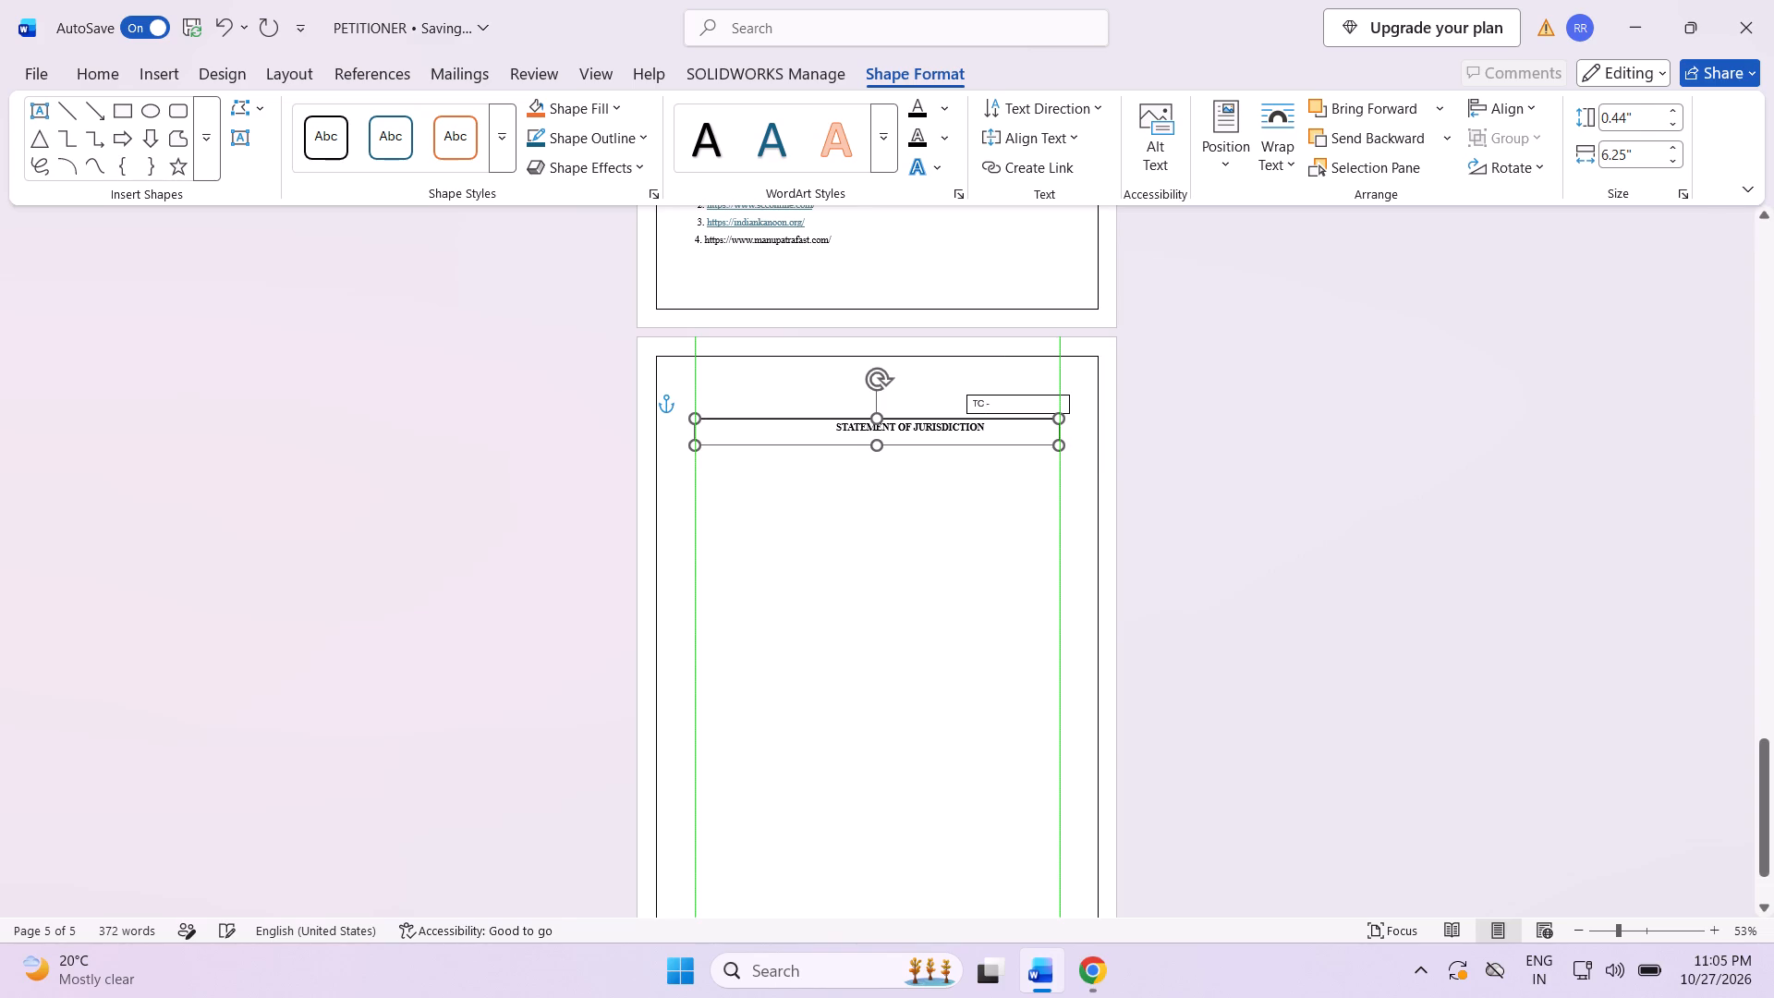
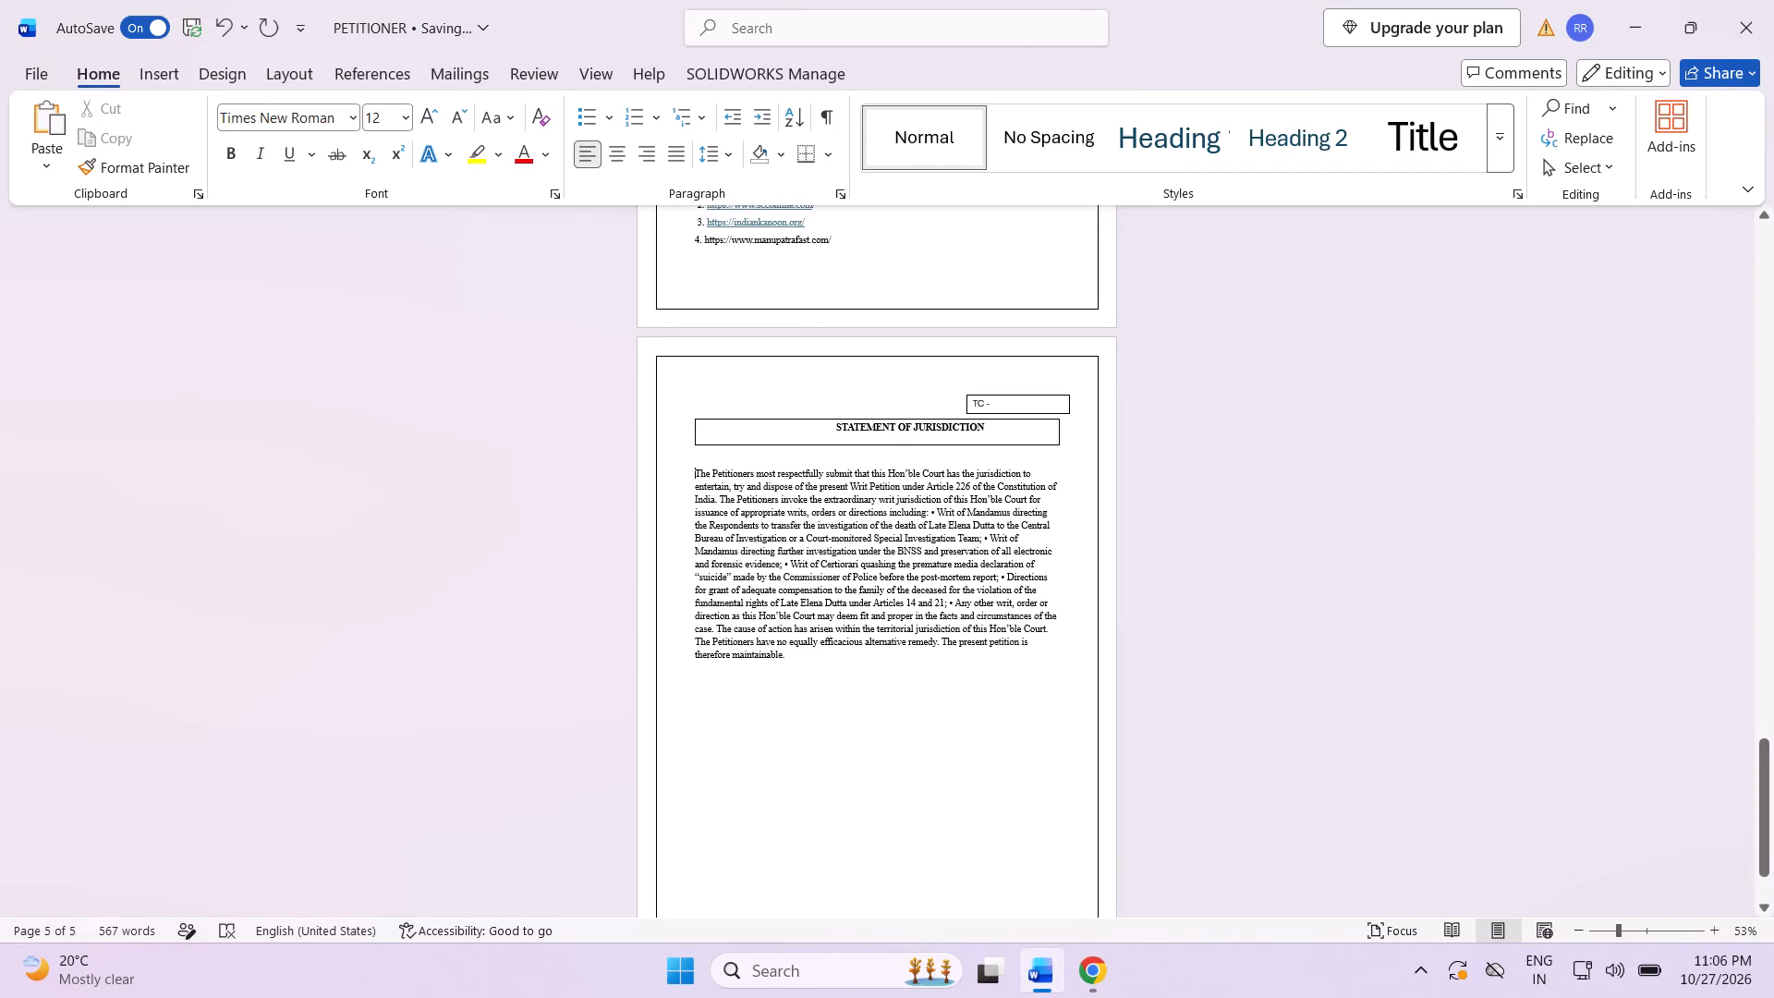
# Set the line spacing of the Statement of Jurisdiction body paragraph to 1.0.
pyautogui.moveTo(708, 490); pyautogui.dragTo(833, 686)
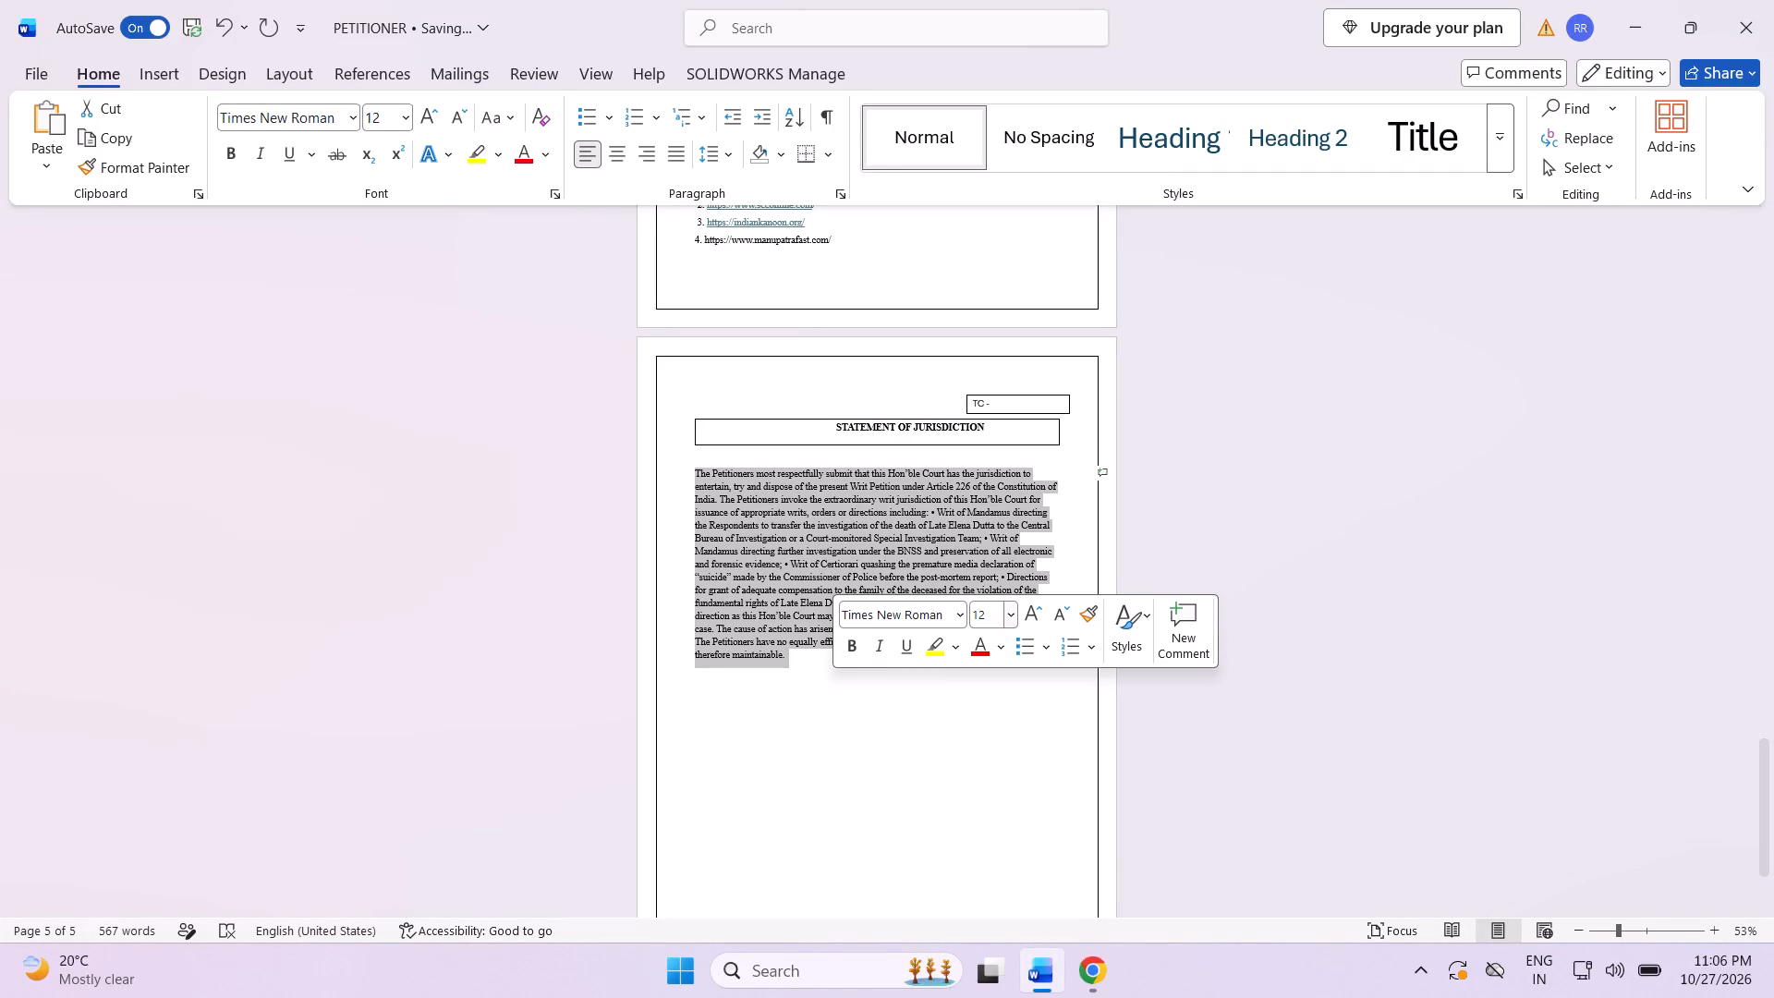
pyautogui.click(728, 158)
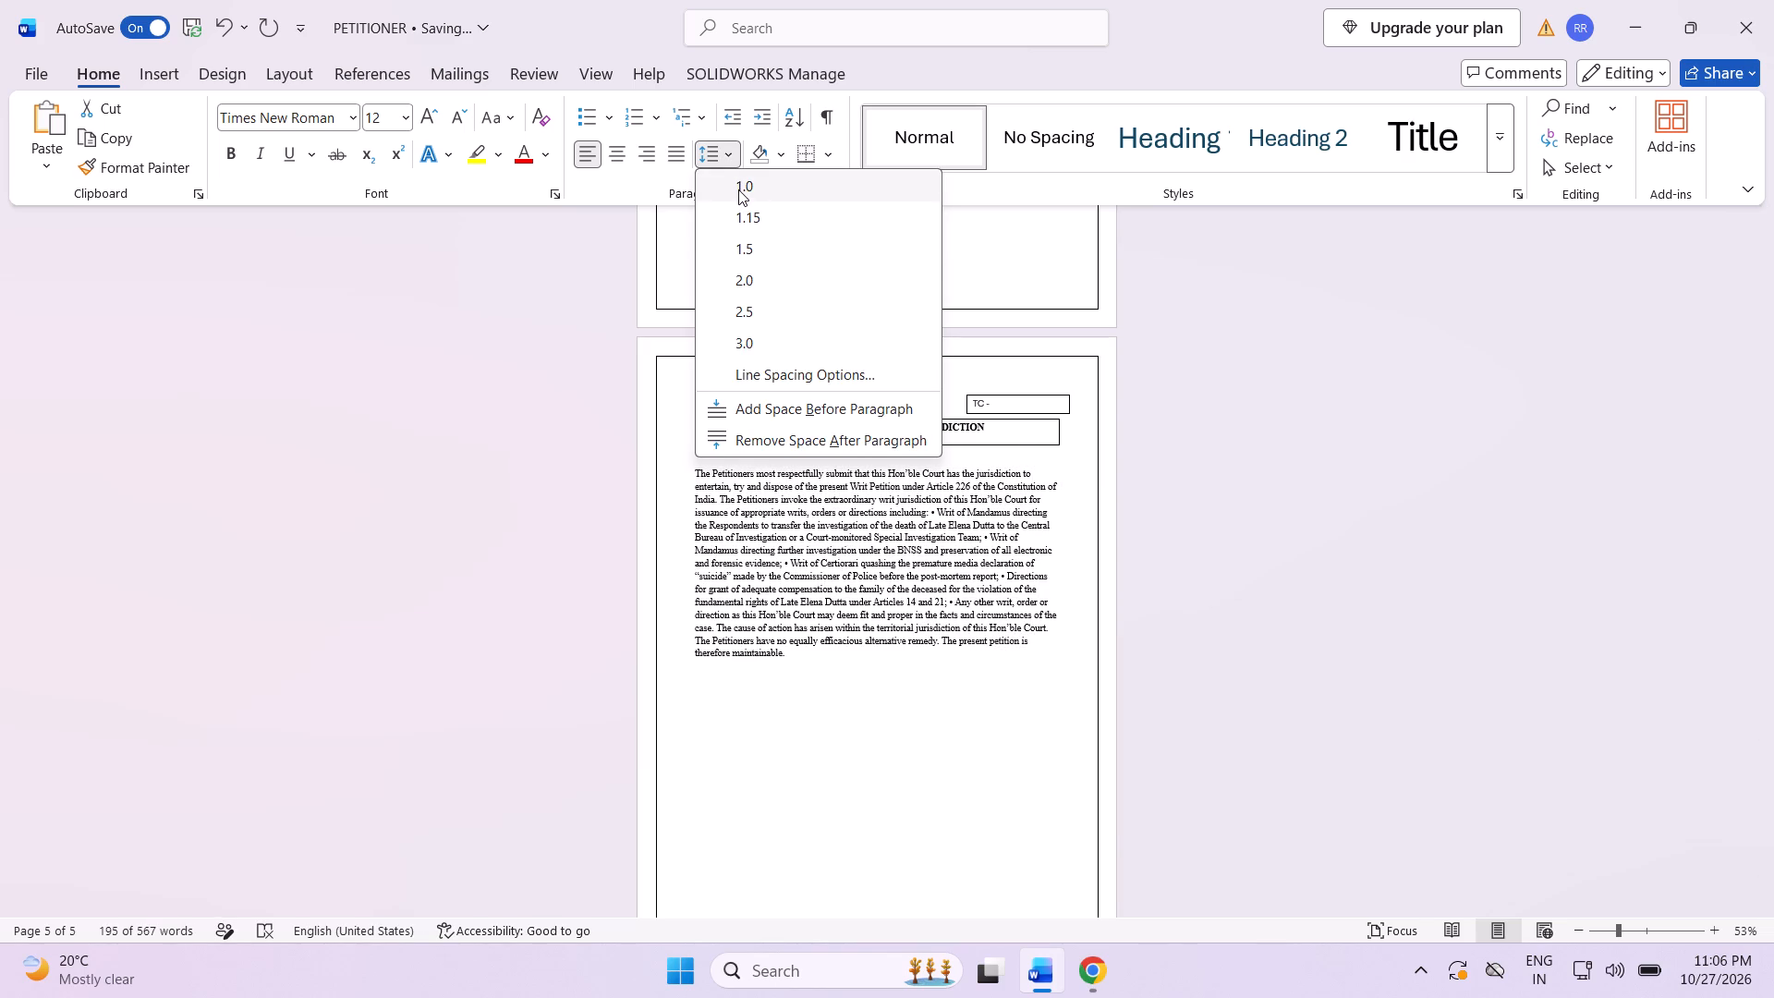
pyautogui.click(738, 189)
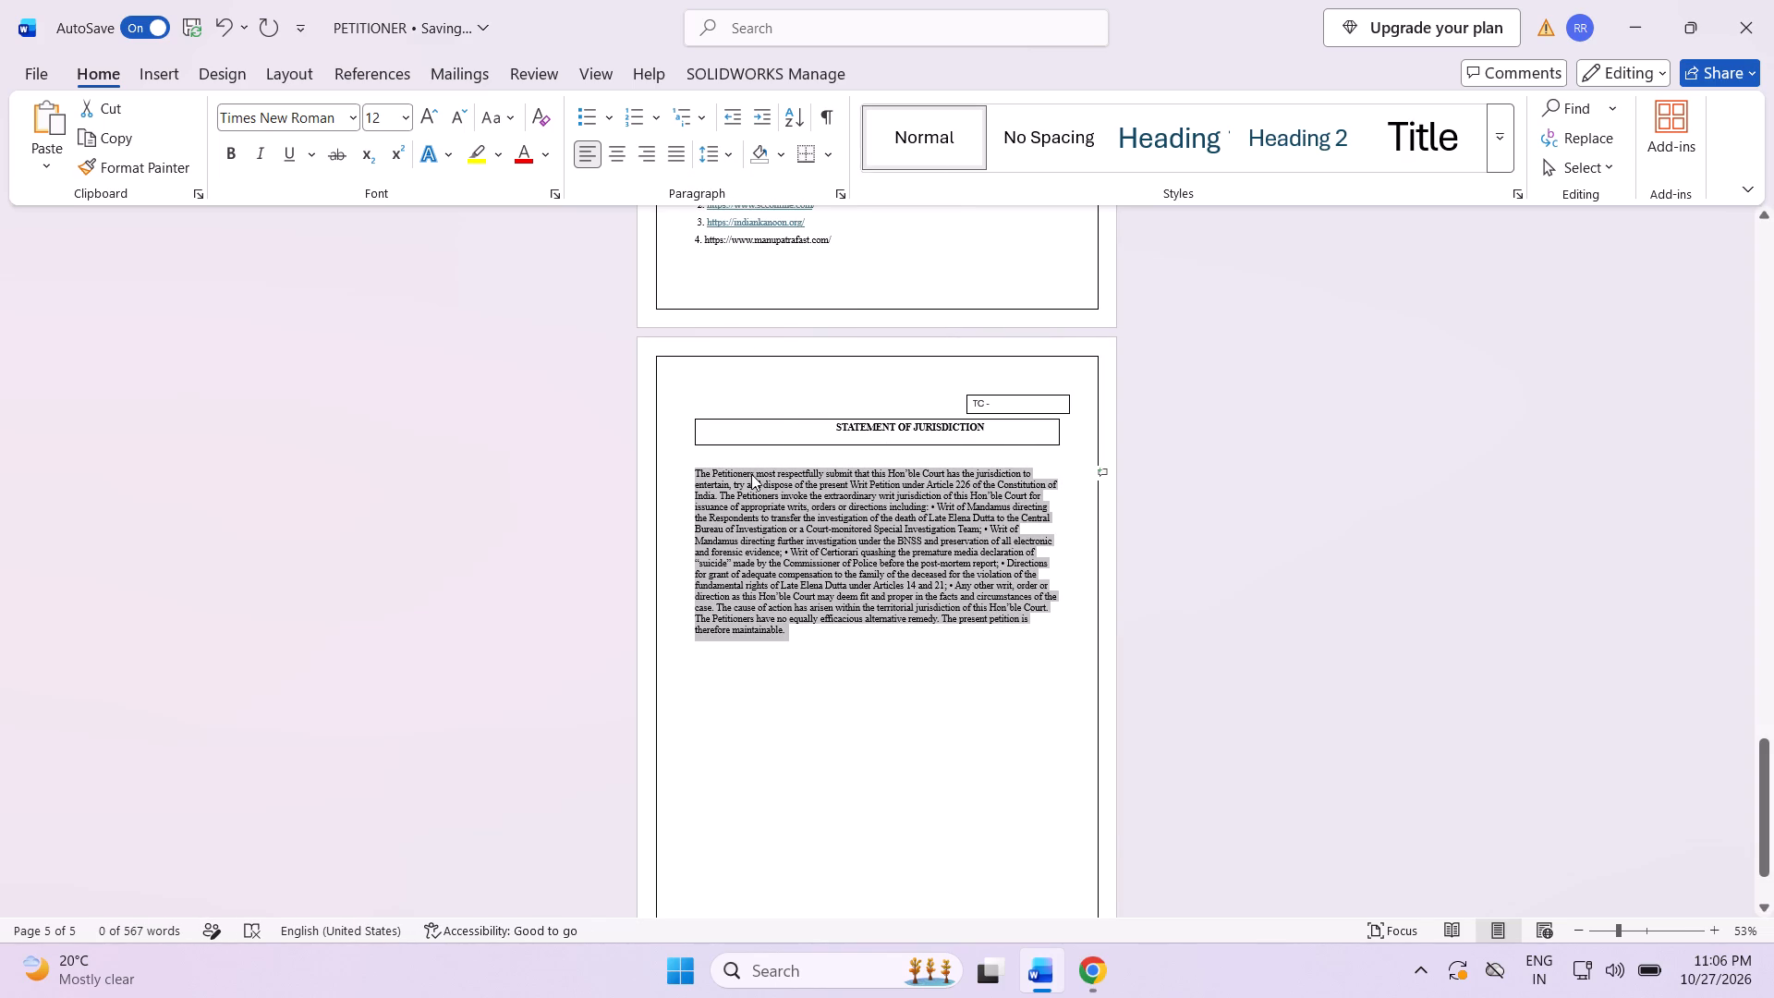
# Apply the Times New Roman font to the Statement of Jurisdiction body paragraph.
pyautogui.rightClick(751, 474)
pyautogui.click(883, 365)
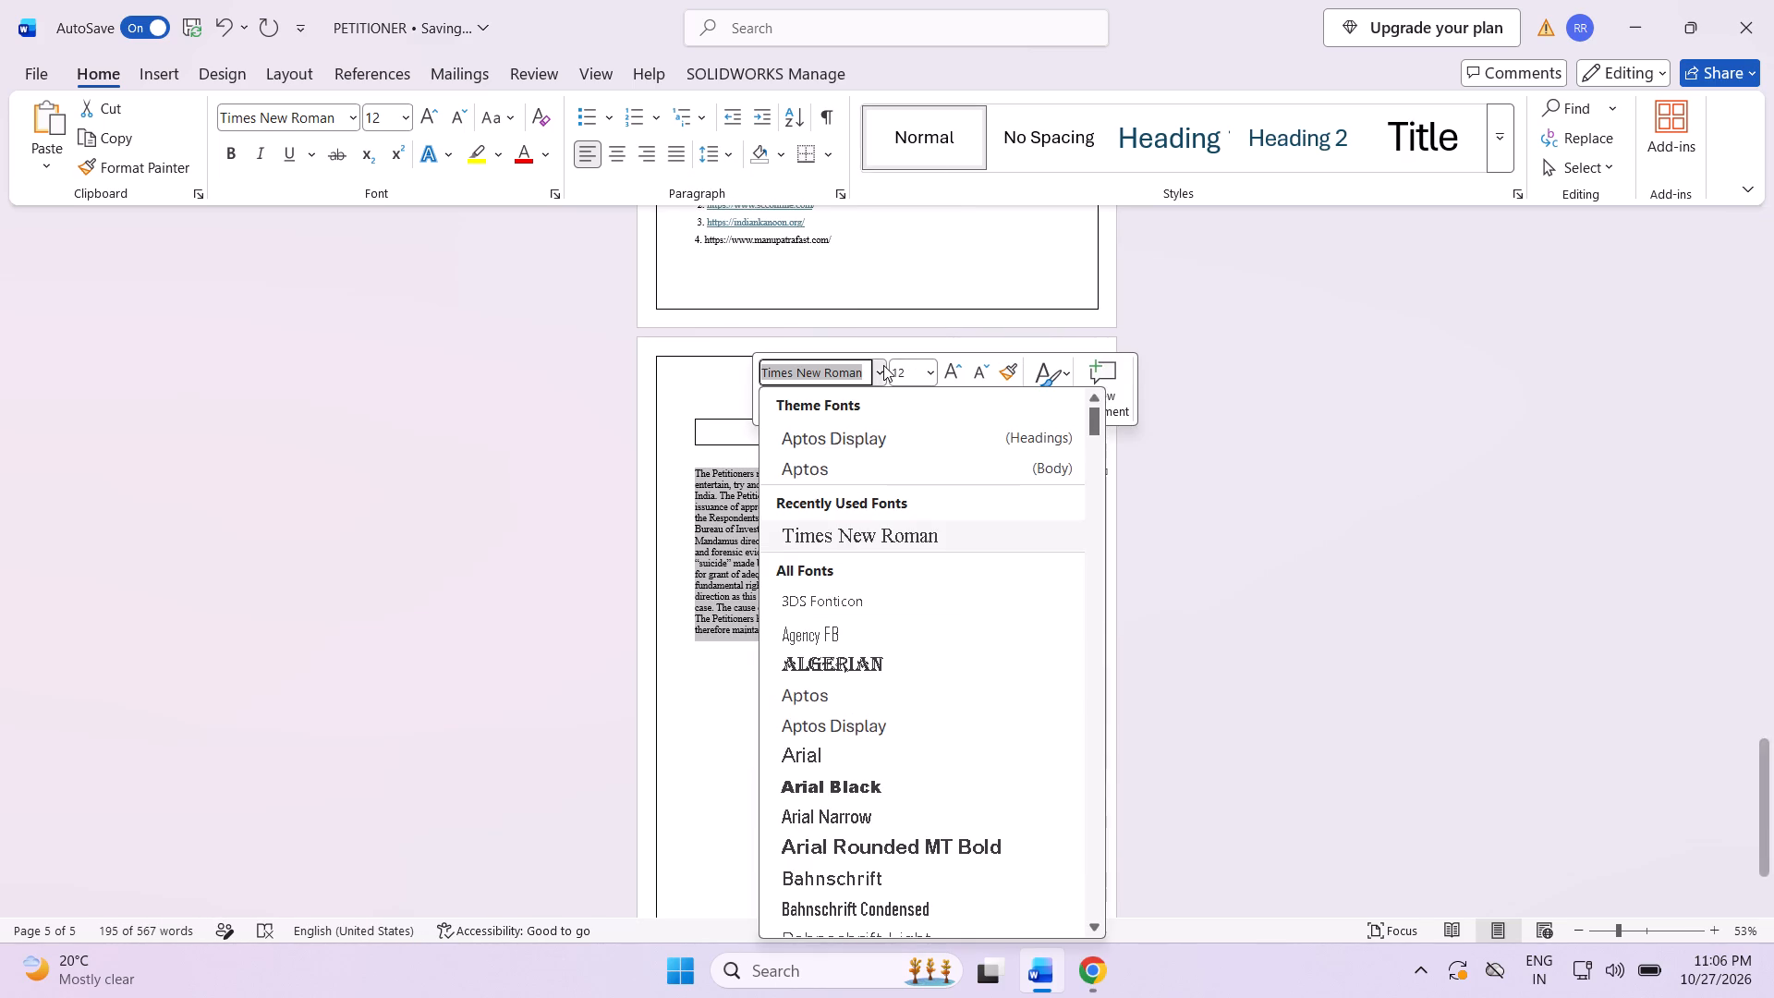
pyautogui.click(841, 535)
pyautogui.click(540, 509)
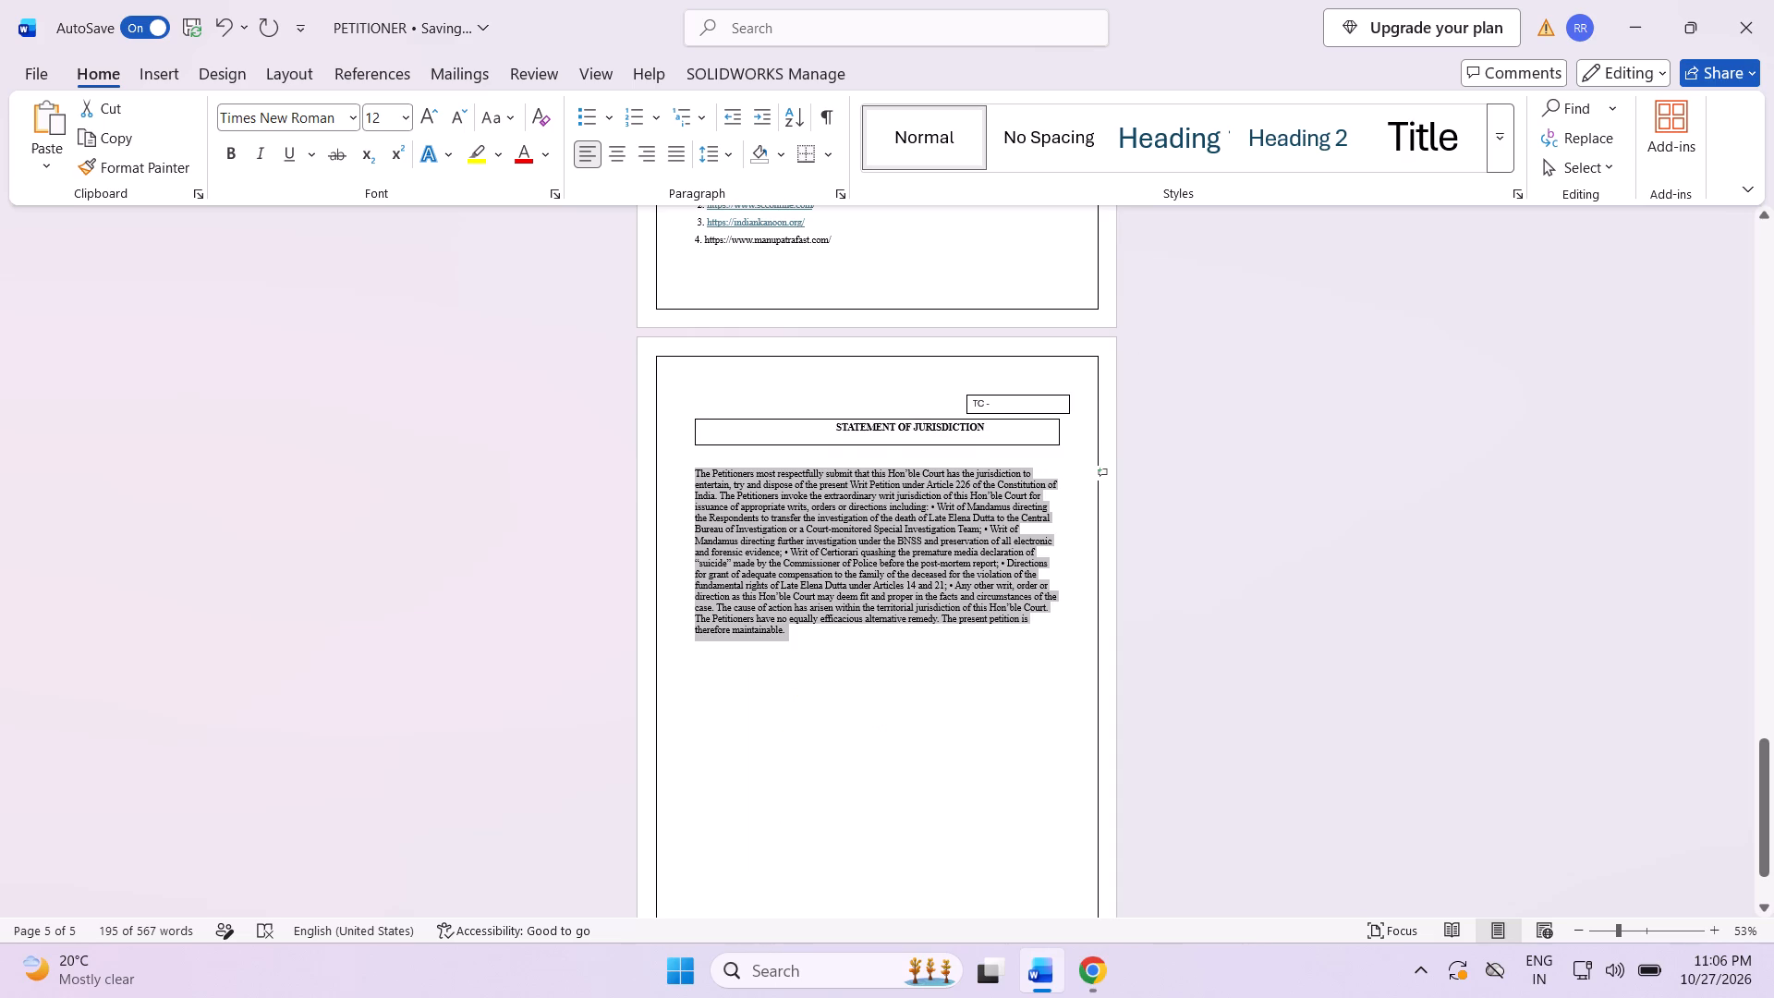
pyautogui.click(1751, 517)
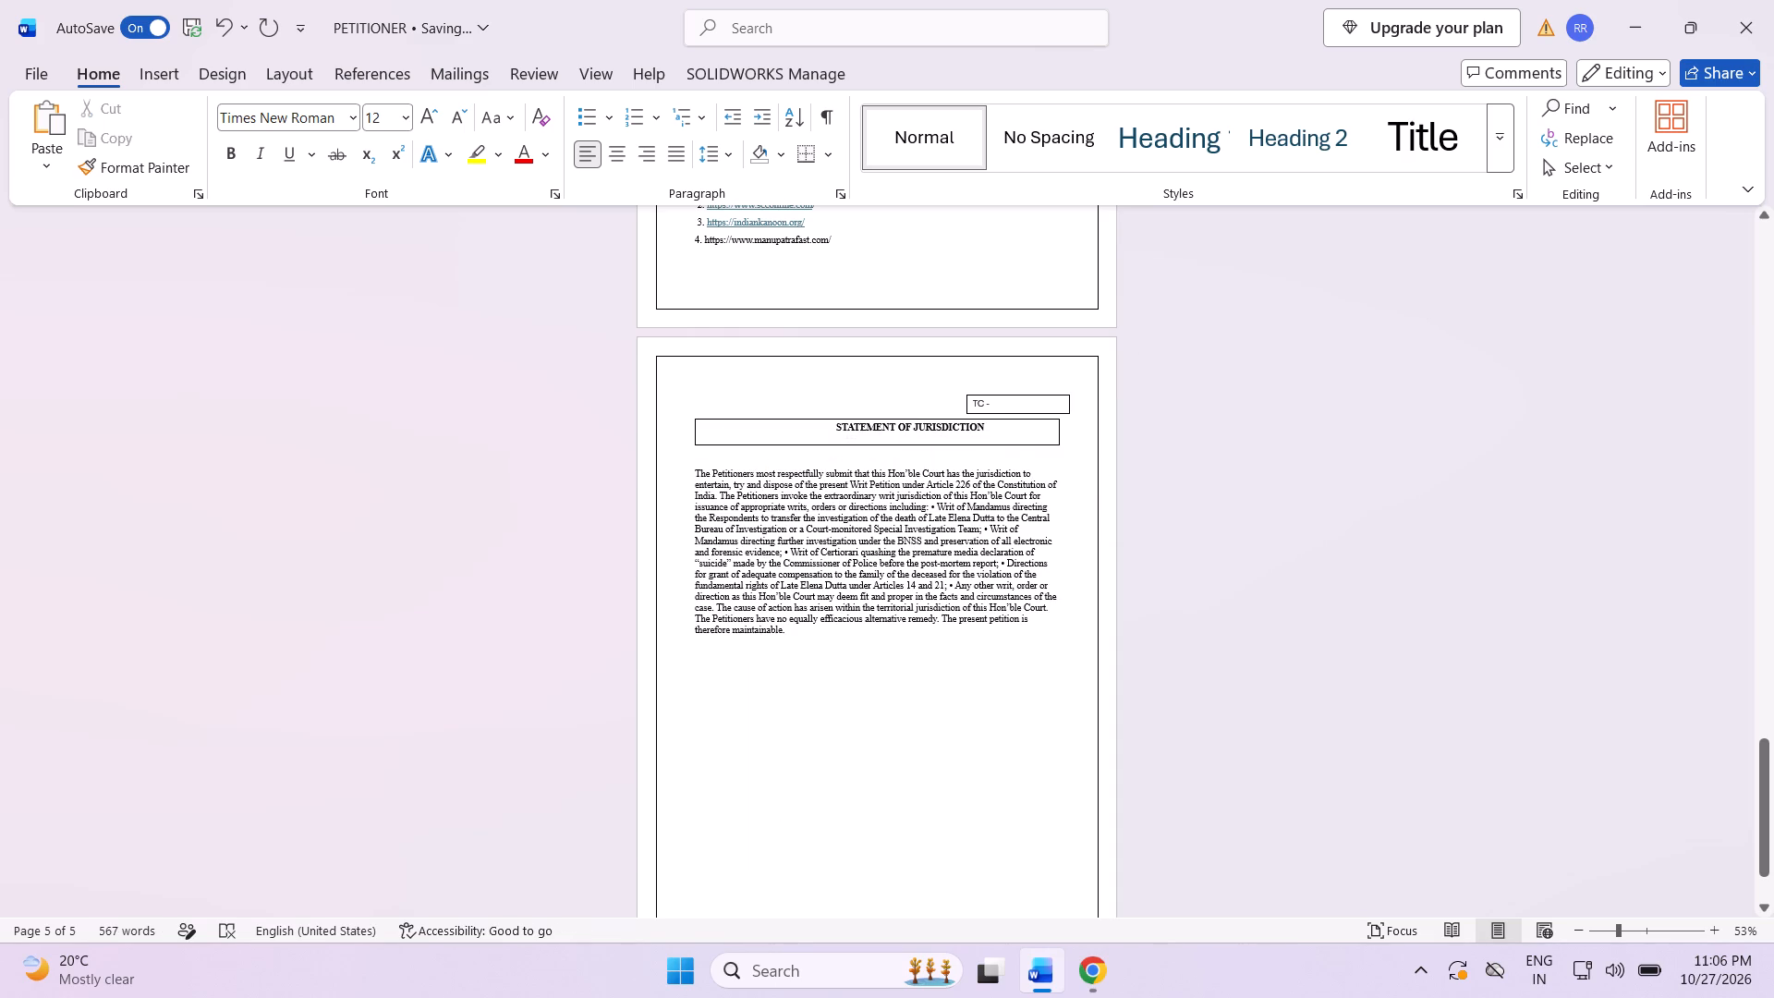
# Add blank lines after the end of the Statement of Jurisdiction paragraph until a new page starts.
pyautogui.click(790, 622)
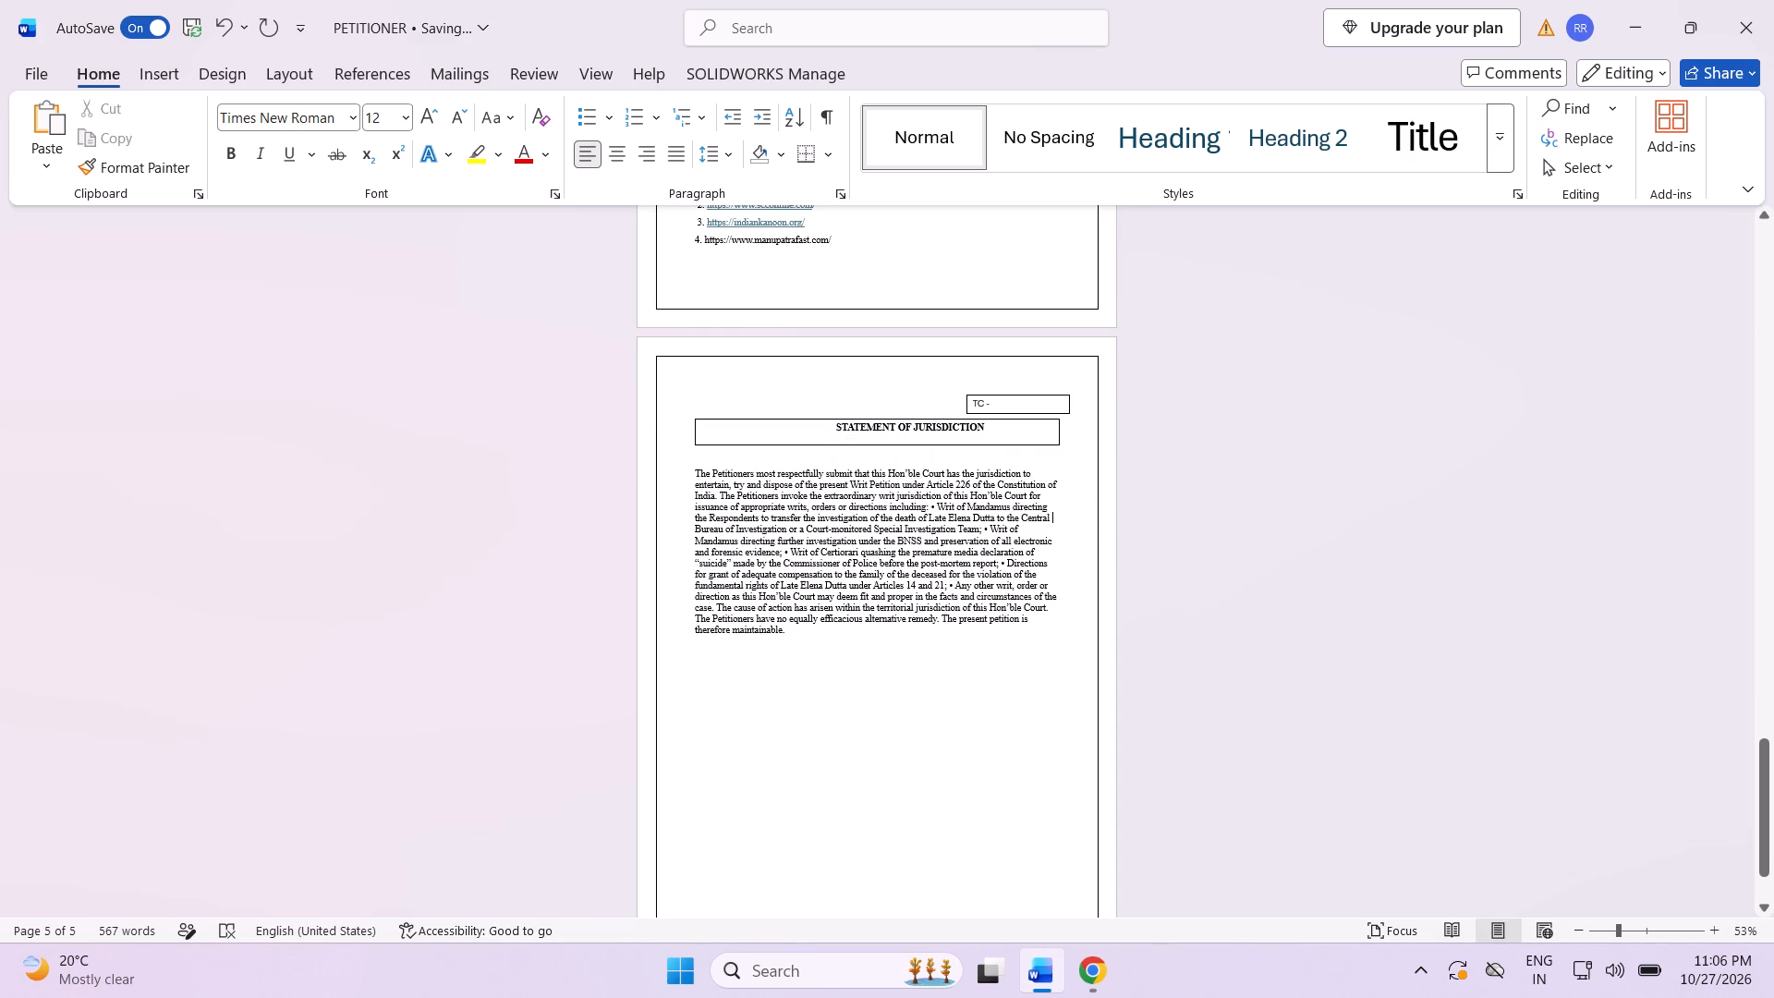
pyautogui.click(788, 638)
pyautogui.scroll(-3, 970, 688)
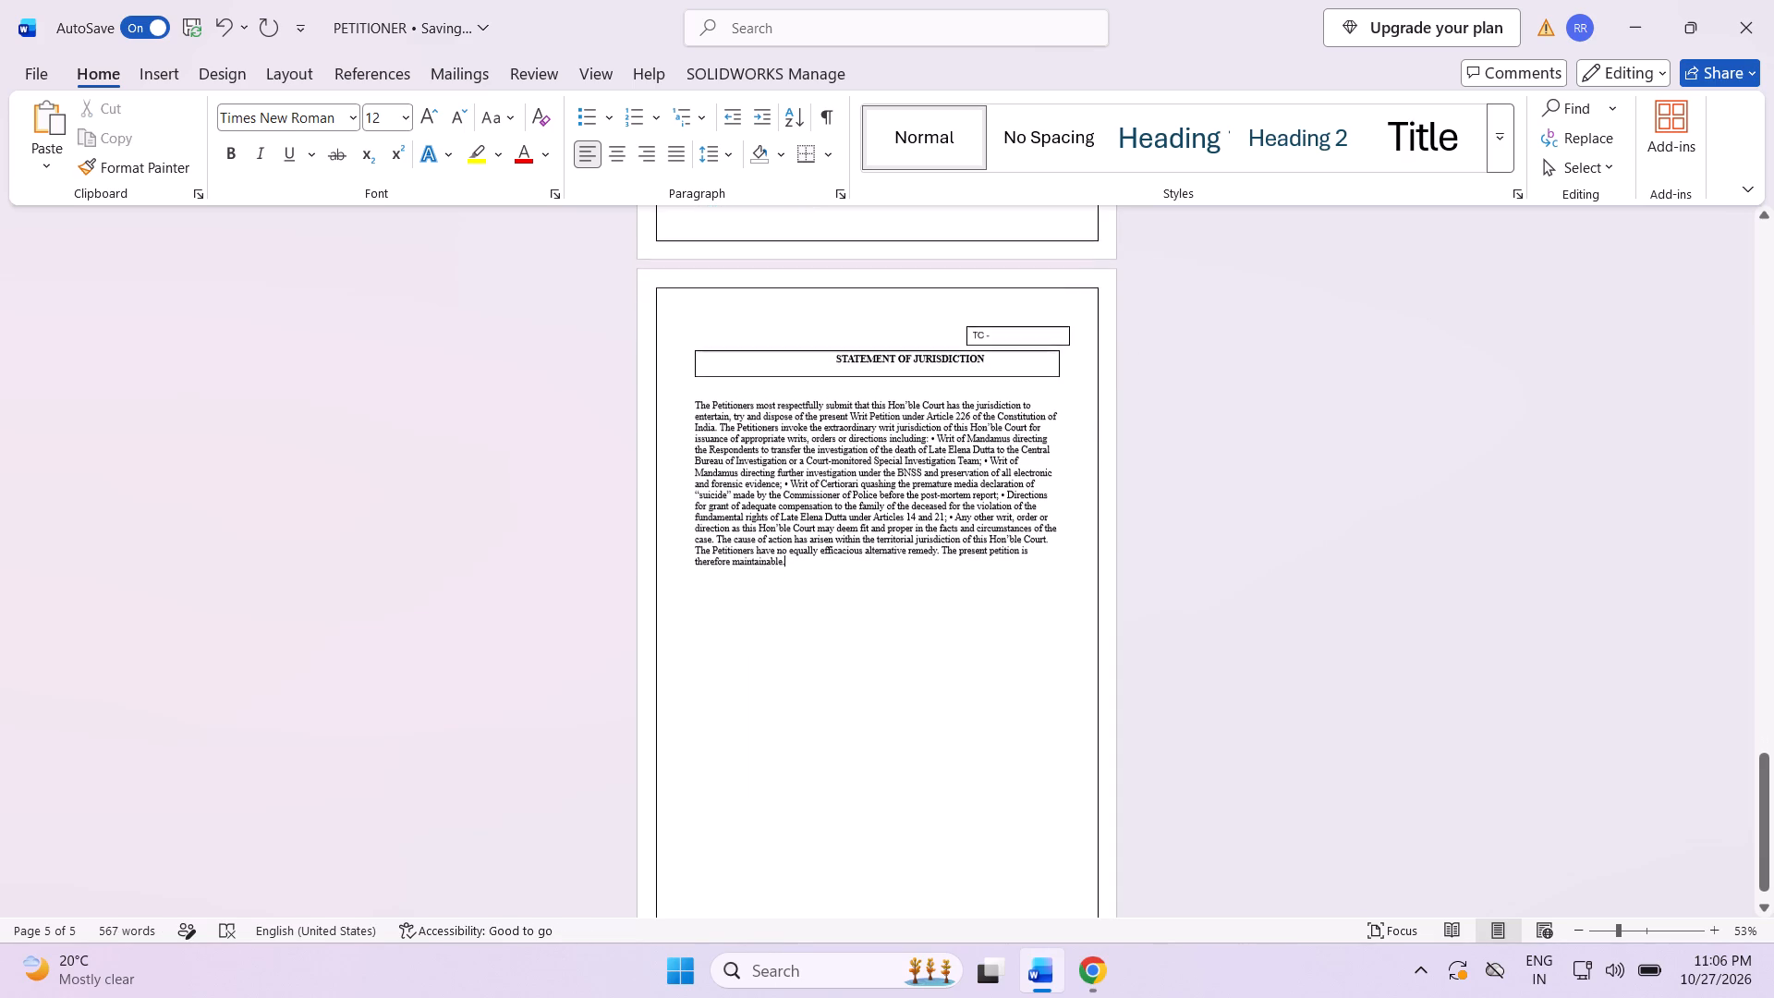
pyautogui.scroll(-10, 970, 688)
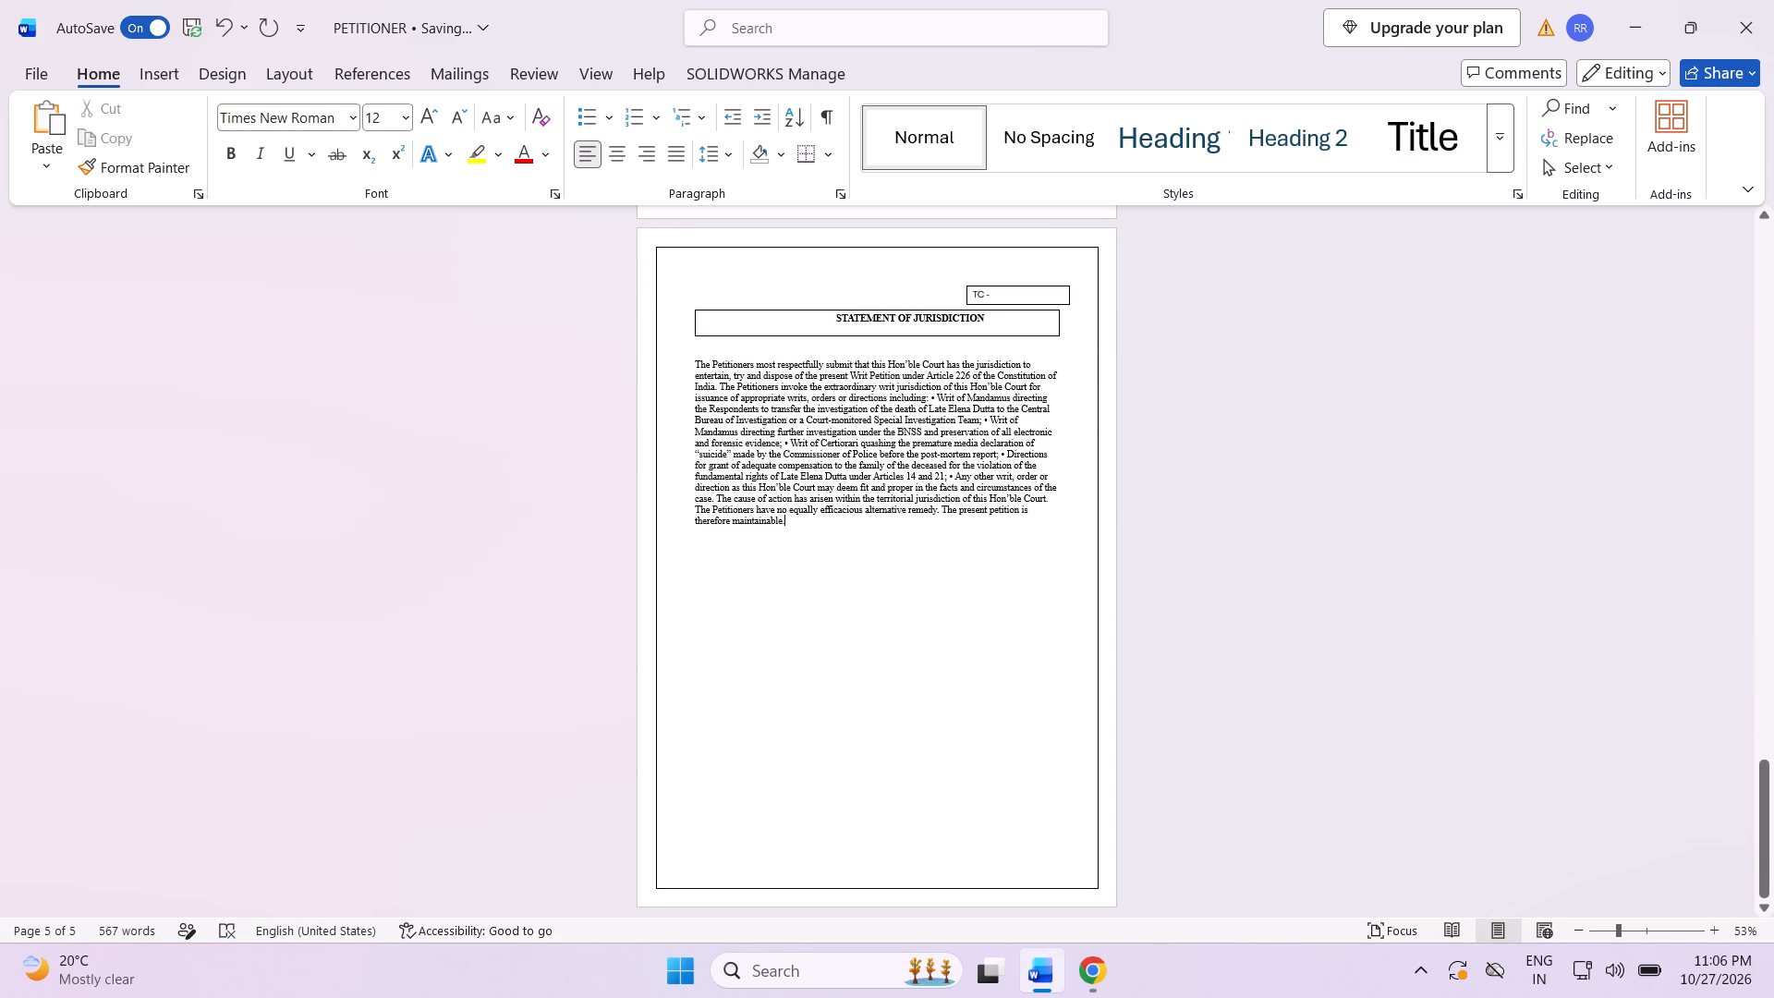
pyautogui.click(791, 525)
pyautogui.doubleClick(1071, 850)
pyautogui.tripleClick(1037, 821)
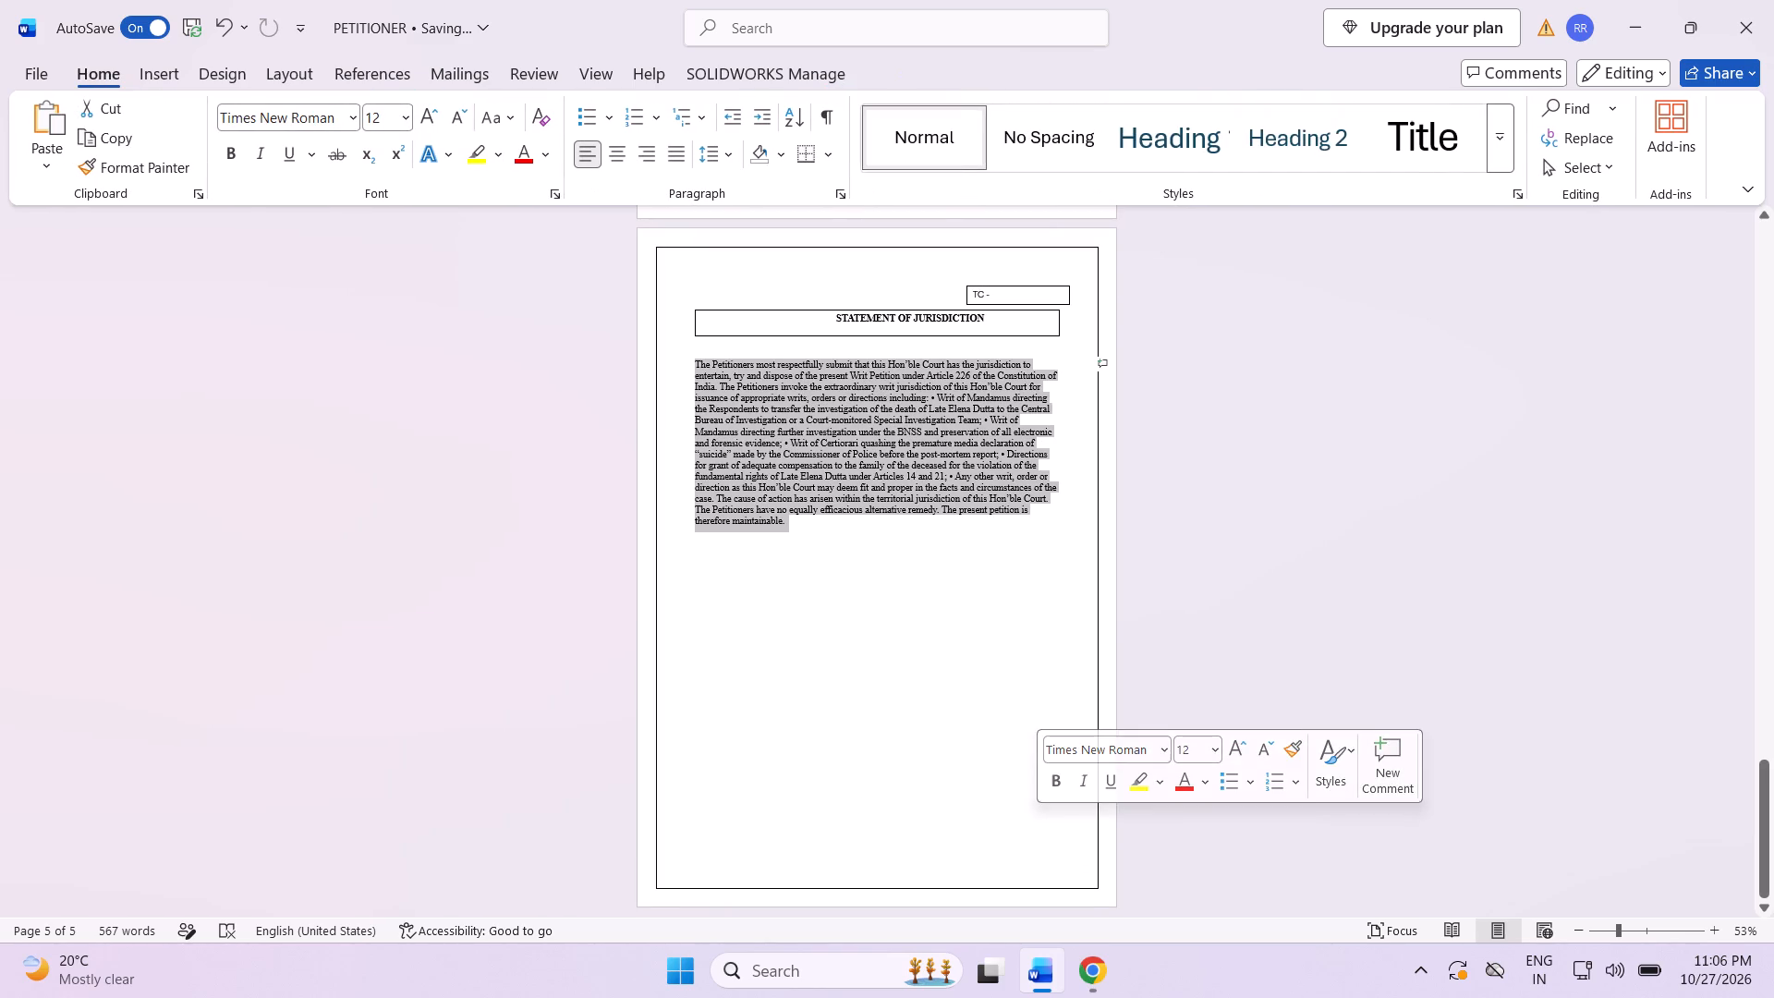
pyautogui.click(1045, 834)
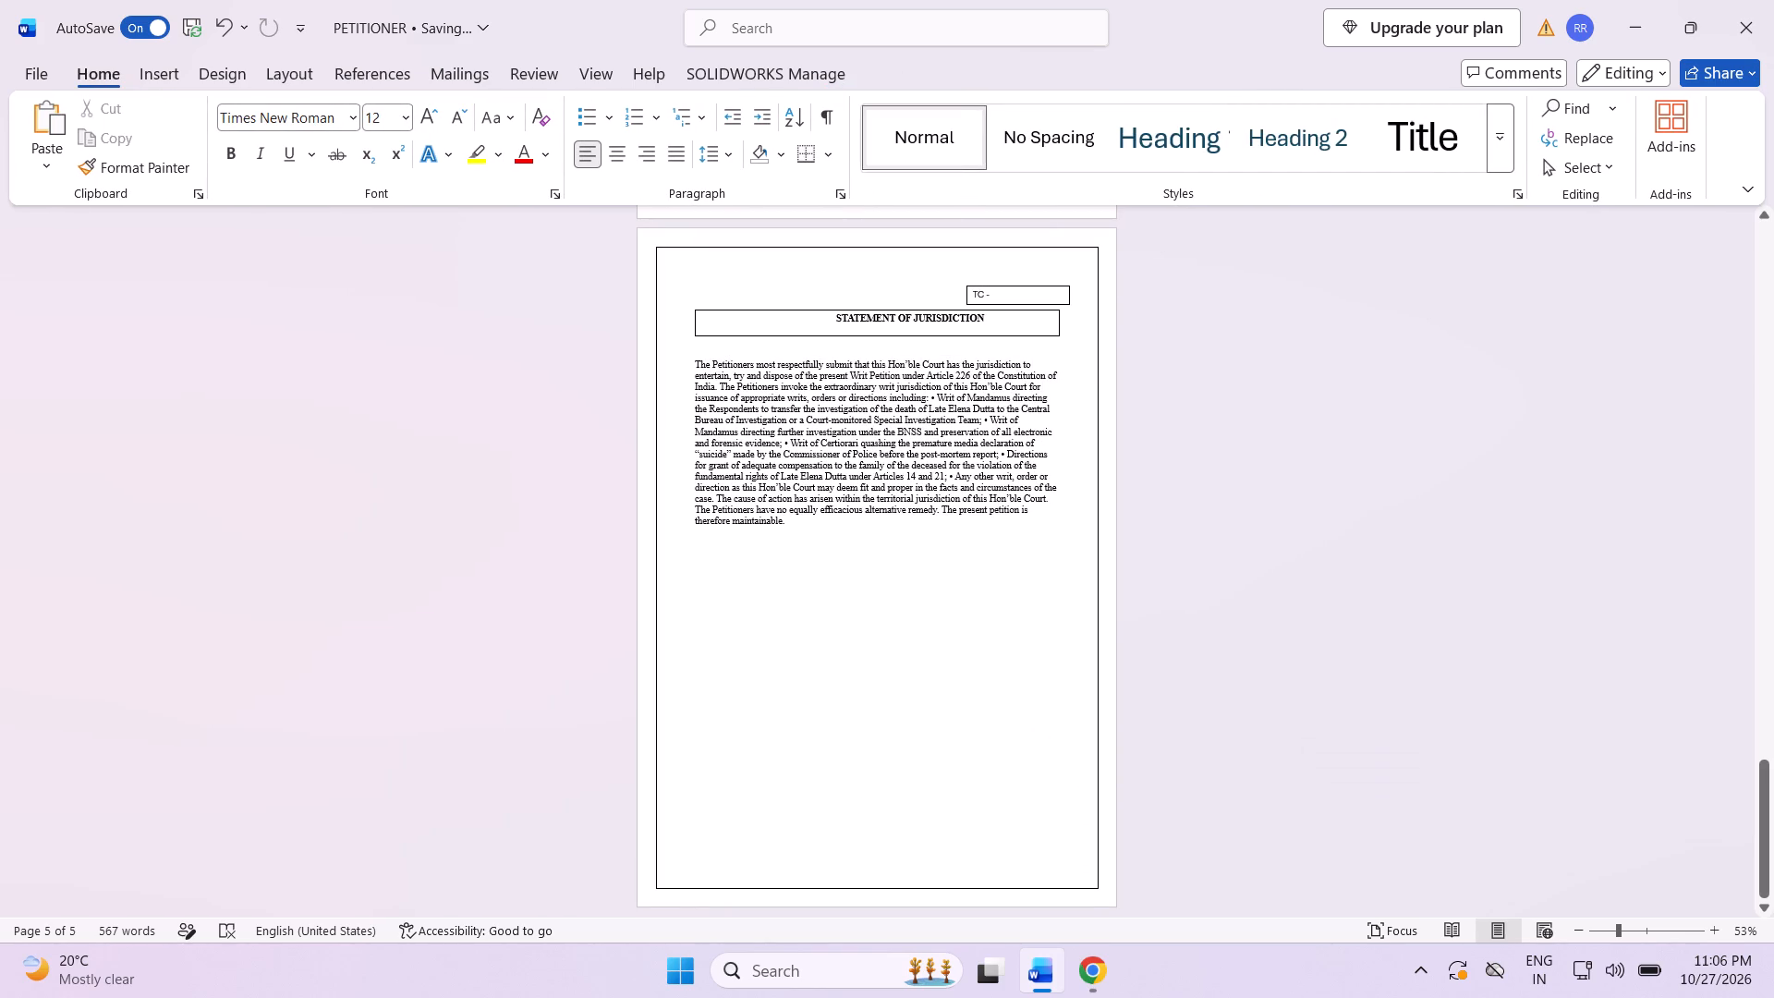
pyautogui.press('Down')
pyautogui.press('space')
pyautogui.press('space')
pyautogui.press('space')
pyautogui.press('Return')
pyautogui.press('Return')
pyautogui.press('Return')
pyautogui.press('Return')
pyautogui.press('Return')
pyautogui.press('Return')
pyautogui.press('Return')
pyautogui.press('Return')
pyautogui.press('Return')
pyautogui.press('Return')
pyautogui.press('Return')
pyautogui.press('Return')
pyautogui.press('Return')
pyautogui.press('Return')
pyautogui.press('Return')
pyautogui.press('Return')
pyautogui.press('Return')
pyautogui.press('Return')
pyautogui.press('Return')
pyautogui.press('Return')
pyautogui.press('Return')
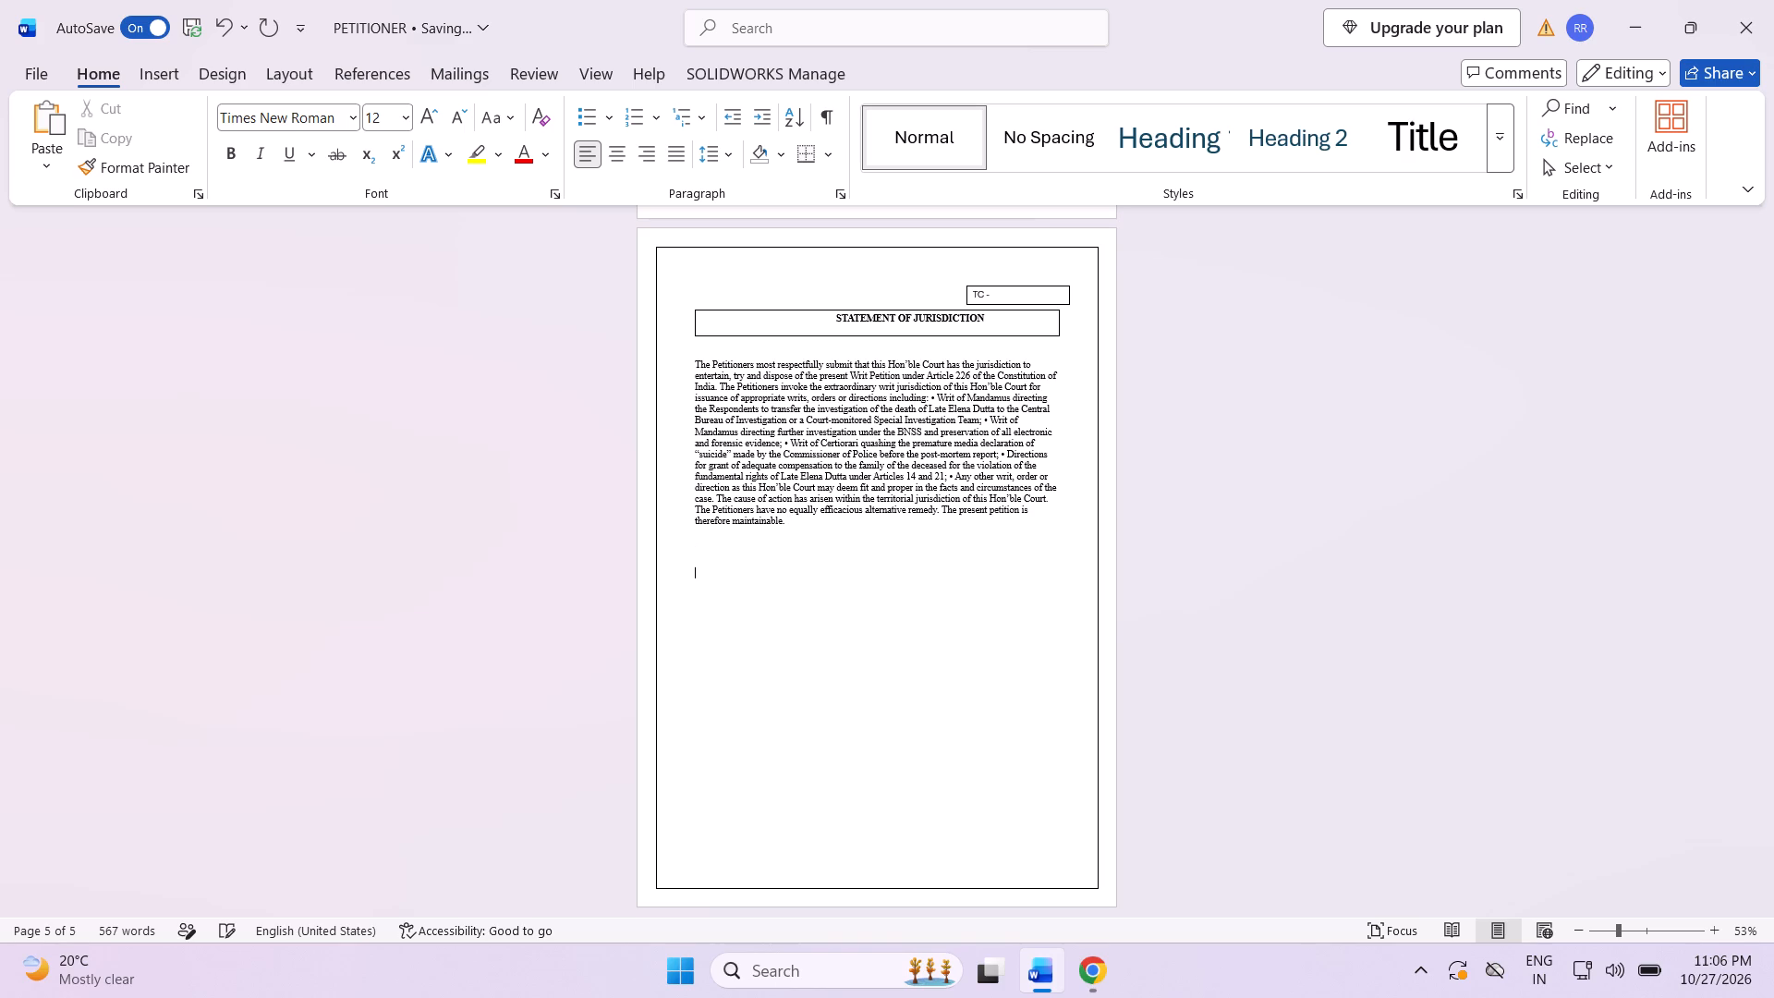
pyautogui.press('BackSpace')
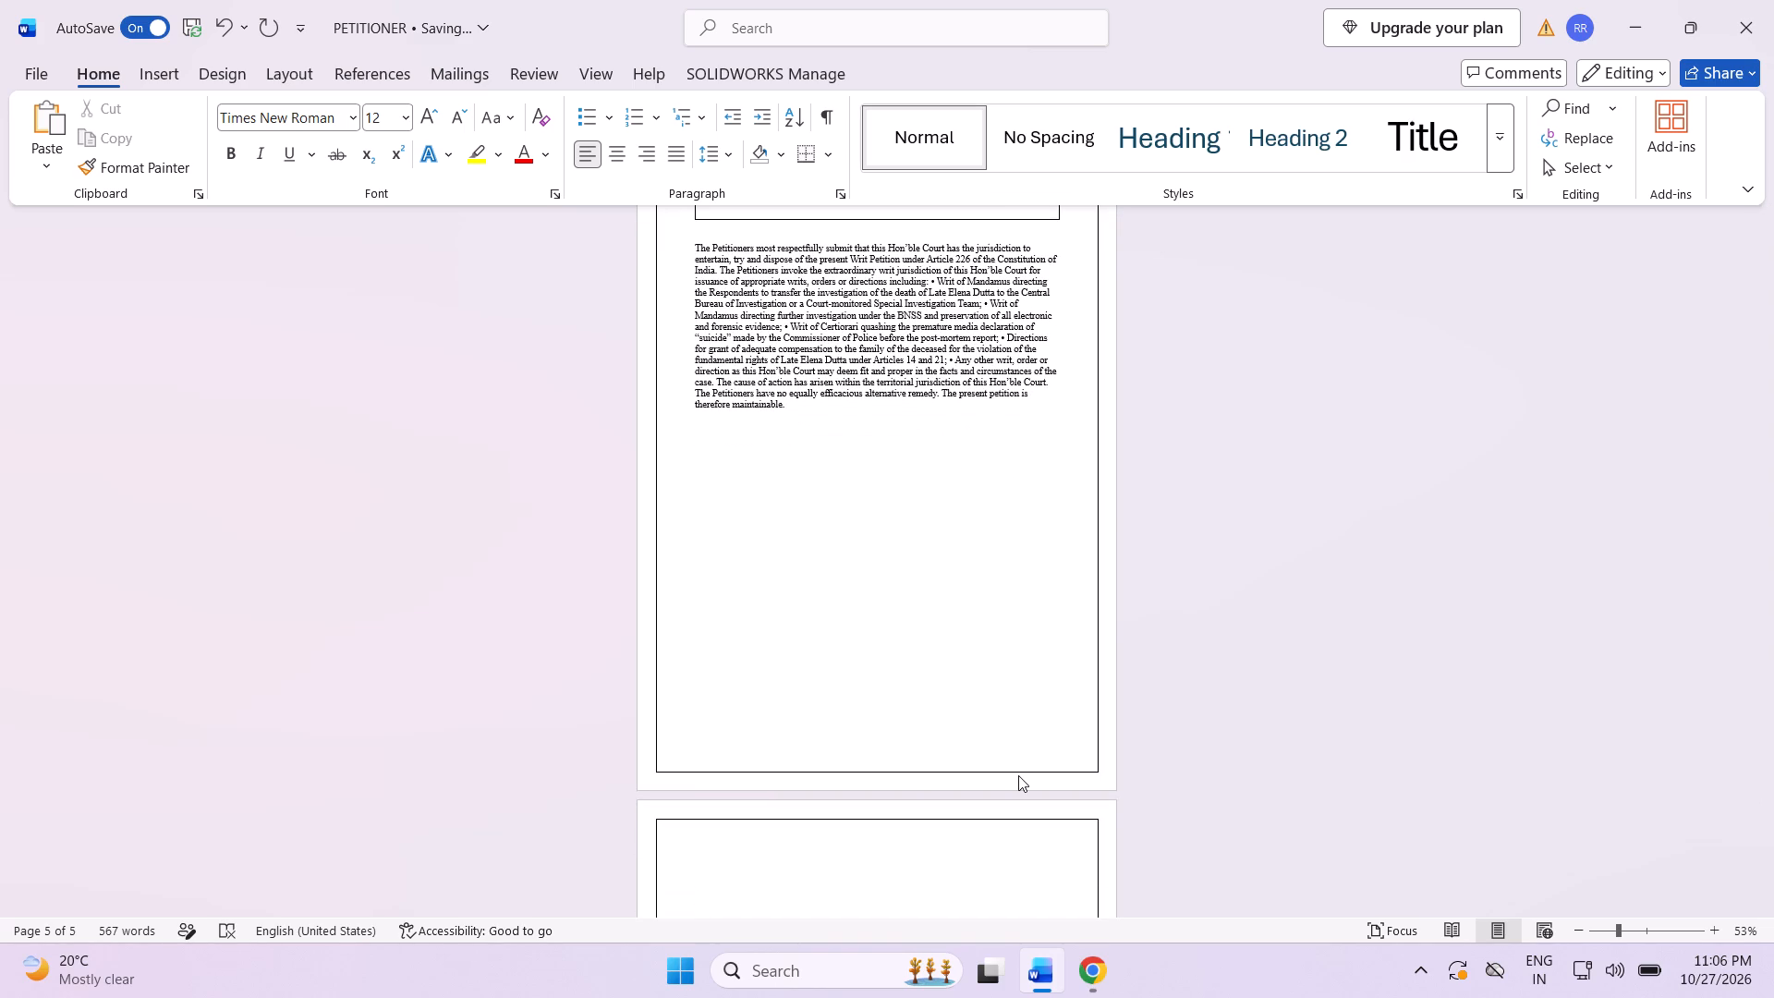
pyautogui.press('Return')
pyautogui.press('Return')
pyautogui.press('Return')
pyautogui.press('Return')
pyautogui.press('Return')
pyautogui.press('Return')
pyautogui.press('Return')
pyautogui.press('Return')
pyautogui.press('Return')
pyautogui.press('Return')
pyautogui.press('Return')
pyautogui.press('Return')
pyautogui.press('Return')
pyautogui.press('Return')
# Insert a Simple Text Box on the first line of the new blank page.
pyautogui.scroll(-9, 1040, 742)
pyautogui.scroll(2, 1040, 742)
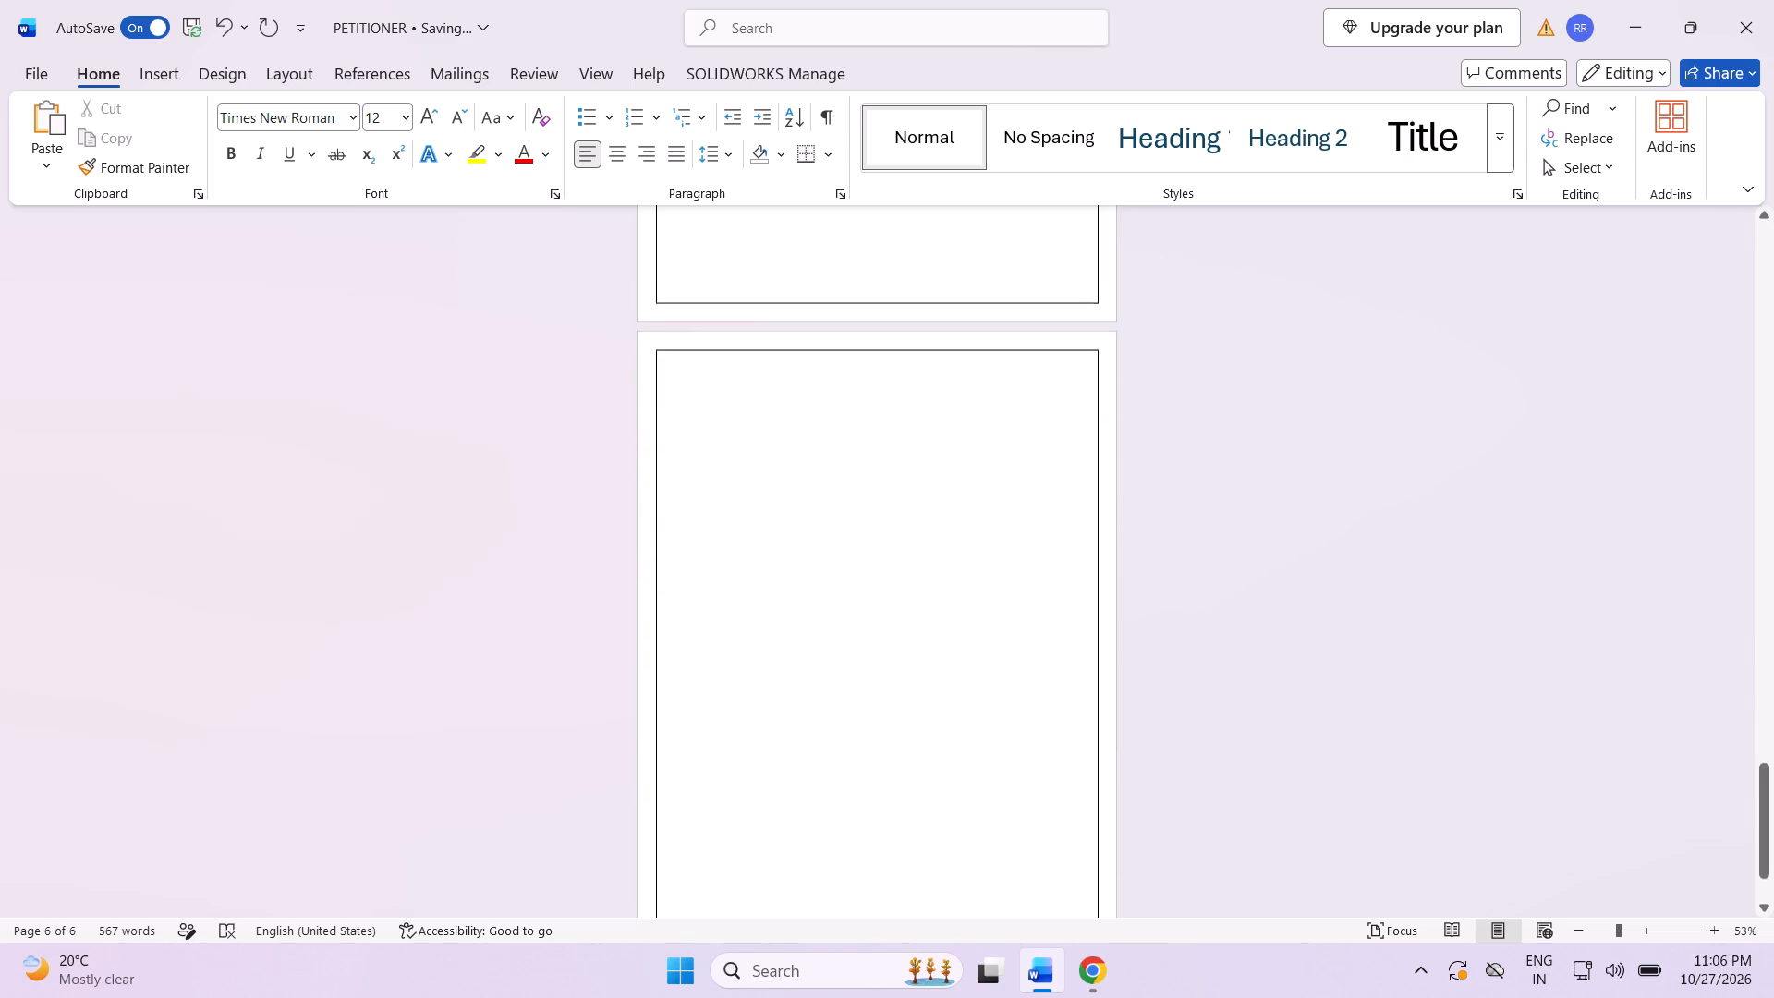
pyautogui.scroll(16, 1040, 742)
pyautogui.scroll(-18, 1040, 735)
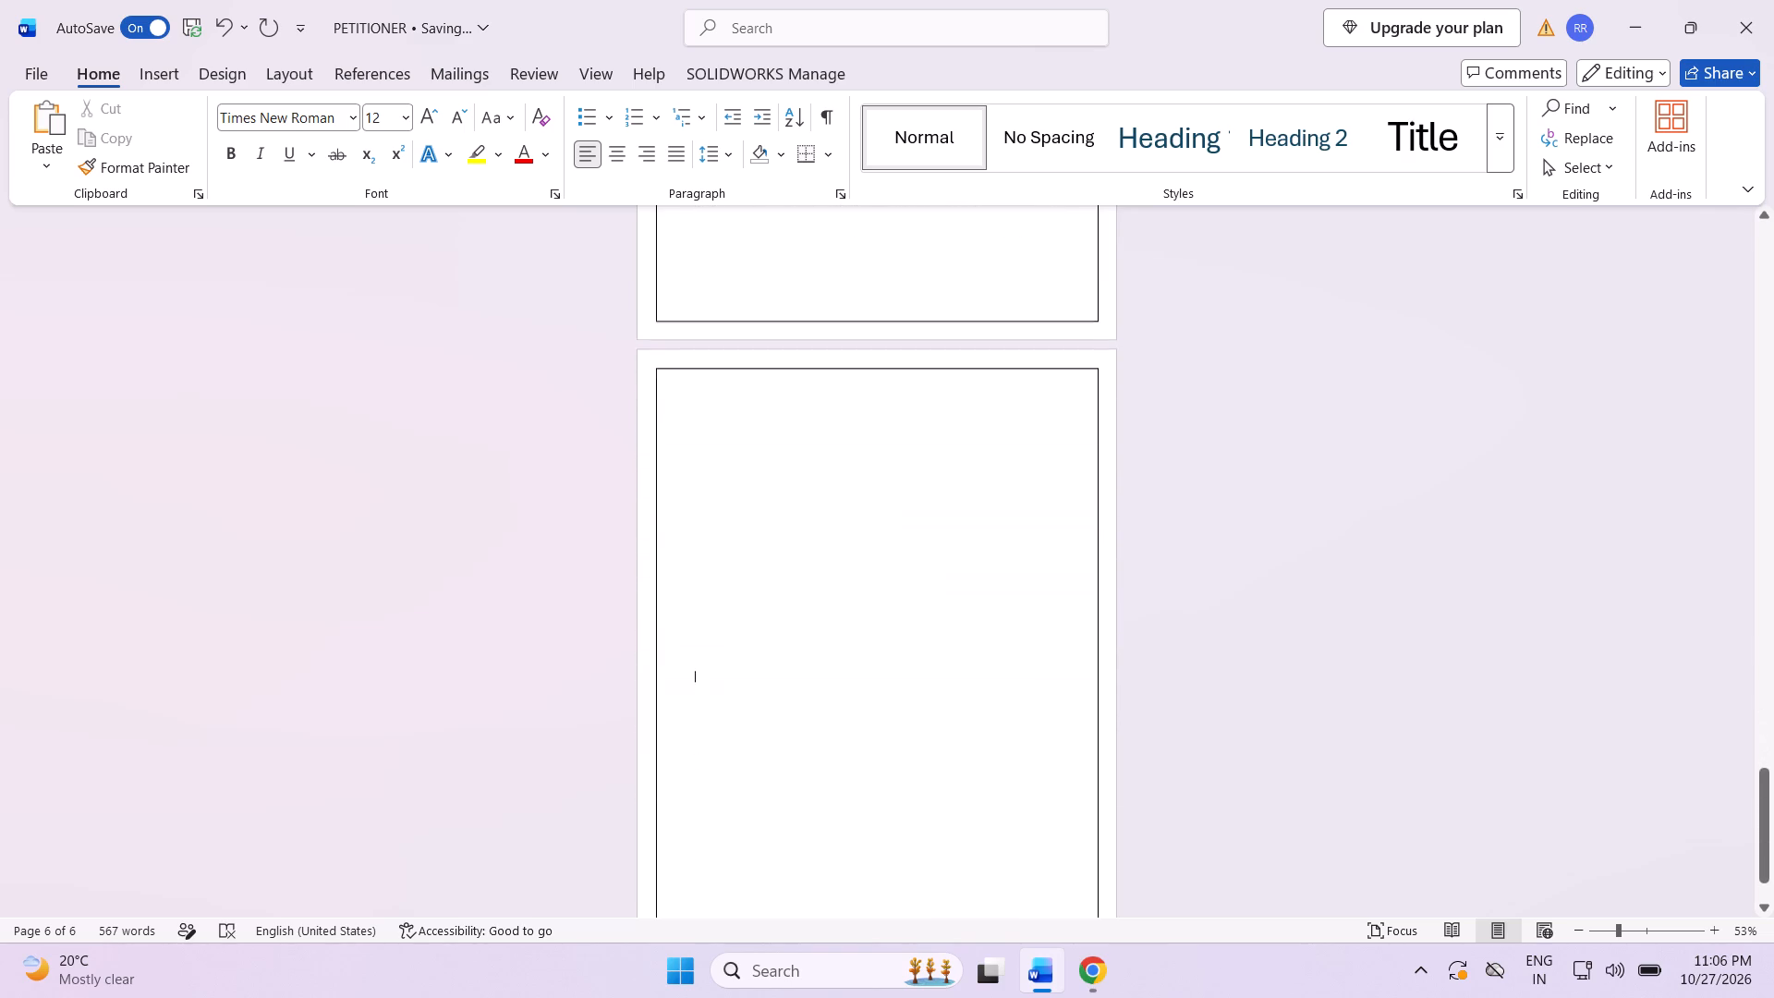
pyautogui.click(769, 419)
pyautogui.click(710, 403)
pyautogui.click(699, 391)
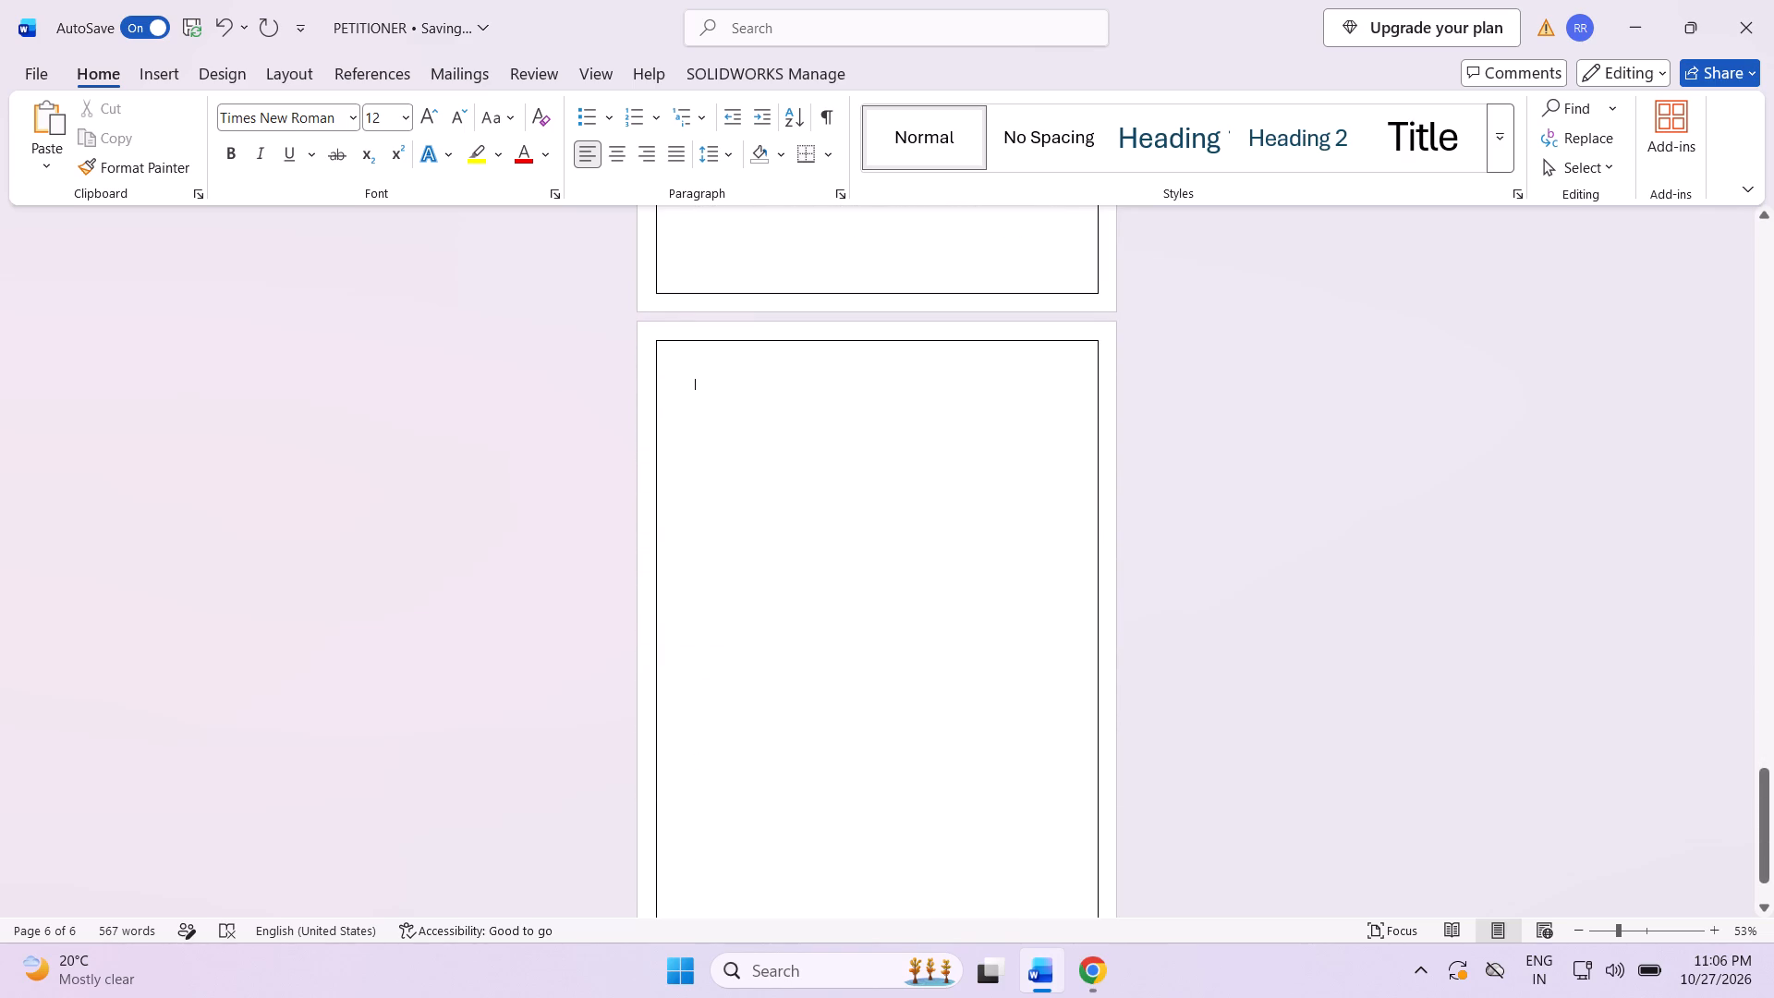
pyautogui.click(691, 382)
pyautogui.press('BackSpace')
pyautogui.press('Return')
pyautogui.scroll(1, 829, 569)
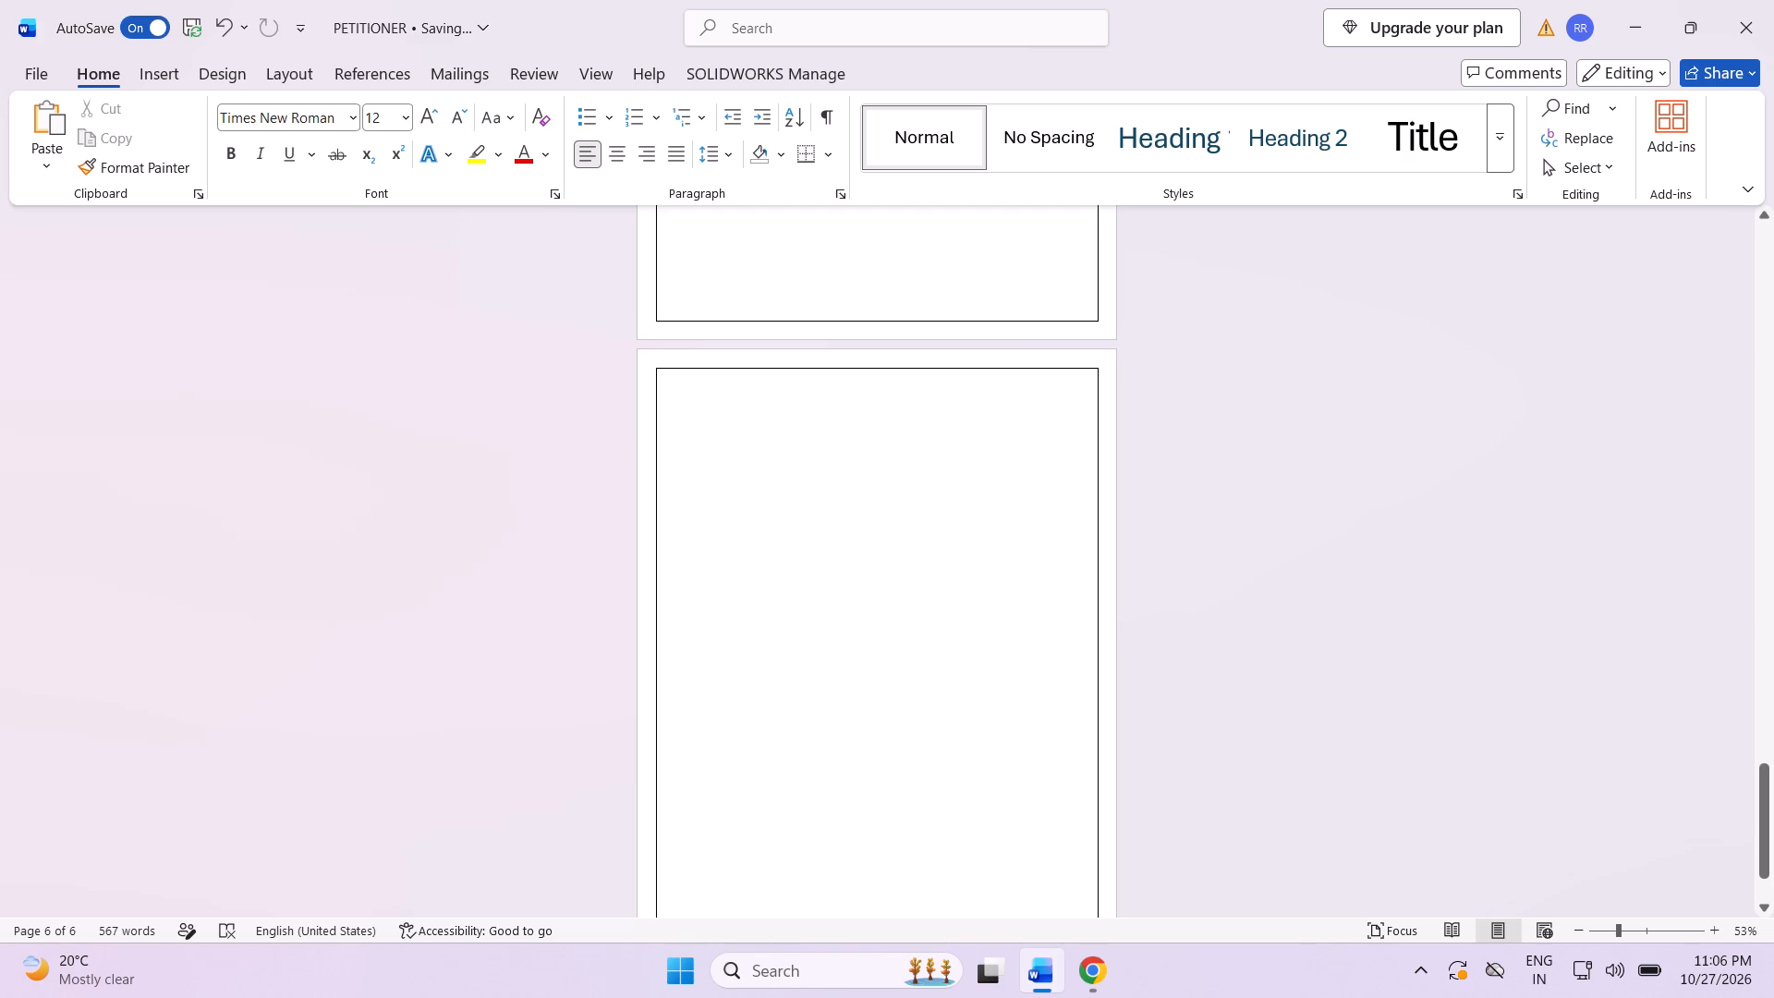
pyautogui.click(164, 84)
pyautogui.click(1146, 136)
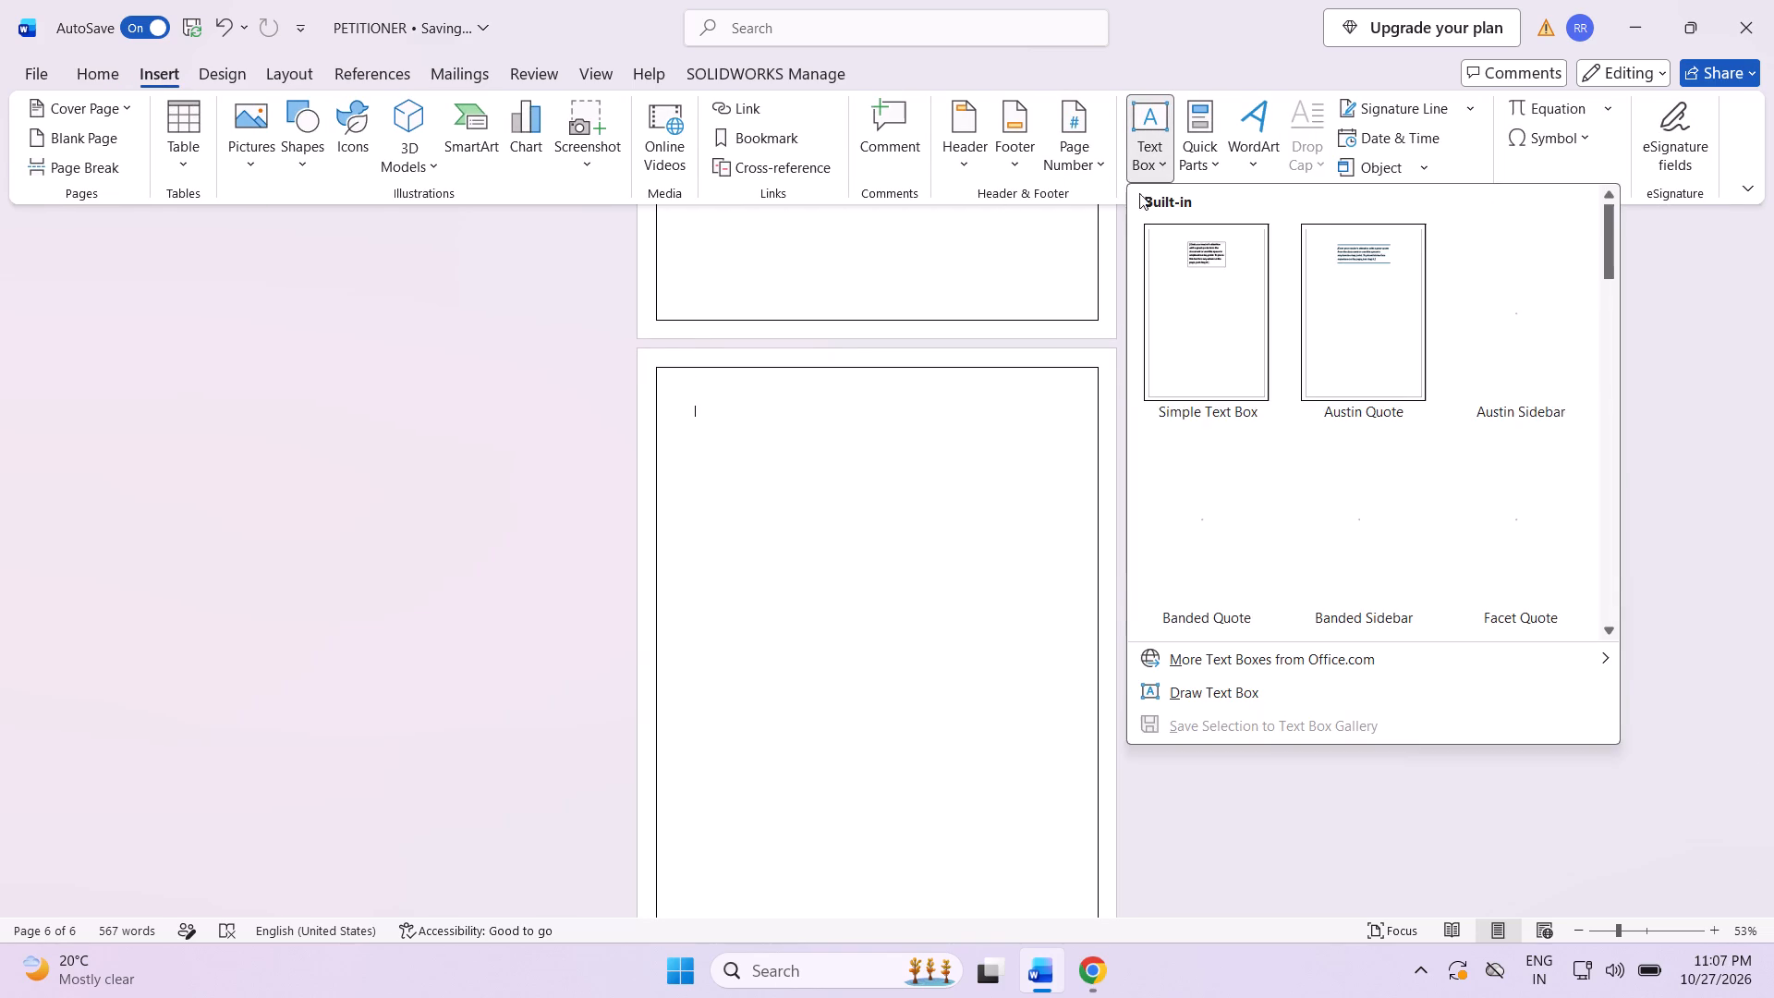
pyautogui.click(1223, 289)
# Place the new text box at the page's top margin and shrink it to about 0.6" high and 2.38" wide.
pyautogui.moveTo(796, 463); pyautogui.dragTo(688, 461)
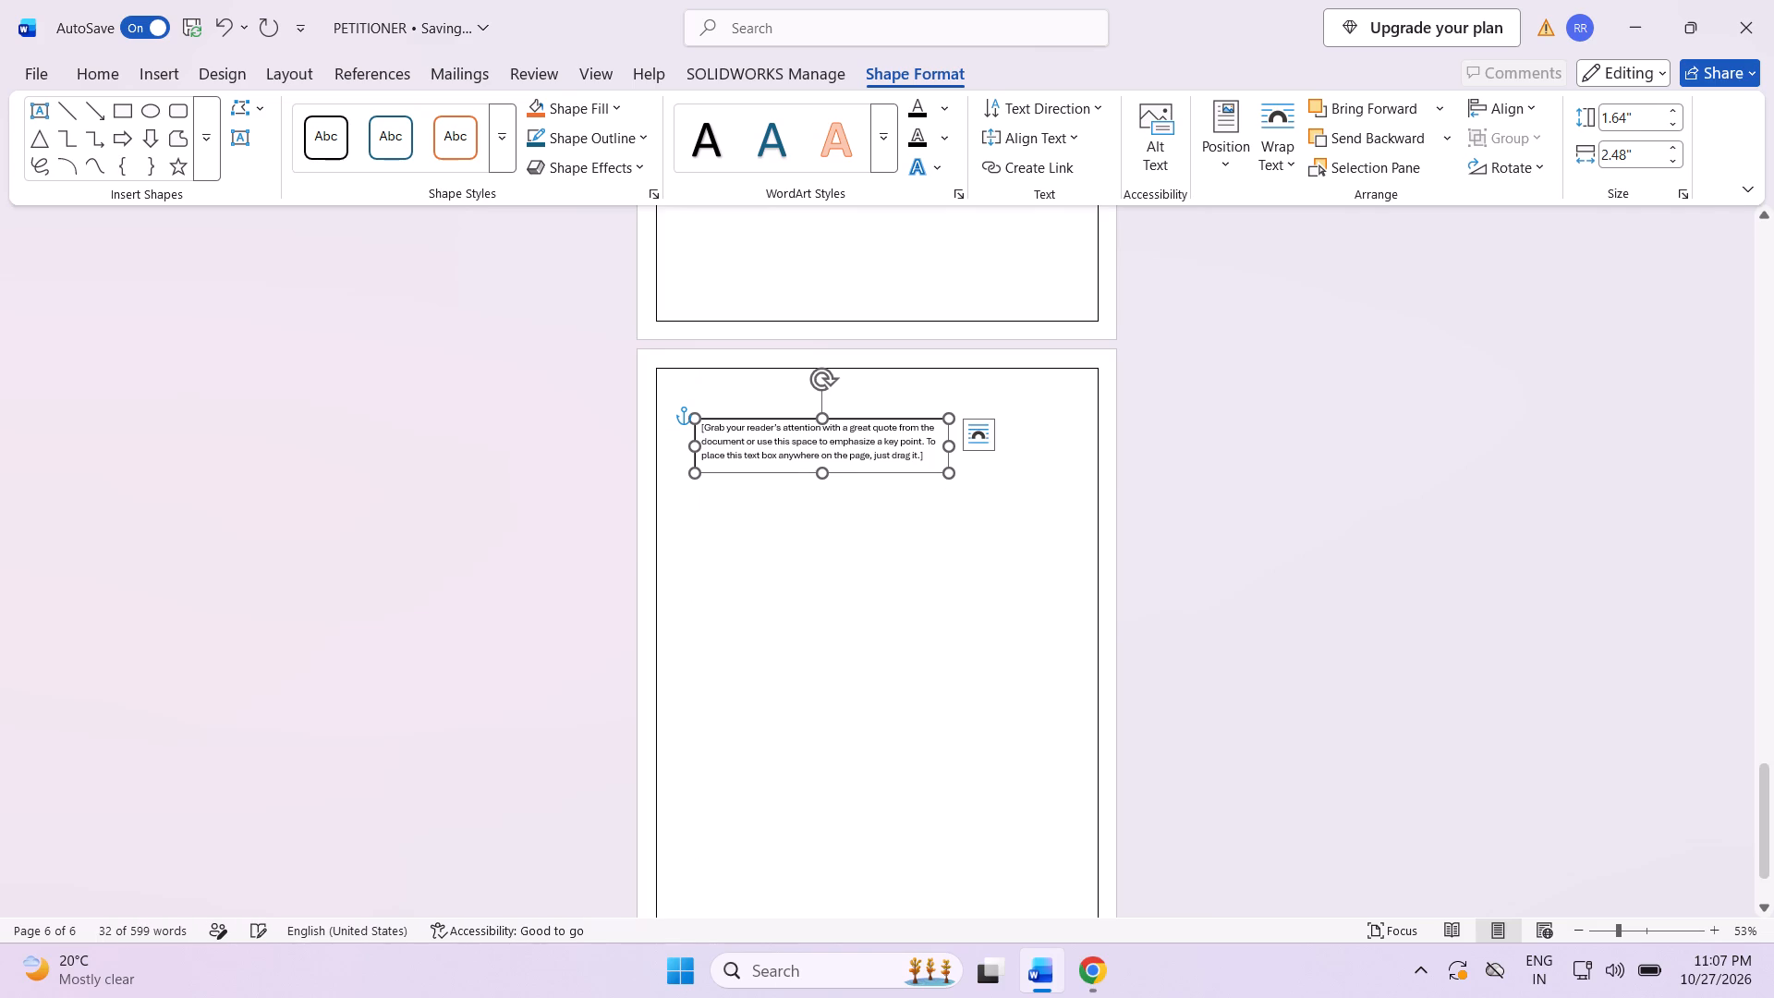
pyautogui.moveTo(950, 454); pyautogui.dragTo(1013, 449)
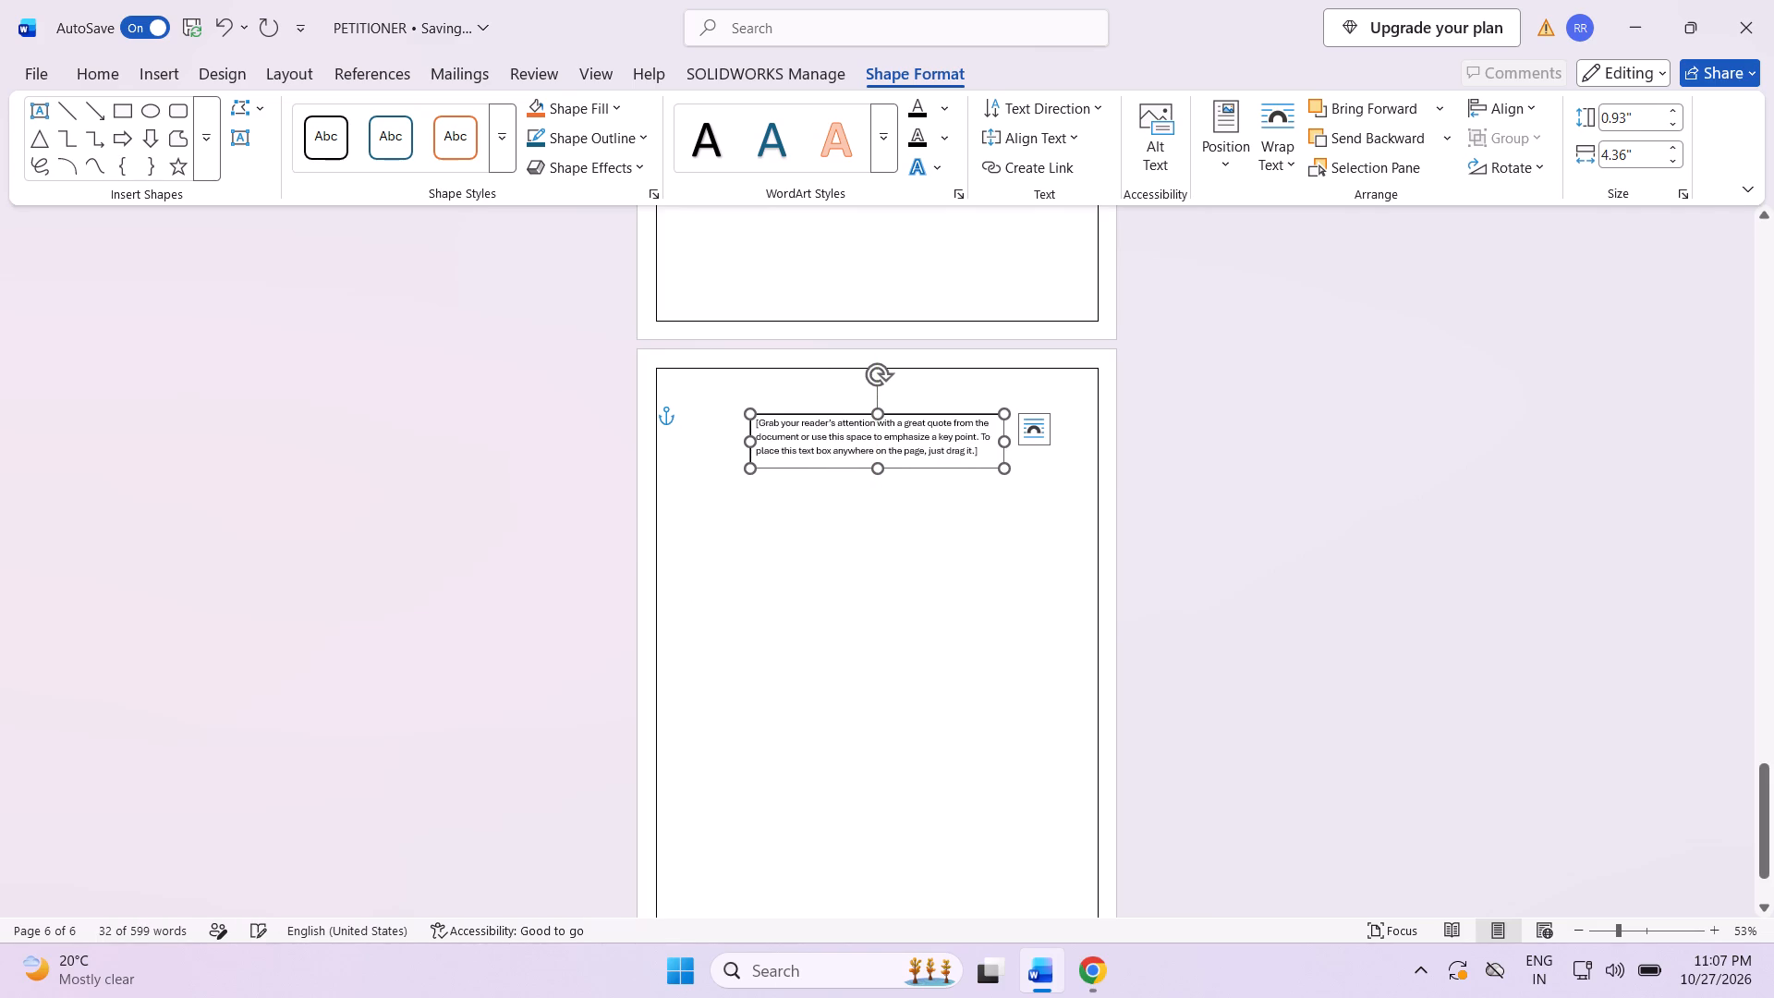
pyautogui.moveTo(892, 472); pyautogui.dragTo(948, 400)
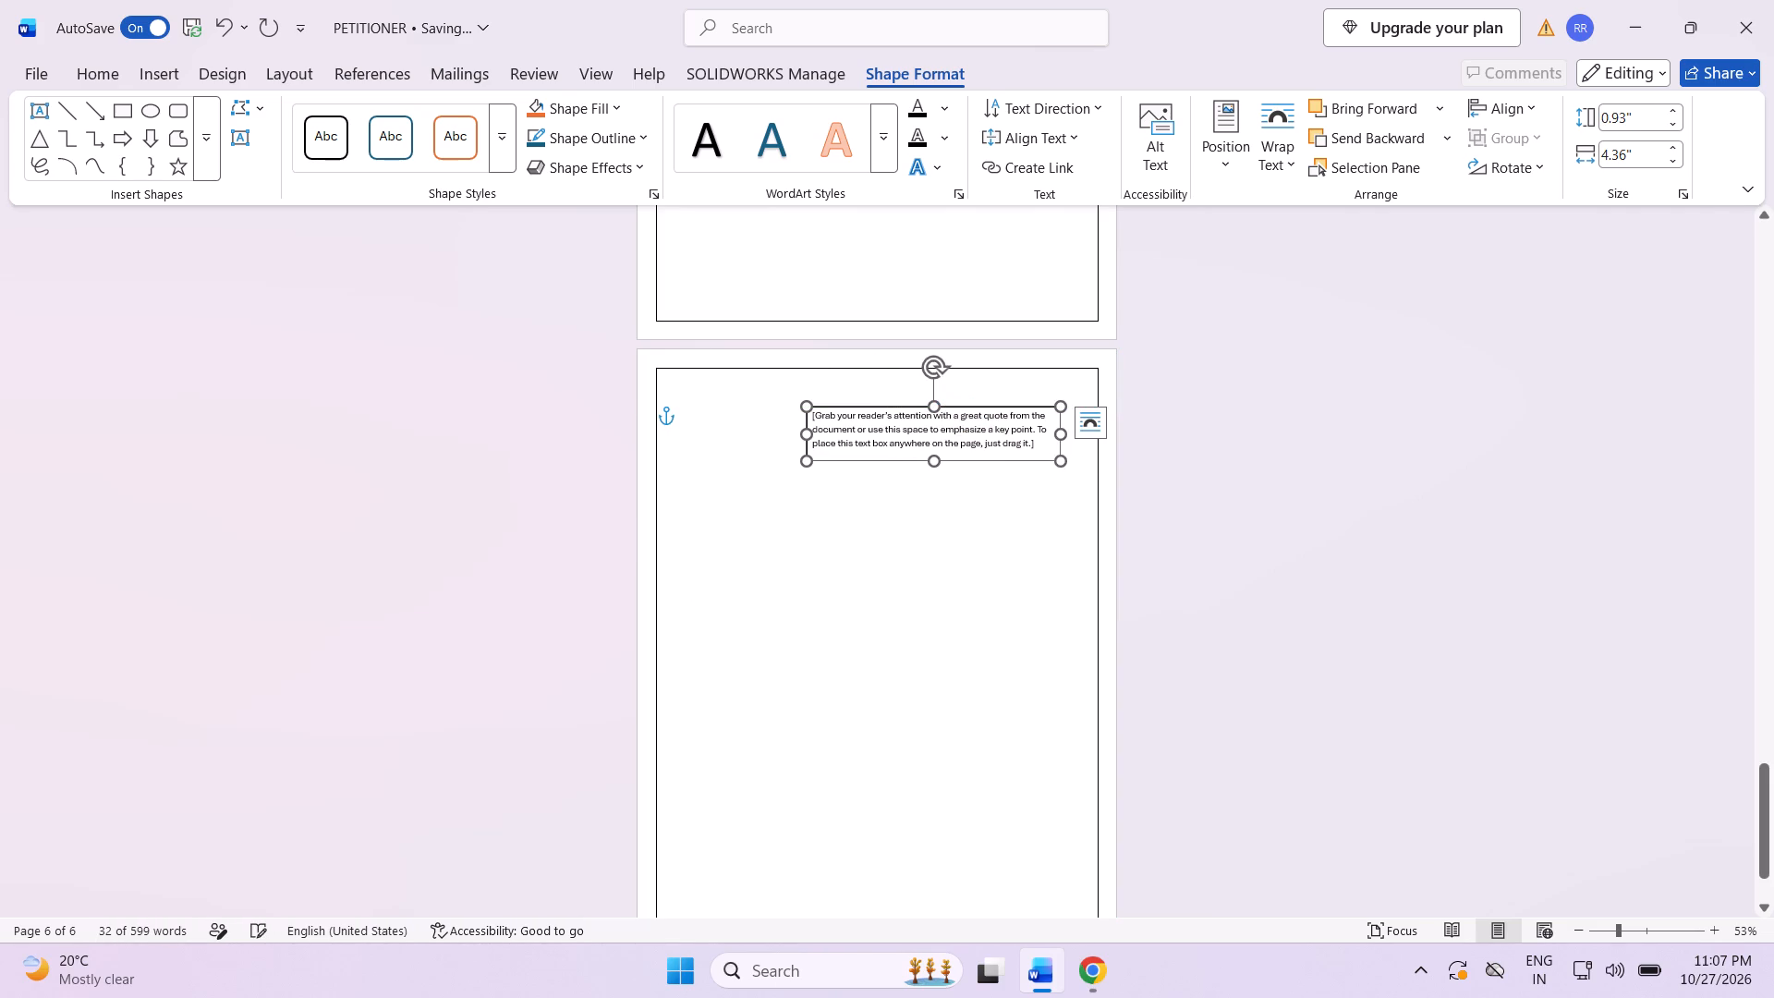
pyautogui.moveTo(1057, 434); pyautogui.dragTo(945, 411)
pyautogui.moveTo(879, 494); pyautogui.dragTo(884, 440)
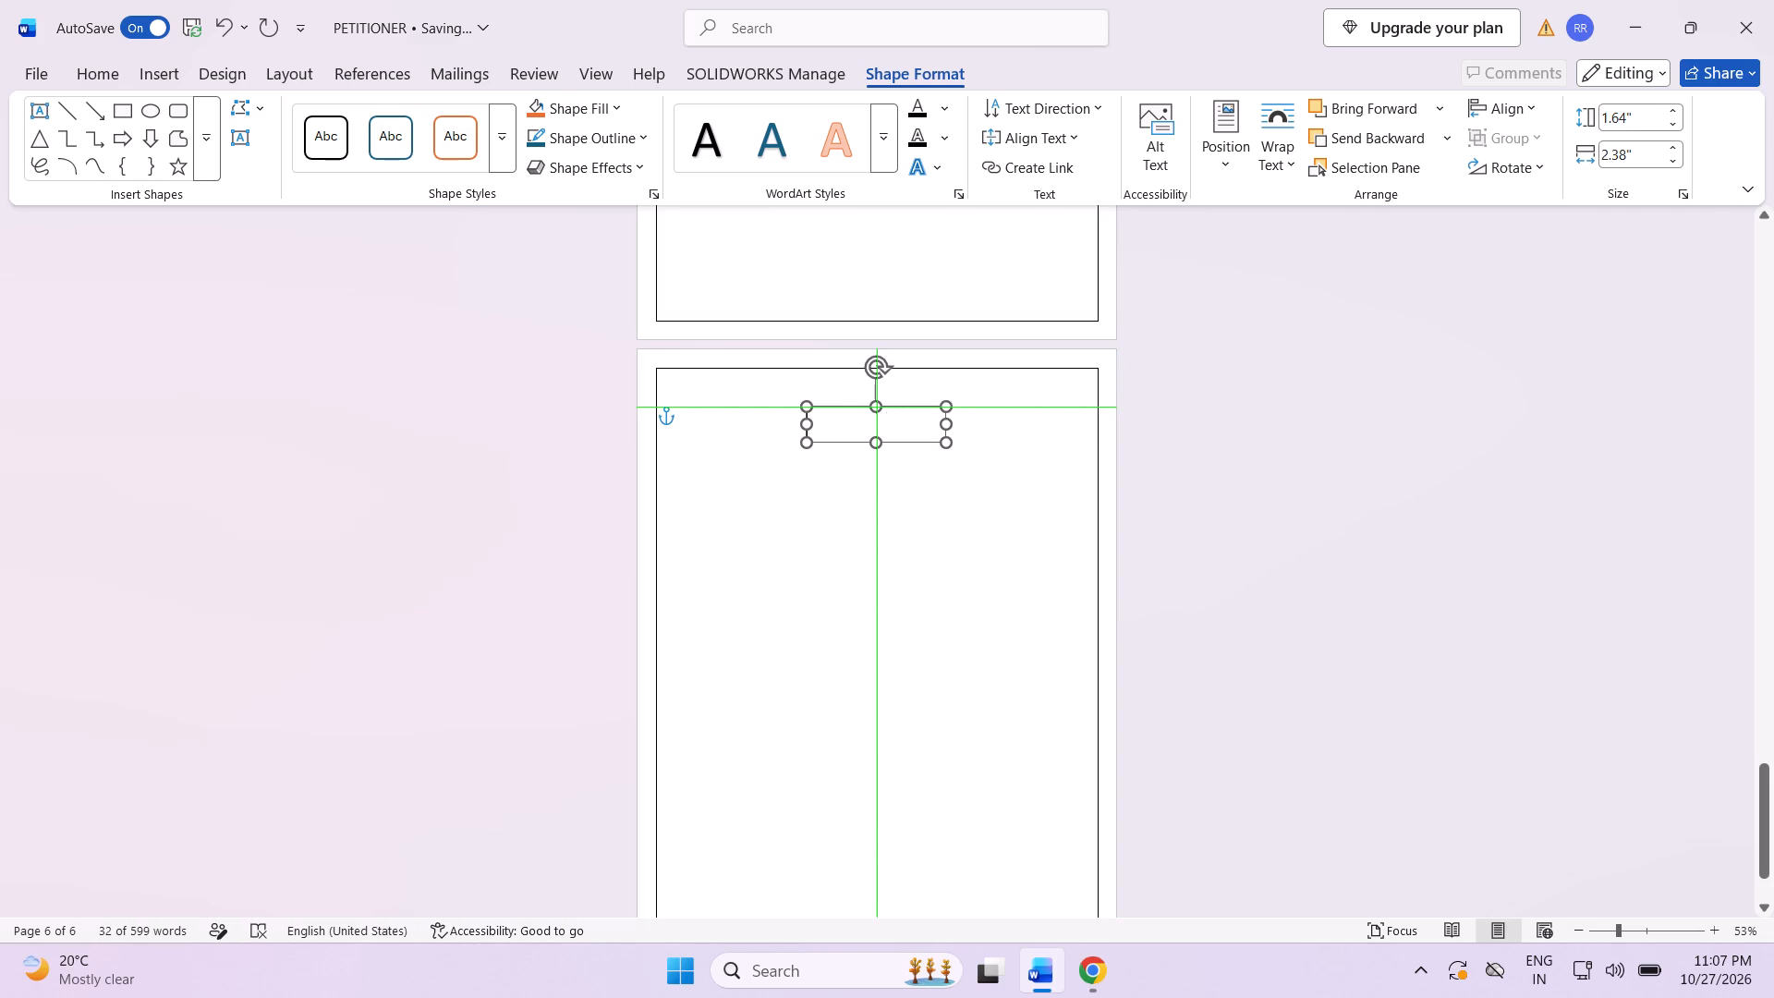
pyautogui.moveTo(884, 440); pyautogui.dragTo(889, 430)
# Replace the placeholder text in the new text box with "TC -".
pyautogui.moveTo(927, 432); pyautogui.dragTo(864, 409)
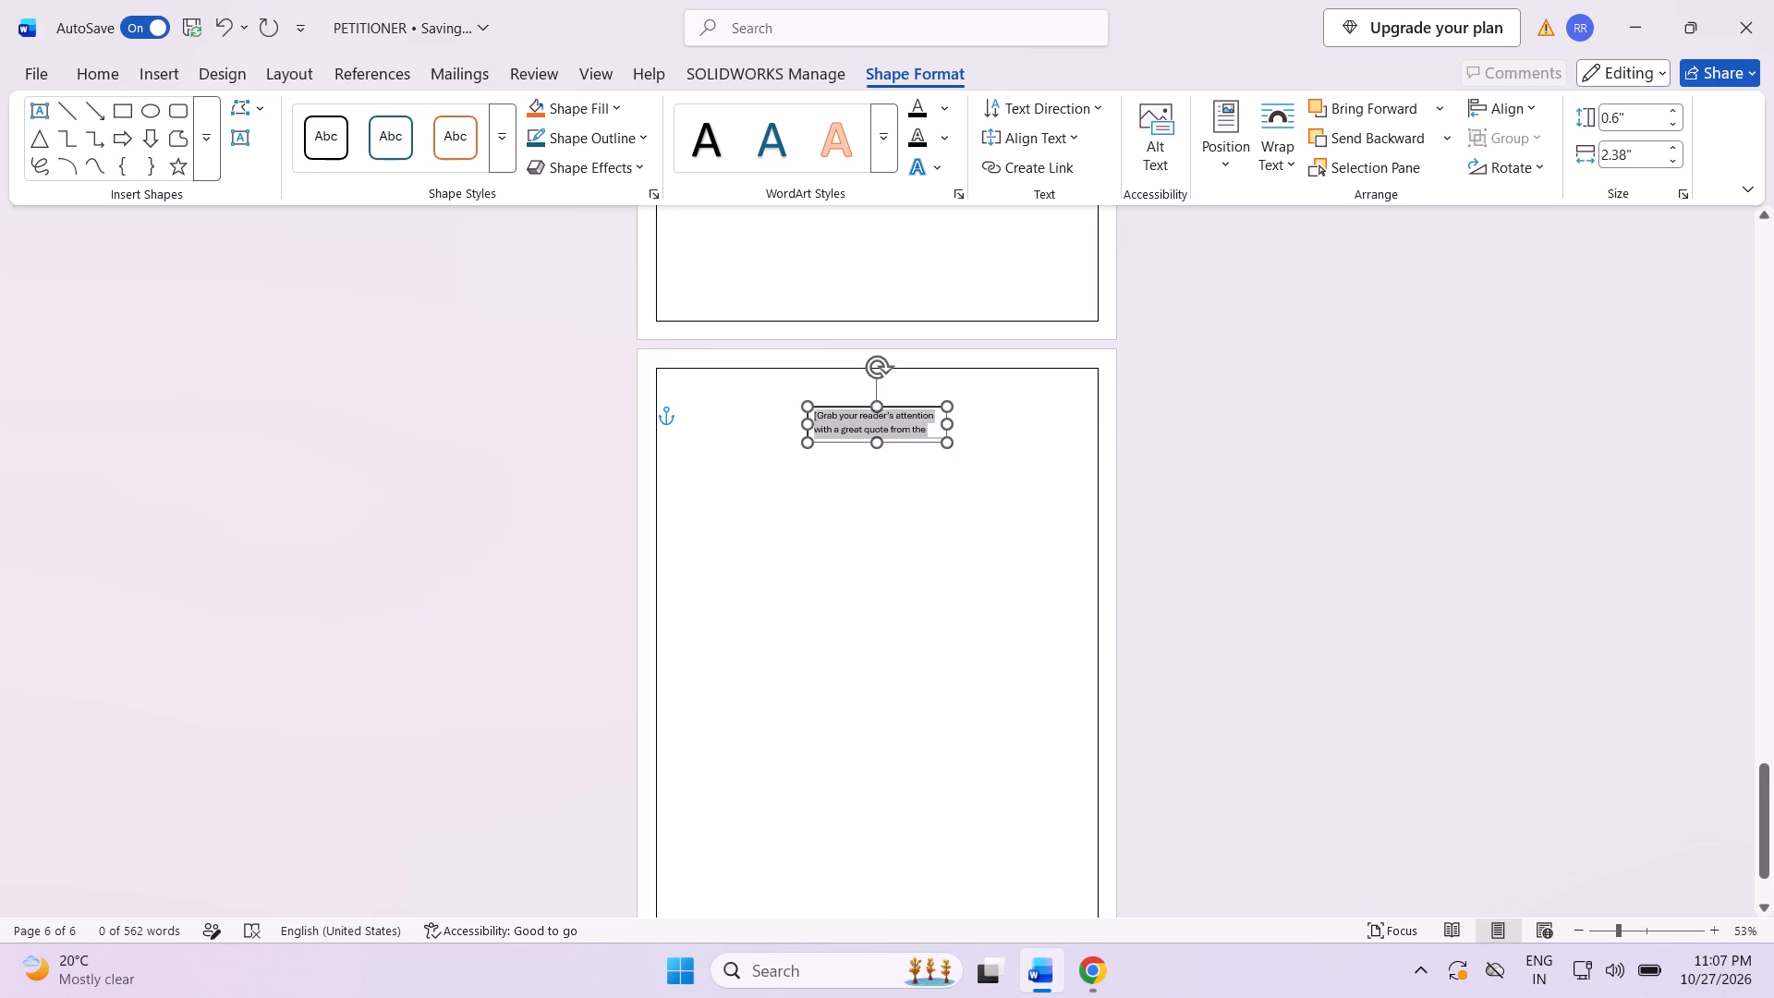
pyautogui.press('BackSpace')
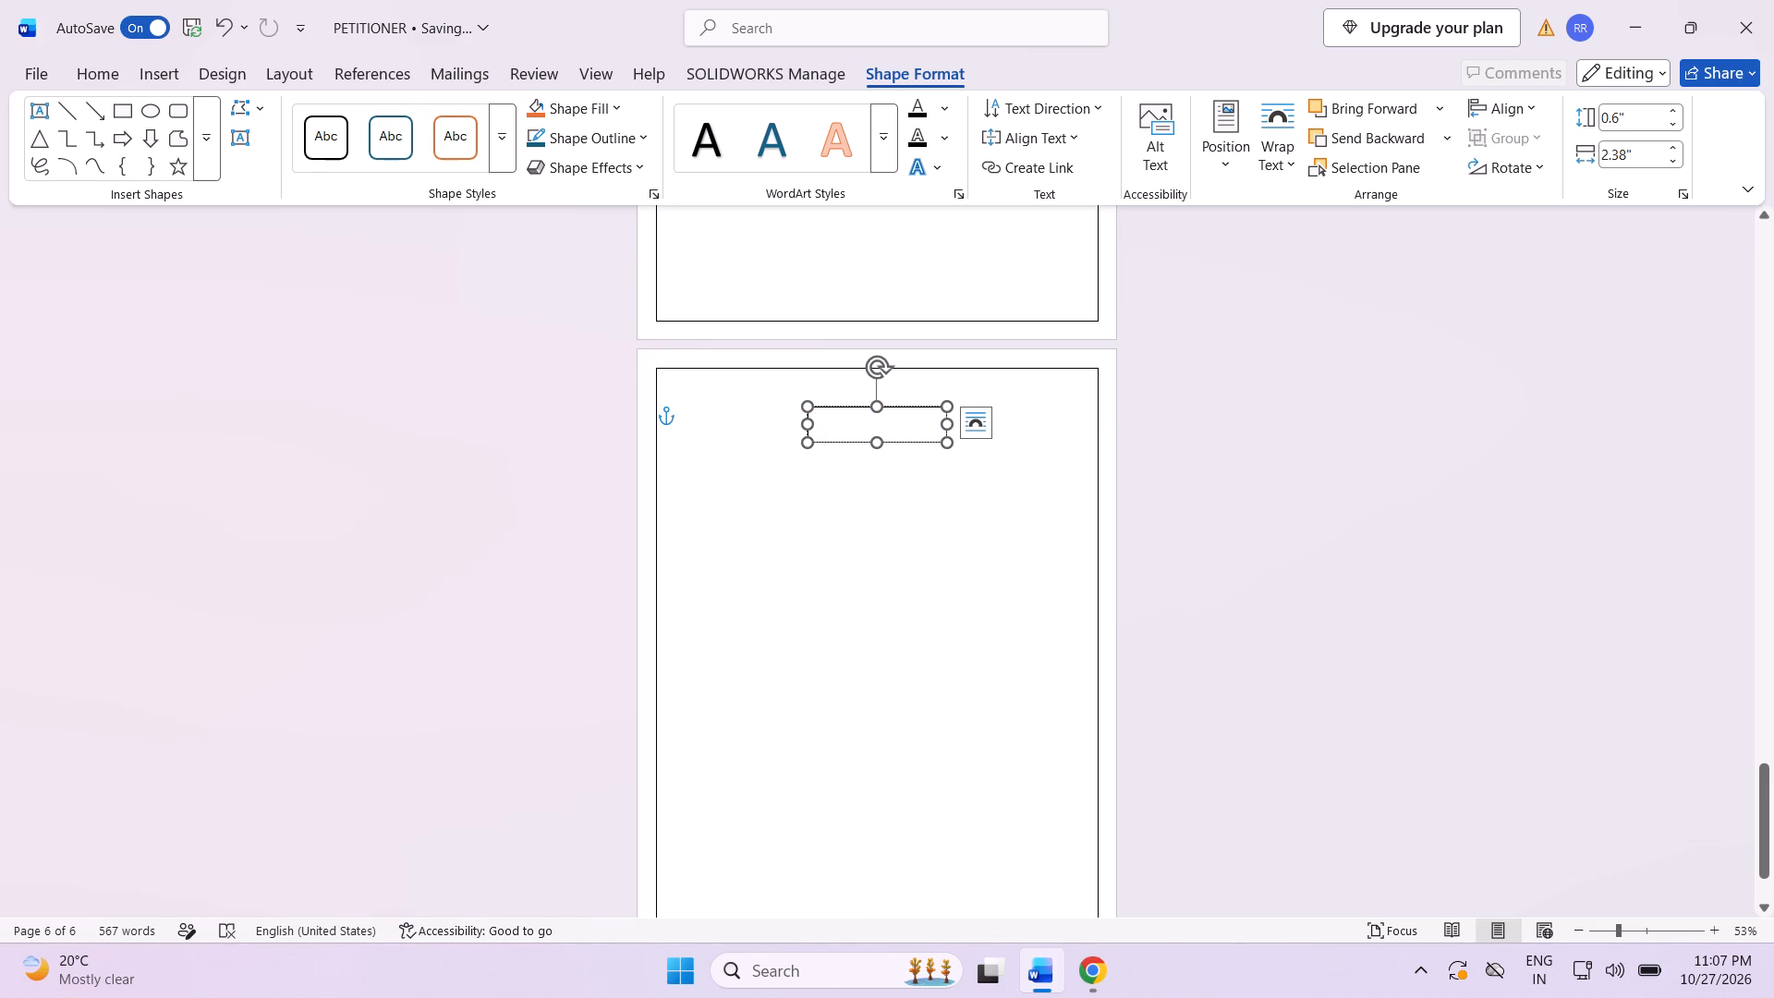
pyautogui.write('tc')
pyautogui.press('BackSpace')
pyautogui.press('BackSpace')
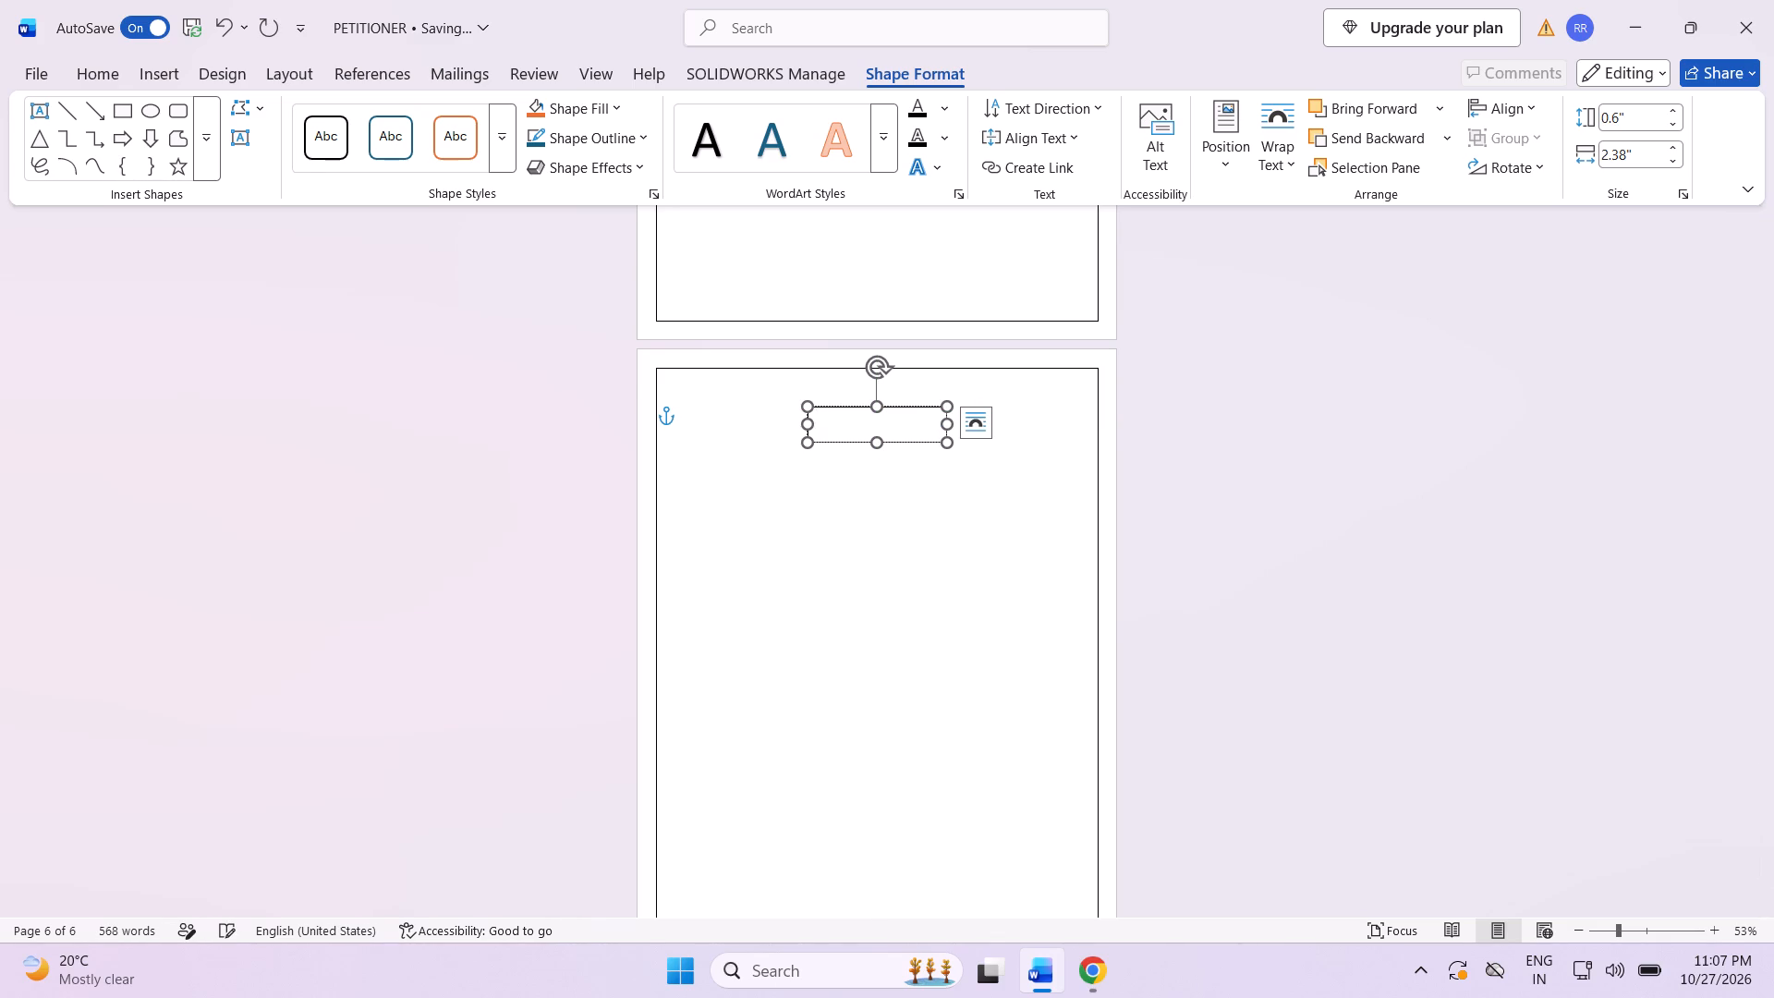
pyautogui.write('TC')
pyautogui.press('space')
pyautogui.write('-')
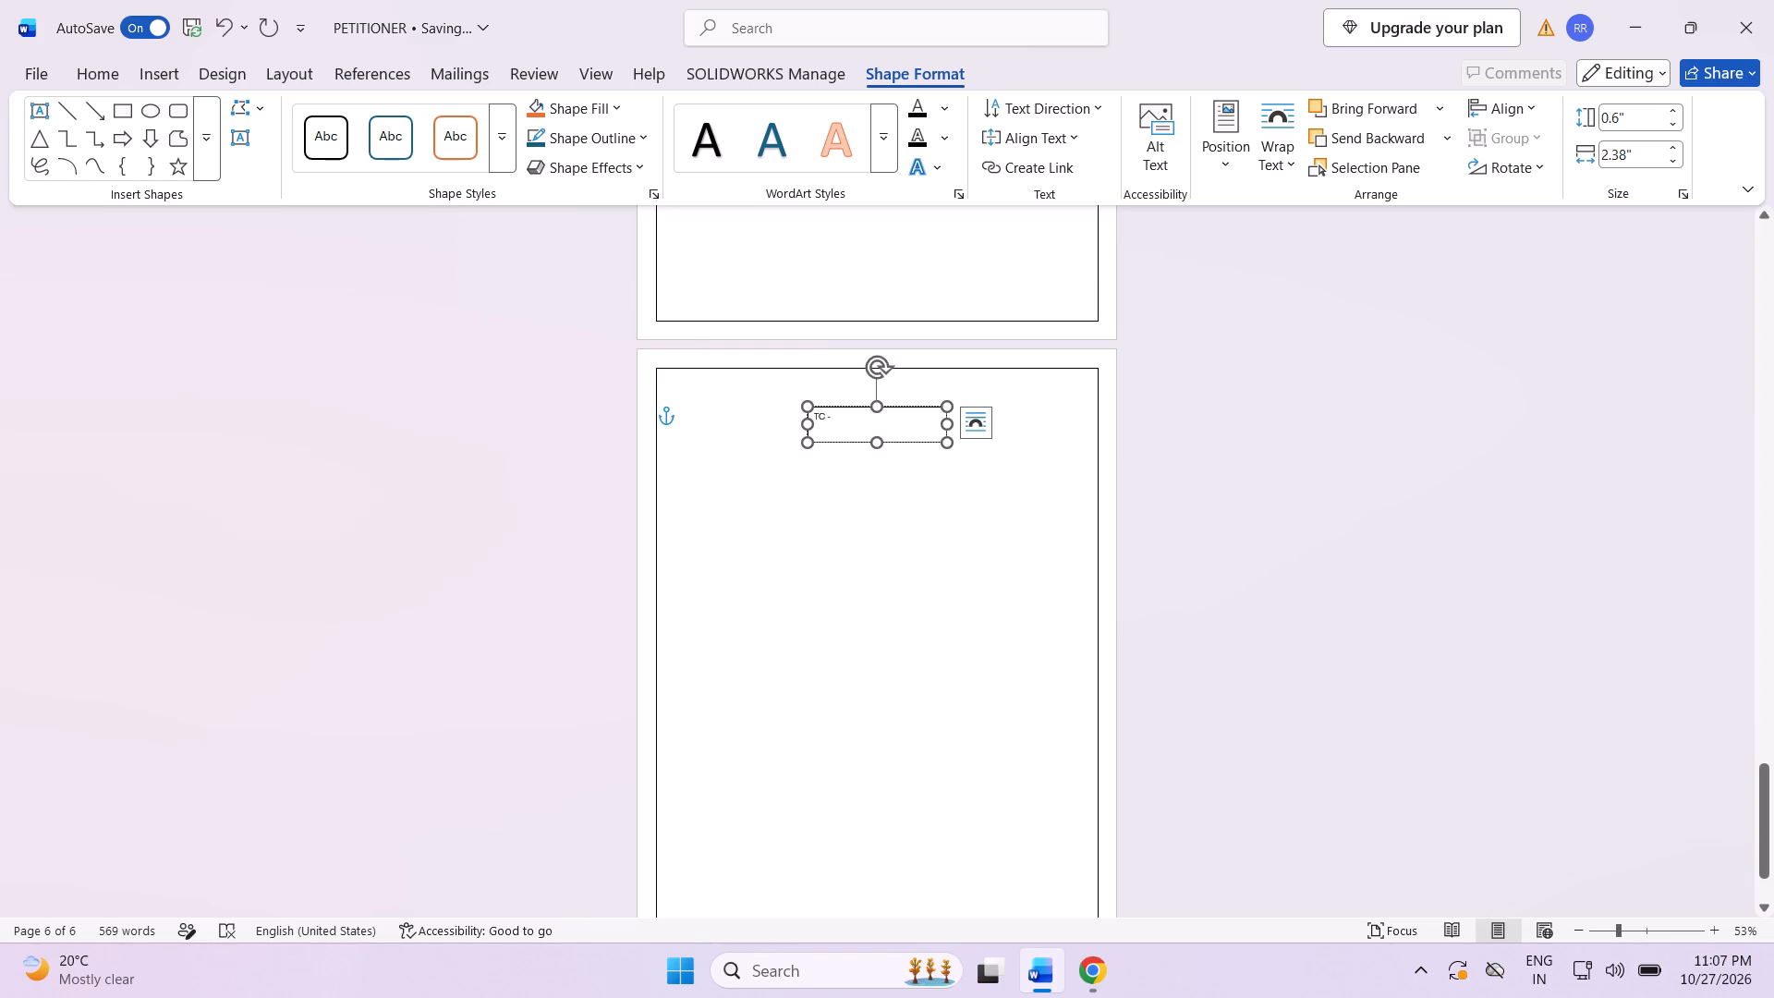
# Shrink the "TC -" box and place it in the page's top-right corner, just inside the page border.
pyautogui.moveTo(872, 441); pyautogui.dragTo(872, 439)
pyautogui.moveTo(872, 439); pyautogui.dragTo(874, 424)
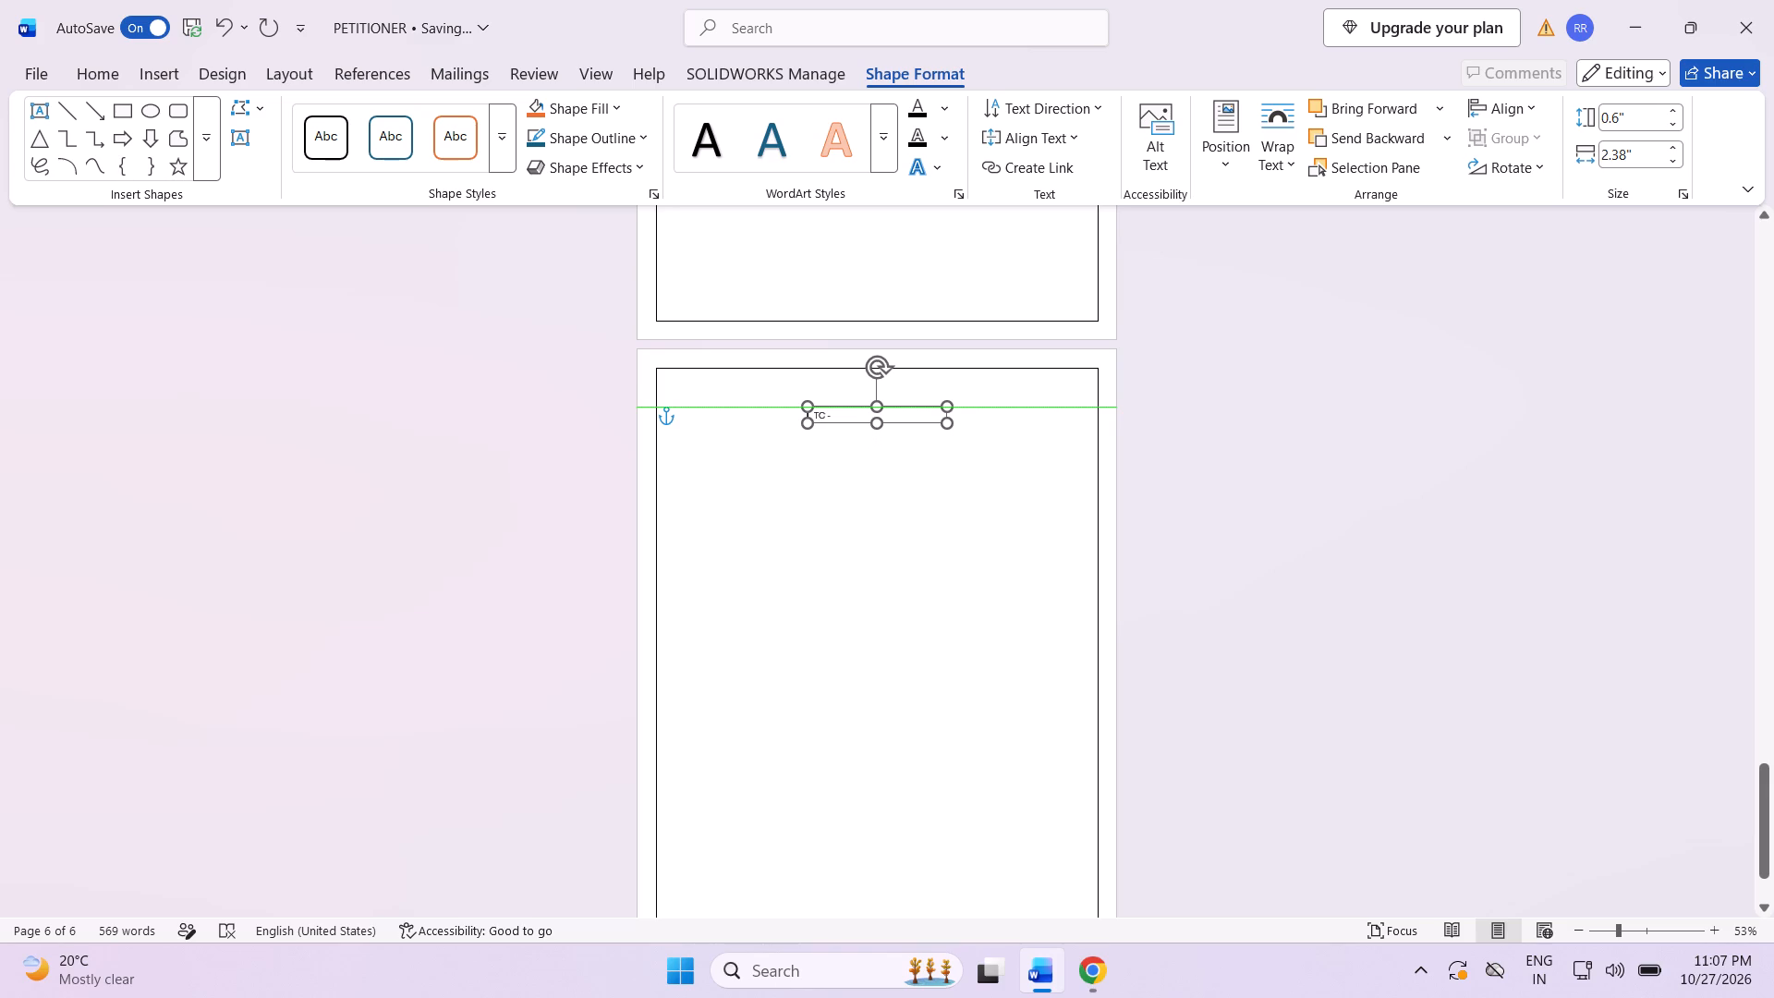
pyautogui.moveTo(874, 424); pyautogui.dragTo(875, 429)
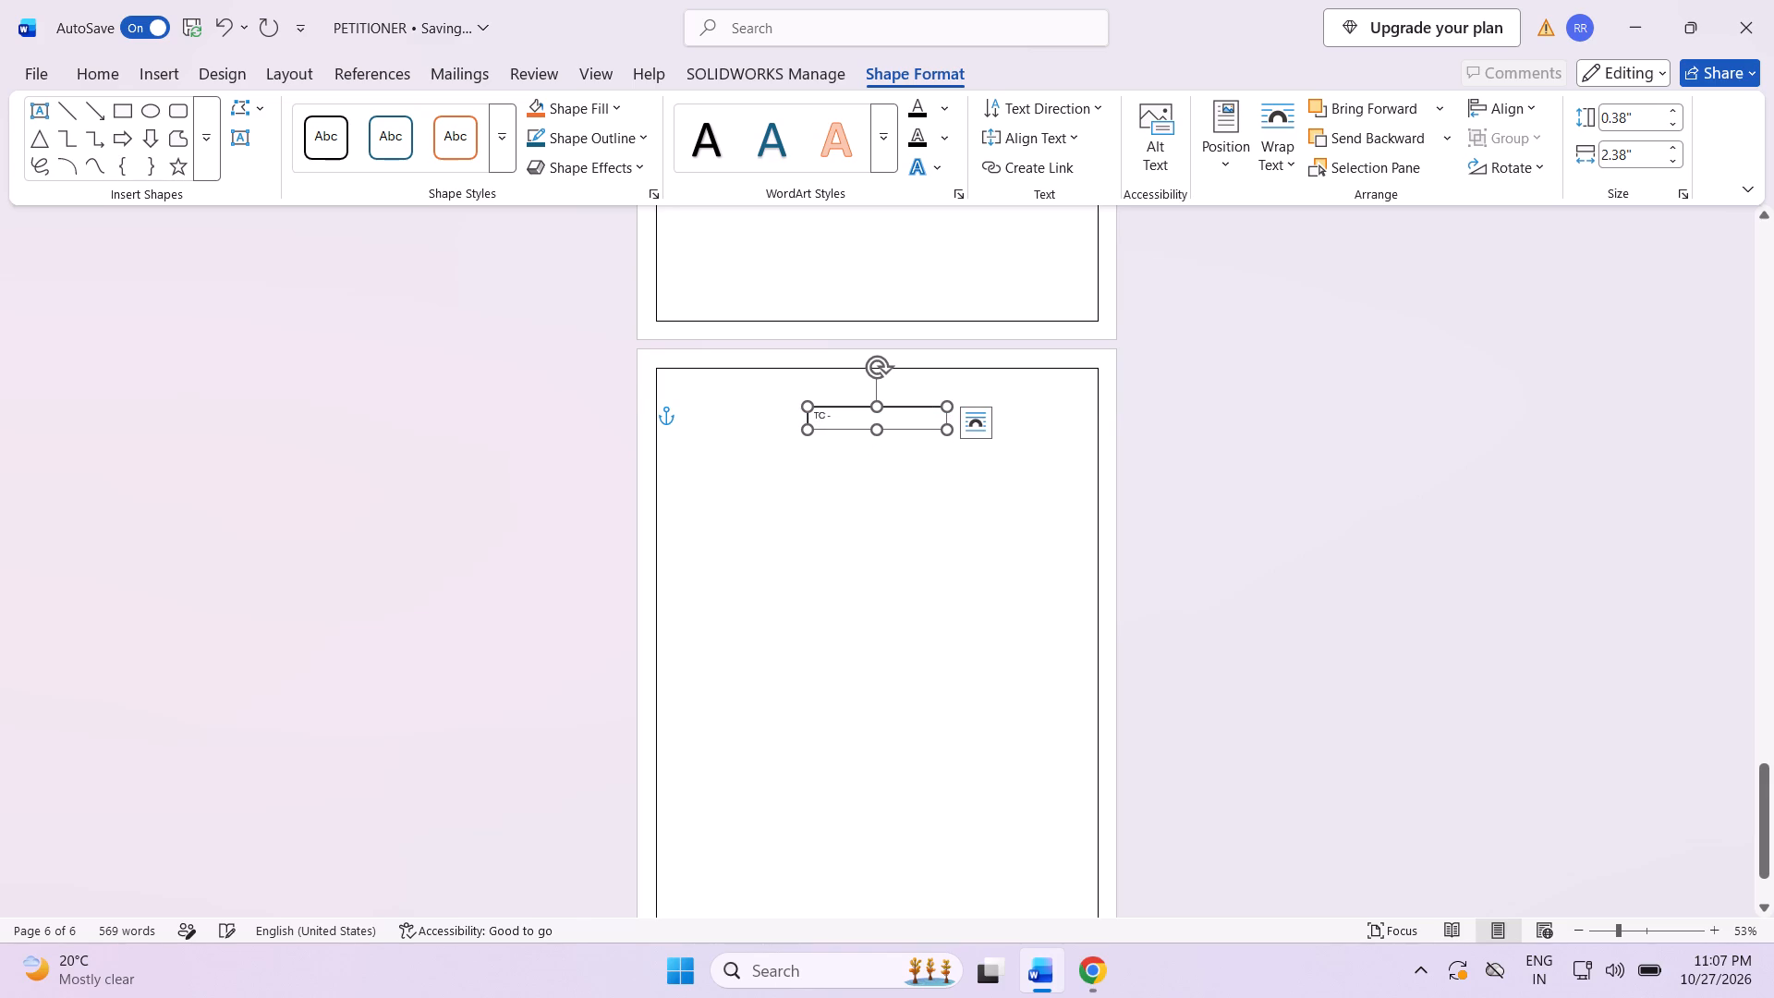
pyautogui.moveTo(948, 420); pyautogui.dragTo(963, 421)
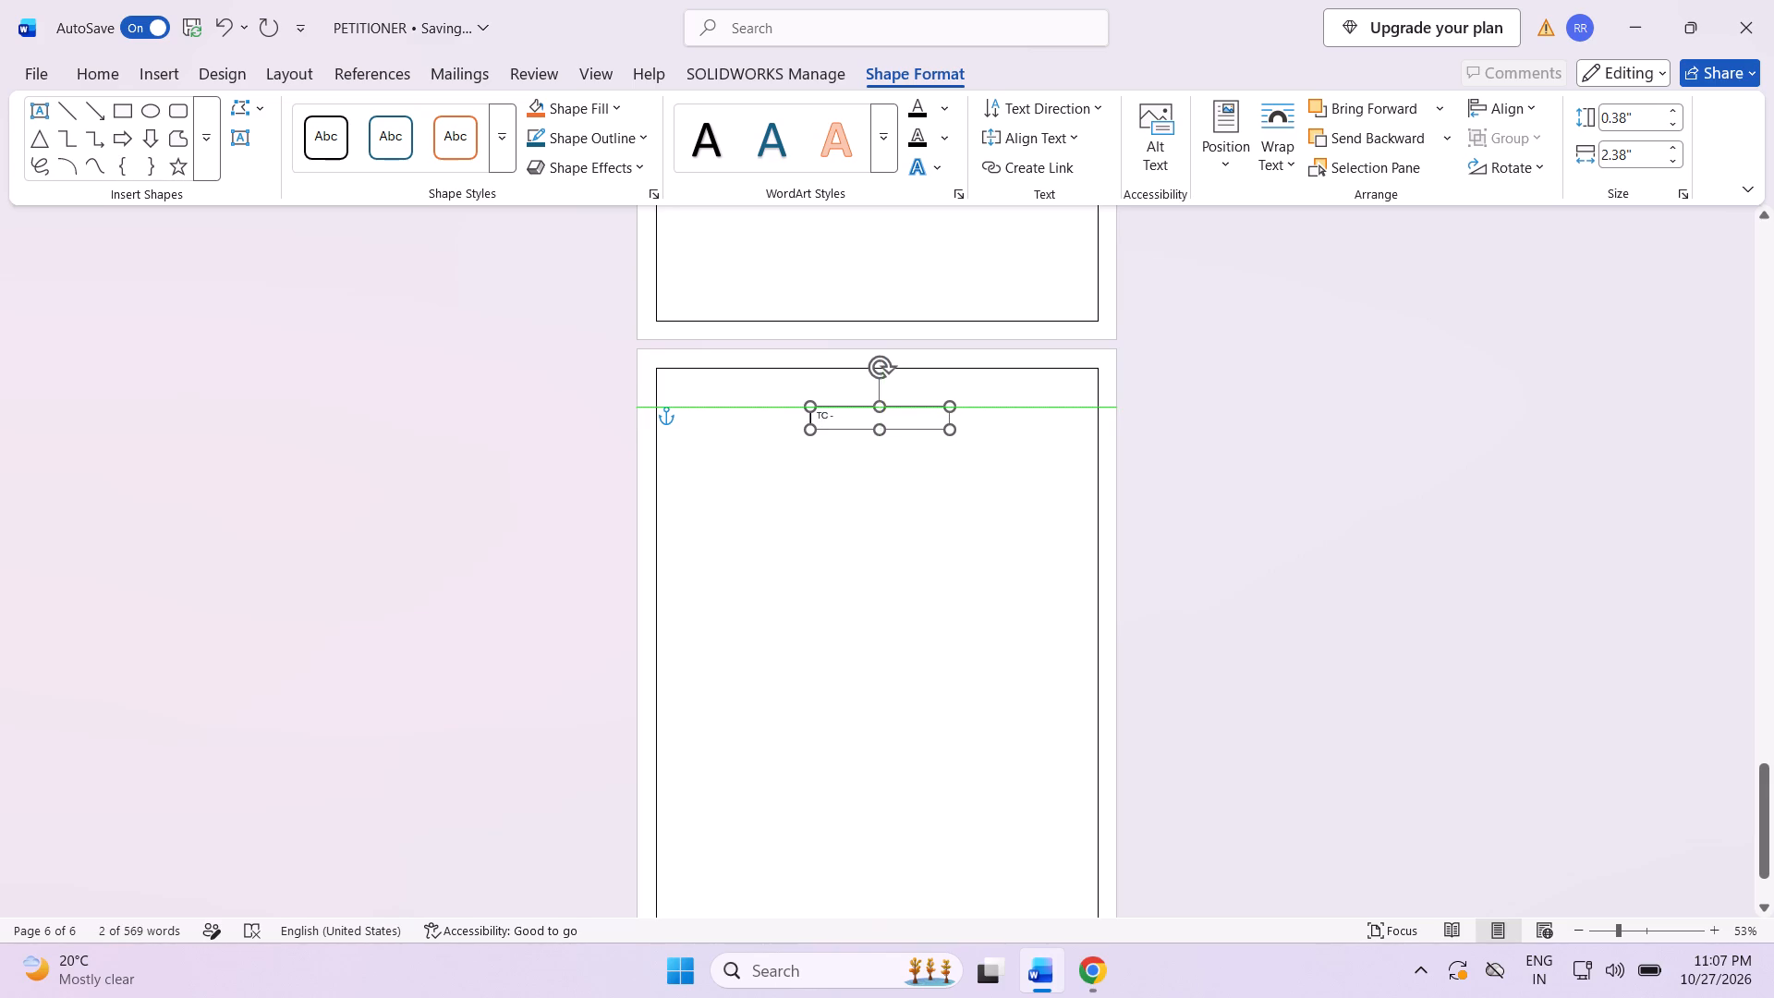
pyautogui.moveTo(963, 421); pyautogui.dragTo(1086, 429)
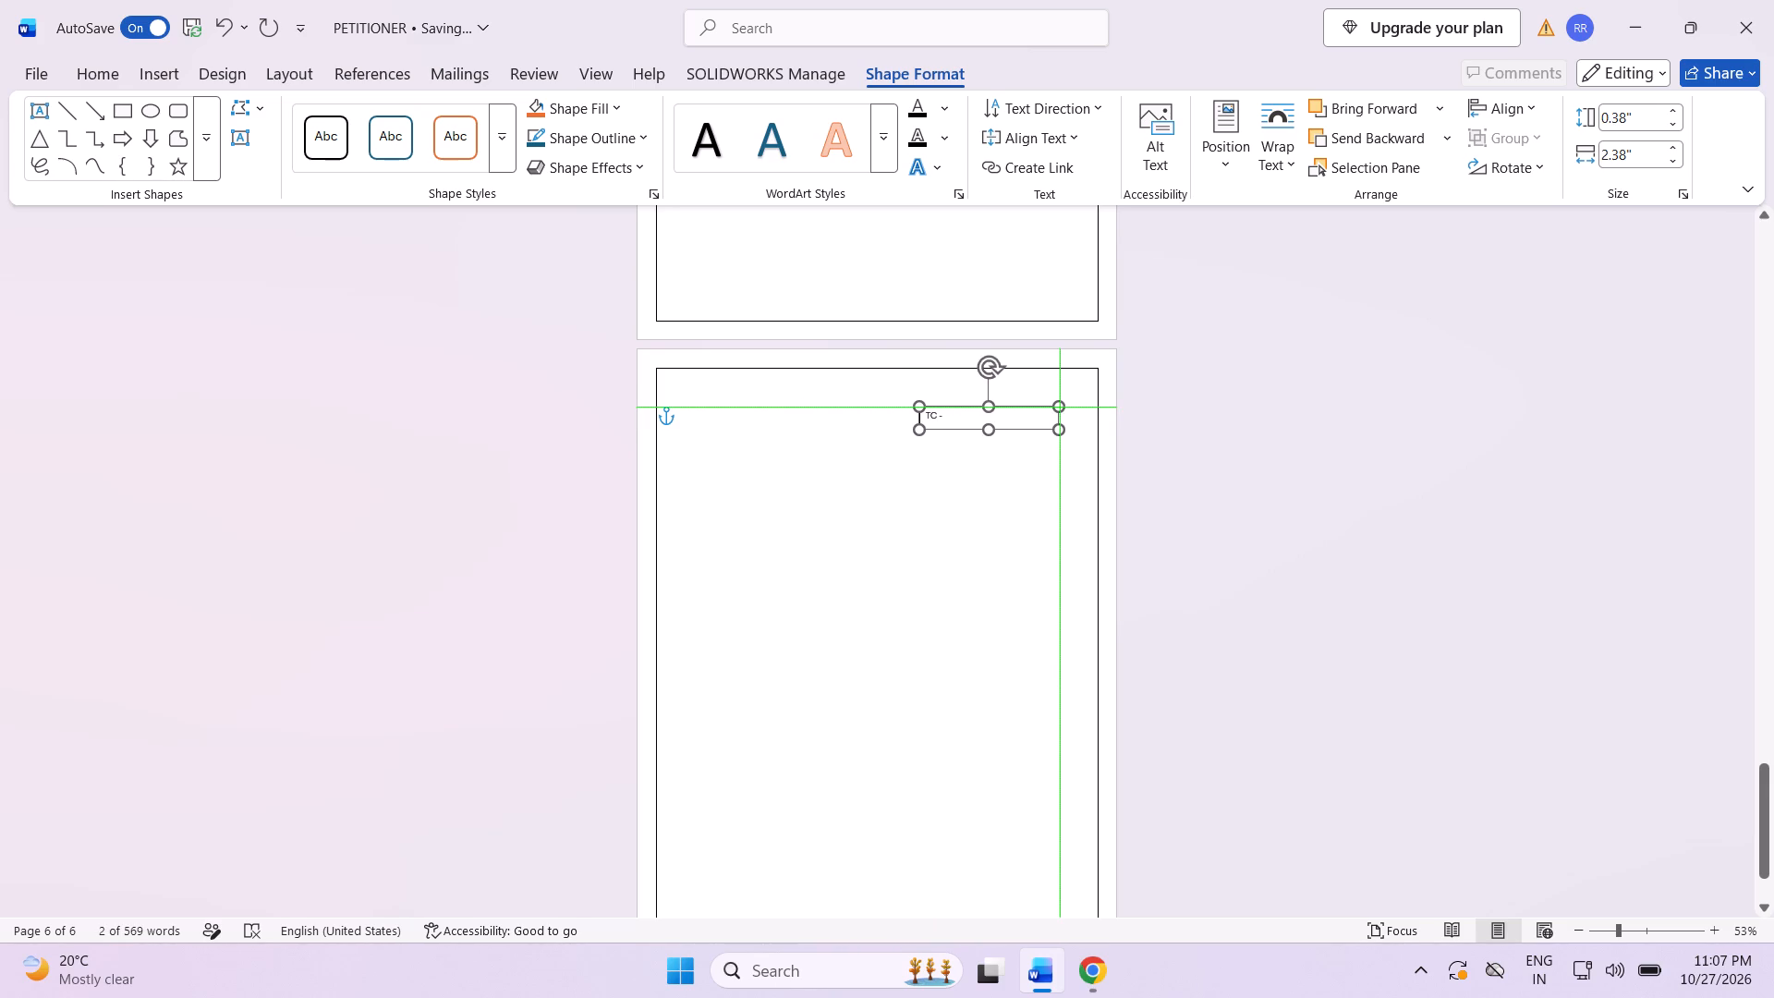
pyautogui.moveTo(1086, 429); pyautogui.dragTo(1083, 429)
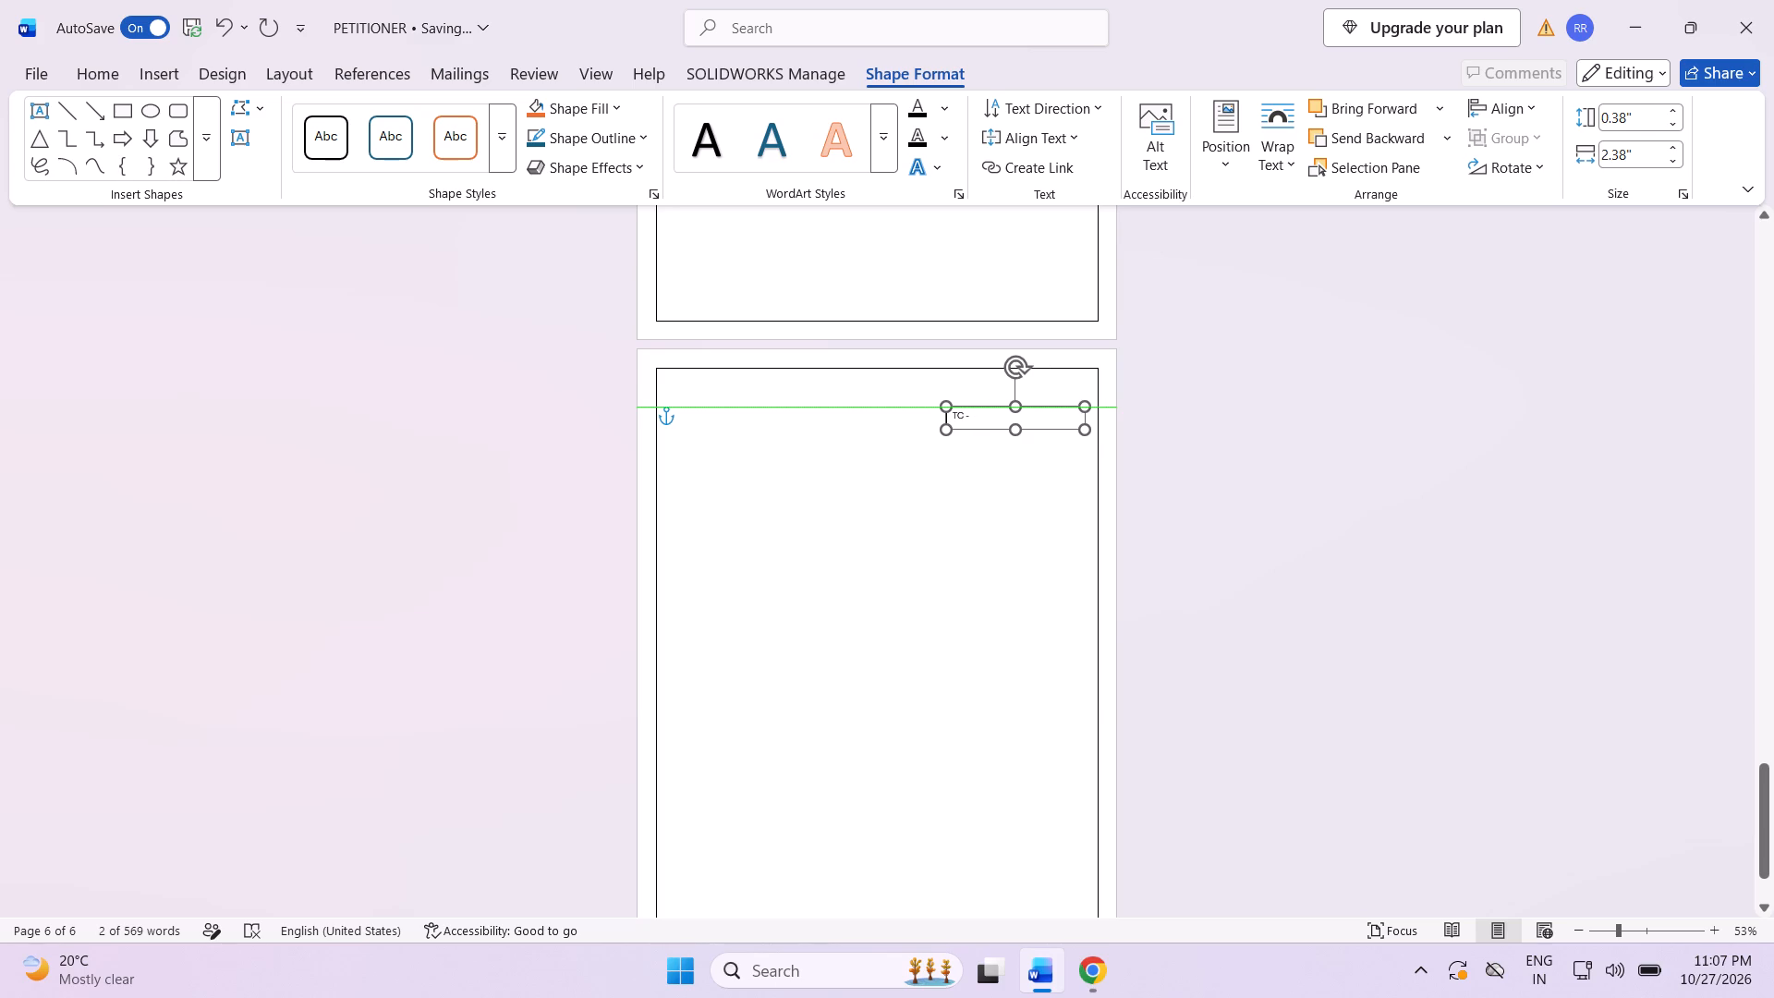
pyautogui.moveTo(1083, 429); pyautogui.dragTo(1081, 429)
pyautogui.moveTo(941, 433); pyautogui.dragTo(962, 433)
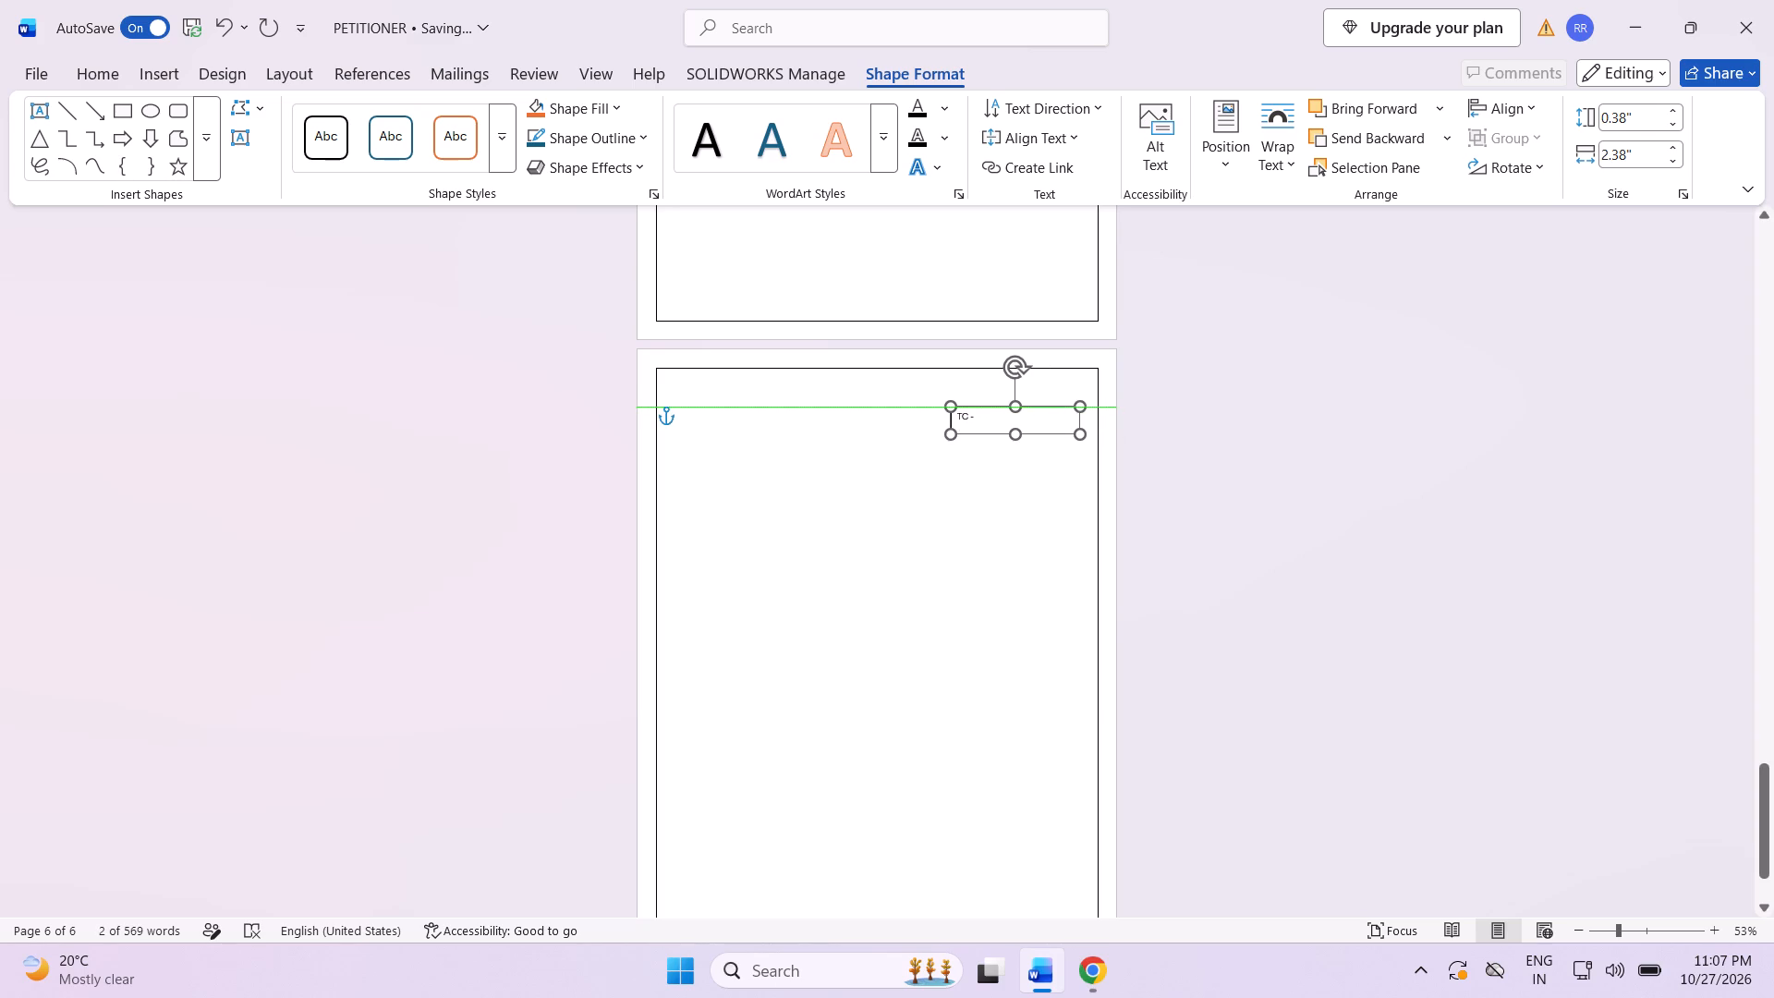
pyautogui.moveTo(962, 433); pyautogui.dragTo(974, 433)
# Insert another Simple Text Box on the blank page below the "TC -" box.
pyautogui.click(954, 485)
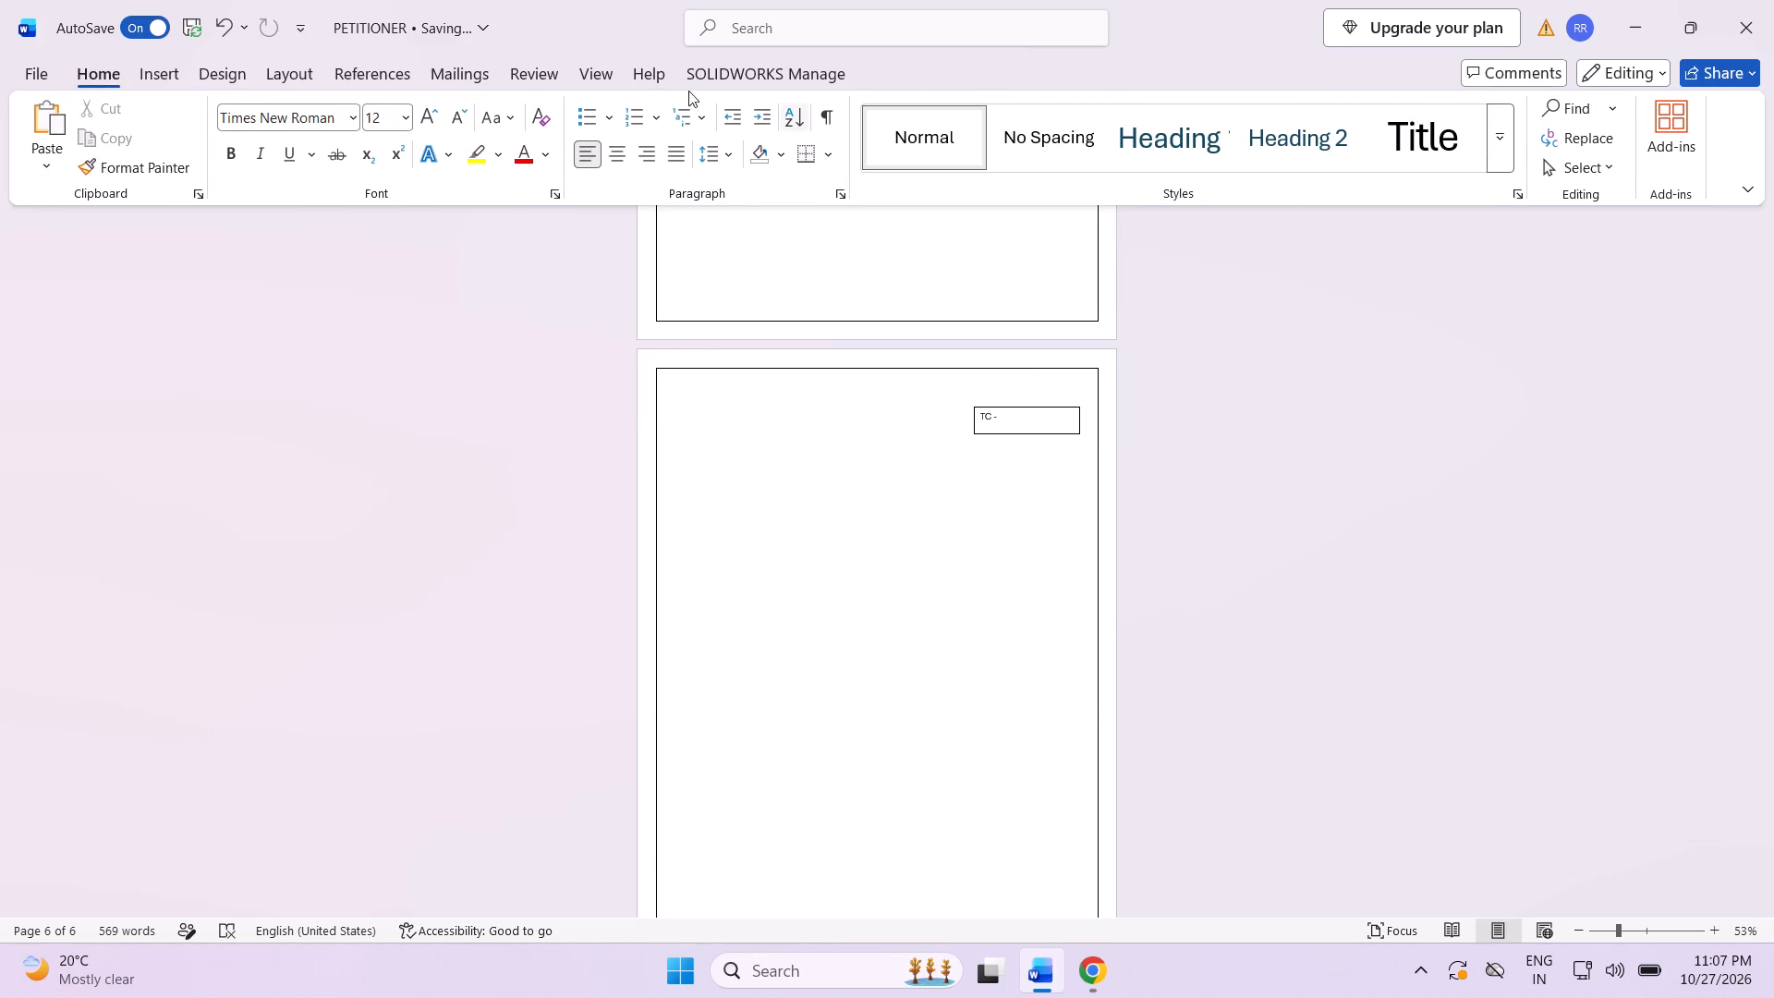
pyautogui.click(164, 73)
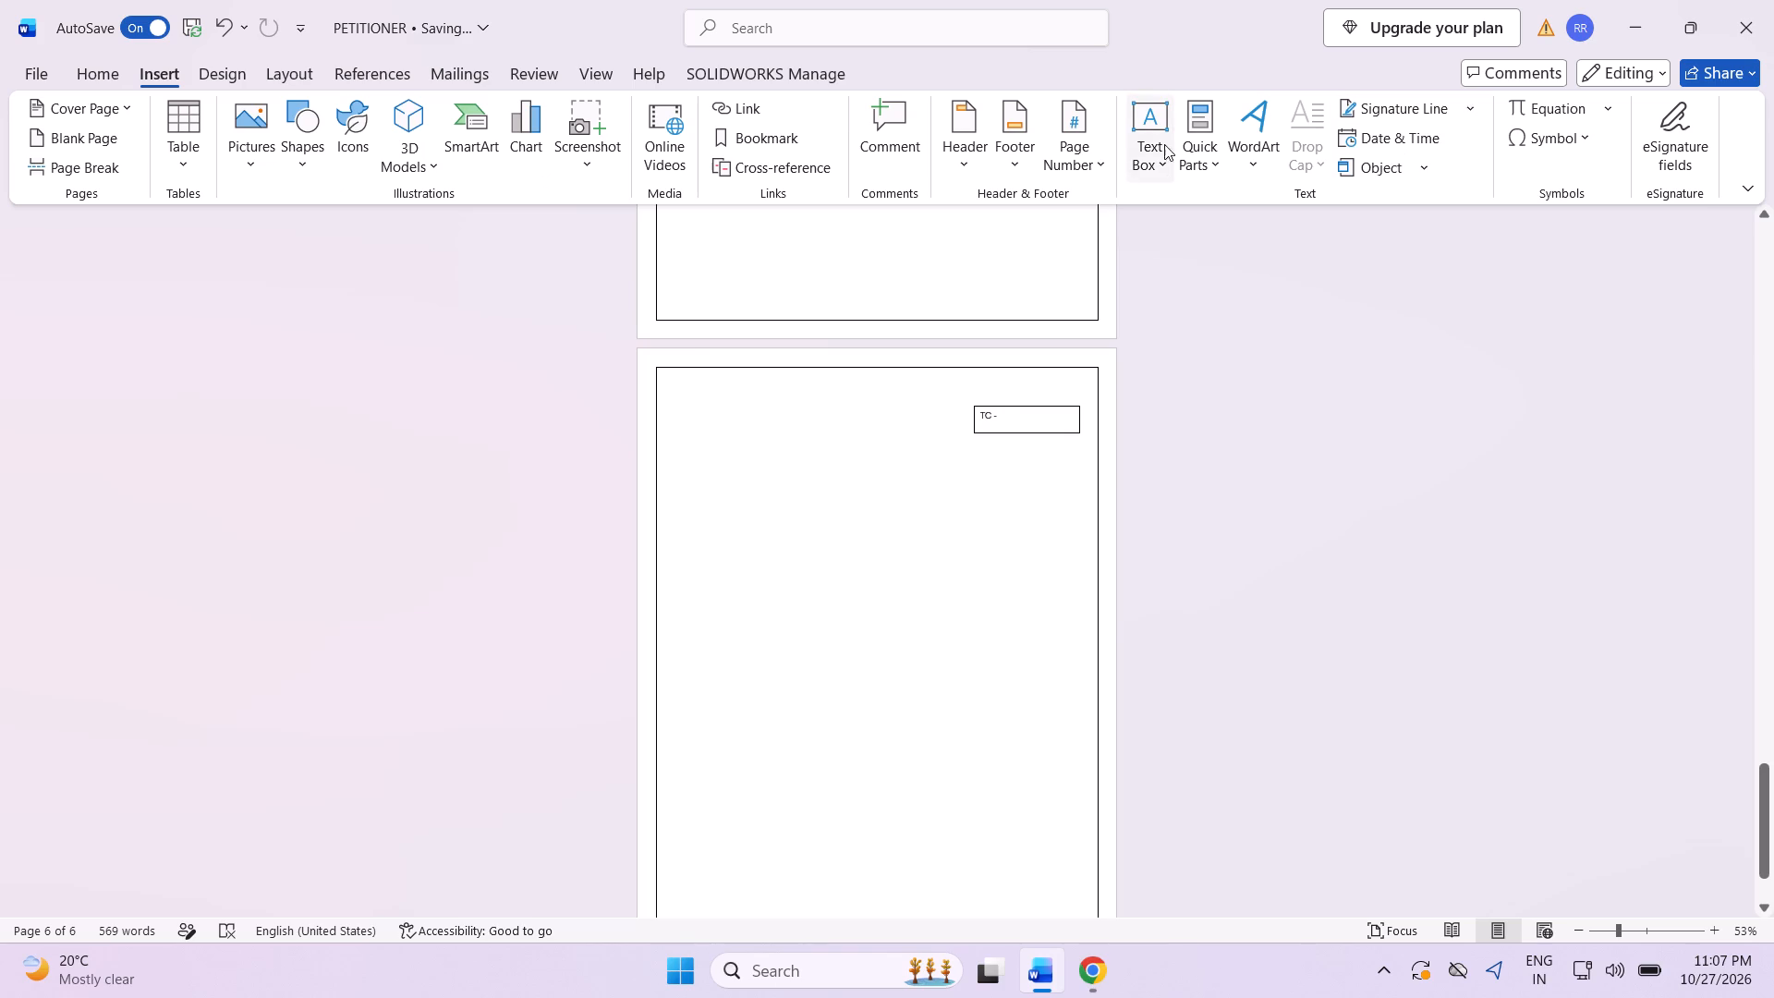
pyautogui.click(1172, 143)
pyautogui.click(1256, 329)
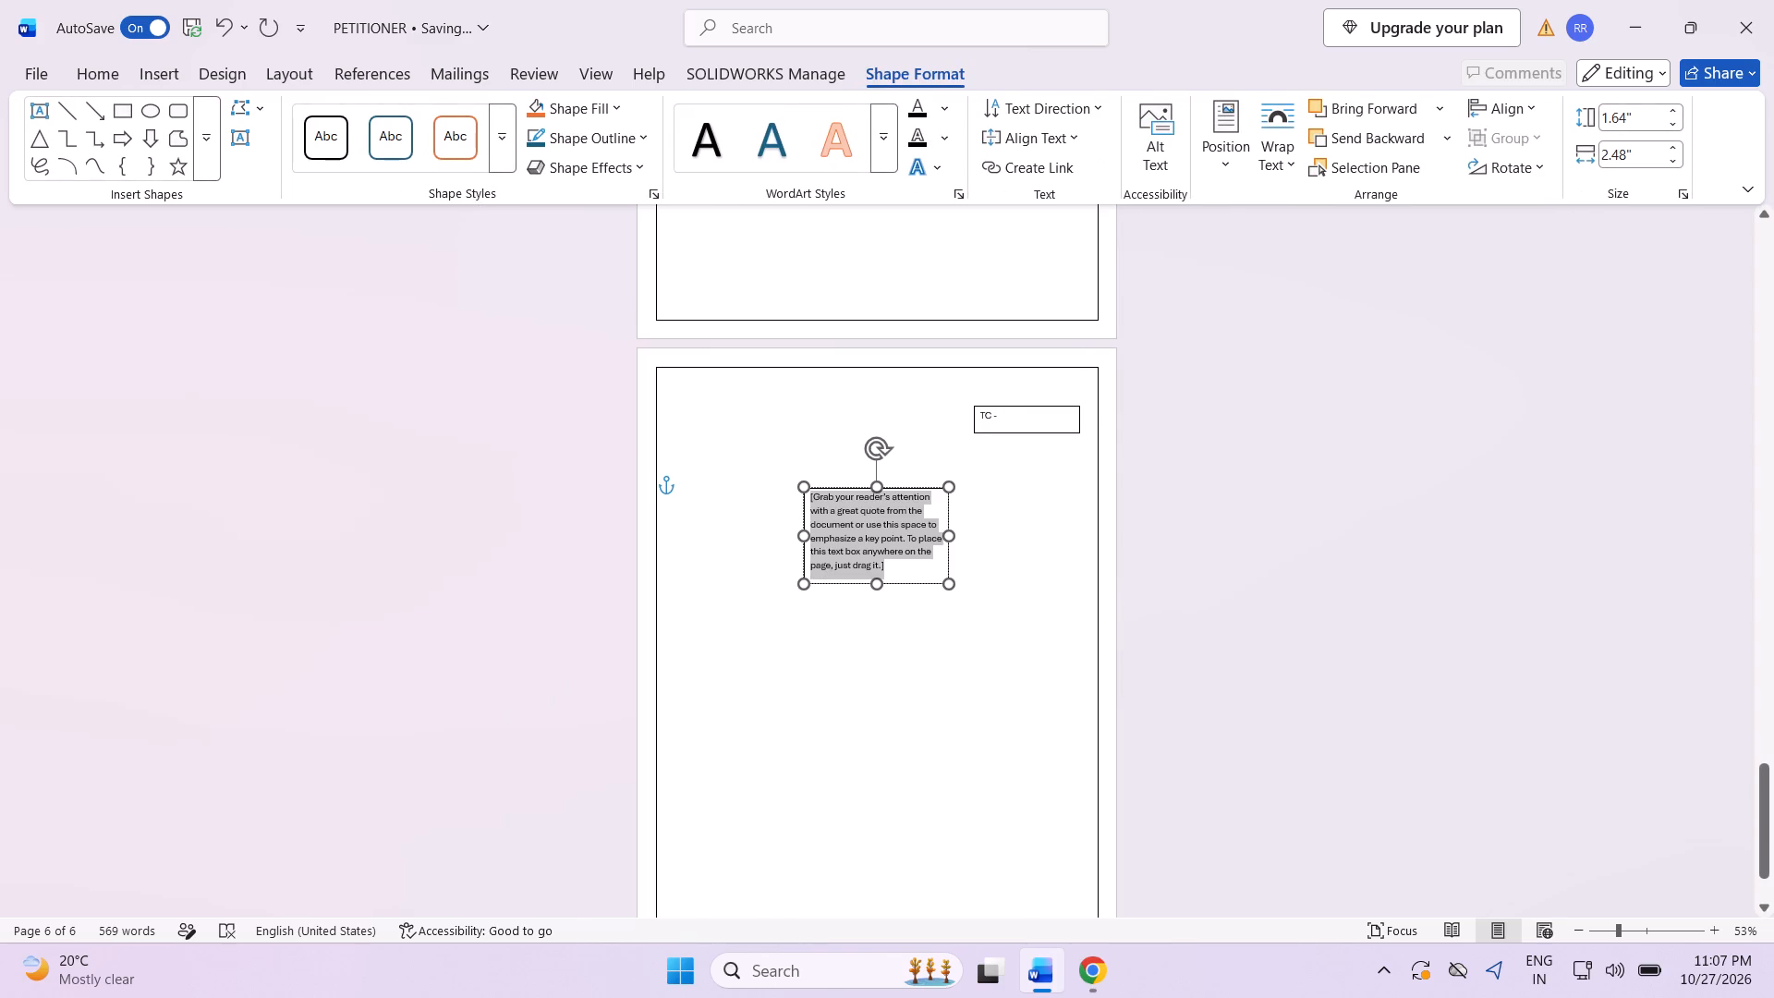
# Stretch the new text box between the page margins, about 6.25" wide and 1.55" high, with its top edge just below the "TC -" box.
pyautogui.moveTo(806, 538); pyautogui.dragTo(684, 505)
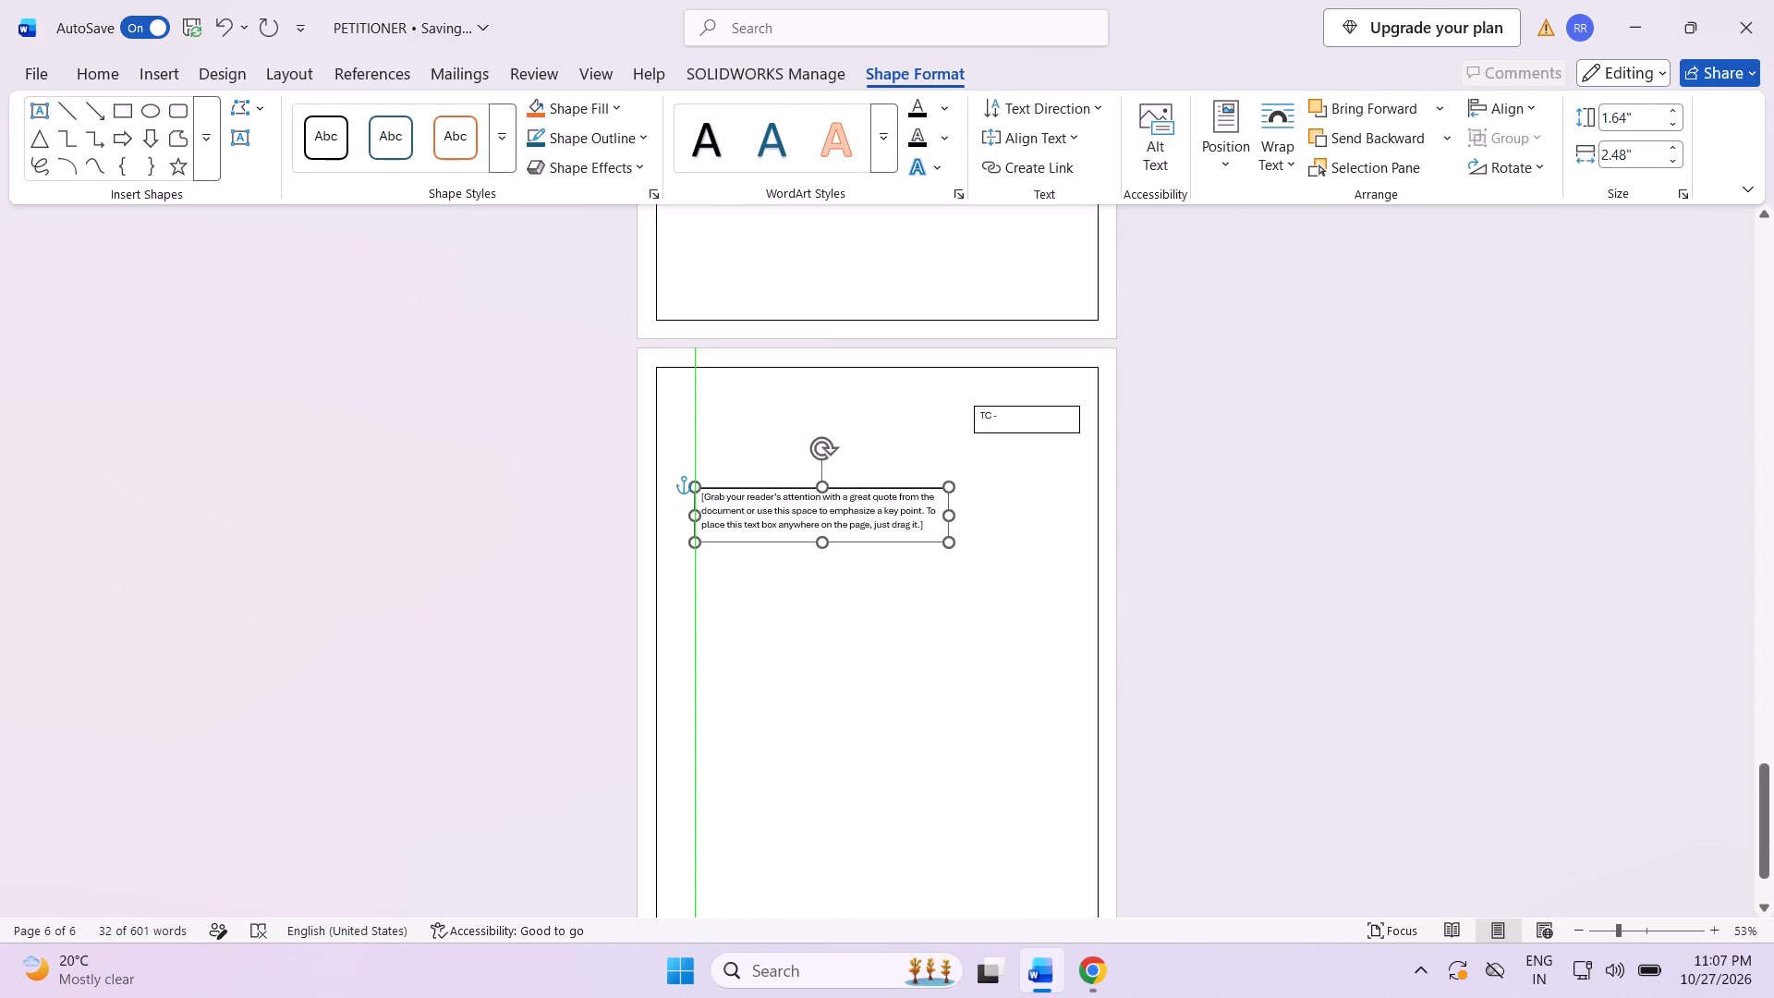
pyautogui.moveTo(684, 505); pyautogui.dragTo(680, 505)
pyautogui.click(948, 521)
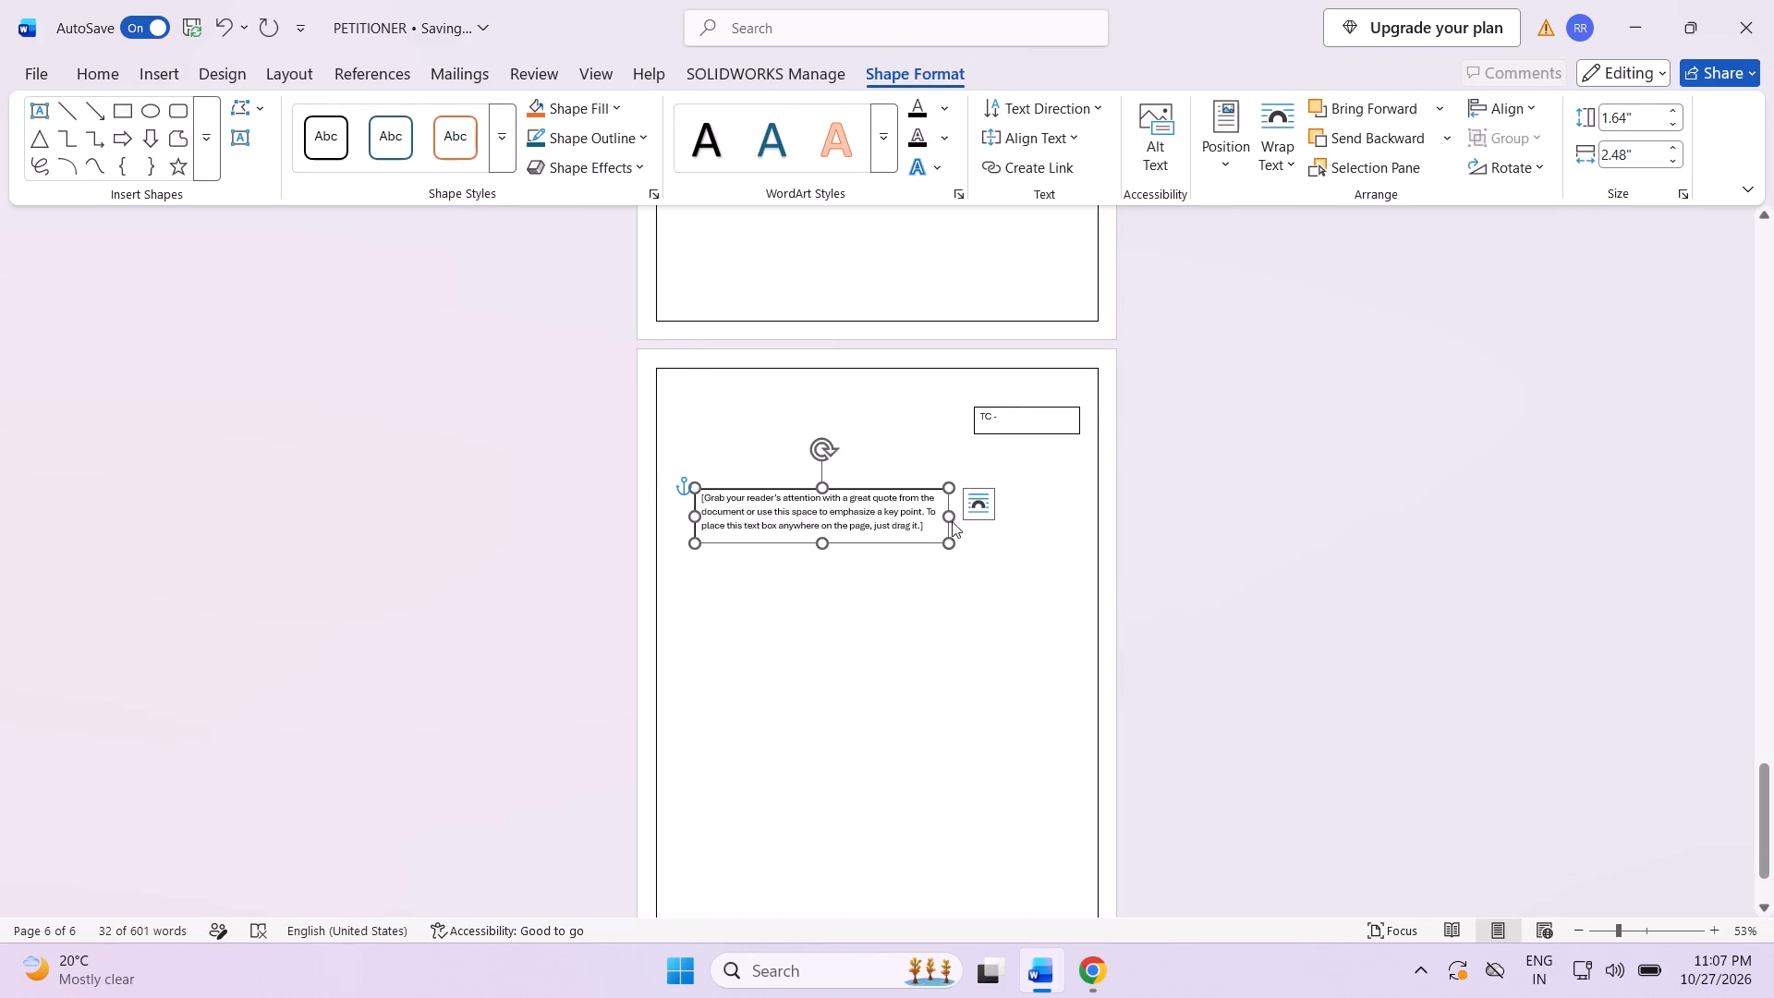
pyautogui.moveTo(947, 511); pyautogui.dragTo(1071, 489)
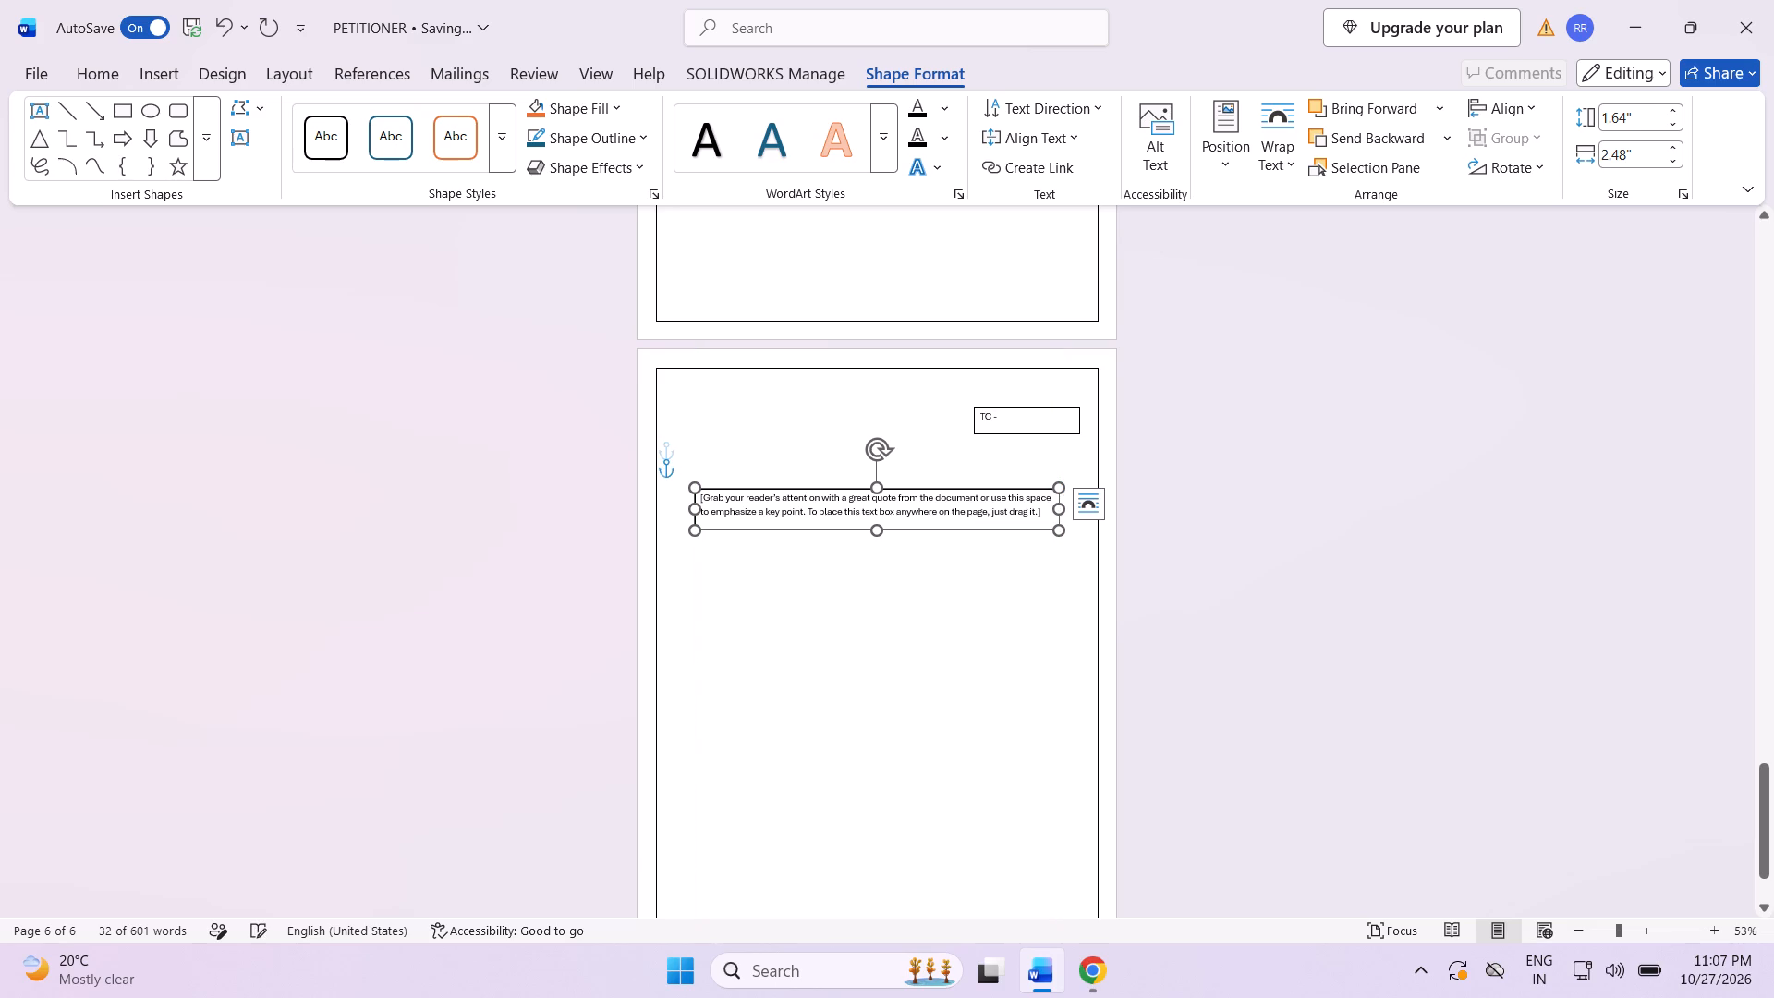
pyautogui.moveTo(877, 485); pyautogui.dragTo(882, 446)
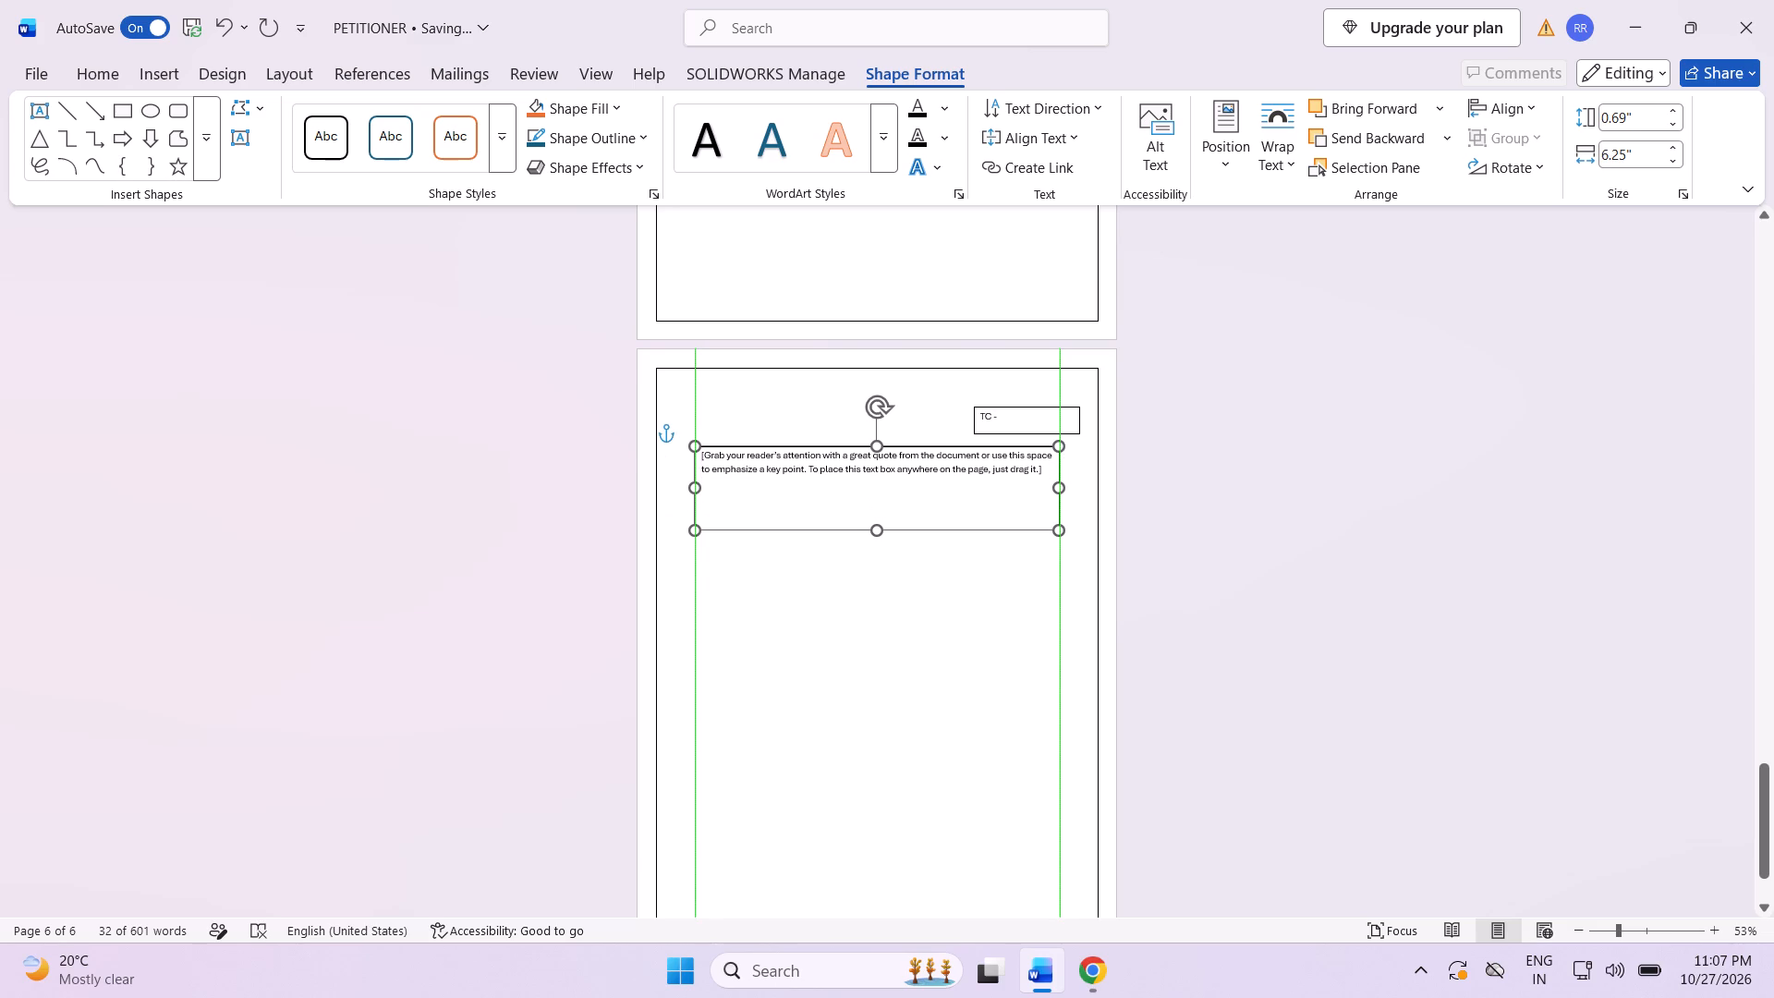
pyautogui.moveTo(882, 446); pyautogui.dragTo(882, 439)
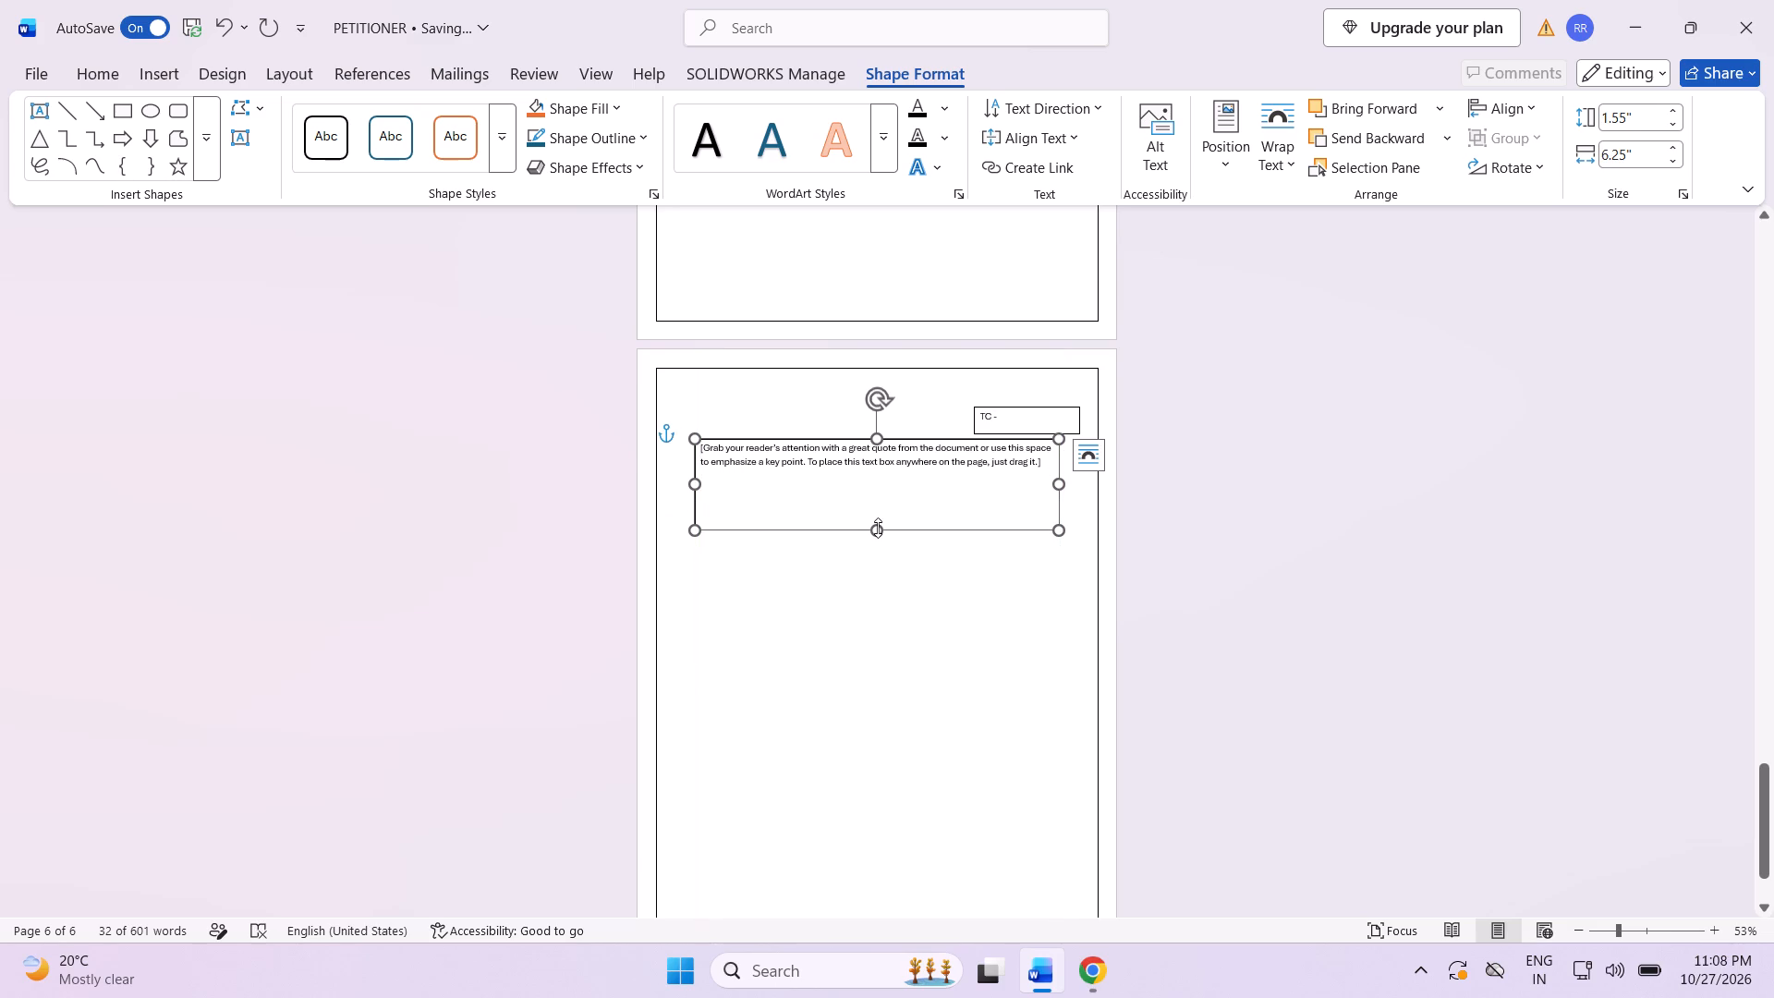
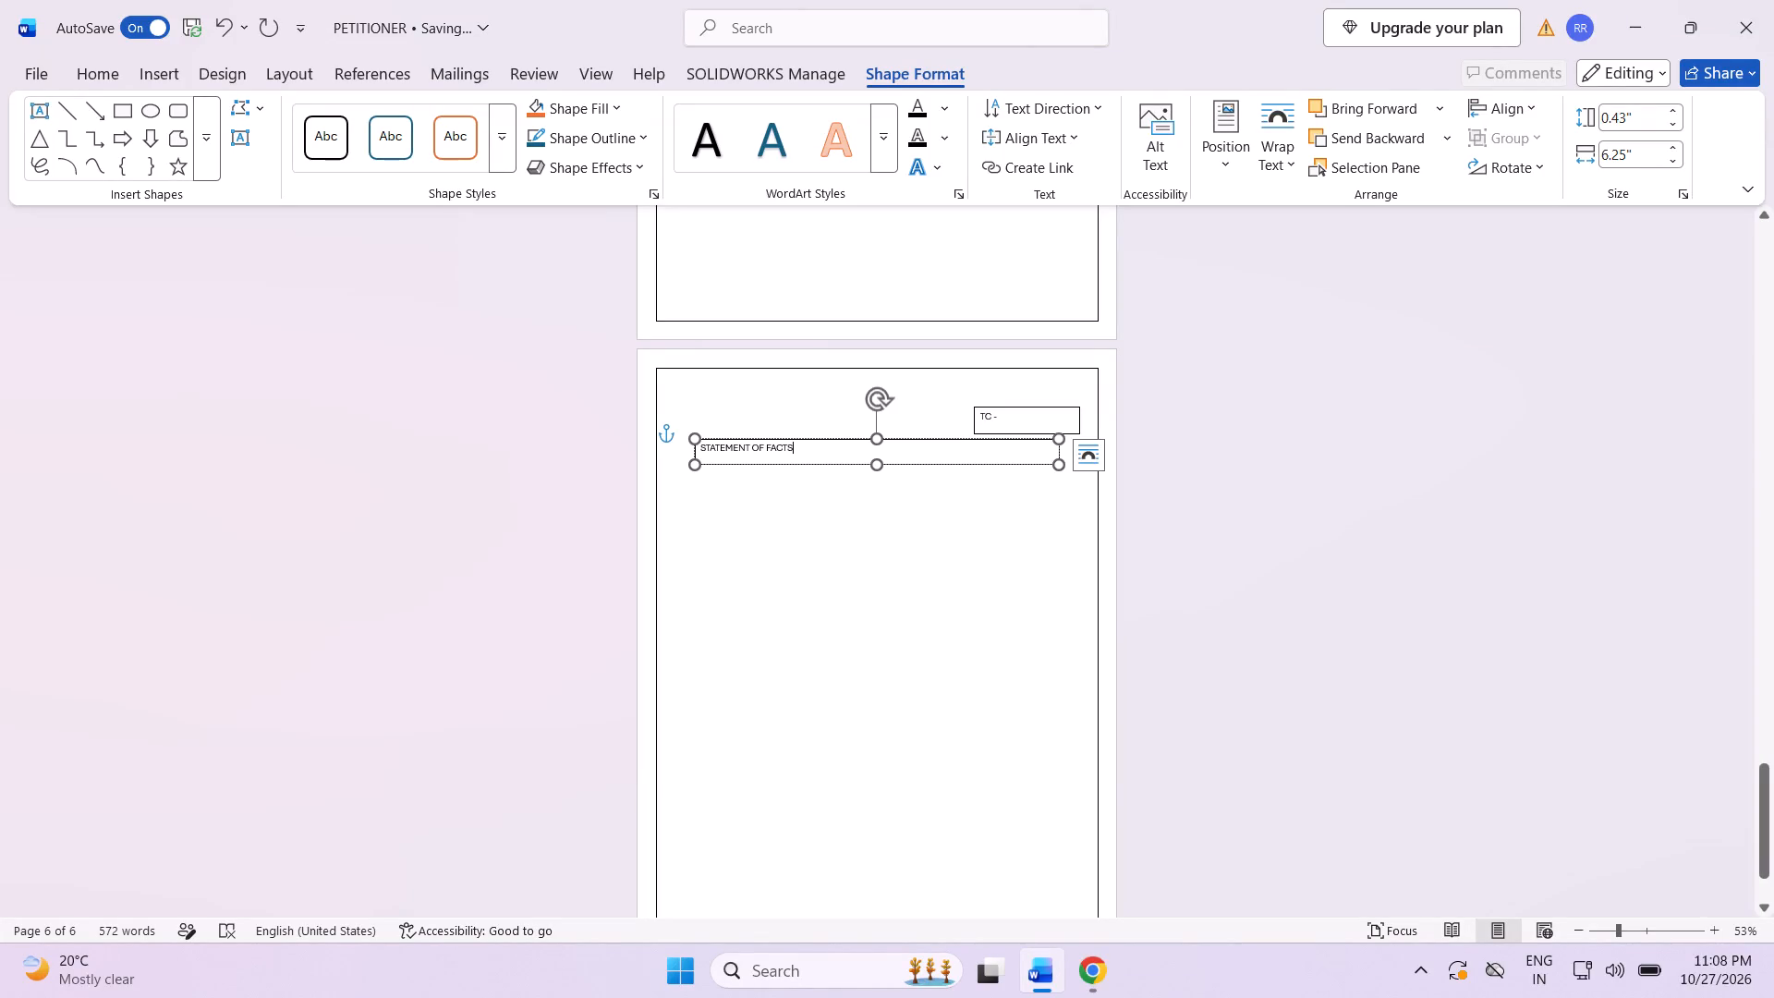
# Insert leading spaces before "STATEMENT OF FACTS" to shift the heading to the middle of its text box.
pyautogui.click(697, 446)
pyautogui.click(699, 446)
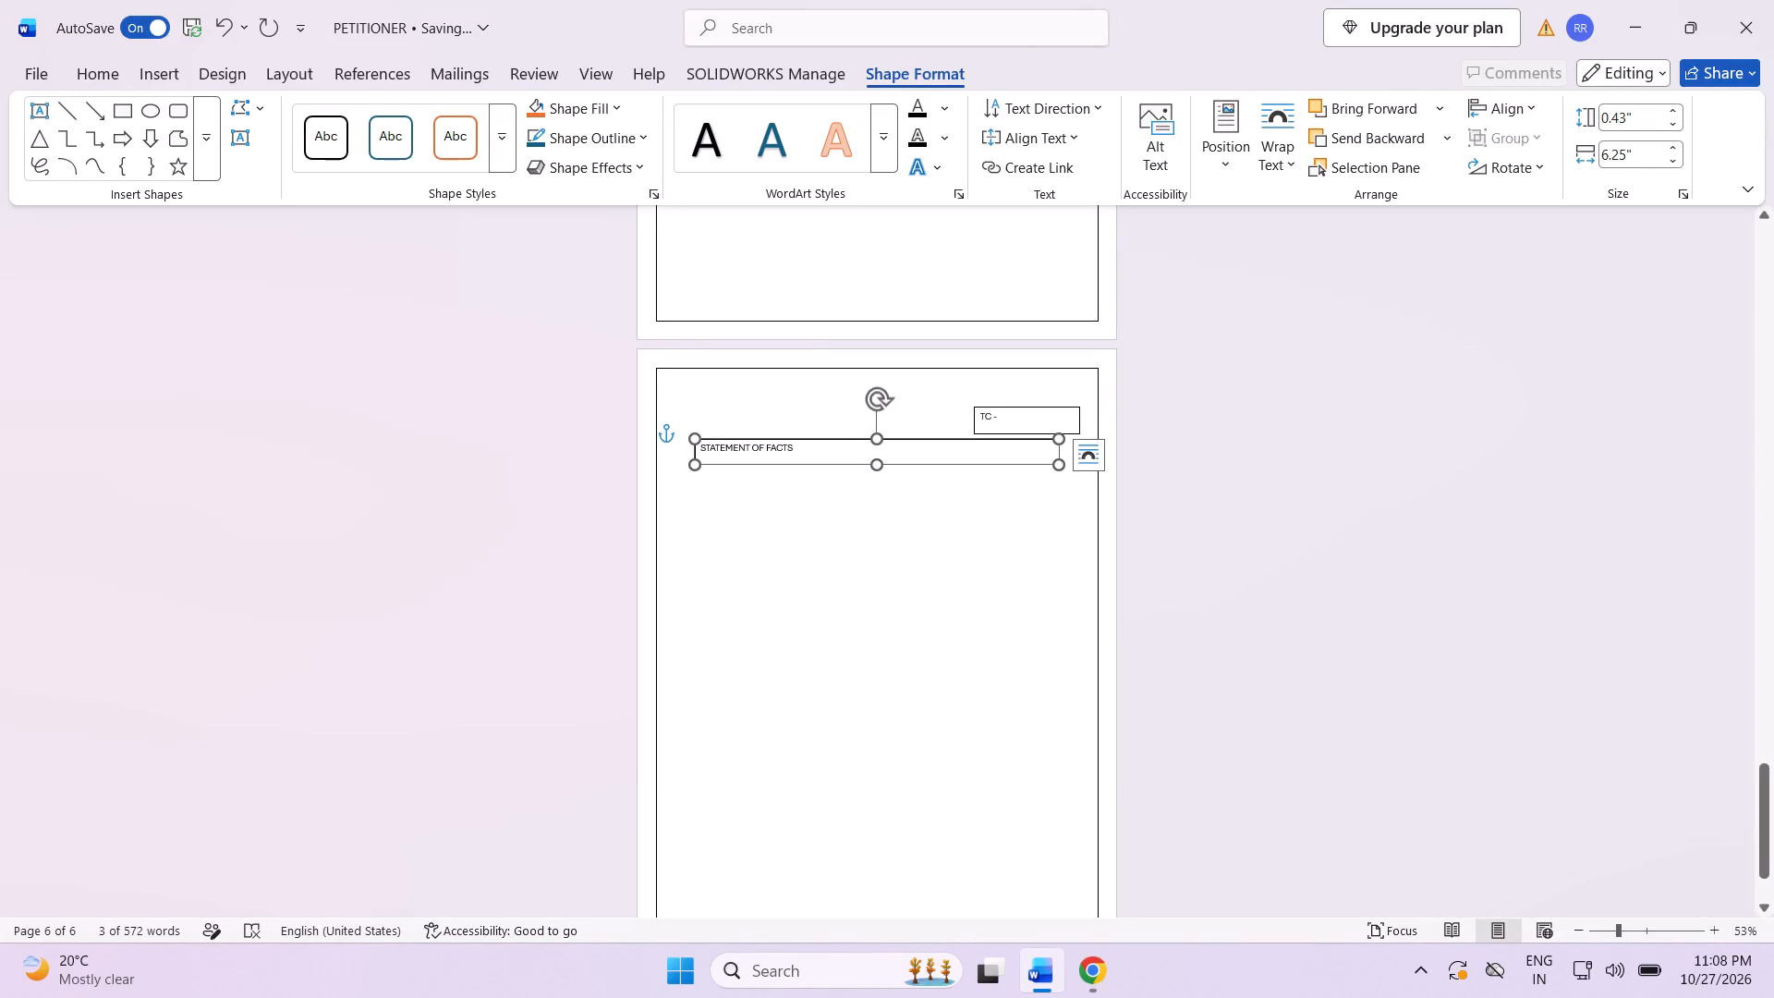
pyautogui.click(700, 450)
pyautogui.press('space')
pyautogui.press('space')
pyautogui.press('space')
pyautogui.press('space')
pyautogui.press('space')
pyautogui.press('space')
pyautogui.press('space')
pyautogui.press('space')
pyautogui.press('space')
pyautogui.press('space')
pyautogui.press('space')
pyautogui.press('space')
pyautogui.press('space')
pyautogui.press('space')
pyautogui.press('space')
pyautogui.press('space')
pyautogui.press('space')
pyautogui.press('space')
pyautogui.press('space')
pyautogui.press('space')
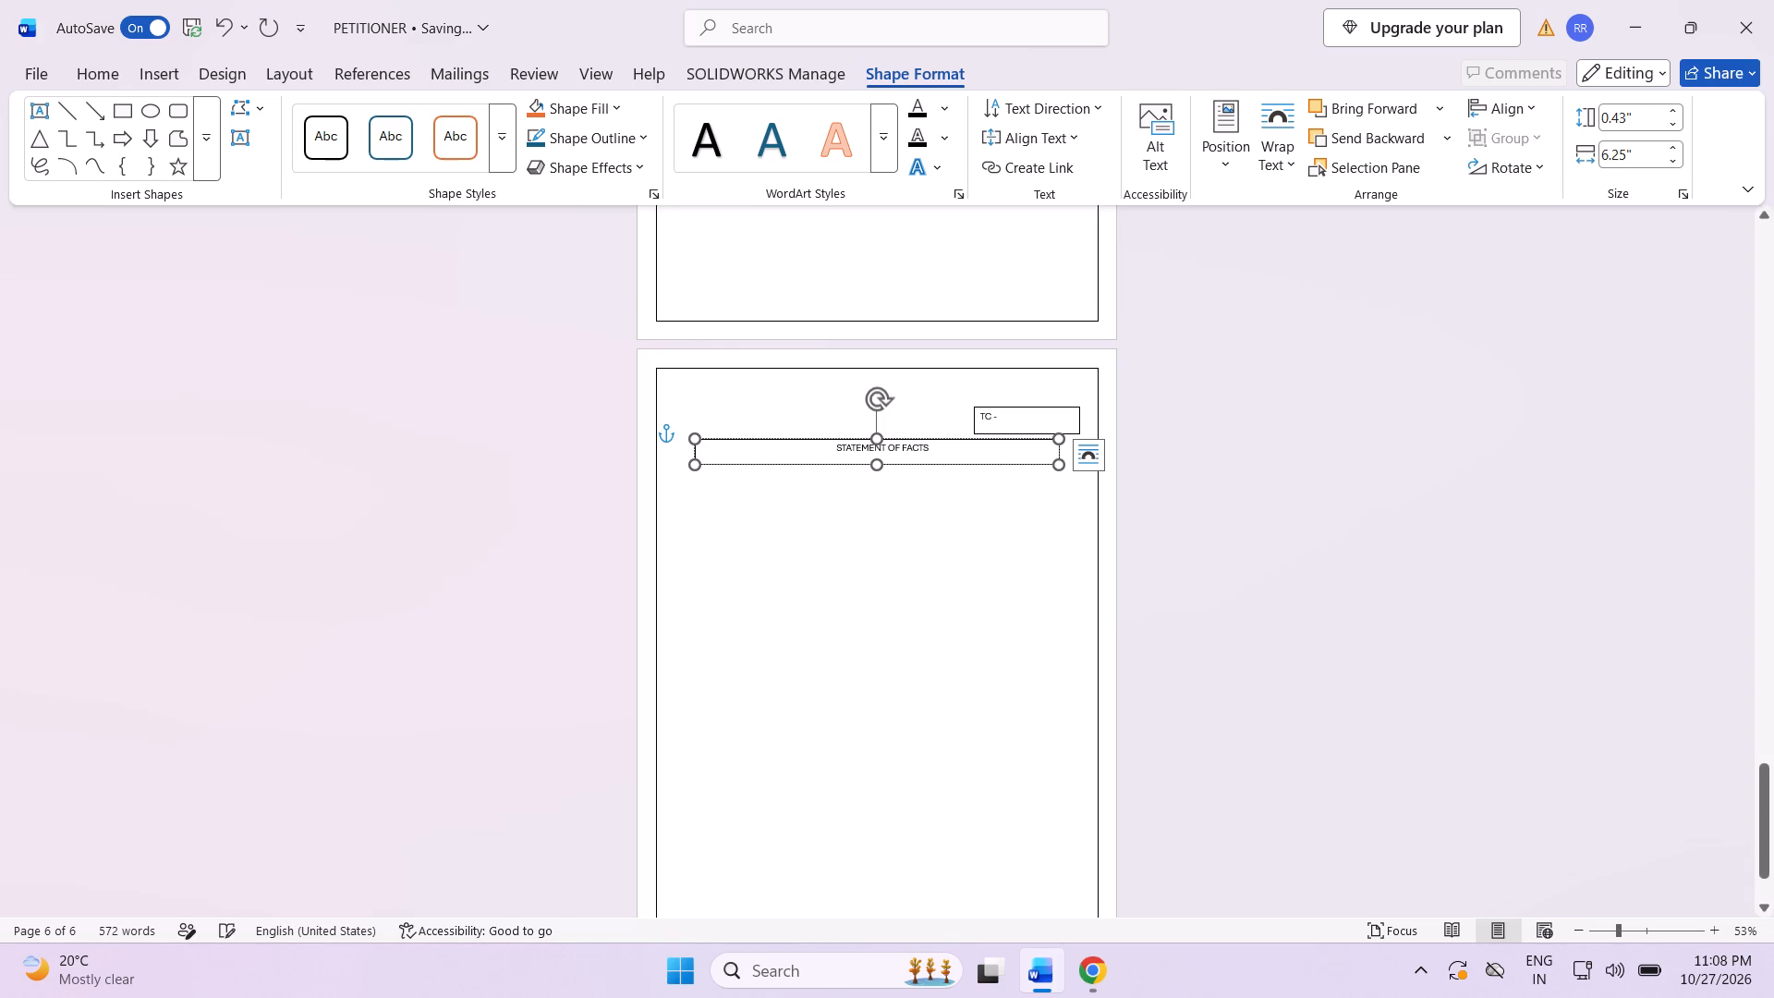
# Make the "STATEMENT OF FACTS" heading bold and set its font to Times New Roman.
pyautogui.moveTo(815, 449); pyautogui.dragTo(1003, 460)
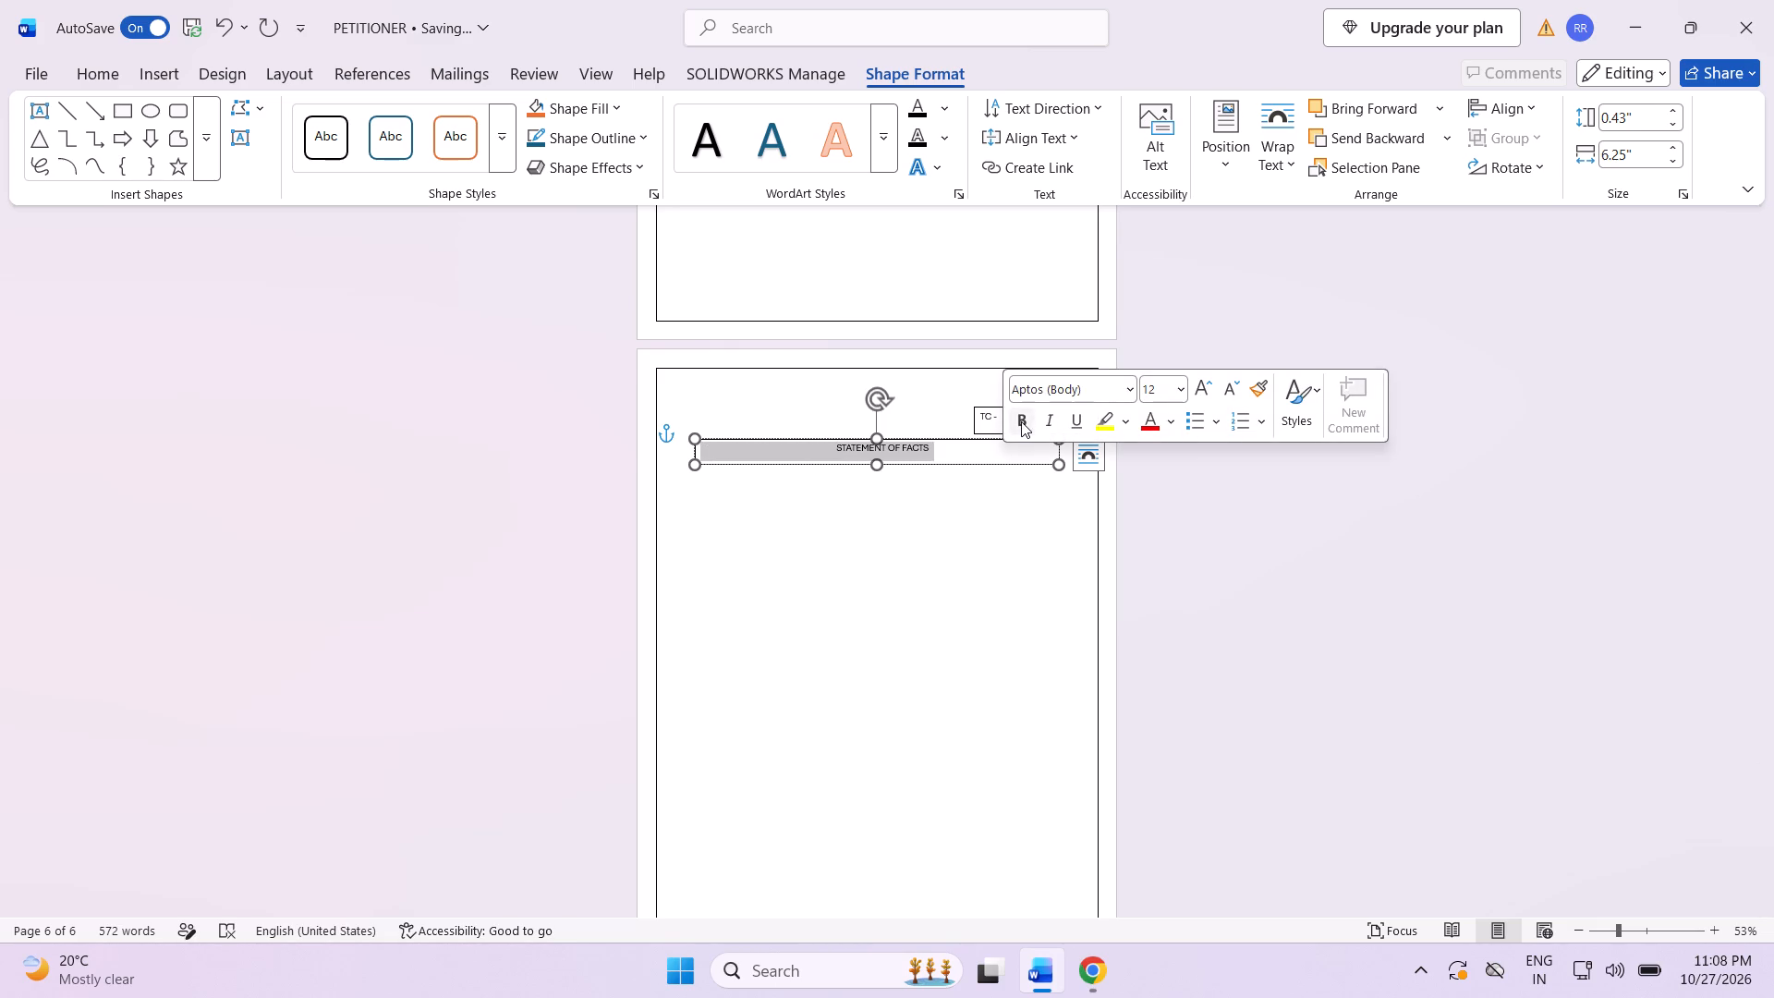
pyautogui.click(1021, 421)
pyautogui.click(1129, 391)
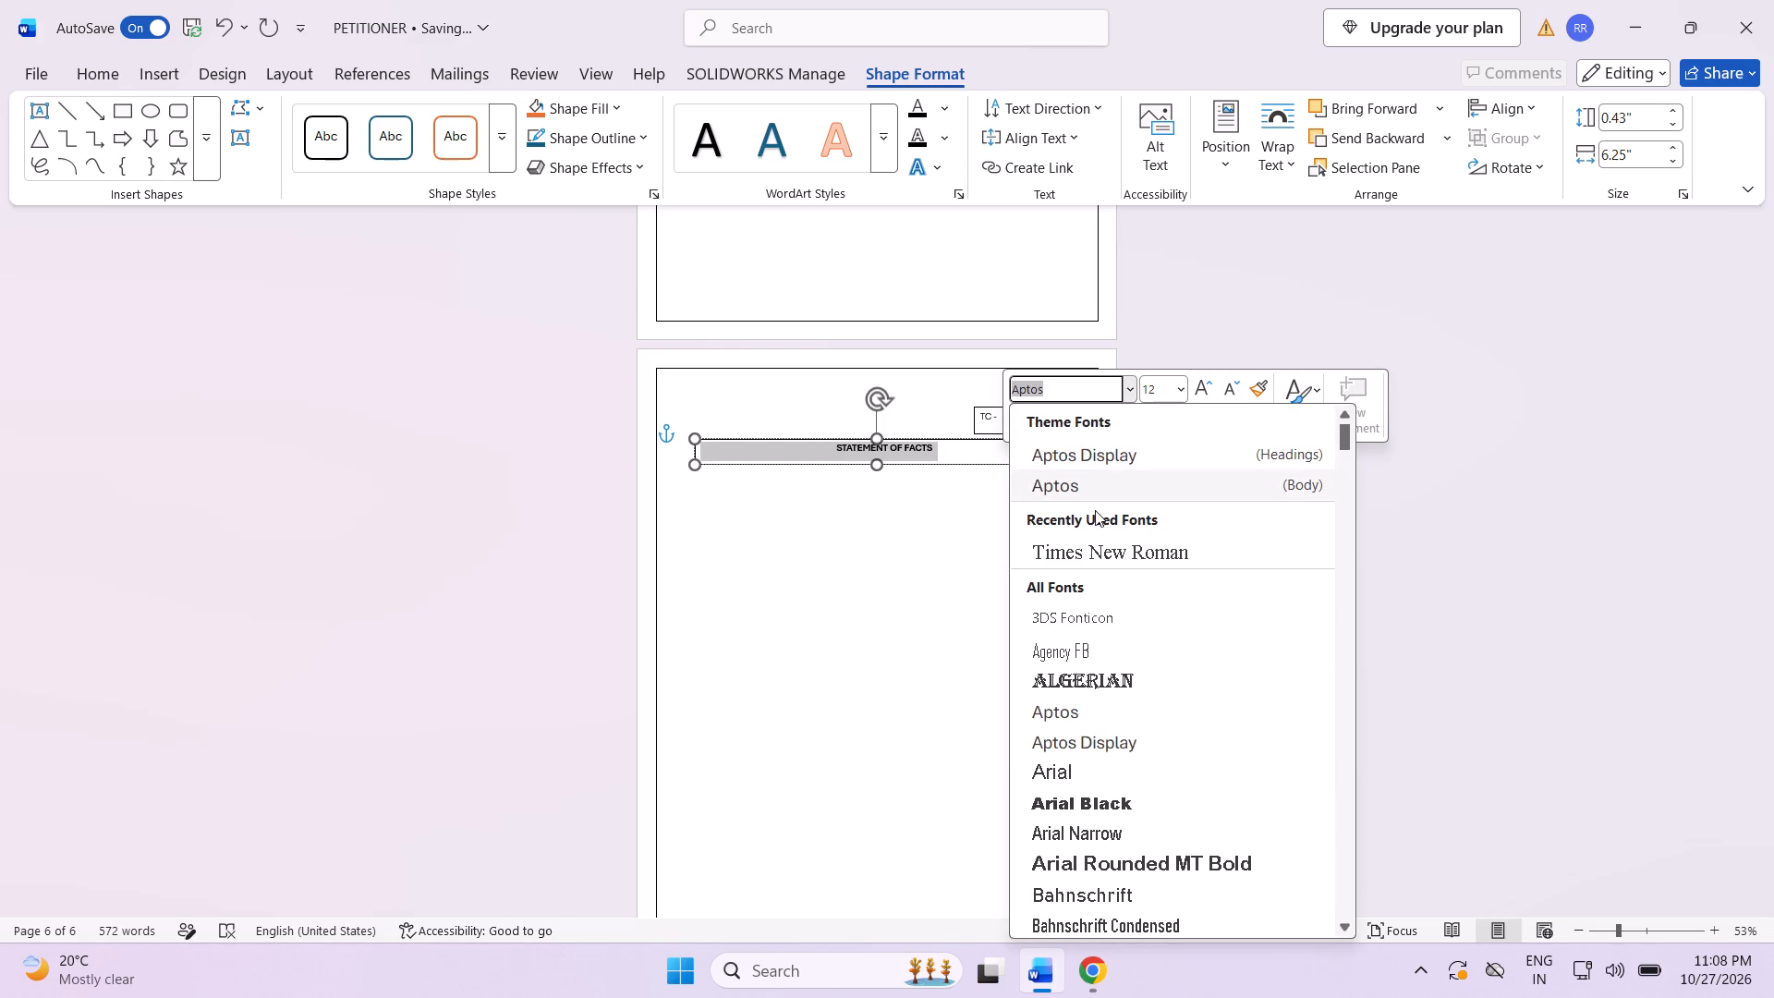
pyautogui.click(1103, 550)
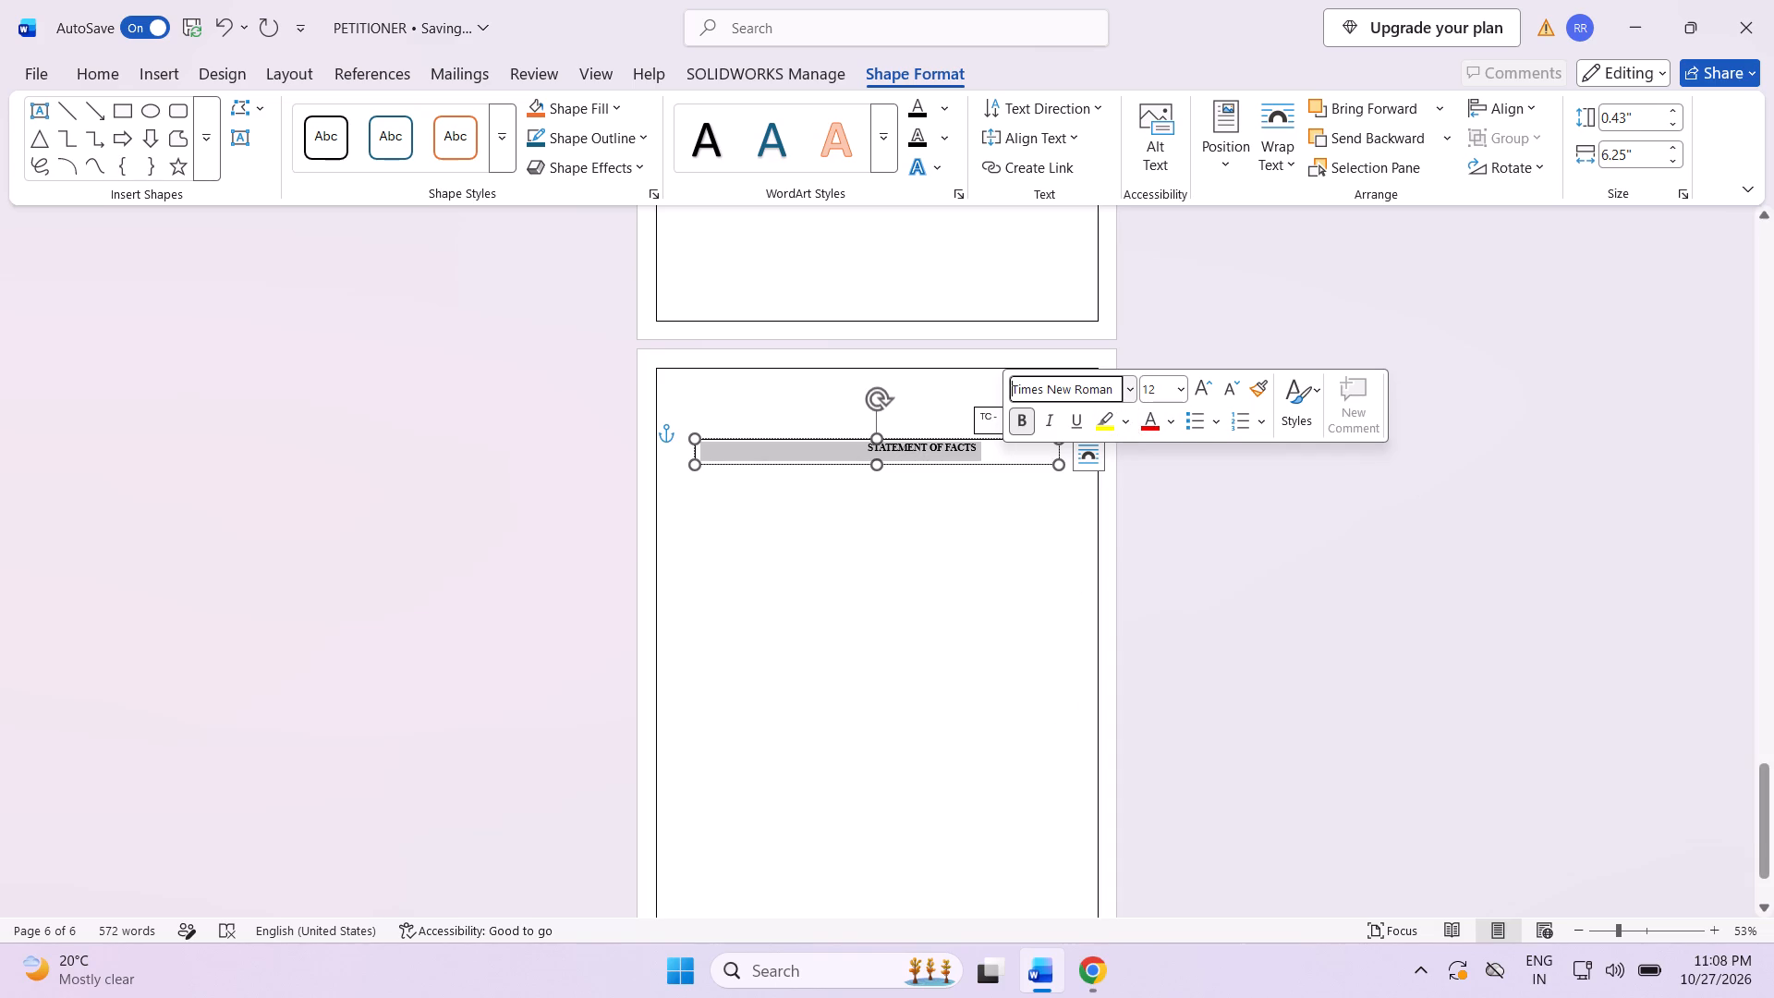
pyautogui.click(1027, 568)
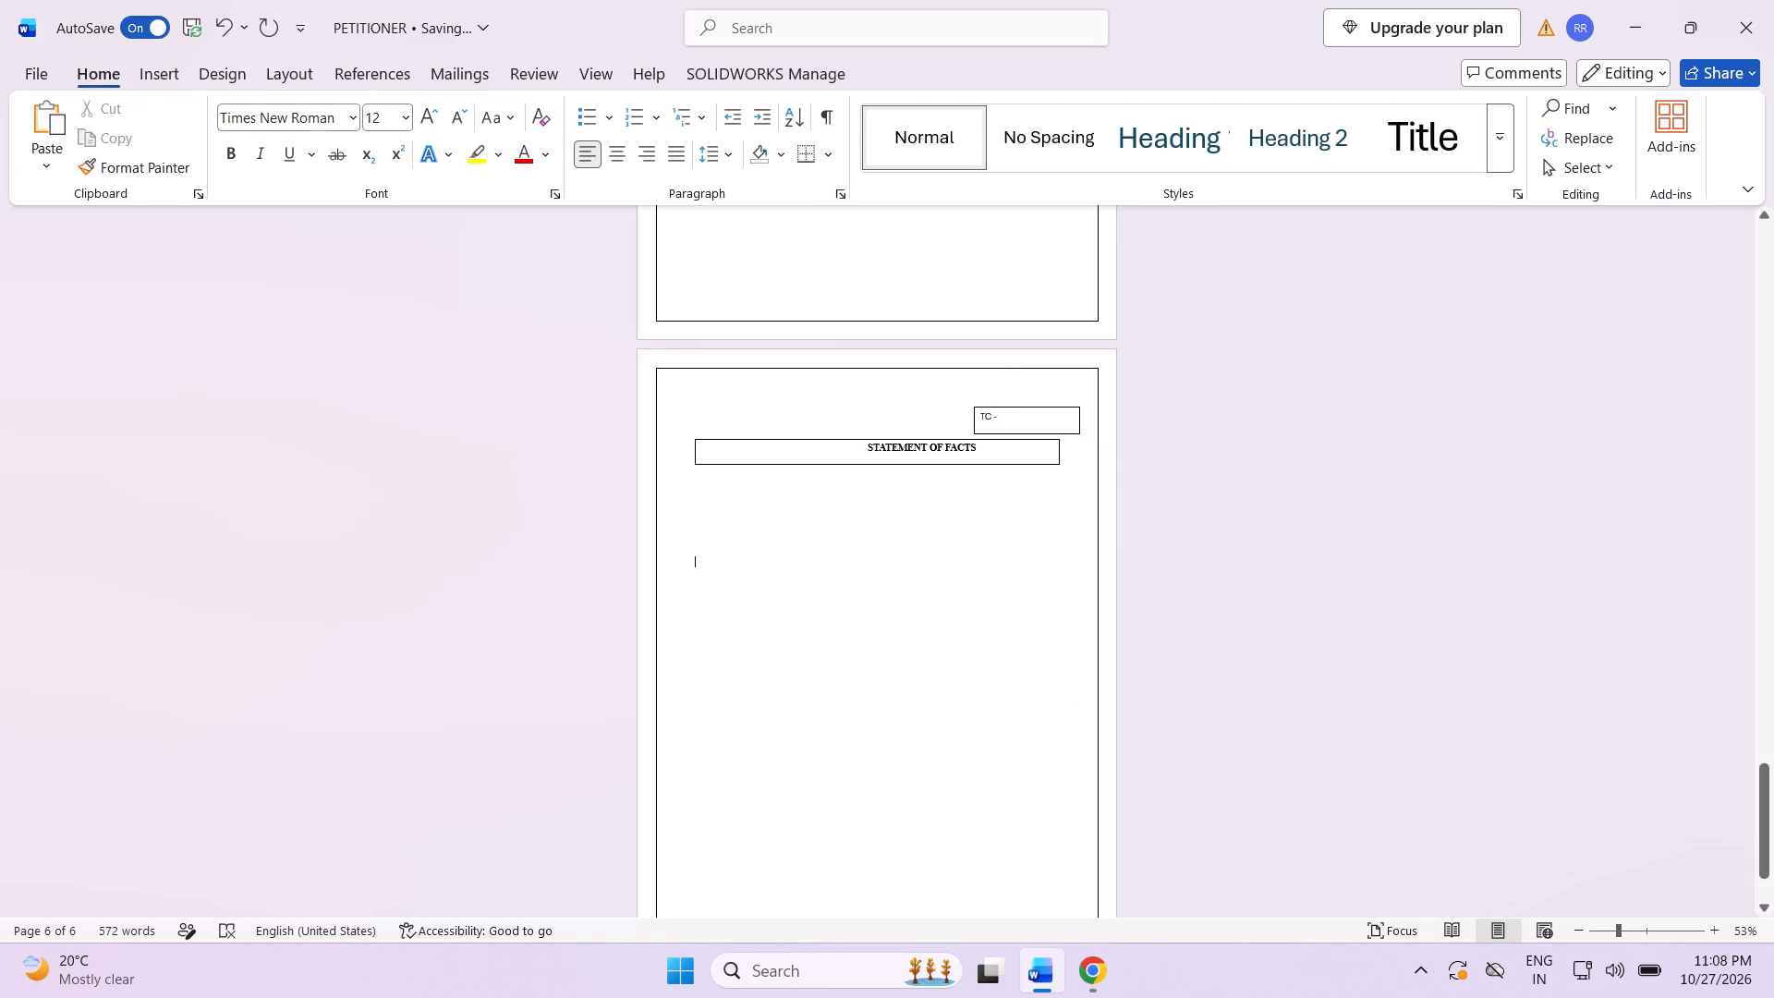
# Remove the excess leading spaces before "STATEMENT OF FACTS" so the reformatted heading is roughly centred in its box.
pyautogui.click(903, 460)
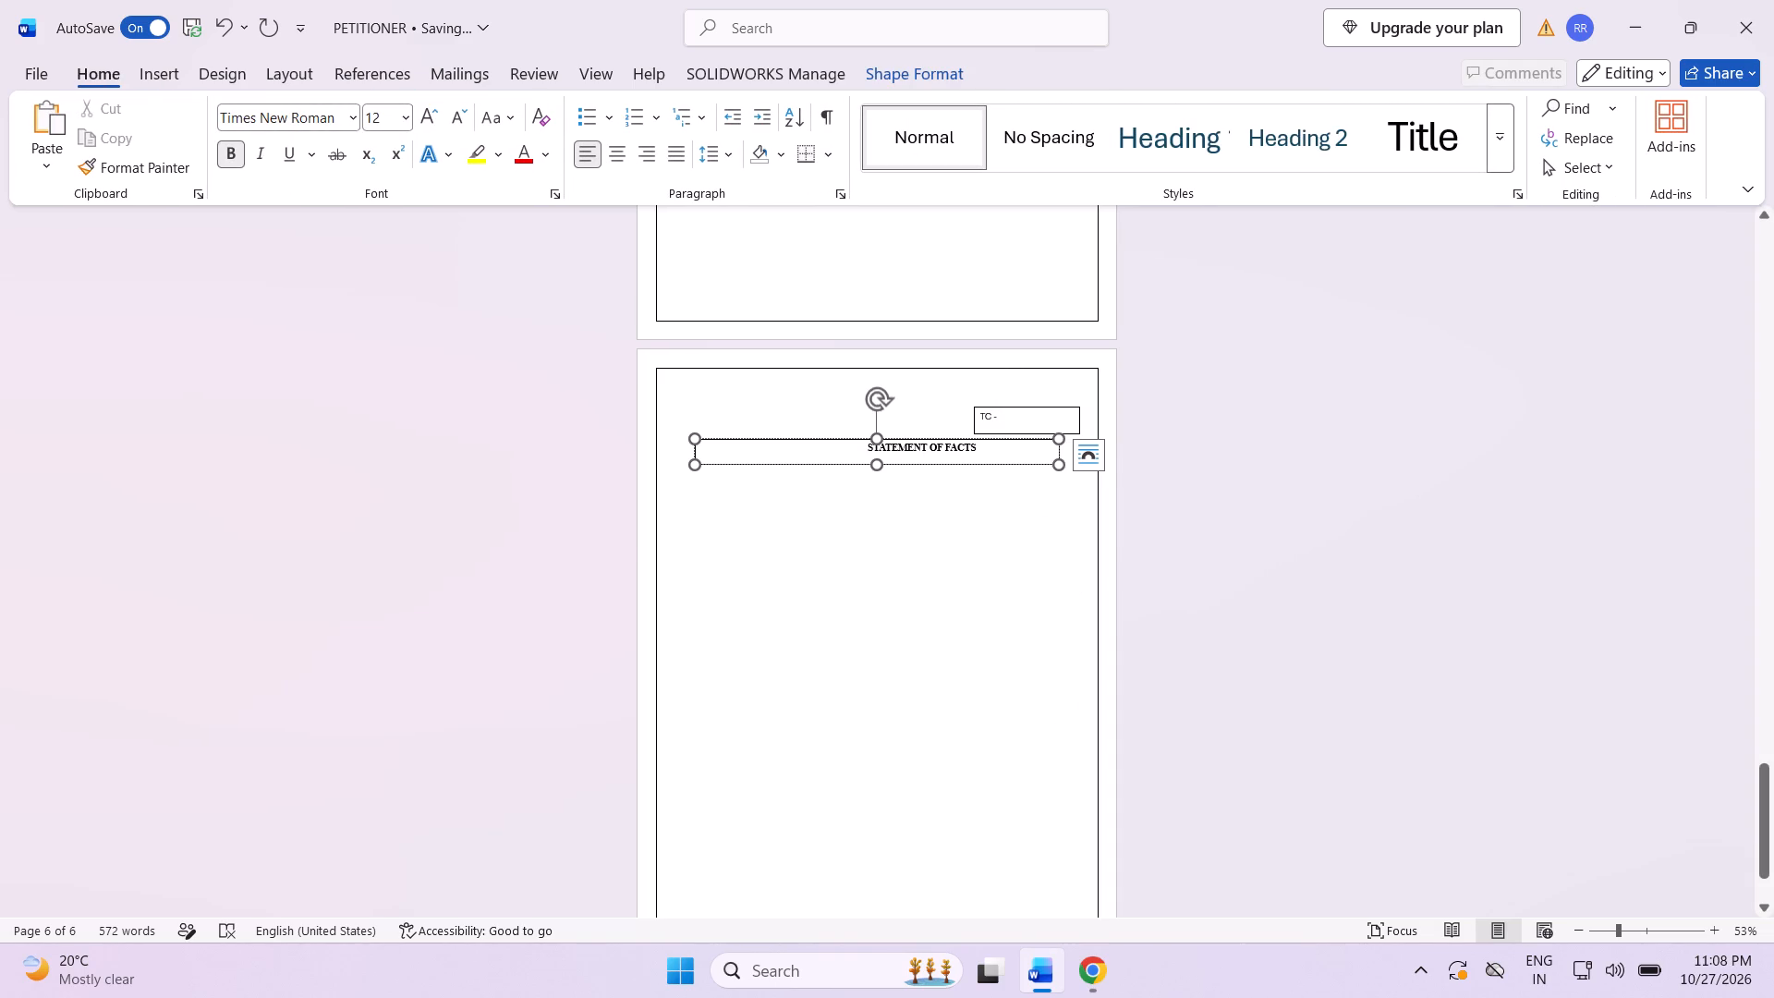
pyautogui.click(982, 449)
pyautogui.click(866, 450)
pyautogui.press('BackSpace')
pyautogui.press('BackSpace')
pyautogui.press('BackSpace')
pyautogui.press('BackSpace')
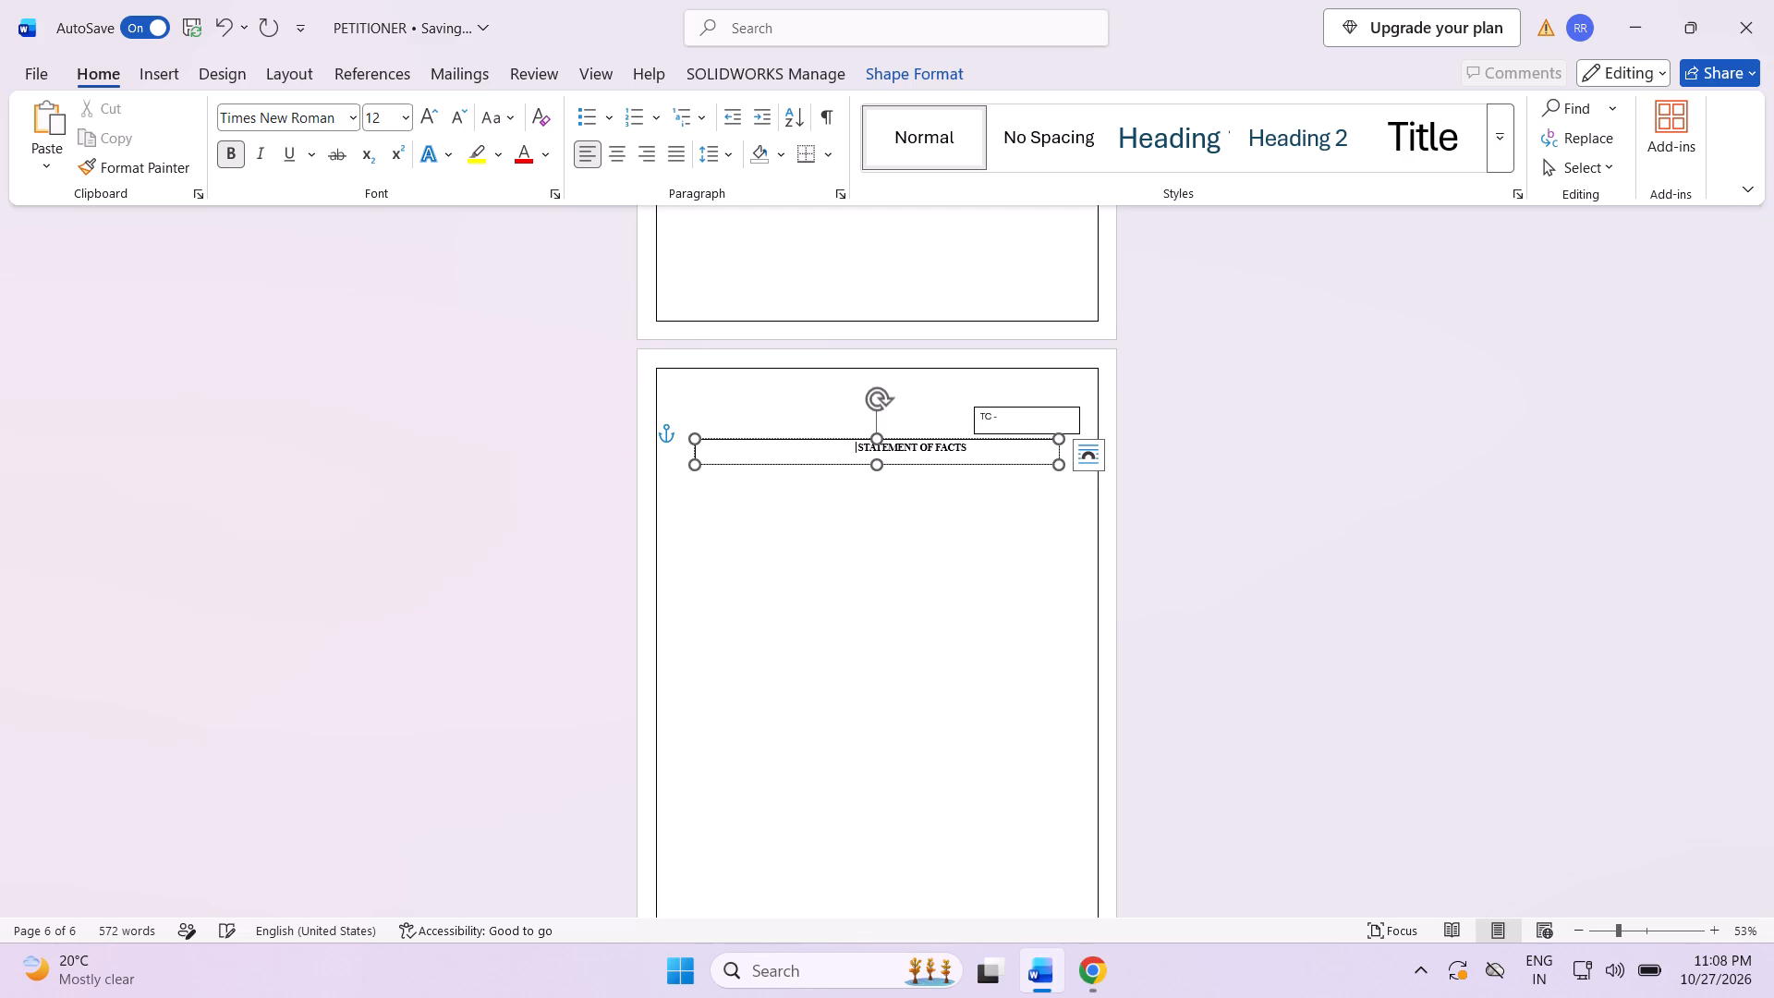
pyautogui.press('BackSpace')
pyautogui.press('BackSpace')
pyautogui.press('BackSpace')
pyautogui.press('BackSpace')
pyautogui.press('BackSpace')
pyautogui.press('BackSpace')
pyautogui.press('BackSpace')
pyautogui.press('BackSpace')
pyautogui.press('BackSpace')
pyautogui.press('BackSpace')
pyautogui.click(894, 548)
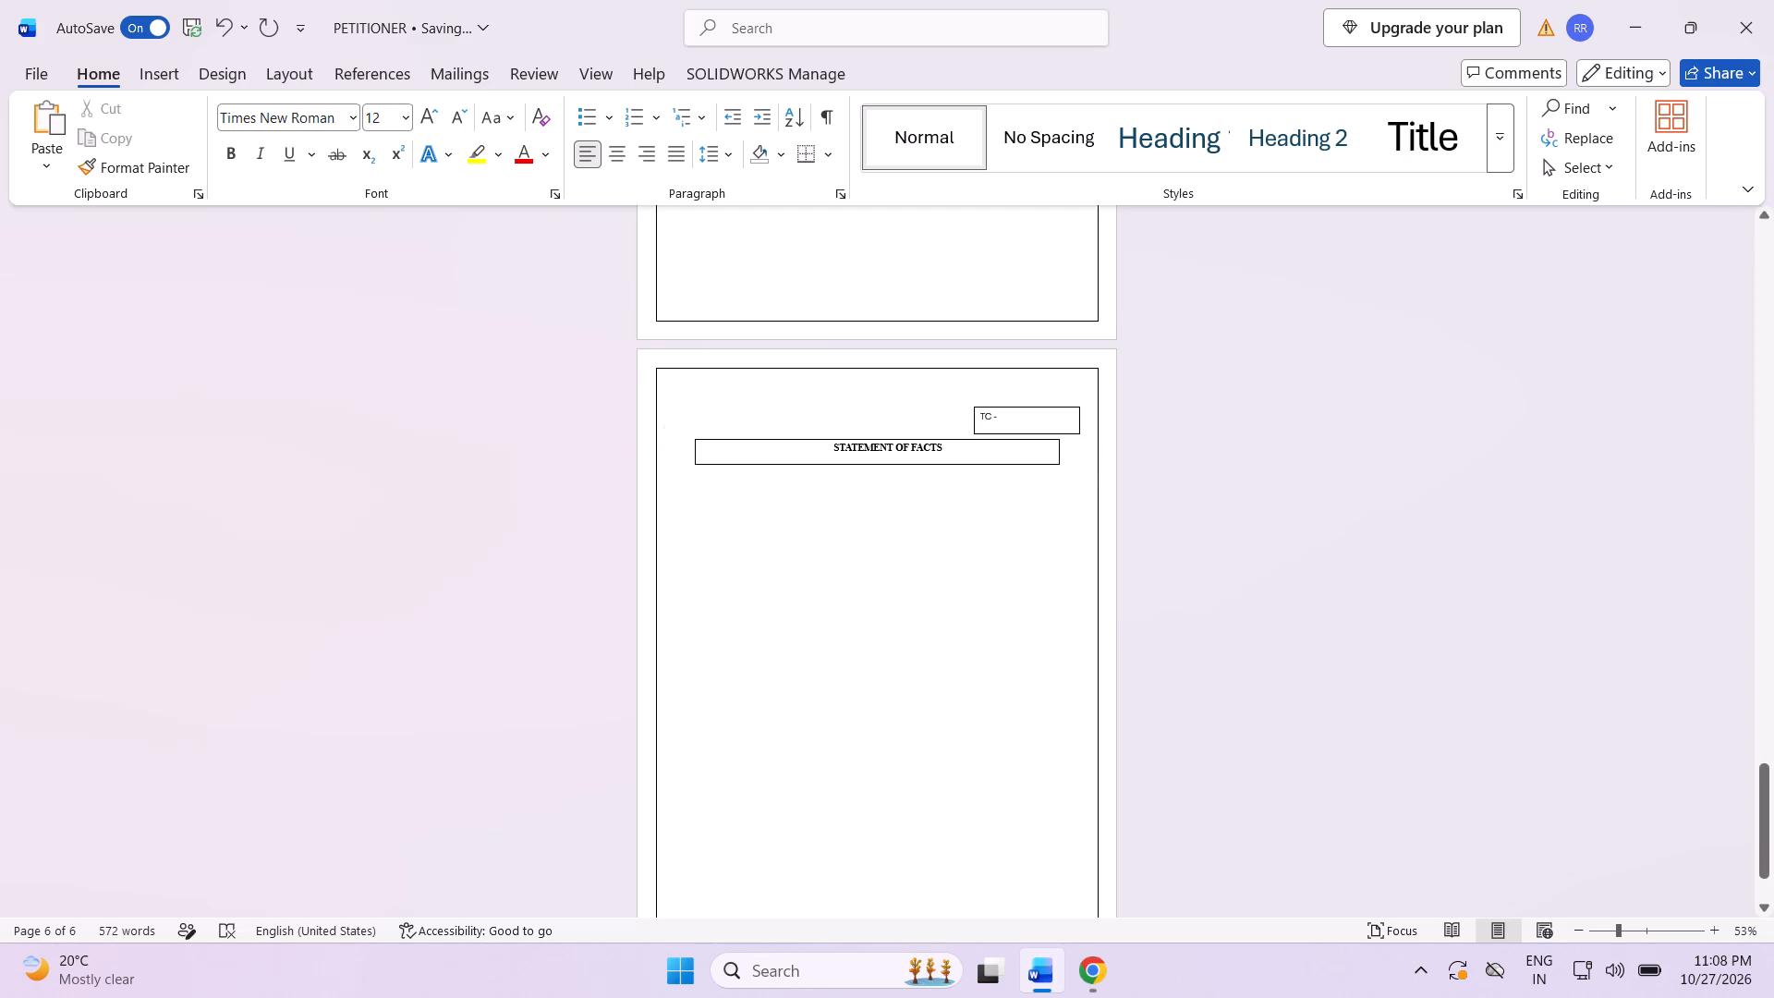
# Reduce the height of the "STATEMENT OF FACTS" box by raising its bottom edge to just below the heading text.
pyautogui.click(863, 456)
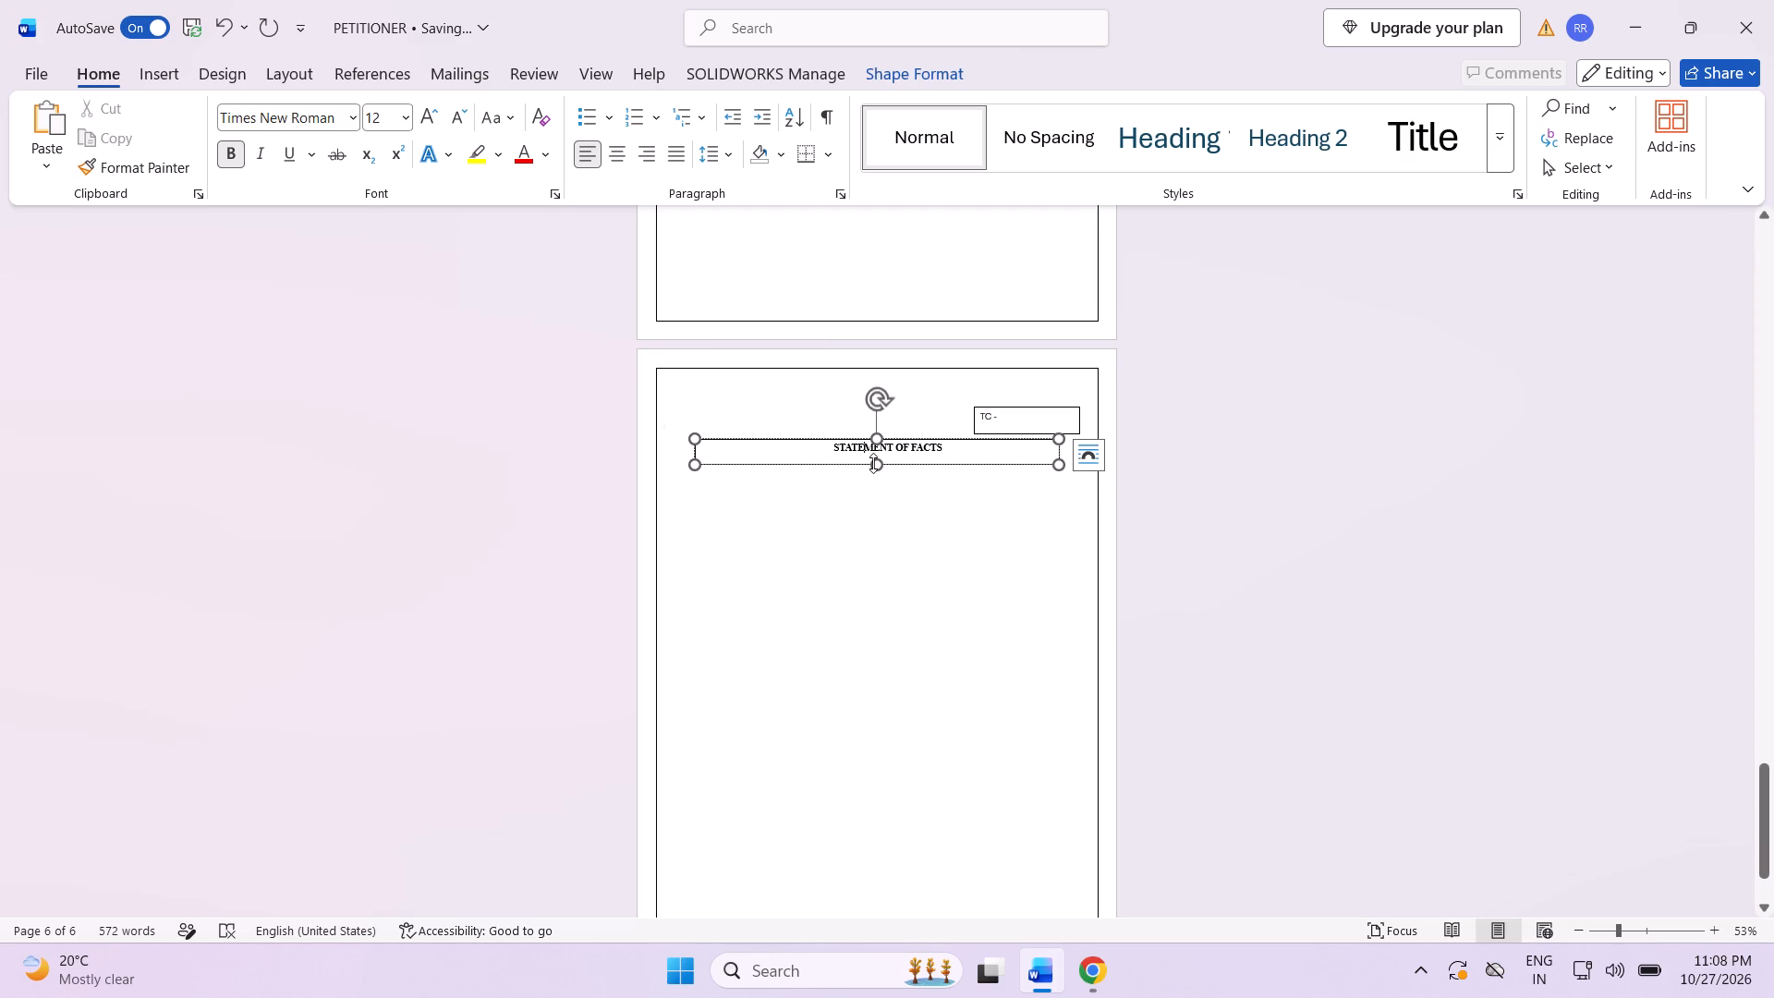
pyautogui.click(873, 462)
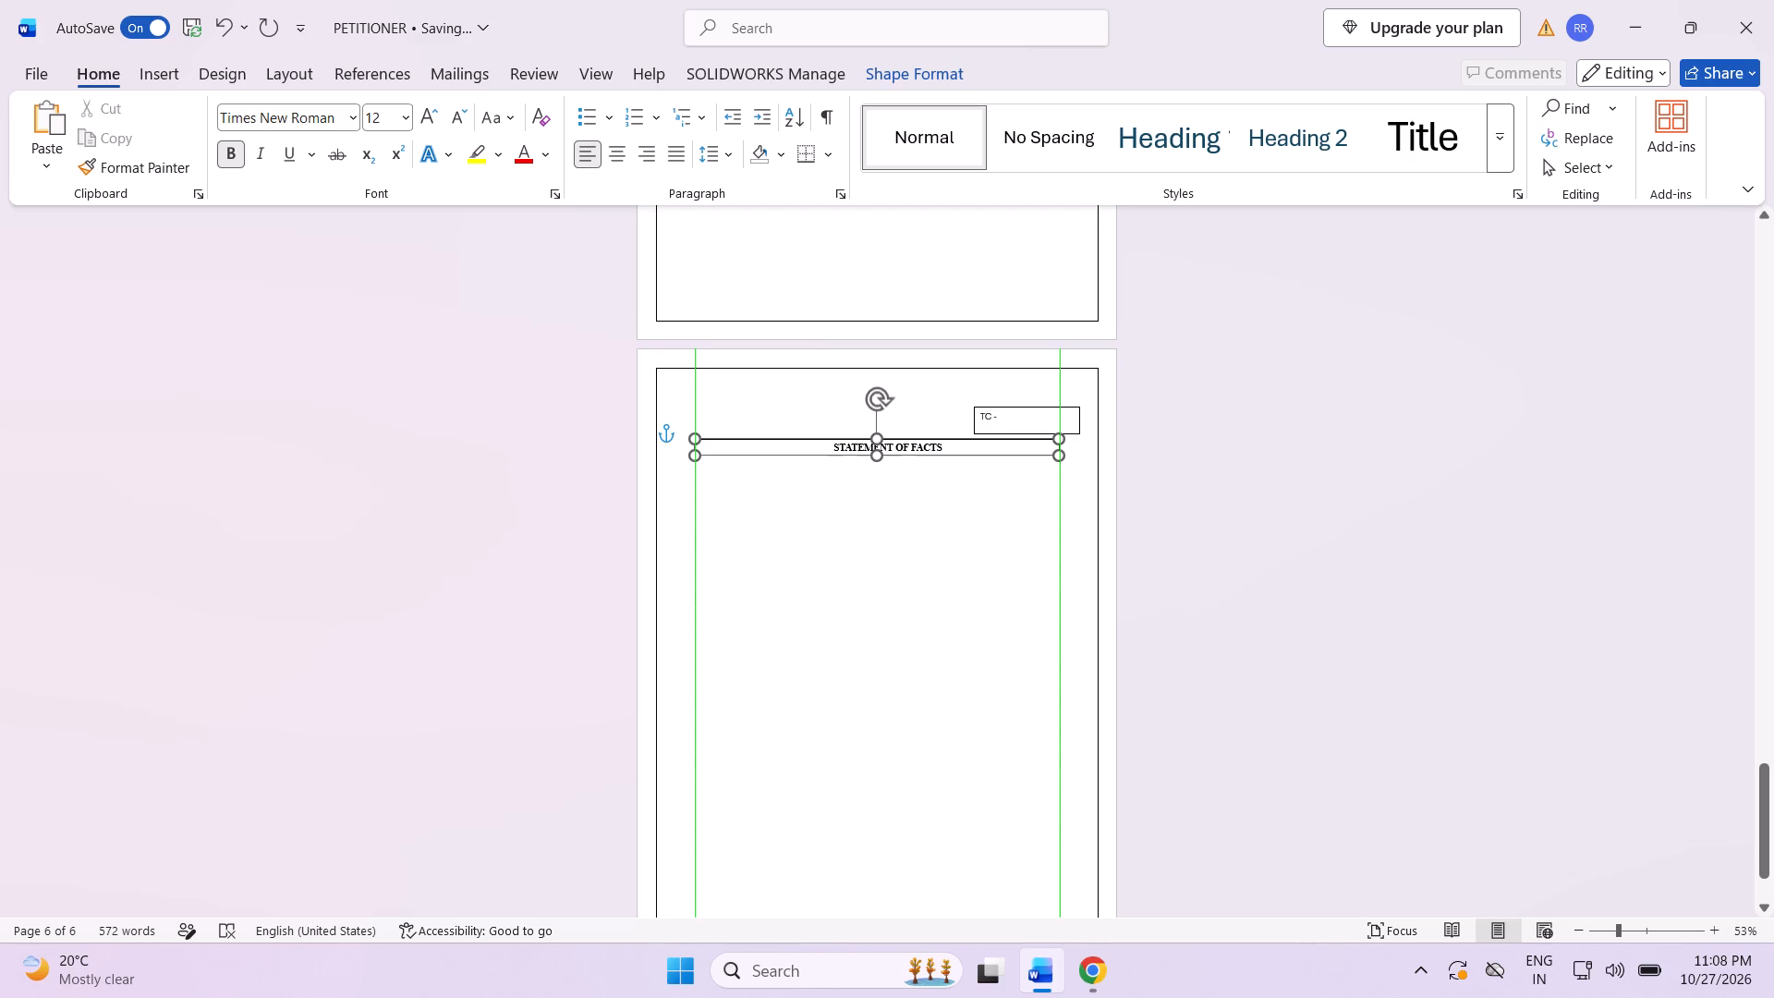
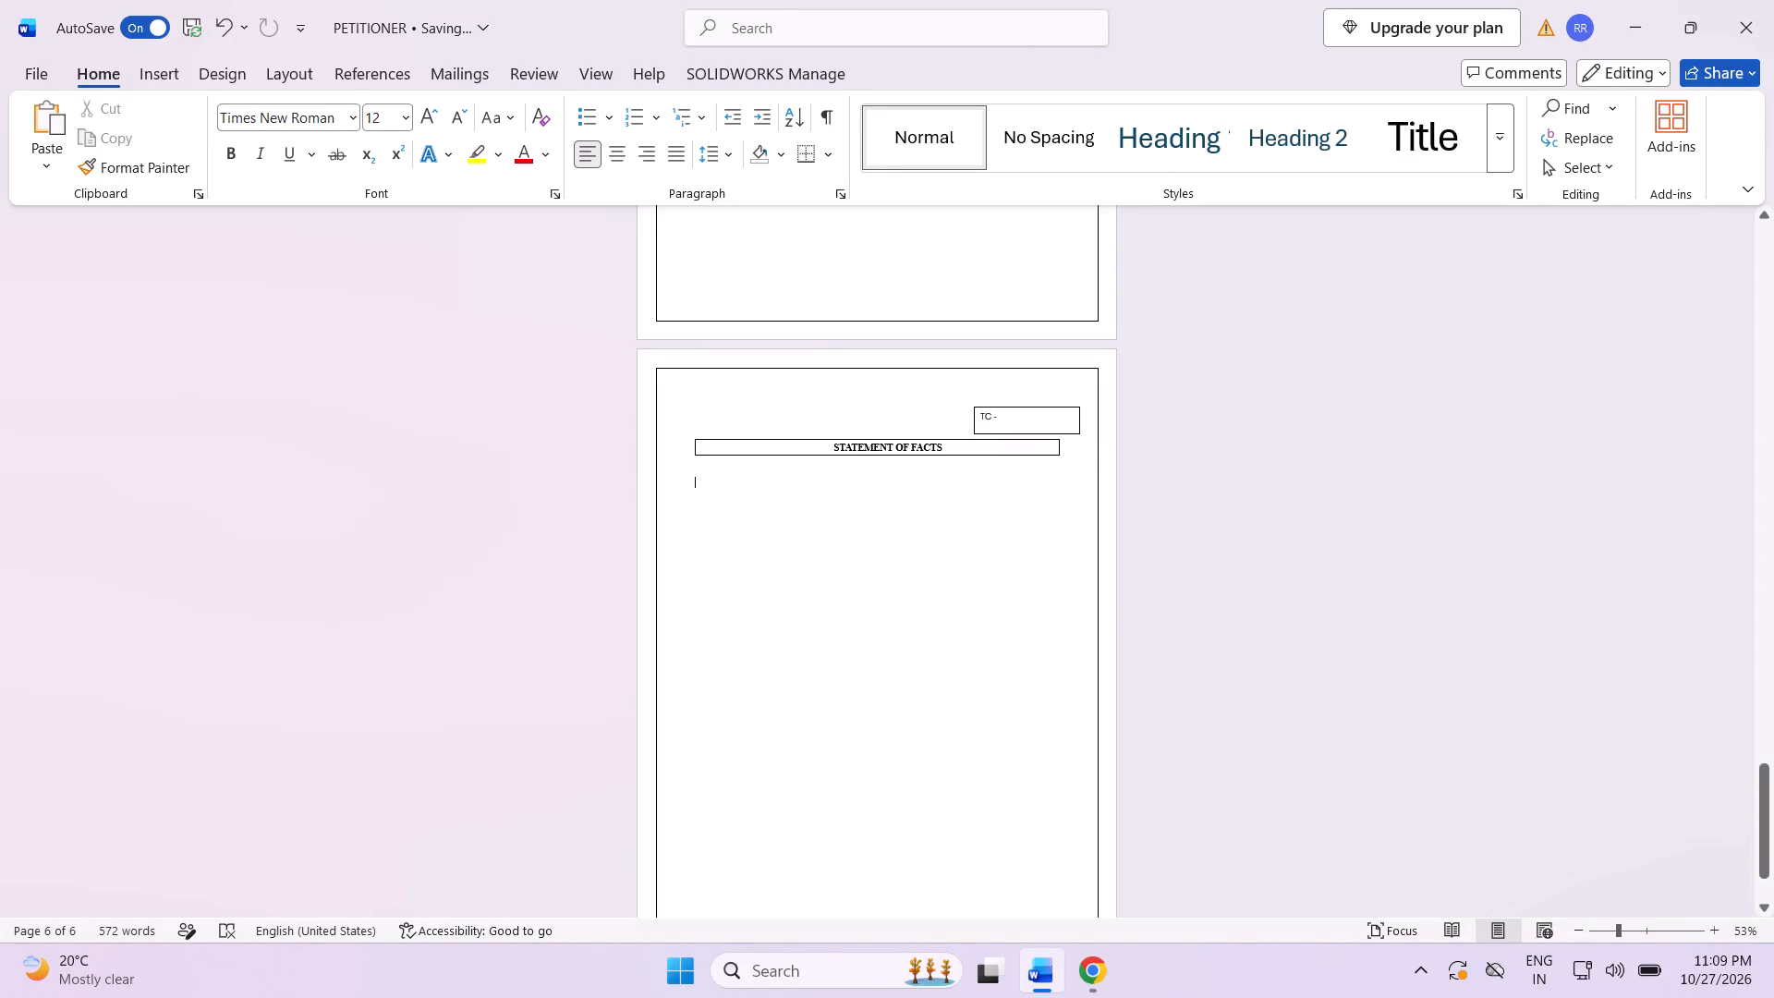
# Paste the copied case facts below the "STATEMENT OF FACTS" heading box.
pyautogui.hotkey('ctrl', 'v')
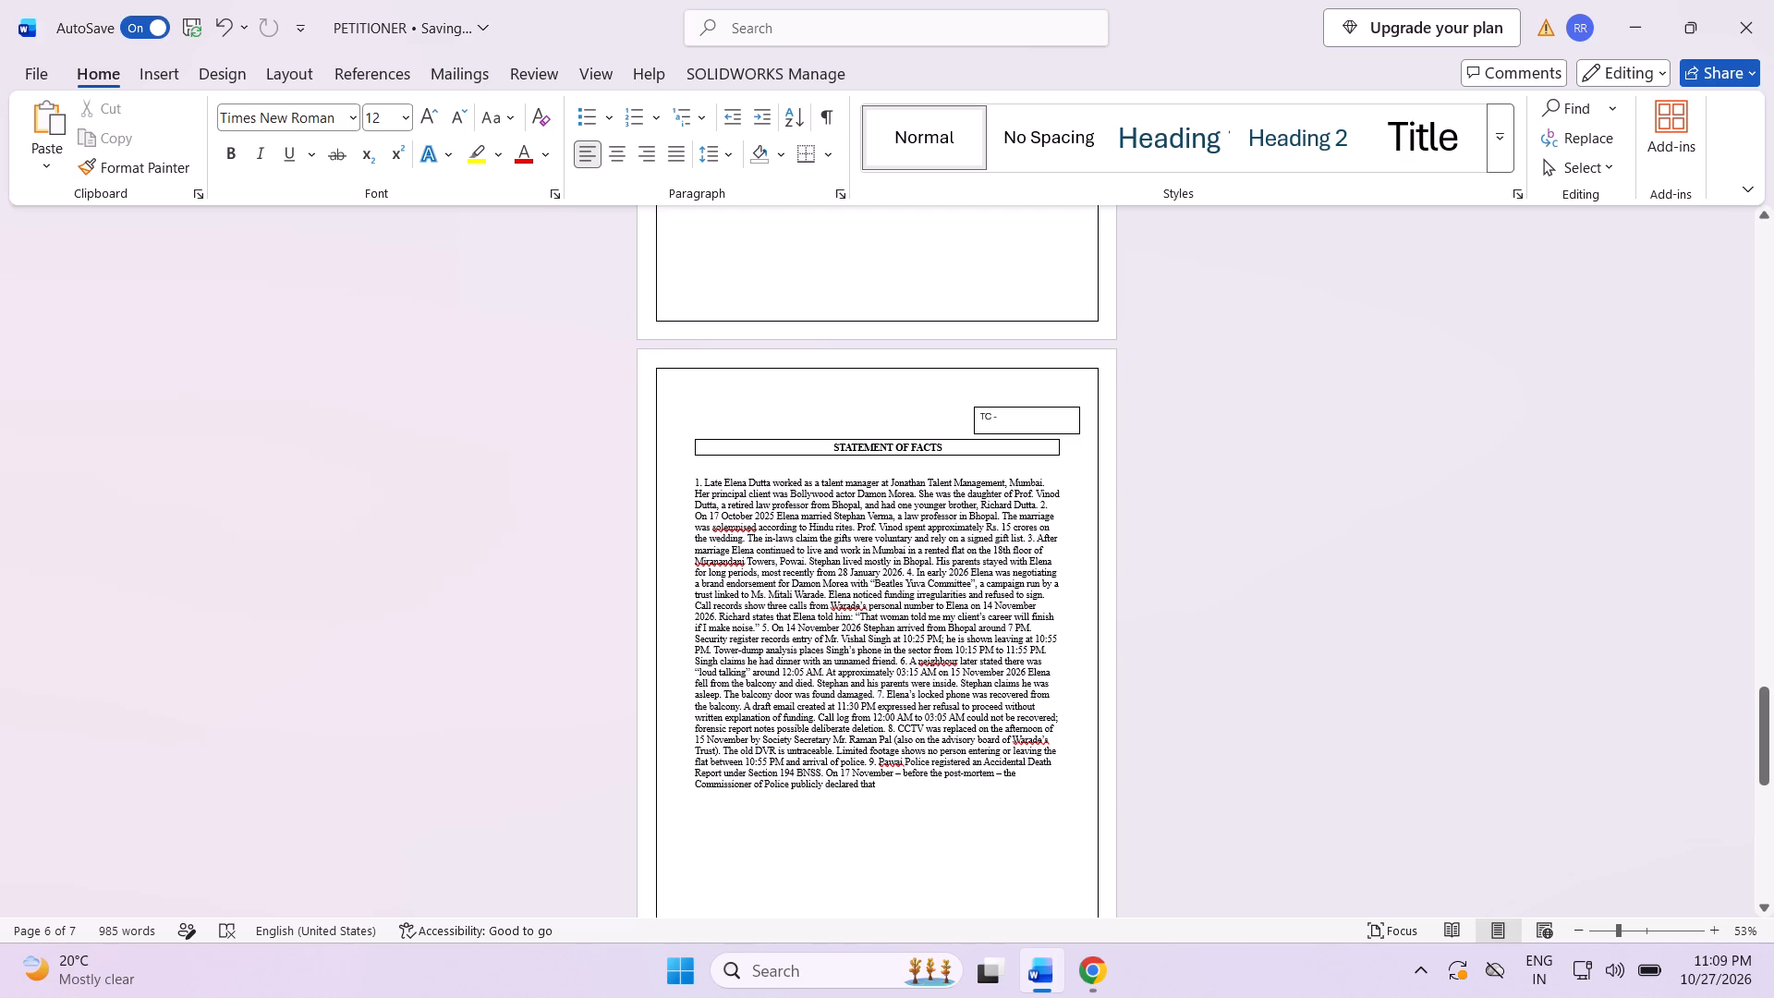
# Start facts 2, 3 and 4 on separate paragraphs, ending fact 3 with a full stop after "28 January 2026".
pyautogui.click(1039, 504)
pyautogui.press('Return')
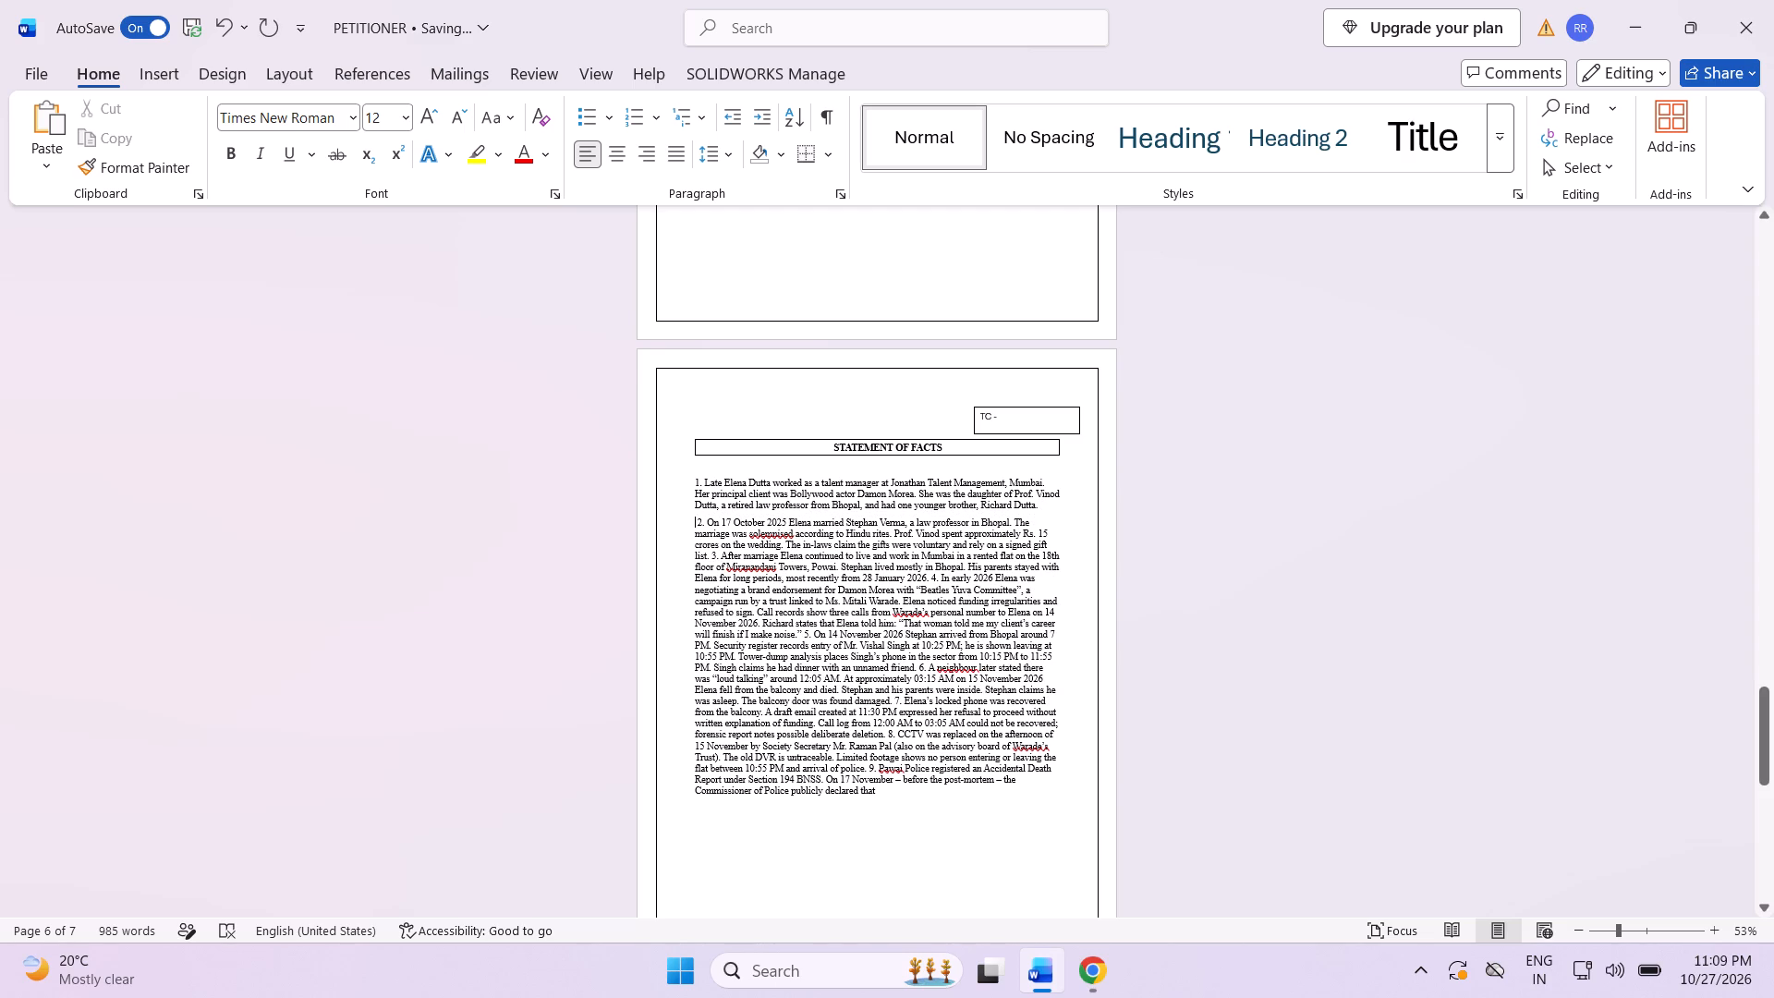
pyautogui.click(711, 551)
pyautogui.press('Return')
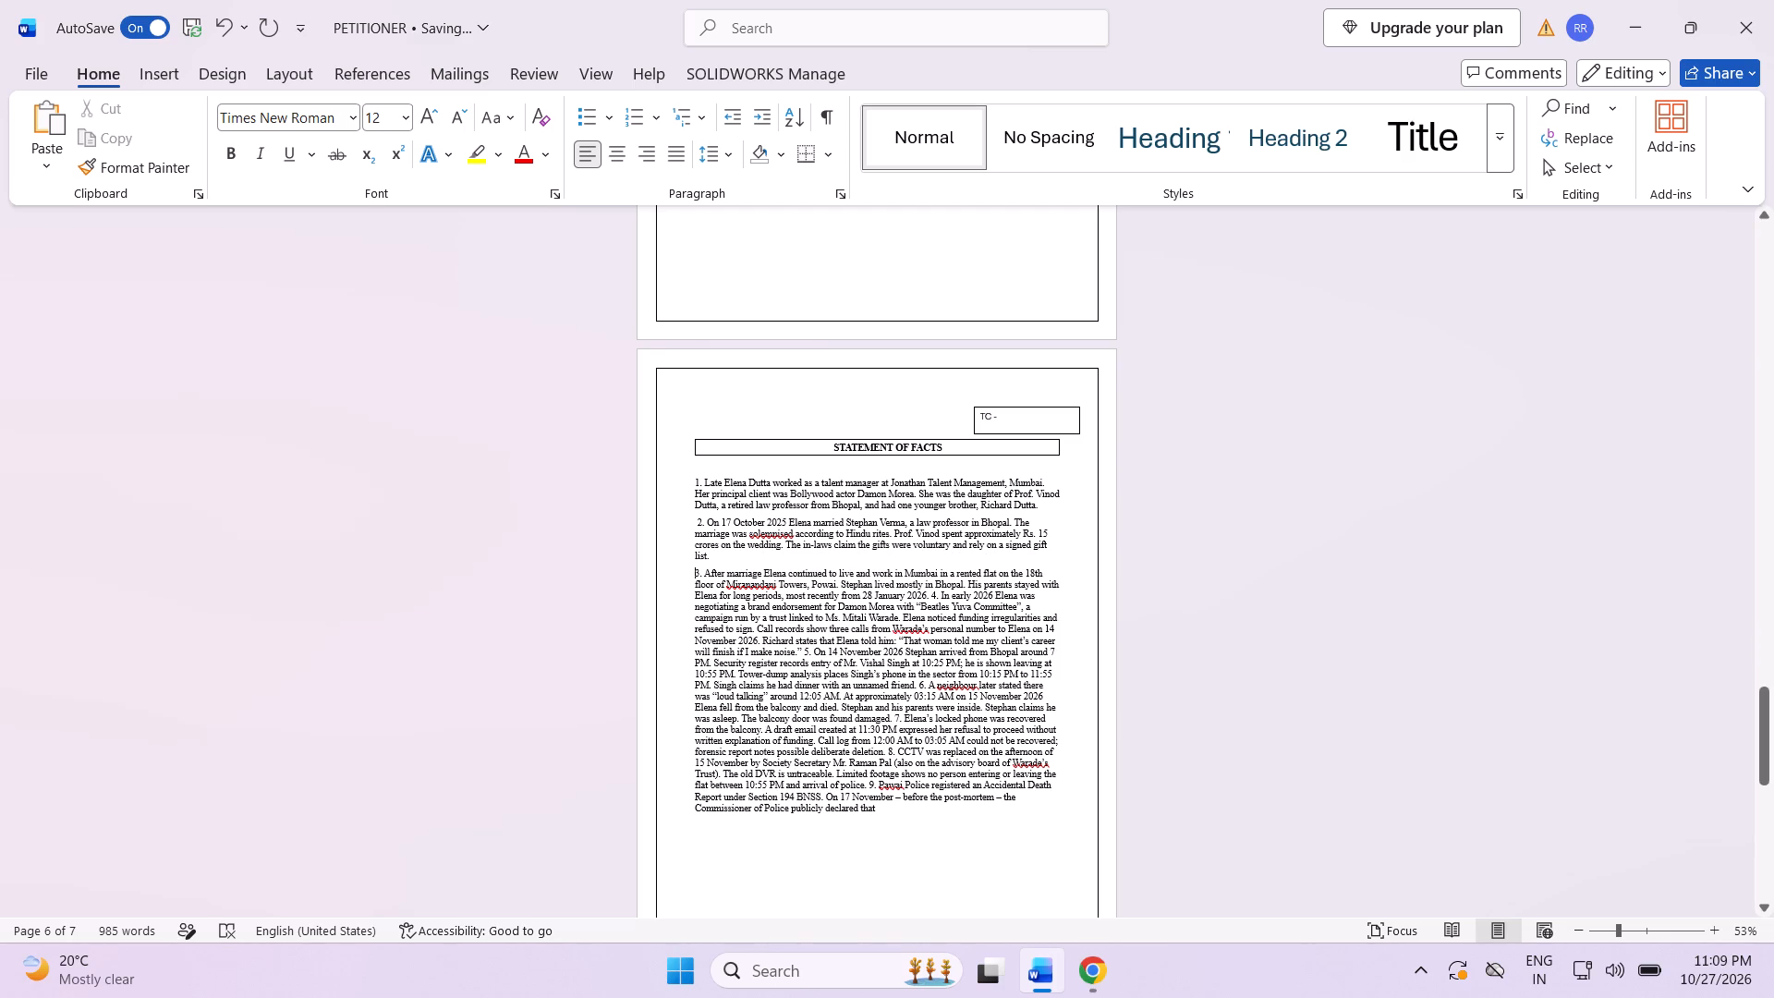
pyautogui.click(927, 595)
pyautogui.press('Return')
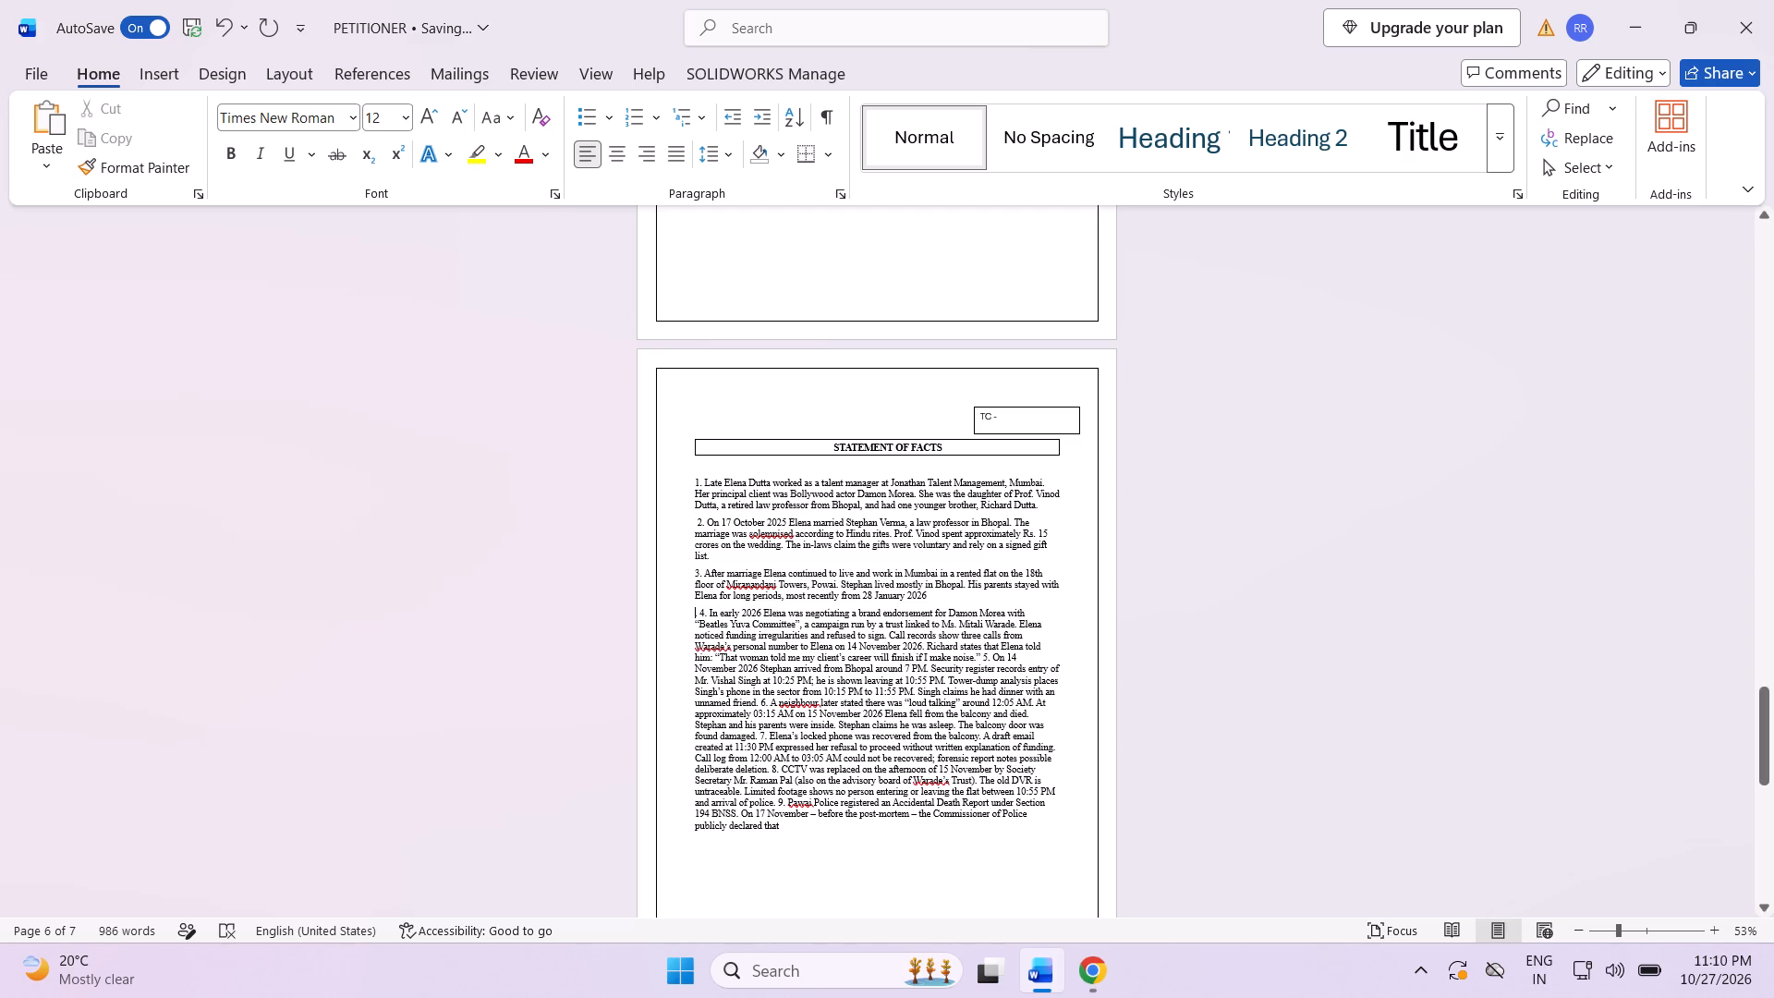
pyautogui.click(697, 613)
pyautogui.press('BackSpace')
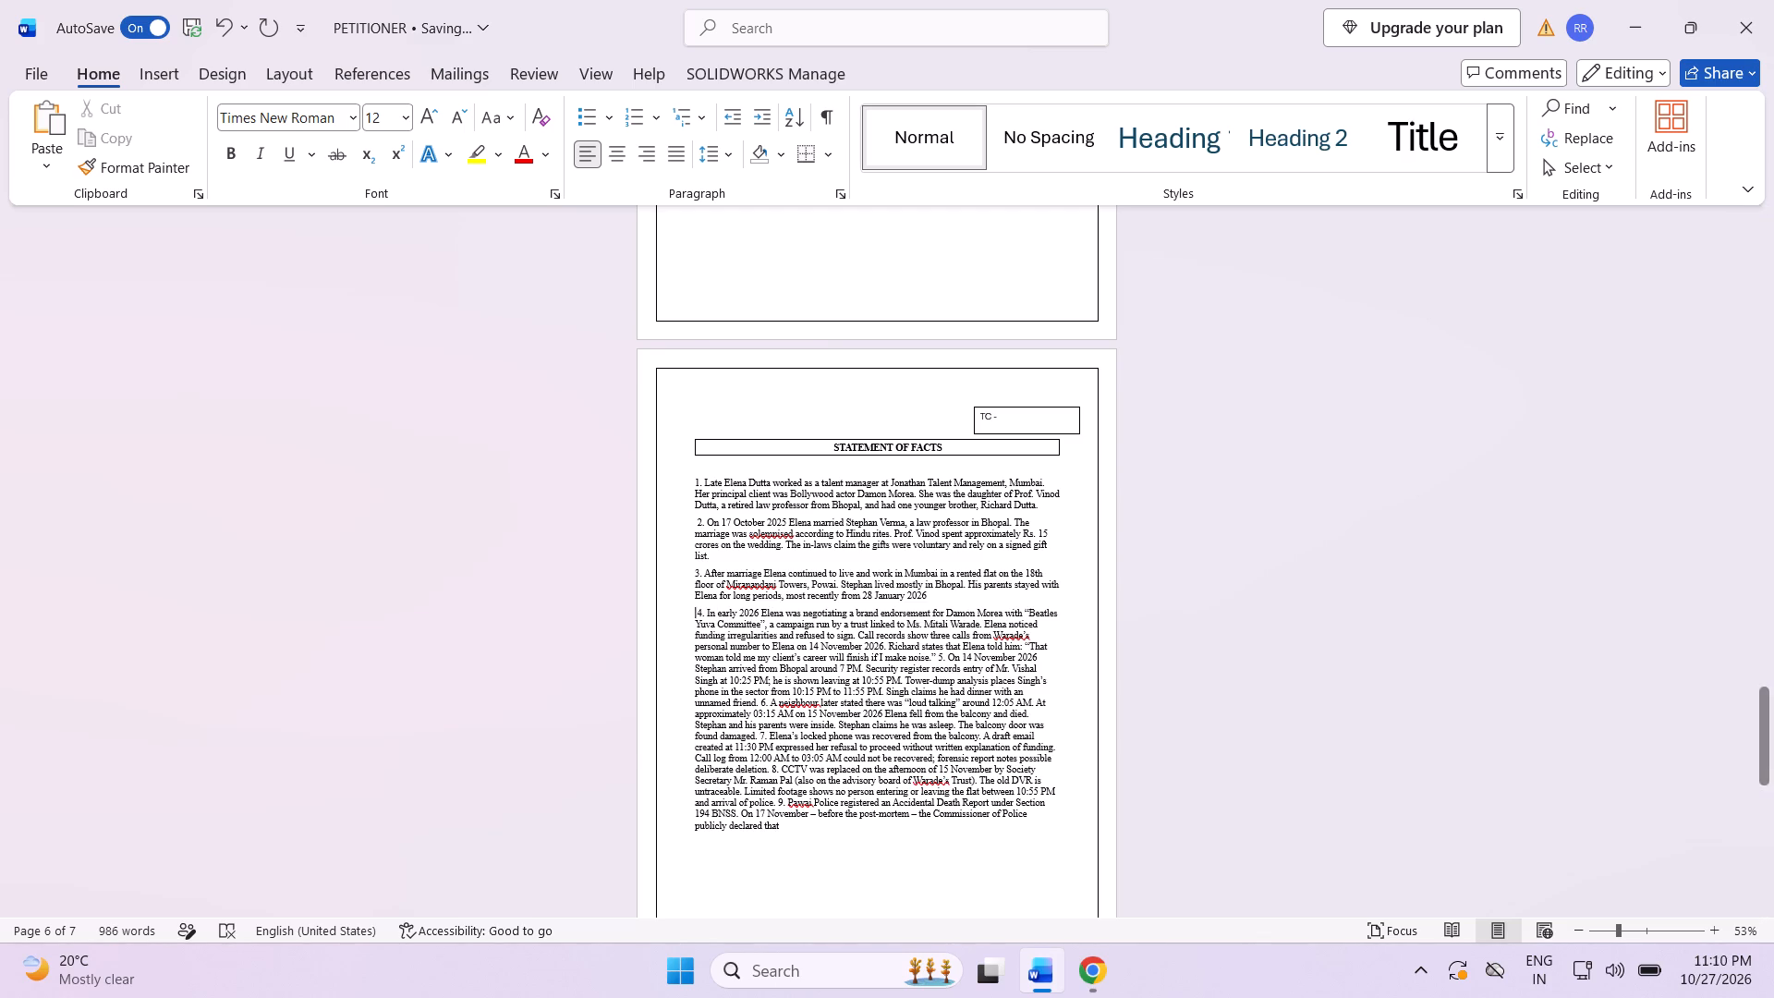
pyautogui.press('BackSpace')
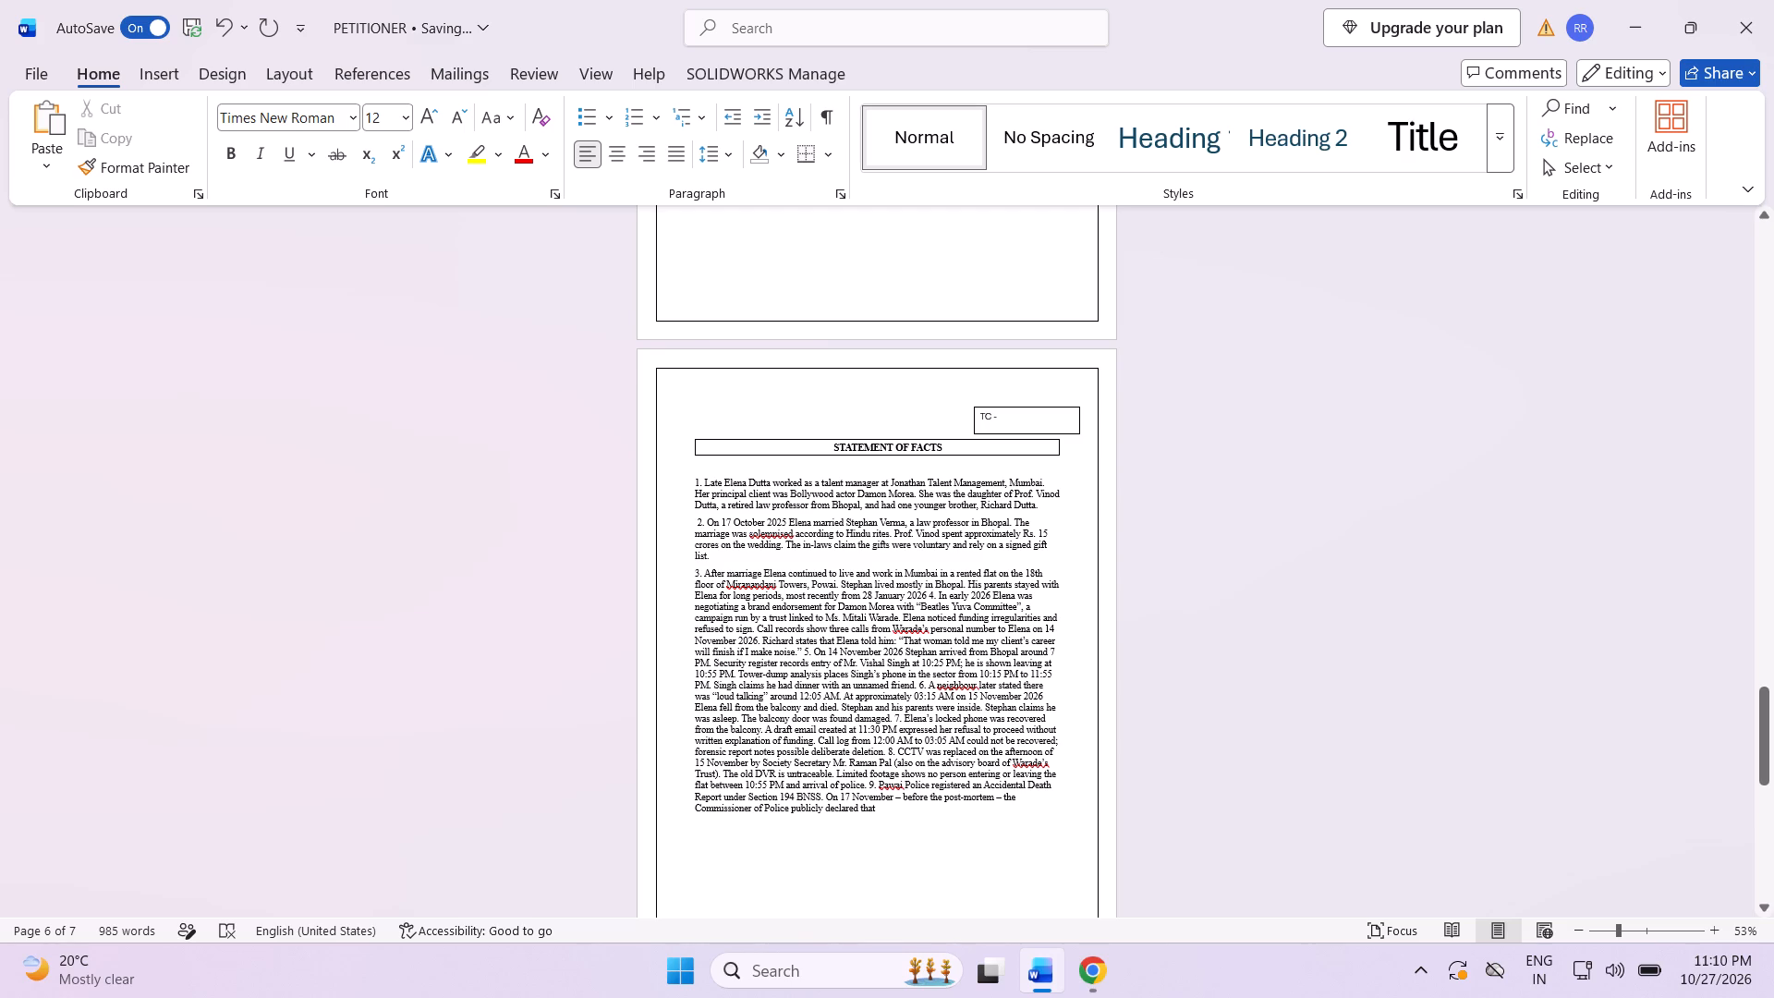
pyautogui.press('.')
pyautogui.press('Return')
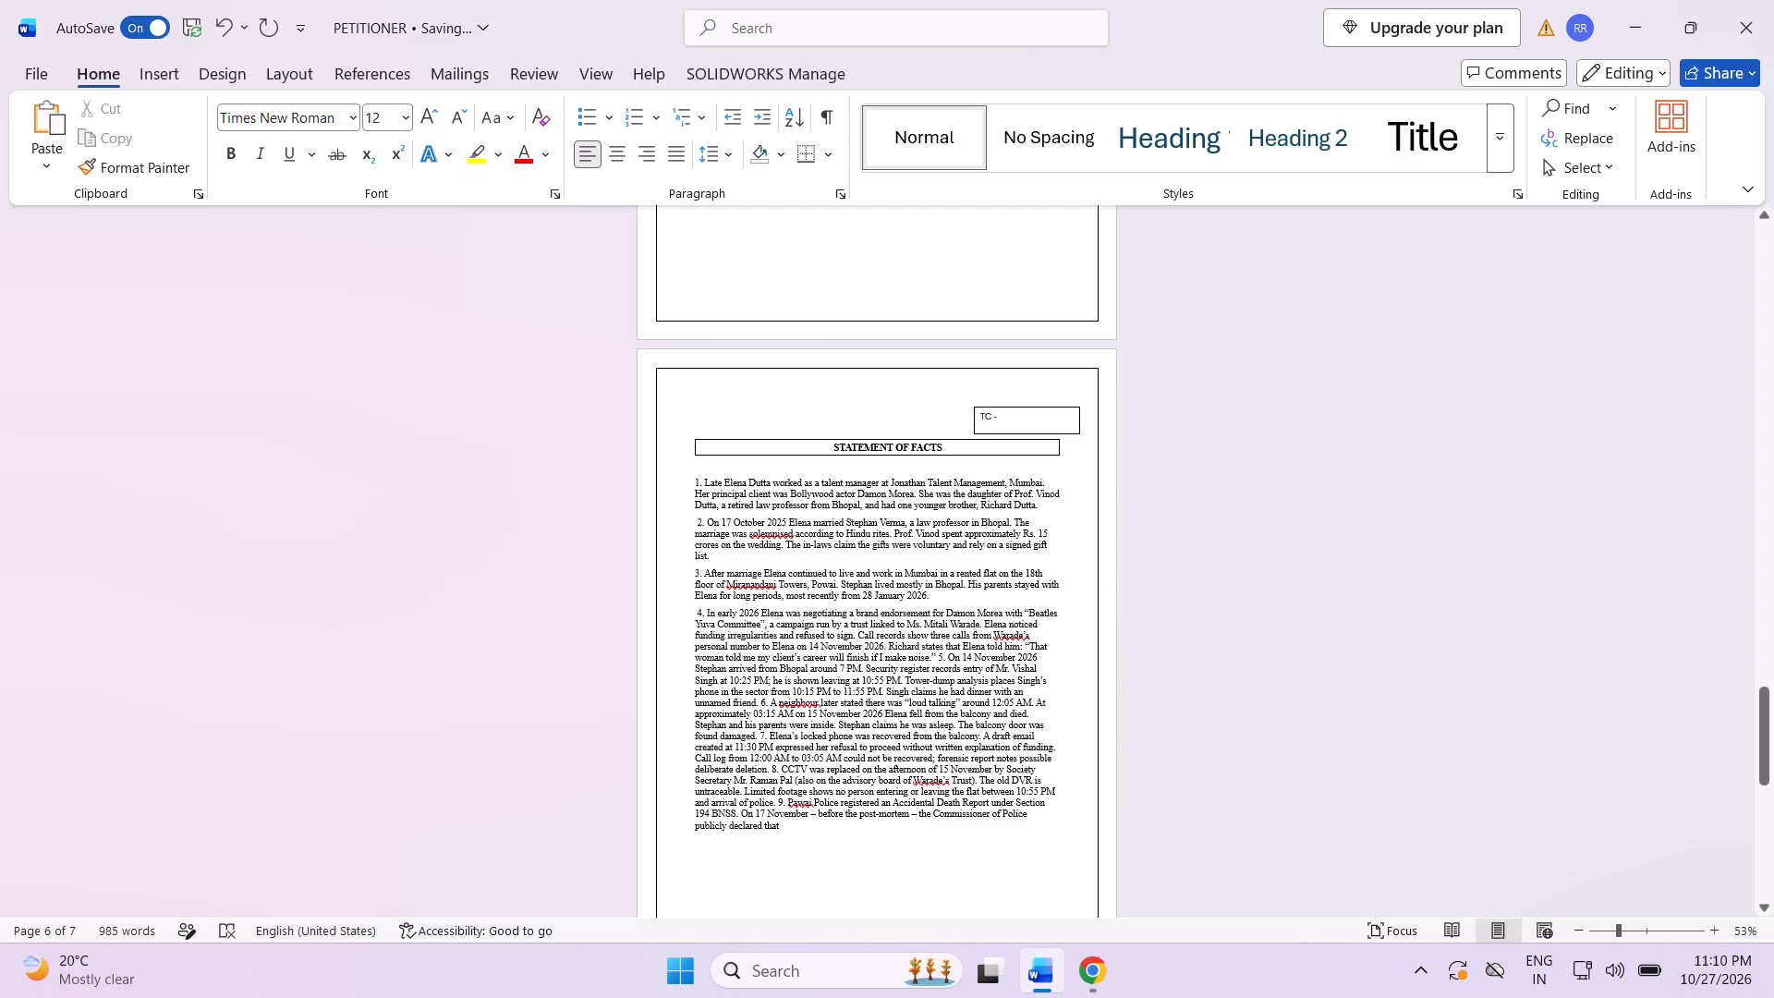
# Break the remaining text so that facts 5, 6, 7, 8 and 9 each start a separate paragraph.
pyautogui.click(936, 659)
pyautogui.press('Return')
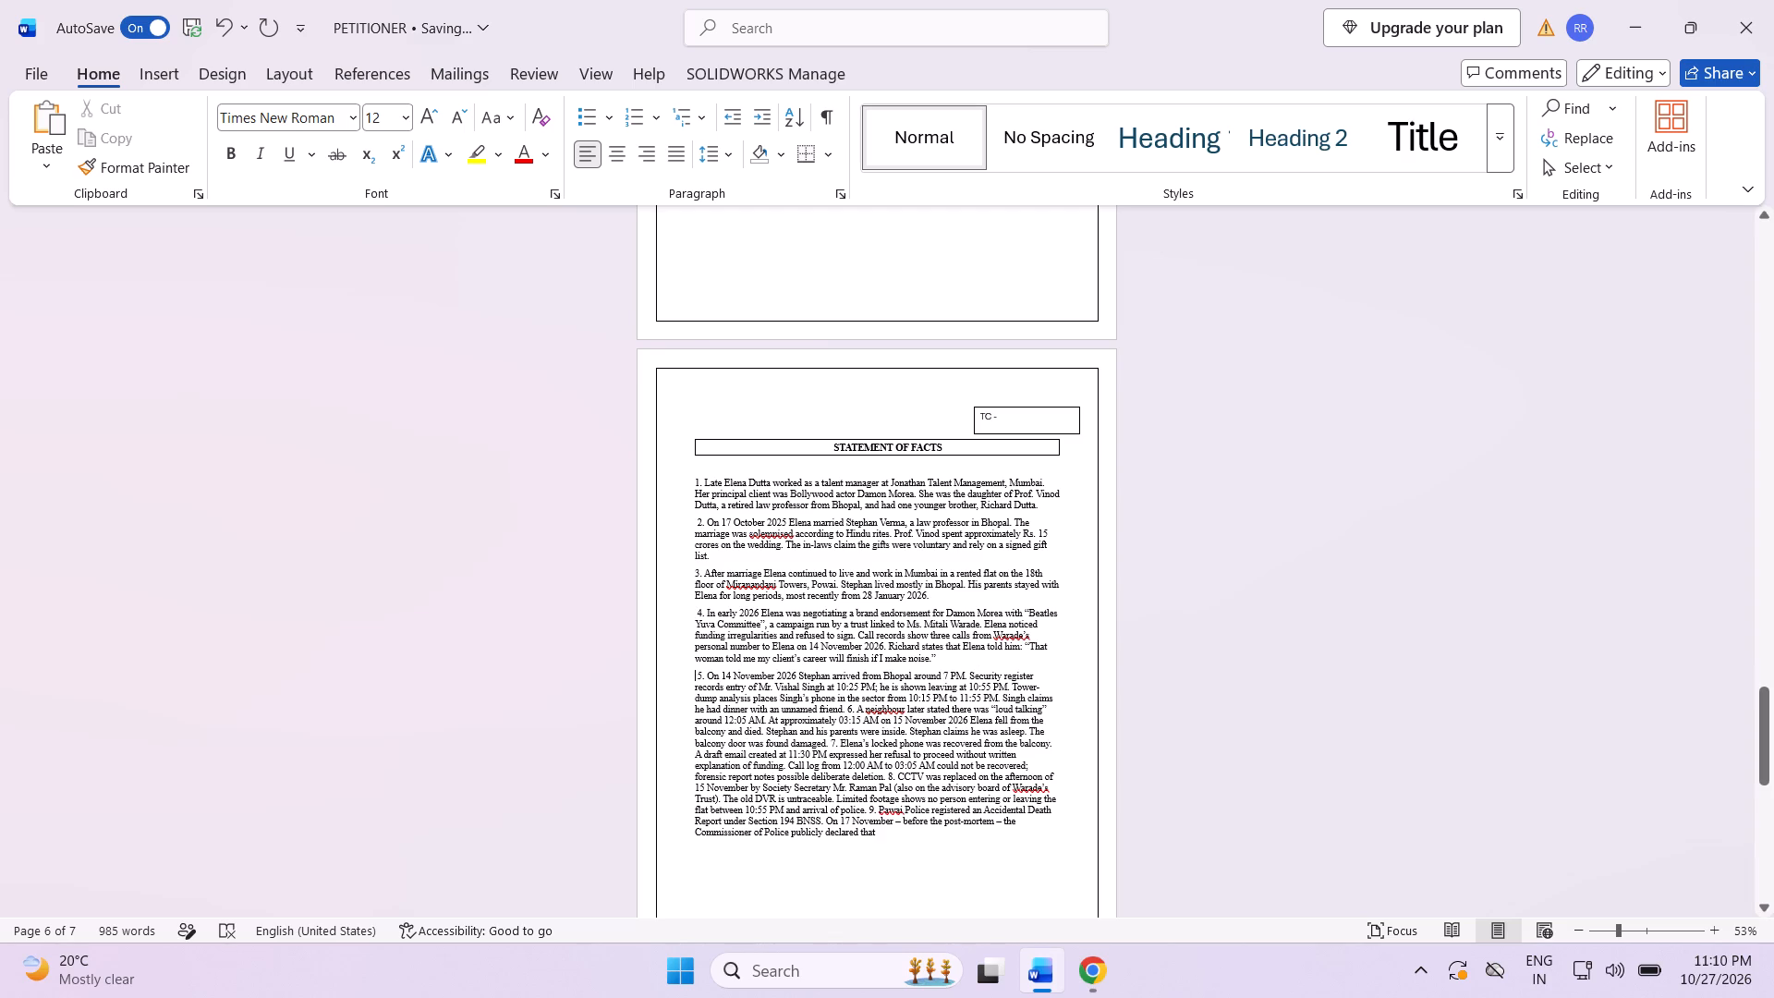
pyautogui.click(843, 706)
pyautogui.click(846, 708)
pyautogui.press('Return')
pyautogui.scroll(-2, 837, 750)
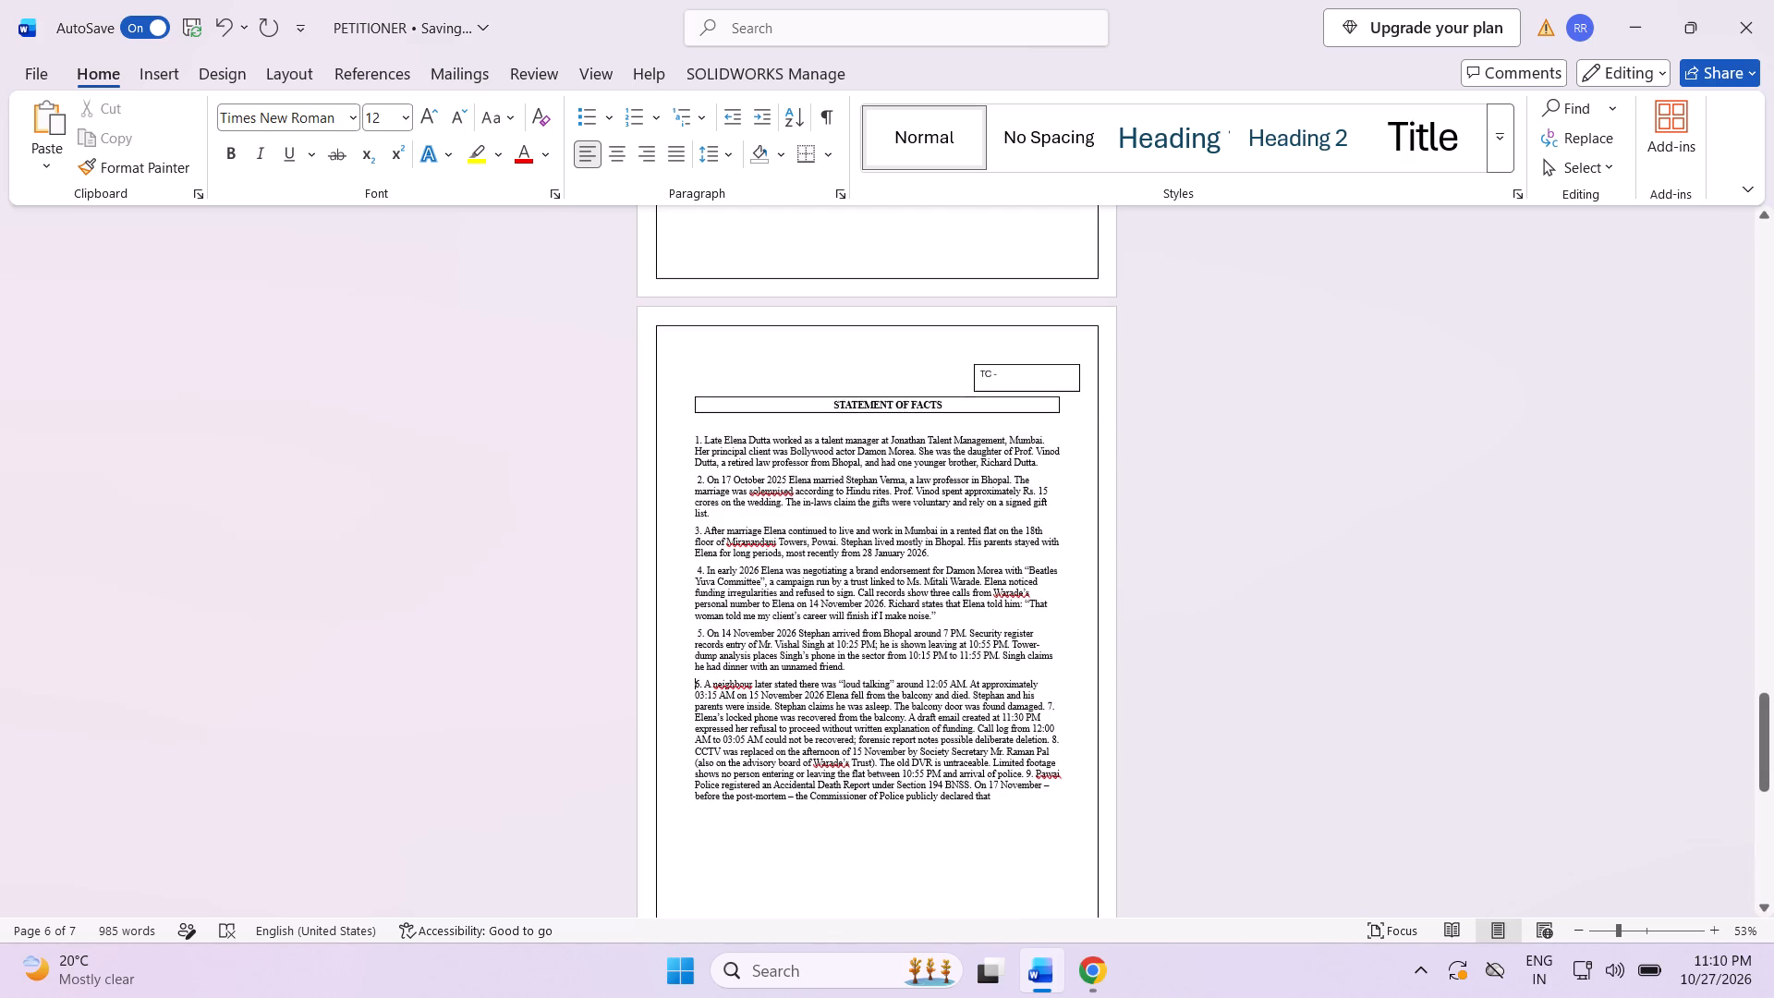
pyautogui.scroll(-1, 837, 750)
pyautogui.click(1047, 664)
pyautogui.press('Return')
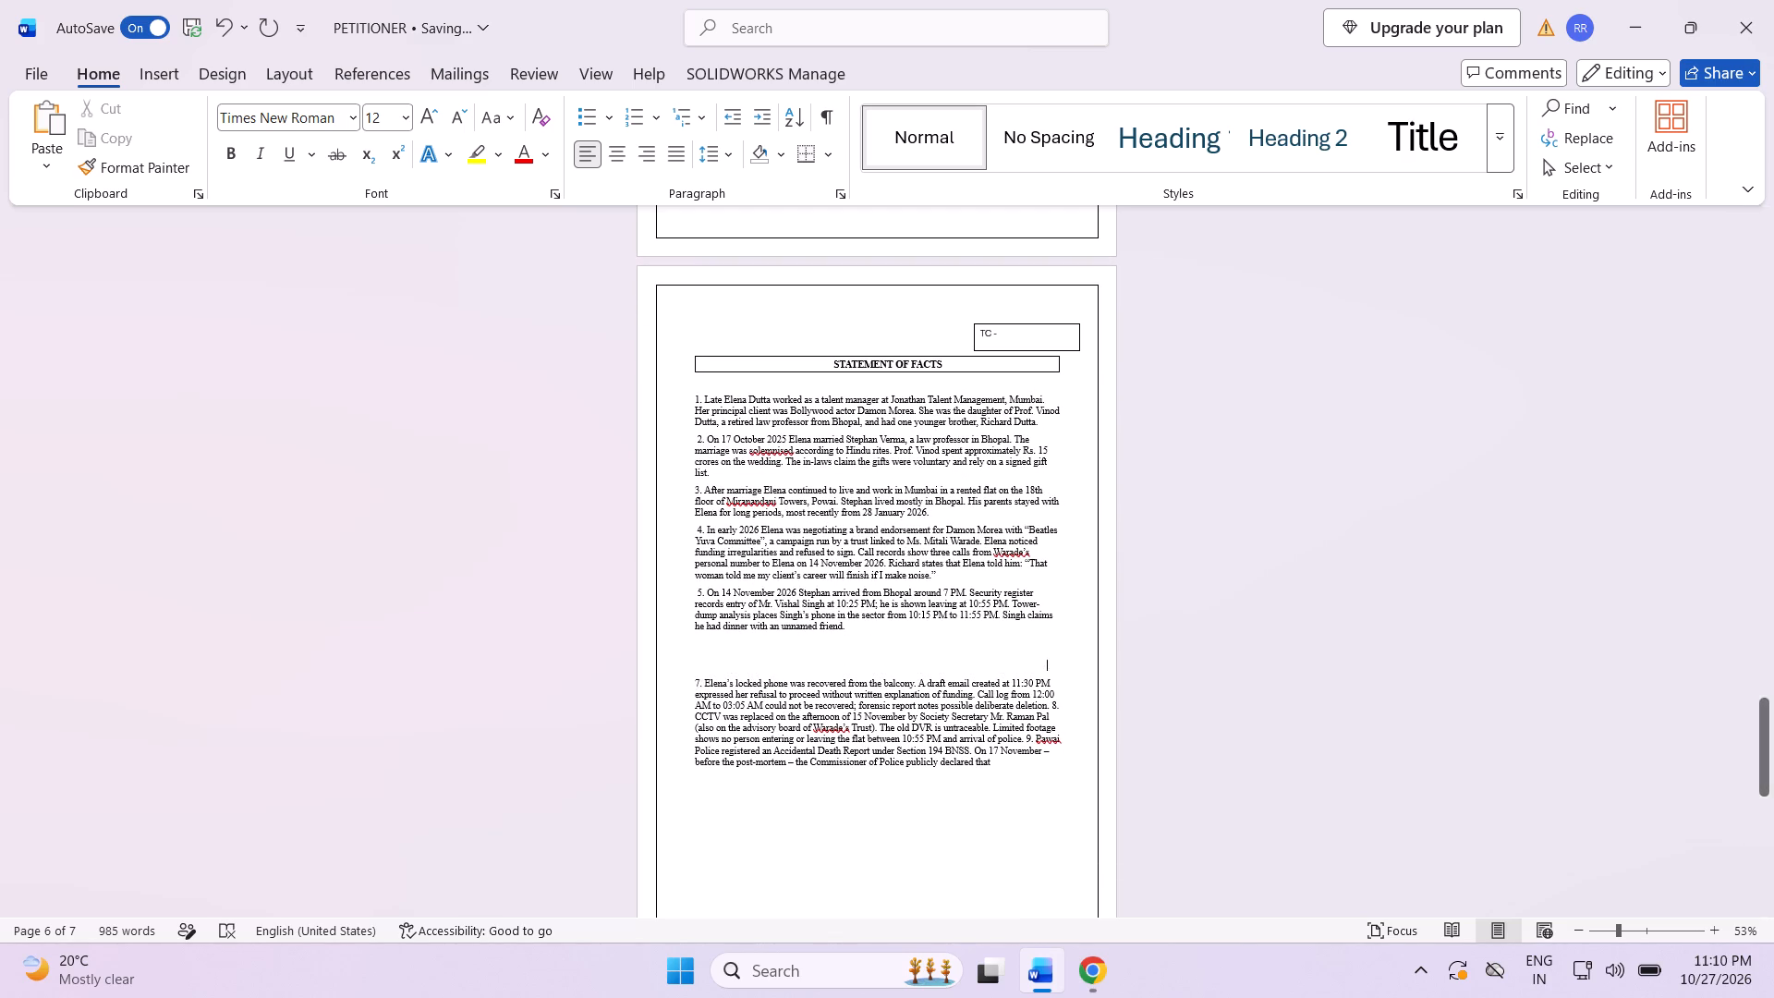
pyautogui.click(1051, 703)
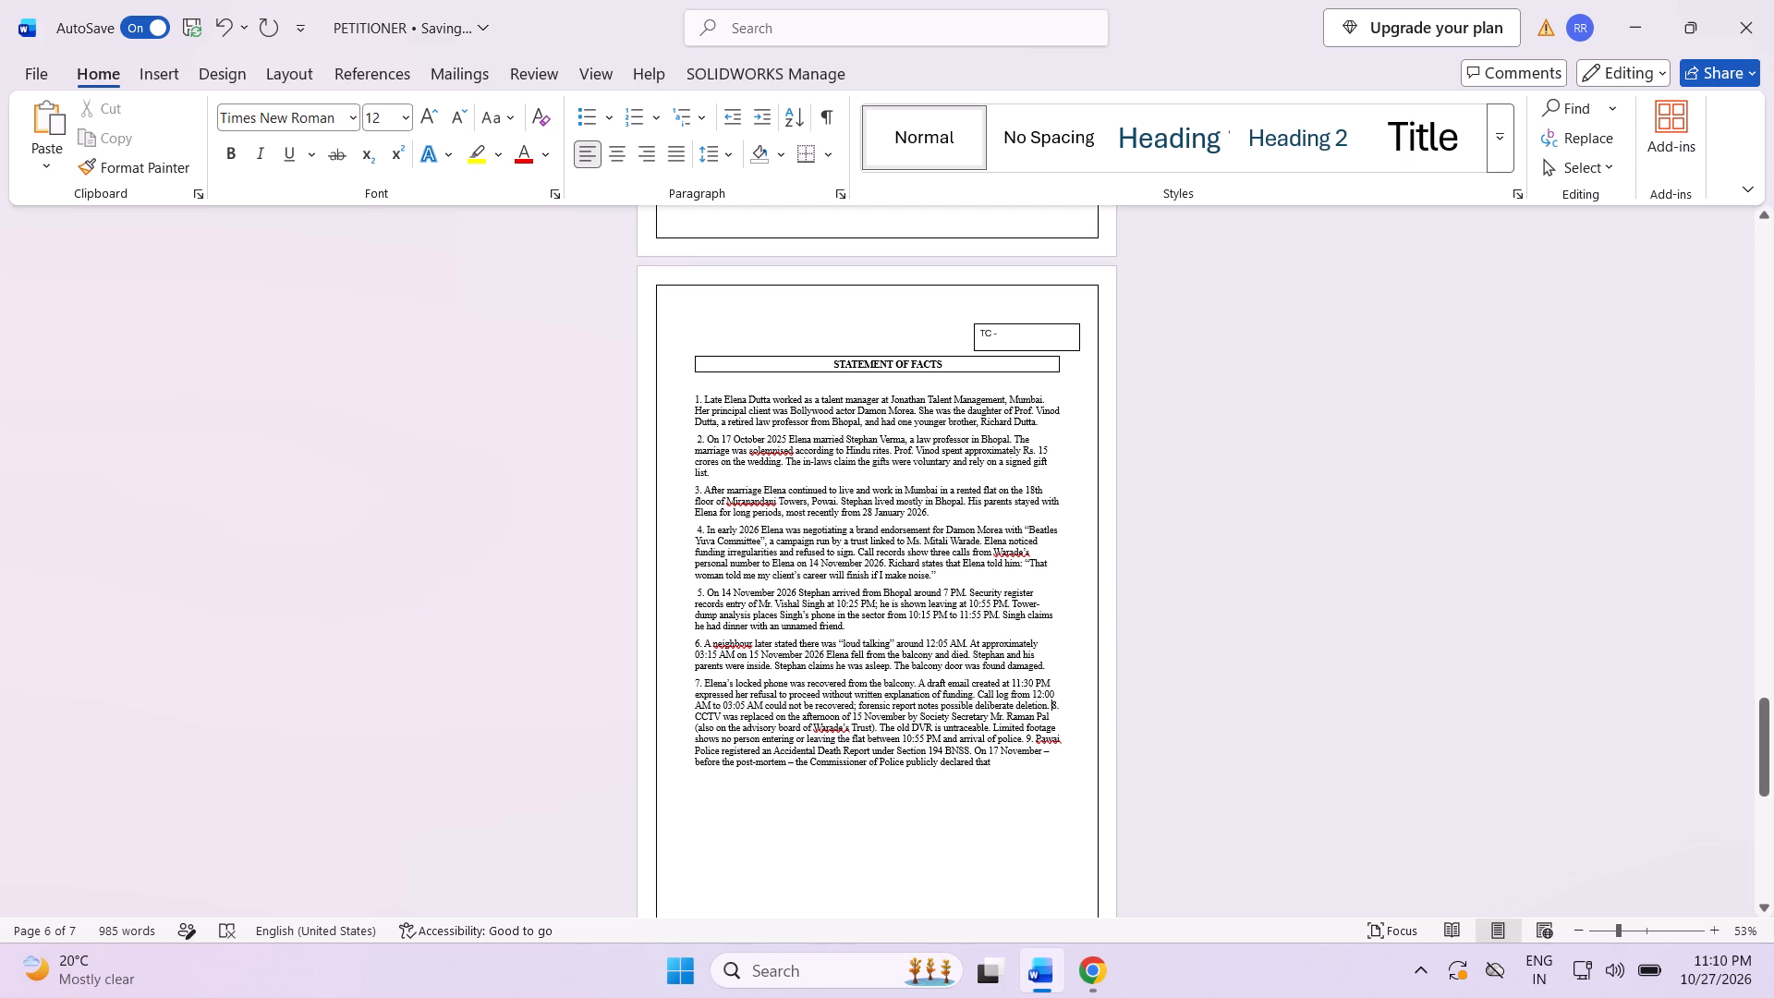
pyautogui.press('Return')
pyautogui.click(1024, 743)
pyautogui.press('Return')
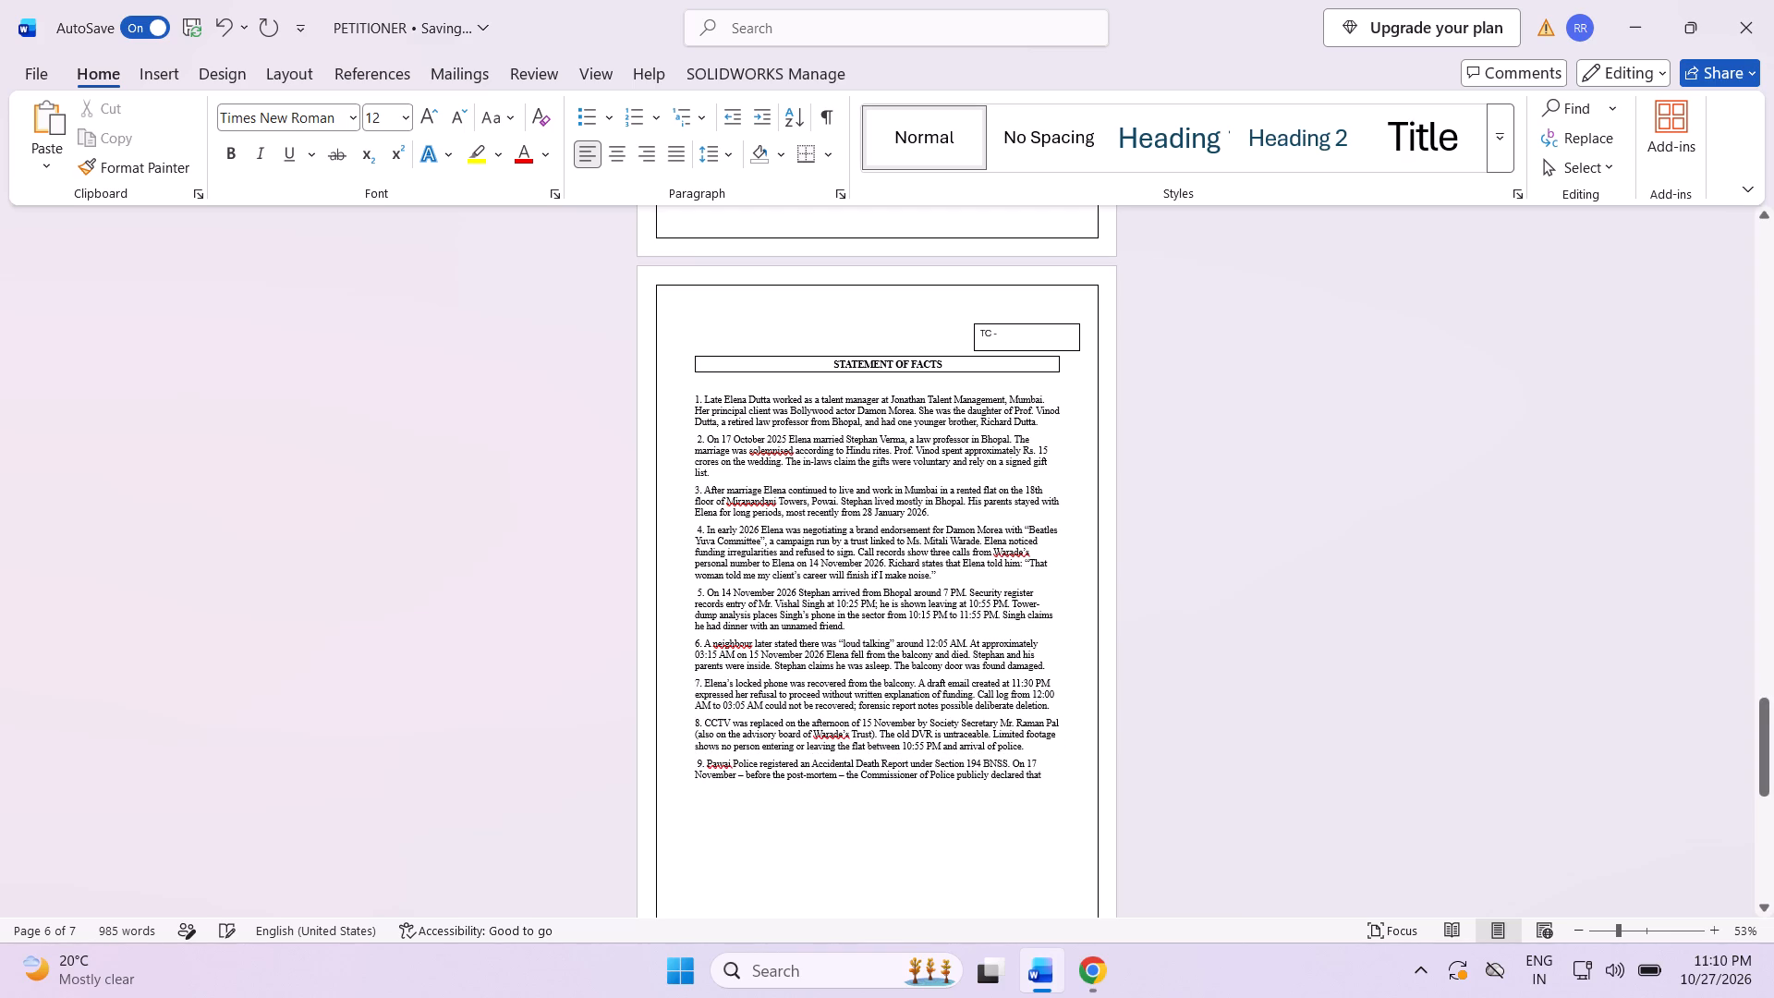
# Set the font of all nine facts paragraphs to Times New Roman.
pyautogui.scroll(-4, 869, 761)
pyautogui.scroll(1, 757, 530)
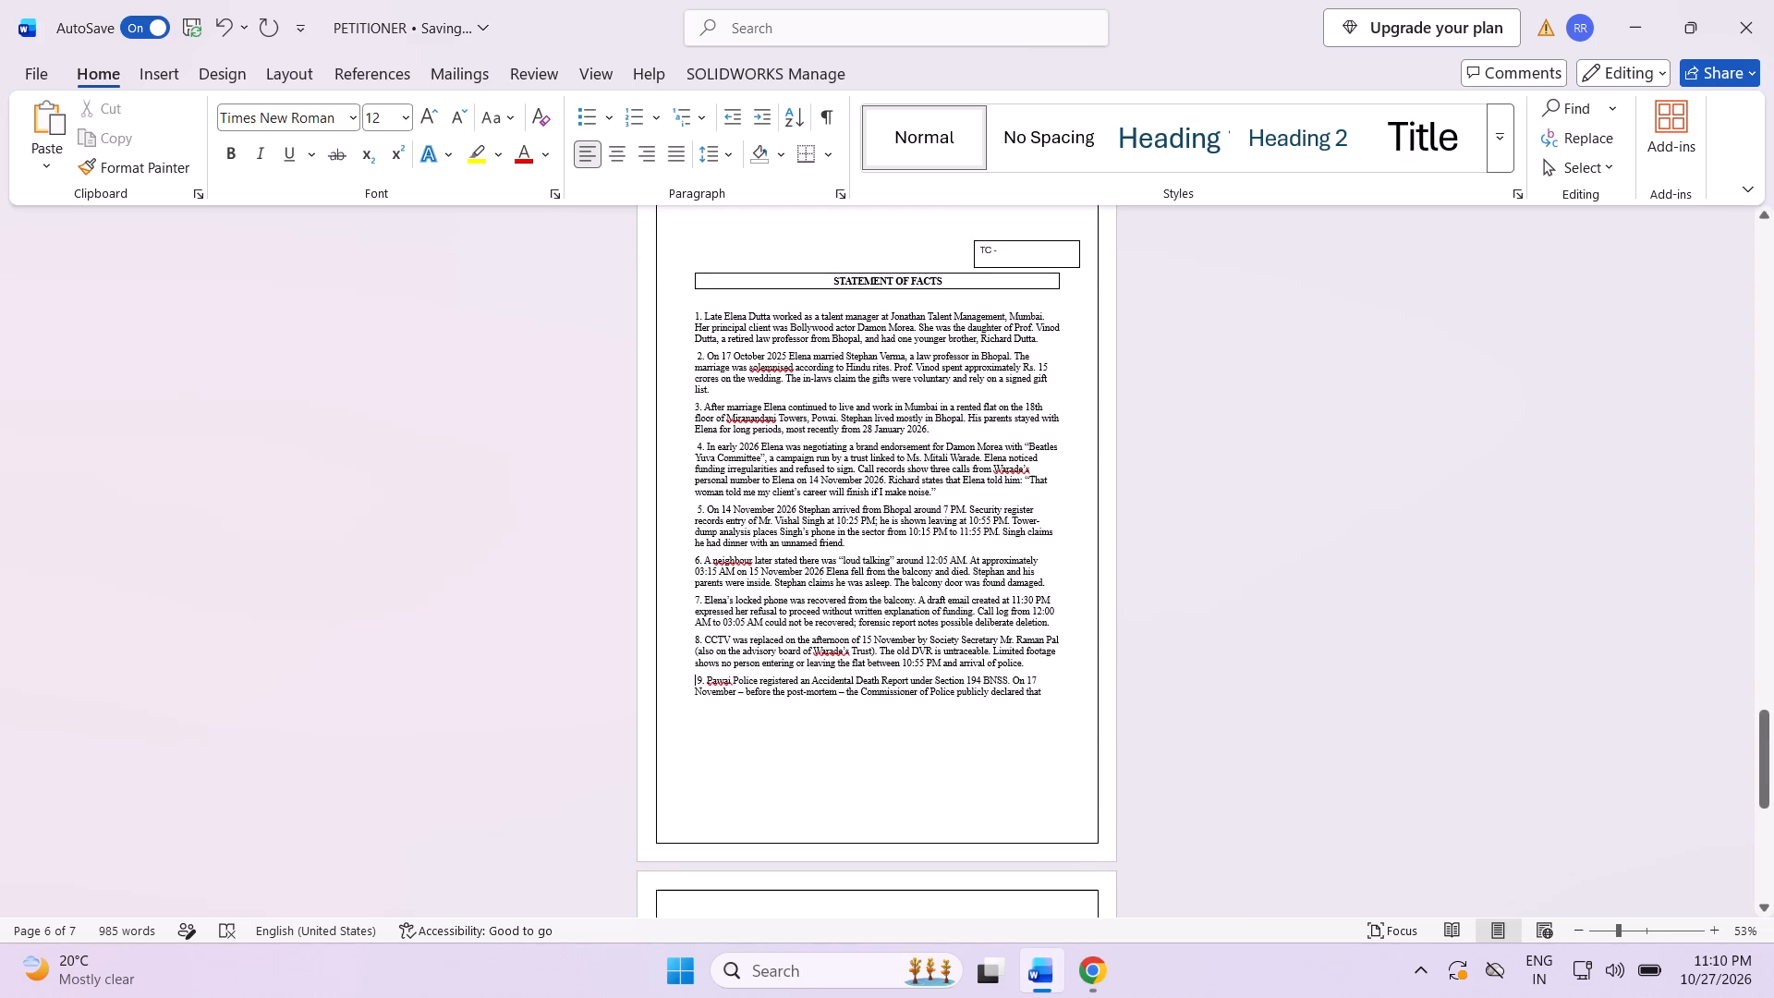
pyautogui.moveTo(689, 310); pyautogui.dragTo(792, 482)
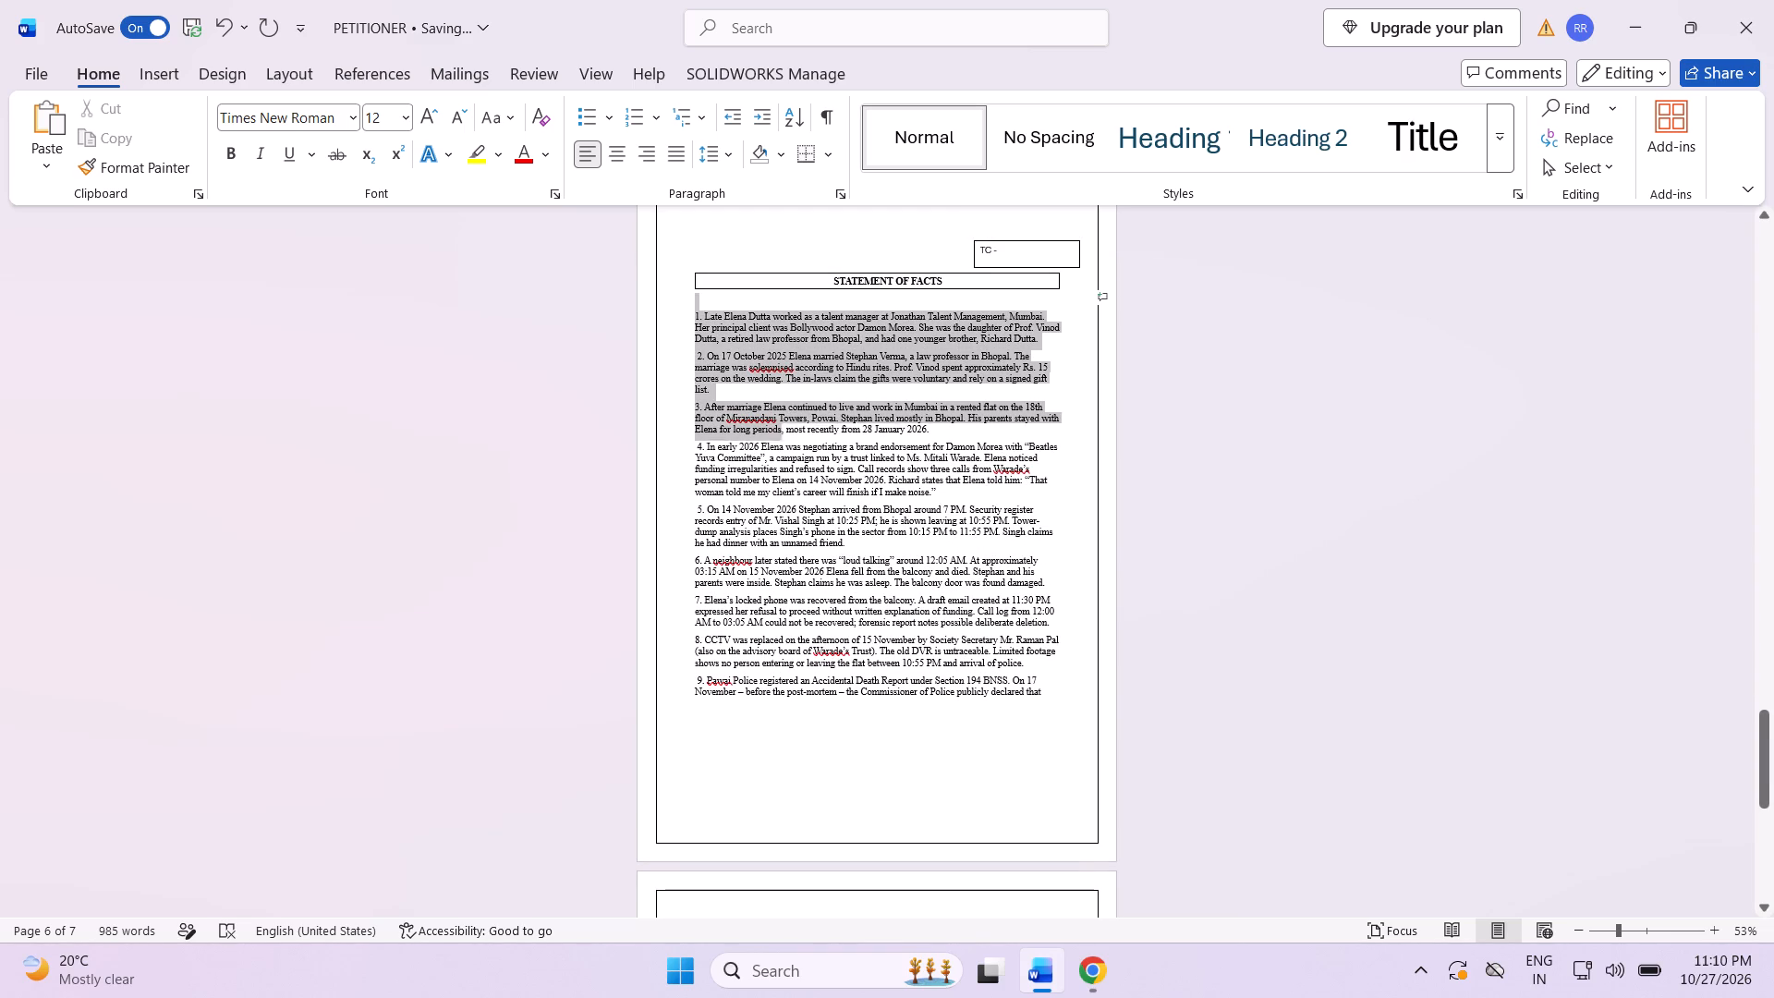
pyautogui.moveTo(792, 482); pyautogui.dragTo(996, 781)
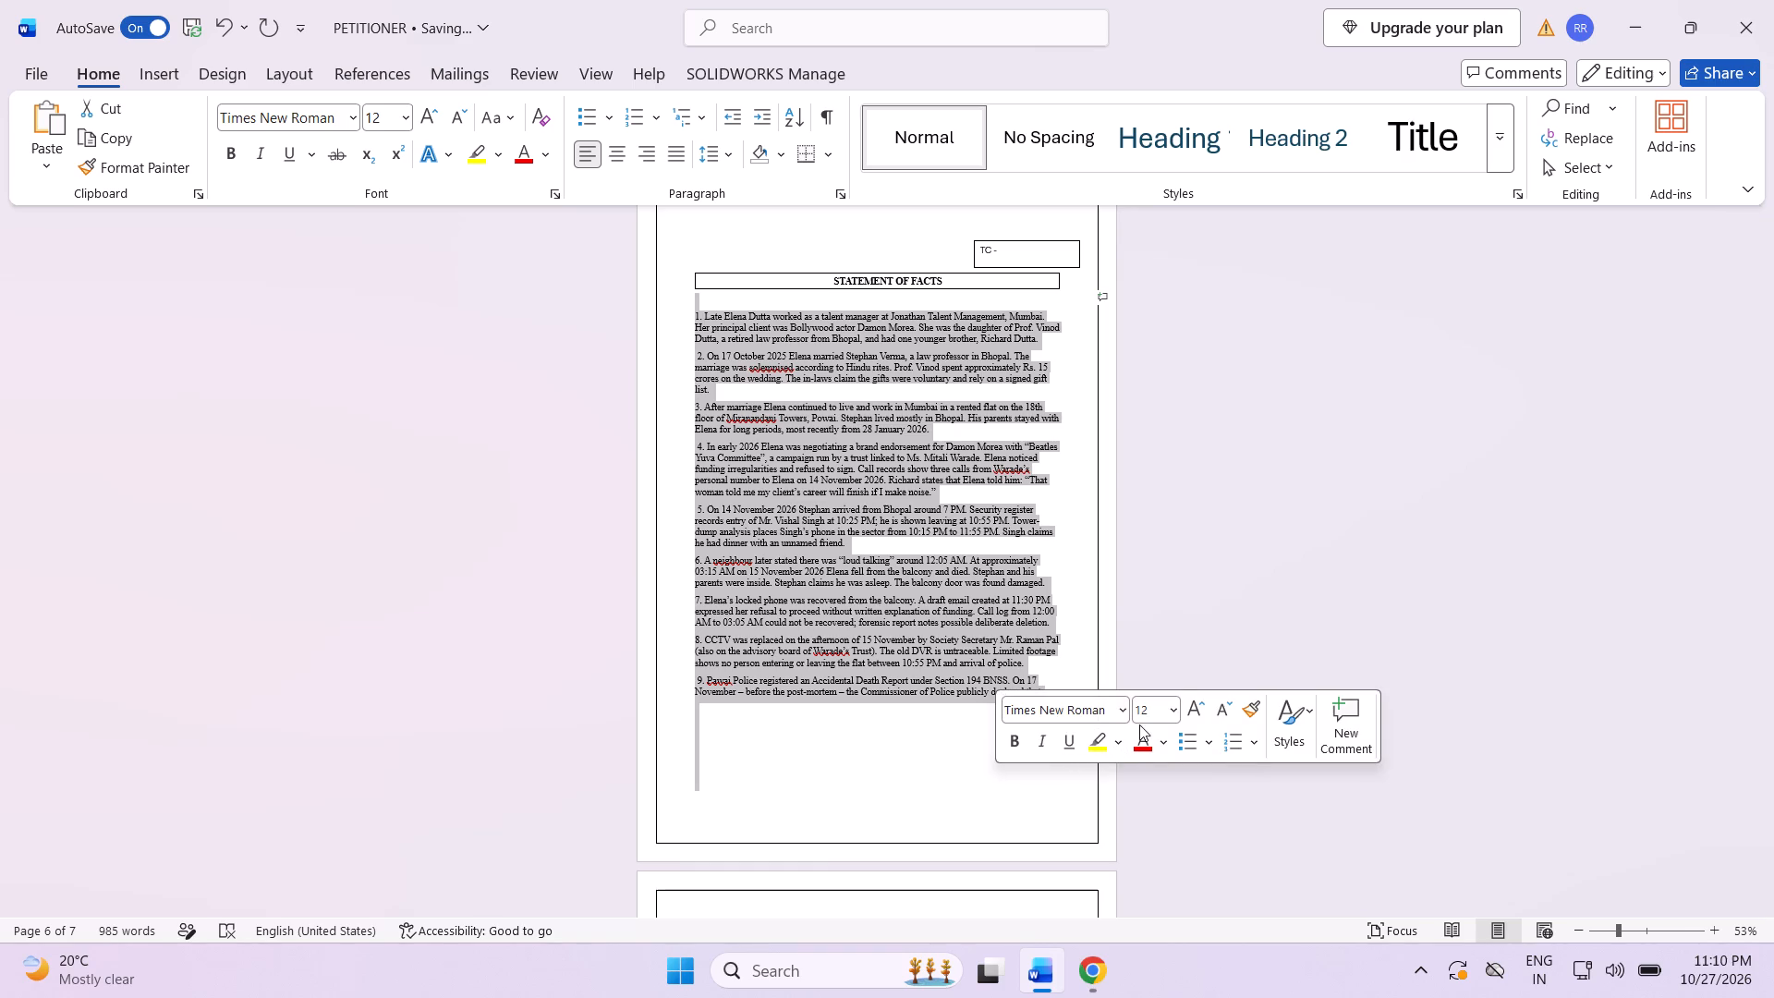
pyautogui.click(1125, 714)
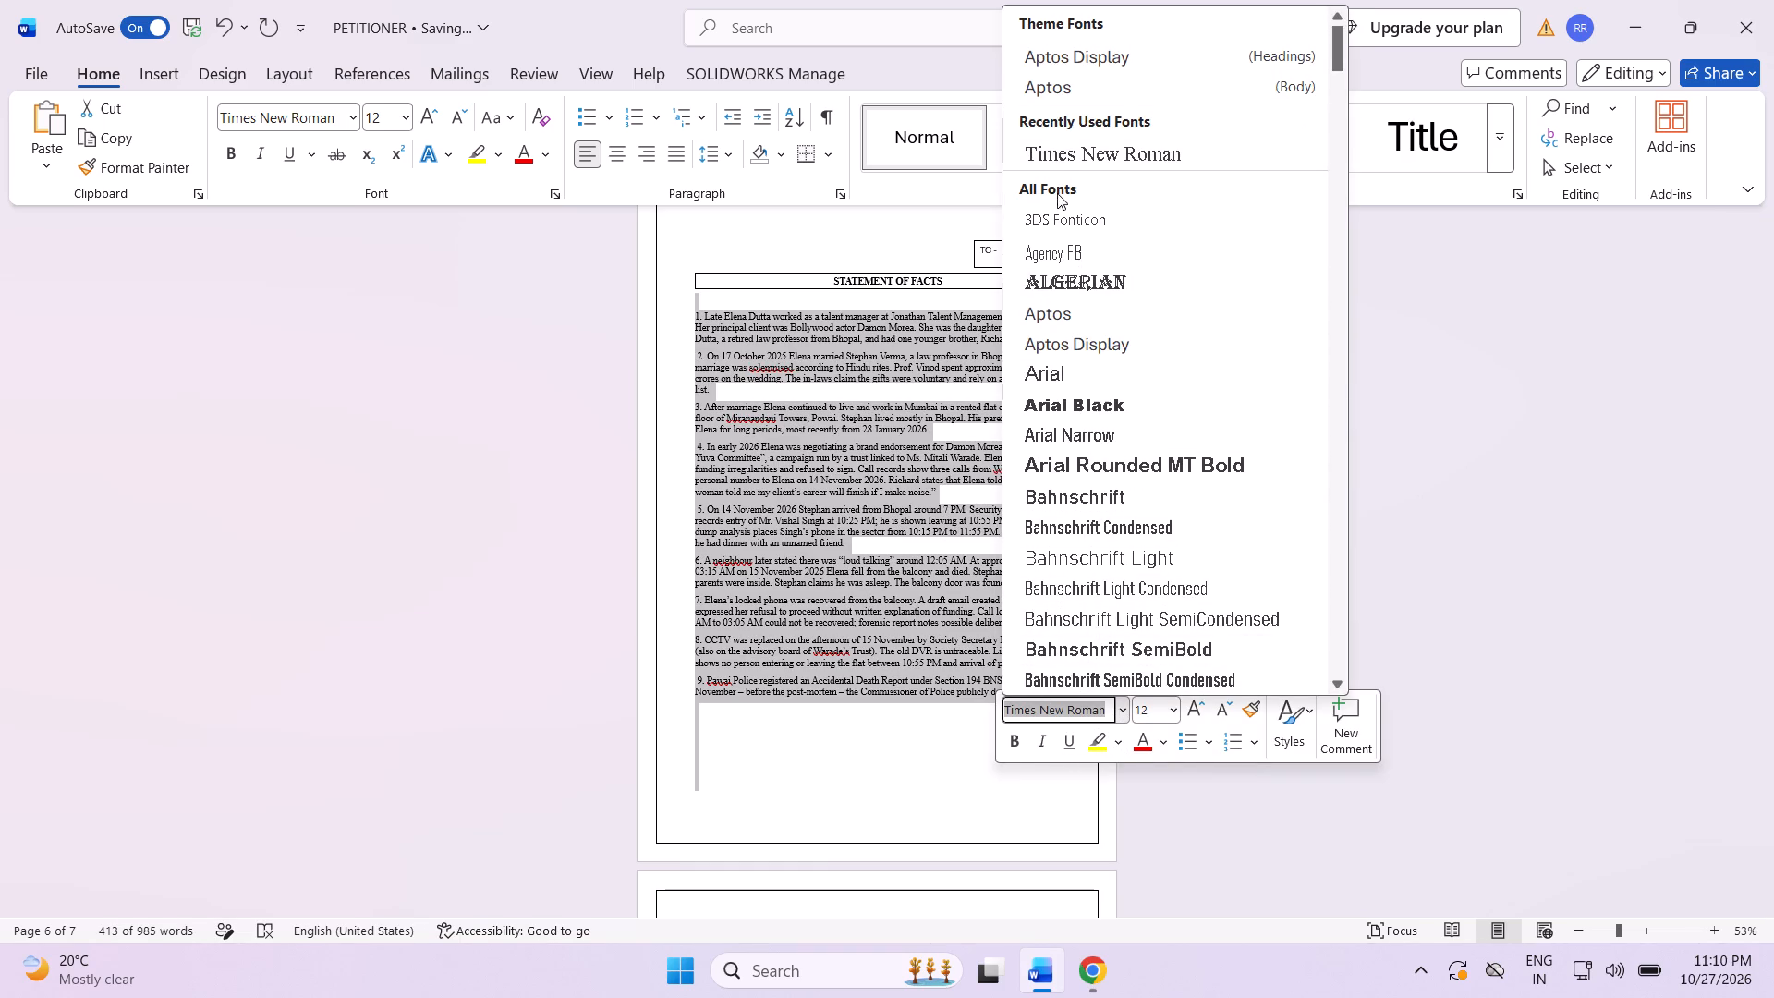
pyautogui.click(1066, 153)
pyautogui.click(1012, 740)
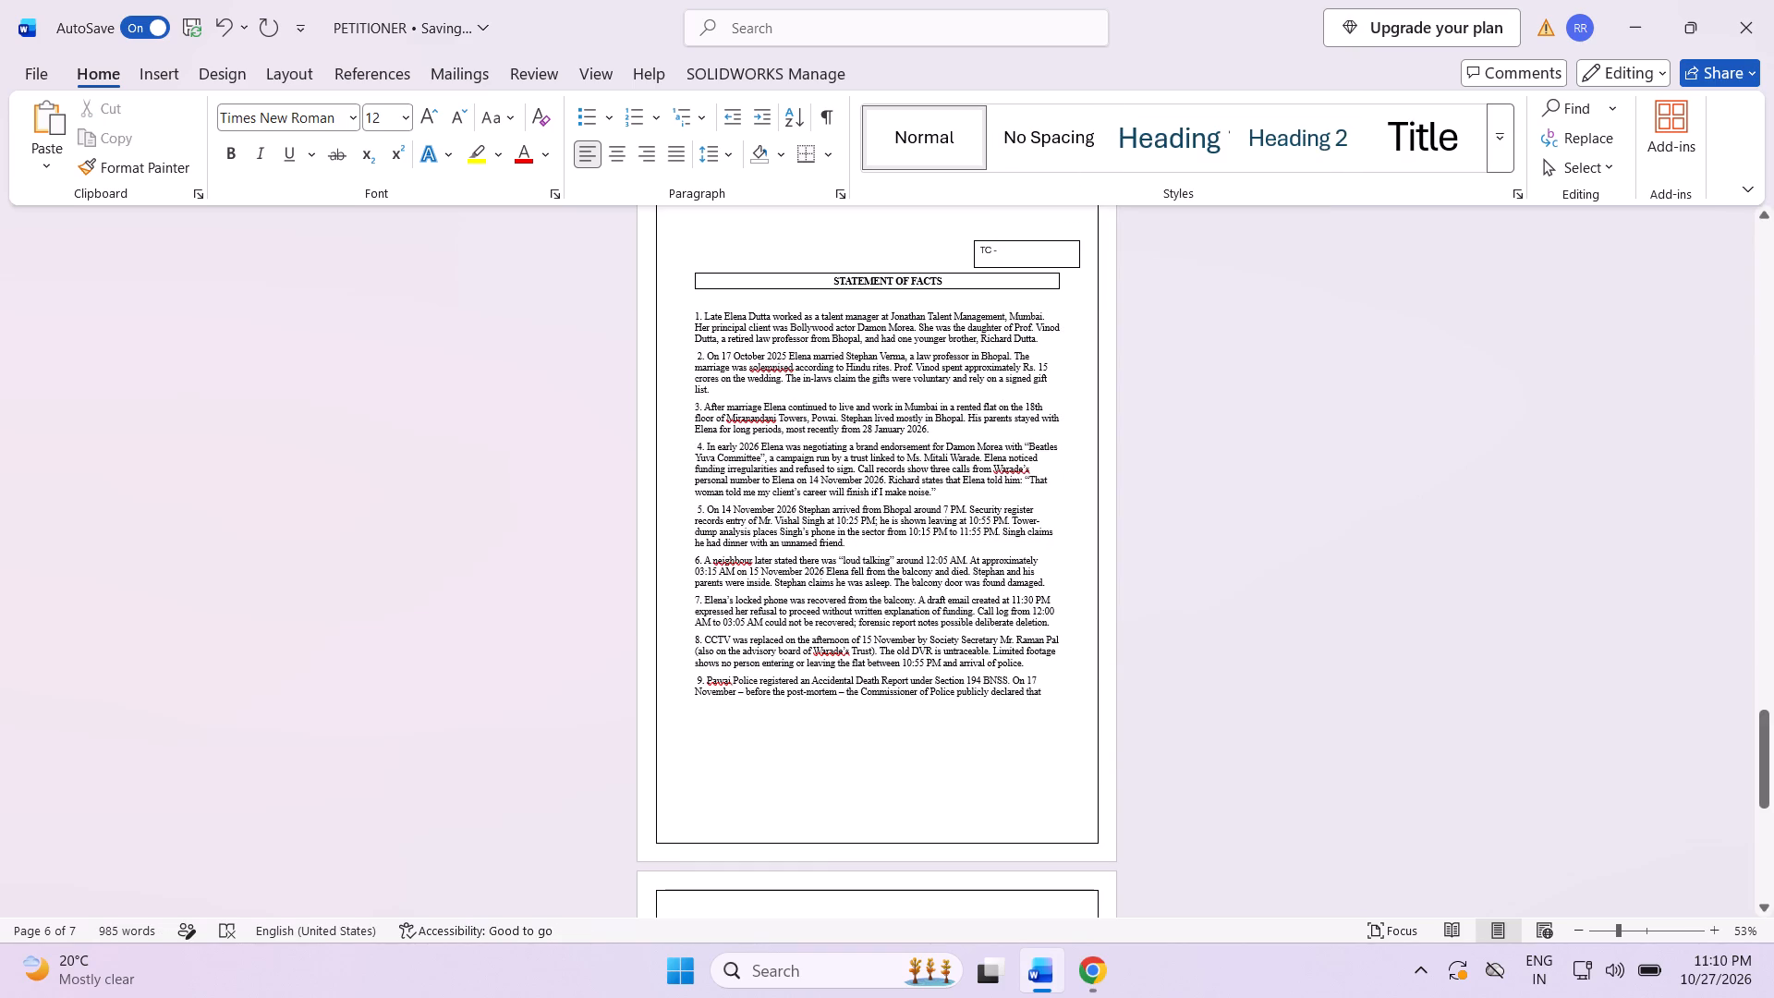
# Set the line spacing of all nine facts paragraphs to 1.0.
pyautogui.moveTo(686, 313); pyautogui.dragTo(1036, 716)
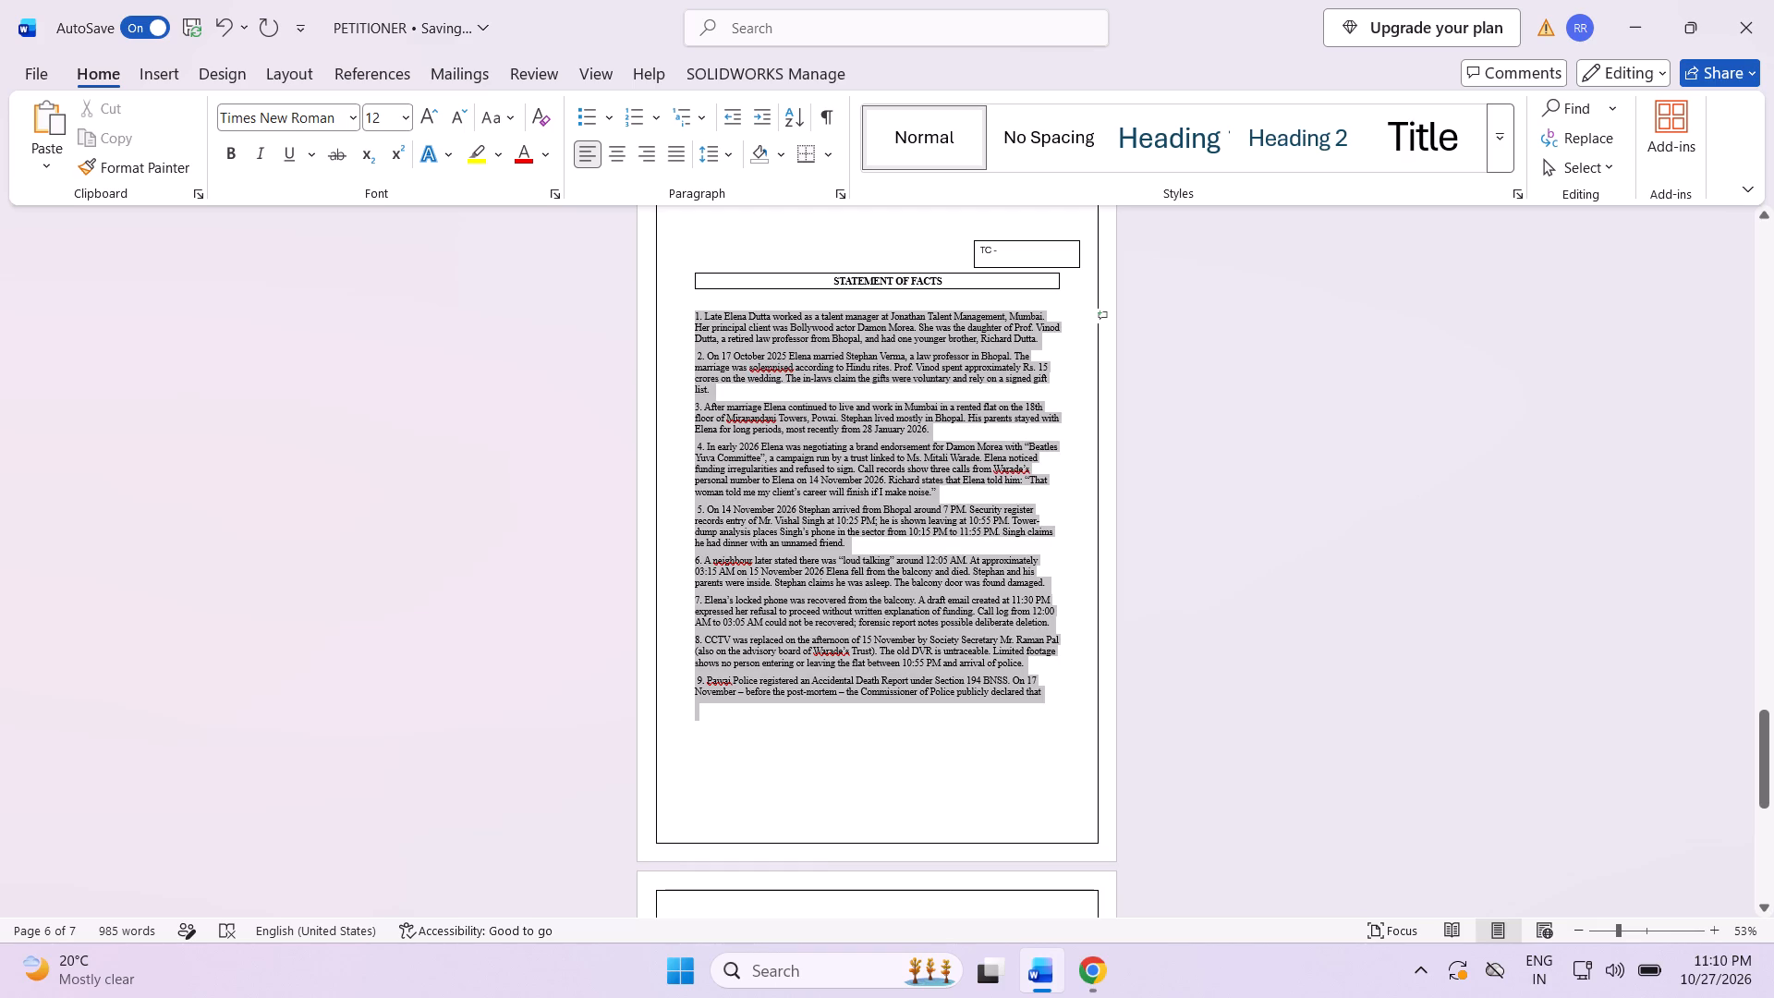
pyautogui.moveTo(1036, 716); pyautogui.dragTo(1038, 719)
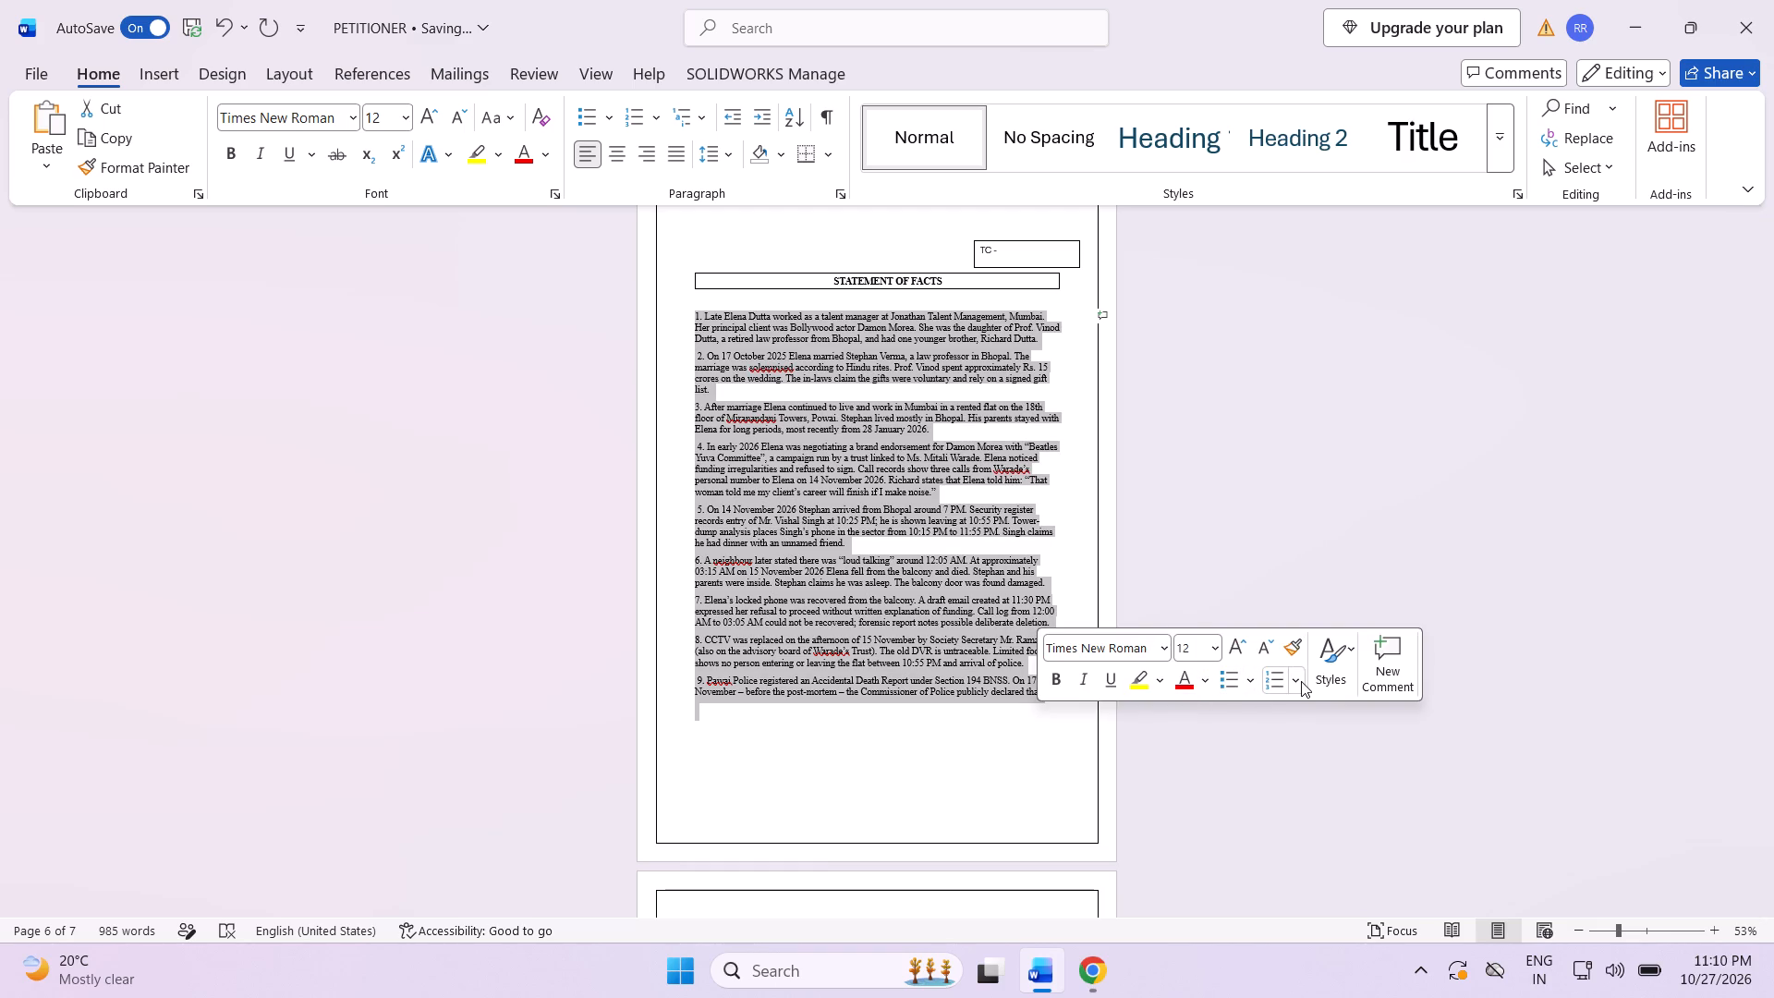
pyautogui.click(1301, 681)
pyautogui.click(1256, 685)
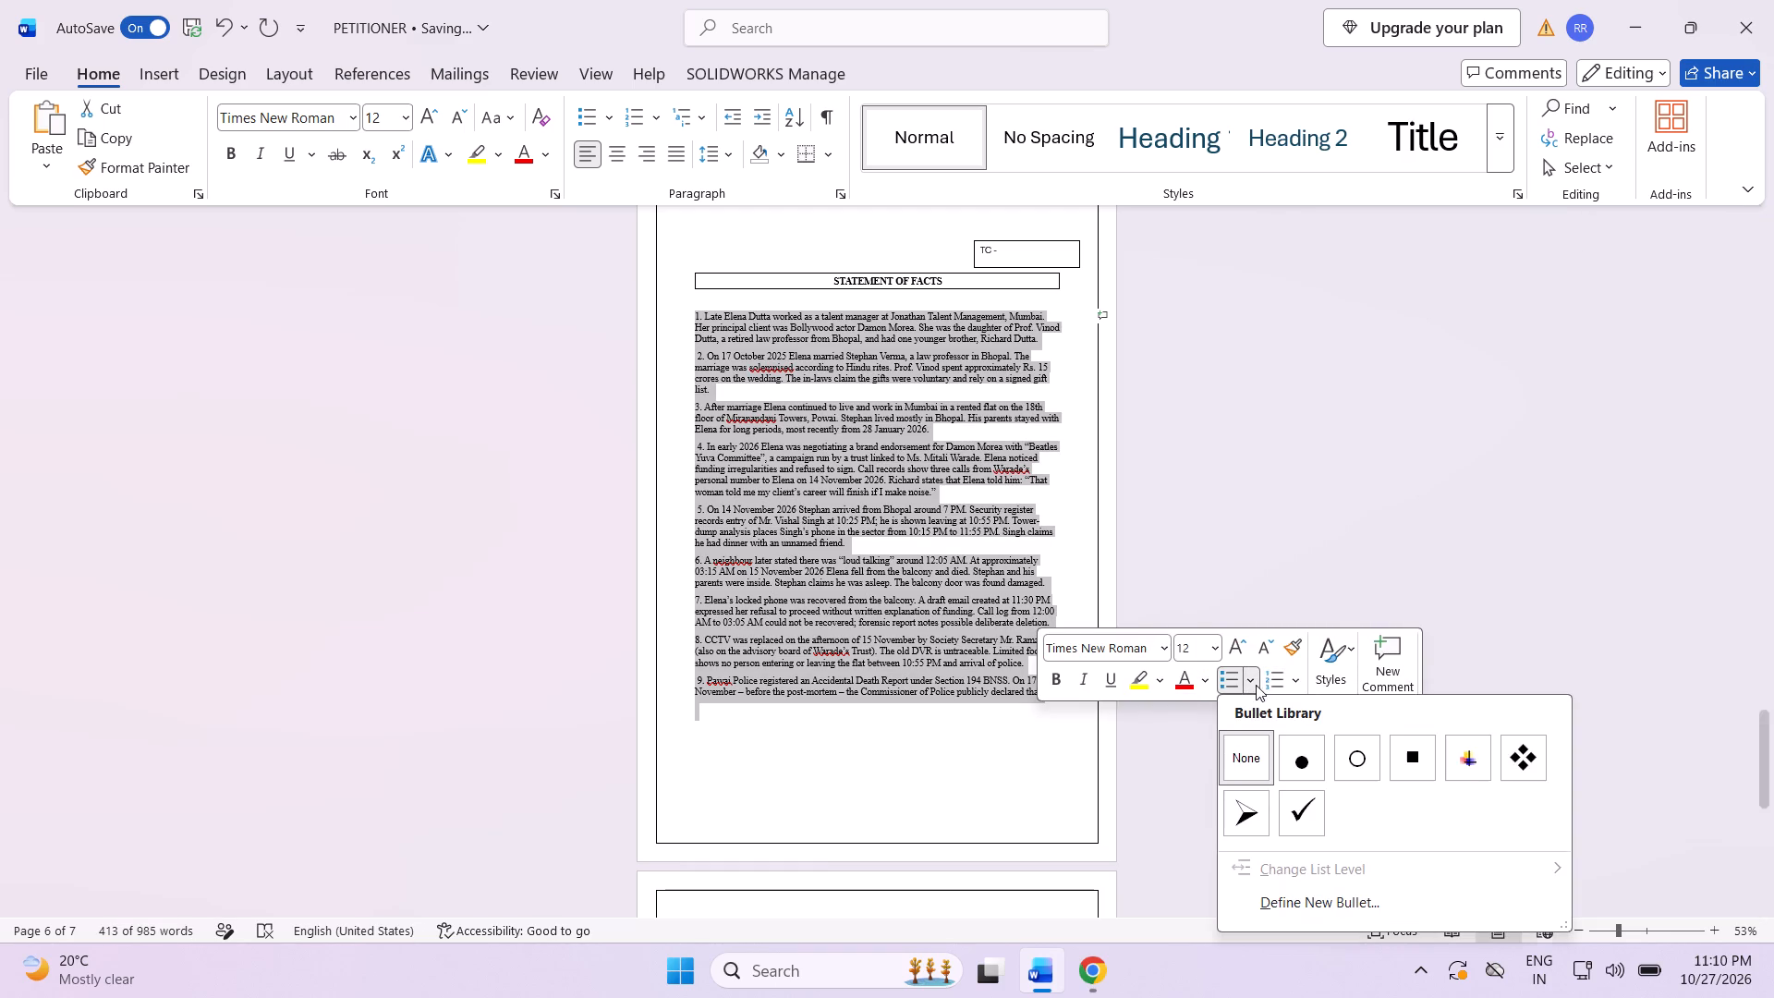
pyautogui.click(1230, 541)
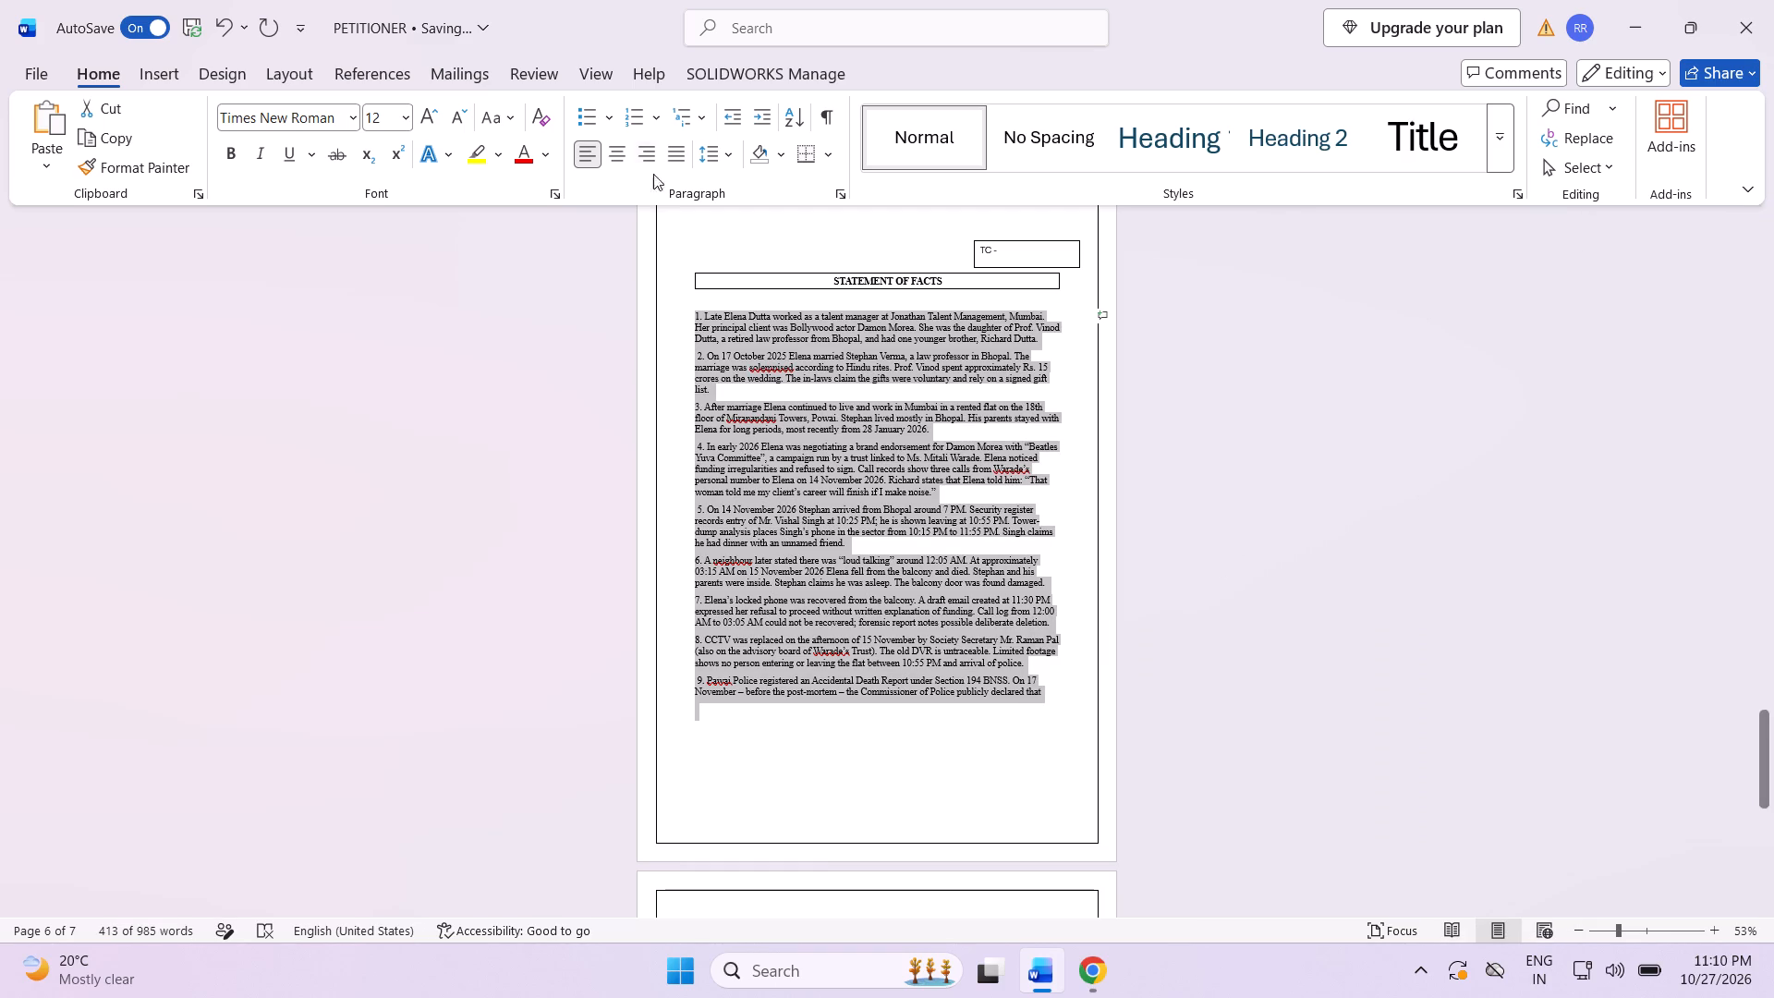
pyautogui.click(733, 156)
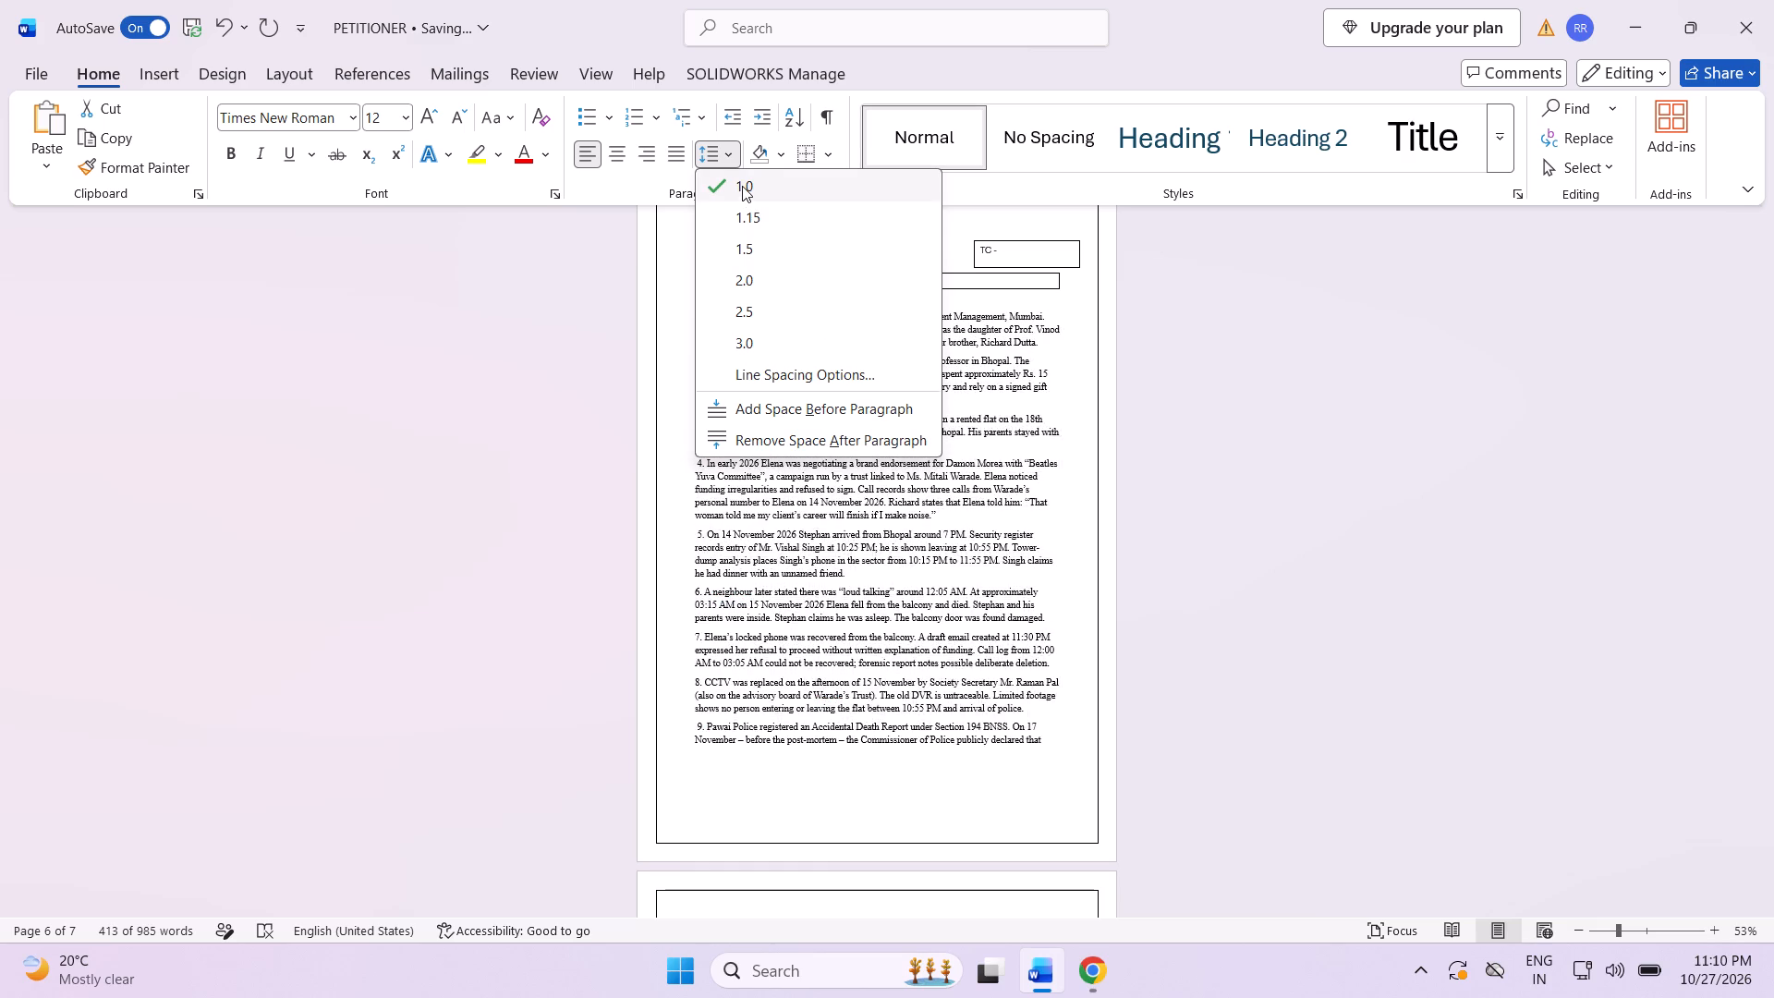
pyautogui.click(742, 186)
pyautogui.click(541, 347)
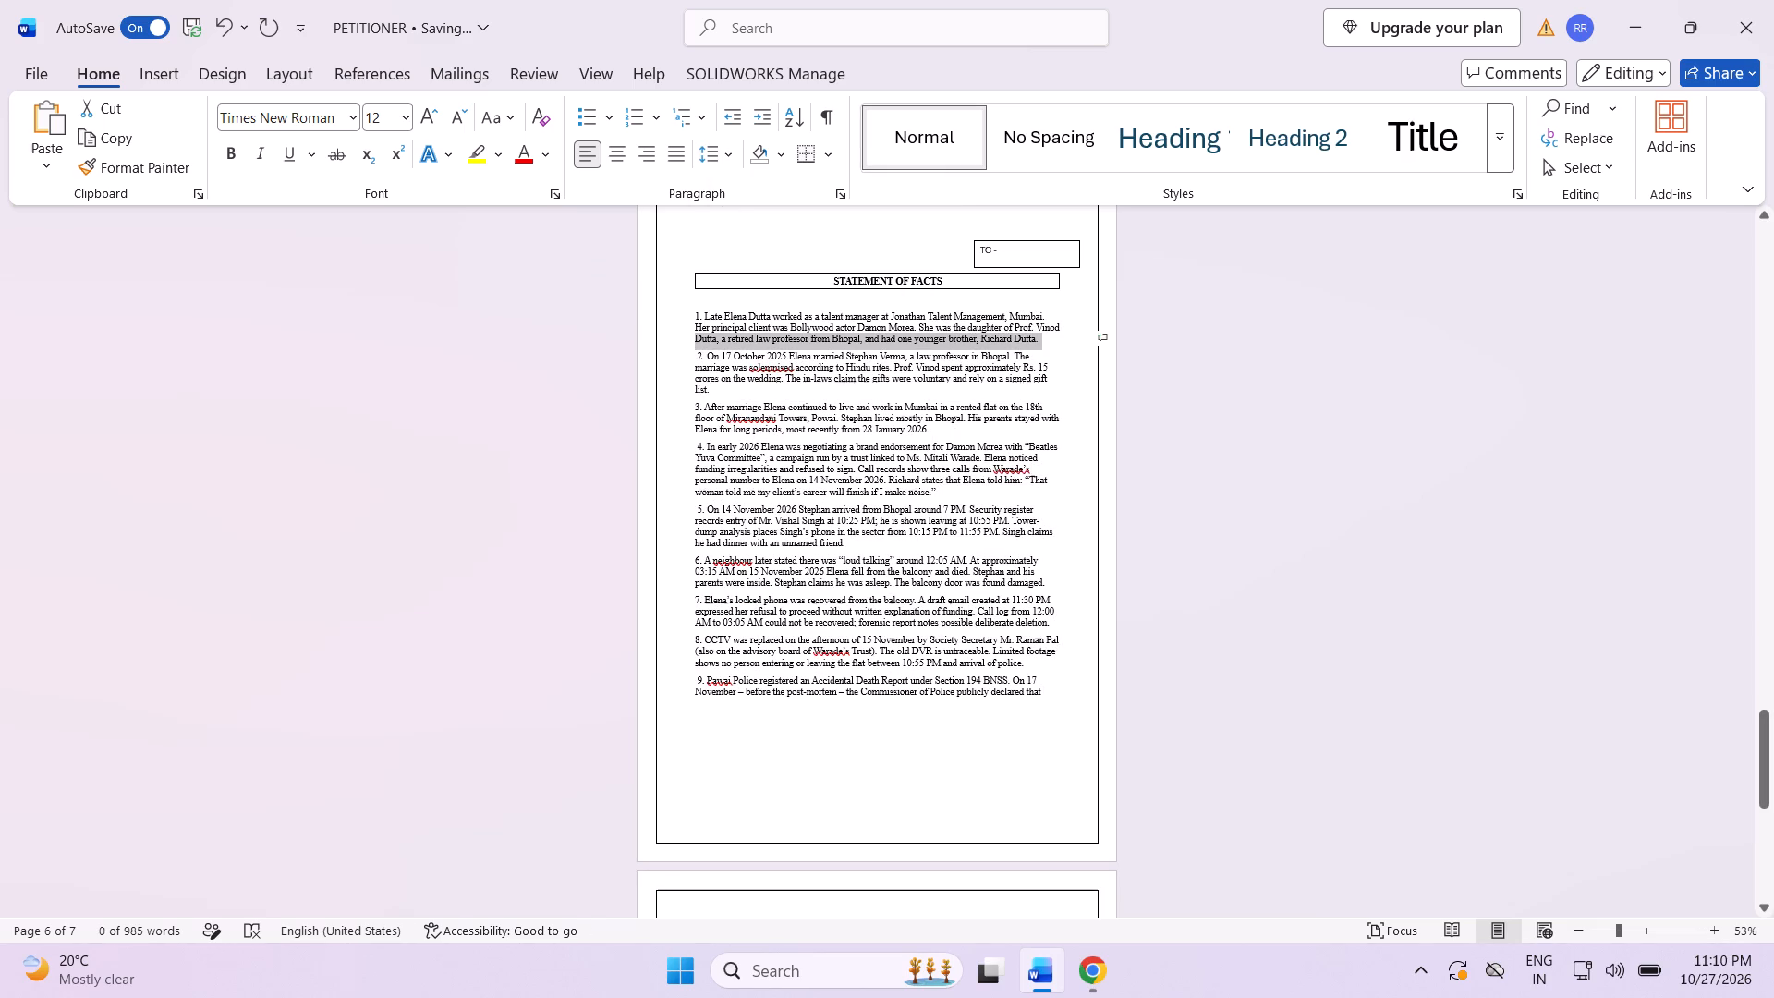
pyautogui.click(1720, 487)
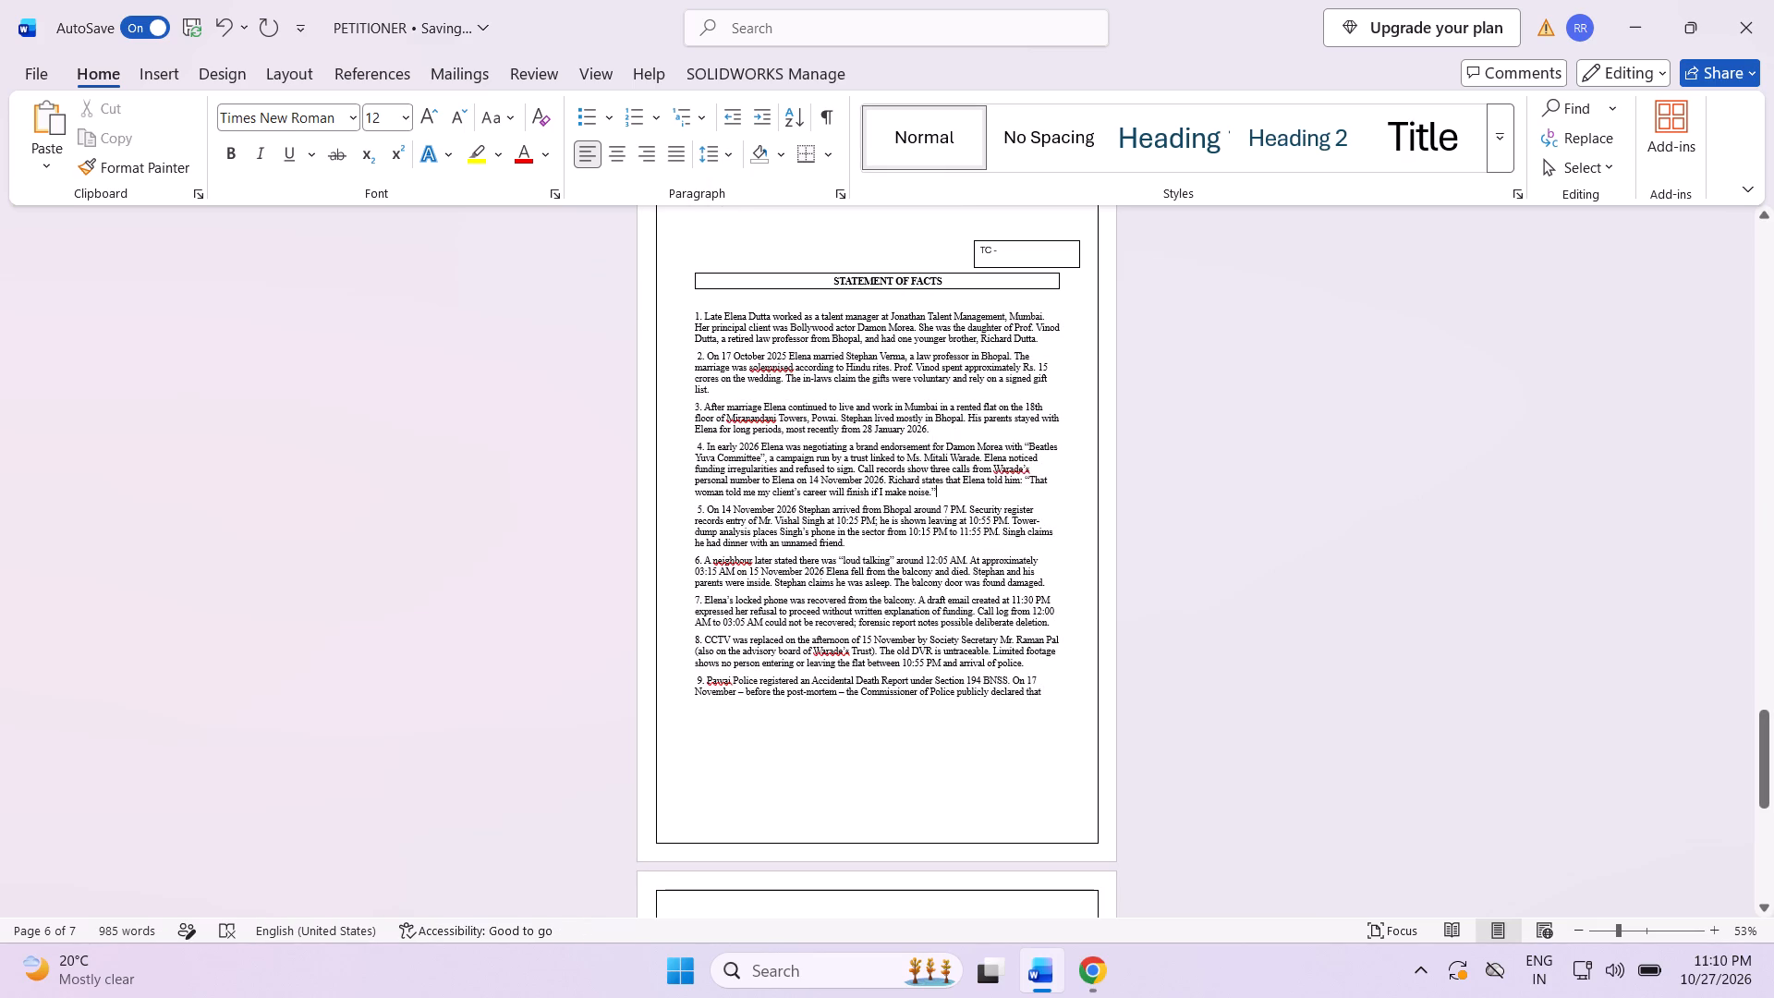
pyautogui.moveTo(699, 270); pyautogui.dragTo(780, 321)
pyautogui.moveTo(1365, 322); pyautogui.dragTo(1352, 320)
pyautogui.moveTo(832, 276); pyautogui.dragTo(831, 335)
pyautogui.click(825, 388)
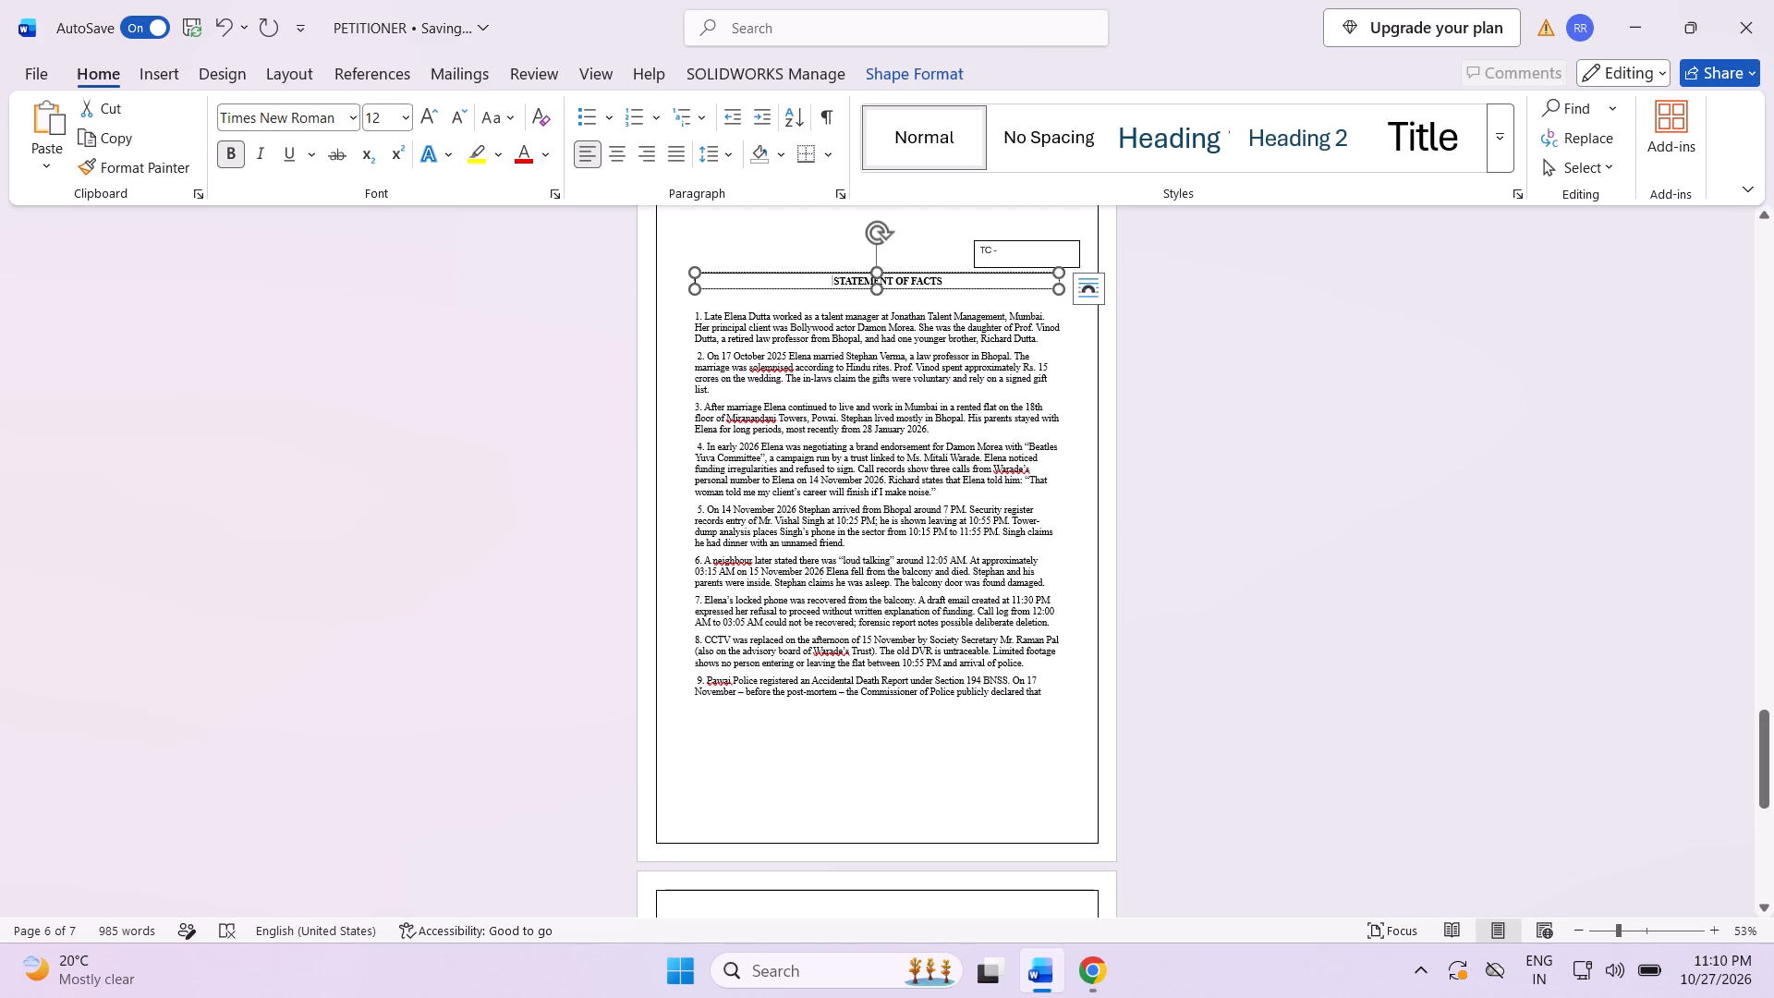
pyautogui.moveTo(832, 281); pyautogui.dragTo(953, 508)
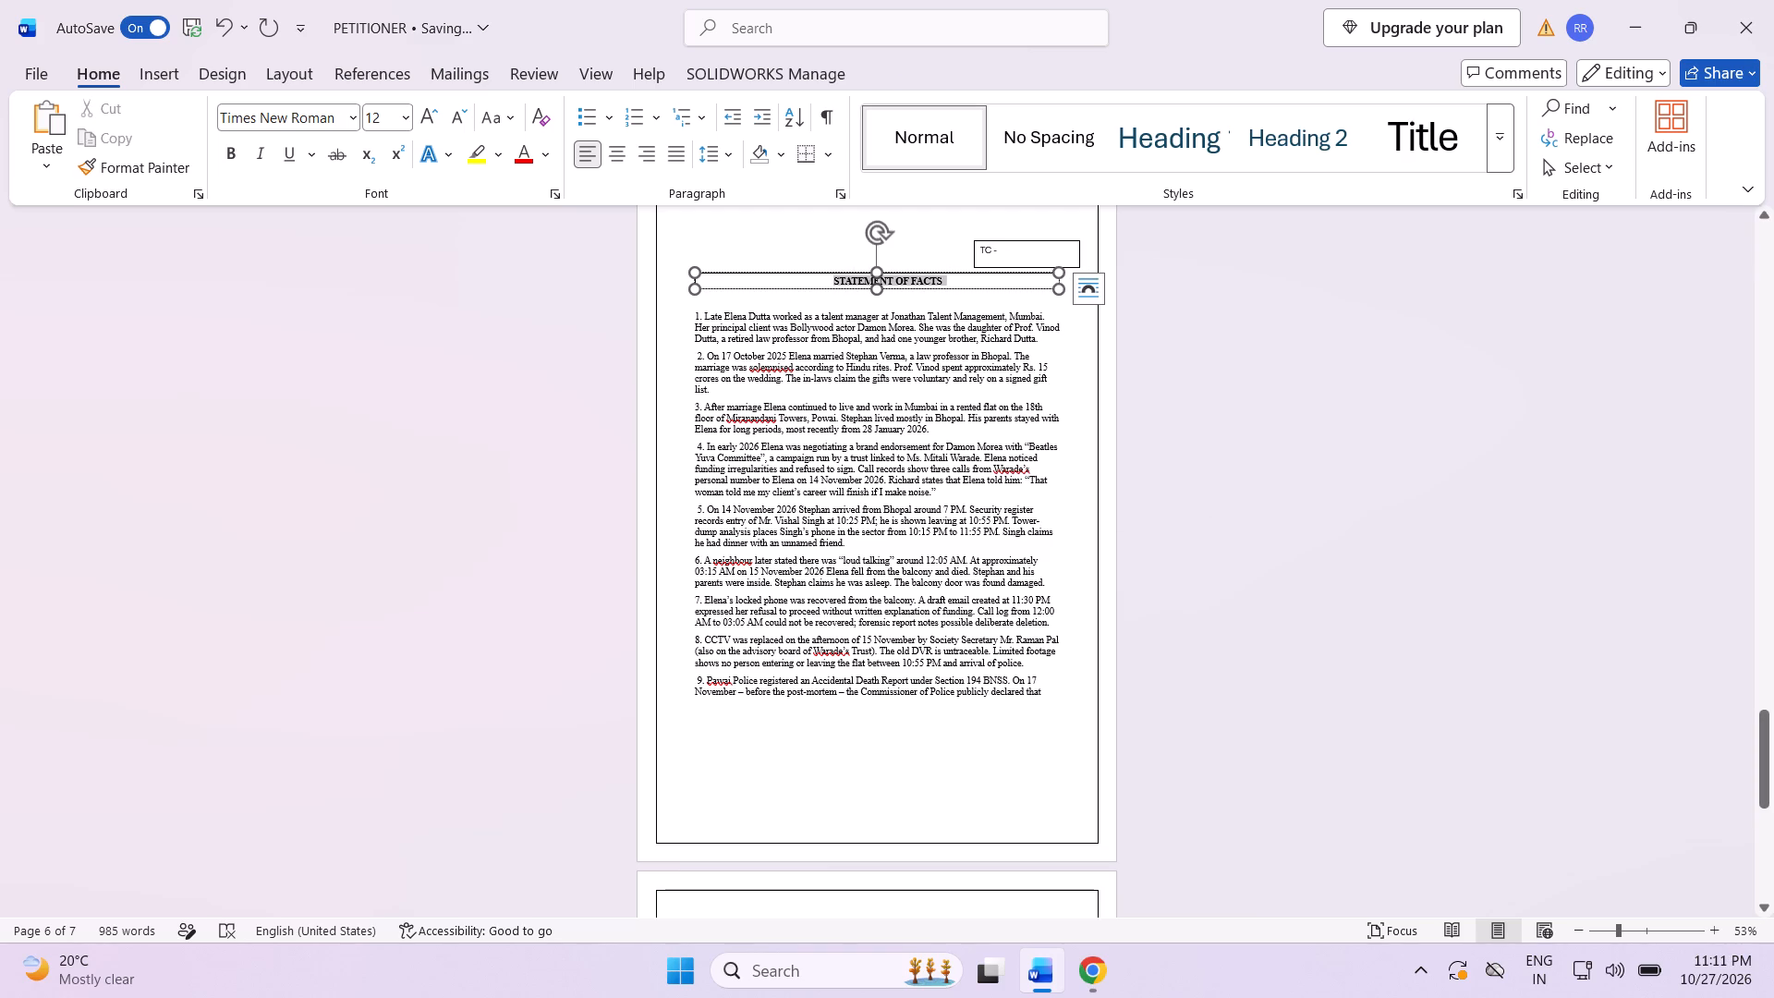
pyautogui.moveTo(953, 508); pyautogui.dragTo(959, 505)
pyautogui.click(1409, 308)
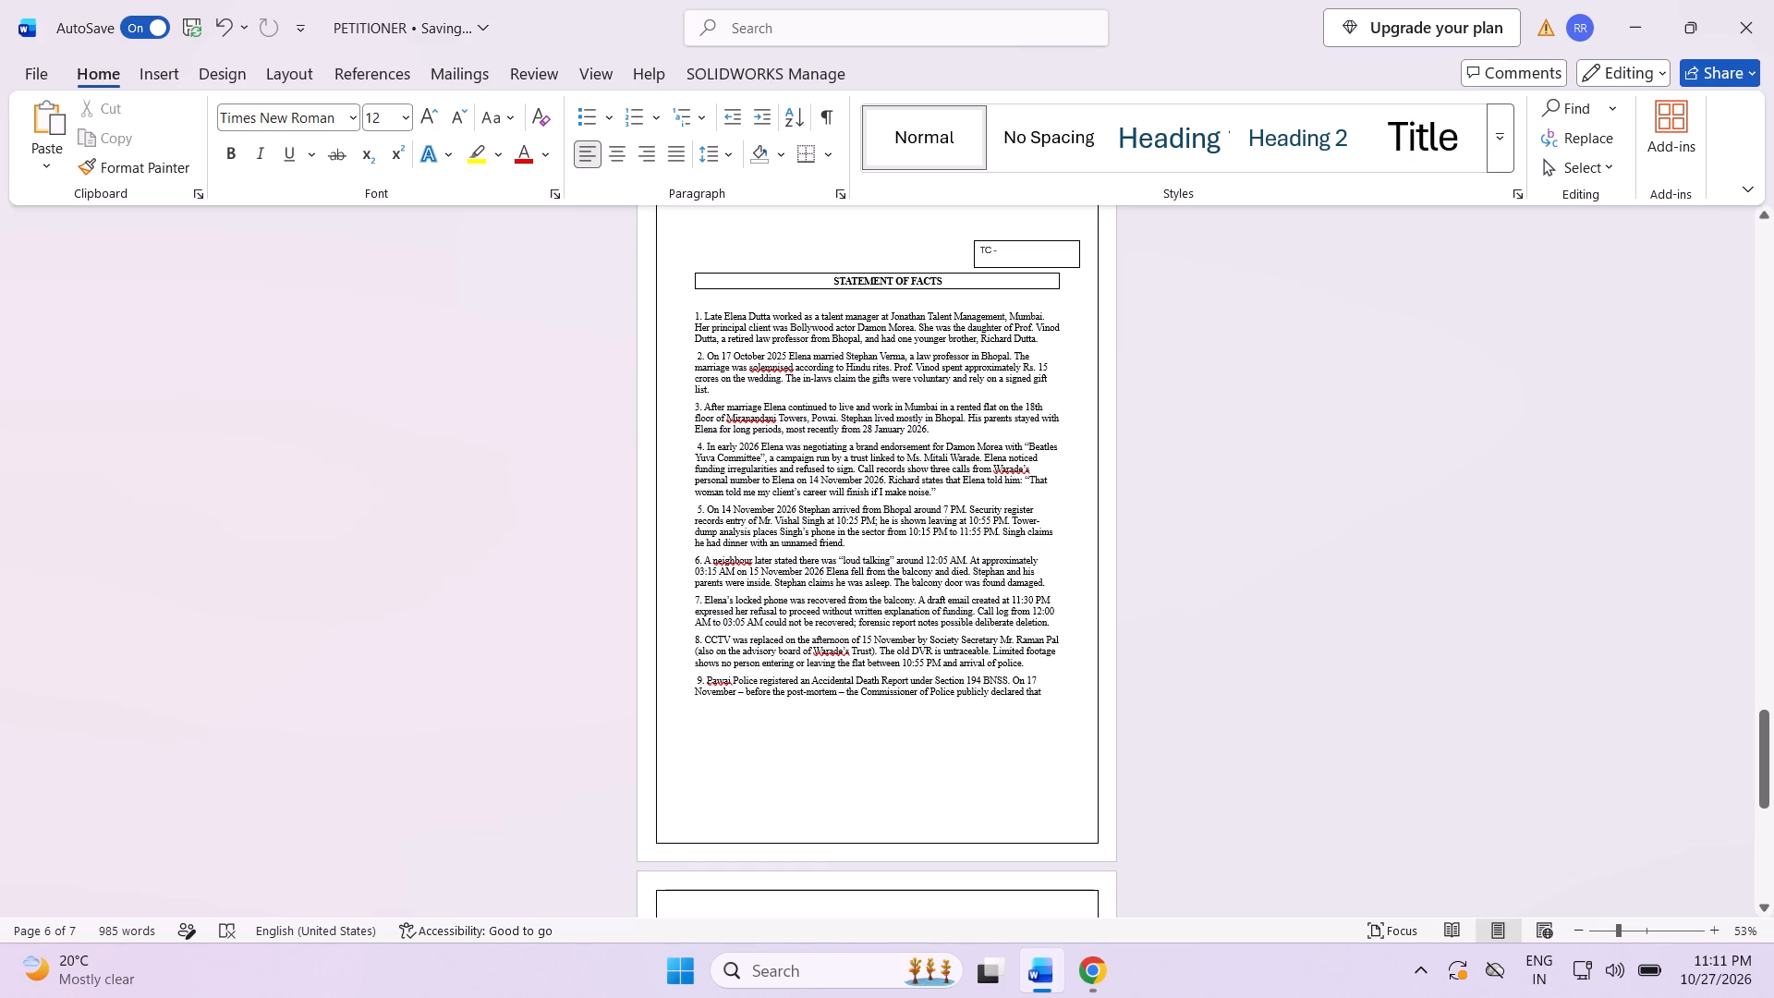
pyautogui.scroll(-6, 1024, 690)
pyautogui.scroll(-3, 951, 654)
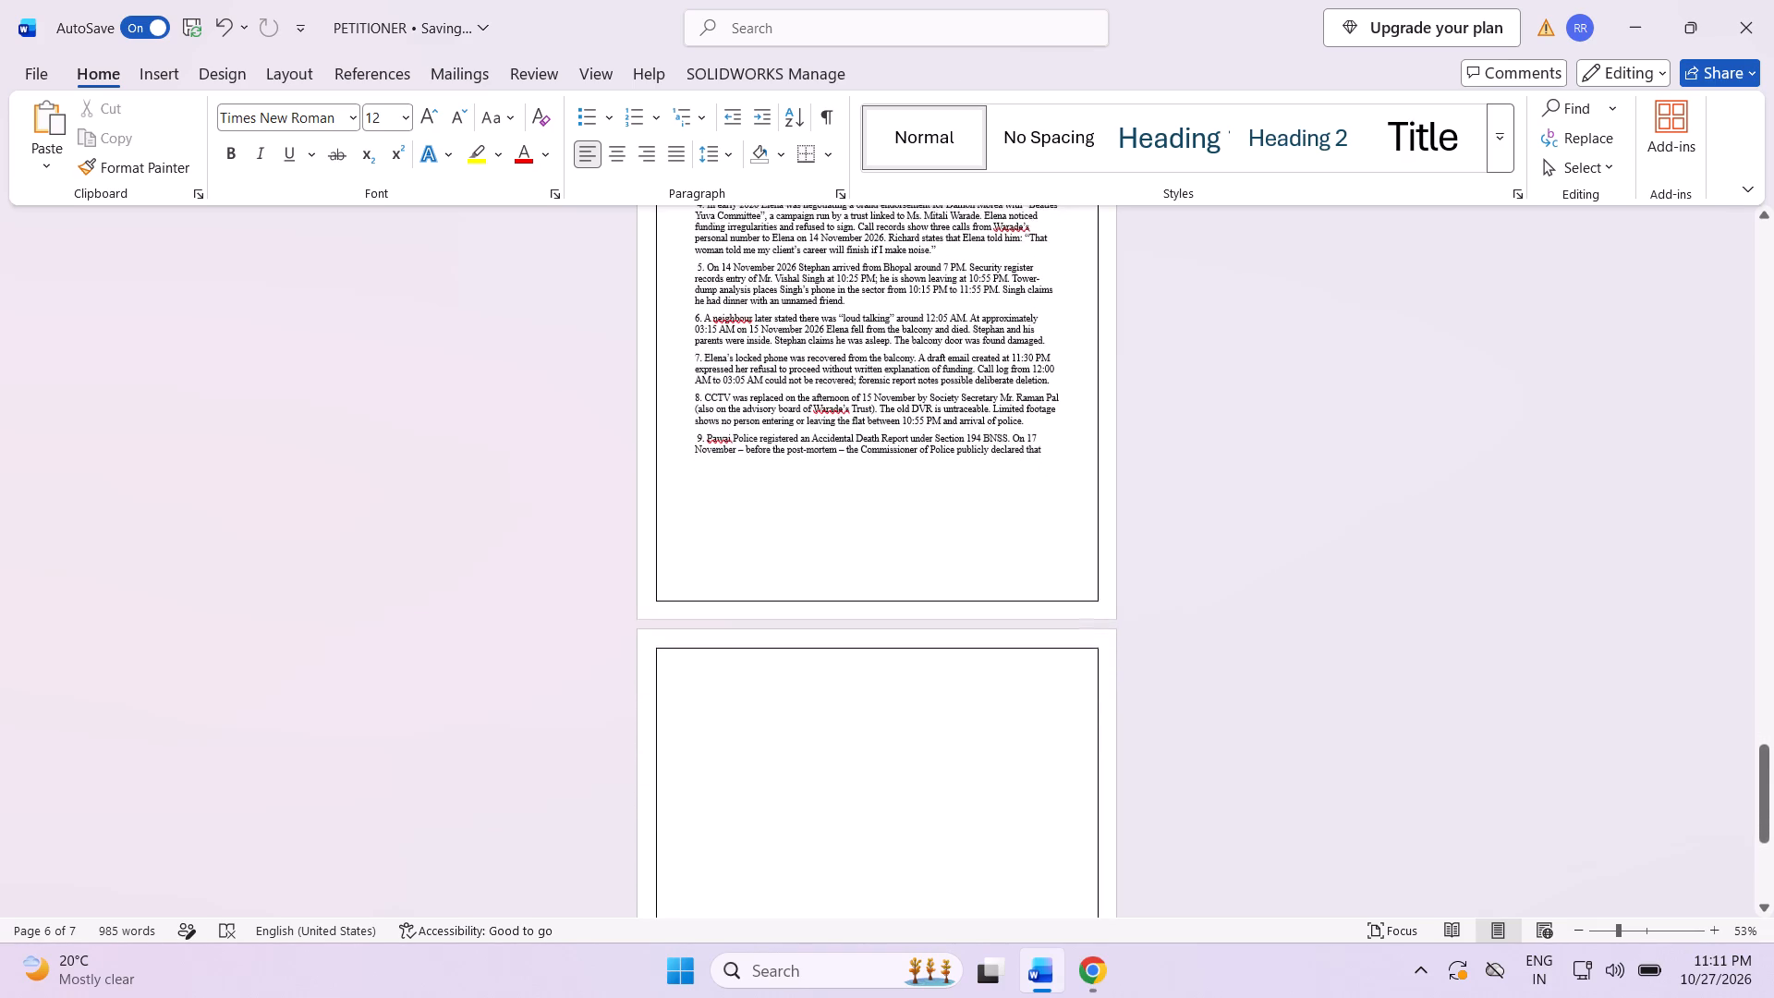
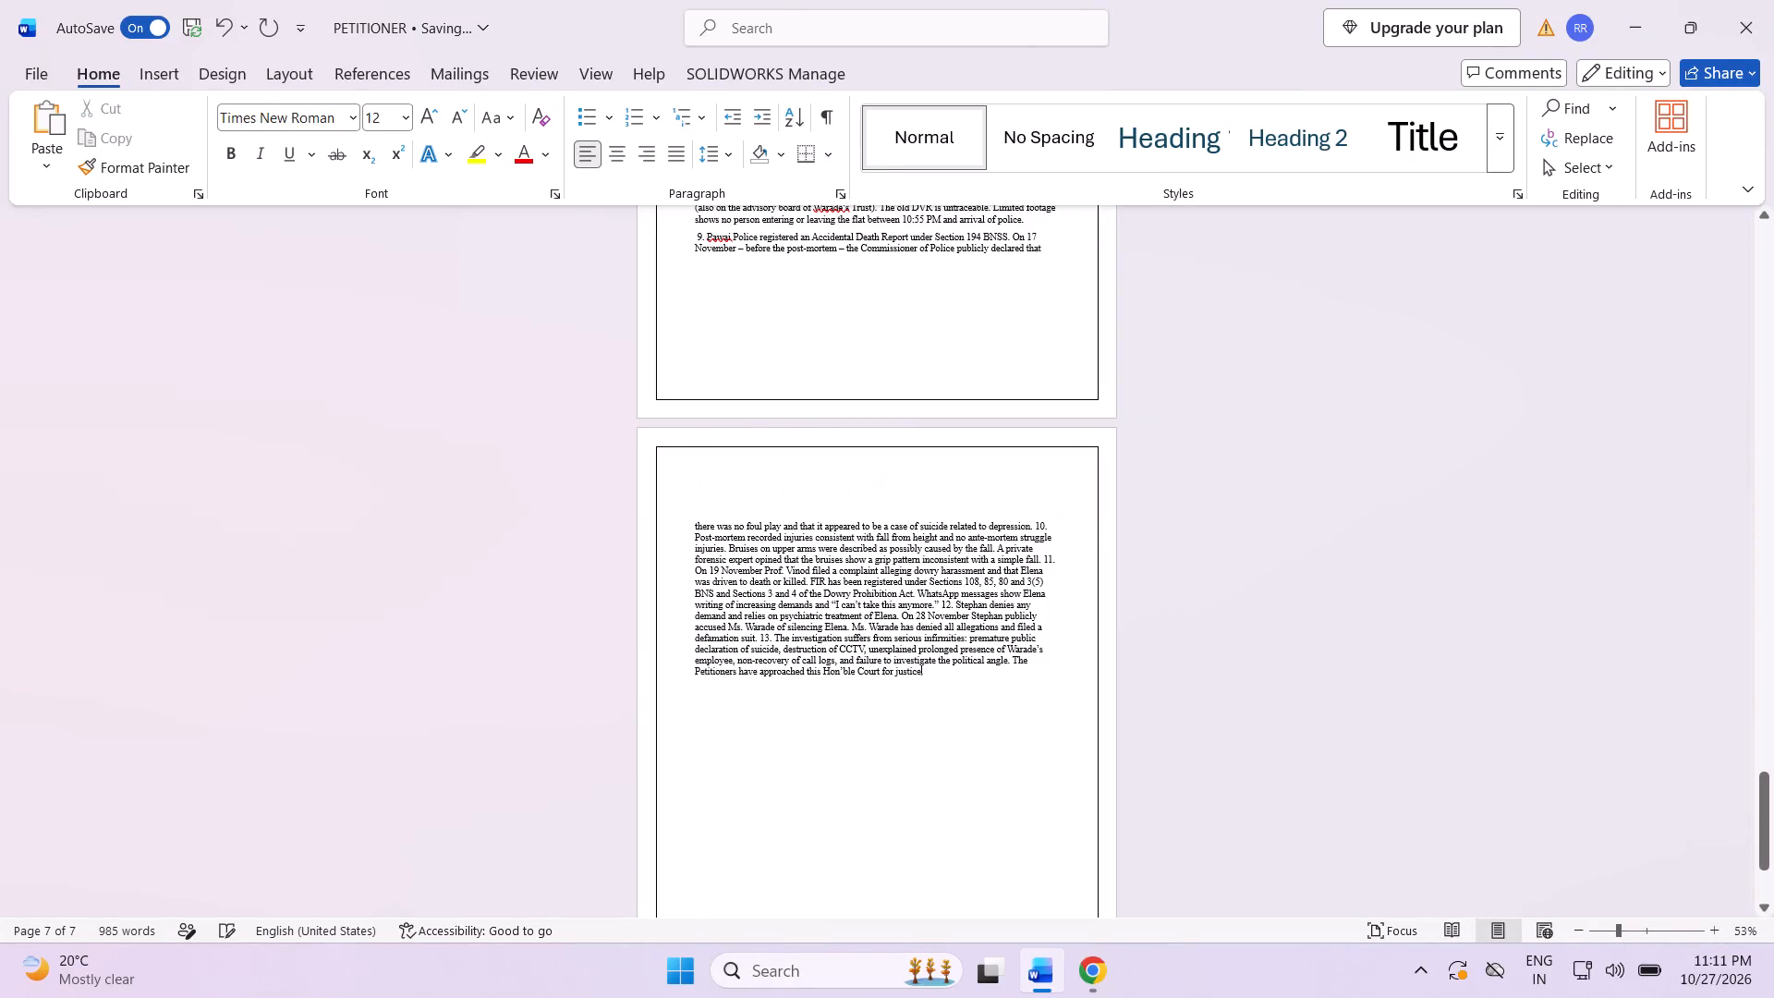
# Copy the remainder of fact 9 and all of fact 10 from the last page into a new paragraph below fact 9's opening lines.
pyautogui.click(1032, 526)
pyautogui.rightClick(1039, 598)
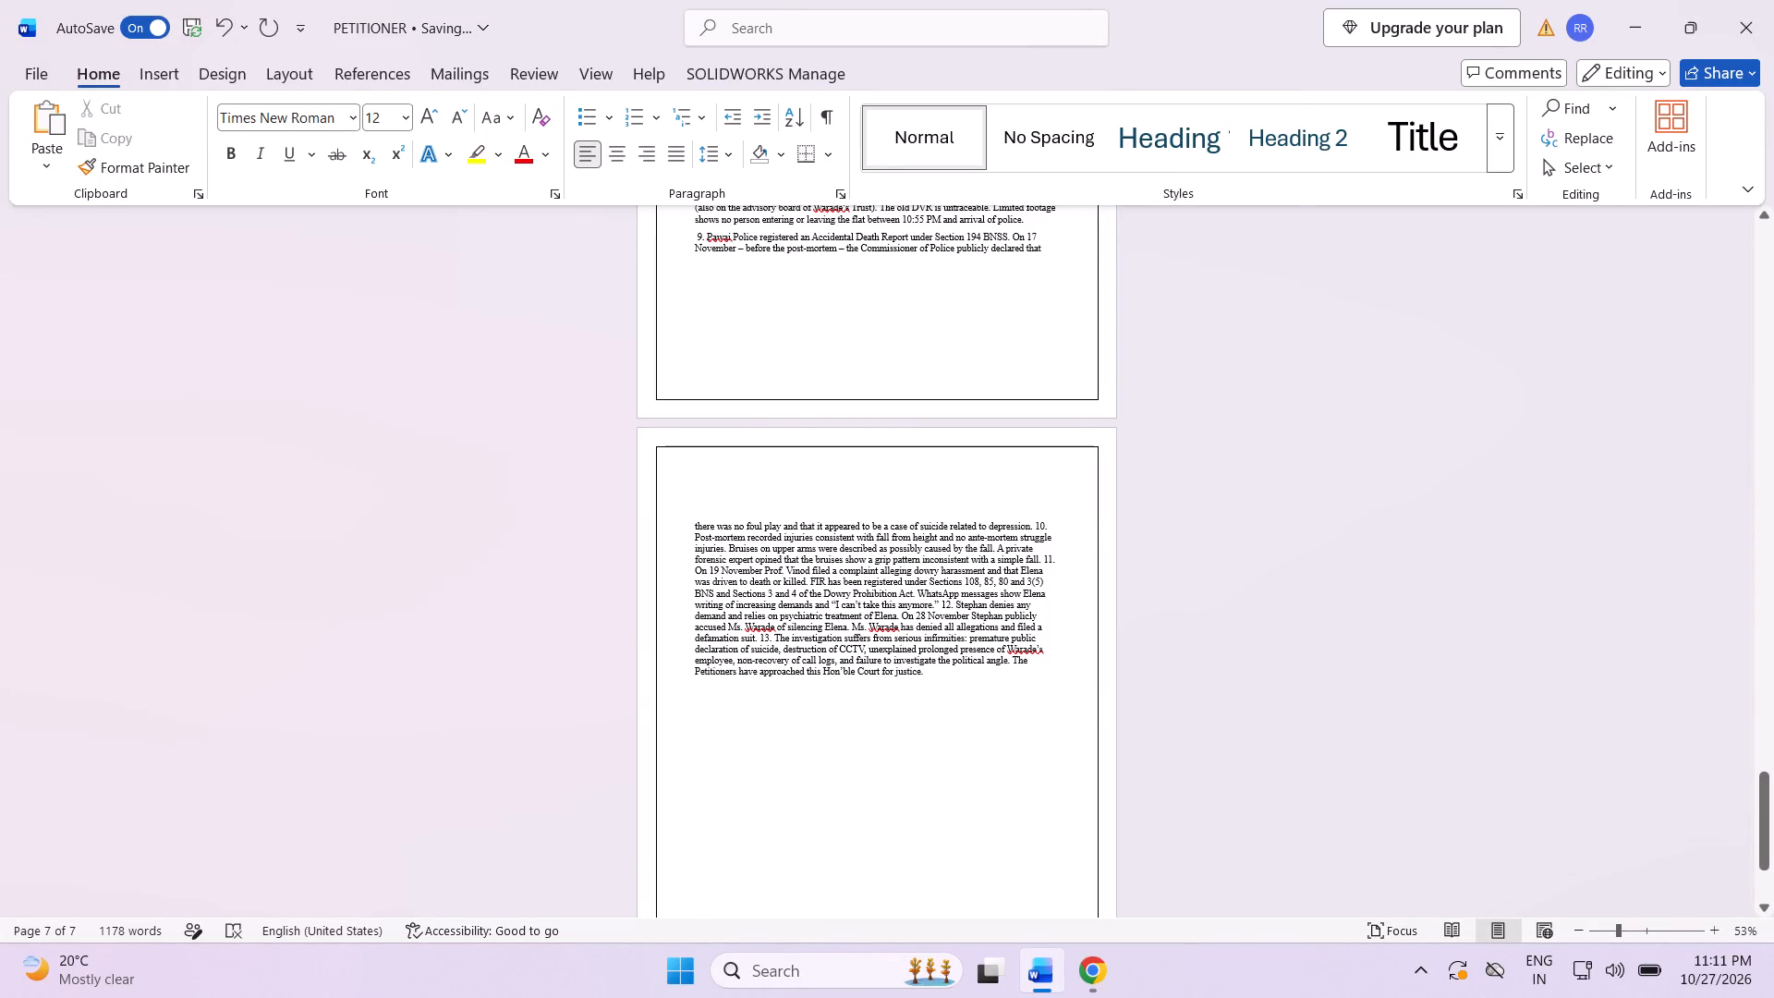
pyautogui.click(1459, 468)
pyautogui.scroll(14, 1318, 493)
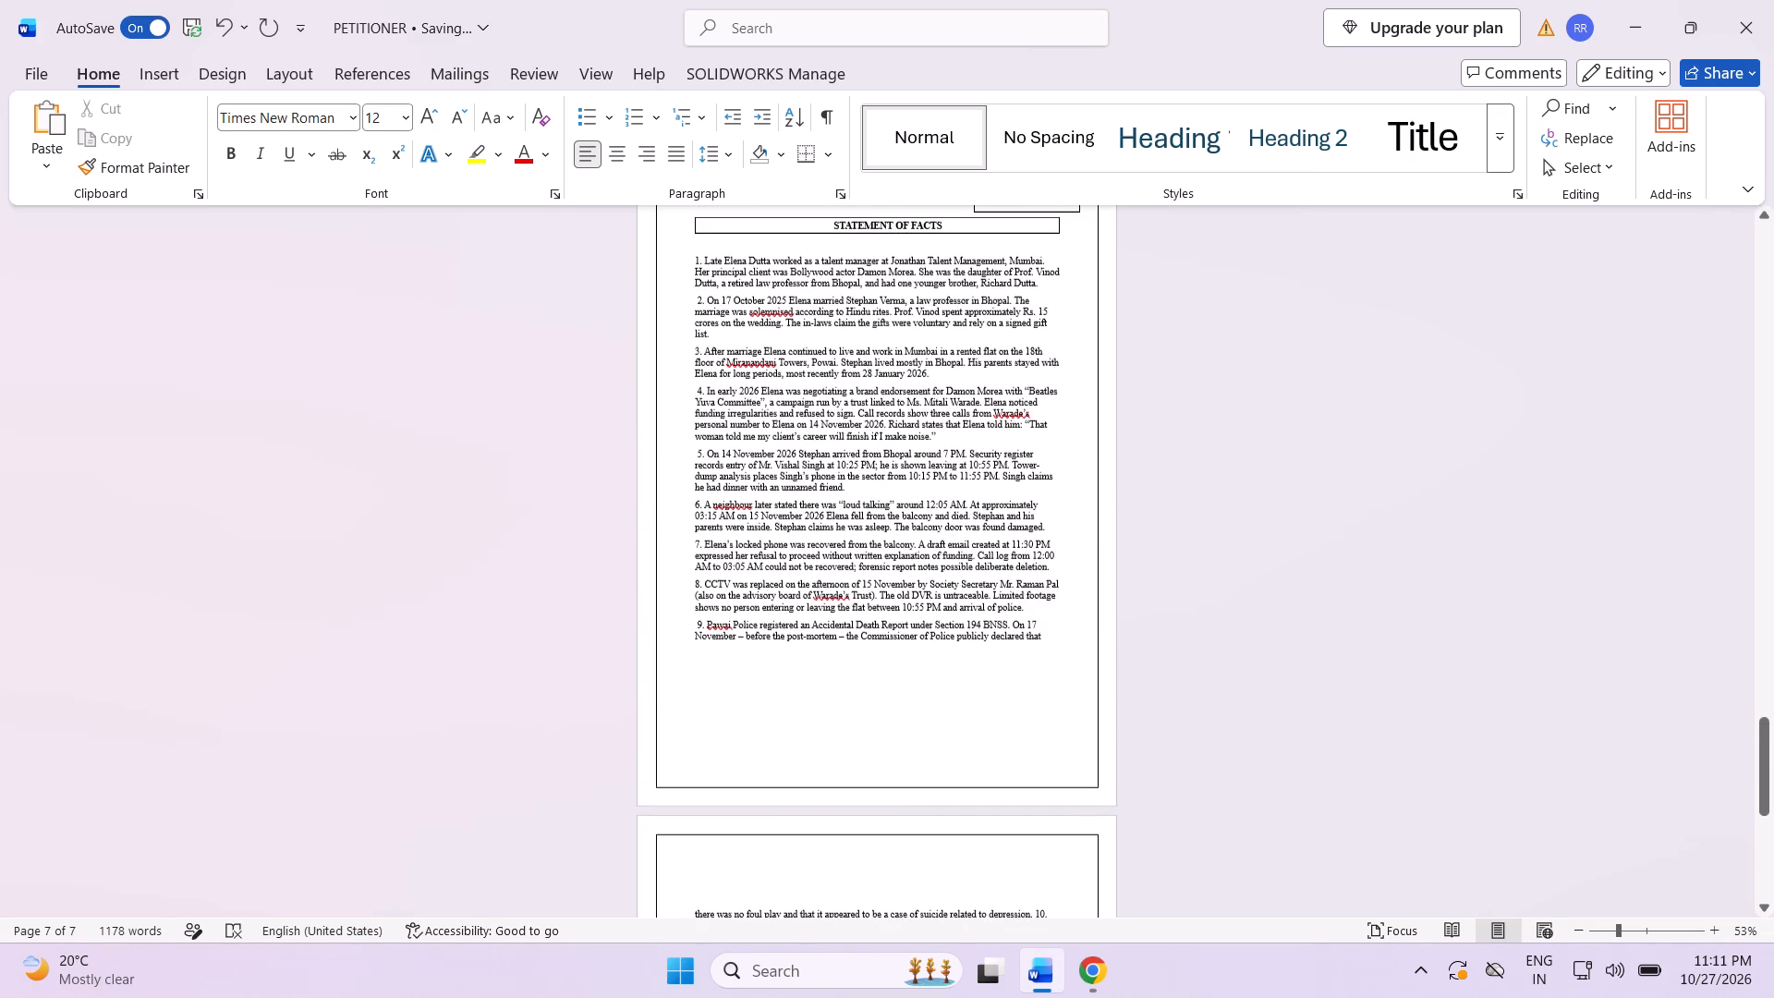
pyautogui.click(1647, 929)
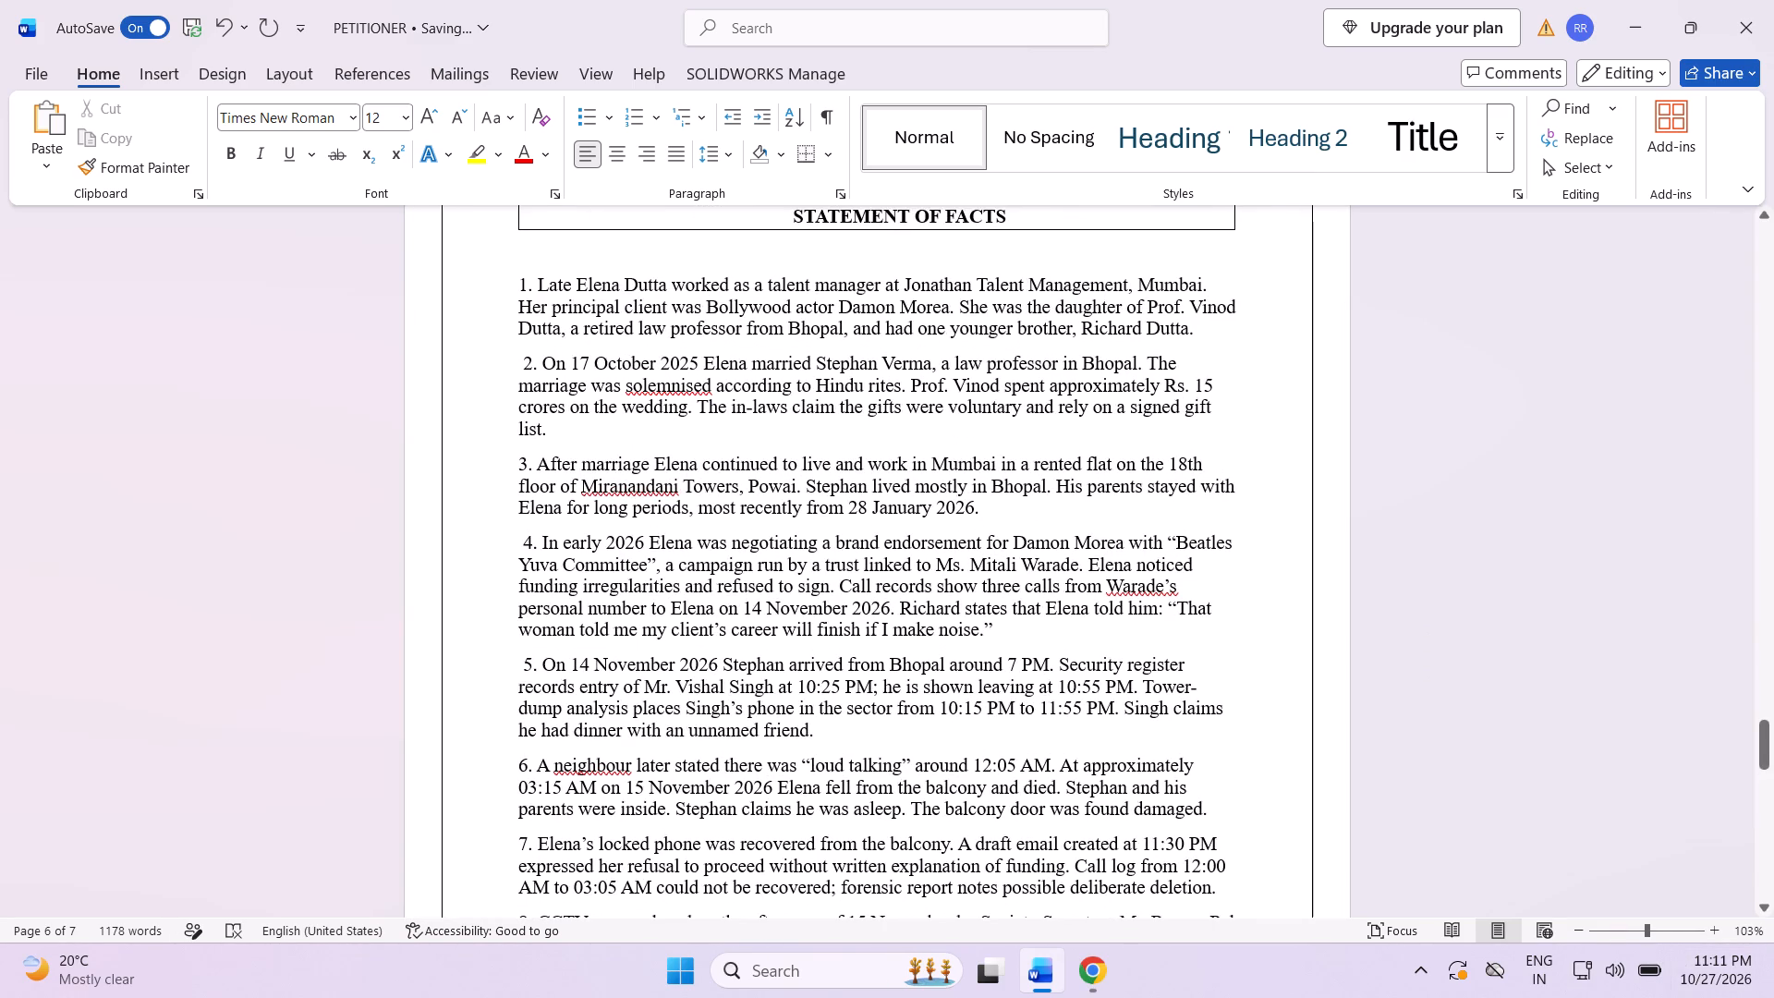
pyautogui.scroll(-9, 1607, 818)
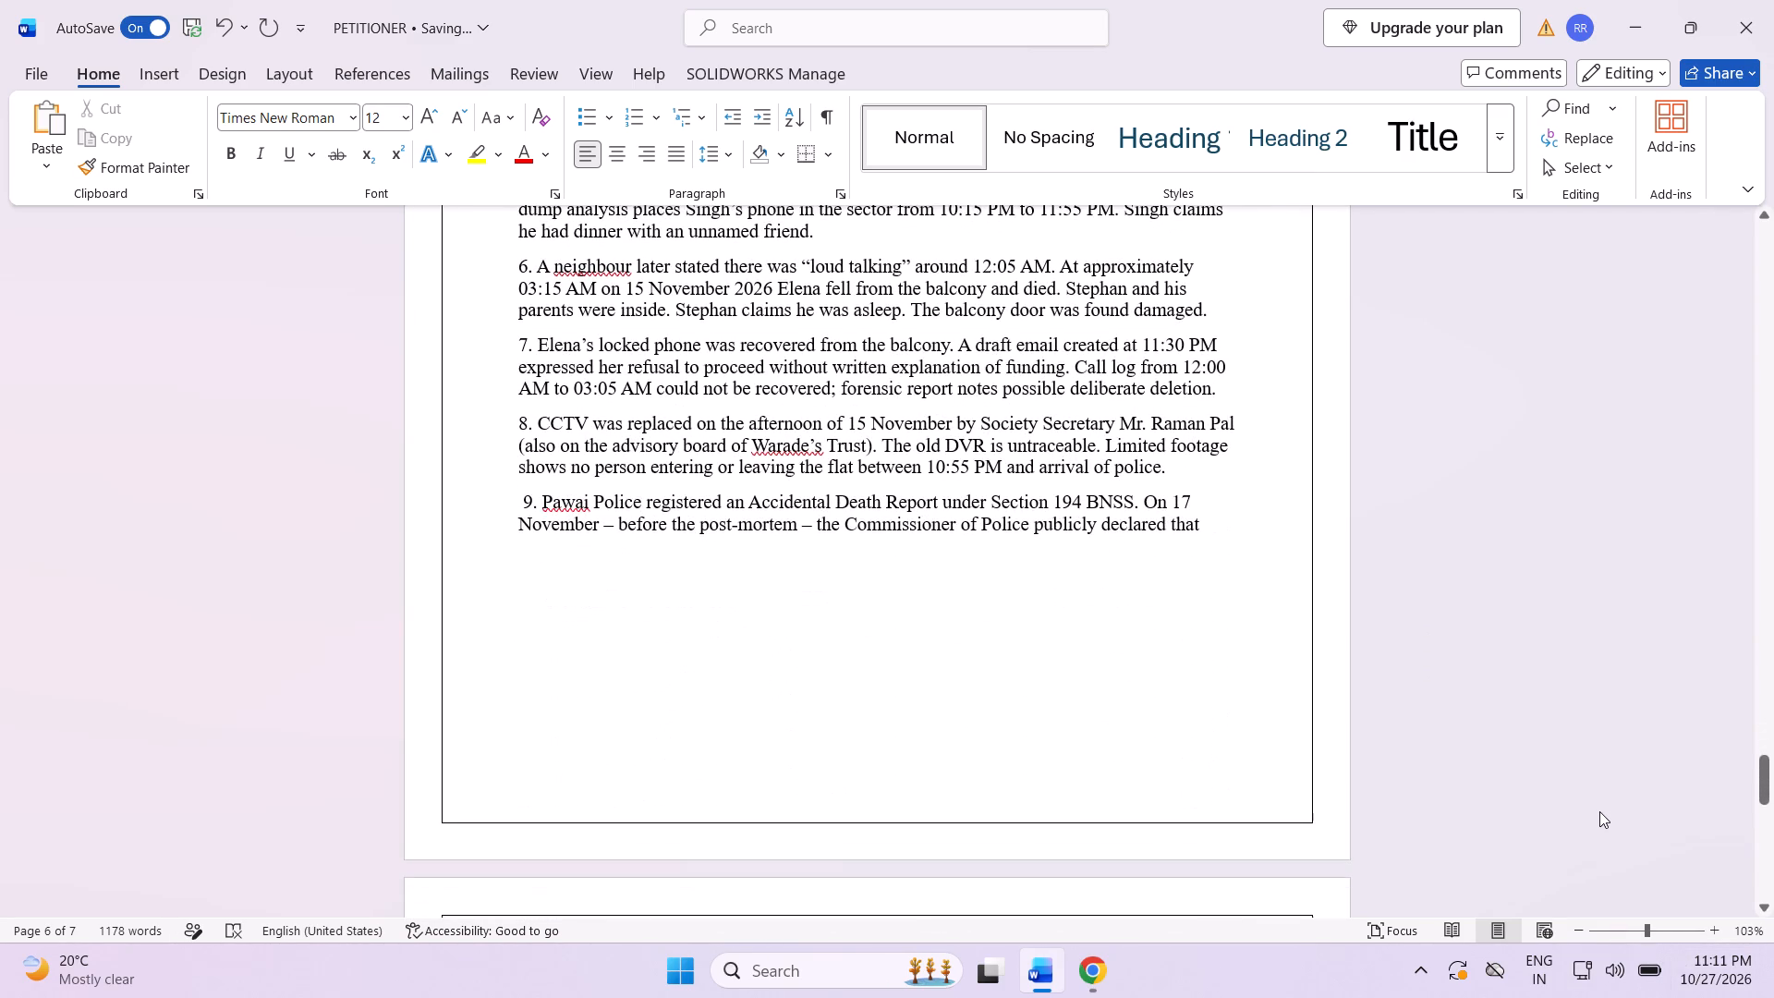
pyautogui.scroll(-7, 1599, 811)
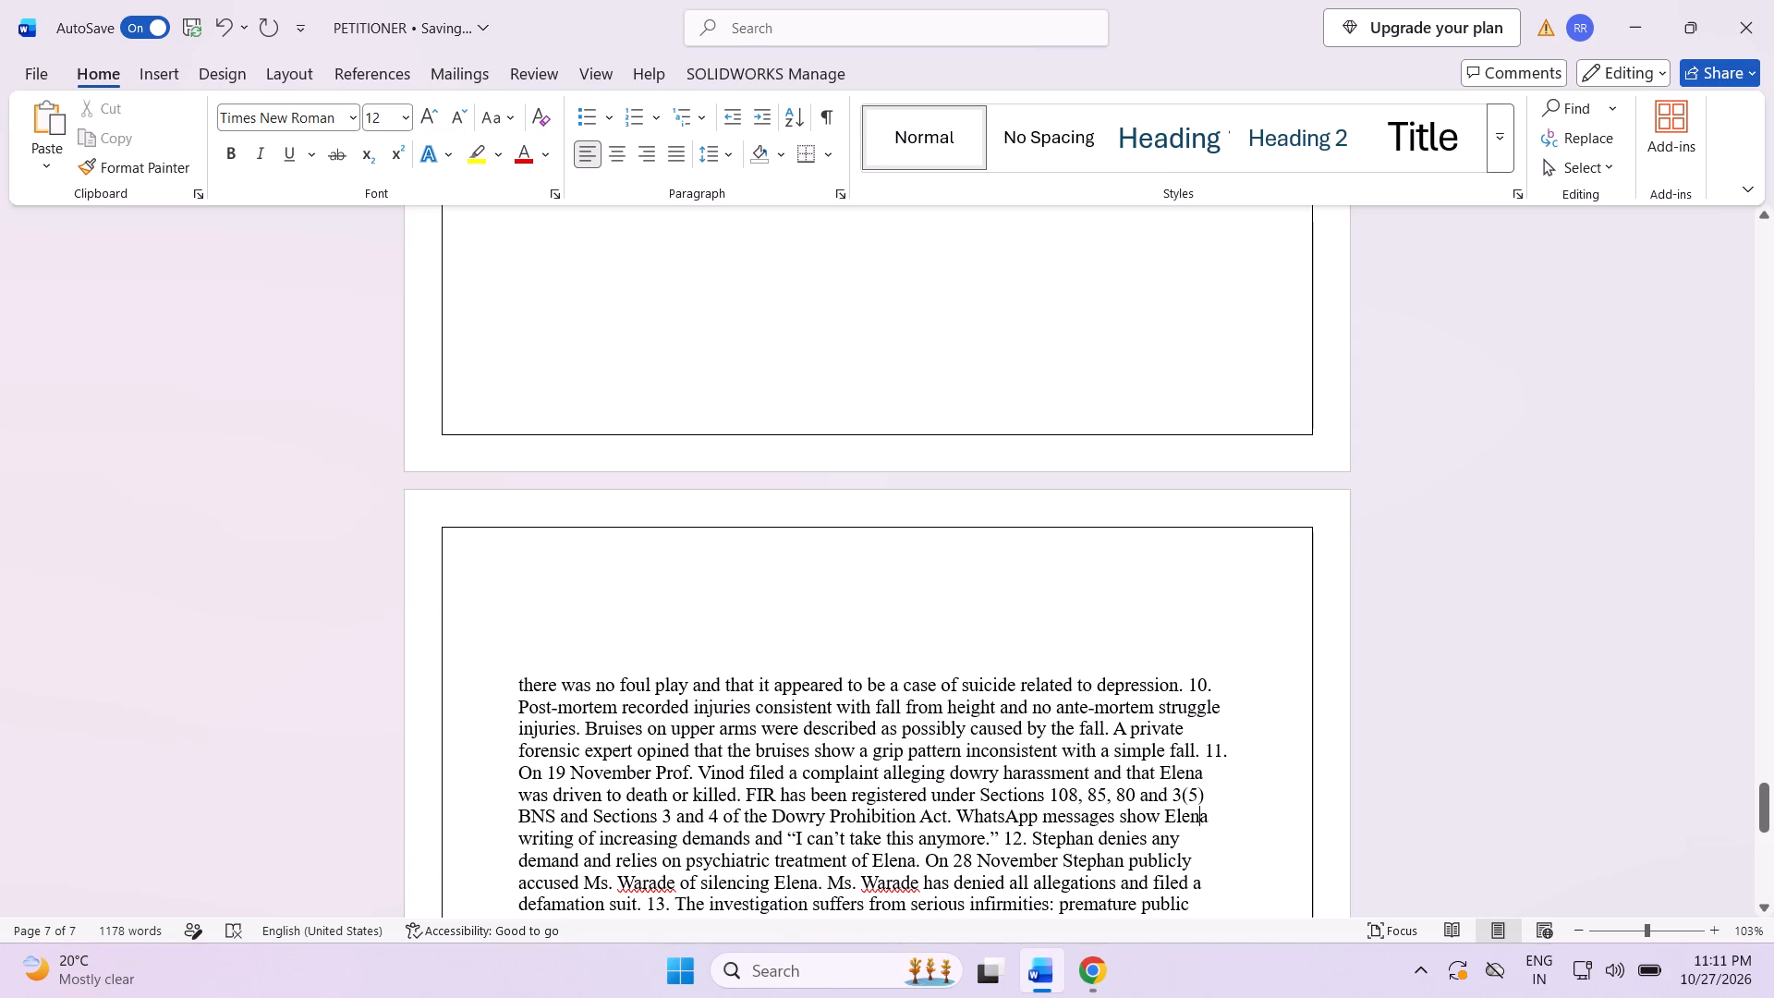
pyautogui.moveTo(1199, 755); pyautogui.dragTo(1208, 663)
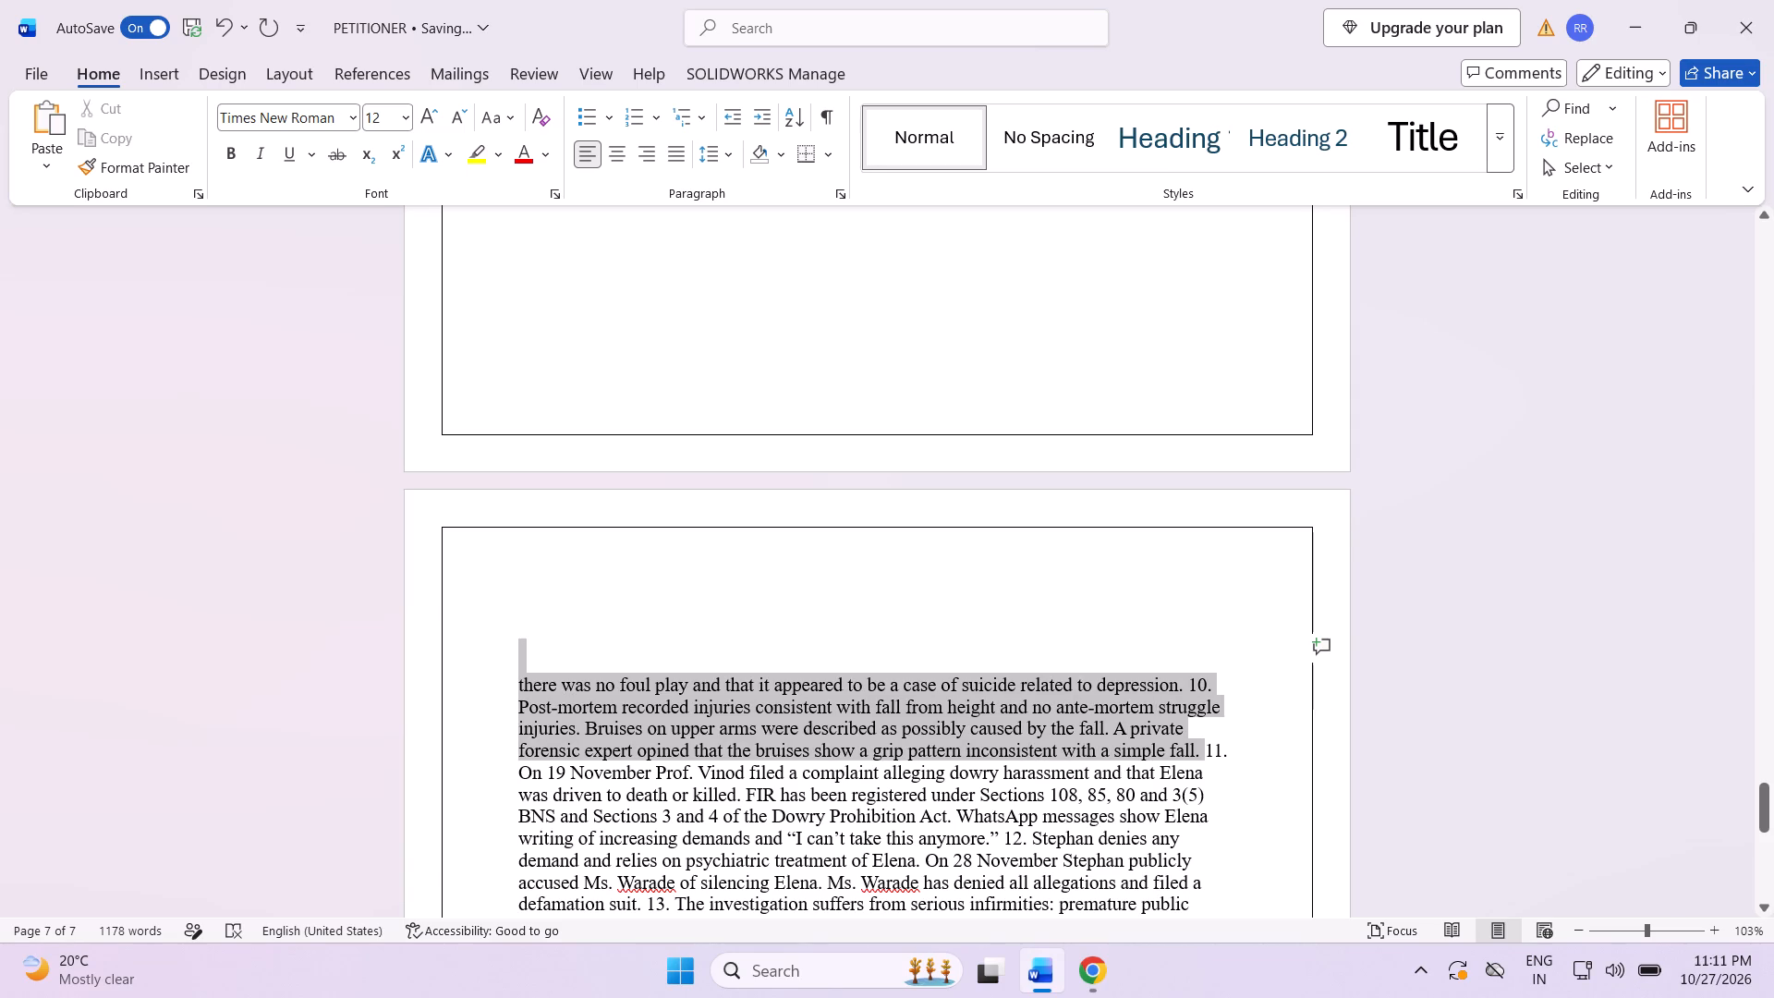
pyautogui.moveTo(1208, 663); pyautogui.dragTo(1205, 641)
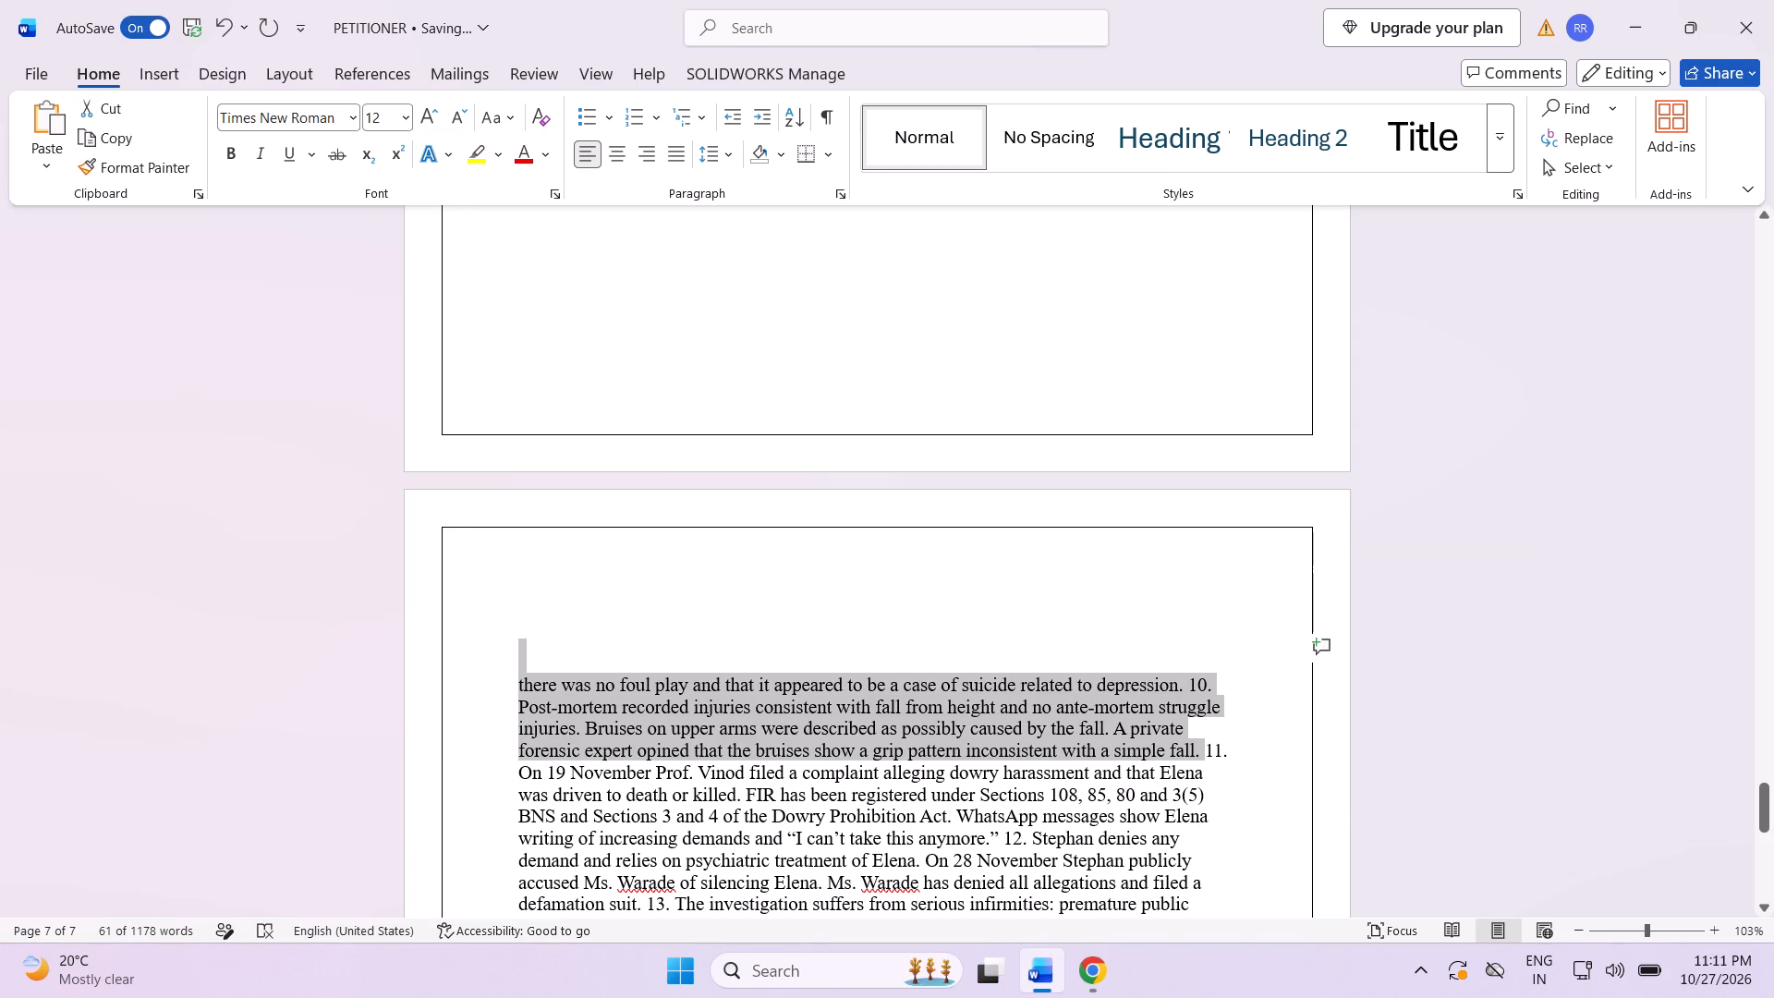
pyautogui.hotkey('ctrl', 'c')
pyautogui.scroll(3, 934, 561)
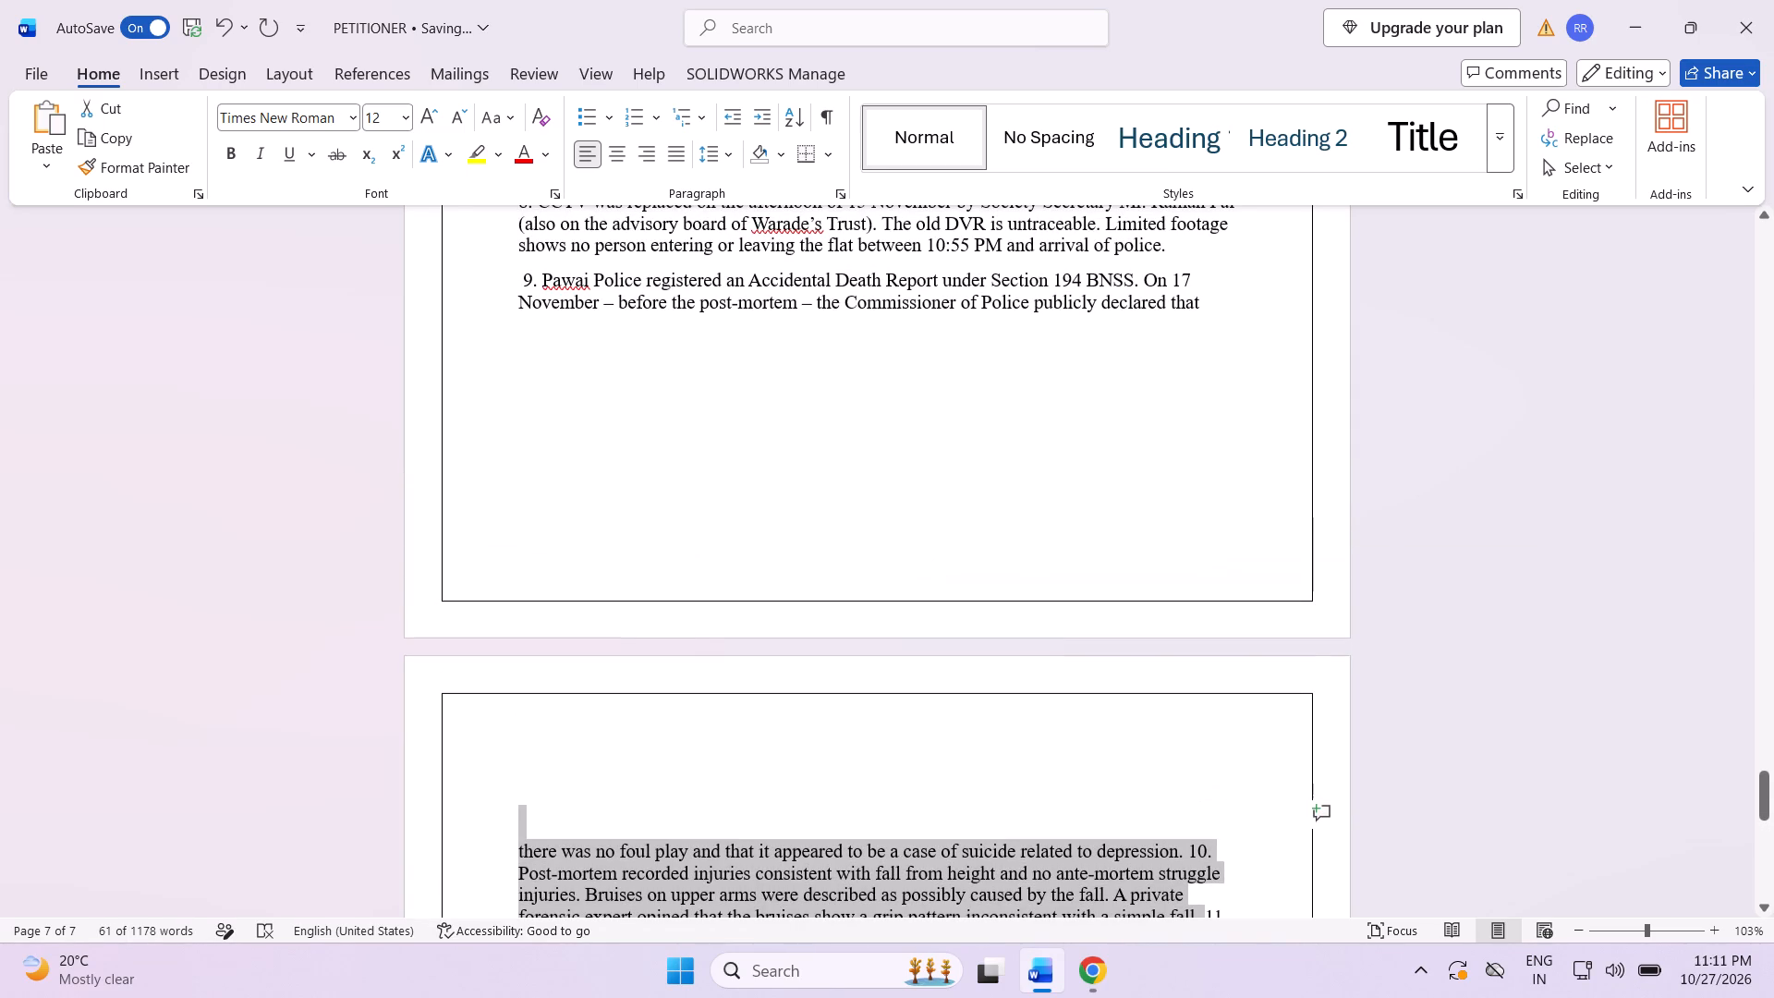
pyautogui.click(1206, 310)
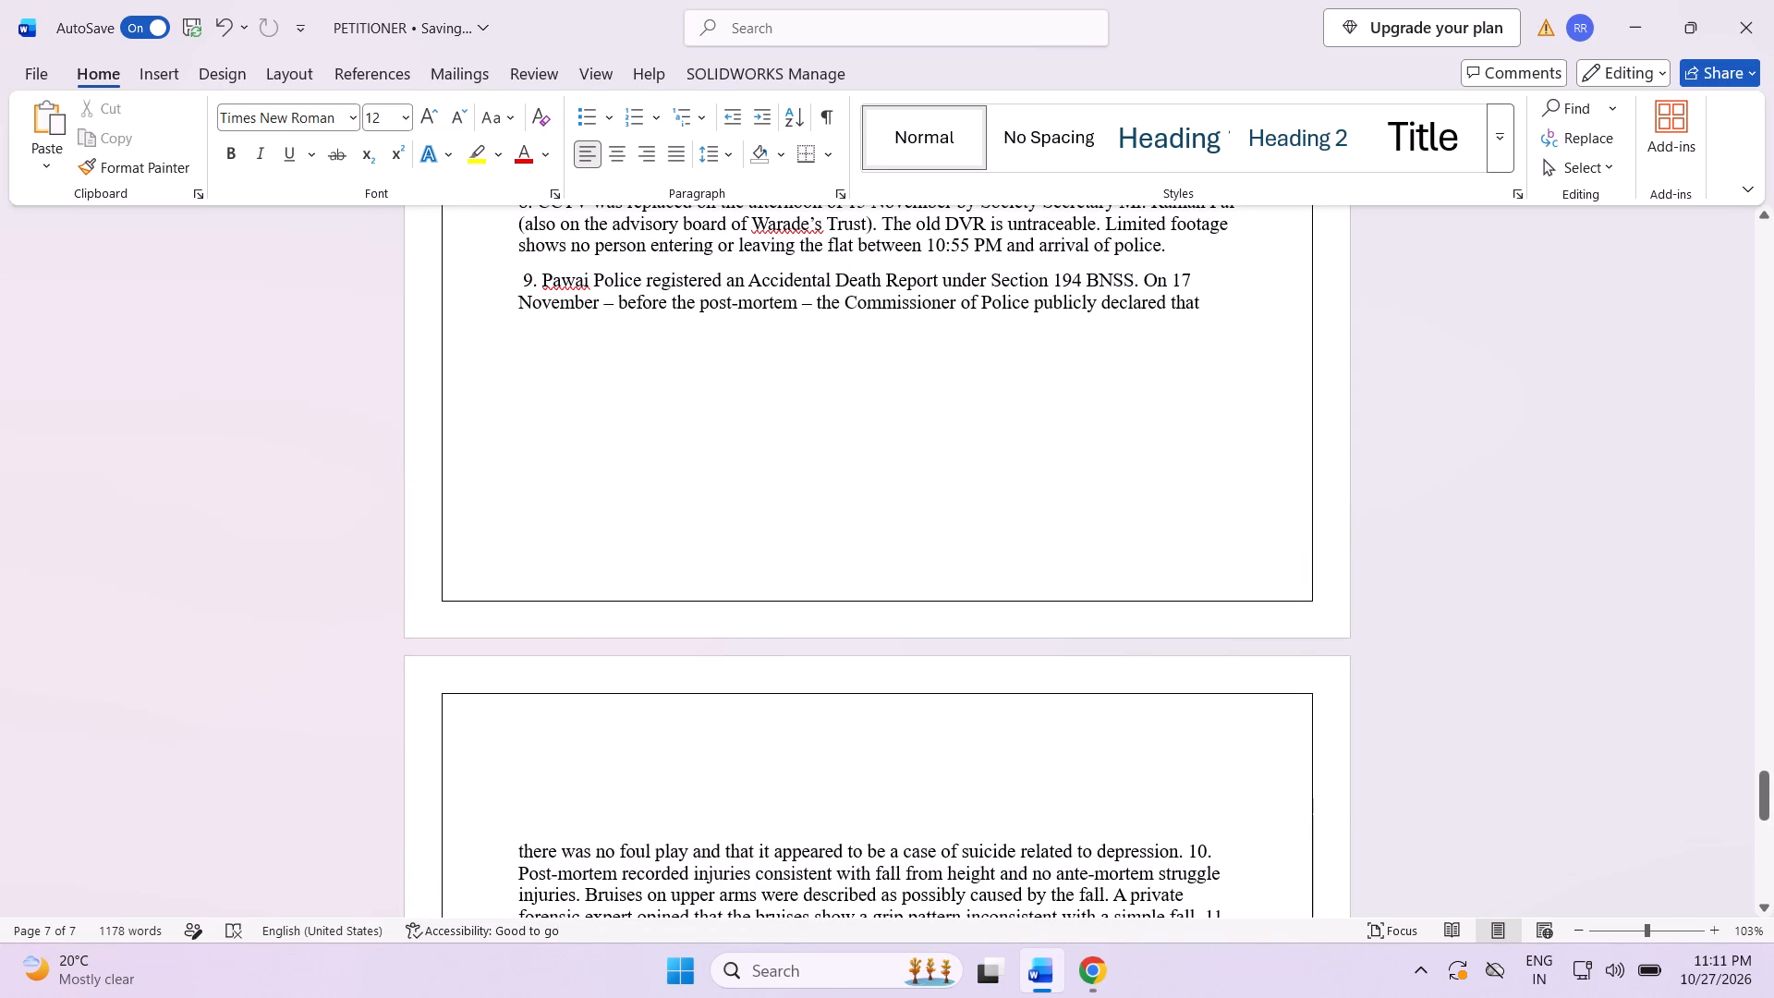
pyautogui.press('Return')
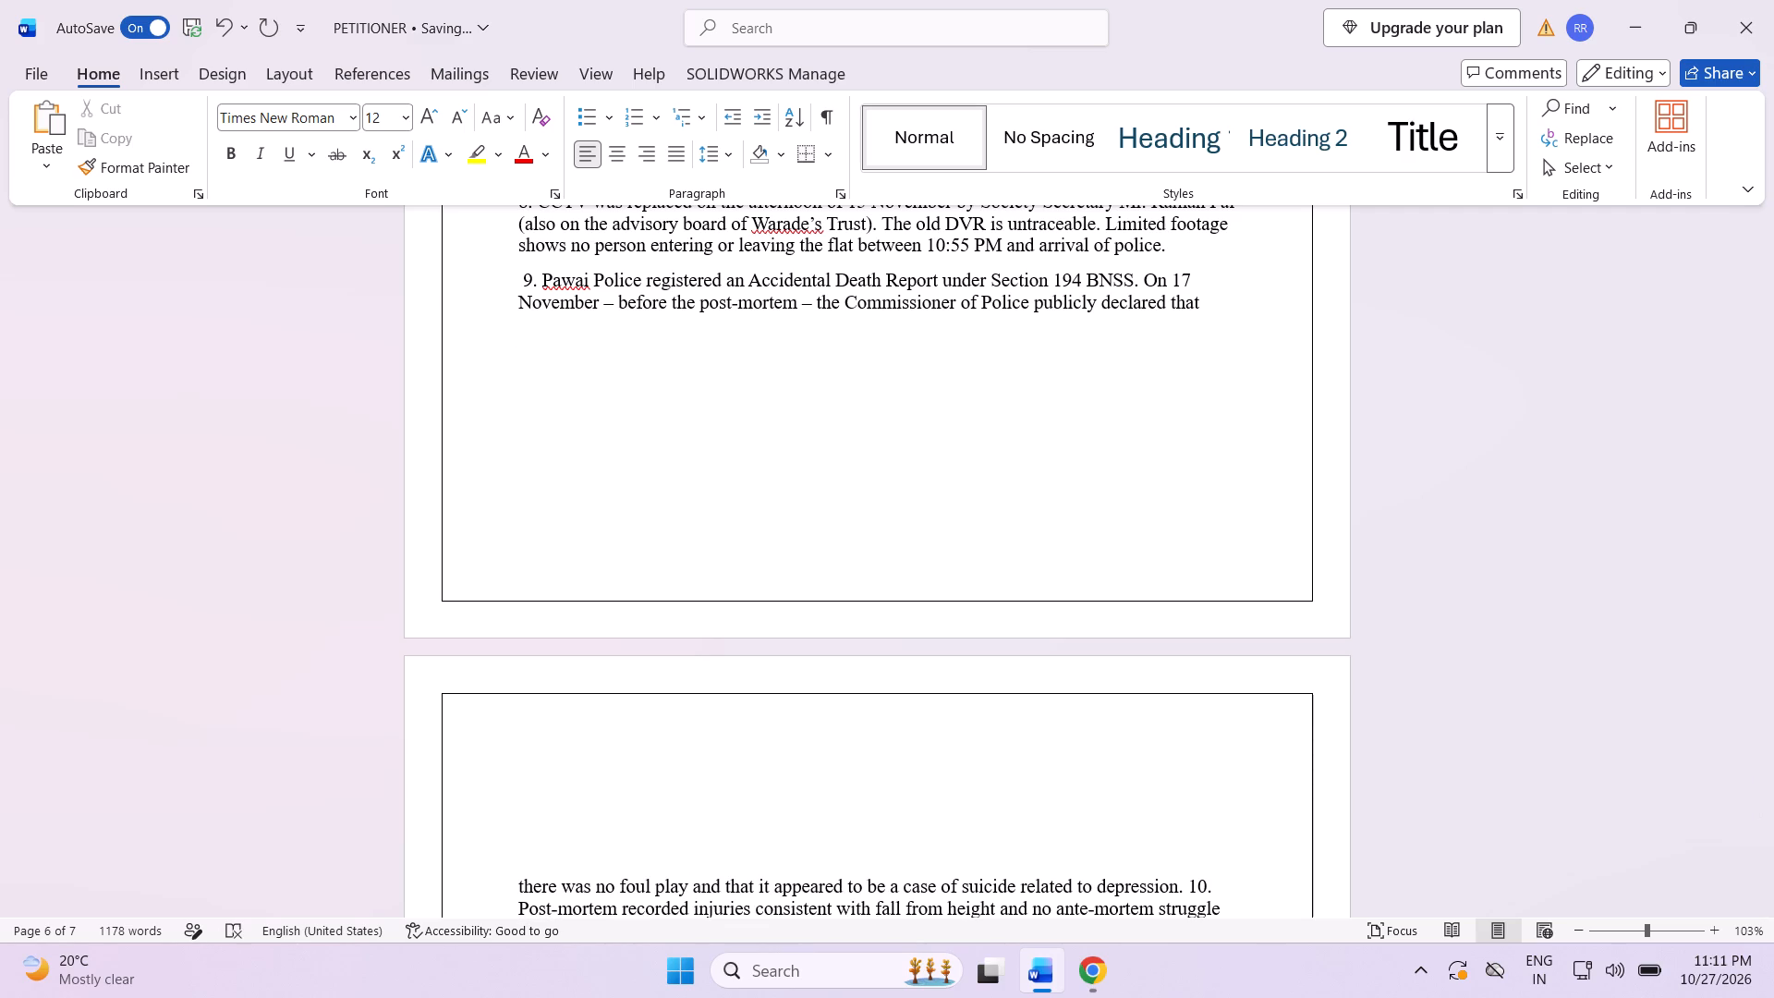
pyautogui.hotkey('ctrl', 'v')
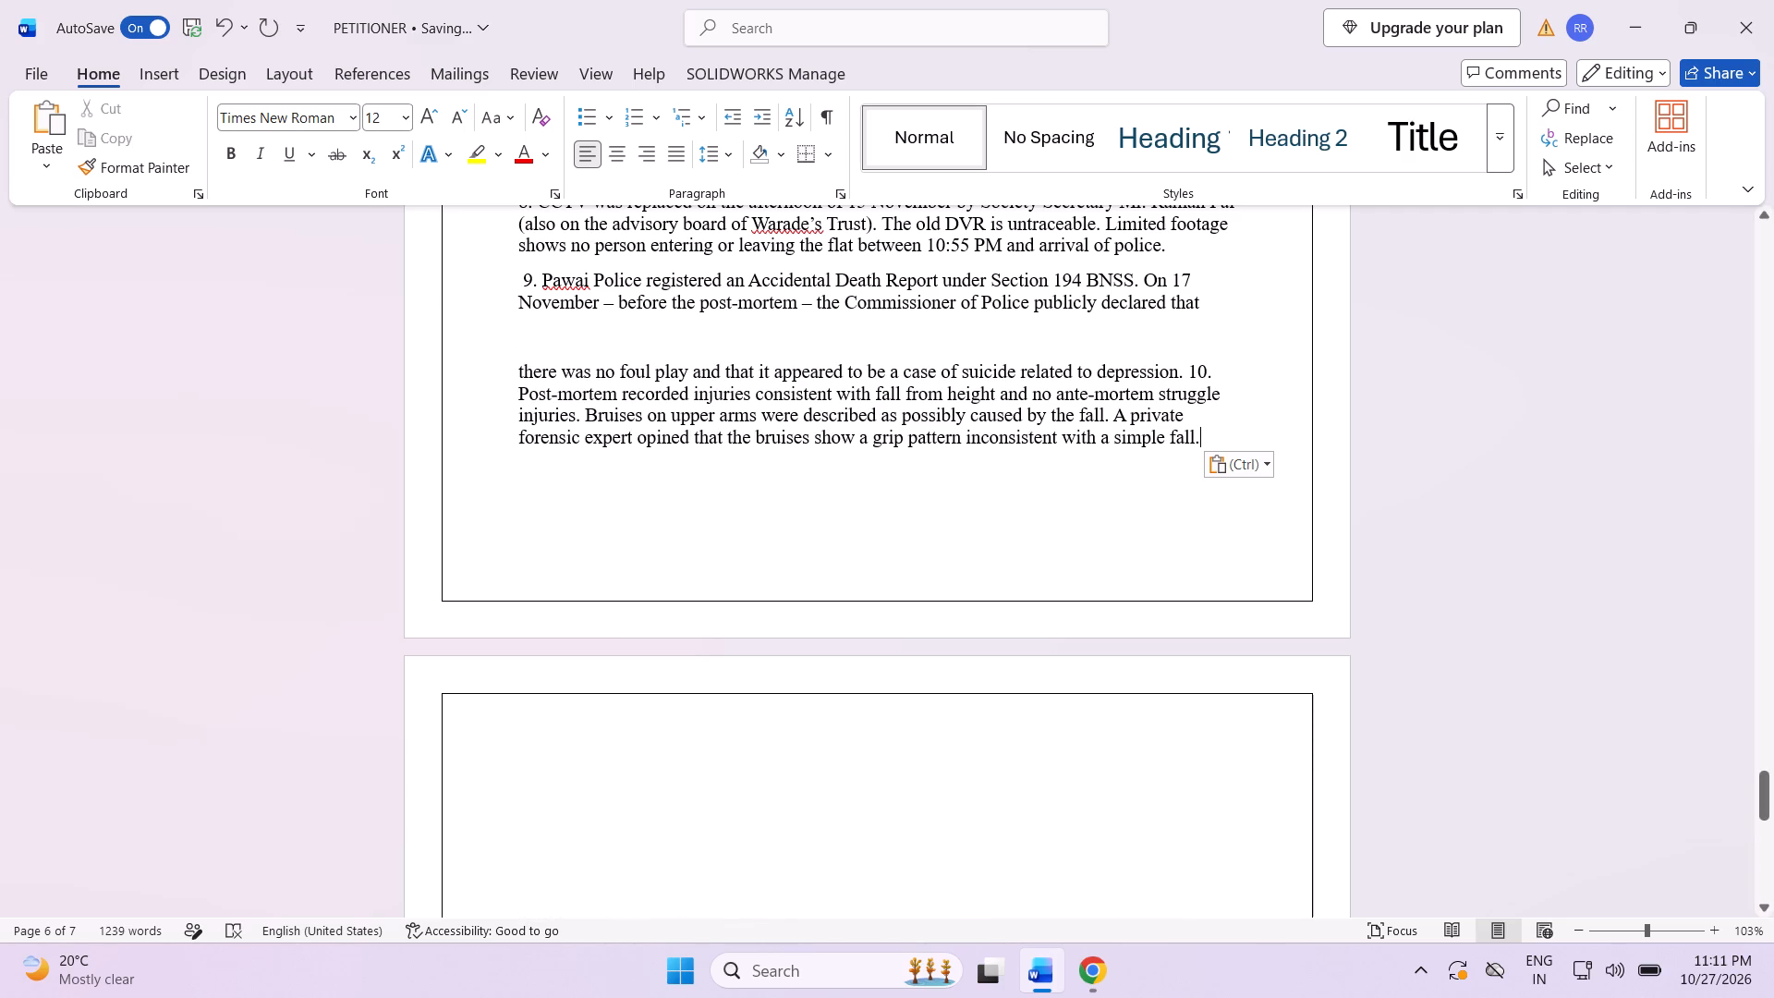
# Start fact 10 on its own paragraph and join the pasted continuation onto the end of fact 9's opening lines.
pyautogui.click(1186, 370)
pyautogui.press('BackSpace')
pyautogui.press('Return')
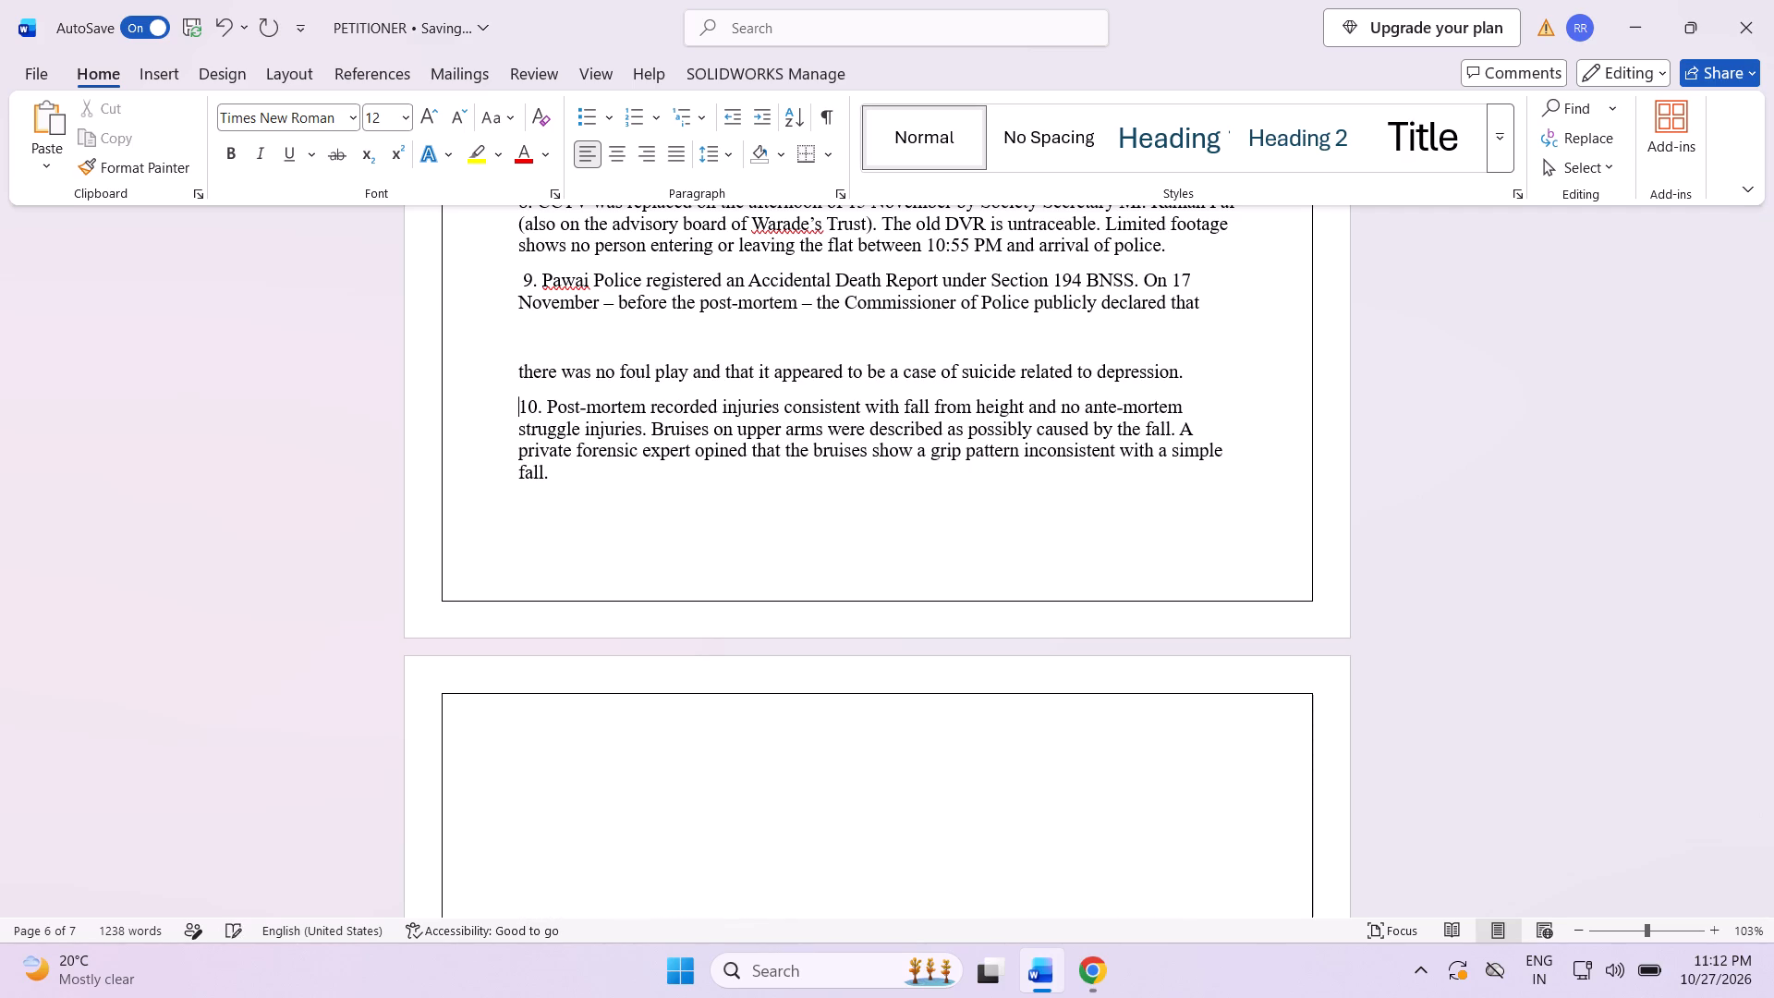
pyautogui.click(517, 368)
pyautogui.press('BackSpace')
pyautogui.press('BackSpace')
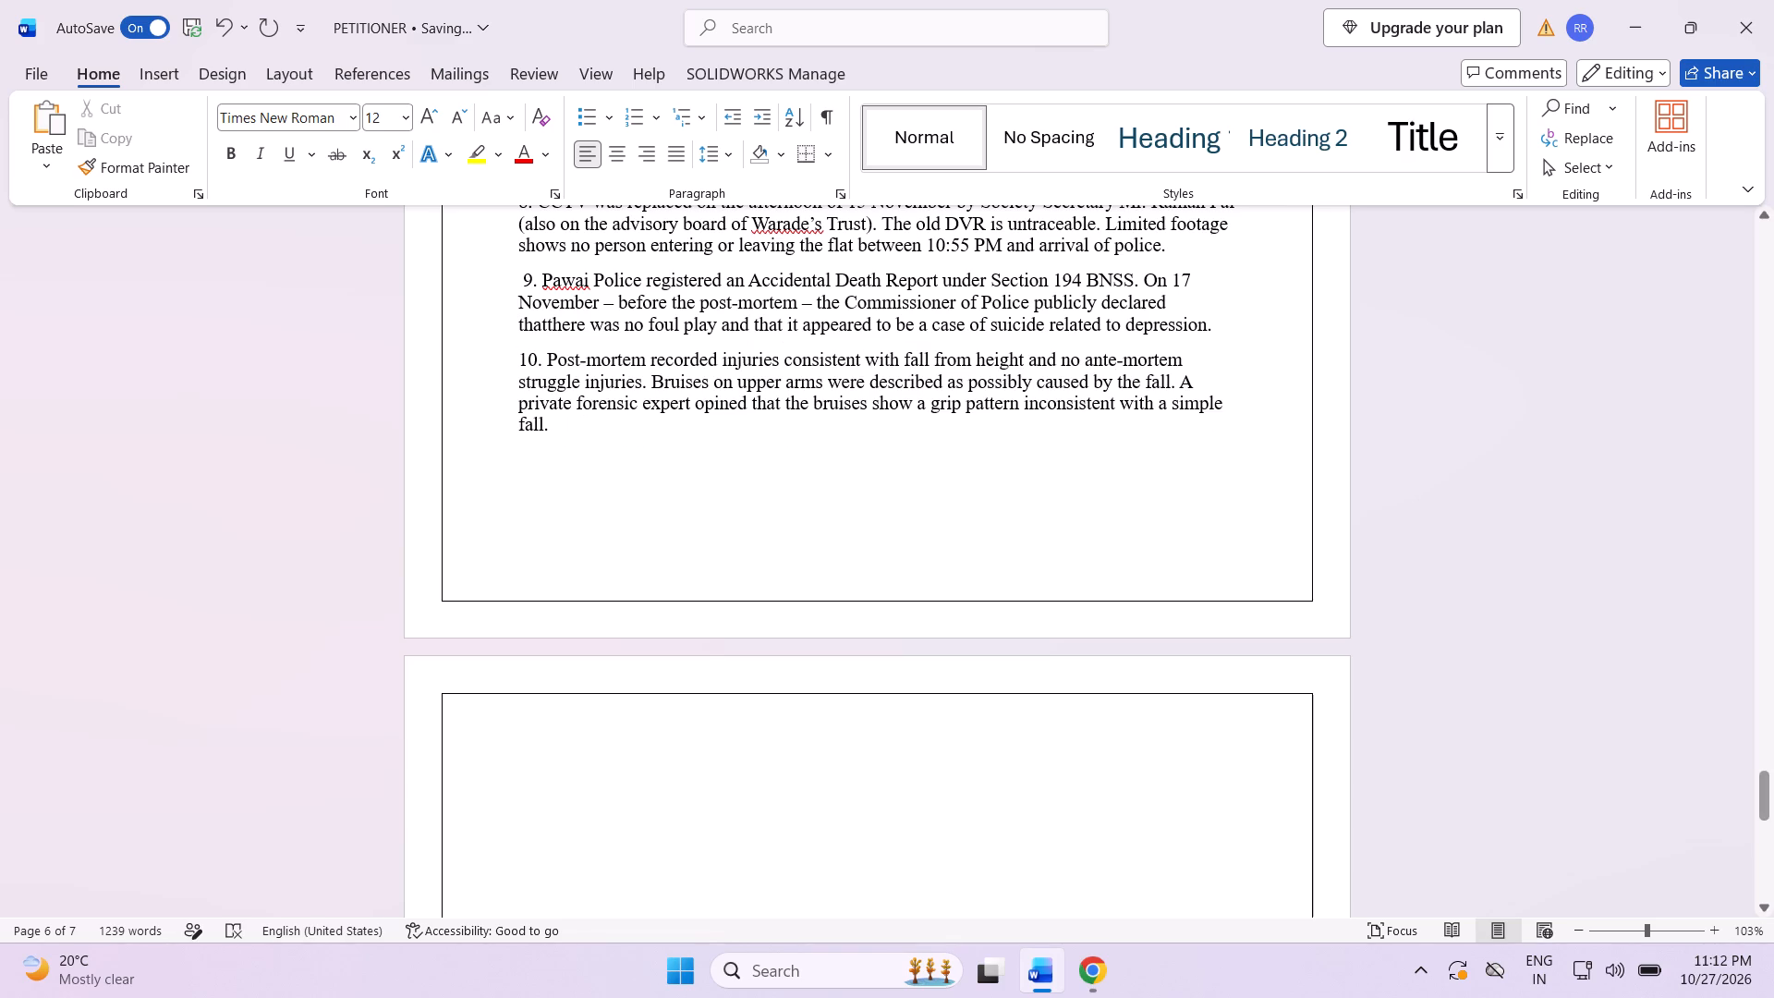
# Delete the duplicate end of fact 9 and fact 10 preceding fact 11 on the last page.
pyautogui.scroll(-3, 694, 498)
pyautogui.scroll(1, 694, 498)
pyautogui.scroll(-4, 694, 498)
pyautogui.moveTo(1197, 724); pyautogui.dragTo(1087, 653)
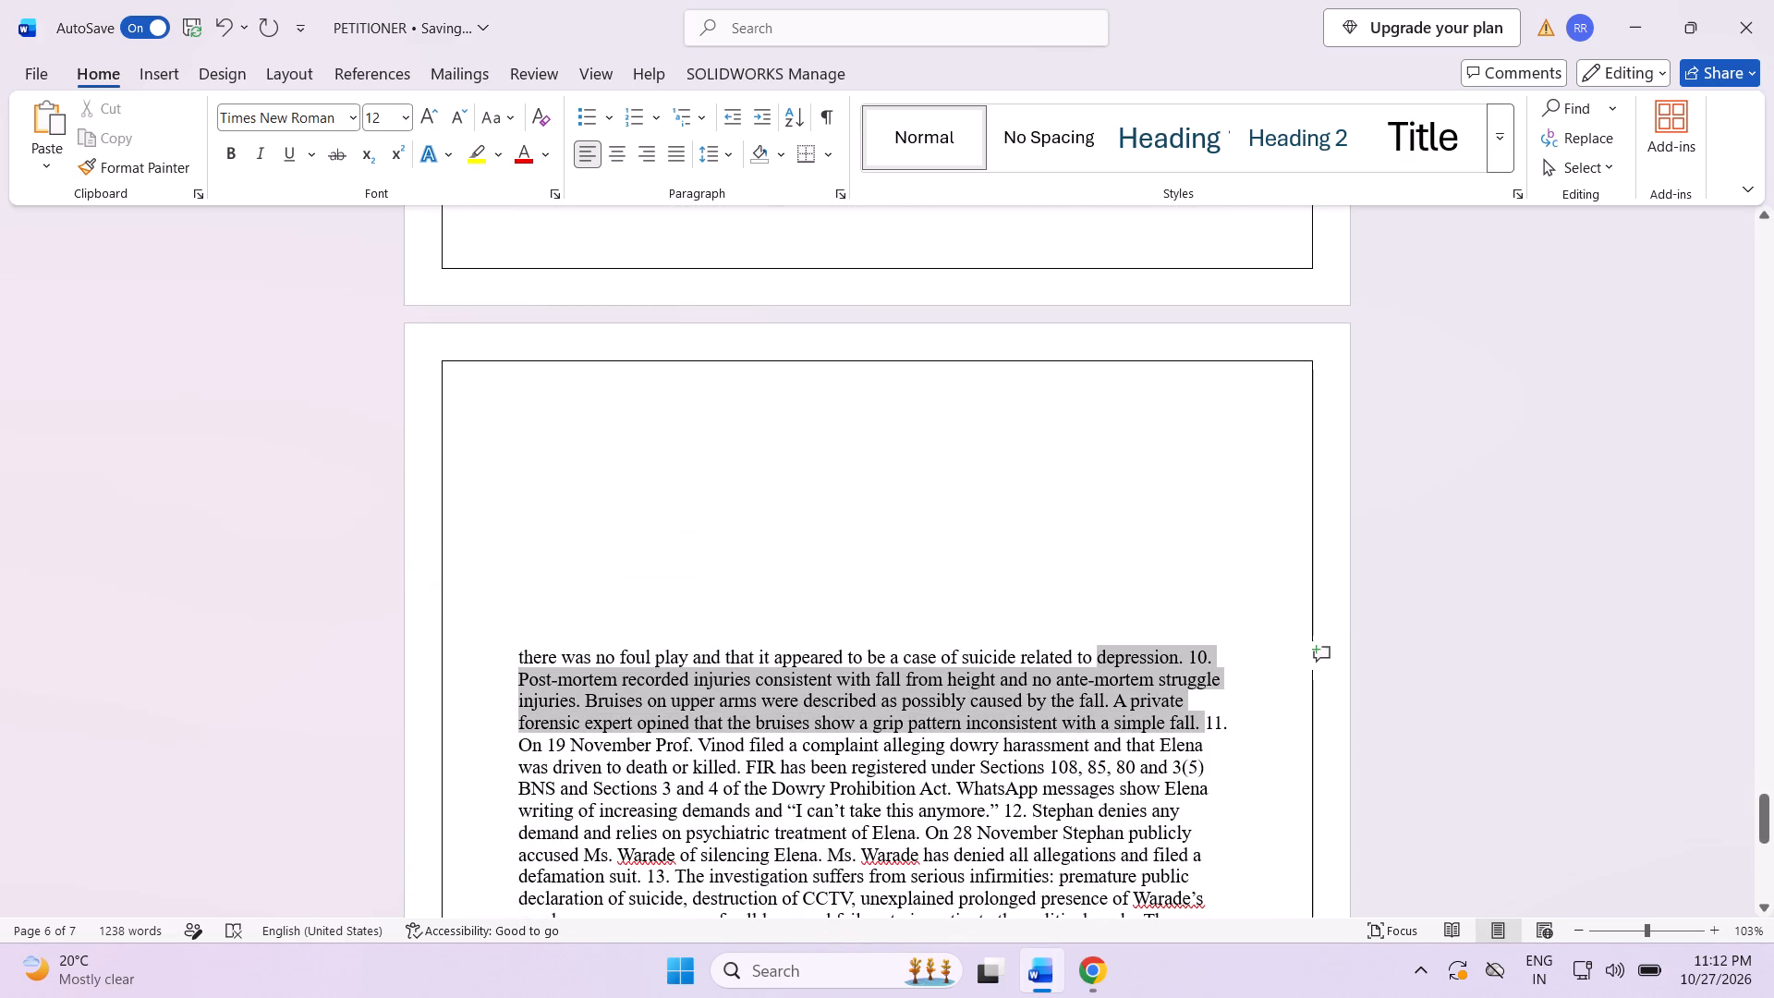
pyautogui.moveTo(1087, 653); pyautogui.dragTo(914, 628)
pyautogui.press('BackSpace')
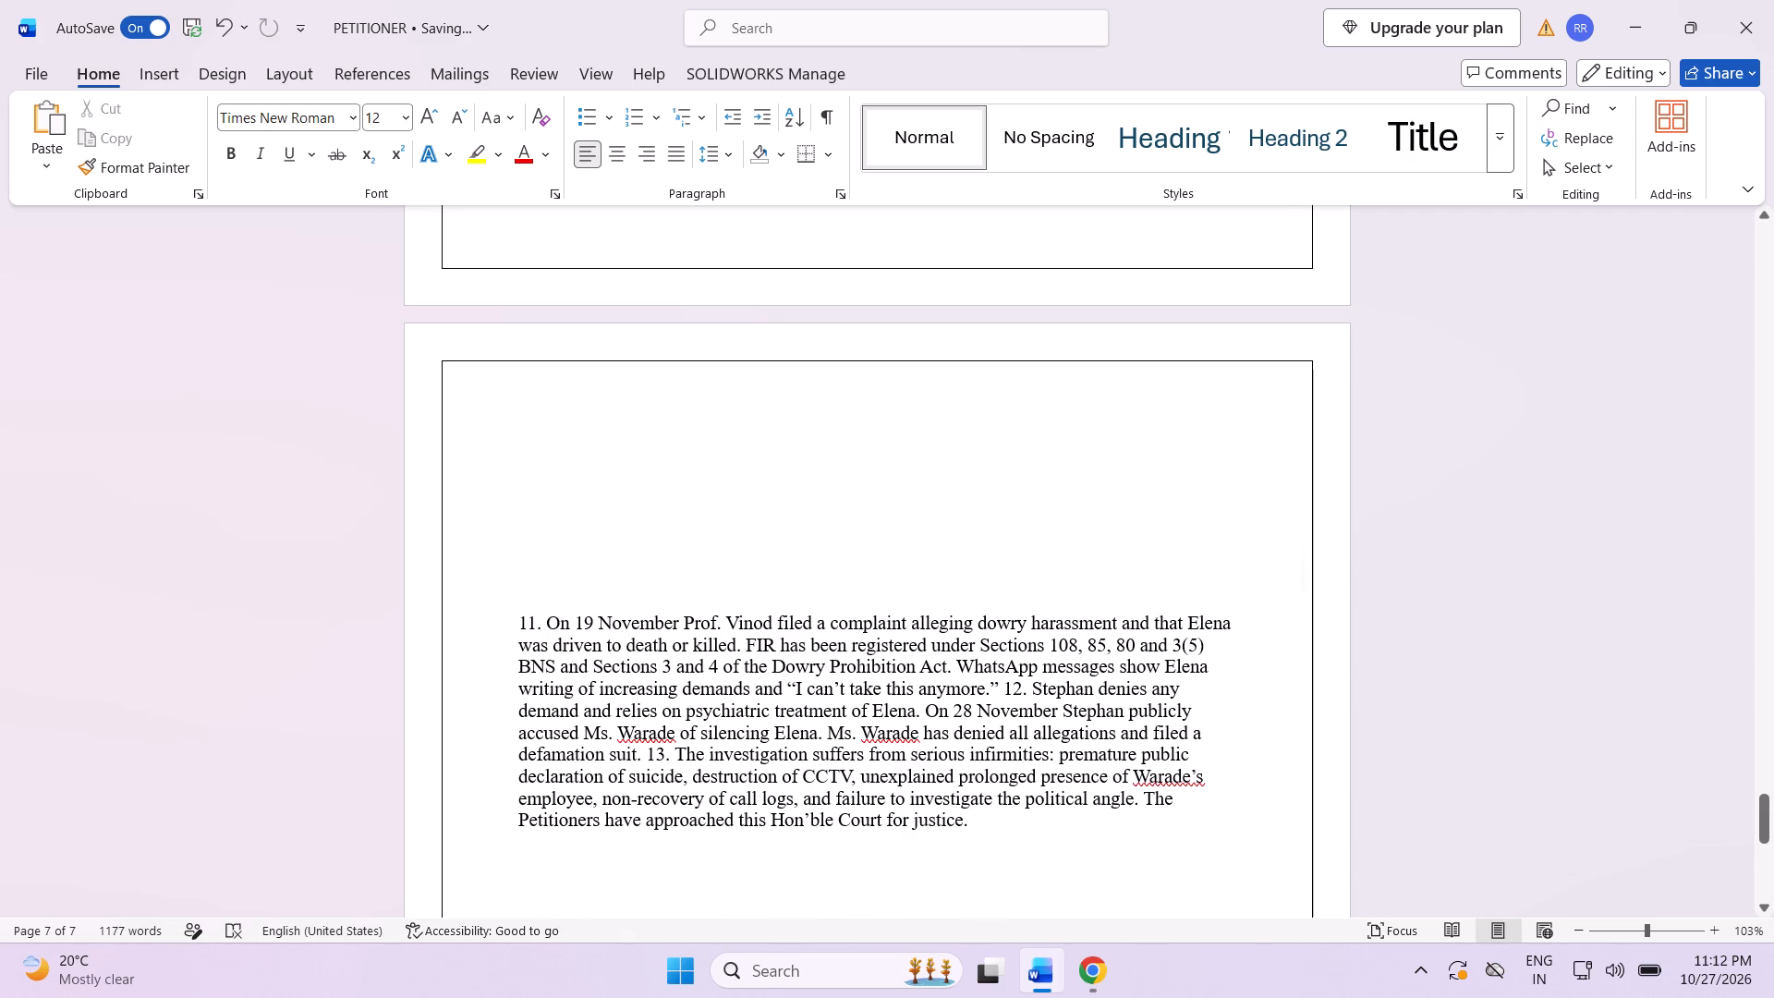
# Start facts 12 and 13 on separate paragraphs.
pyautogui.click(1002, 691)
pyautogui.press('Return')
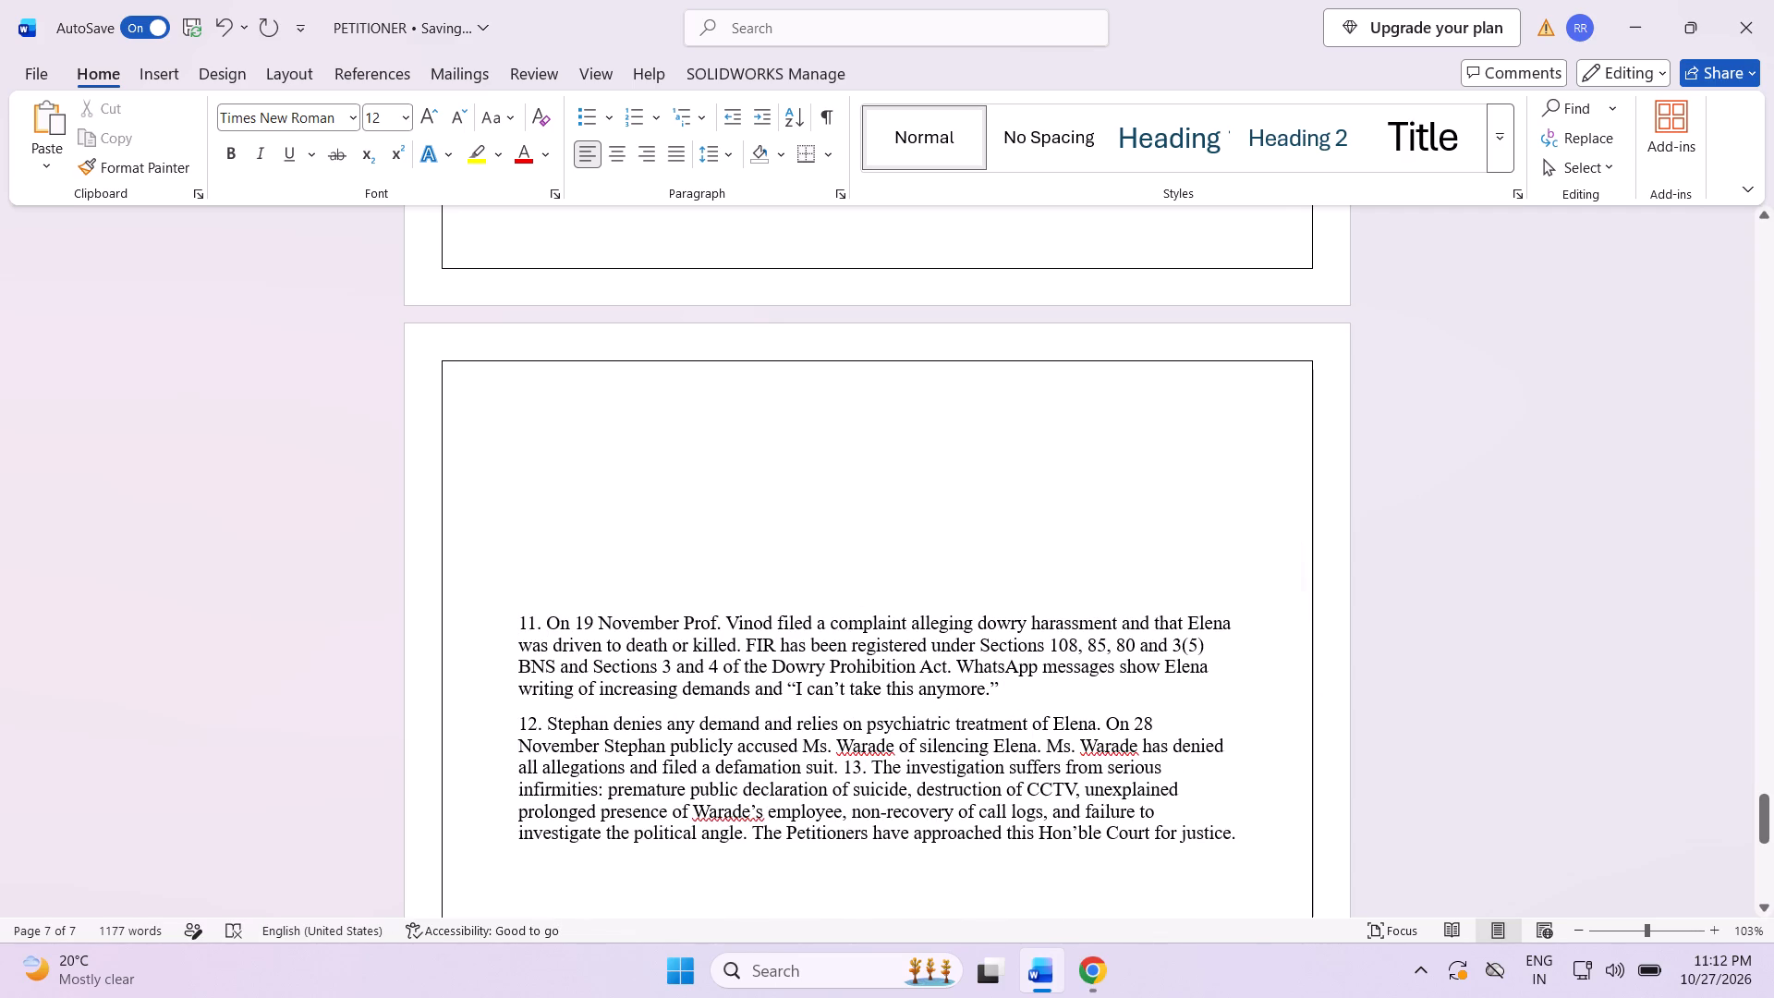
pyautogui.click(844, 767)
pyautogui.press('Return')
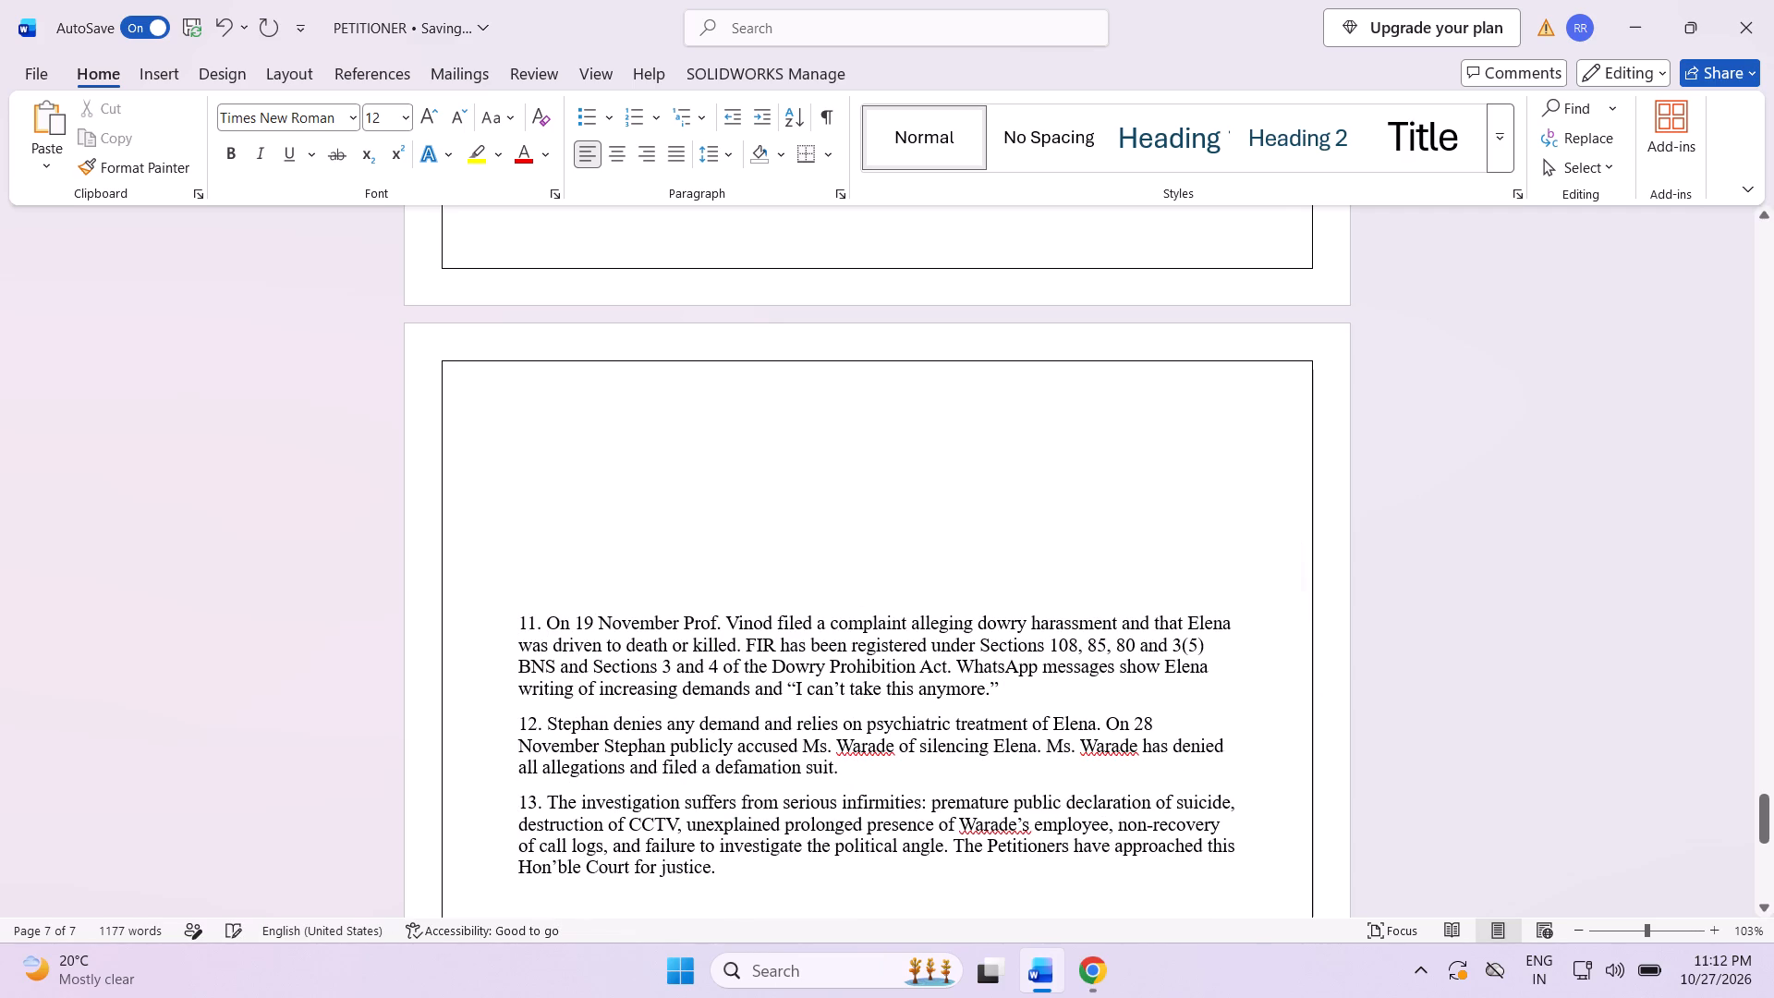
# Rework the empty paragraphs before fact 11 so it starts on the last page with blank lines above it.
pyautogui.scroll(-3, 792, 856)
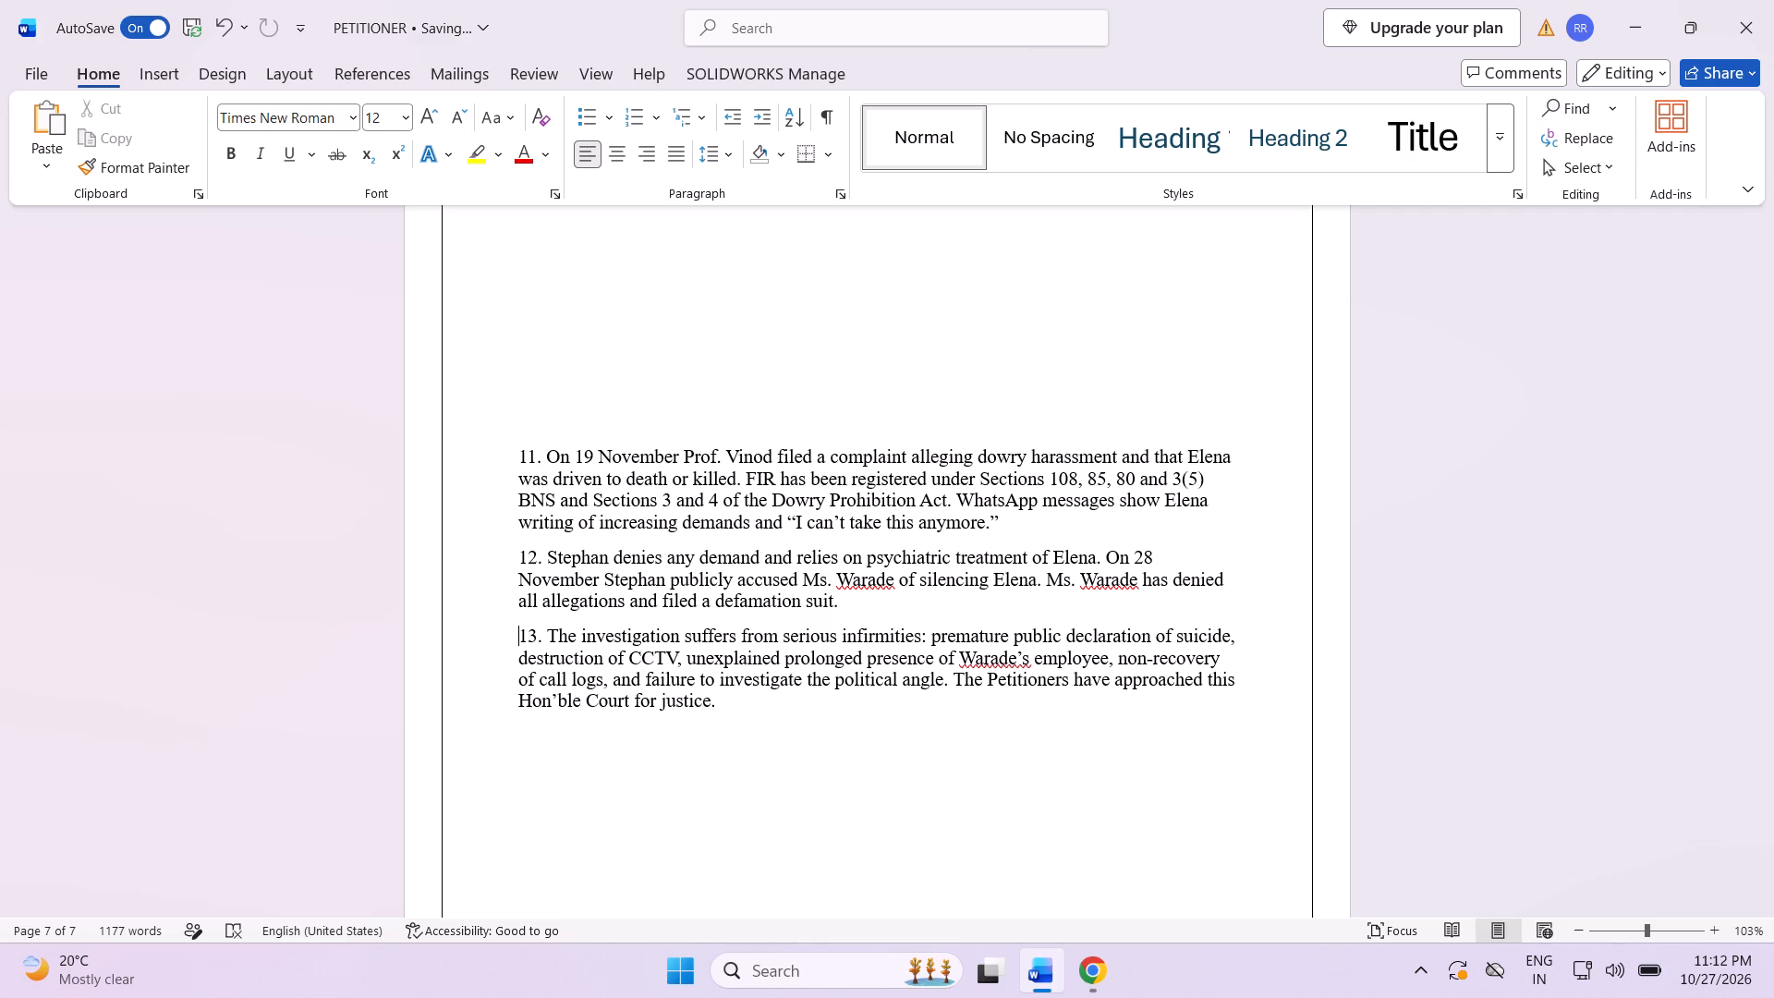
pyautogui.scroll(6, 815, 743)
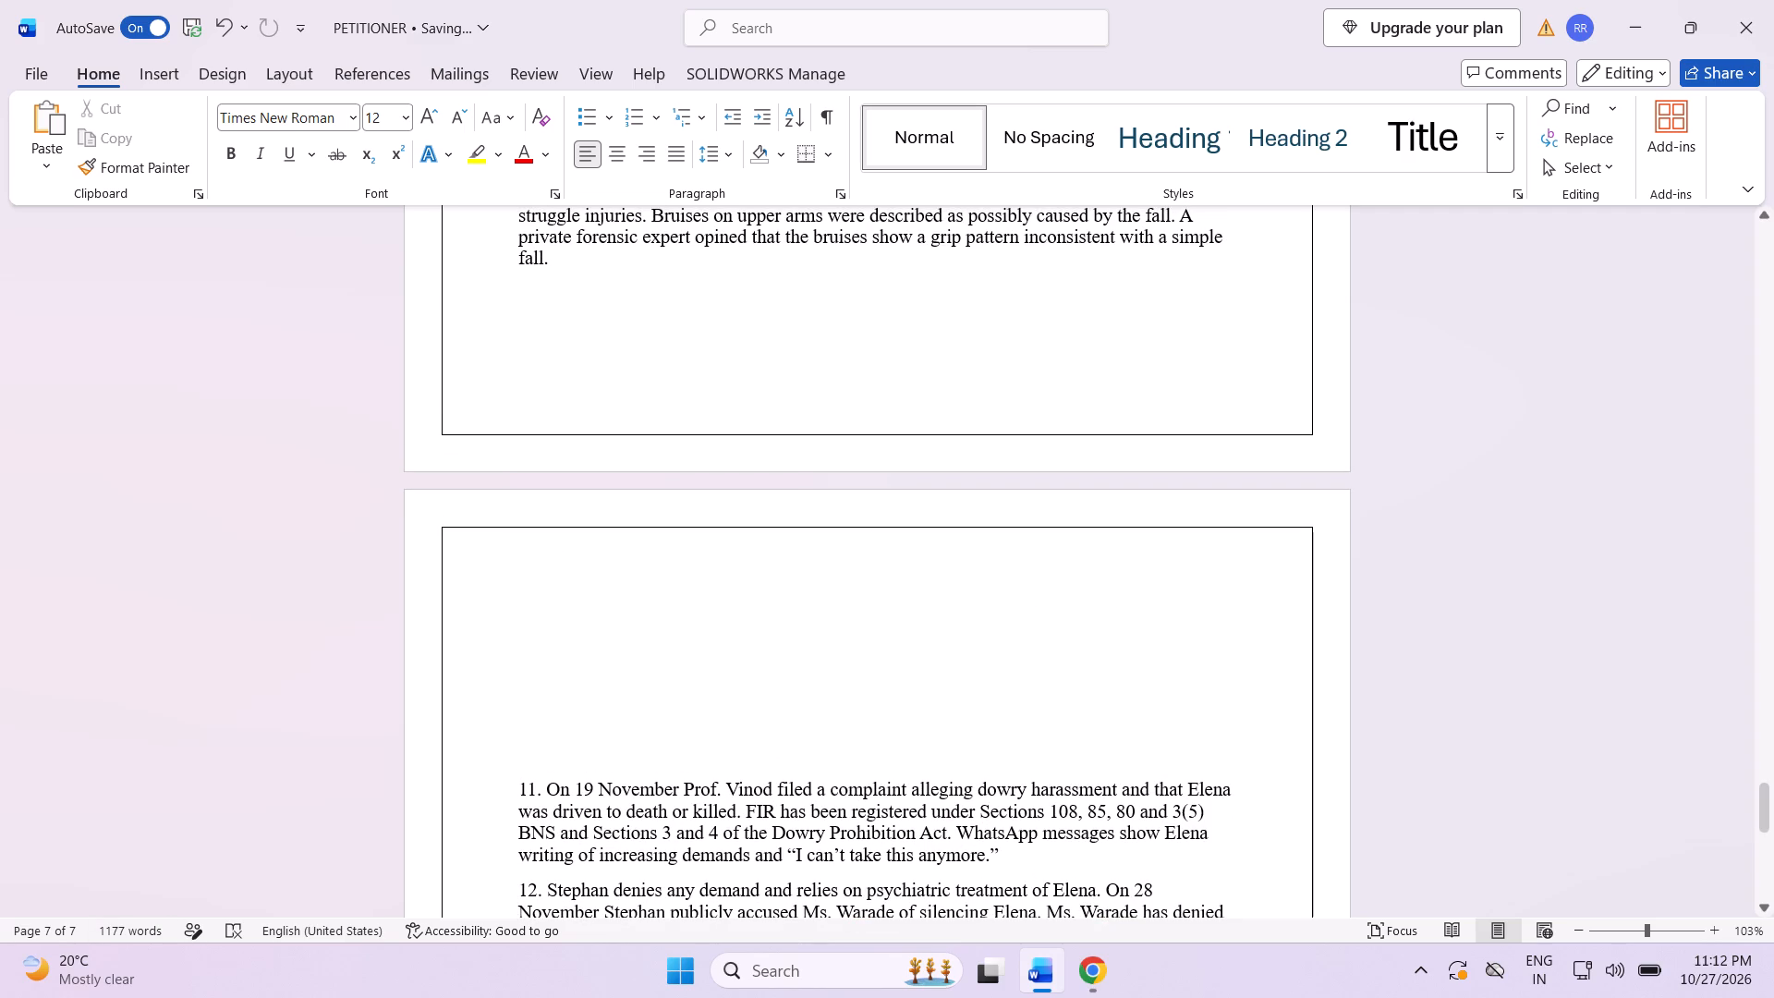
pyautogui.click(514, 789)
pyautogui.press('BackSpace')
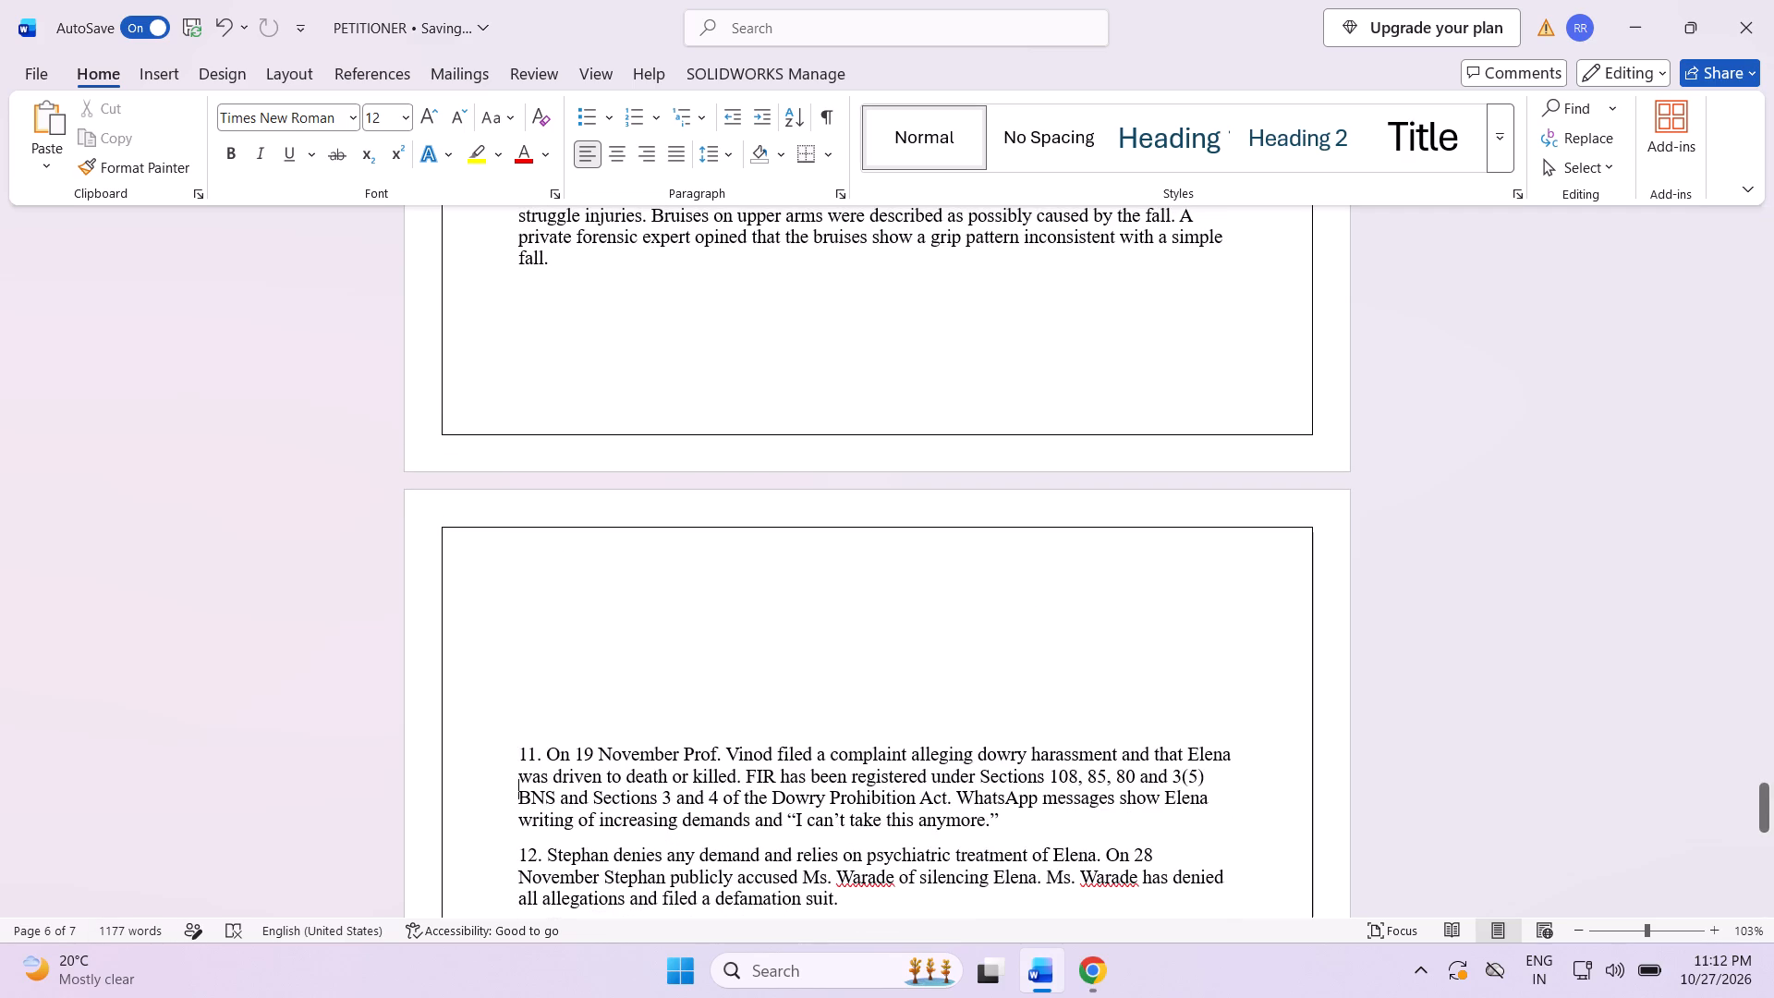
pyautogui.press('BackSpace')
pyautogui.press('BackSpace')
pyautogui.press('BackSpace')
pyautogui.press('BackSpace')
pyautogui.press('BackSpace')
pyautogui.press('BackSpace')
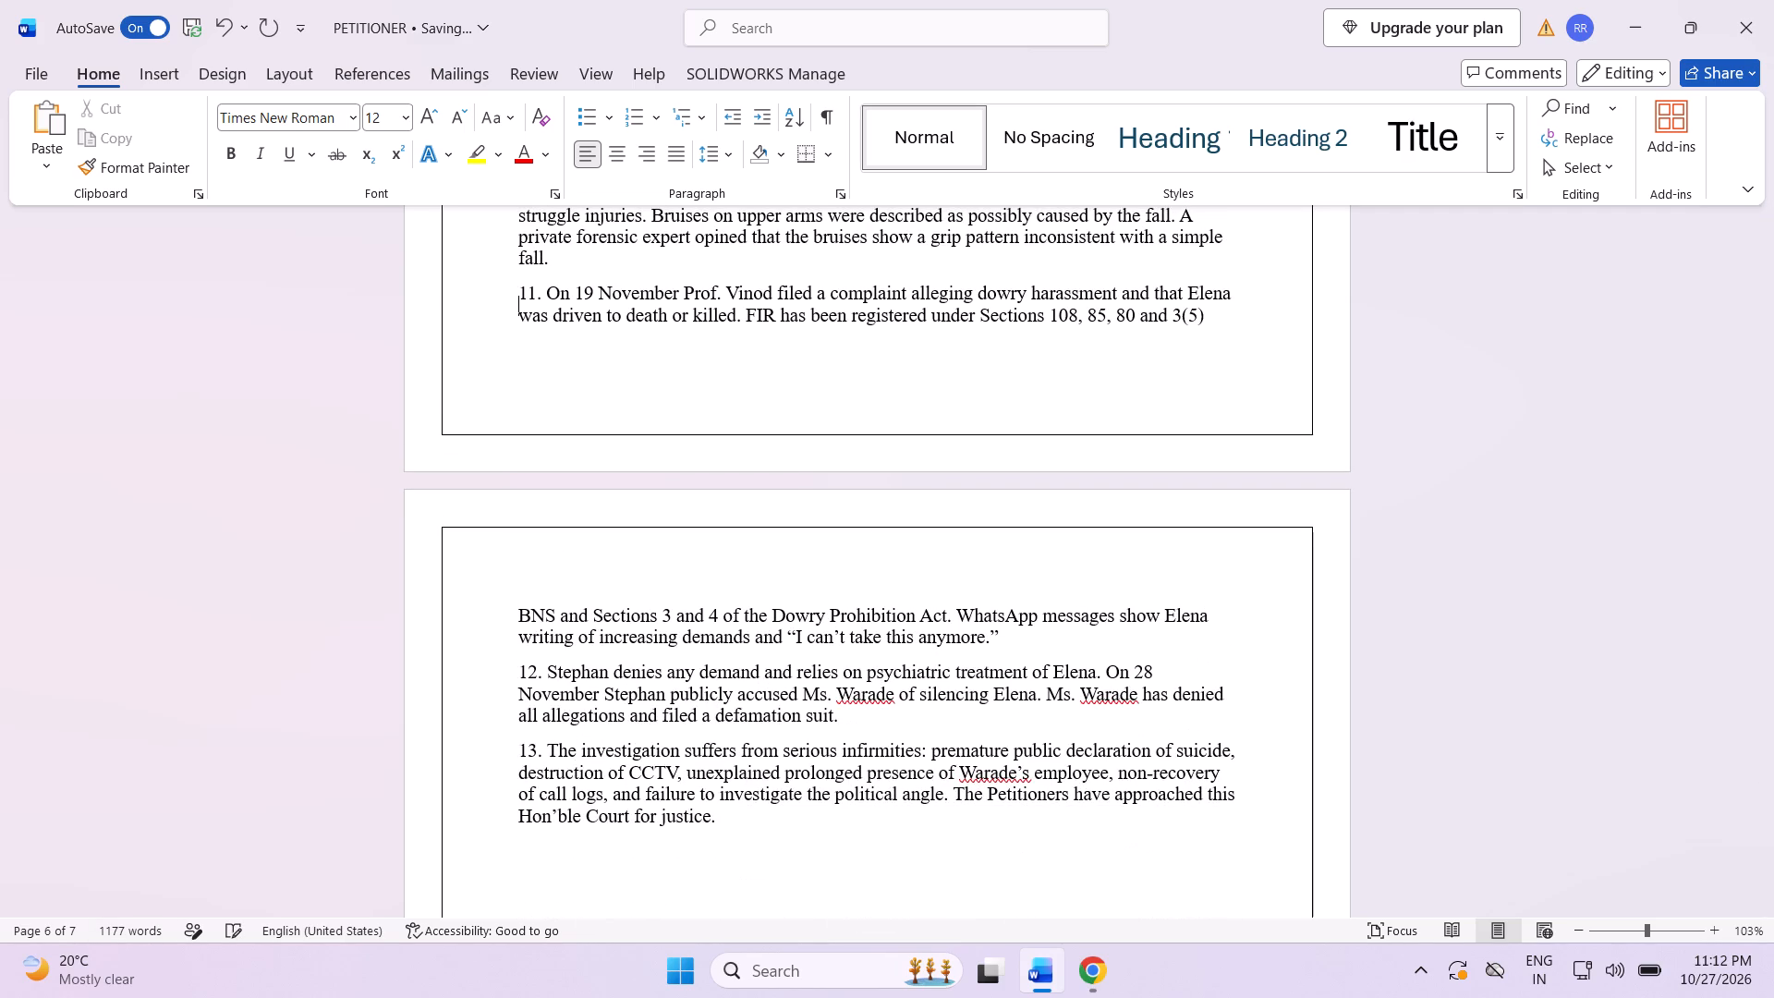
pyautogui.press('Return')
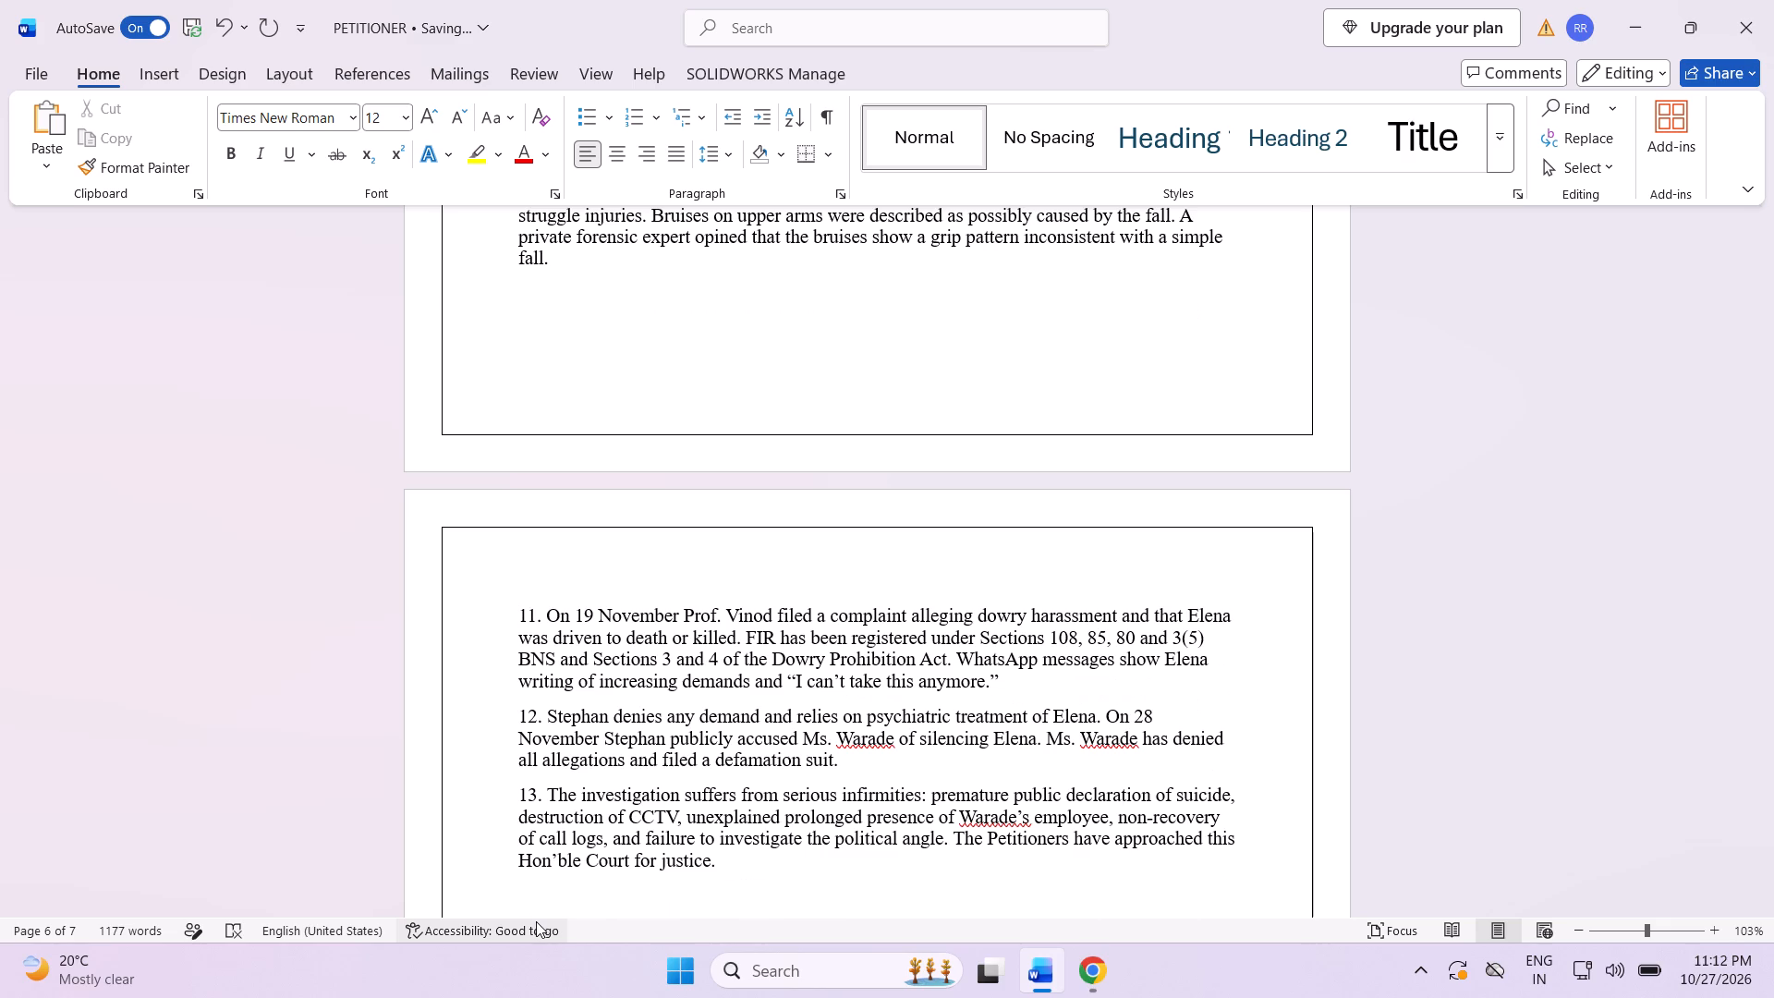
pyautogui.press('Return')
pyautogui.press('Return')
pyautogui.press('Return')
pyautogui.press('Return')
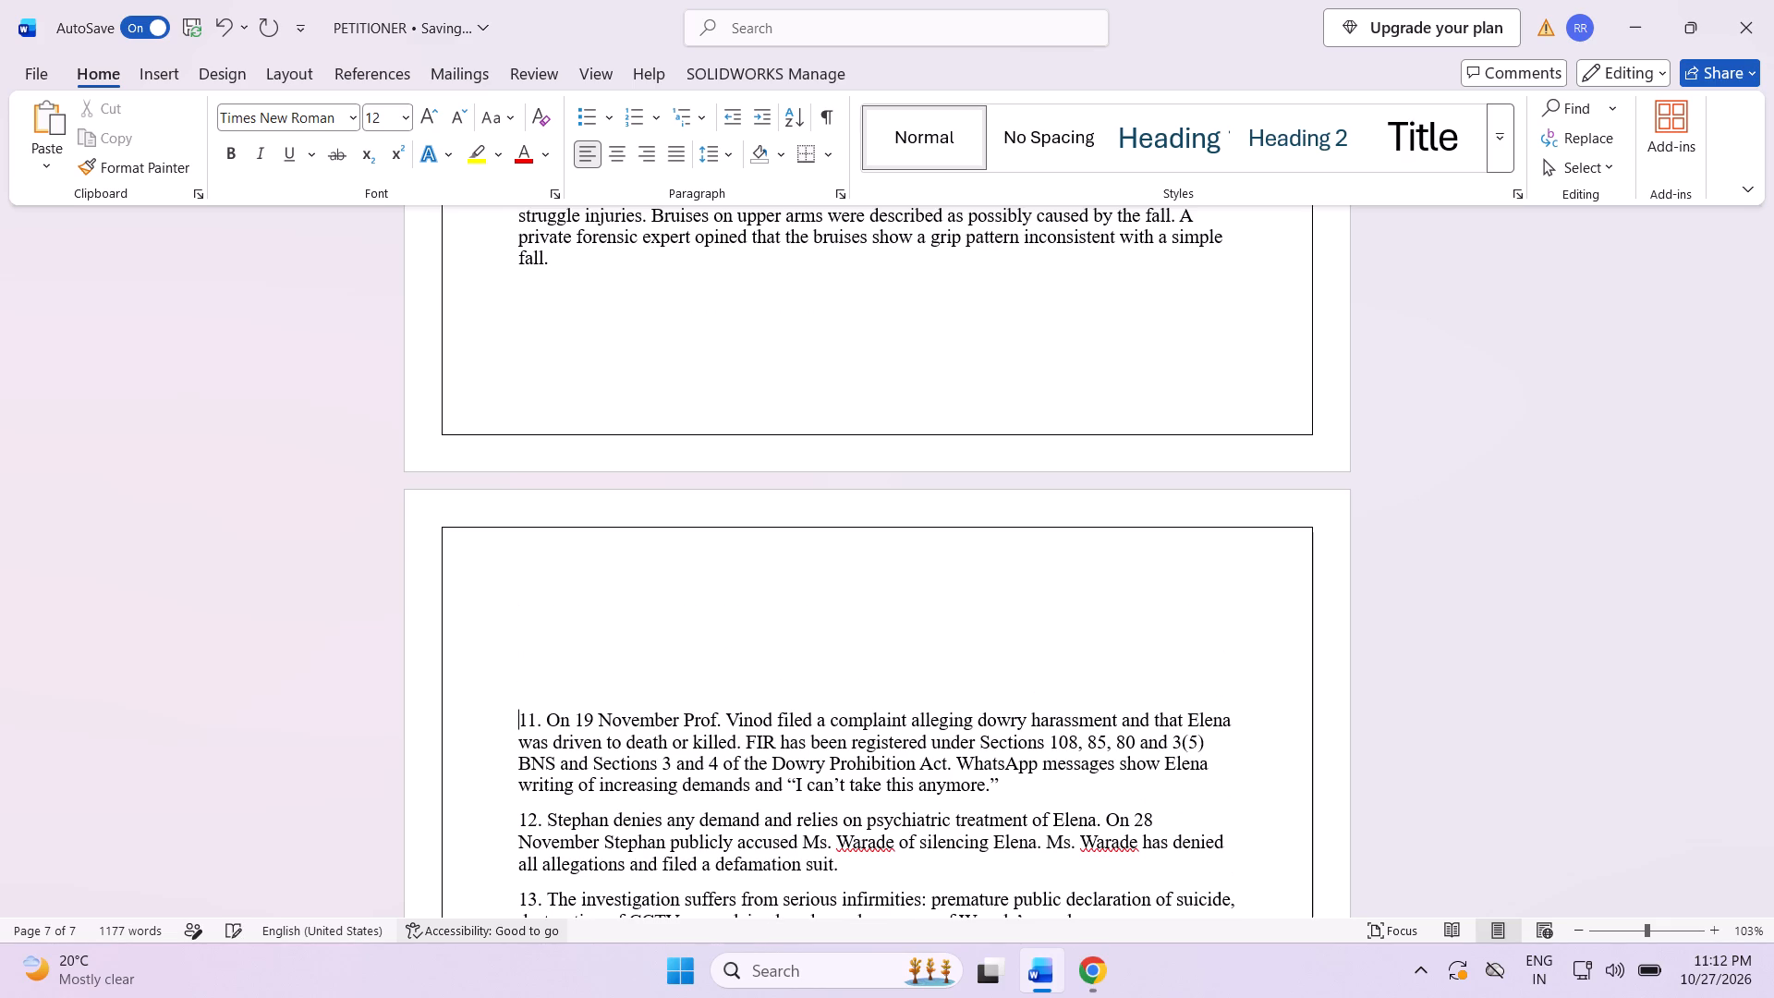
# Insert a Simple Text Box about 0.4" high and 2.49" wide in the last page's upper-right corner, above fact 11.
pyautogui.click(146, 75)
pyautogui.click(1159, 147)
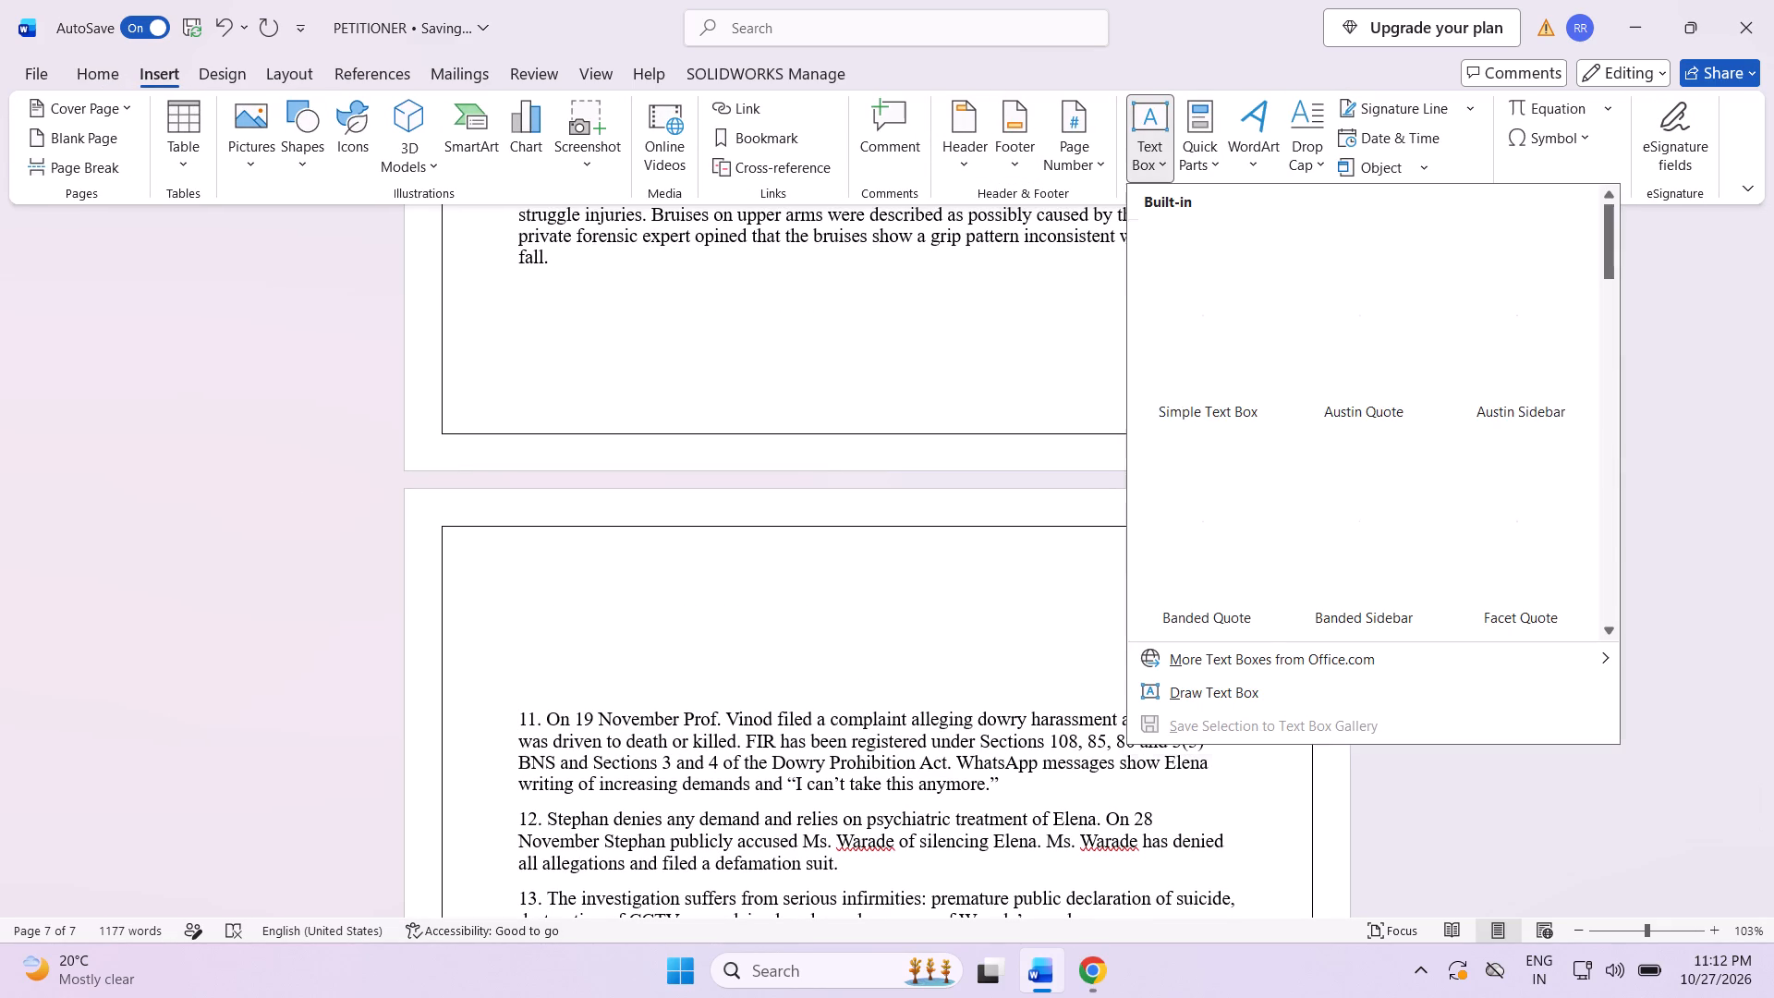
pyautogui.click(1213, 347)
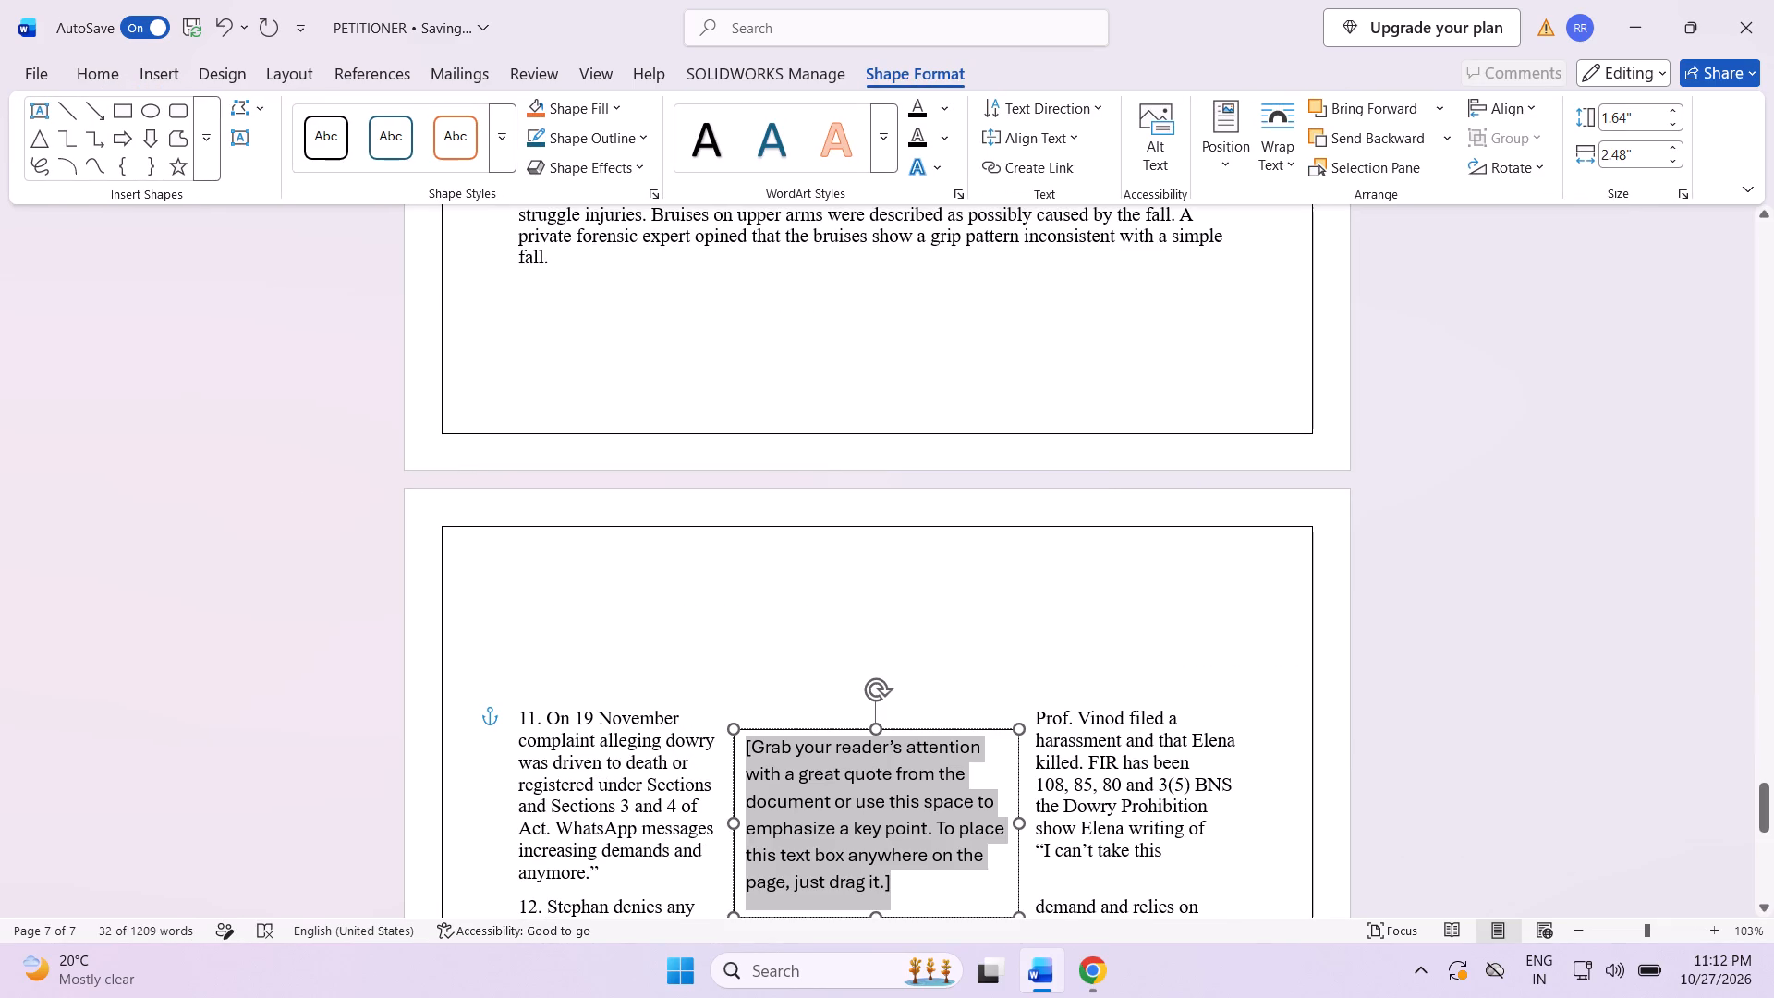
pyautogui.scroll(-2, 897, 881)
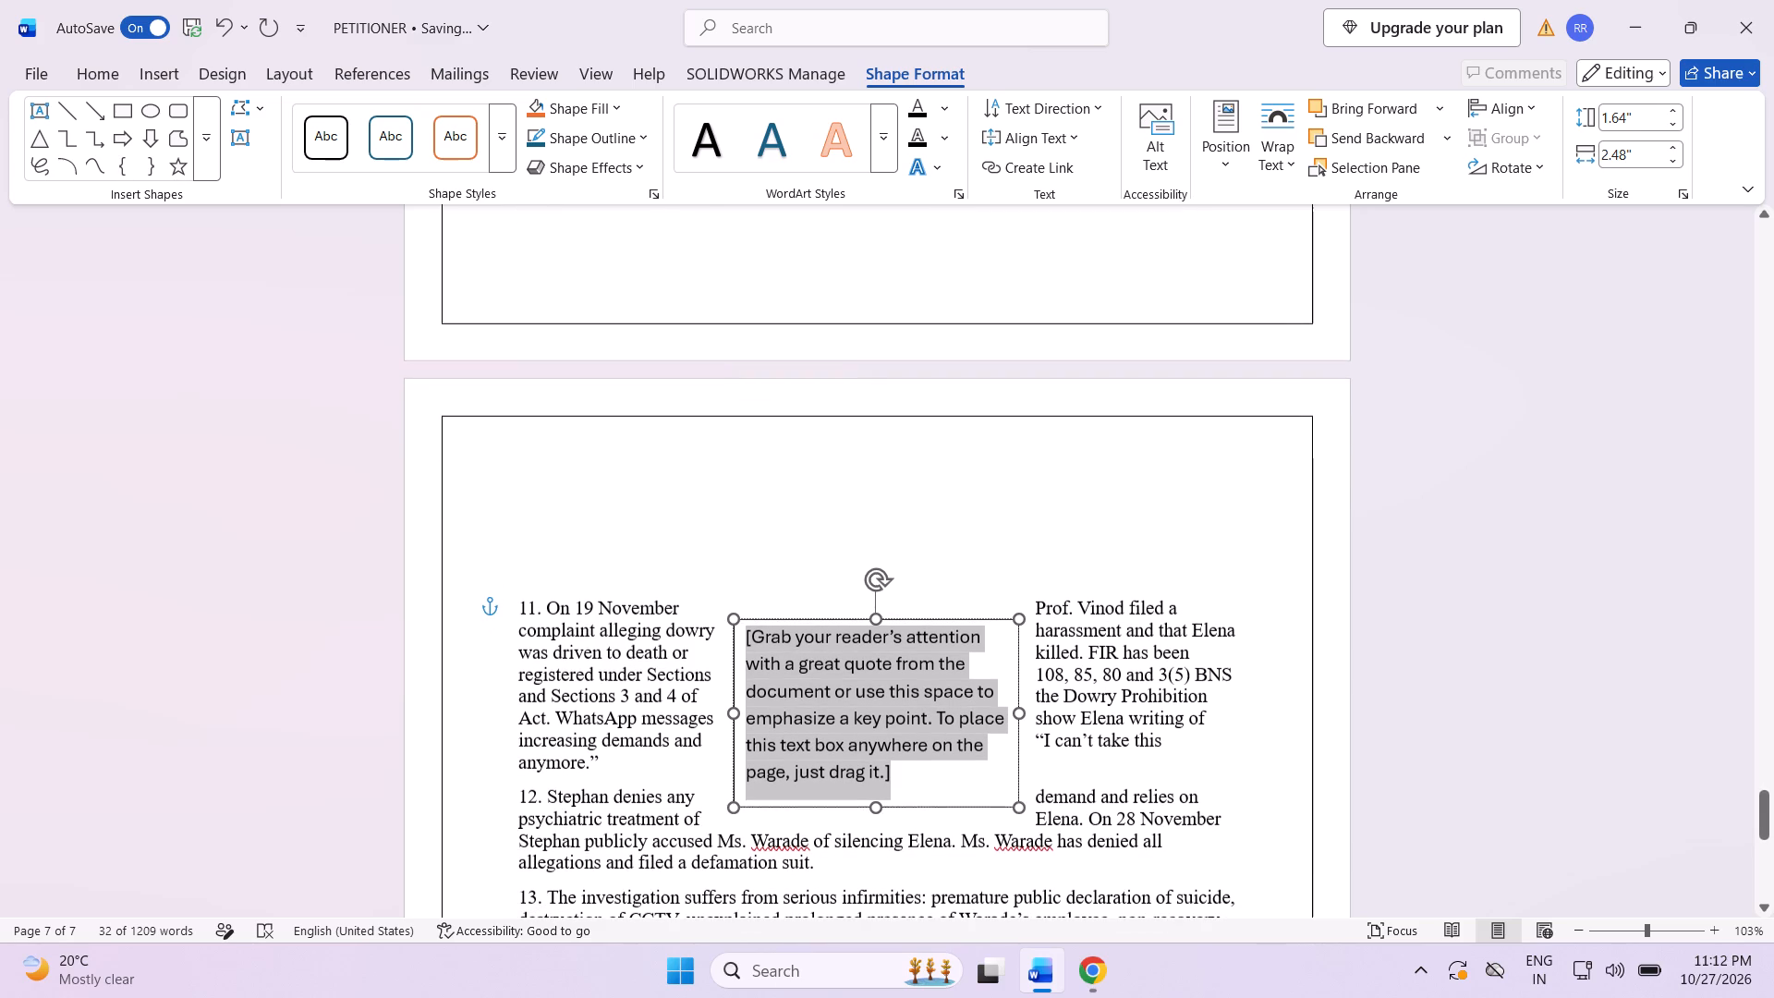
pyautogui.moveTo(878, 810); pyautogui.dragTo(863, 670)
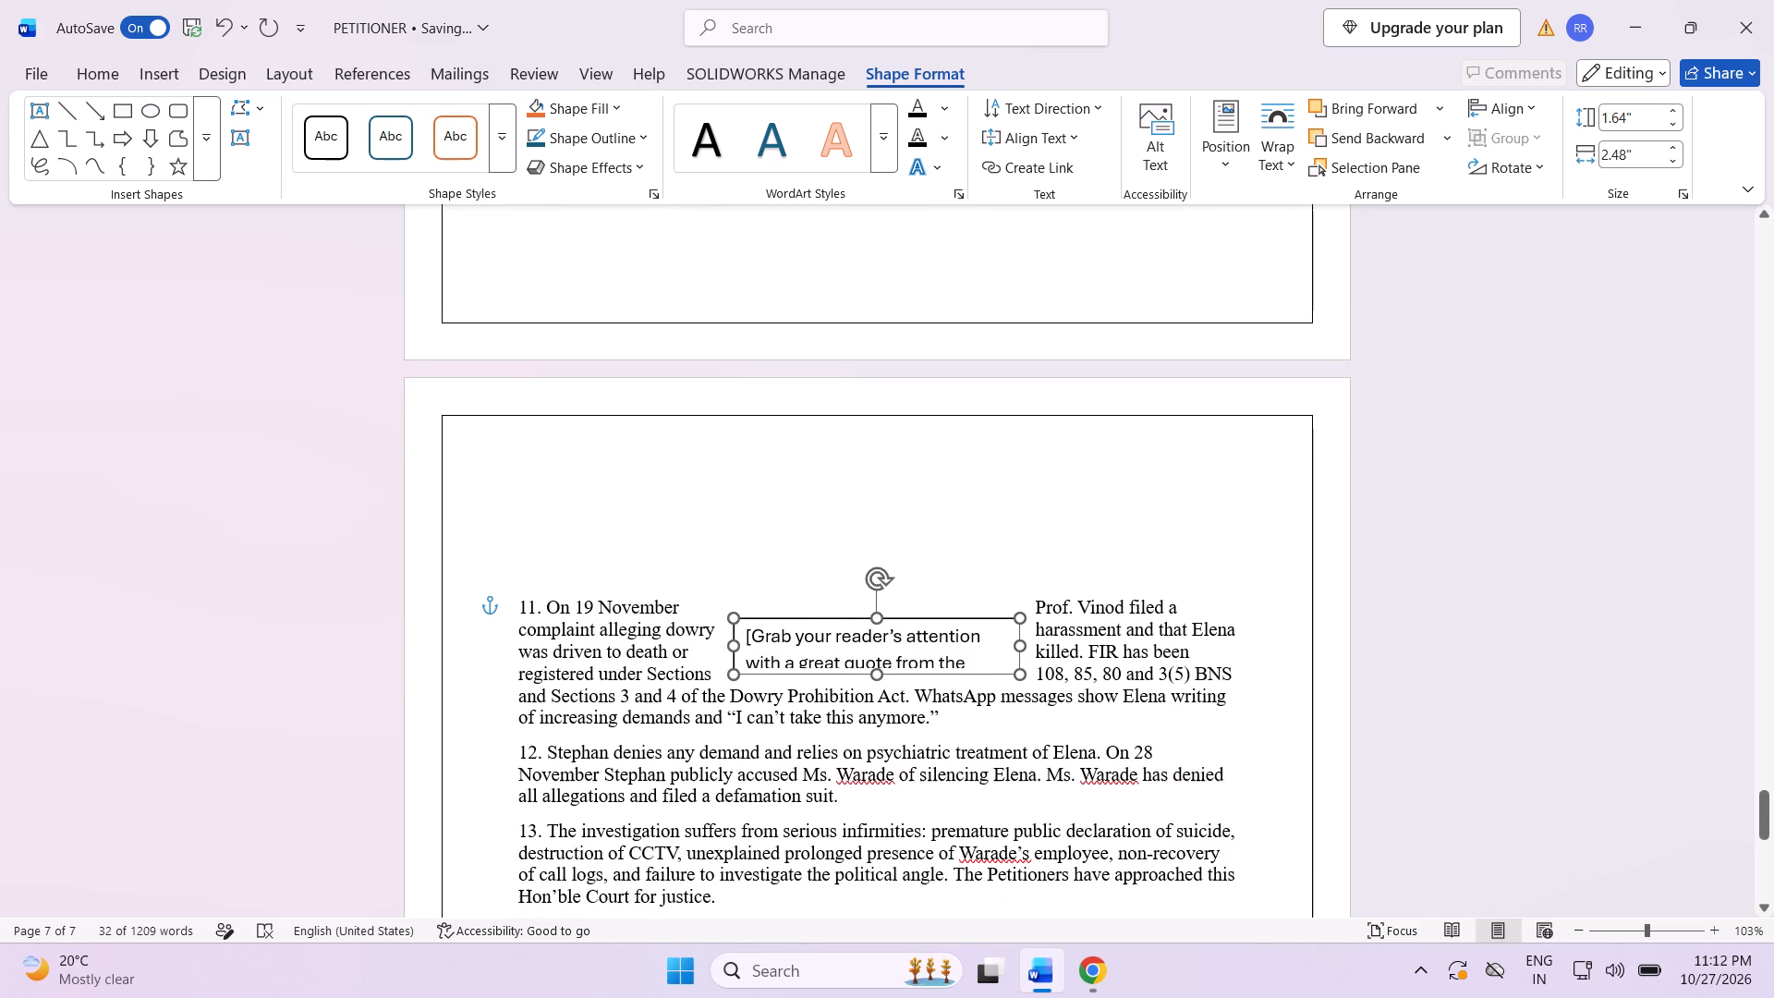
pyautogui.moveTo(863, 670); pyautogui.dragTo(863, 663)
pyautogui.moveTo(892, 622); pyautogui.dragTo(944, 506)
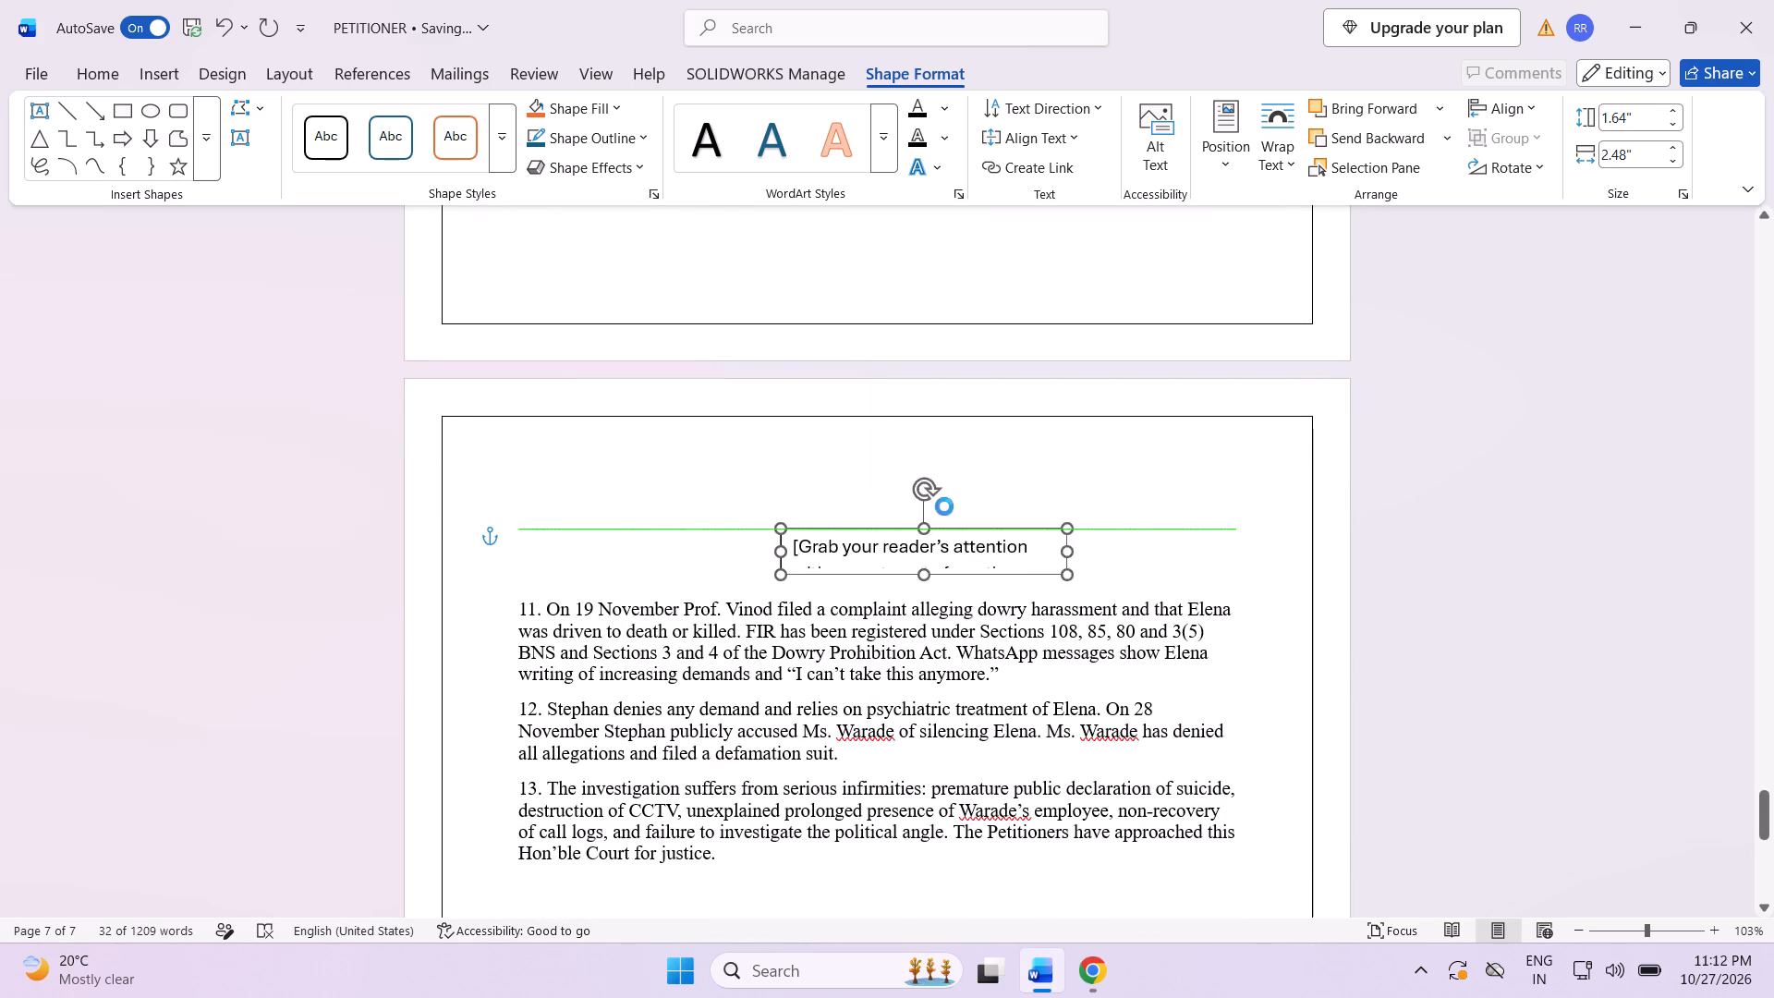
pyautogui.moveTo(944, 506); pyautogui.dragTo(1162, 483)
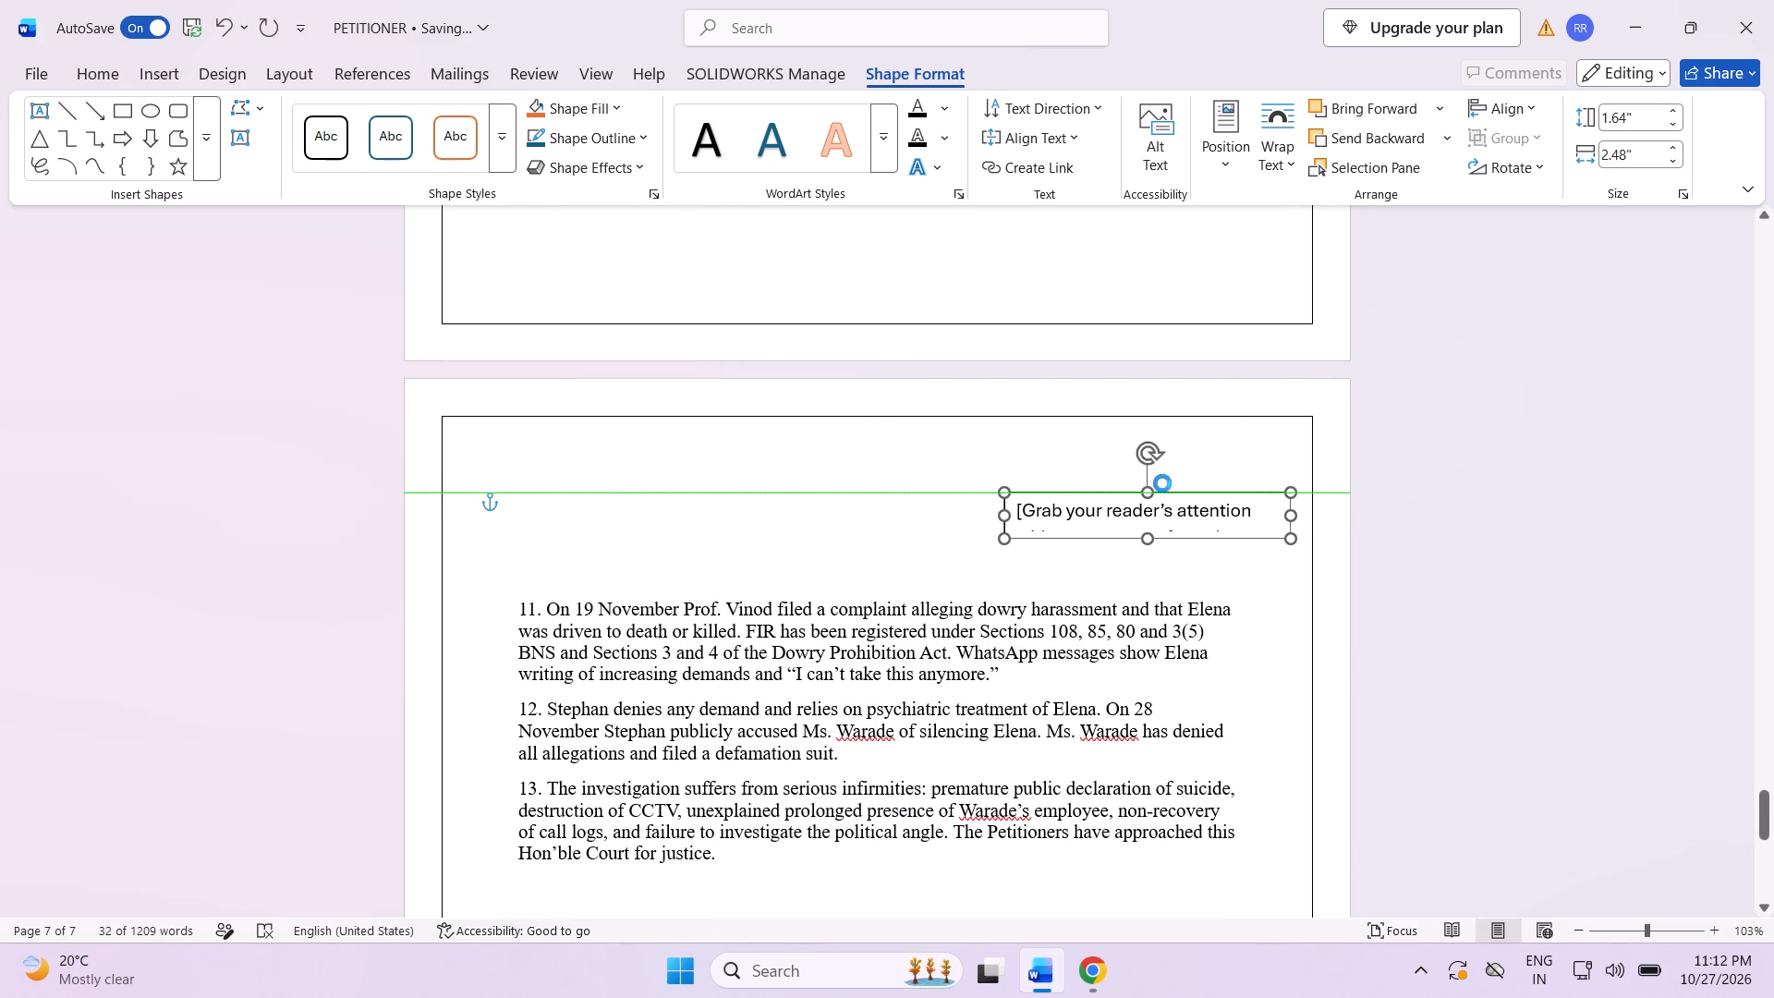
pyautogui.moveTo(1162, 483); pyautogui.dragTo(1153, 483)
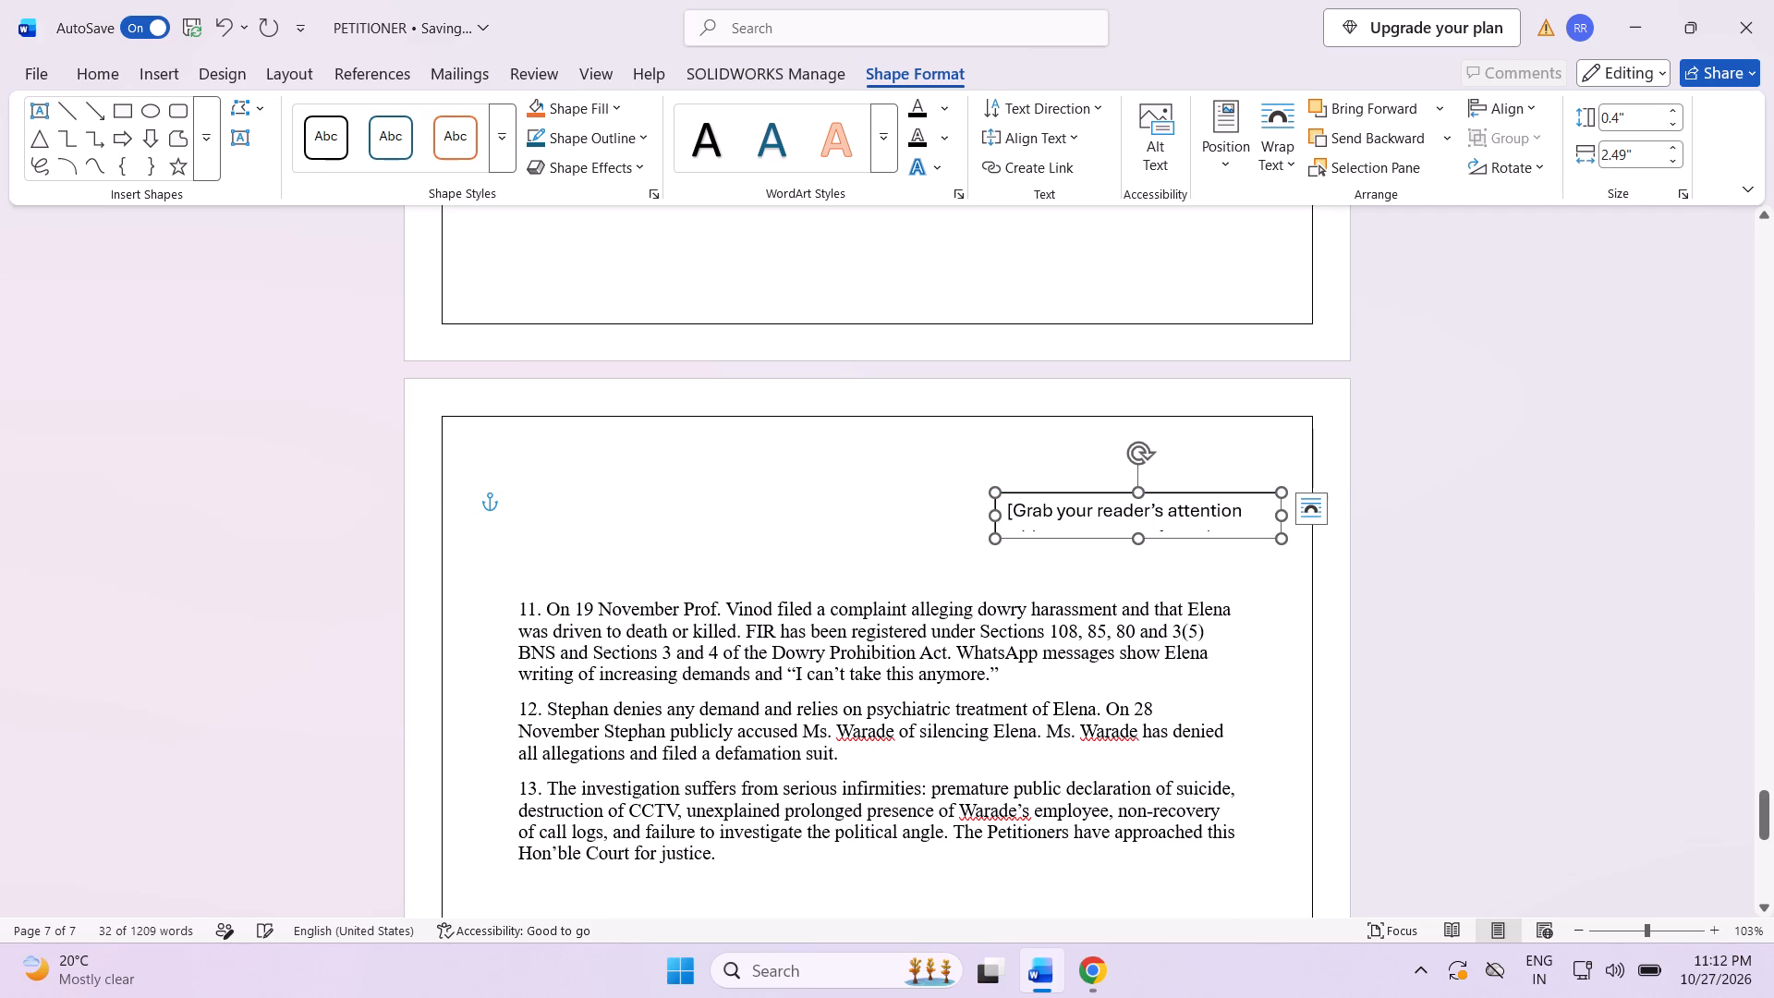
# Replace the placeholder text in the last page's text box with "TC -".
pyautogui.click(1252, 502)
pyautogui.press('BackSpace')
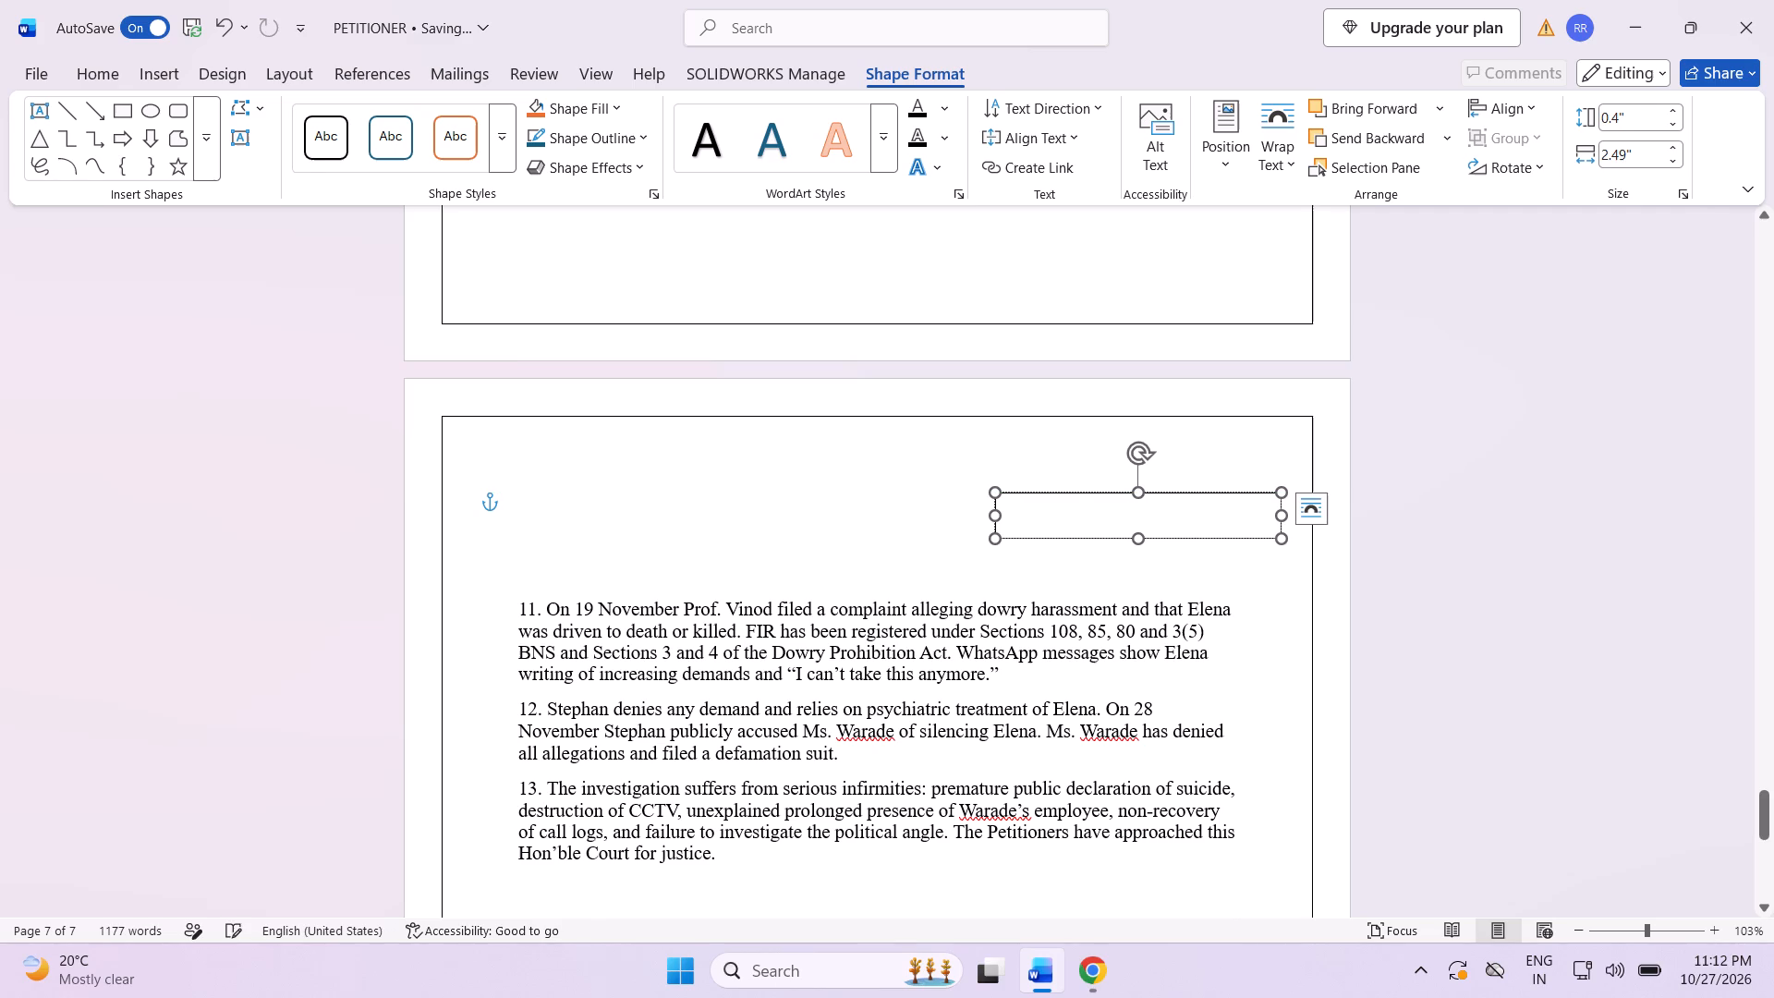
pyautogui.press('t')
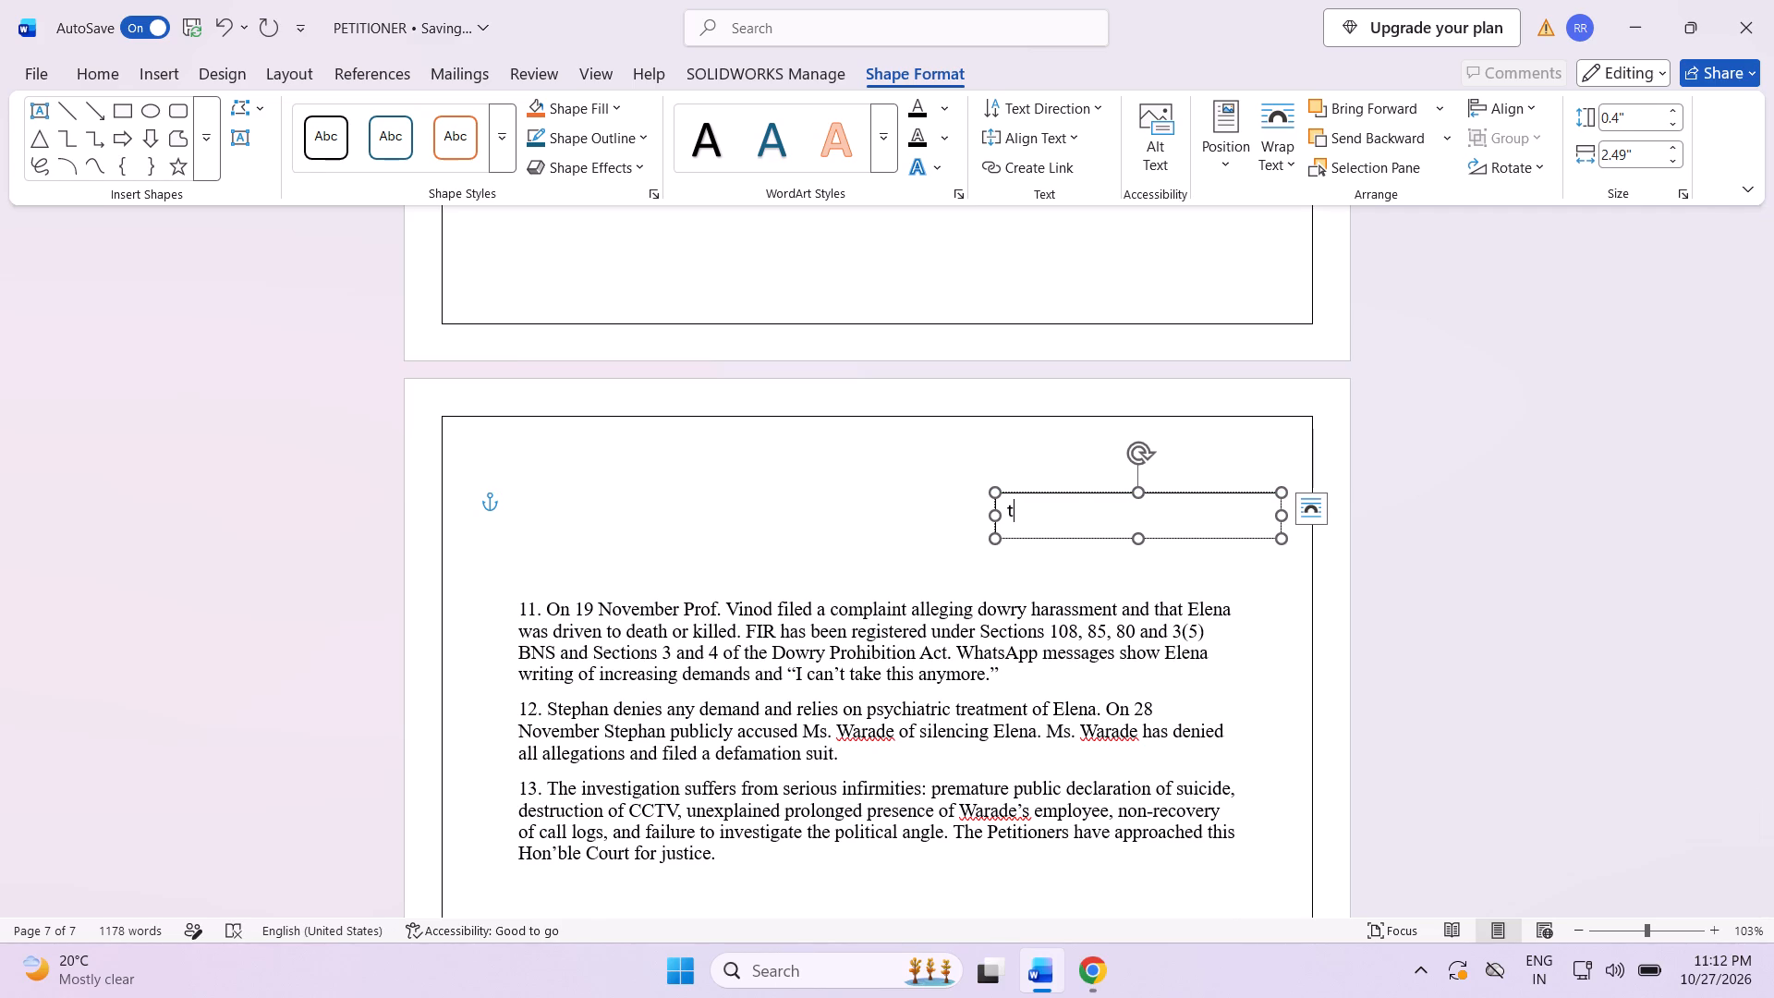
pyautogui.press('BackSpace')
pyautogui.write('TC')
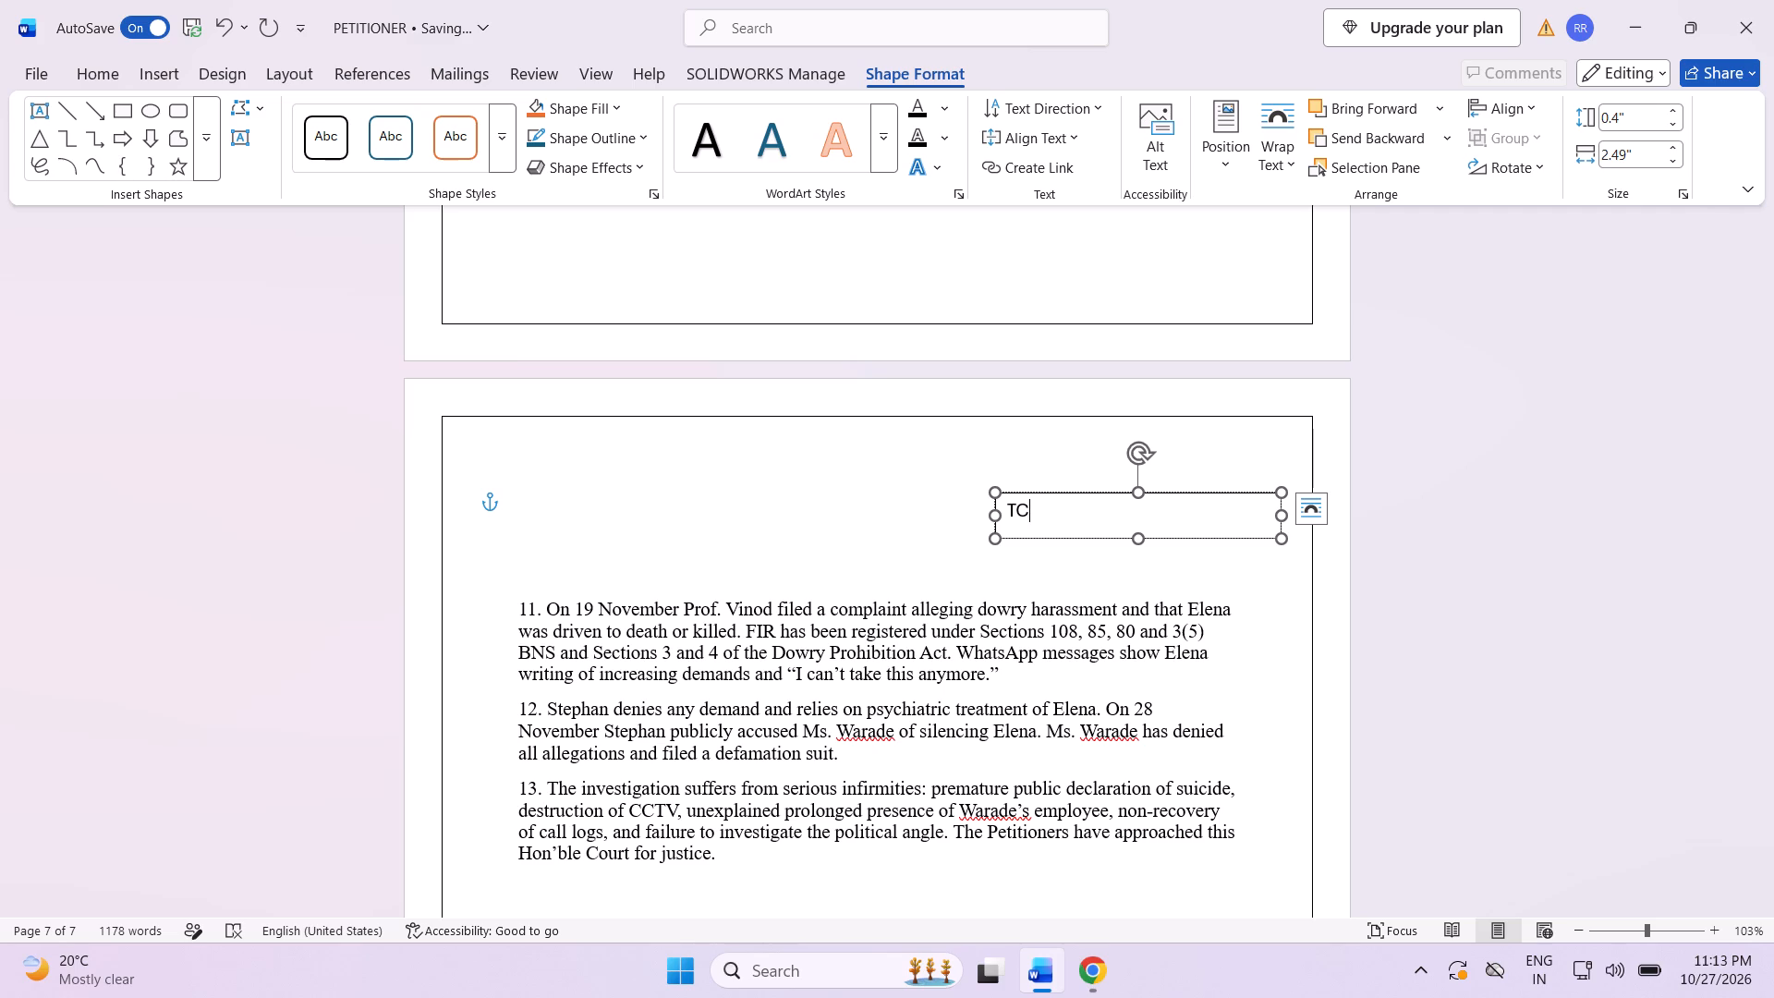
pyautogui.press('space')
pyautogui.write('-')
# Narrow the "TC -" text box to about 1.3" wide, keeping its outer edge near the page border.
pyautogui.moveTo(990, 520); pyautogui.dragTo(1098, 514)
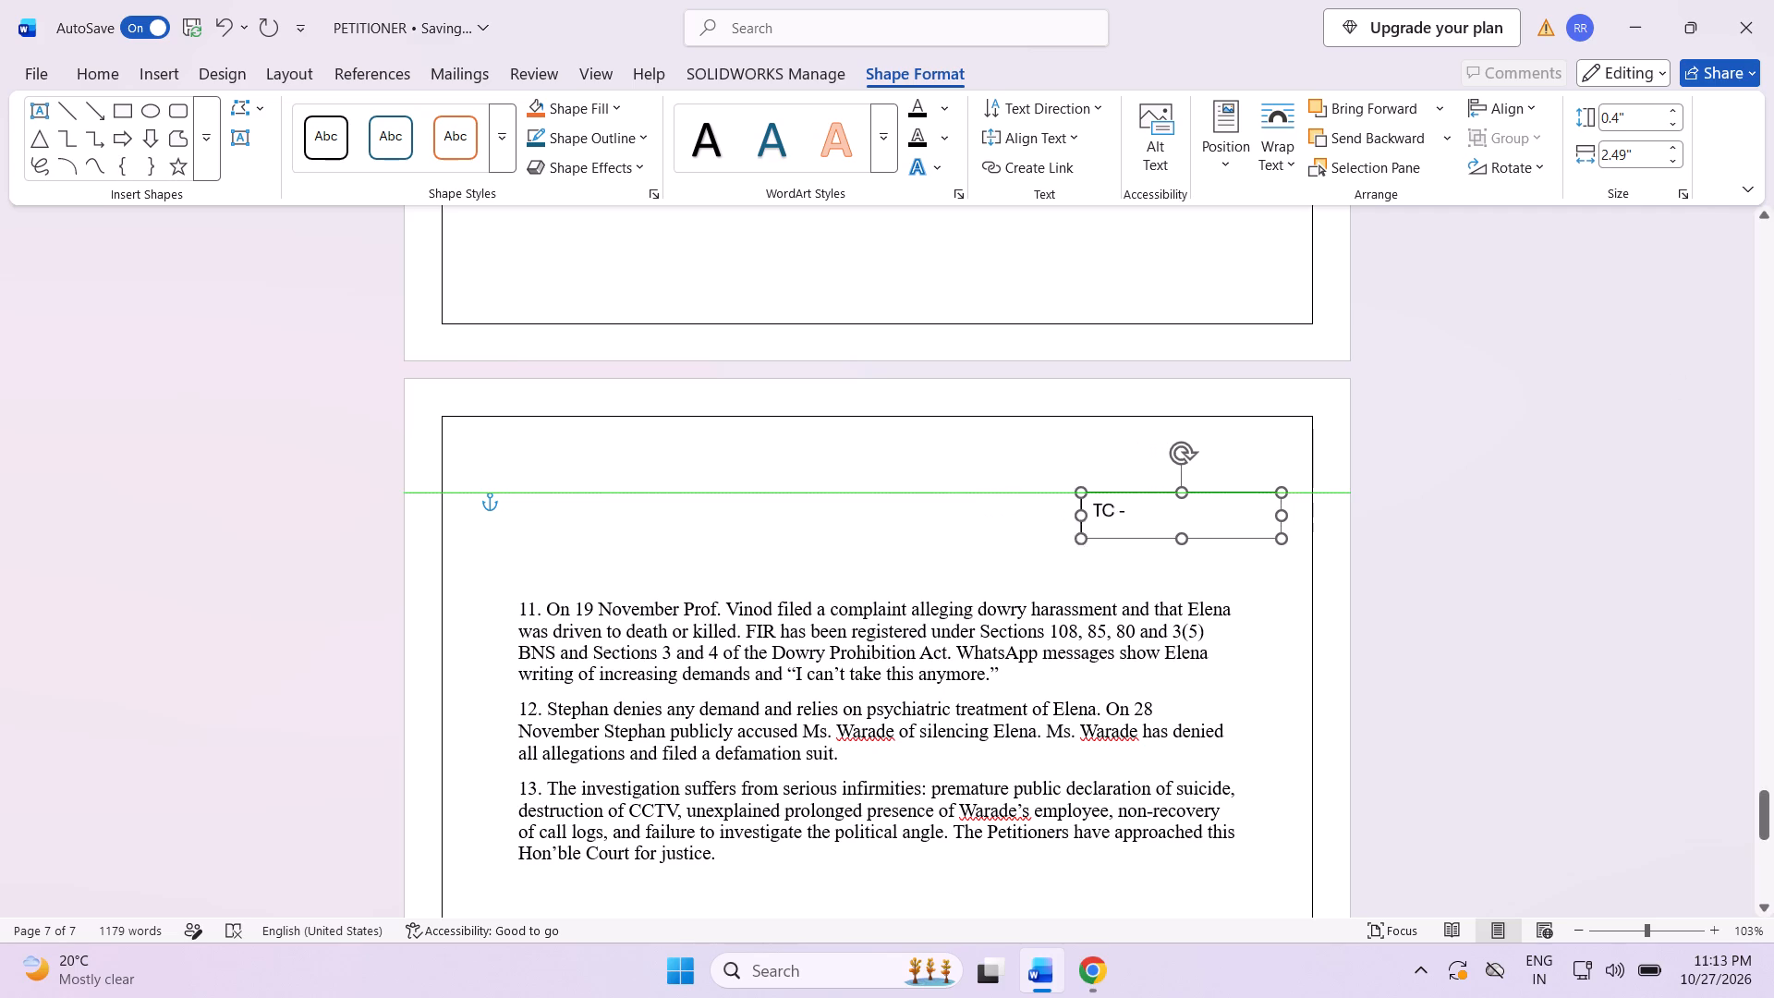
pyautogui.moveTo(1098, 514); pyautogui.dragTo(1132, 505)
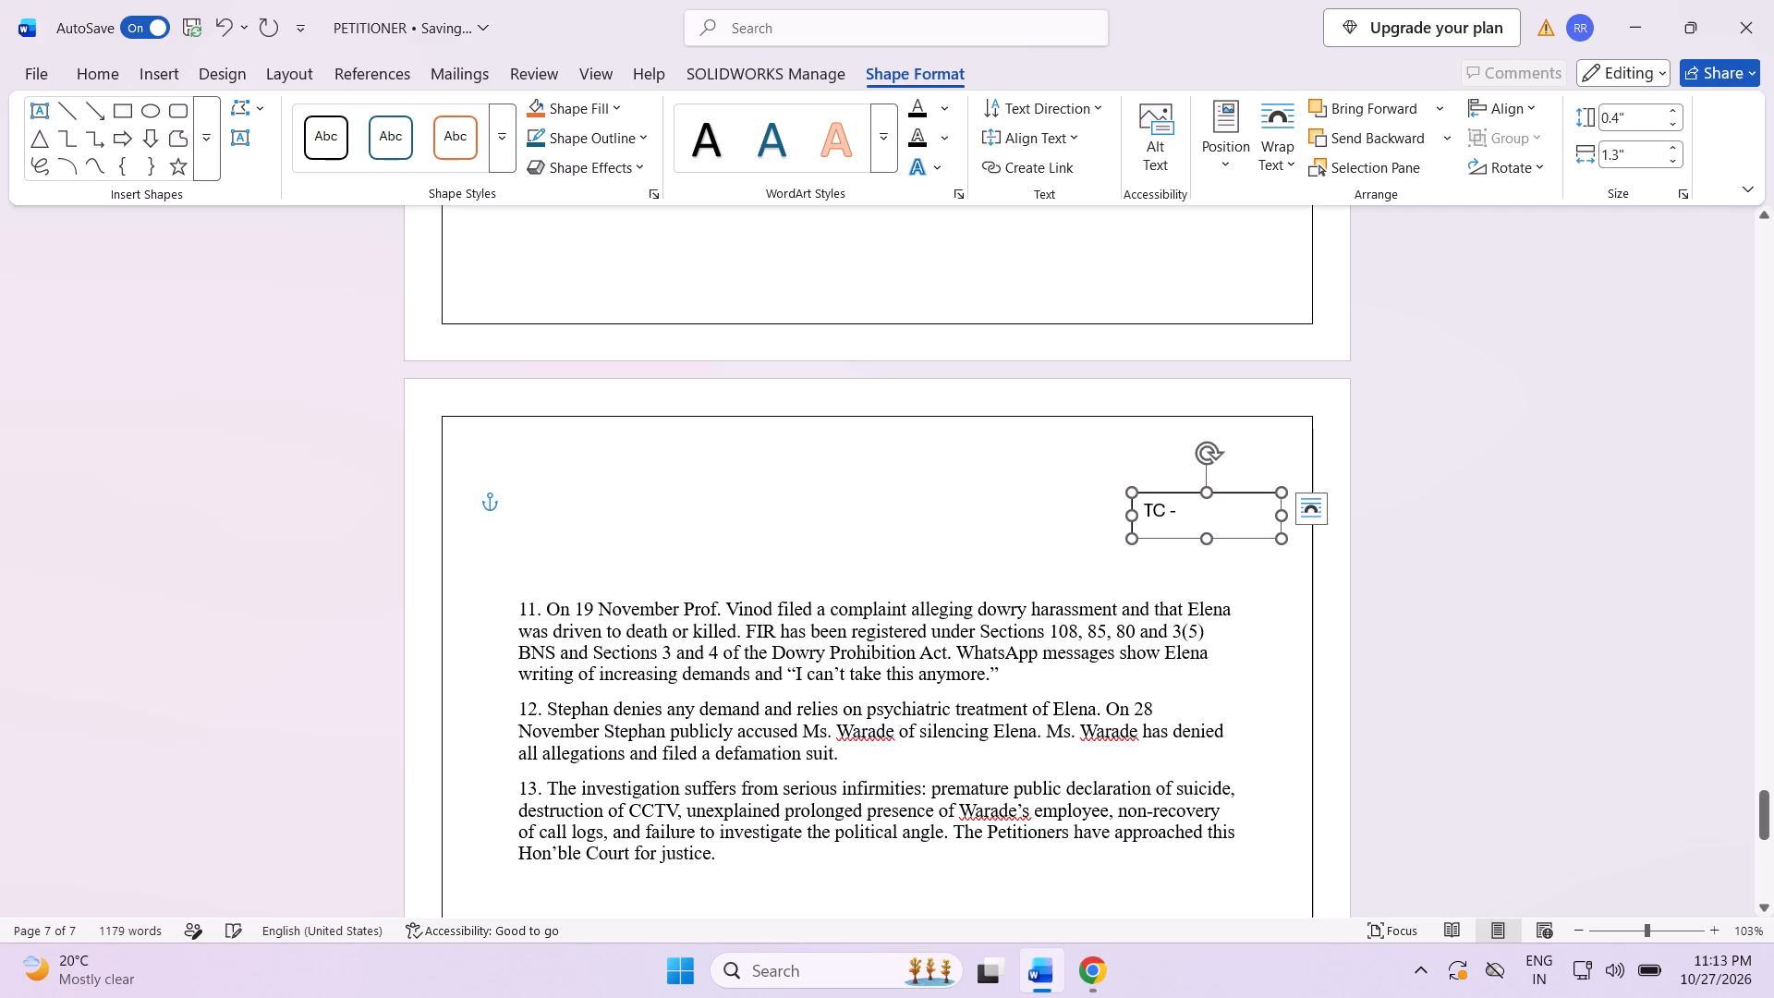
# Remove one blank line directly above fact 11 on the last page.
pyautogui.click(917, 579)
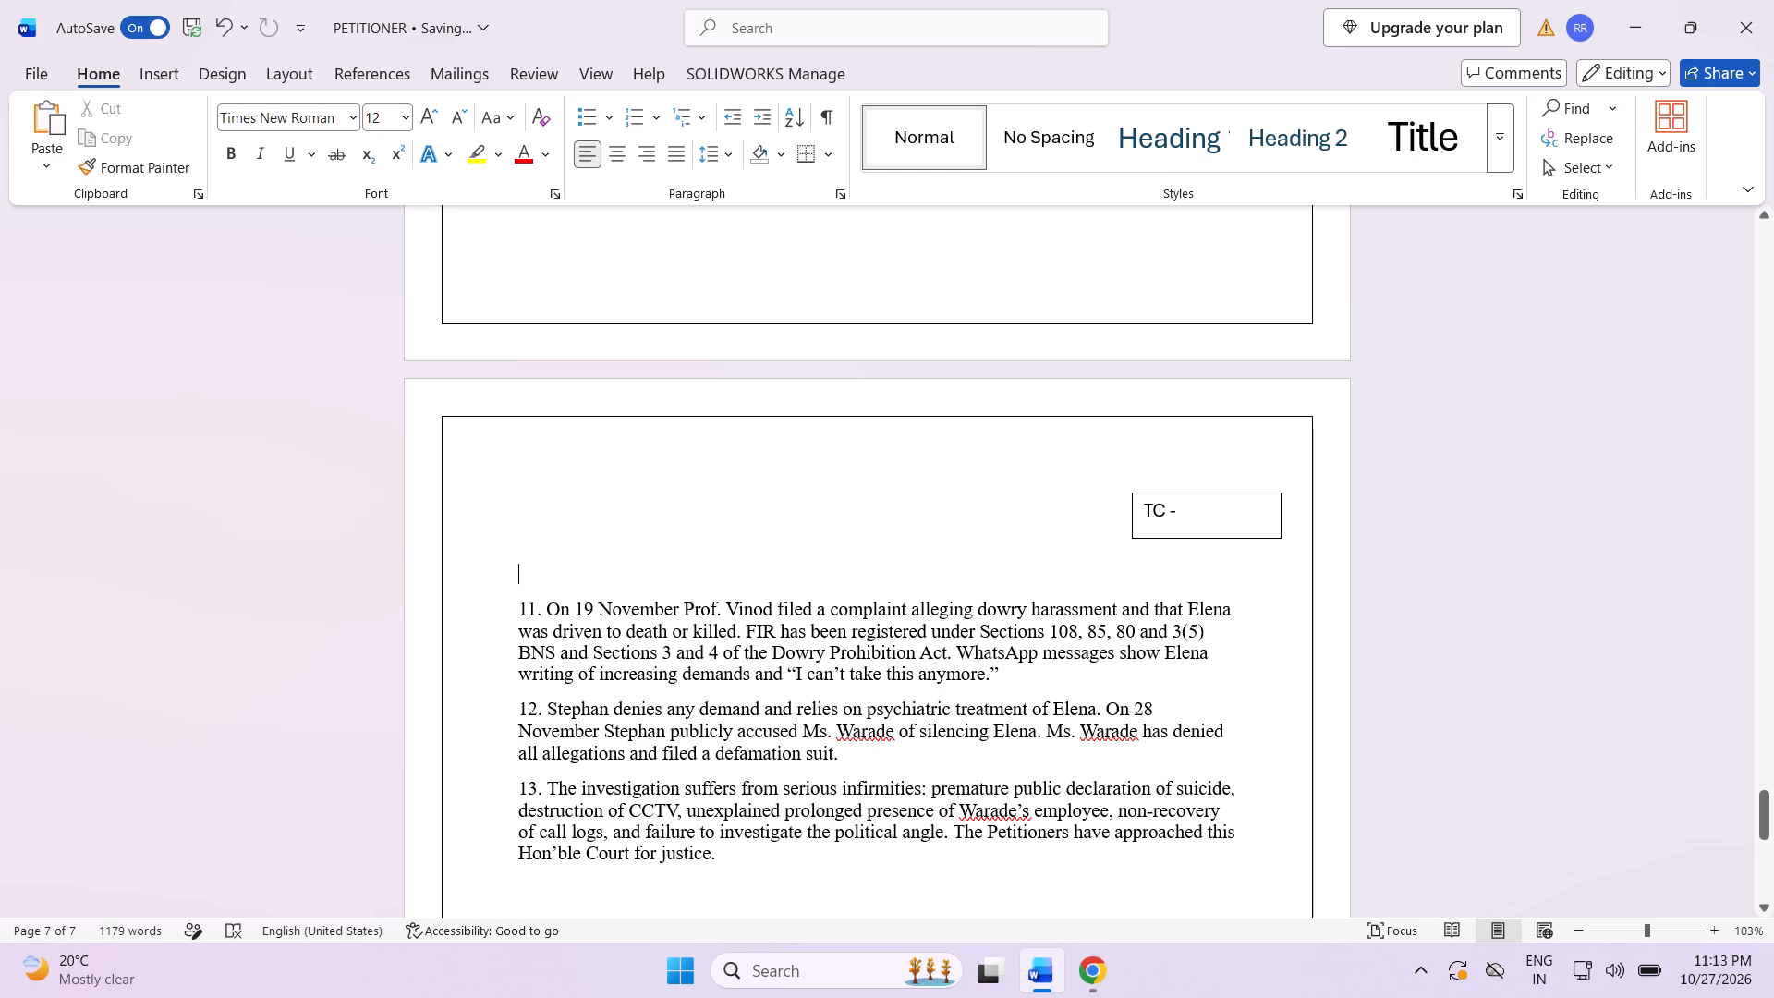
pyautogui.press('BackSpace')
# Review the layout and spacing of the numbered facts across pages 6 and 7.
pyautogui.scroll(-3, 597, 609)
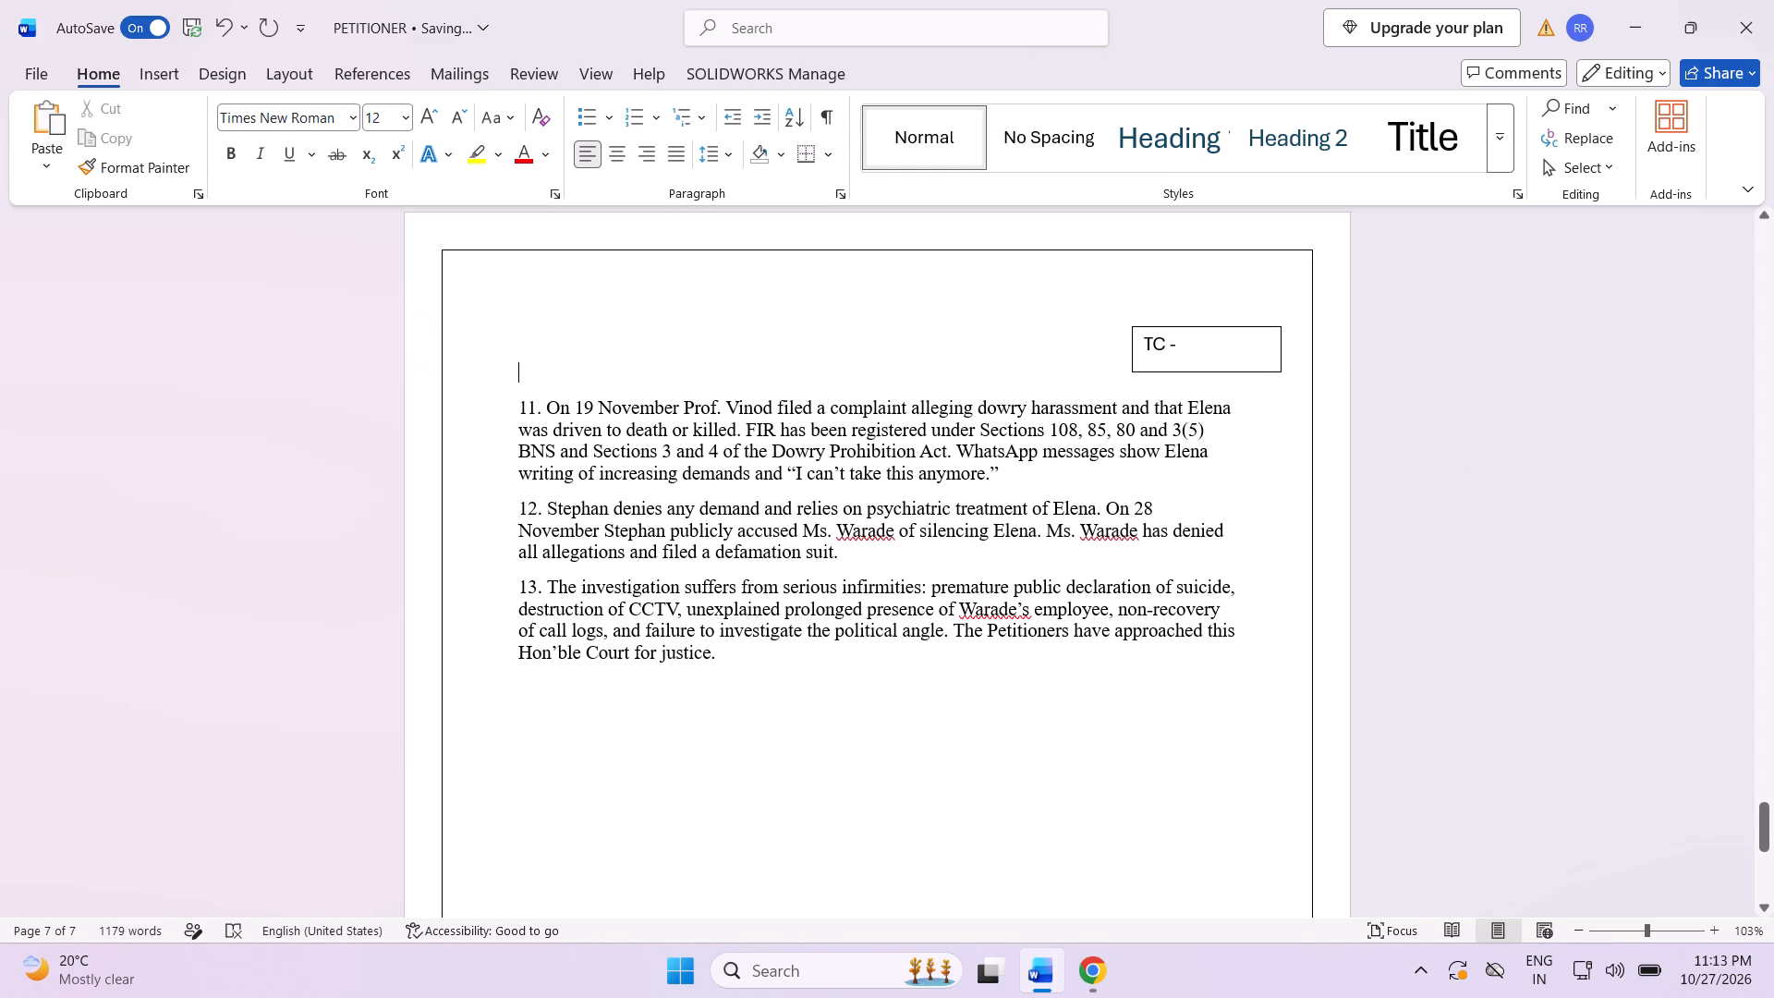
pyautogui.scroll(13, 541, 339)
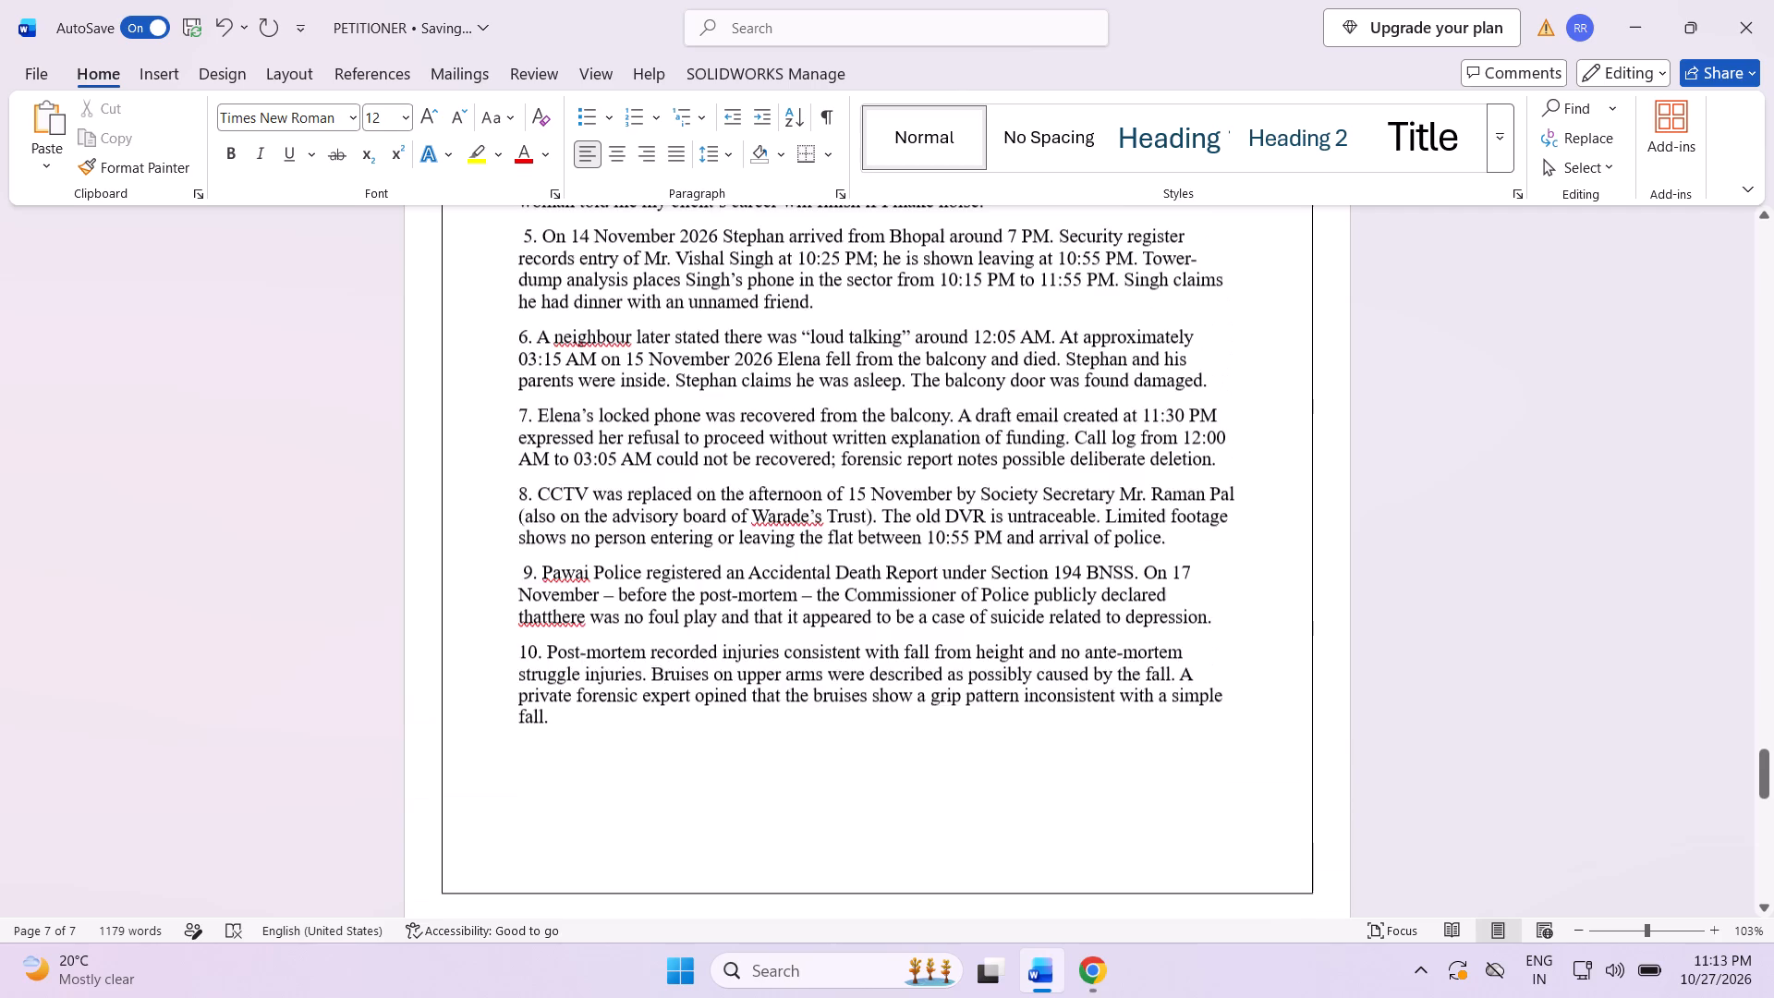
pyautogui.scroll(5, 541, 339)
pyautogui.scroll(-3, 536, 317)
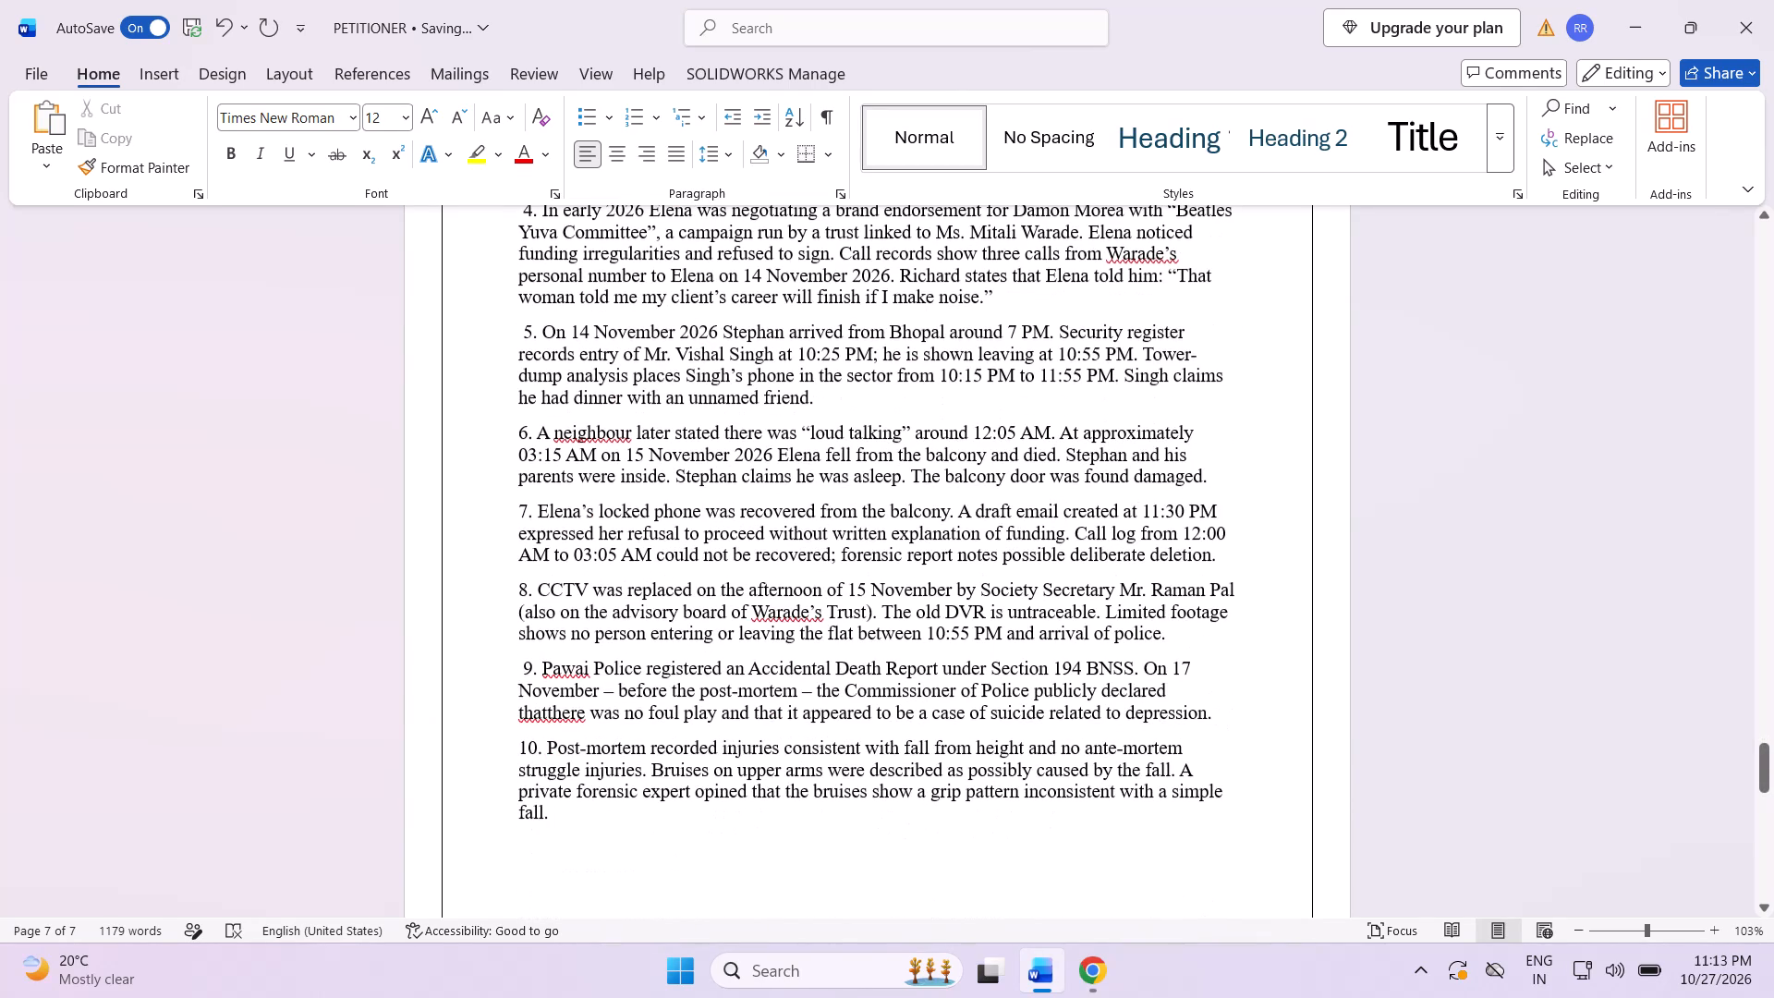
pyautogui.scroll(1, 536, 317)
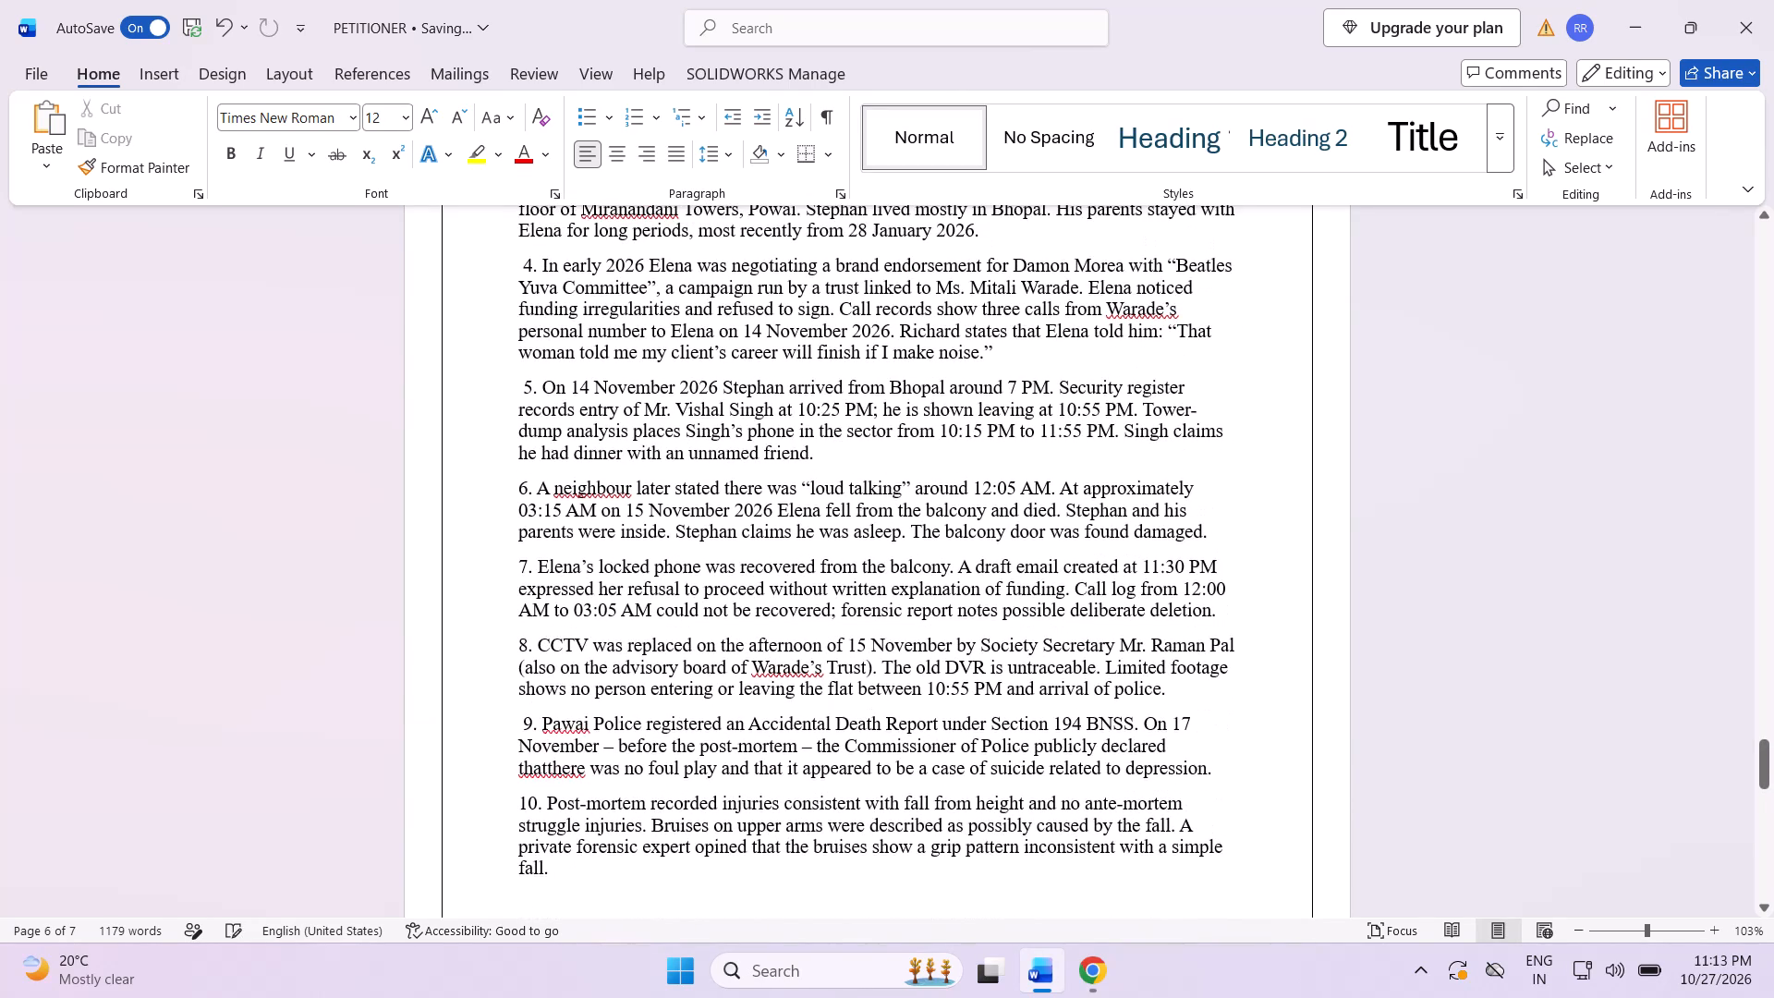
pyautogui.scroll(-1, 536, 317)
pyautogui.scroll(6, 536, 317)
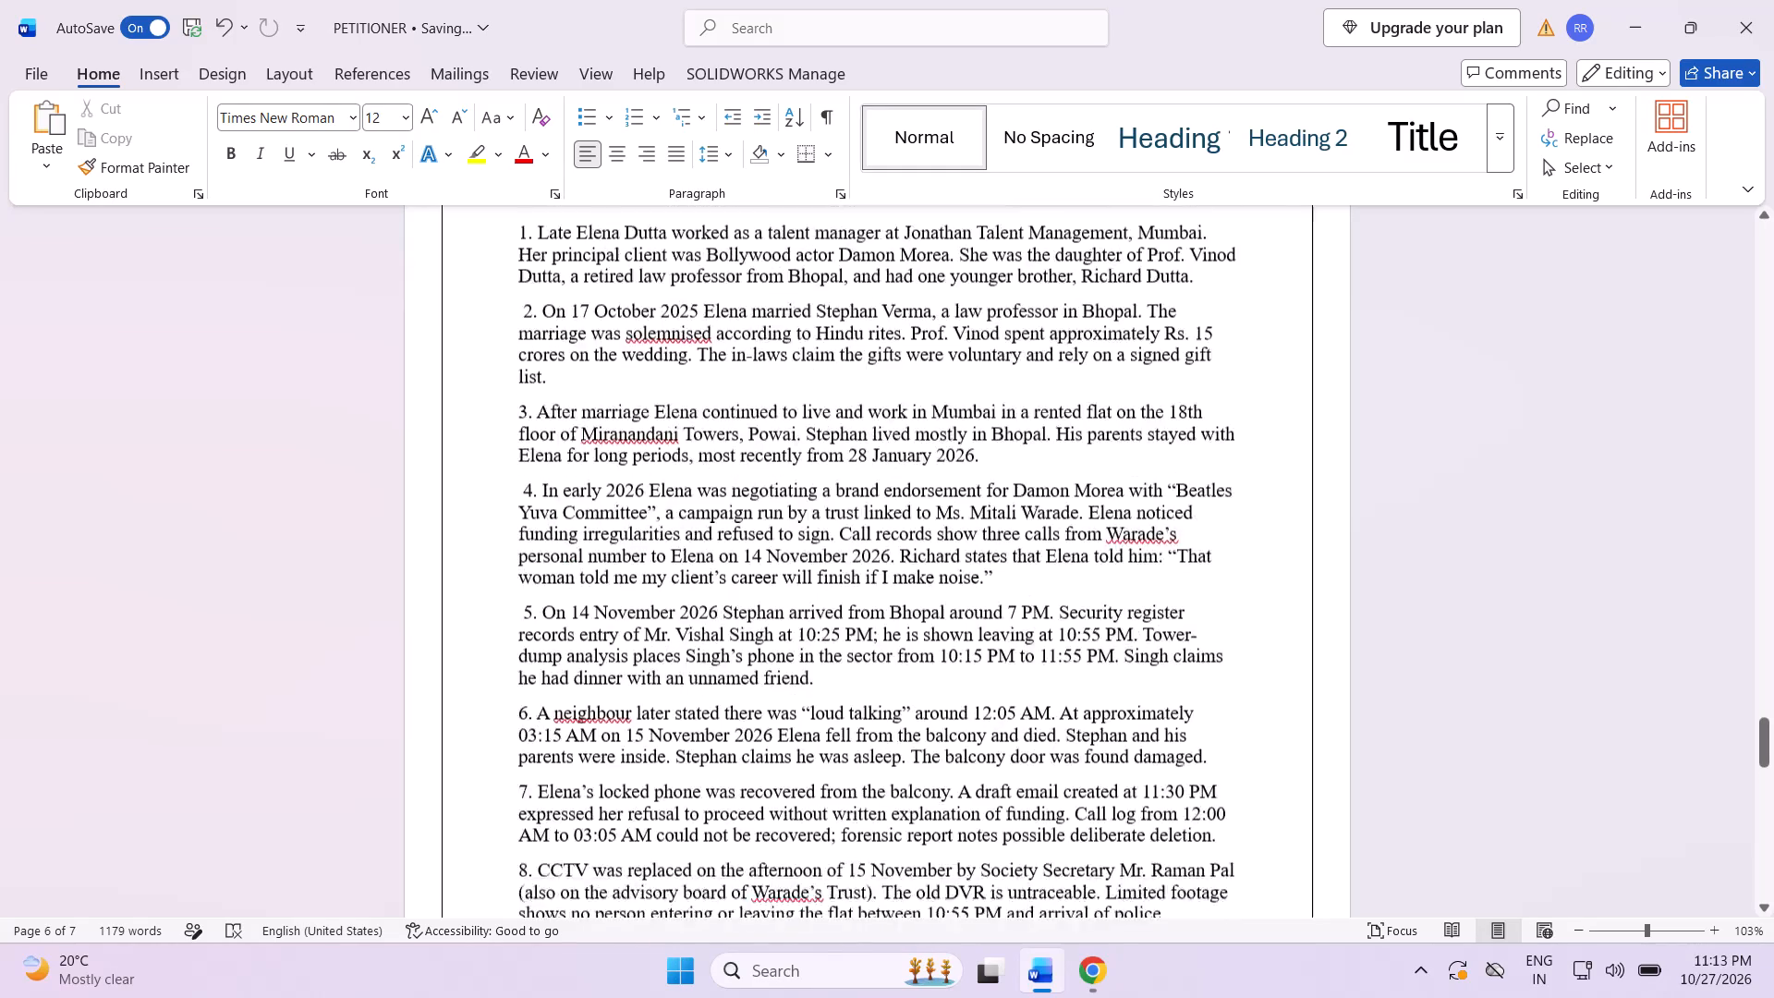
pyautogui.scroll(2, 536, 317)
pyautogui.scroll(-16, 536, 317)
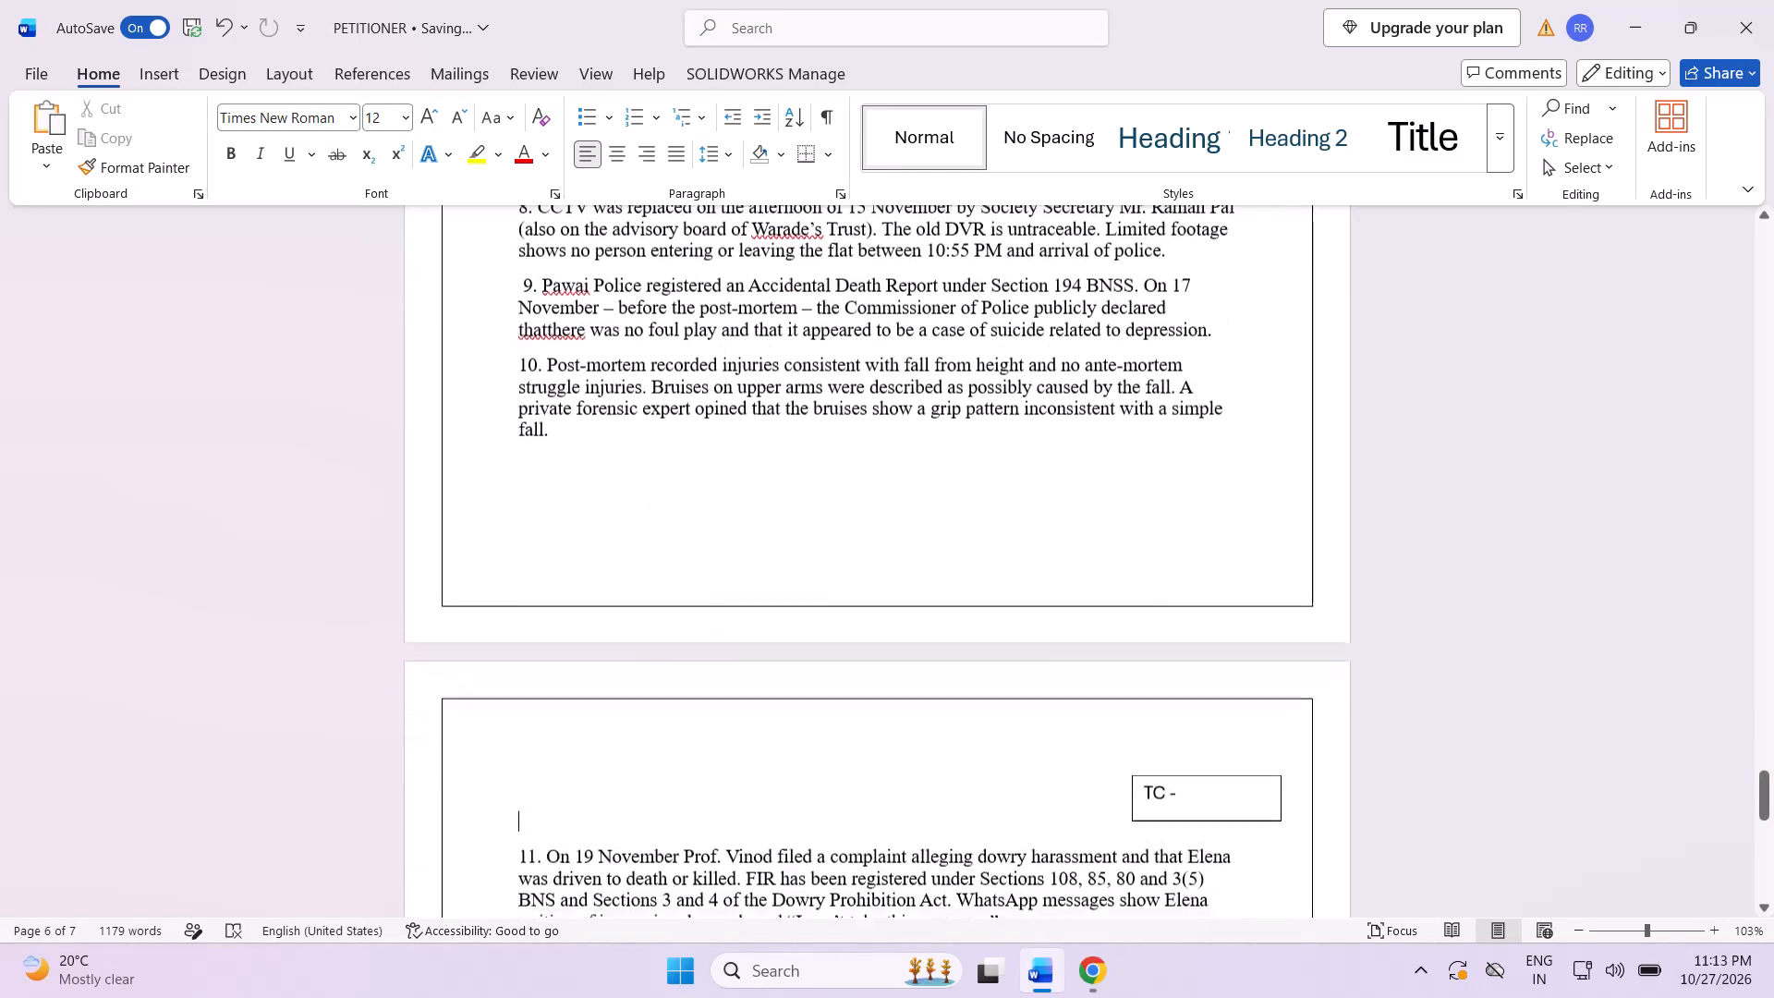
# Apply 1.0 line spacing to facts 11 to 13 on the last page.
pyautogui.scroll(-8, 536, 317)
pyautogui.moveTo(516, 334); pyautogui.dragTo(844, 615)
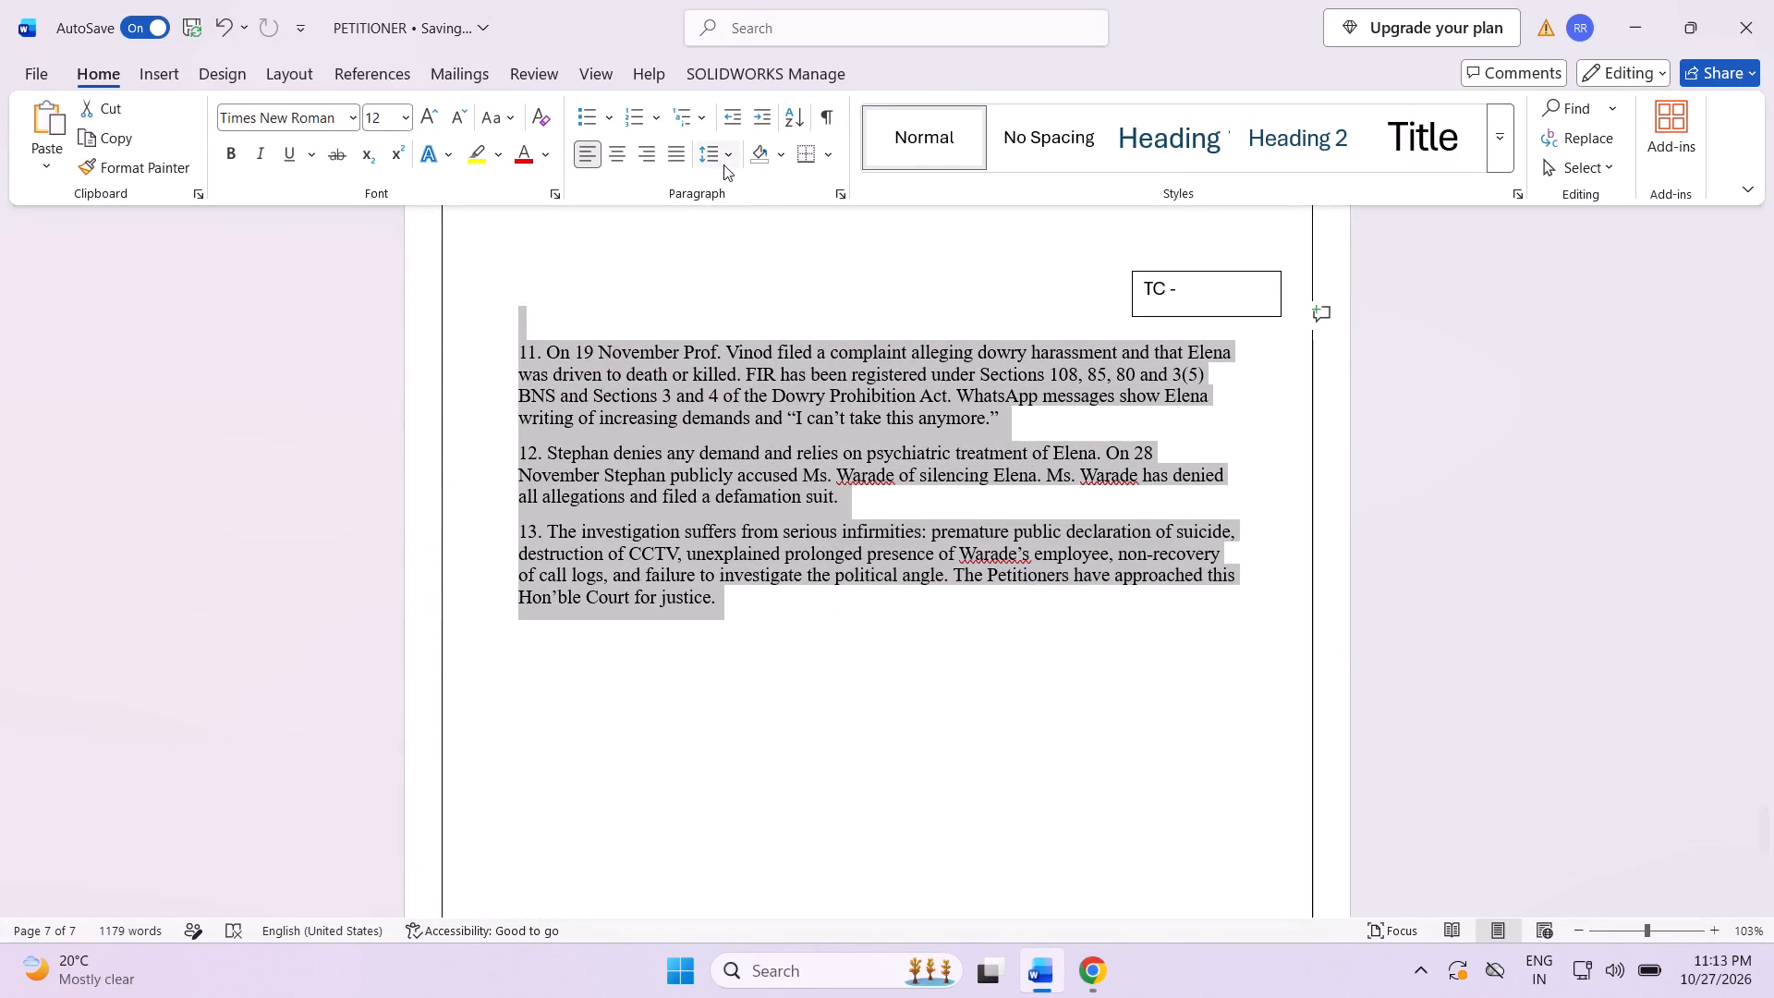
pyautogui.click(723, 161)
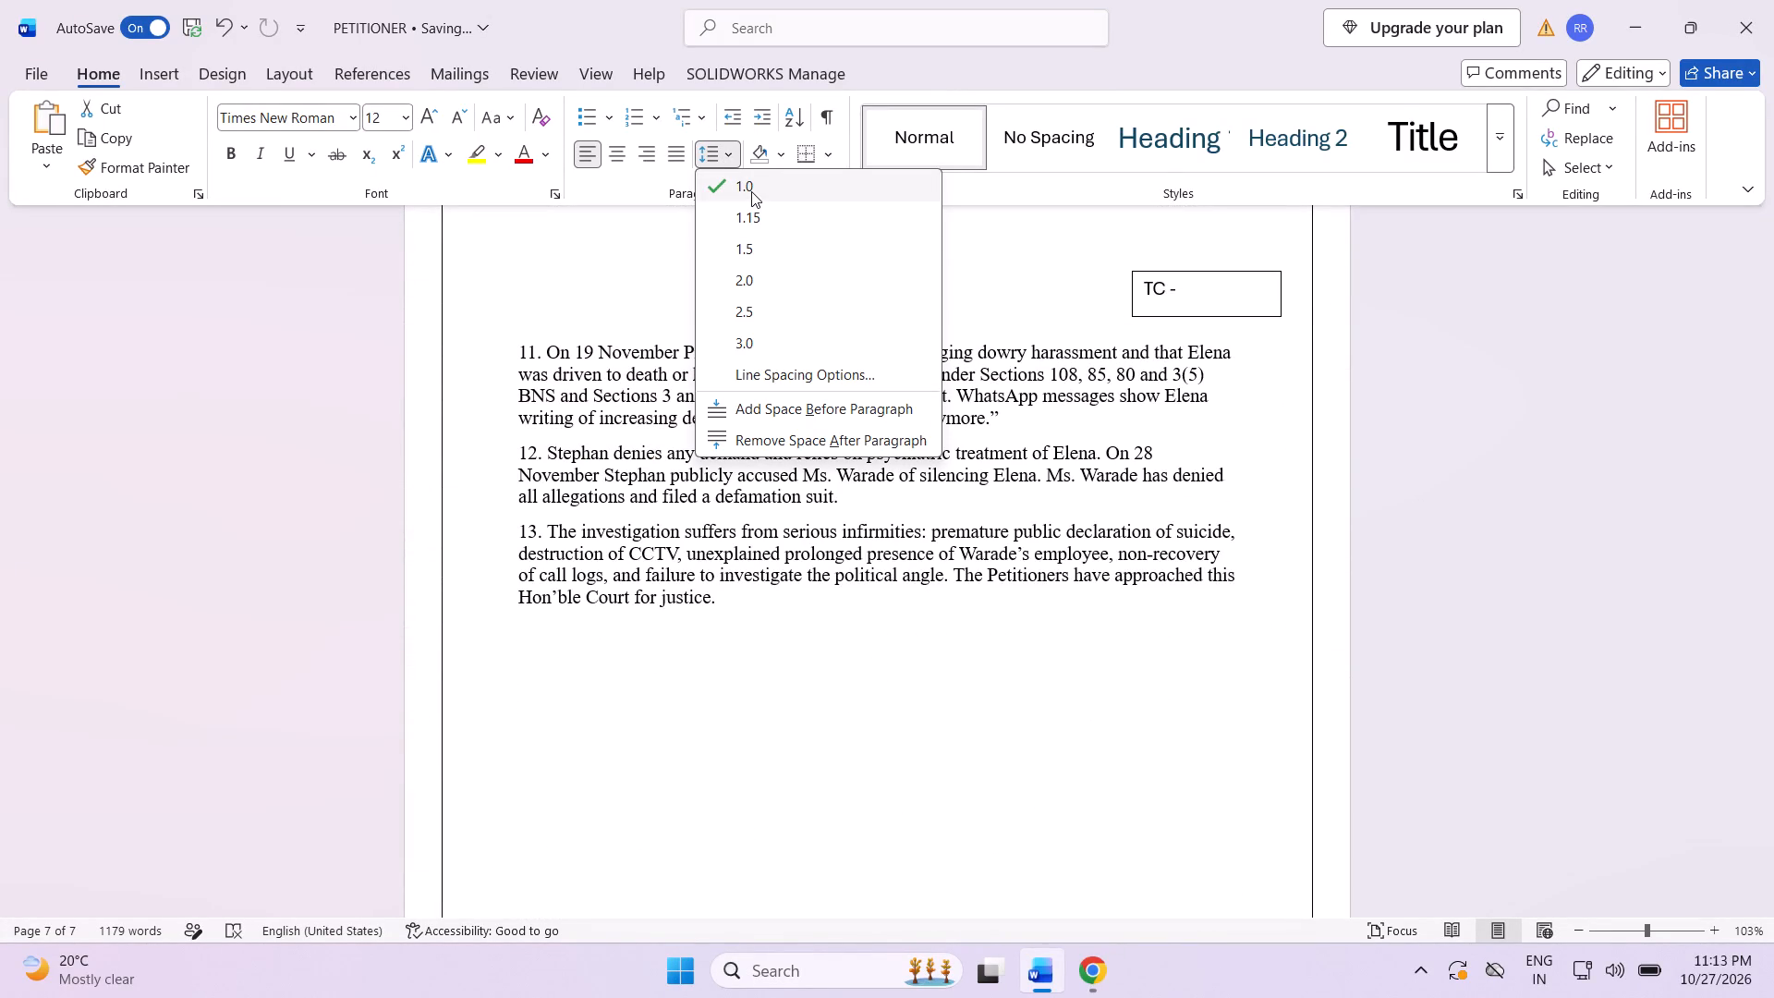
pyautogui.click(751, 191)
pyautogui.click(212, 522)
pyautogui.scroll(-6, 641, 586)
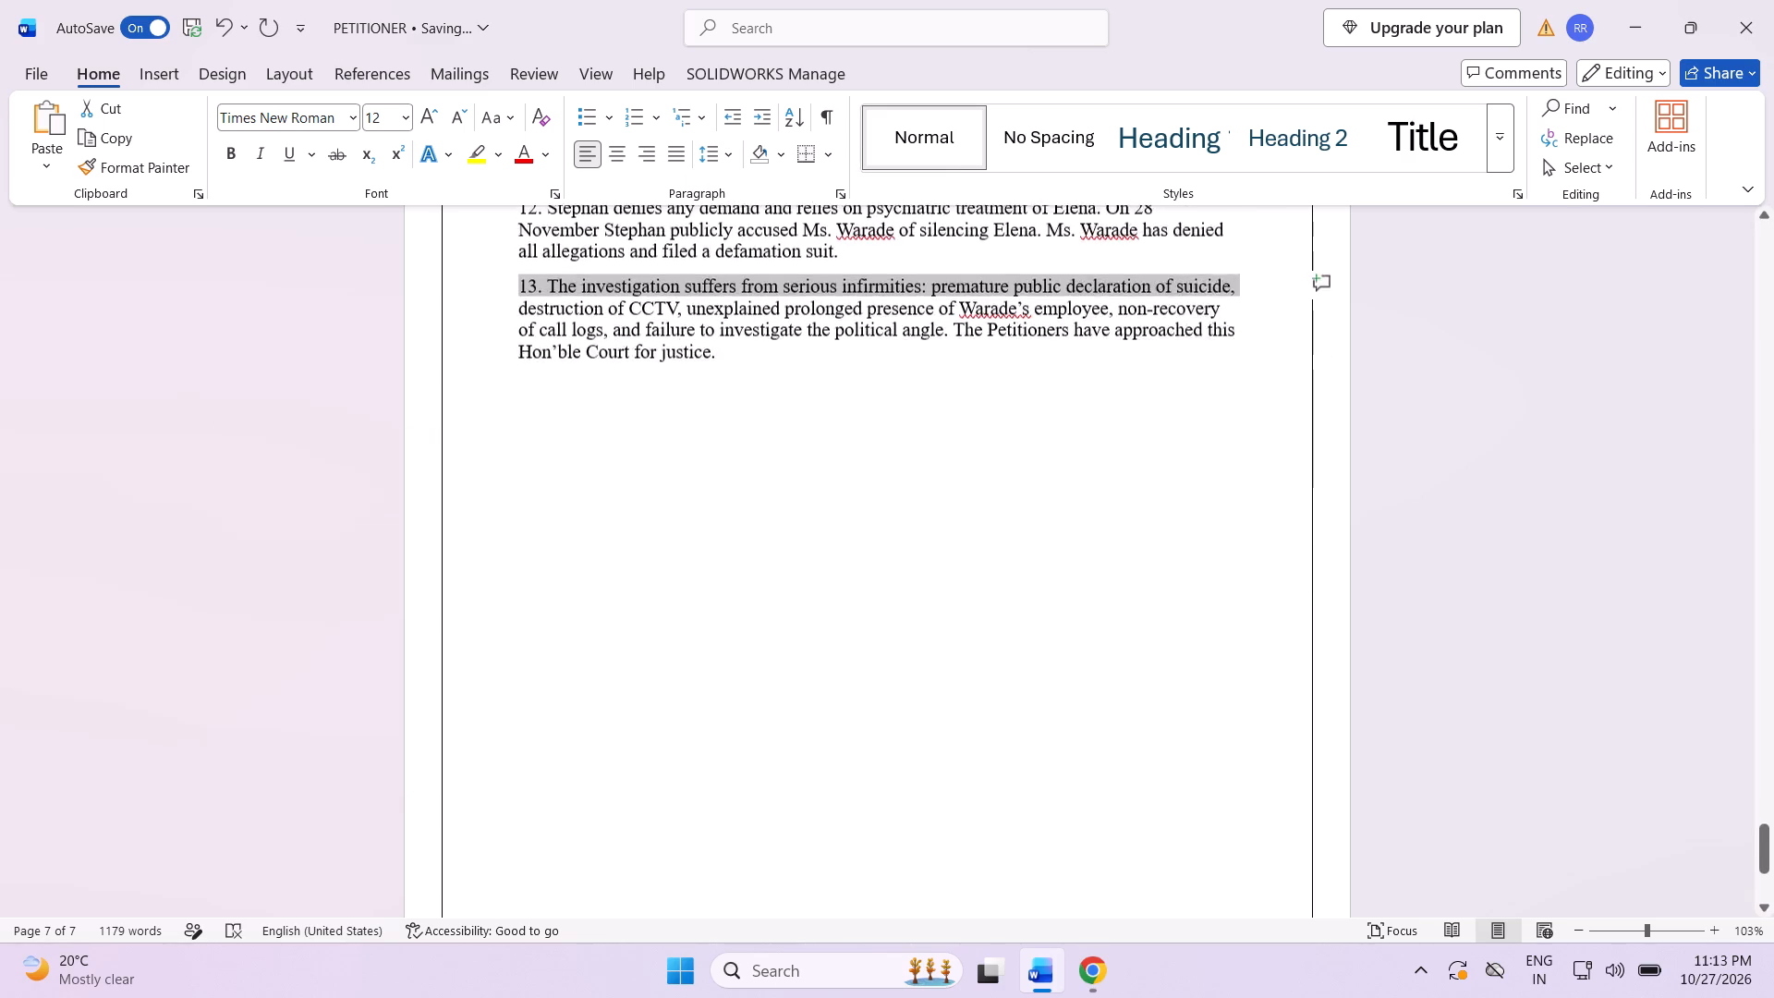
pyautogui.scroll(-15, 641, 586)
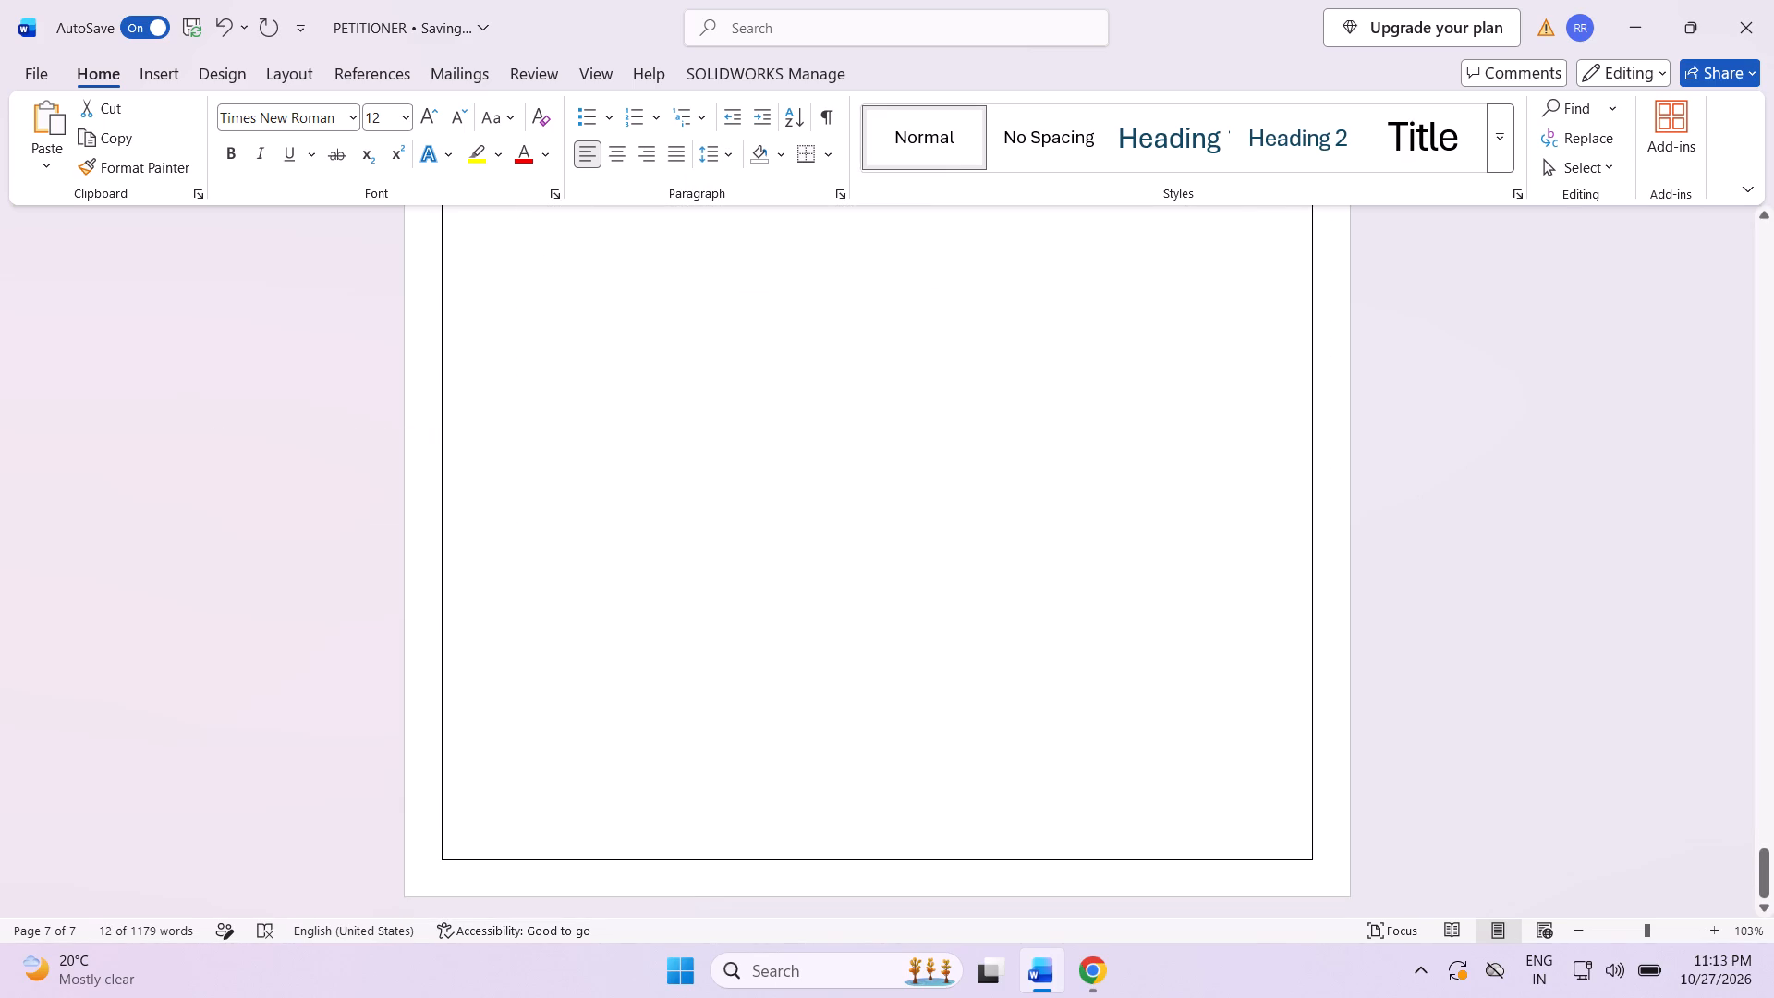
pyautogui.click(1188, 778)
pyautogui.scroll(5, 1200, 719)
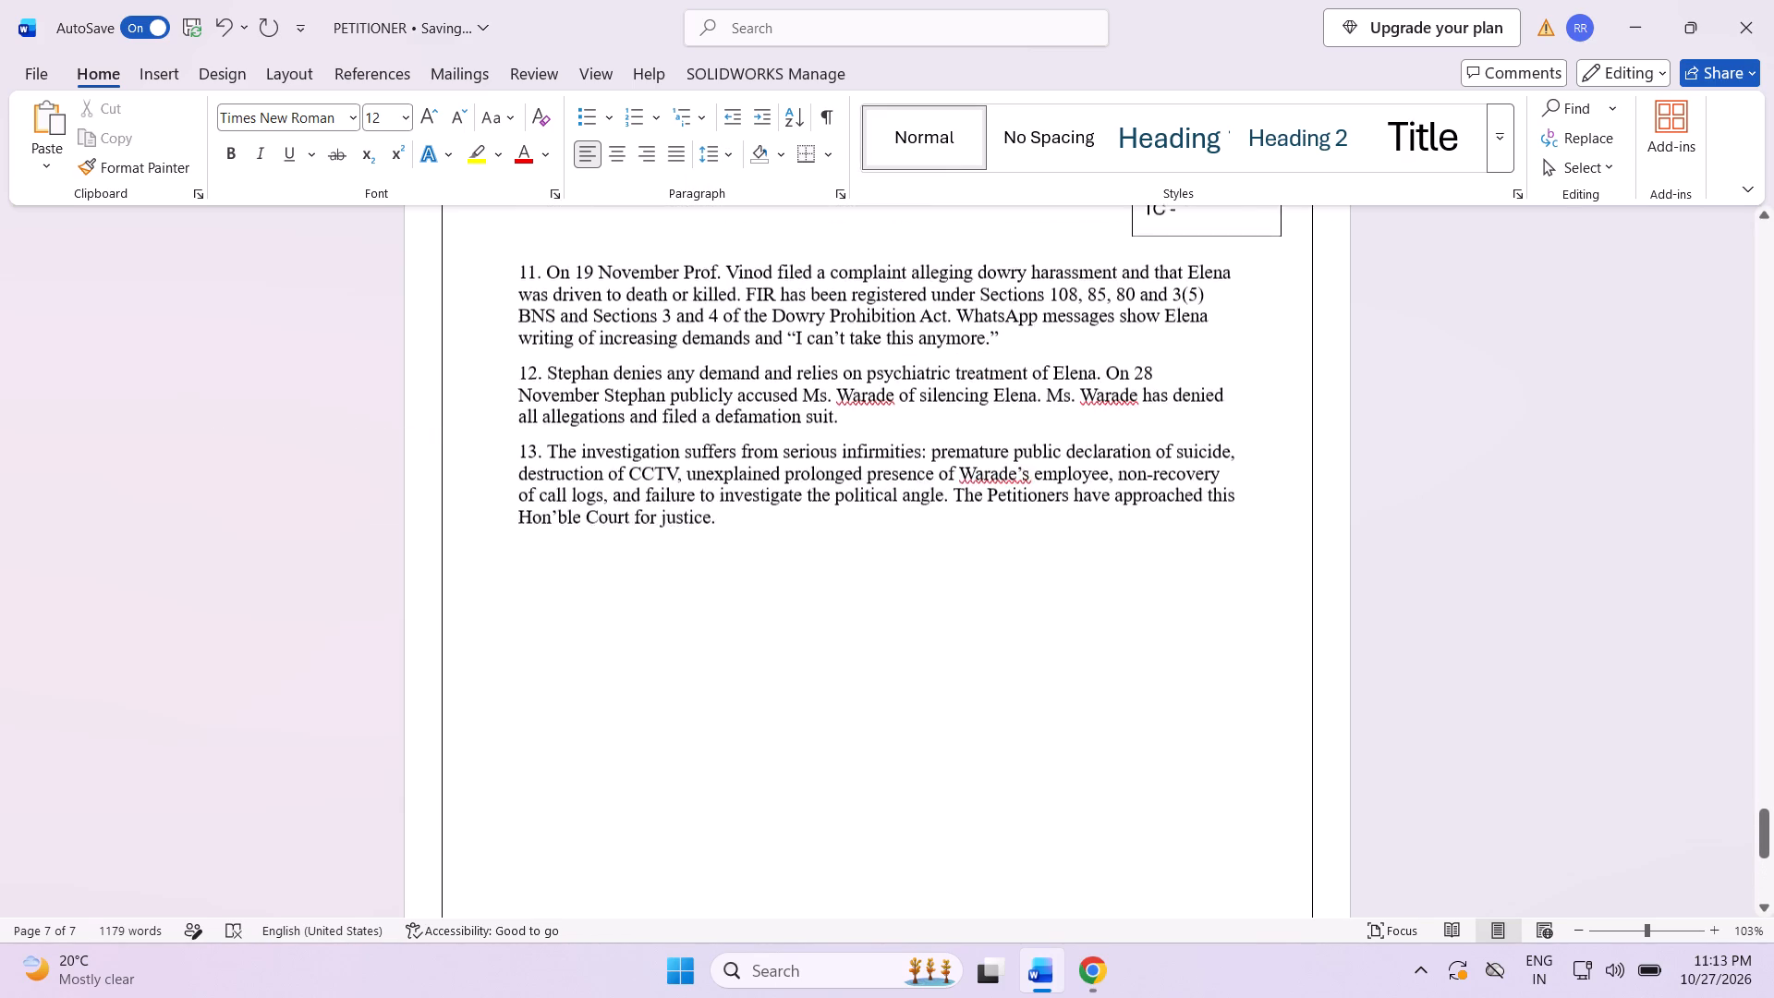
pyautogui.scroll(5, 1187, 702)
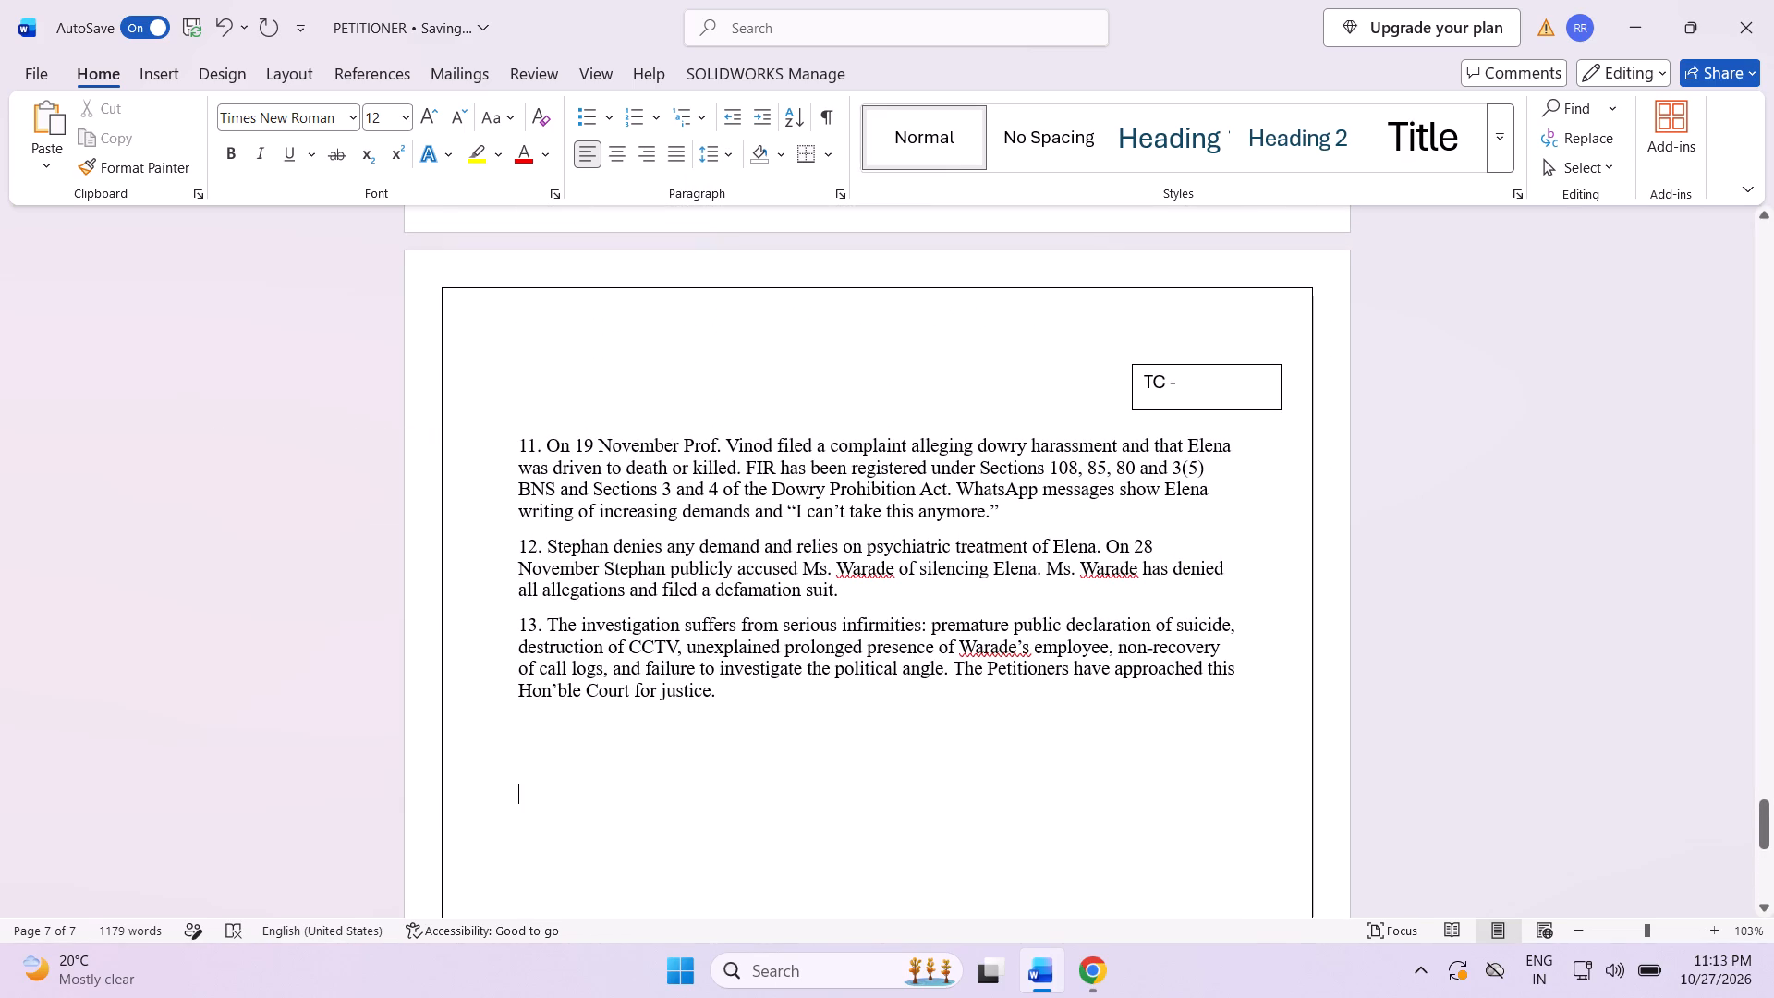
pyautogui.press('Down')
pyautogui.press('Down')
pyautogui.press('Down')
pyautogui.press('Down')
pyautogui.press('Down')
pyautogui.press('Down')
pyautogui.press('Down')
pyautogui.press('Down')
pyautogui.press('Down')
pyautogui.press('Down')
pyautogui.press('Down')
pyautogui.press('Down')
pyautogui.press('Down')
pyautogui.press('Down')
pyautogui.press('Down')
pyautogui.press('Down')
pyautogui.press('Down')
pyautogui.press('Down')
# Fill the empty area below fact 13 with blank paragraphs down to the foot of page 7.
pyautogui.scroll(-4, 850, 838)
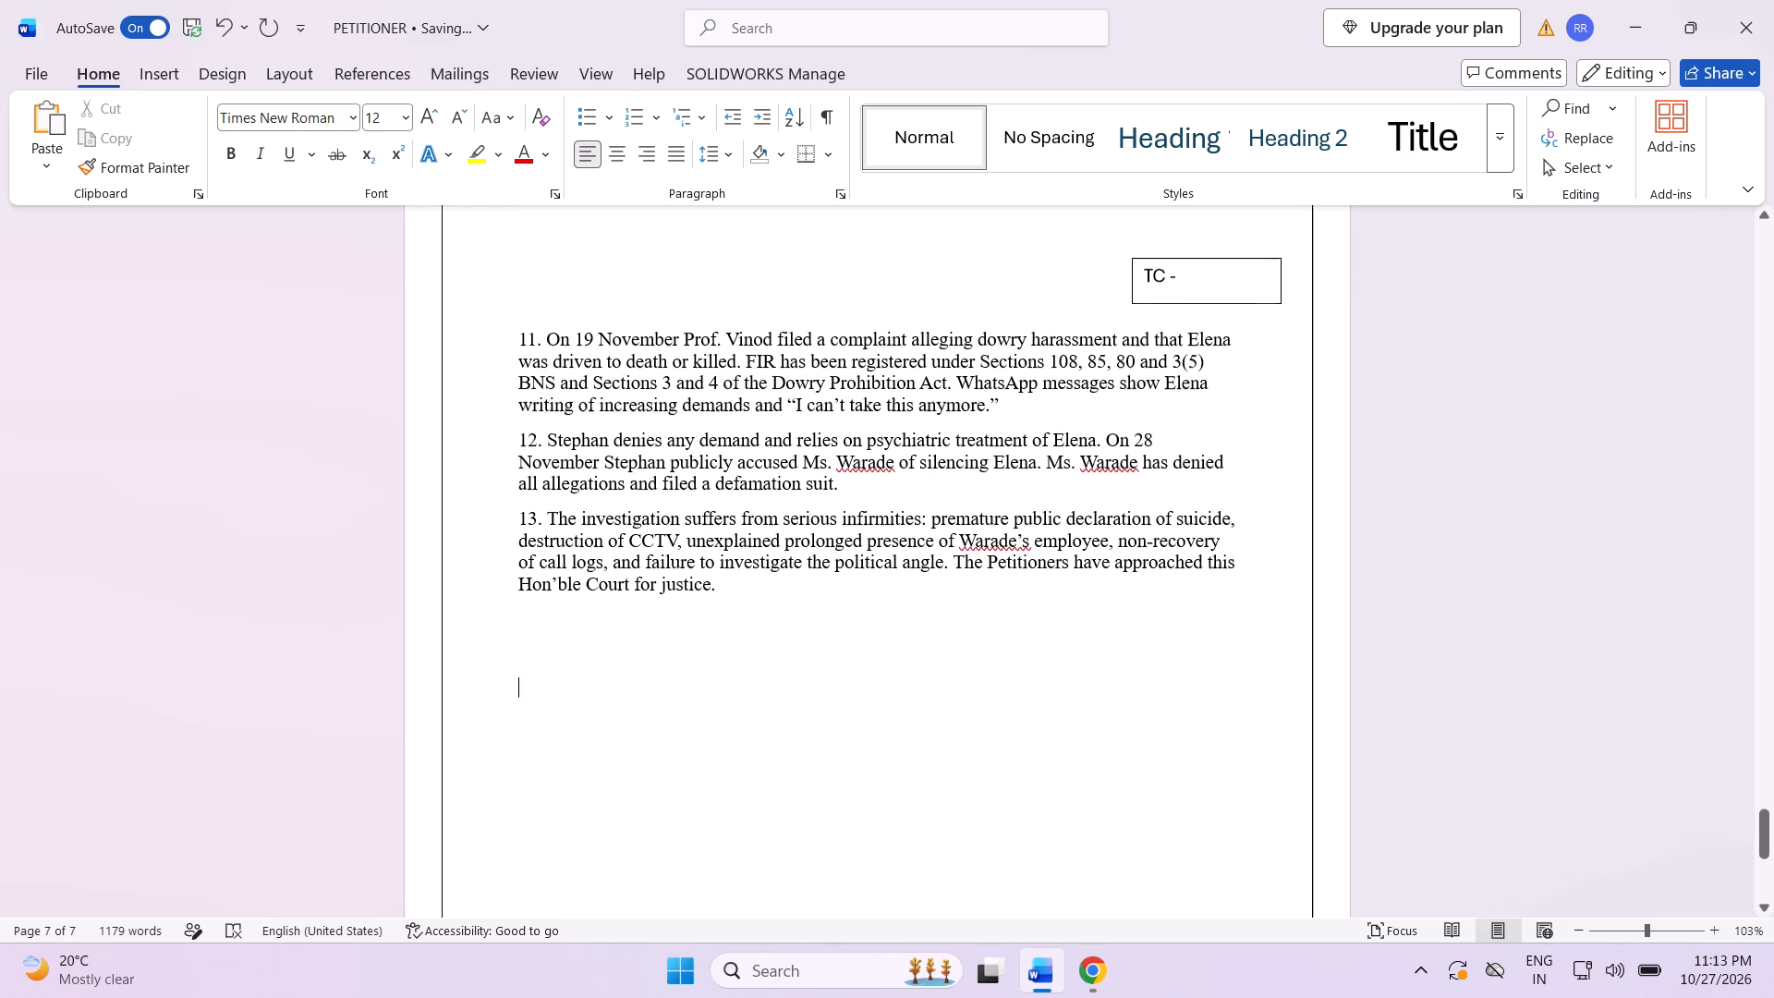
pyautogui.scroll(-11, 850, 838)
pyautogui.click(1144, 718)
pyautogui.doubleClick(1192, 673)
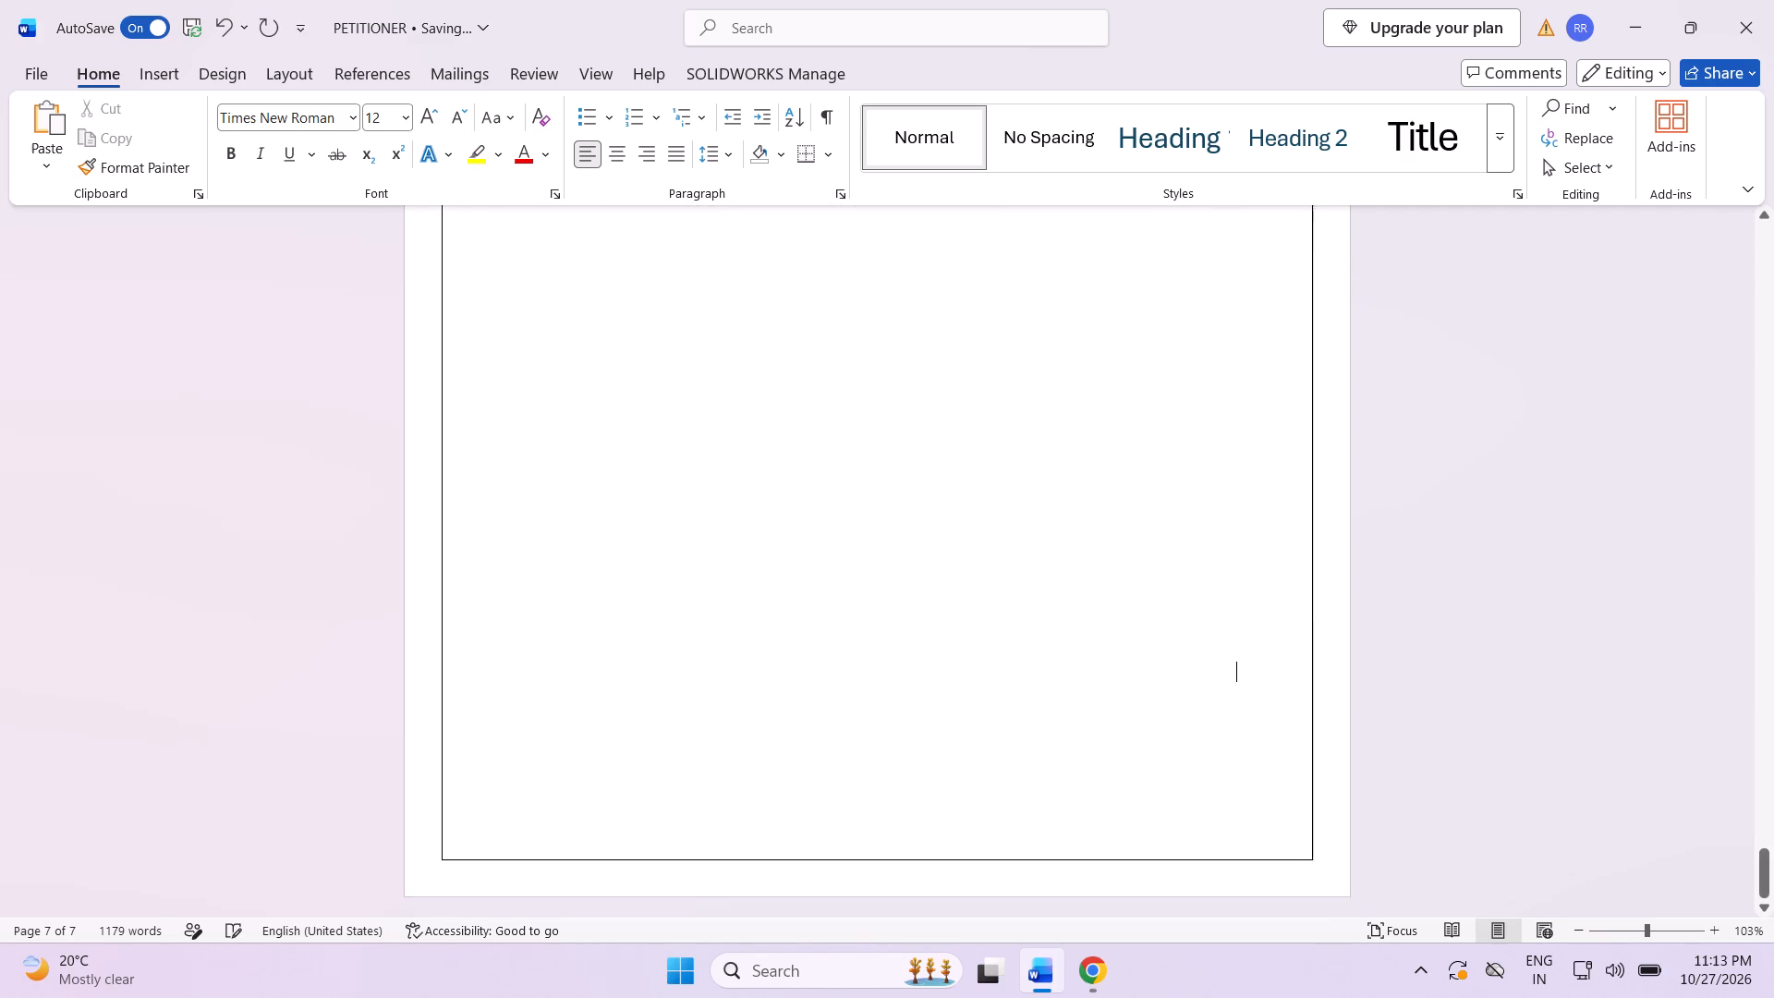
pyautogui.press('Return')
pyautogui.press('Return')
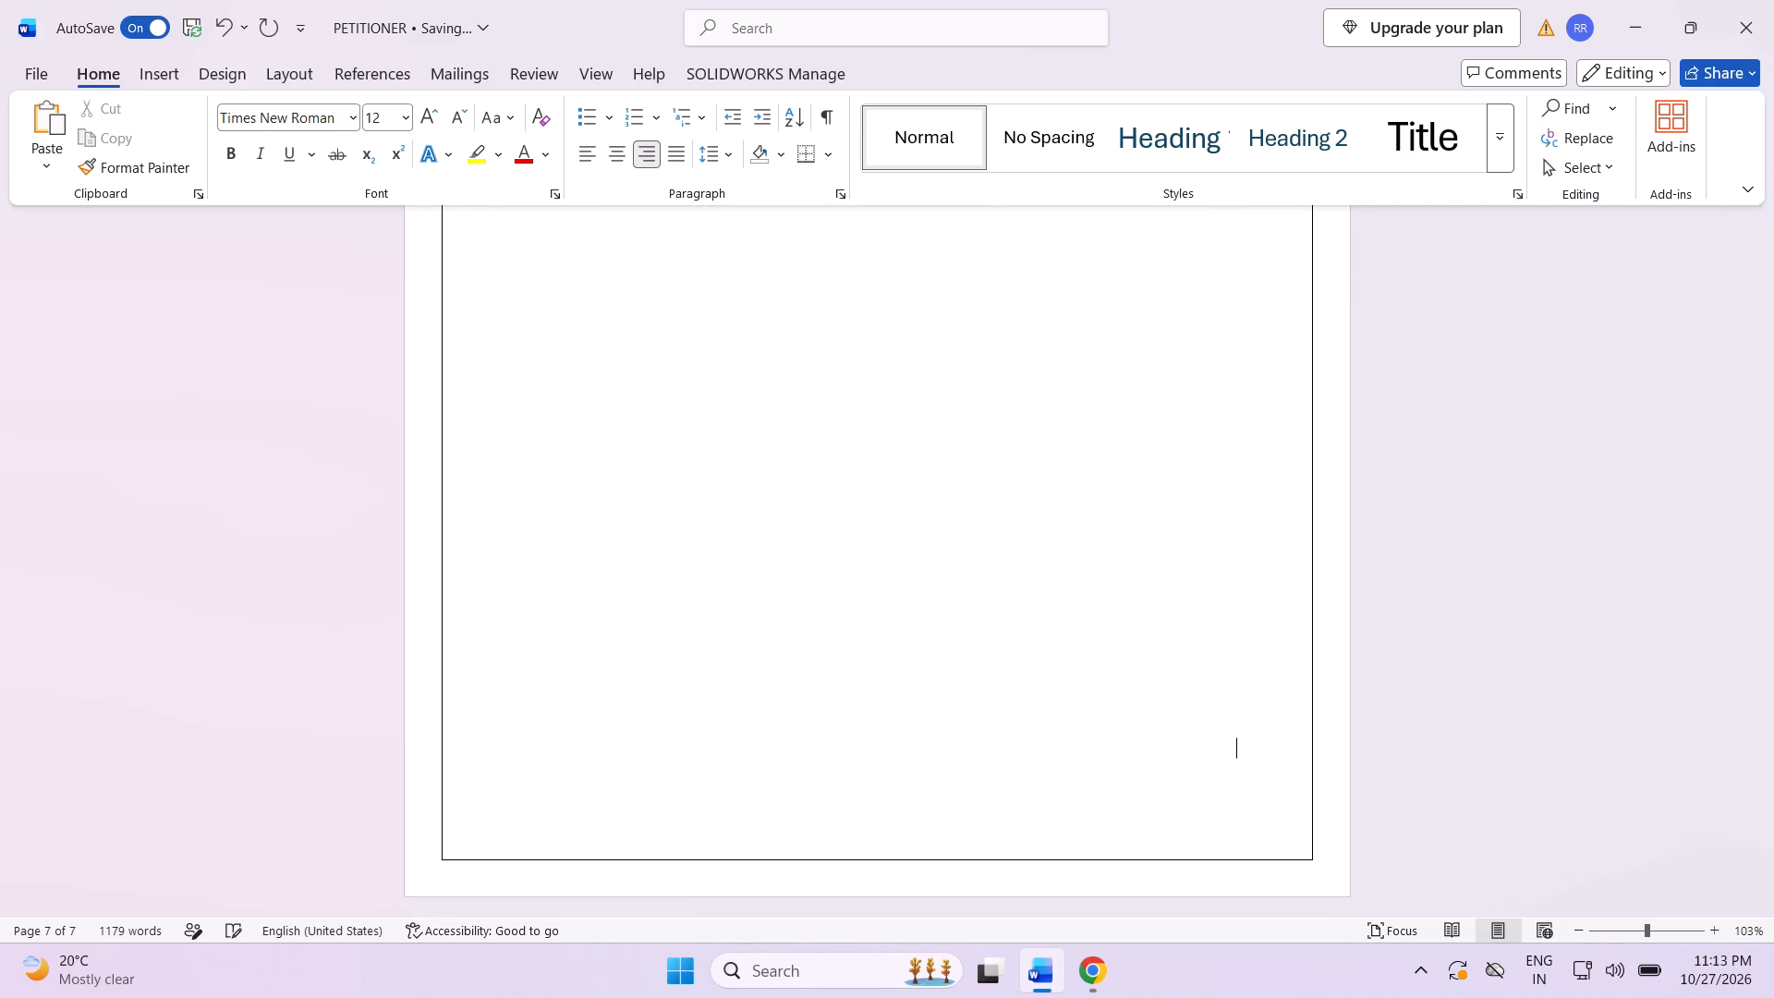
pyautogui.press('Return')
pyautogui.scroll(-3, 579, 763)
pyautogui.click(549, 712)
pyautogui.click(609, 737)
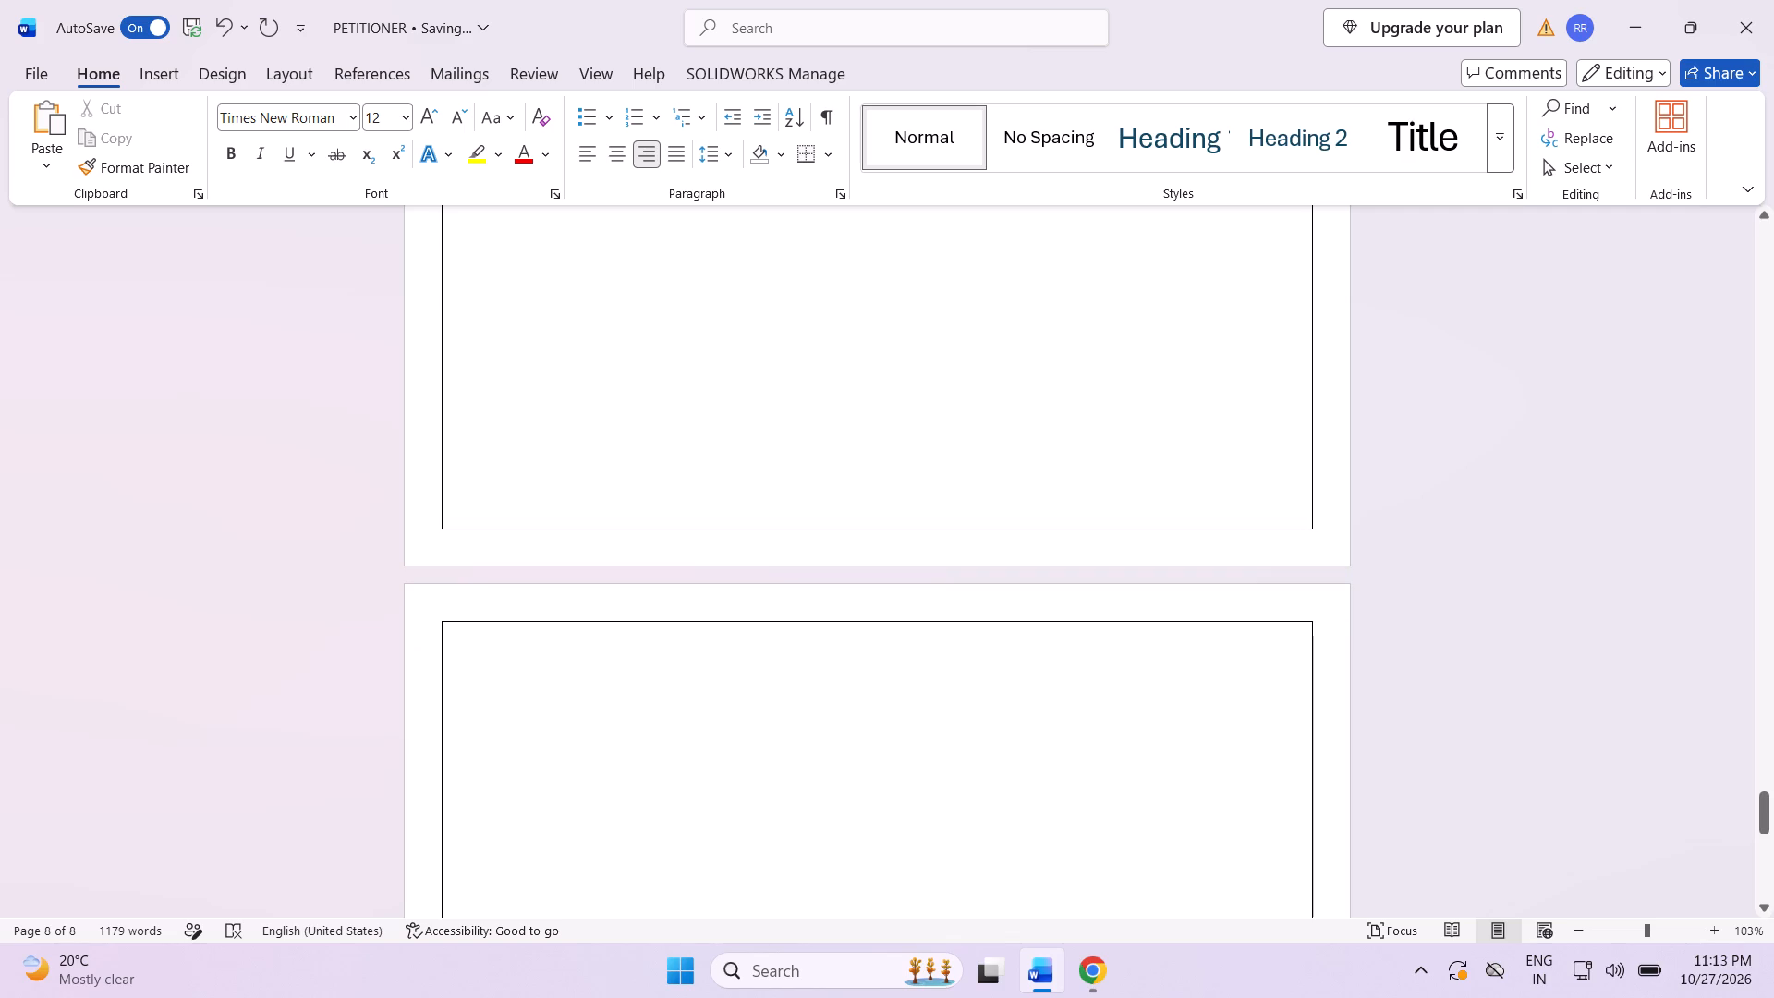
pyautogui.press('BackSpace')
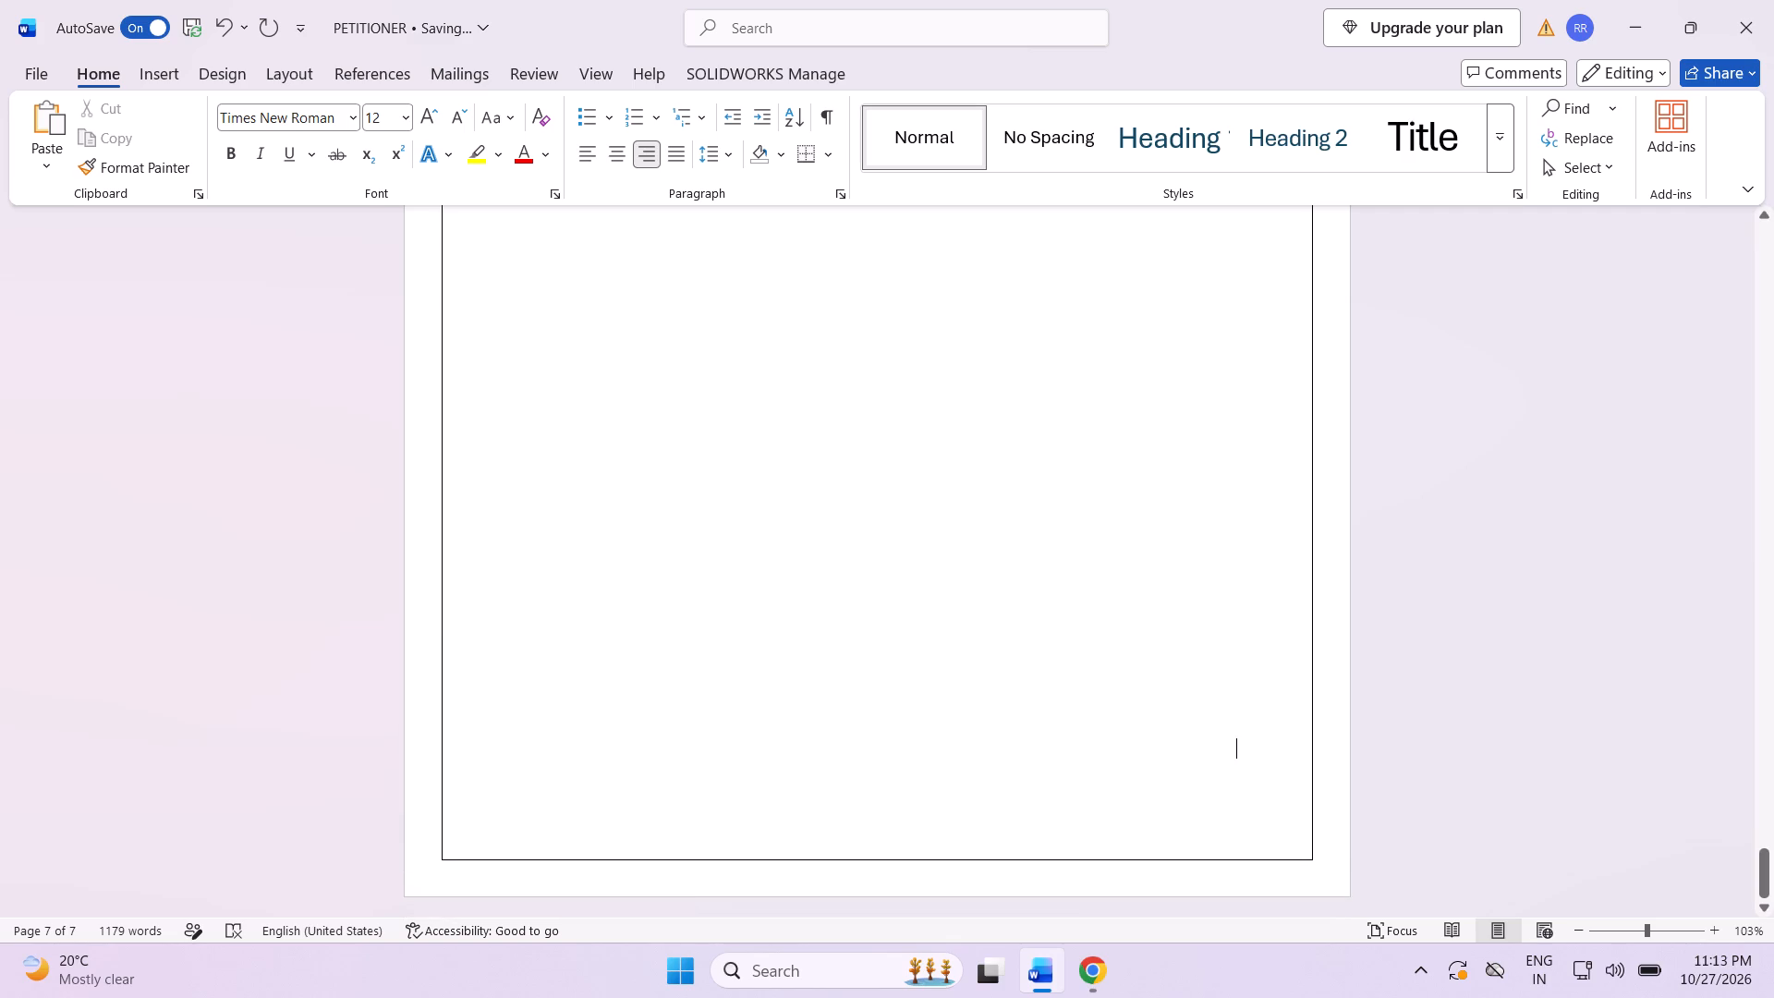
# Move the insertion point to the left margin in the blank lower part of page 7.
pyautogui.doubleClick(540, 724)
pyautogui.doubleClick(514, 737)
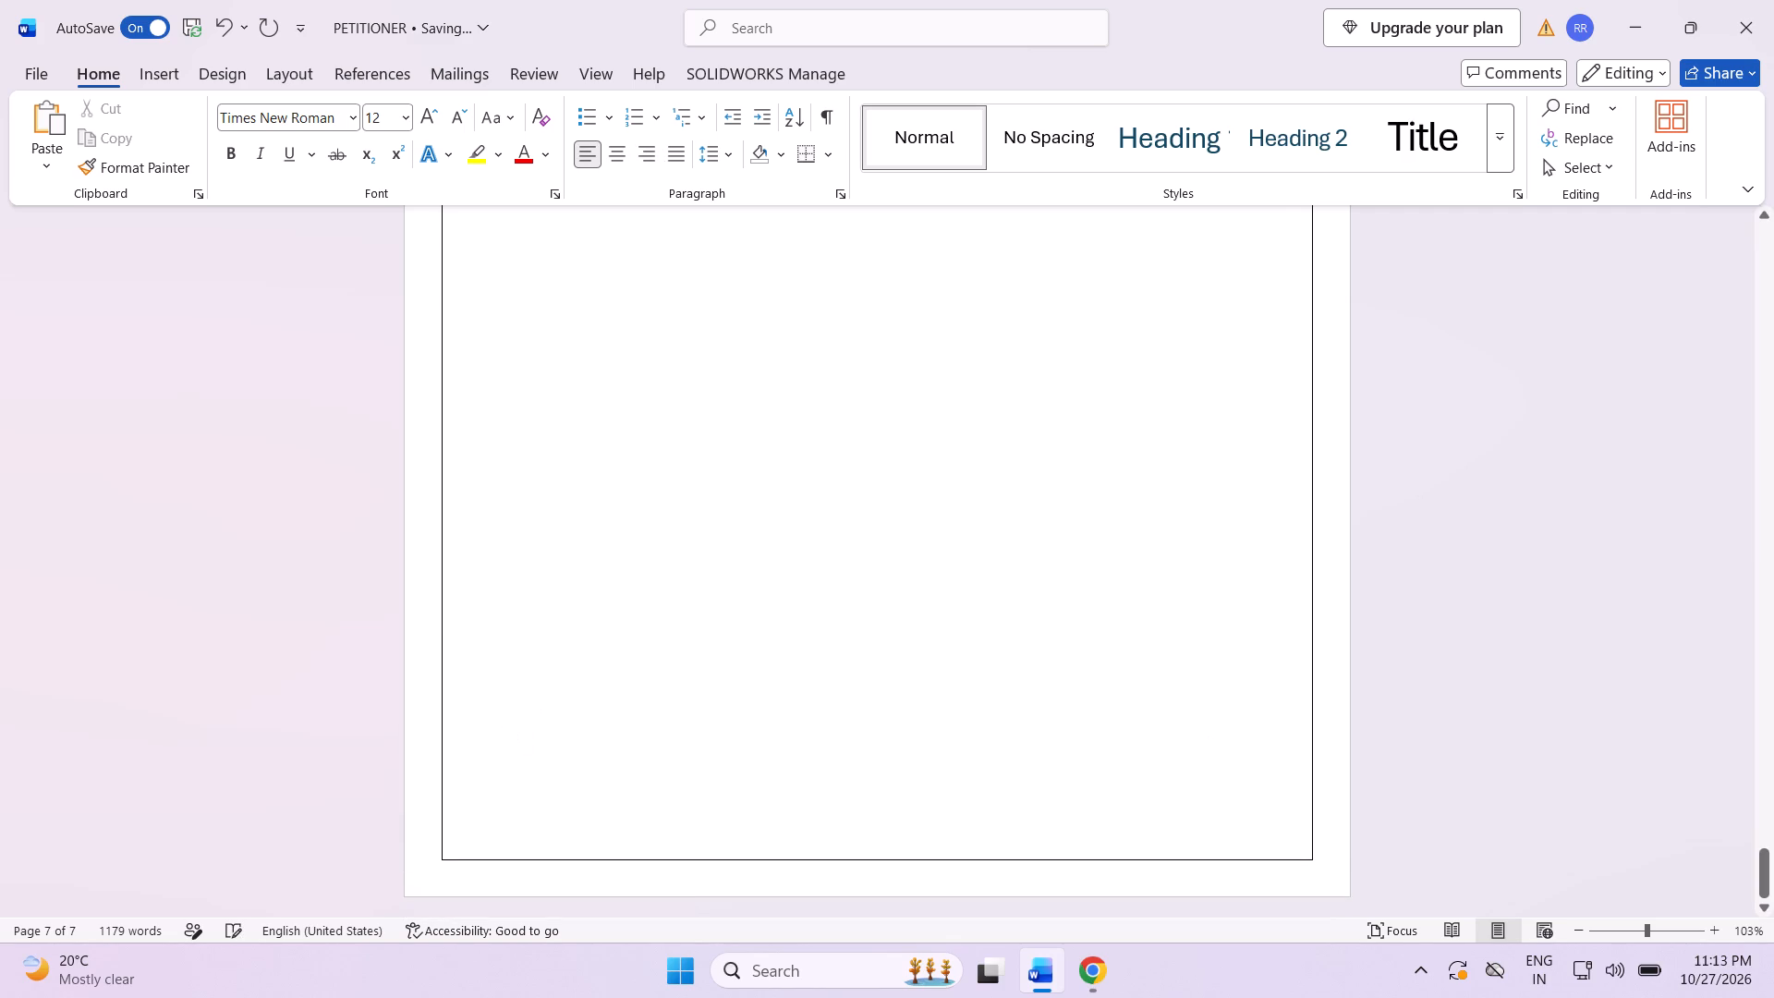
pyautogui.doubleClick(492, 737)
pyautogui.click(523, 757)
pyautogui.doubleClick(485, 751)
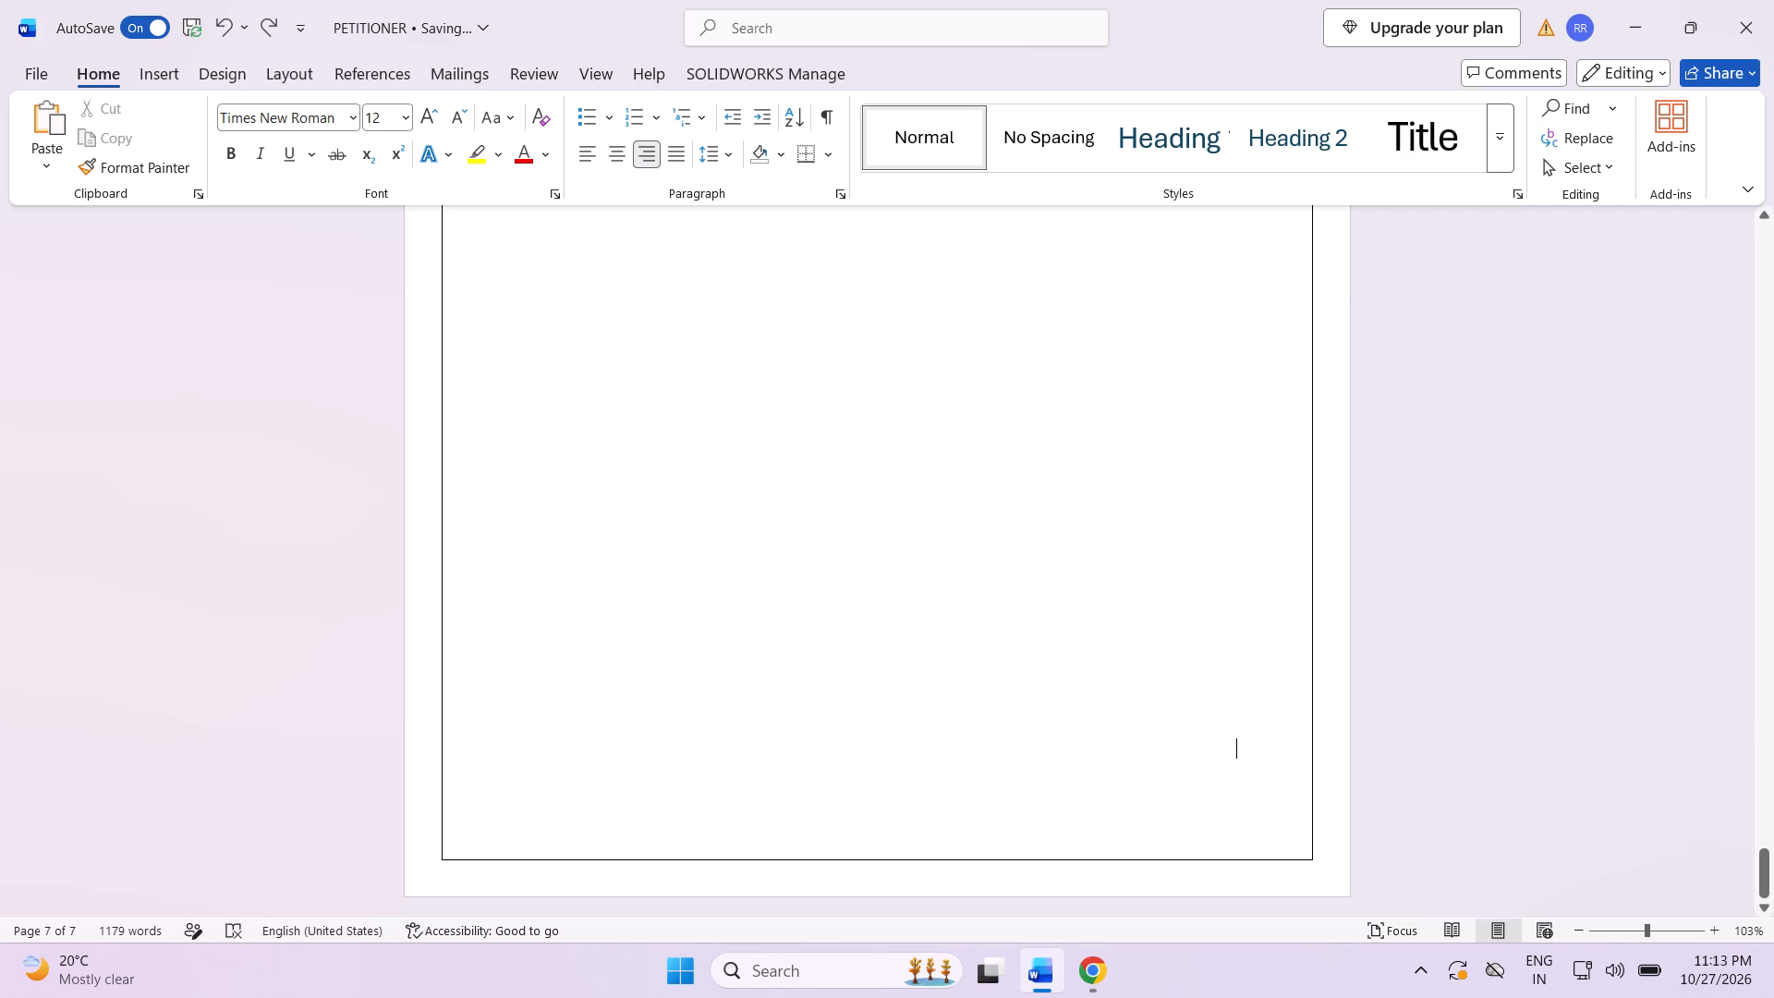
pyautogui.click(506, 762)
pyautogui.click(492, 761)
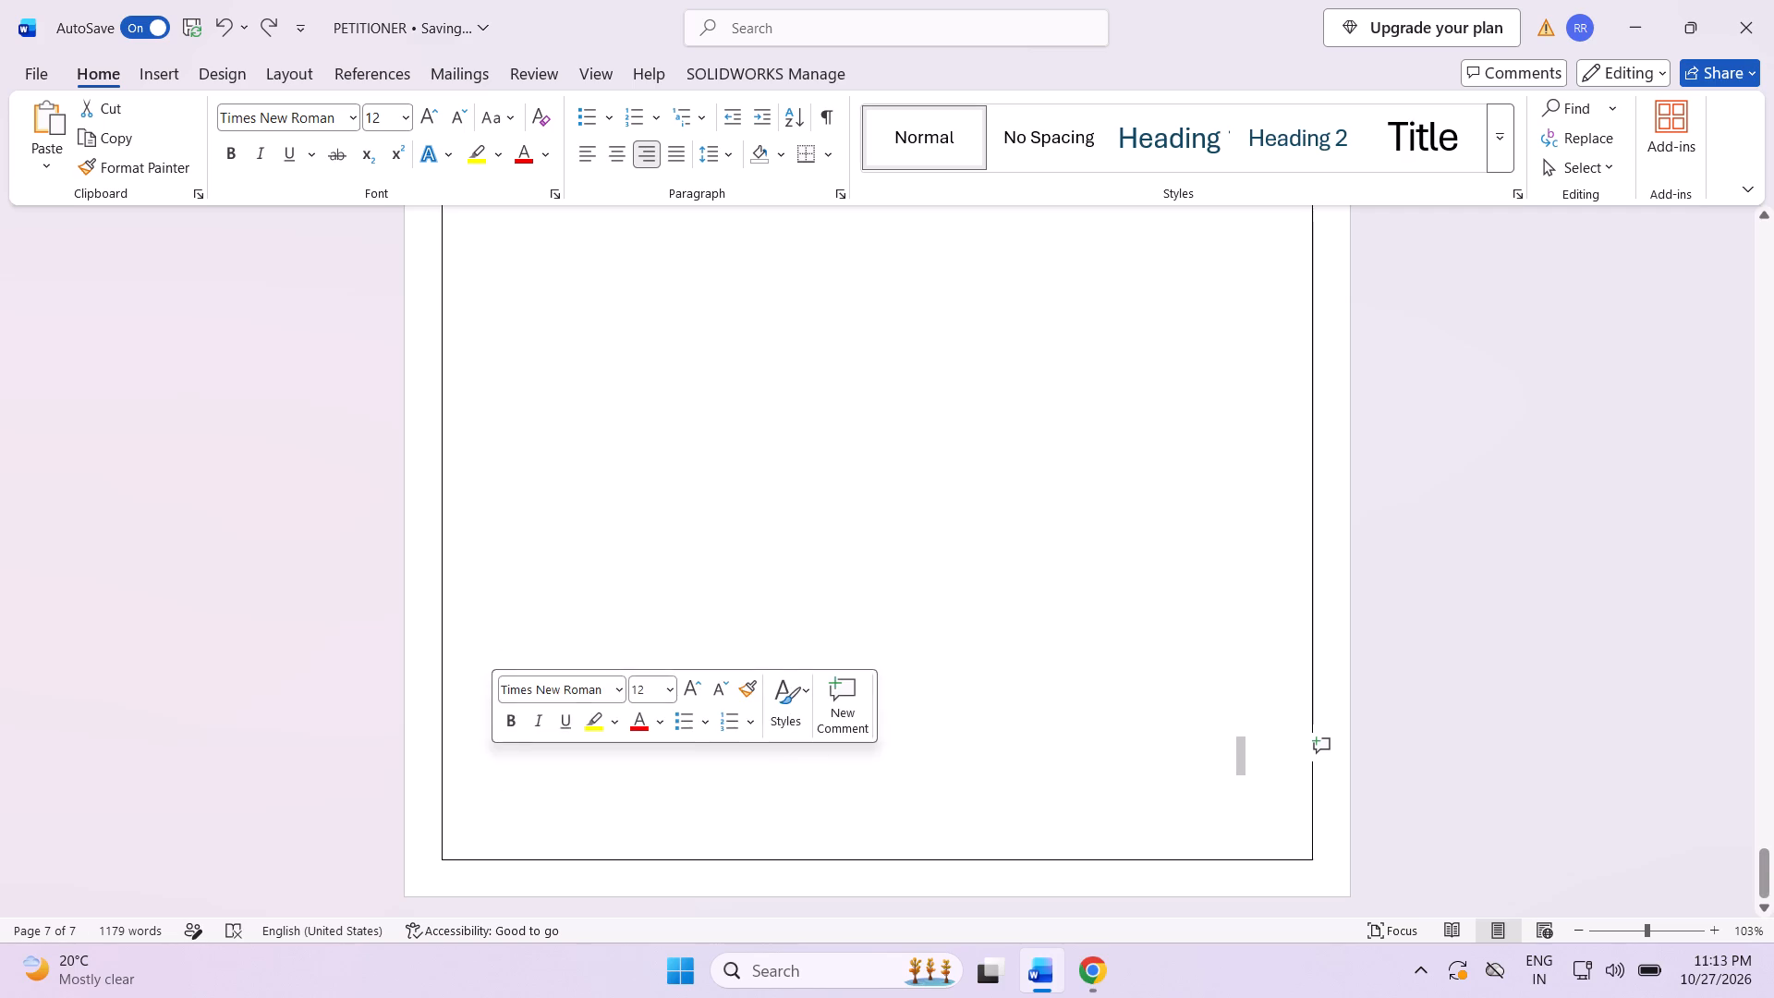
pyautogui.click(619, 461)
pyautogui.doubleClick(568, 627)
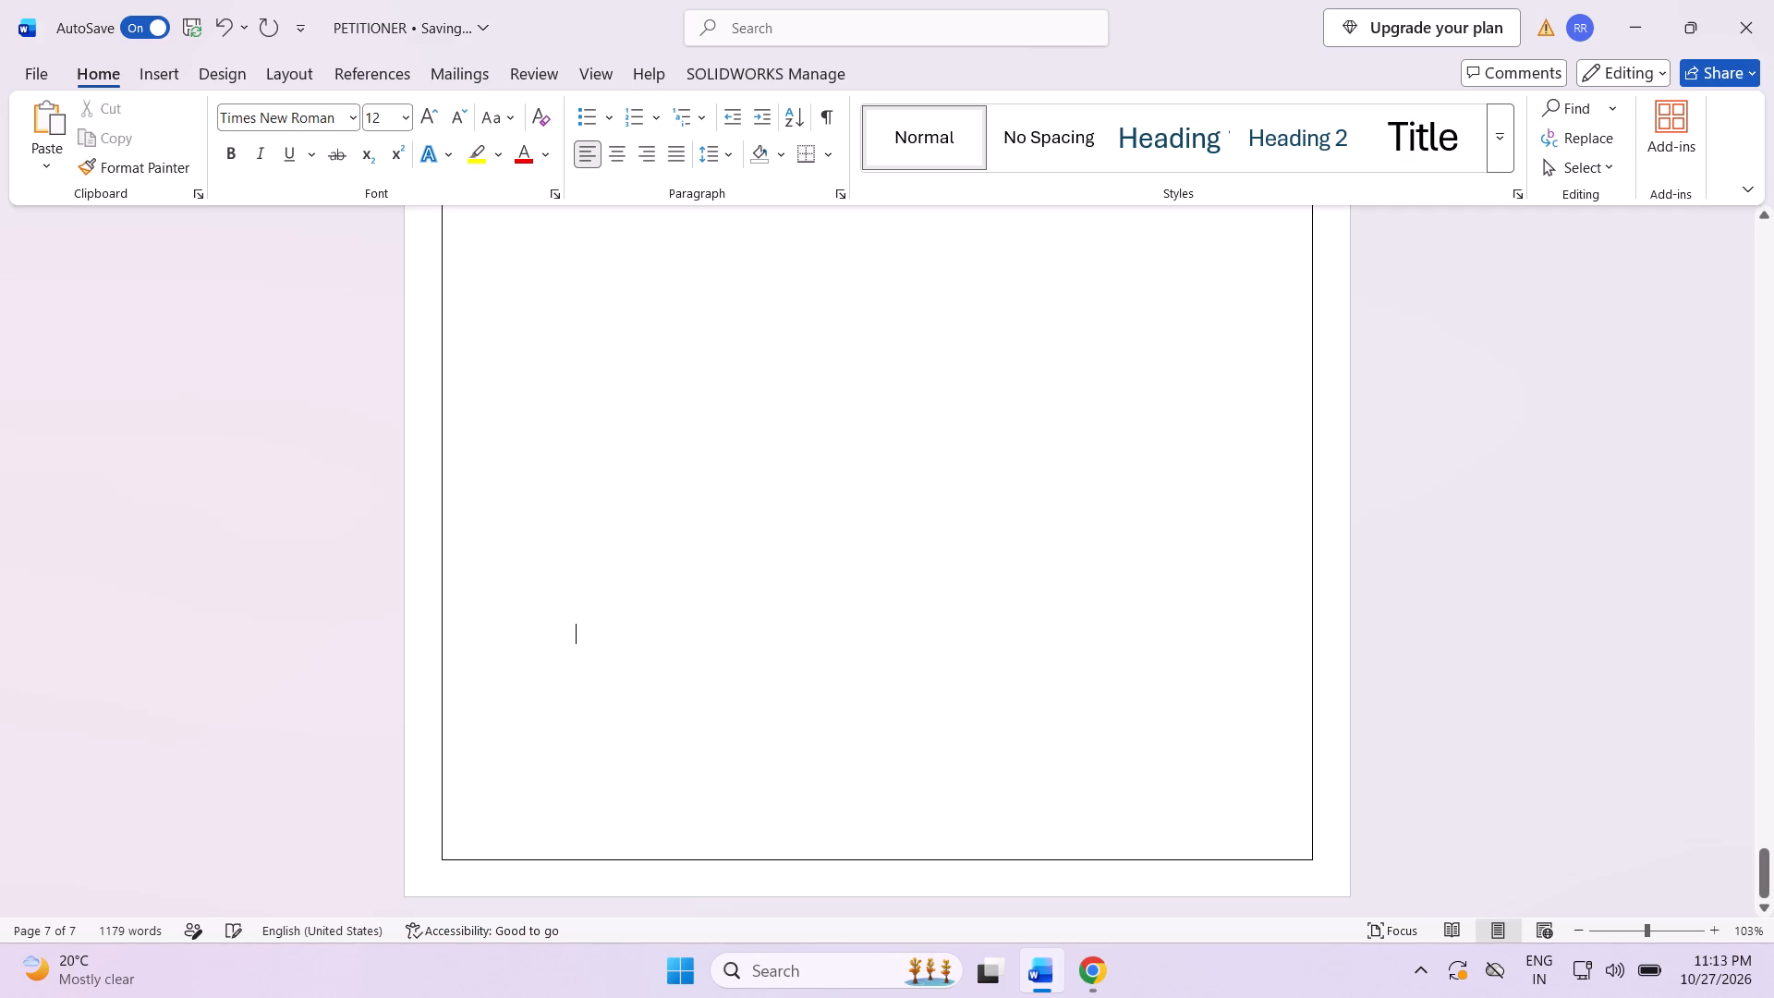
pyautogui.click(529, 649)
pyautogui.click(529, 649)
pyautogui.press('BackSpace')
pyautogui.press('BackSpace')
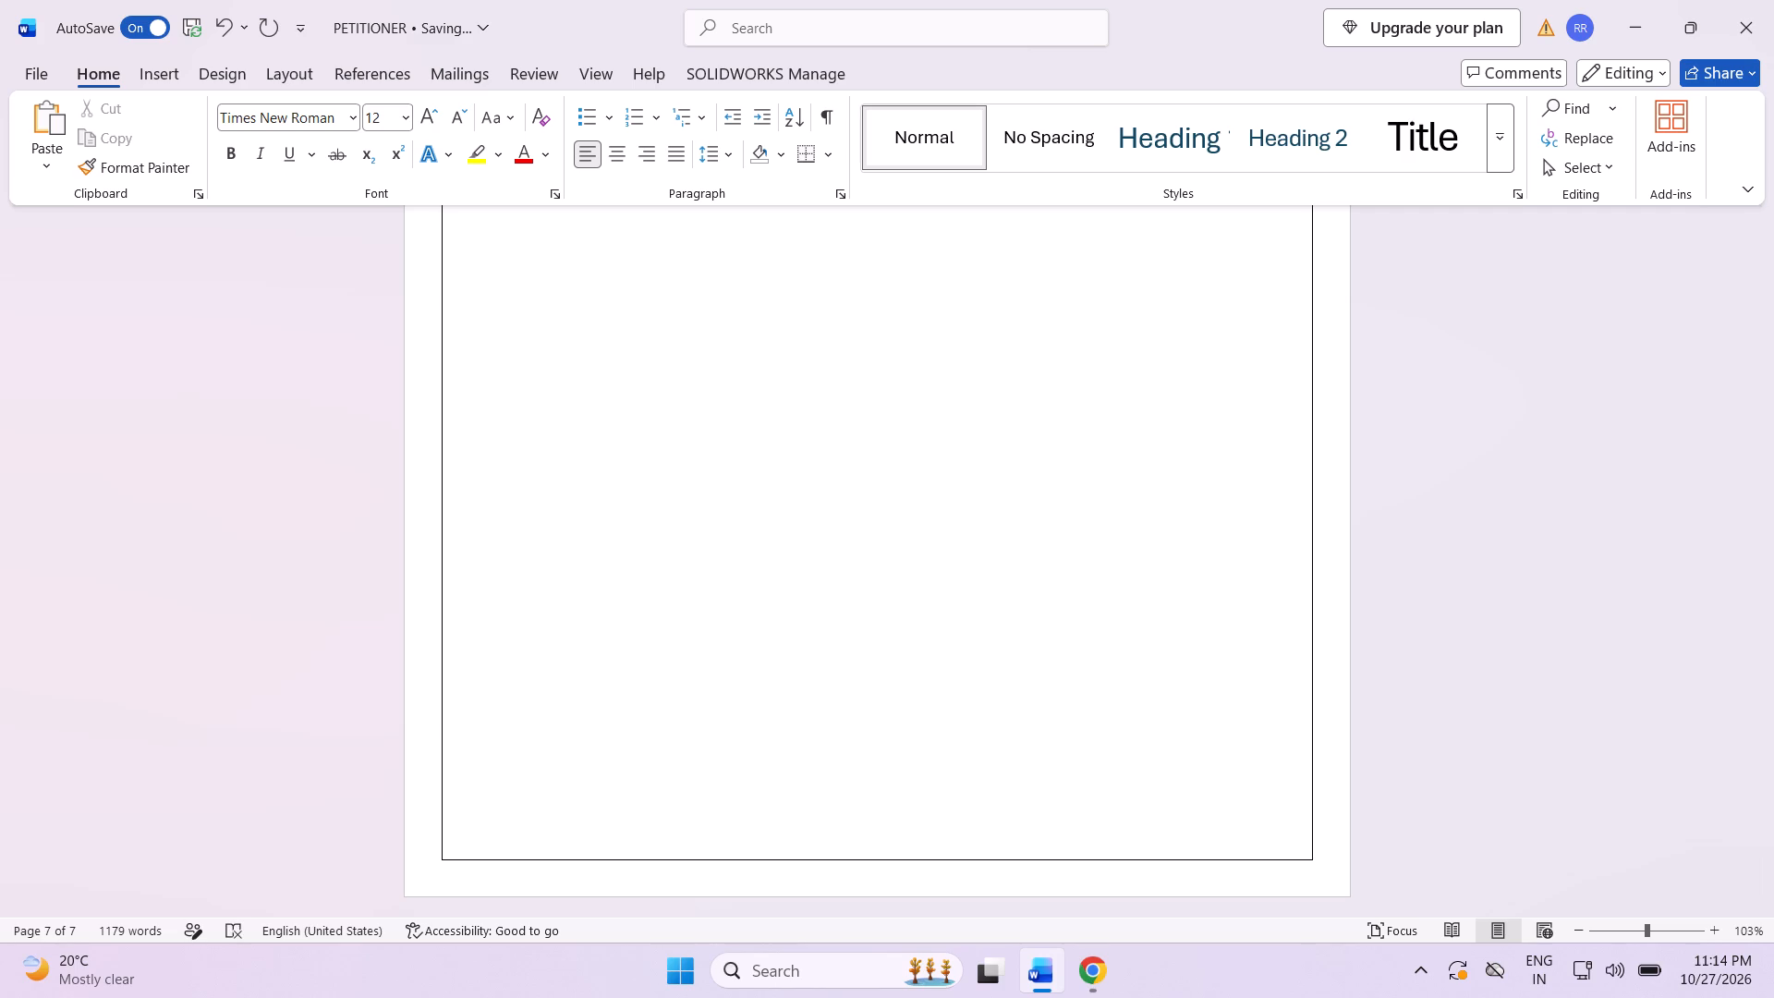
# Add left-aligned blank paragraphs after fact 13 until the insertion point starts page 8.
pyautogui.press('Return')
pyautogui.press('Return')
pyautogui.press('Return')
pyautogui.press('Return')
pyautogui.press('Return')
pyautogui.press('Return')
pyautogui.press('Return')
pyautogui.press('Return')
pyautogui.press('Return')
pyautogui.press('Return')
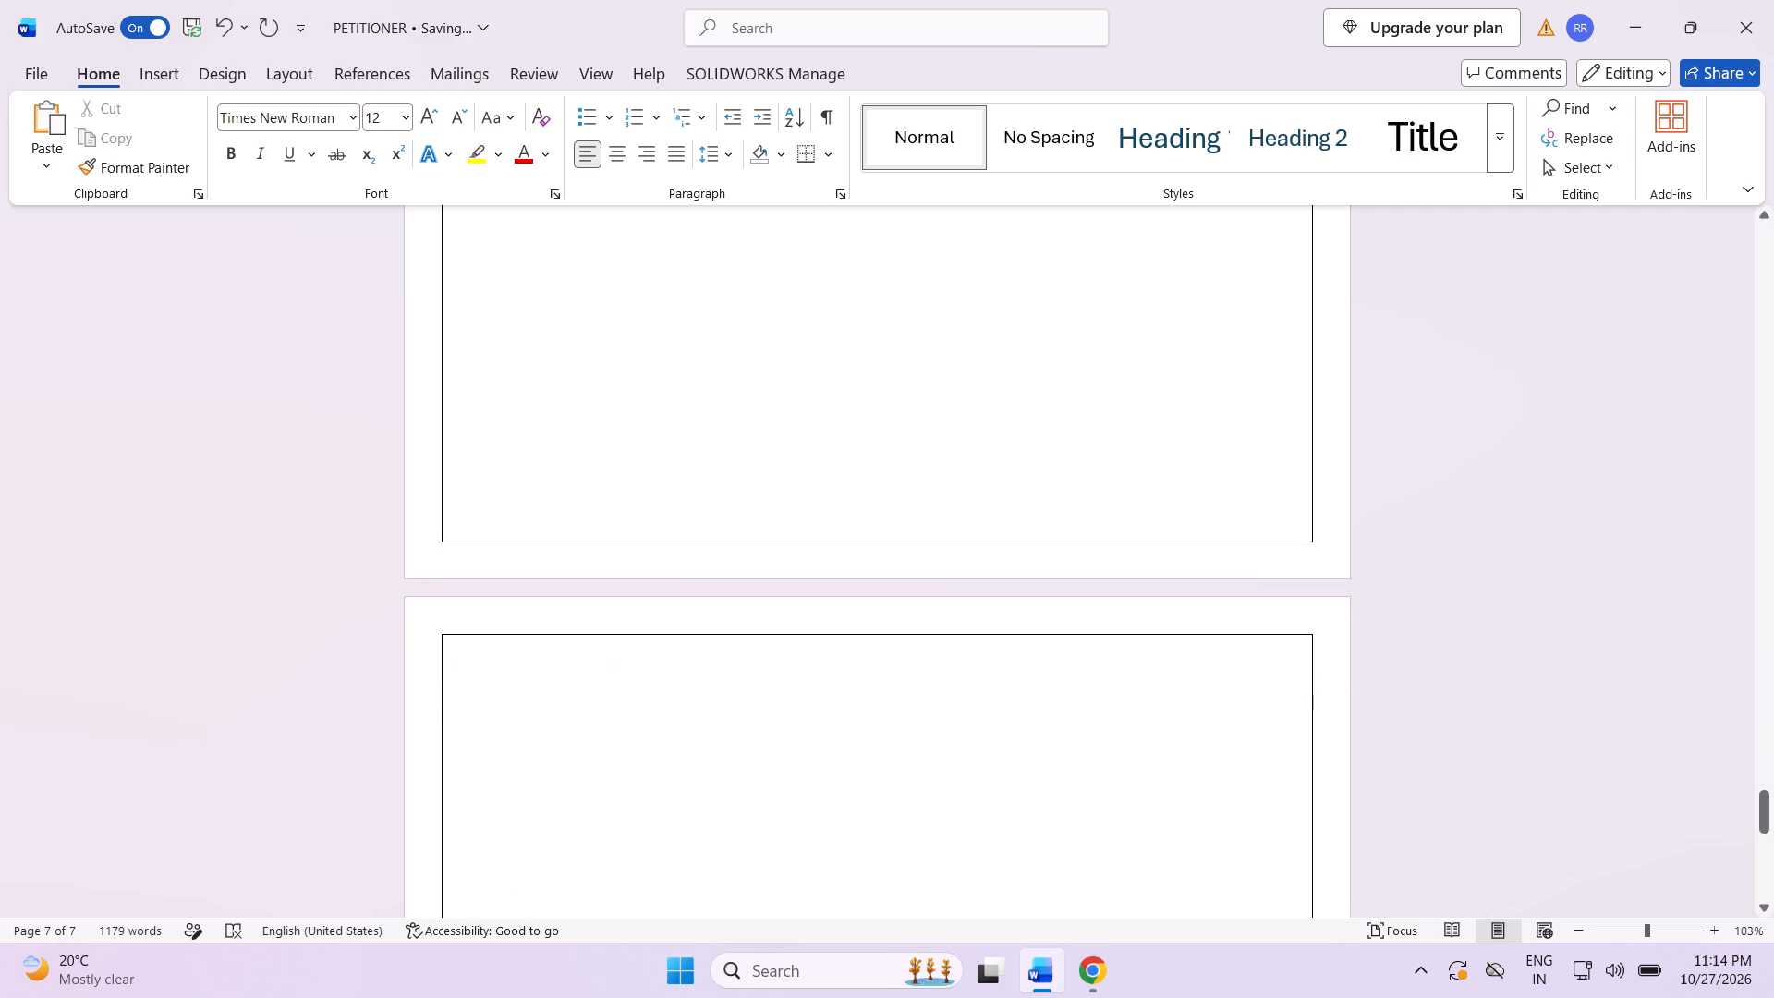
pyautogui.press('BackSpace')
pyautogui.press('BackSpace')
pyautogui.press('BackSpace')
pyautogui.press('BackSpace')
pyautogui.press('BackSpace')
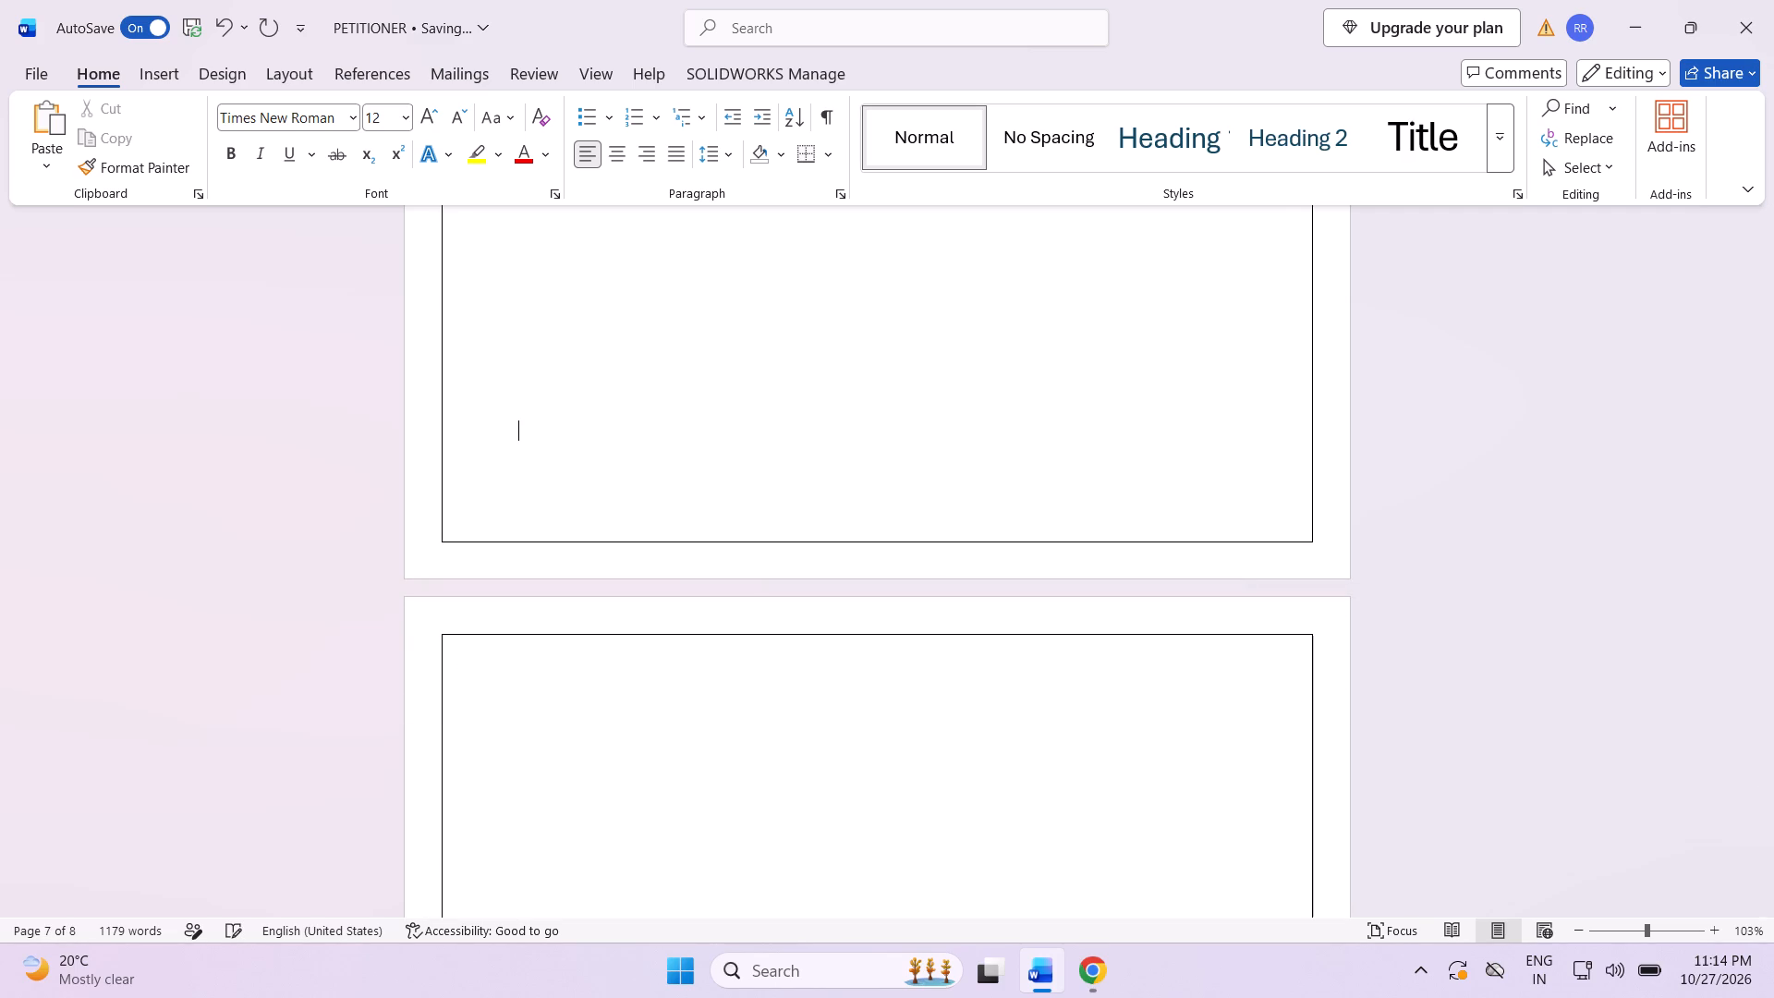
pyautogui.press('Return')
# Insert a simple text box at the top of page 8, about 0.44" high and 1.69" wide, with its placeholder replaced by "TC-".
pyautogui.click(140, 78)
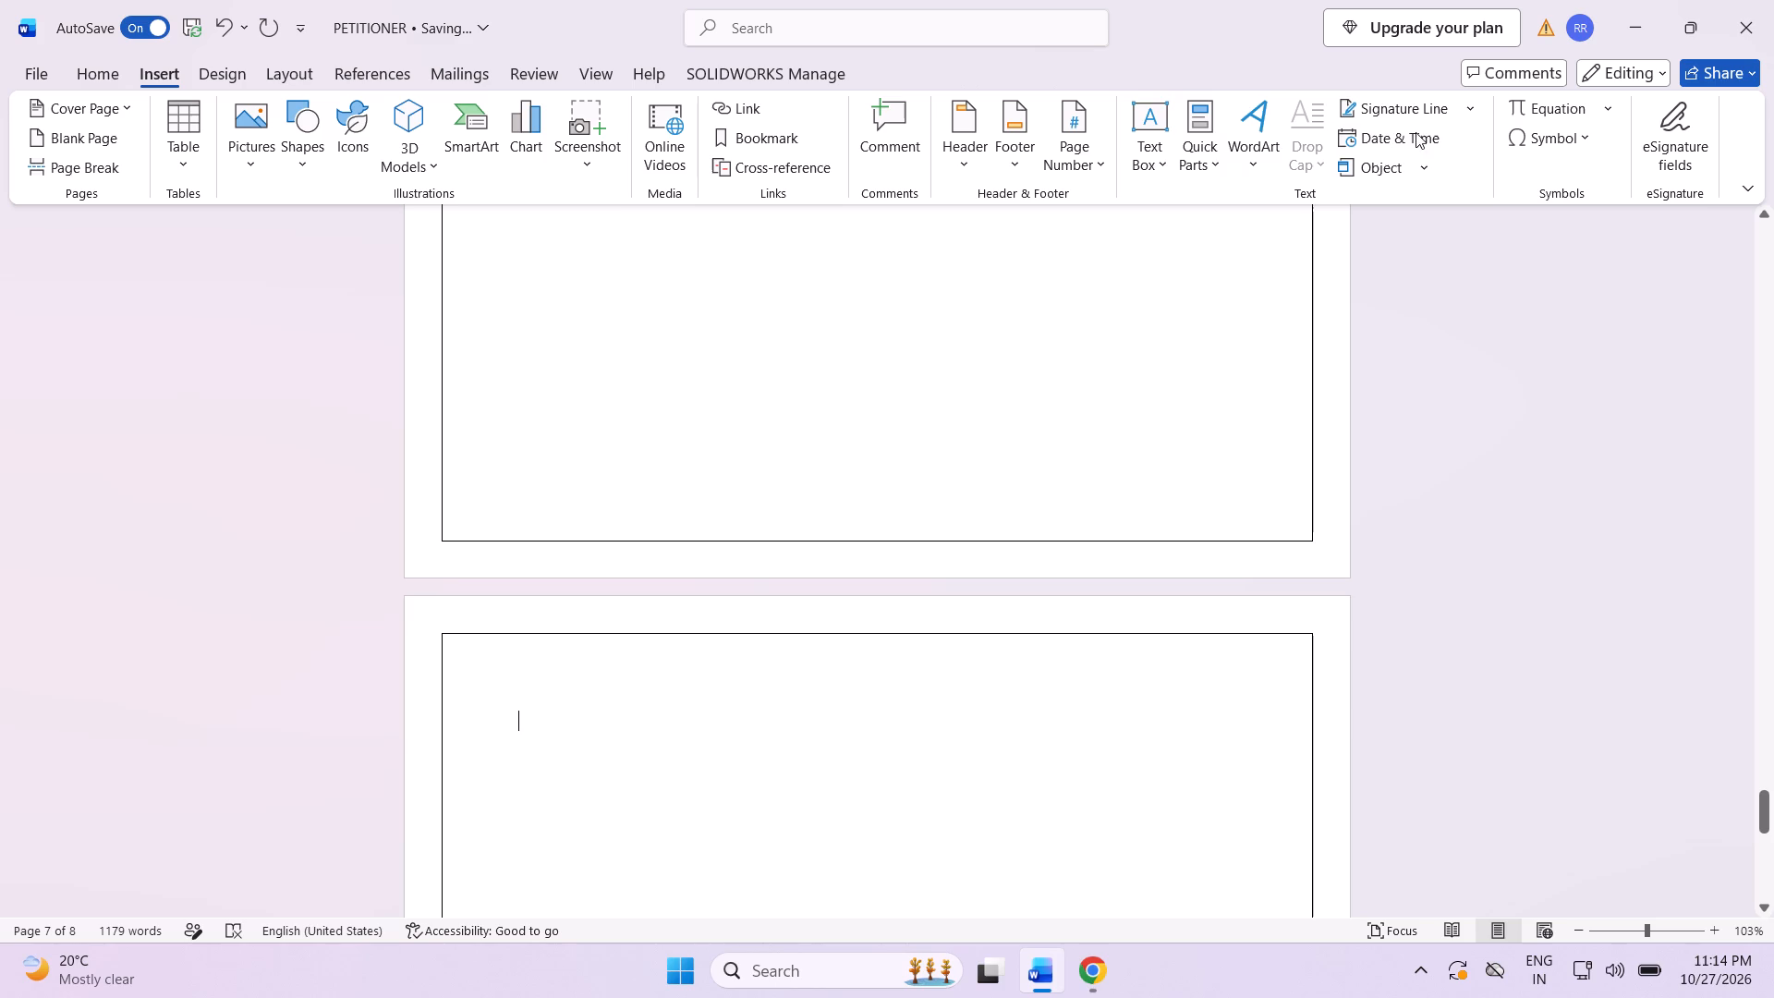
pyautogui.click(1155, 145)
pyautogui.click(1190, 308)
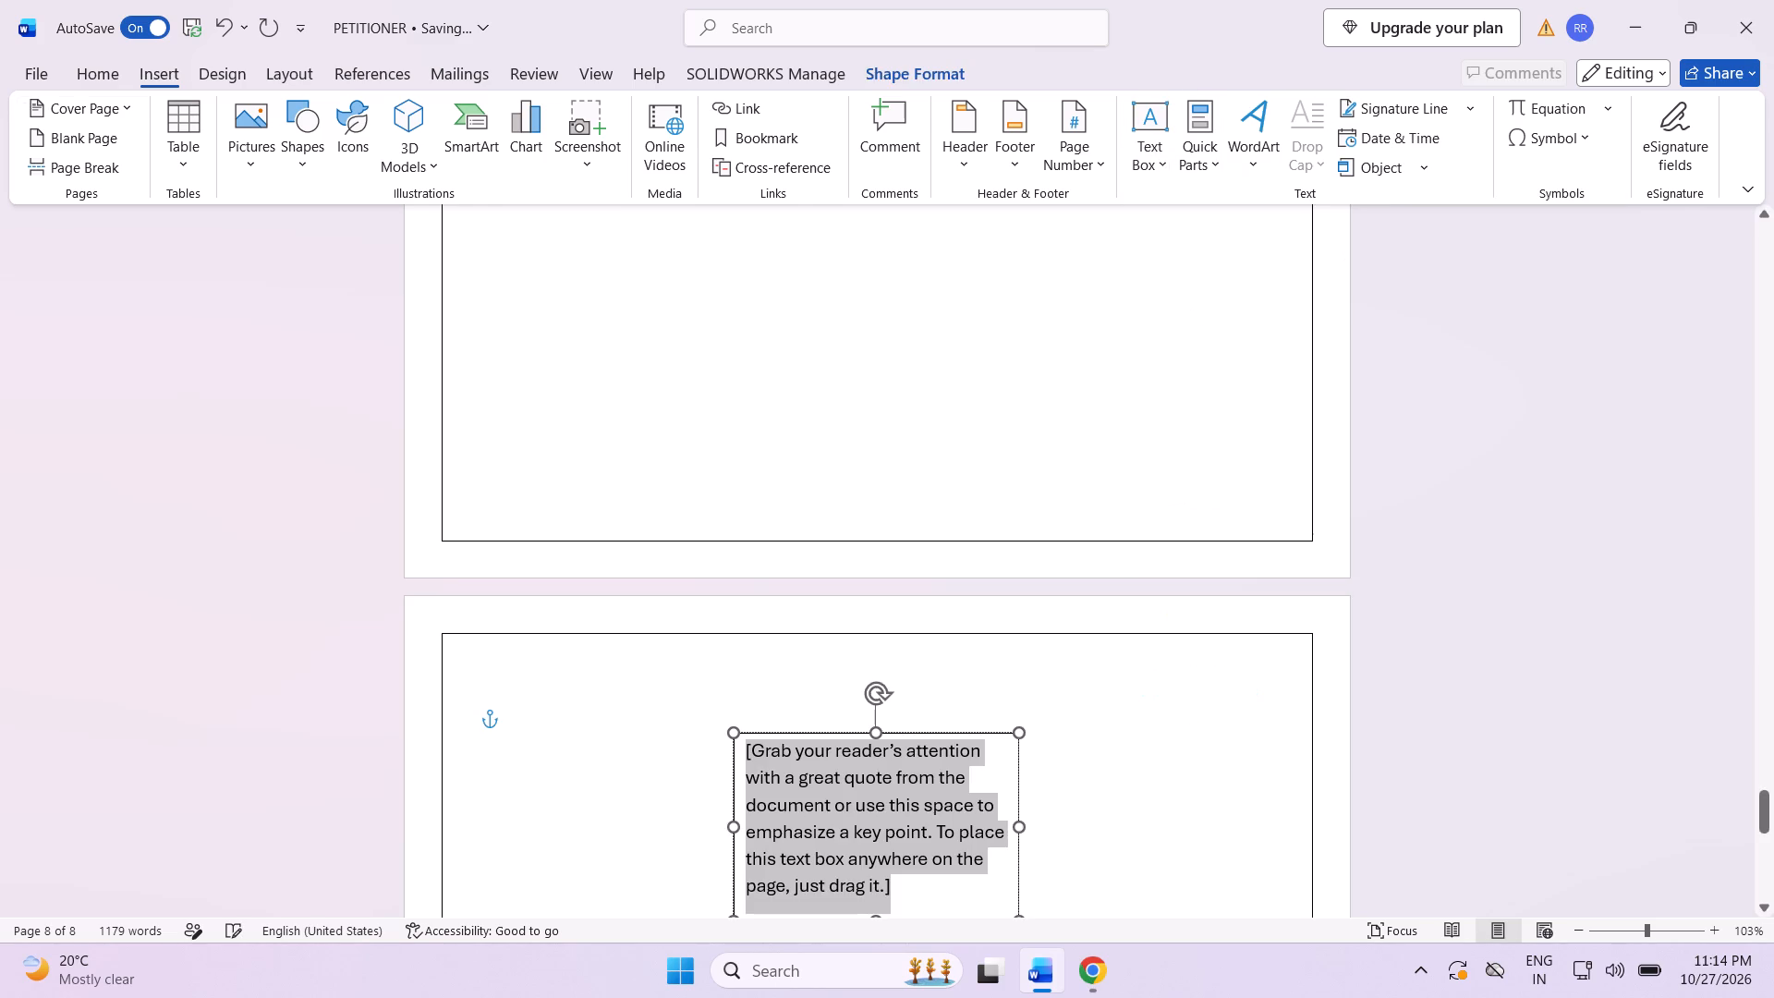
pyautogui.scroll(-6, 1110, 638)
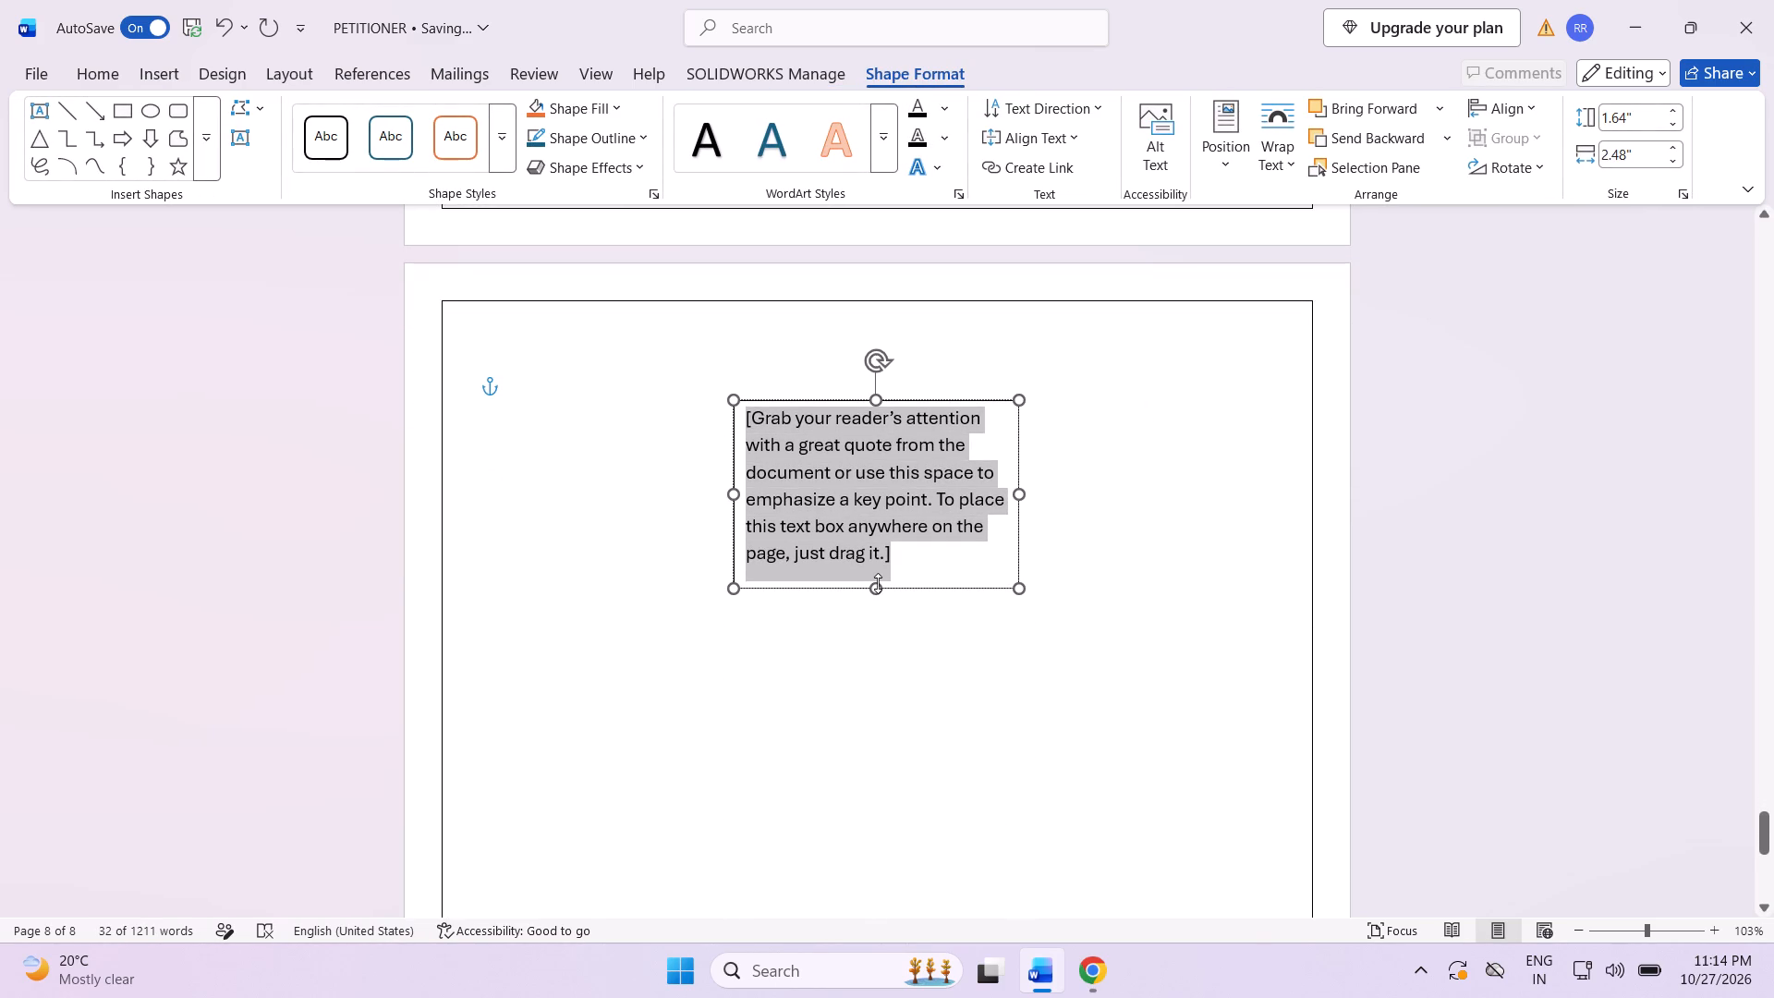
pyautogui.moveTo(878, 583); pyautogui.dragTo(882, 450)
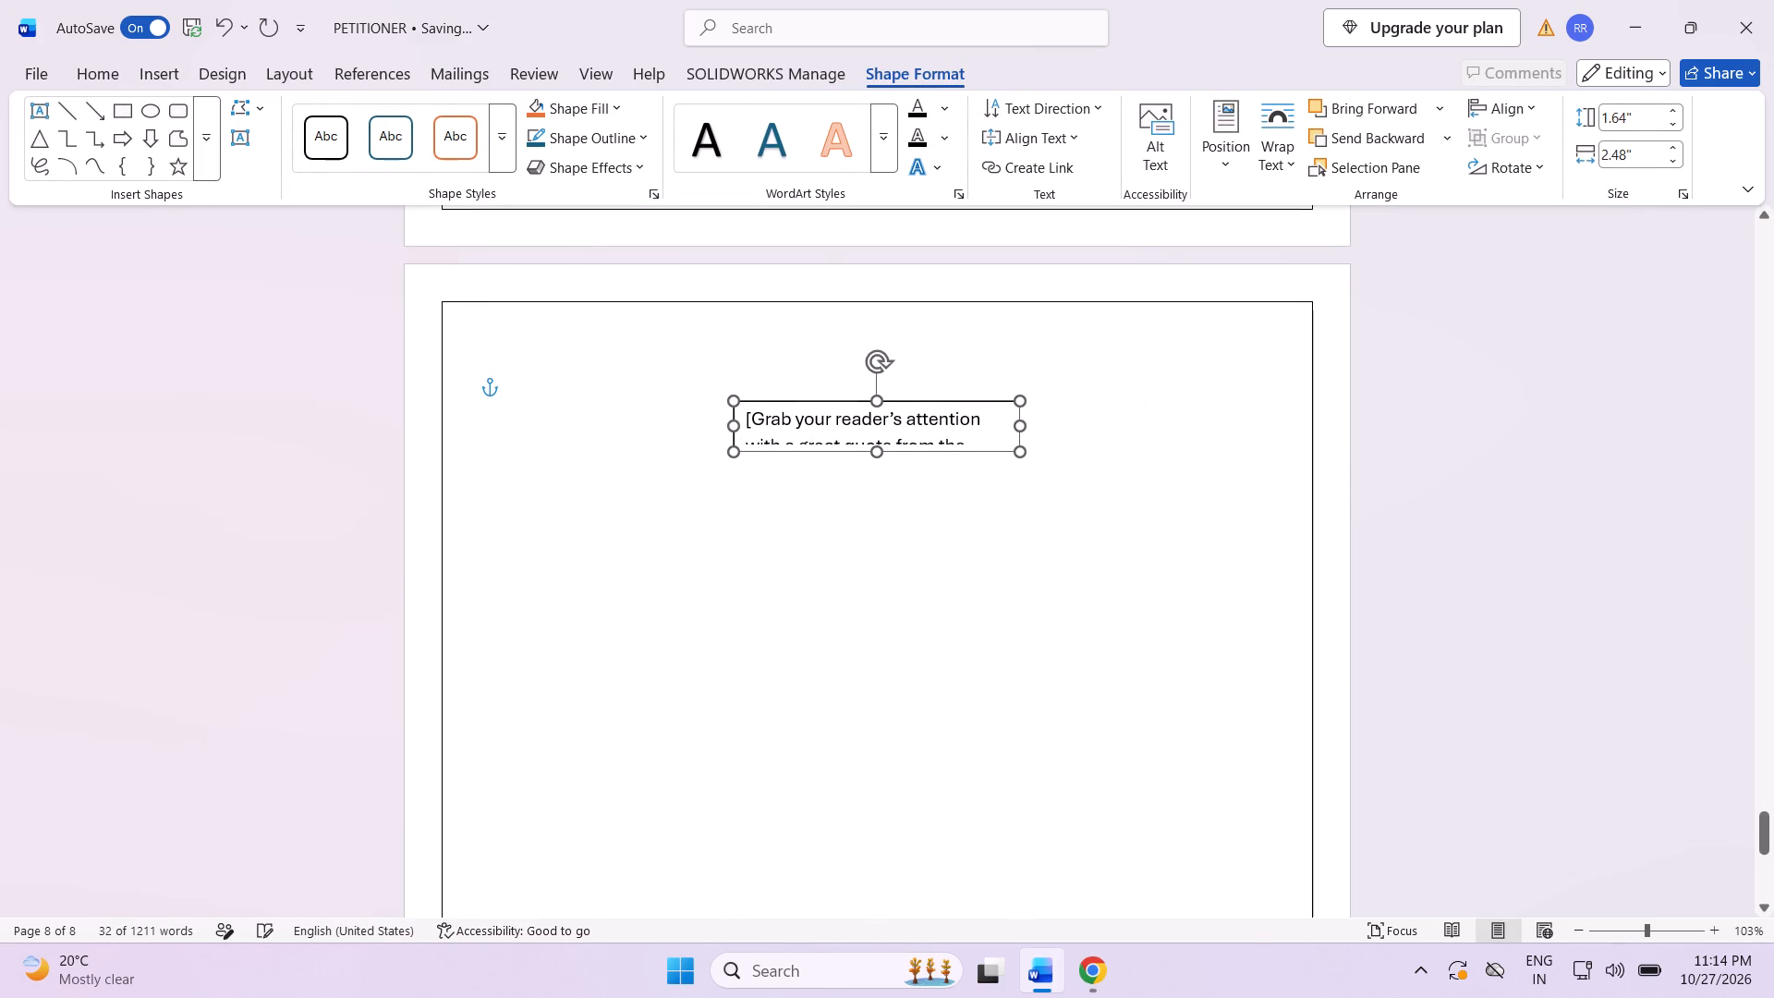
pyautogui.click(942, 424)
pyautogui.press('BackSpace')
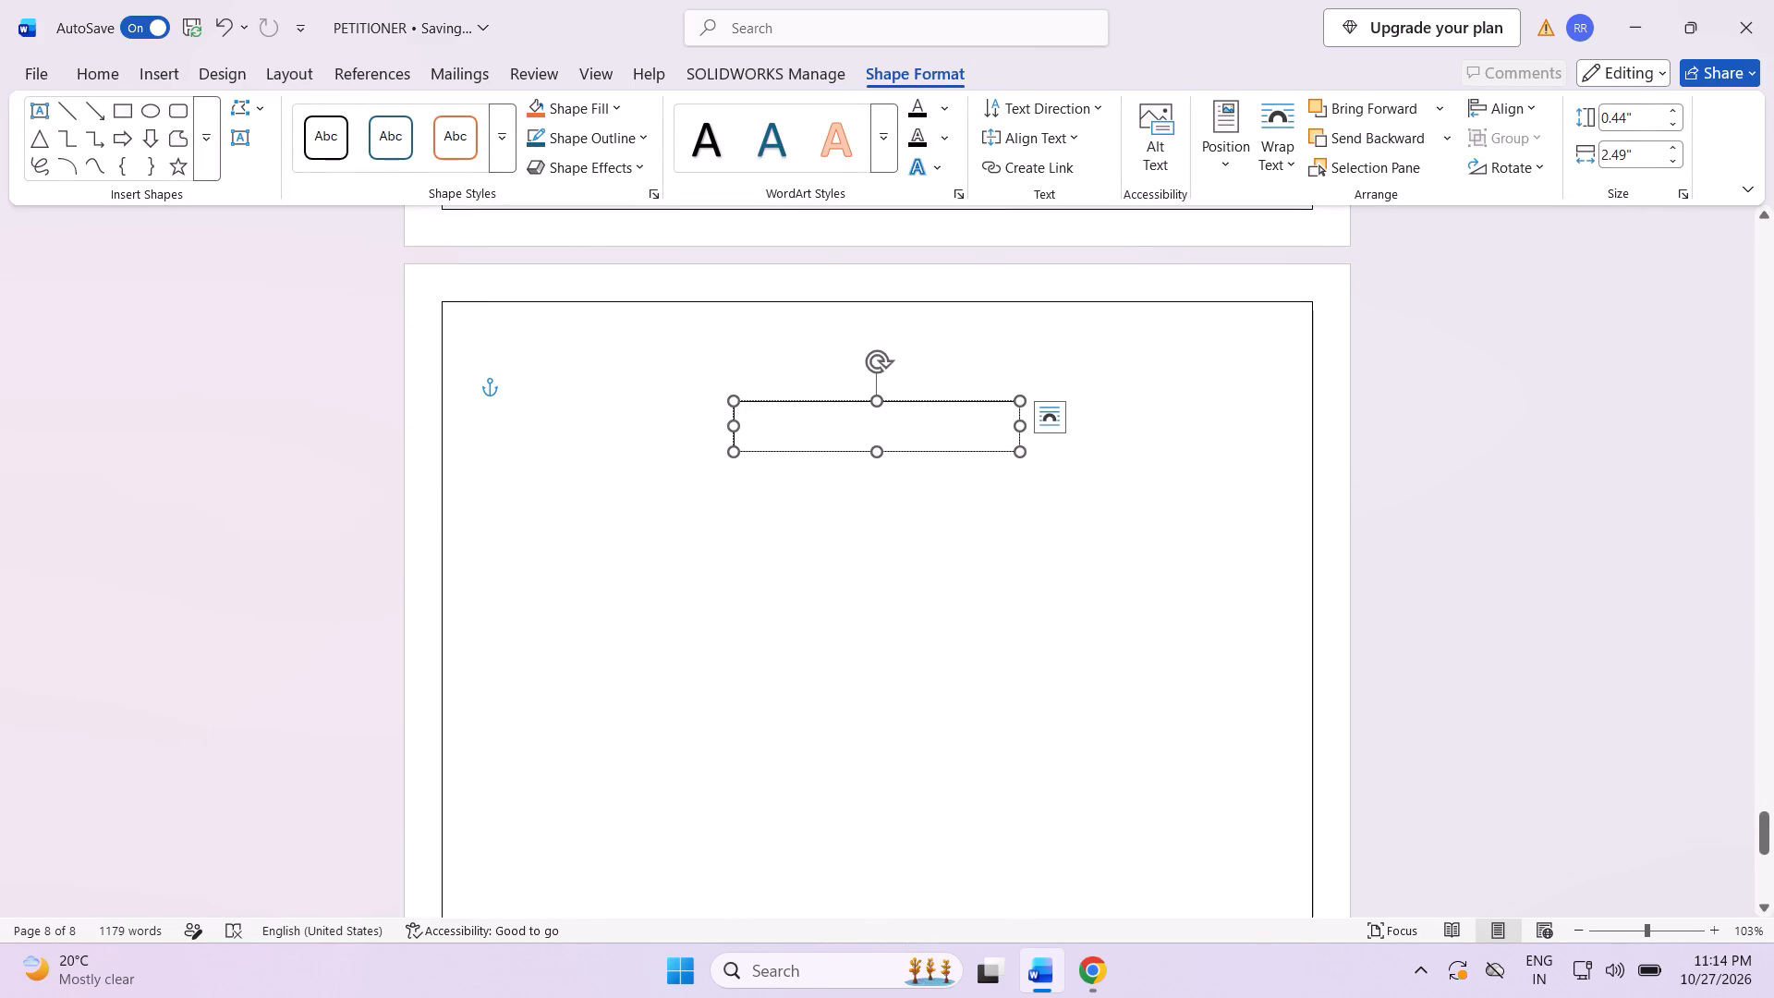
pyautogui.moveTo(728, 424); pyautogui.dragTo(825, 435)
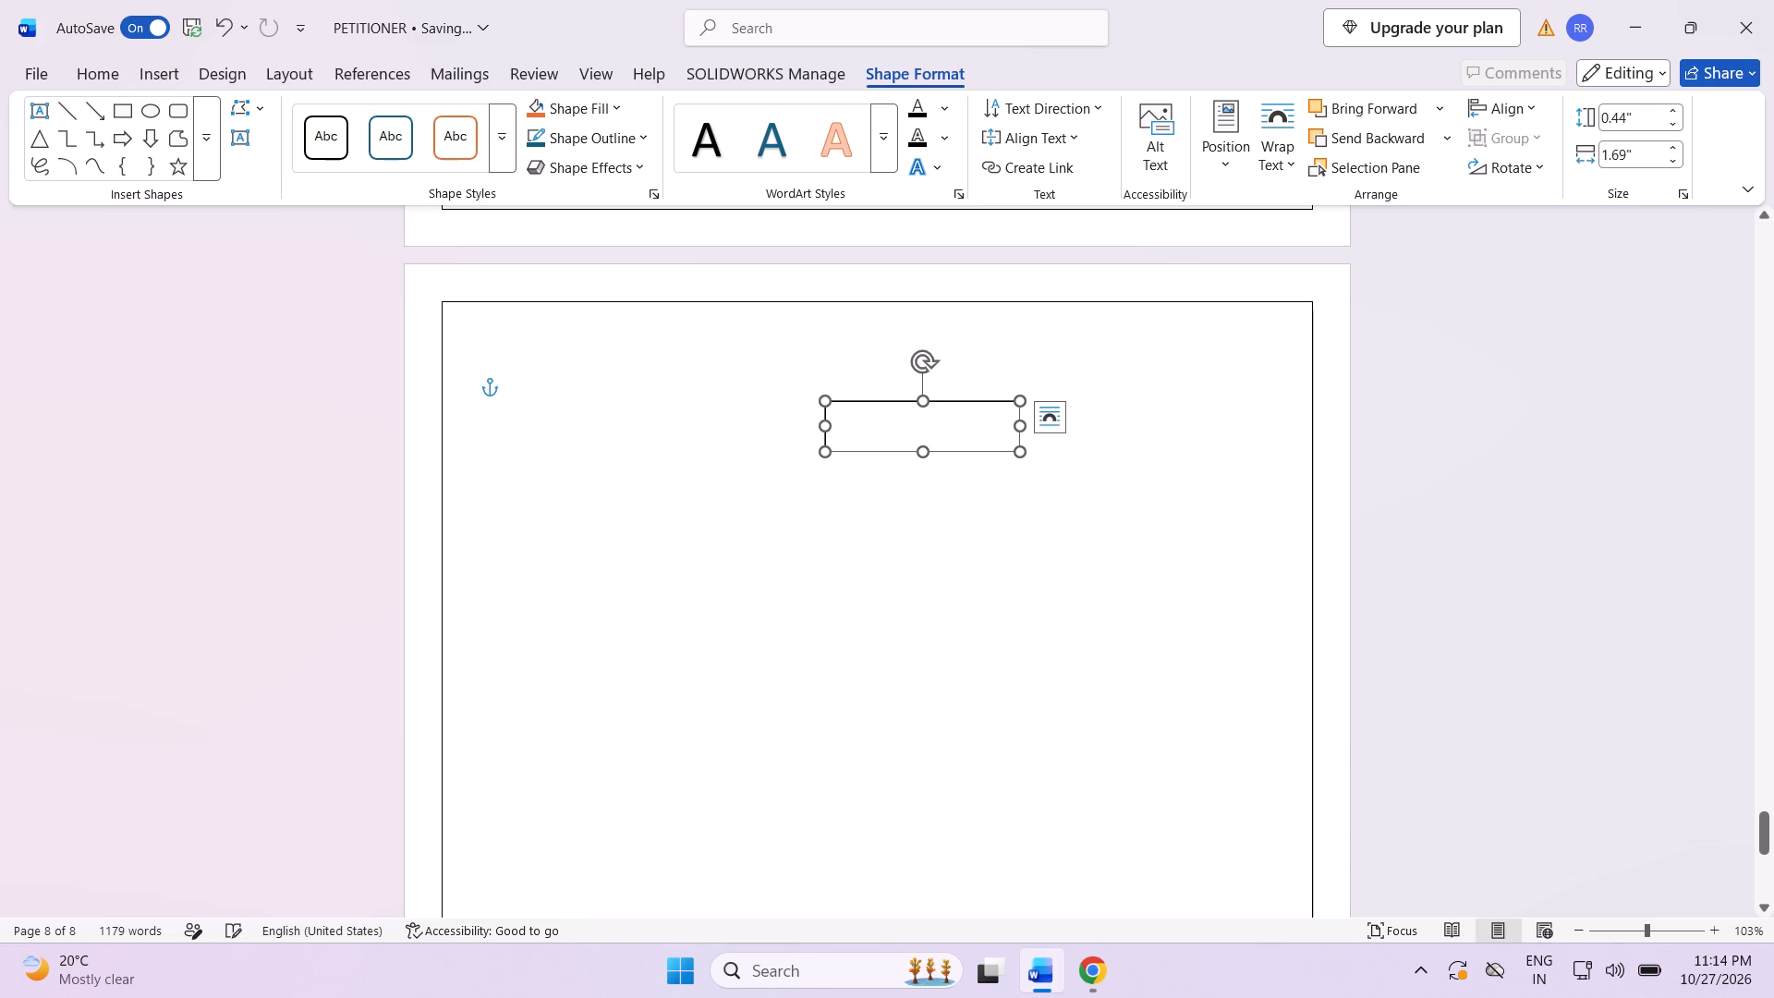
pyautogui.press('t')
pyautogui.press('c')
pyautogui.press('-')
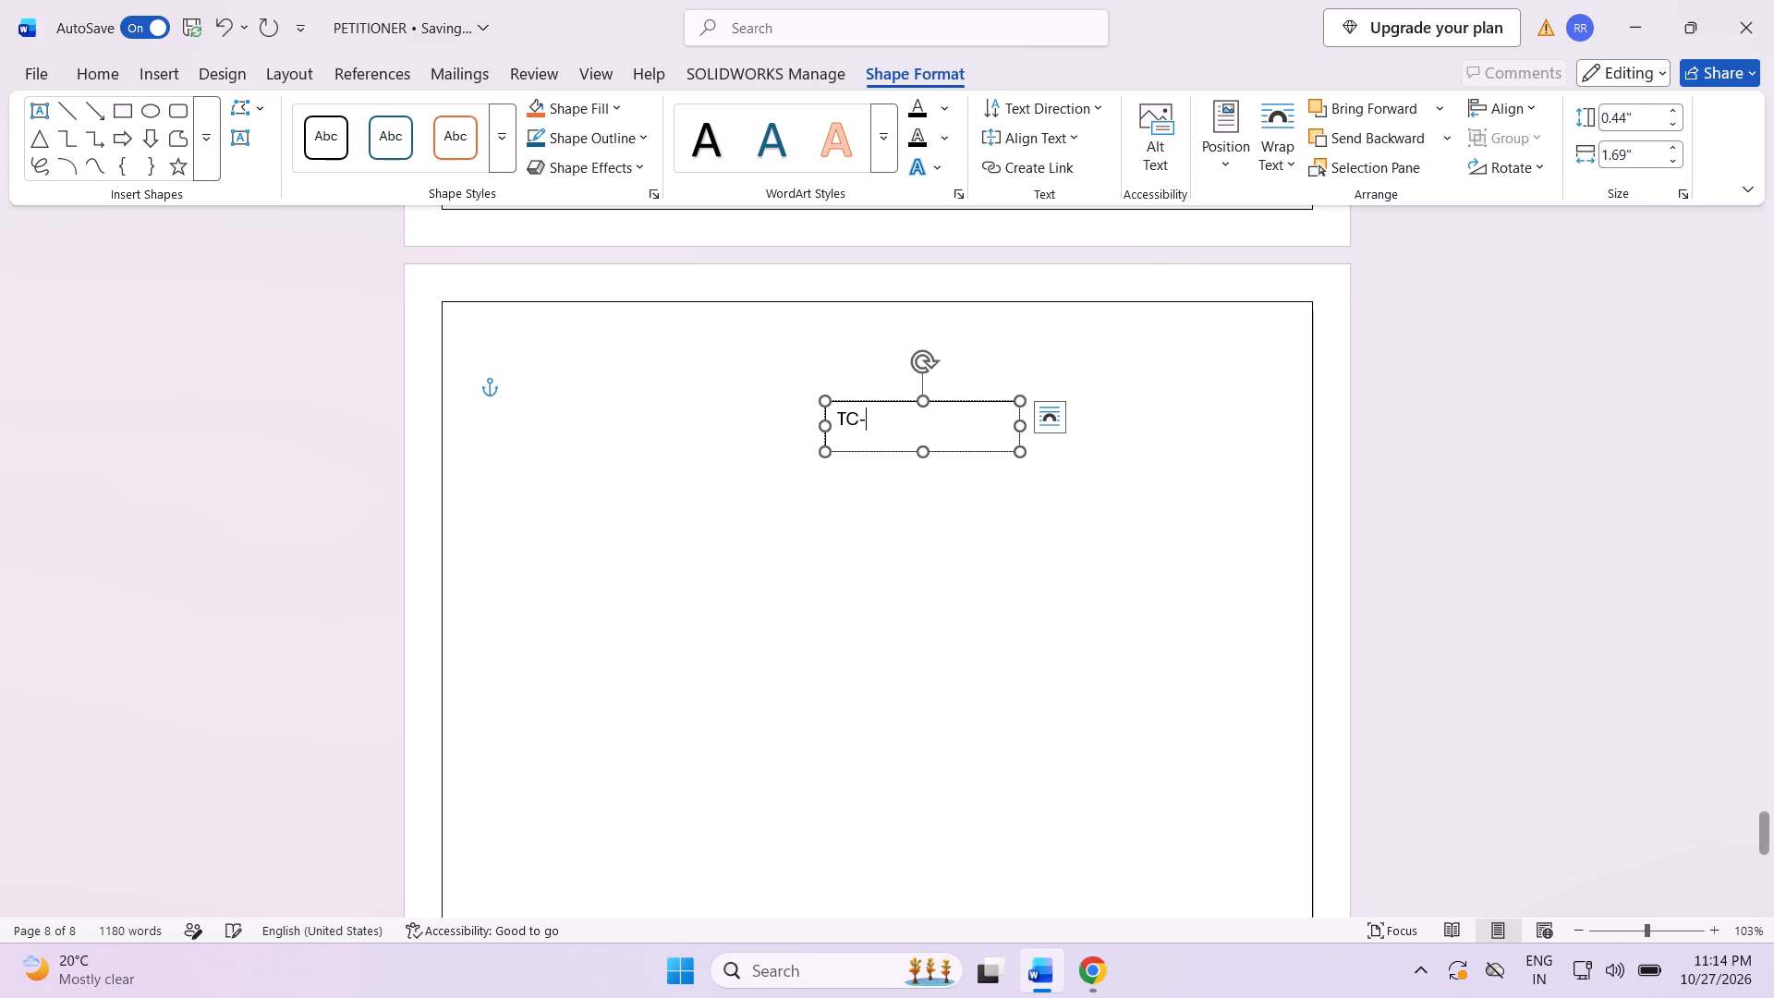
# Shrink the "TC-" text box to about 0.4" by 1.57" and move it to page 8's upper-right corner, inside the border.
pyautogui.click(921, 454)
pyautogui.moveTo(821, 421); pyautogui.dragTo(840, 421)
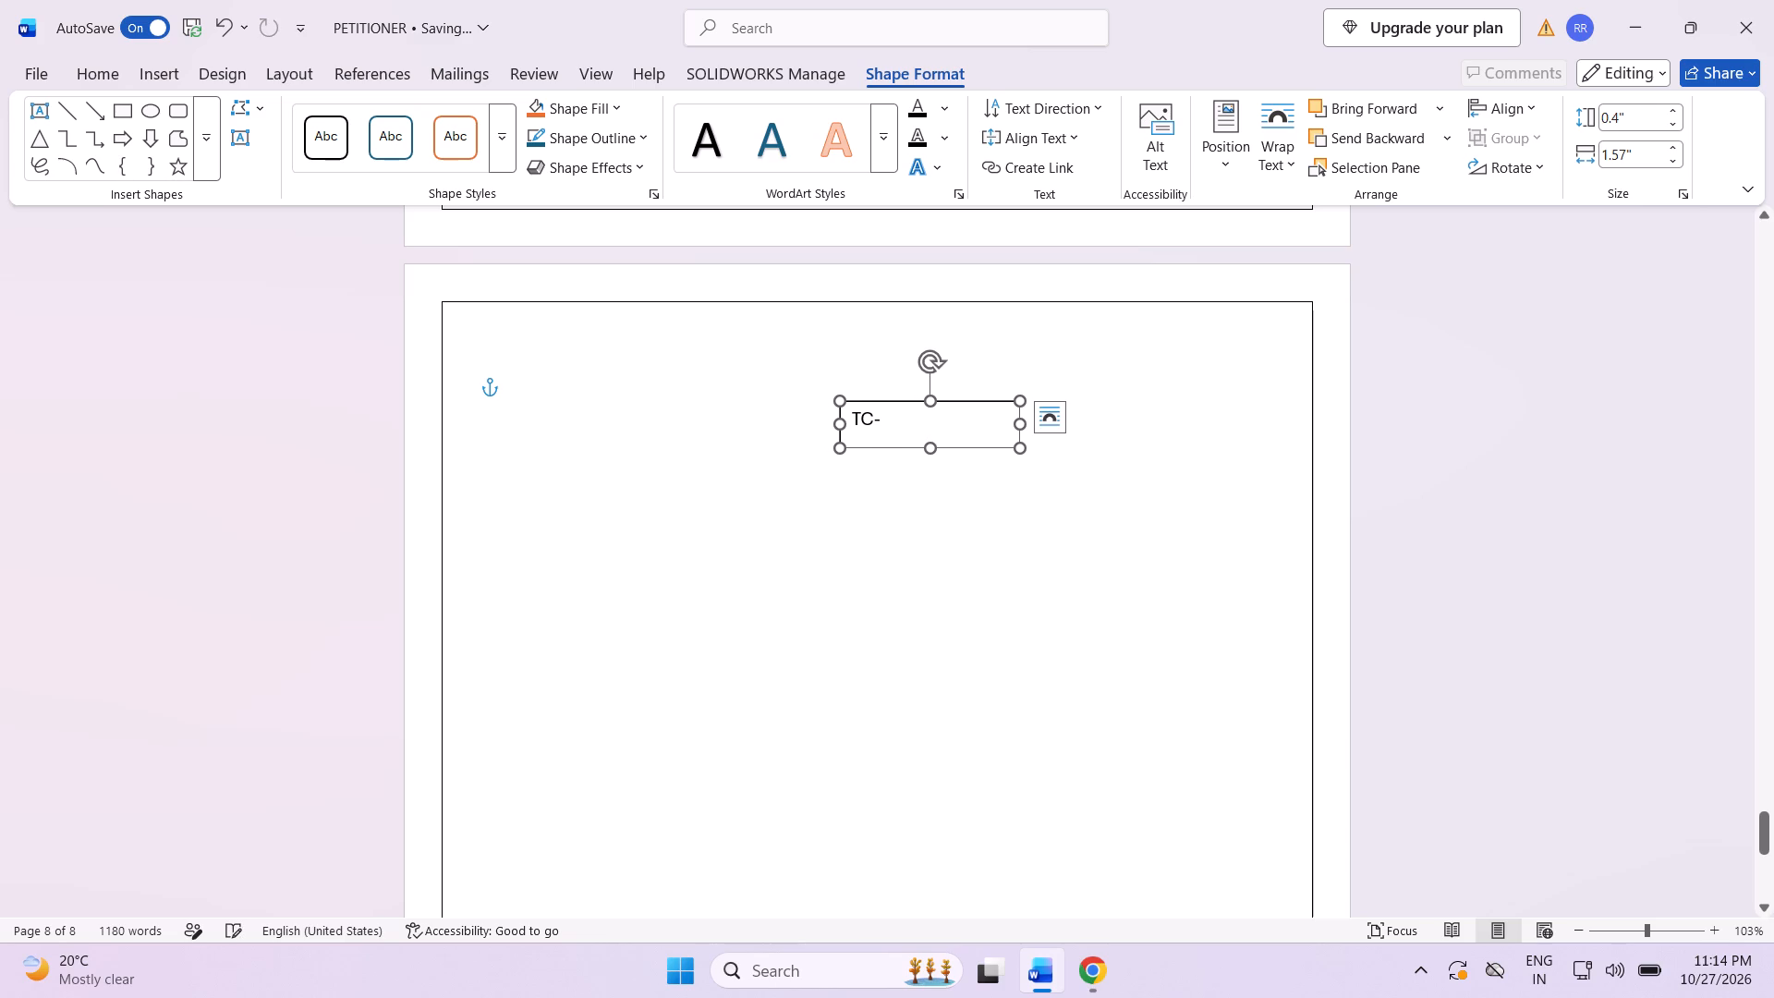
pyautogui.moveTo(929, 419); pyautogui.dragTo(945, 419)
pyautogui.moveTo(943, 404); pyautogui.dragTo(1084, 391)
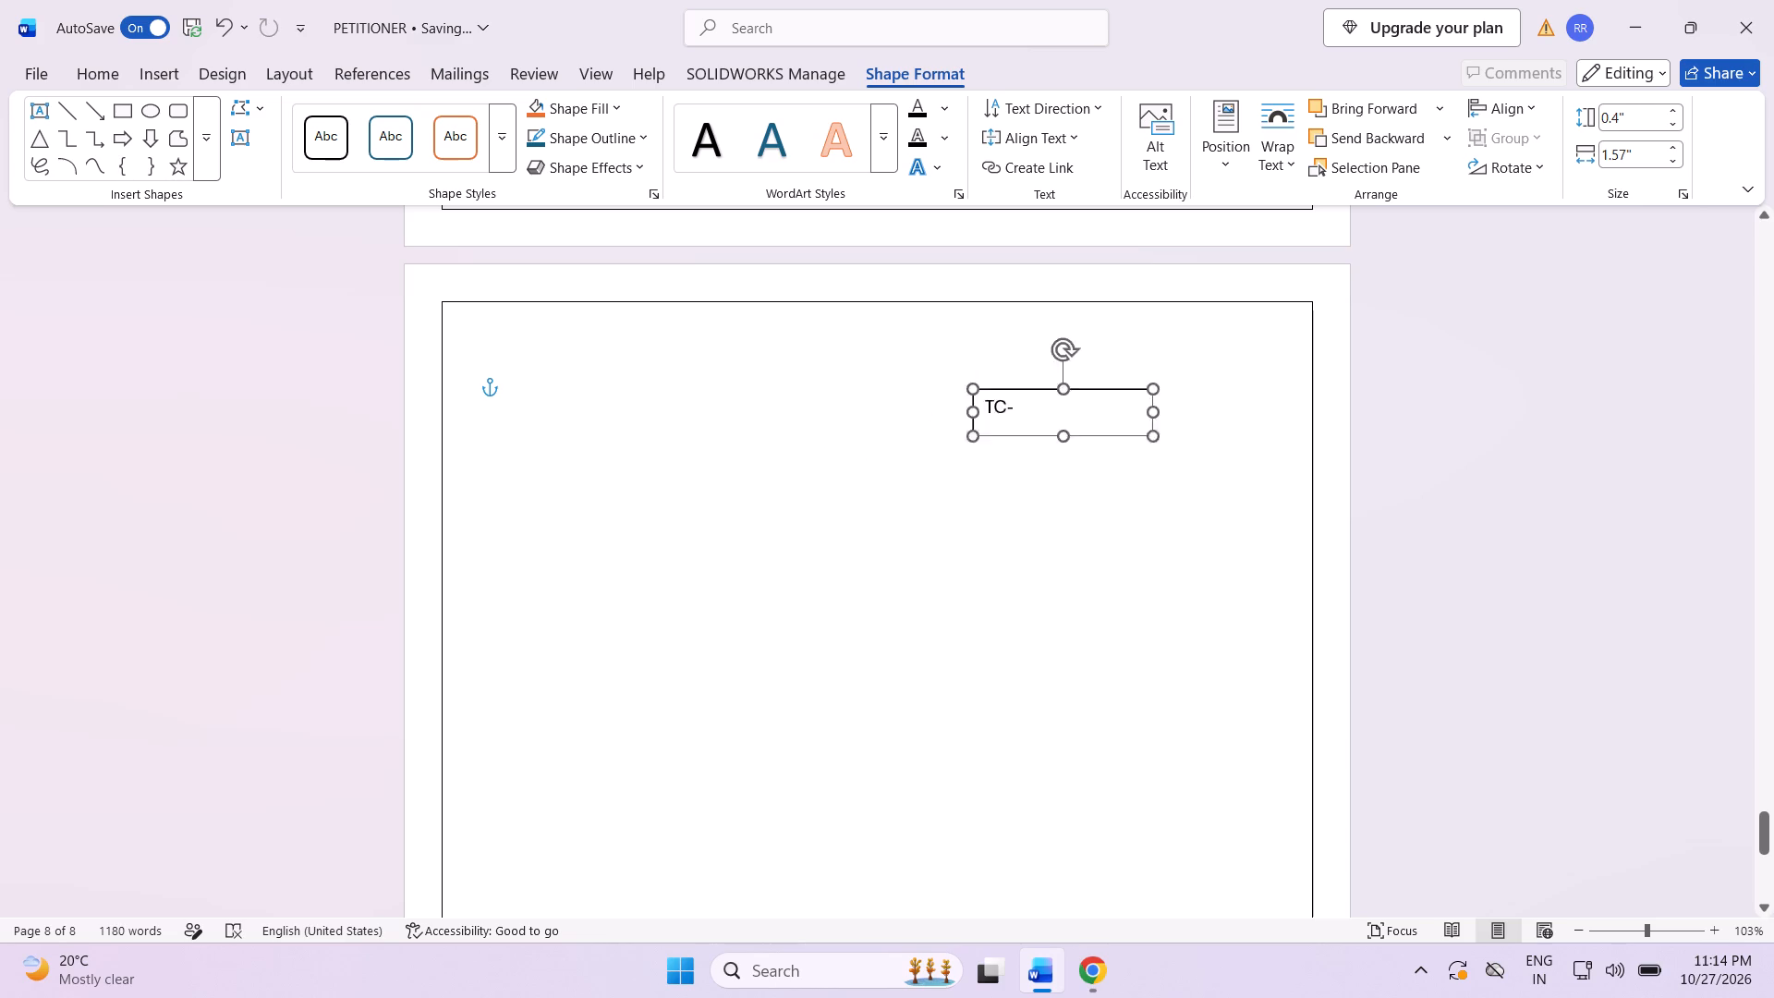
pyautogui.moveTo(1084, 391); pyautogui.dragTo(1193, 371)
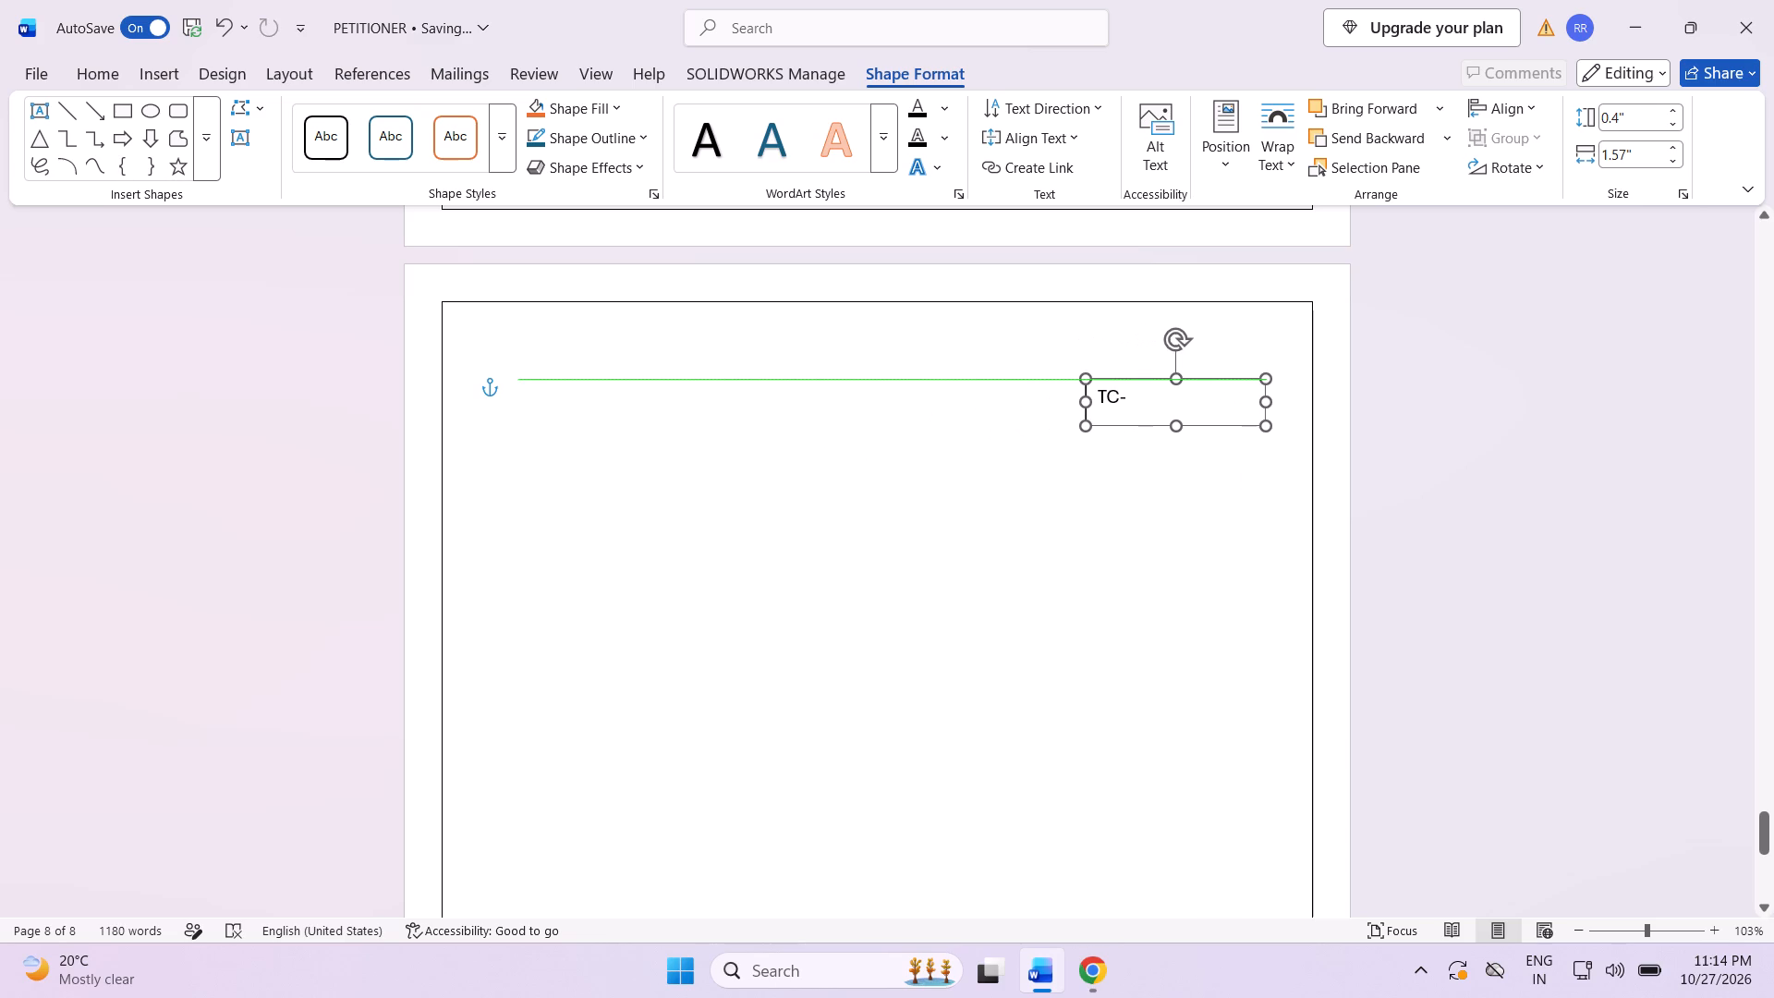
pyautogui.moveTo(1193, 371); pyautogui.dragTo(1209, 368)
# Start a left-aligned blank paragraph at the left margin, just below the "TC-" text box on page 8.
pyautogui.click(469, 443)
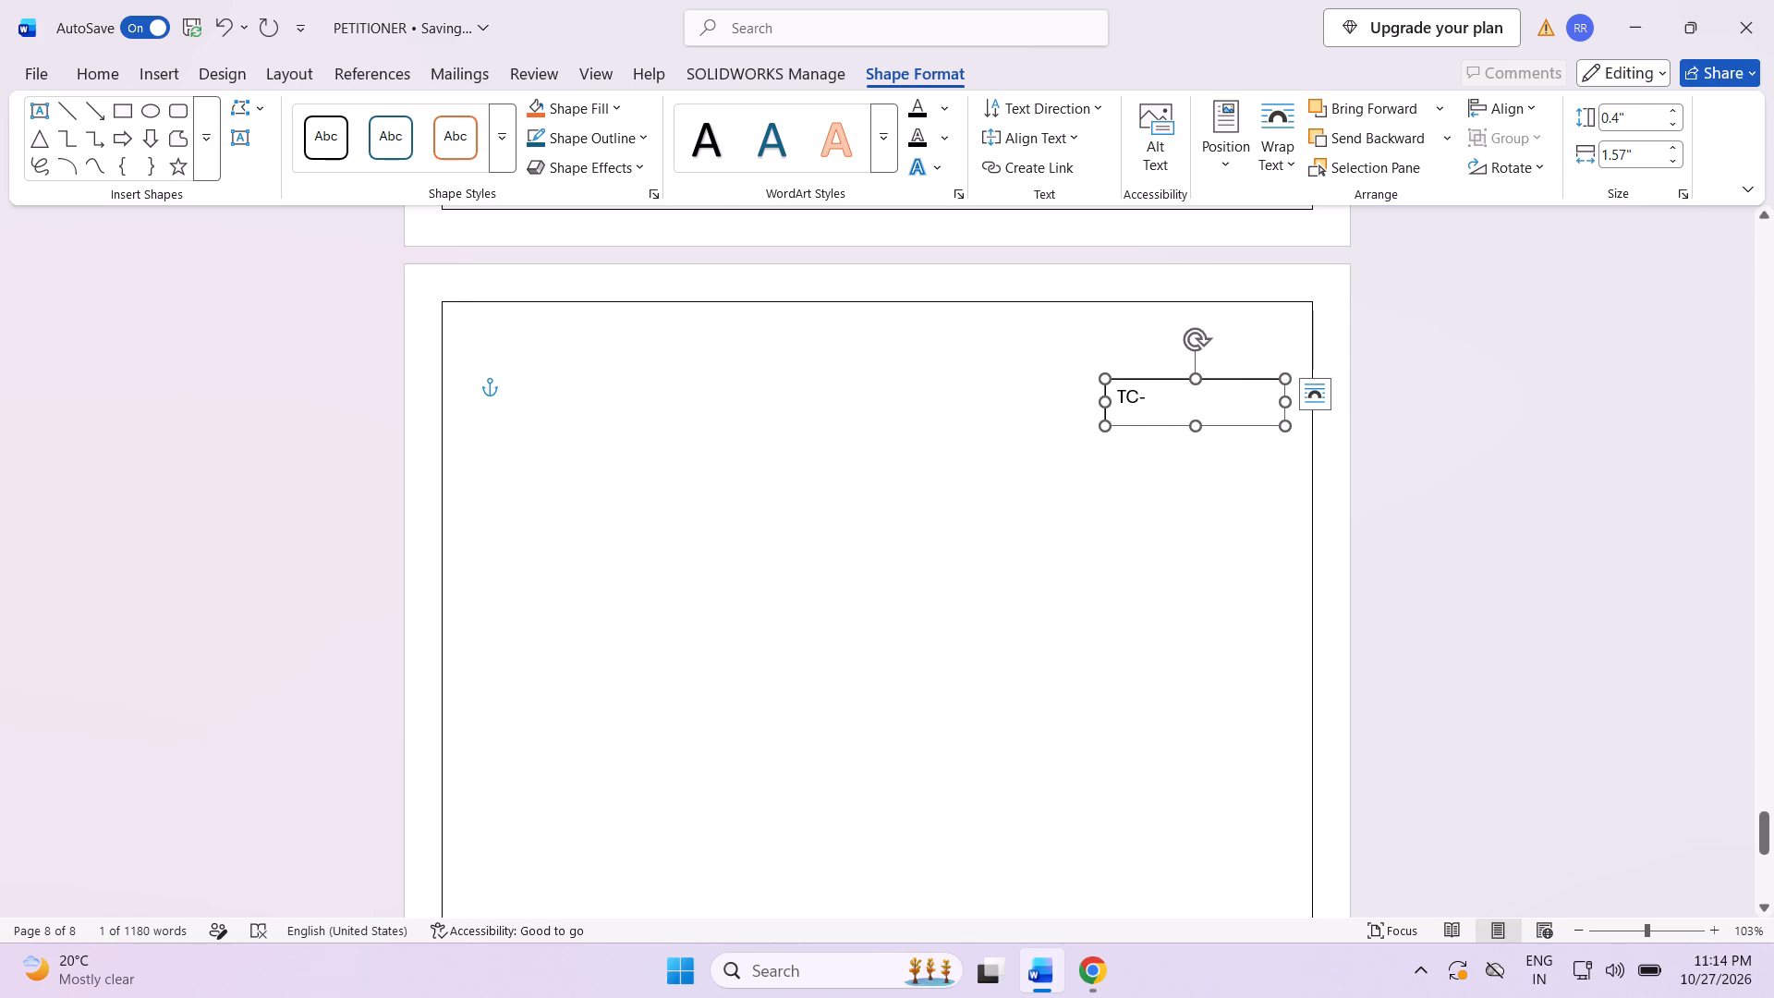
pyautogui.click(564, 462)
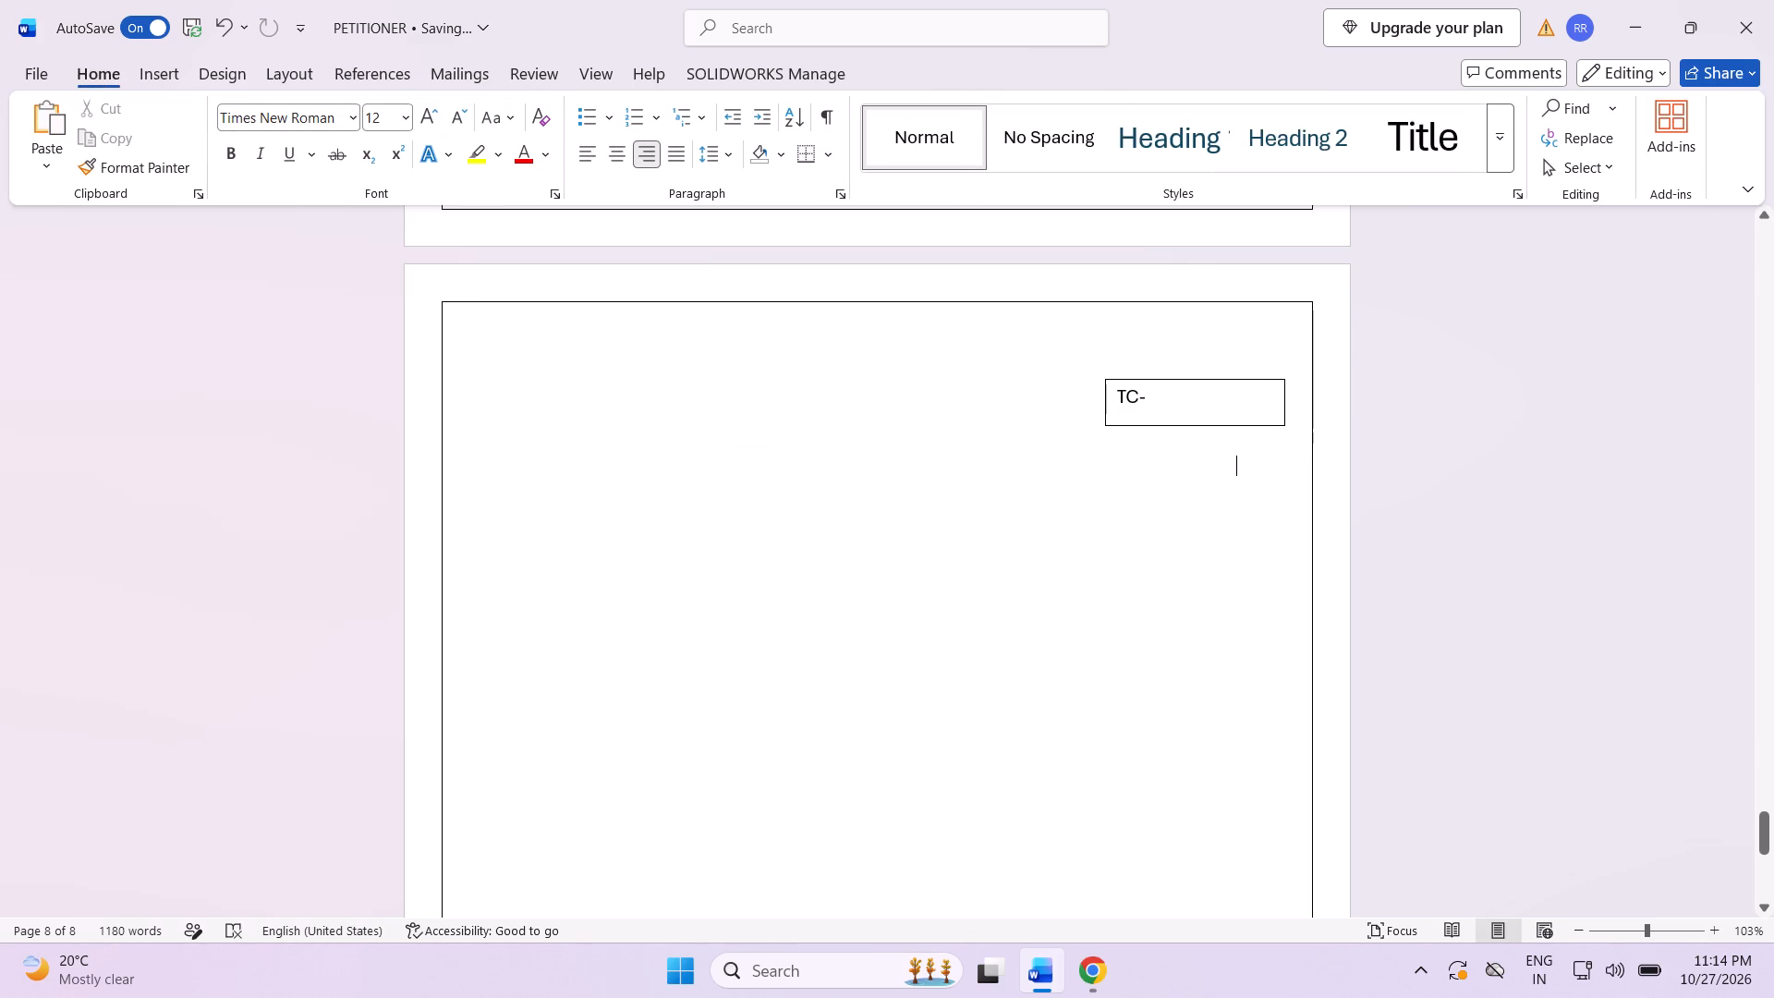
pyautogui.press('BackSpace')
pyautogui.press('BackSpace')
pyautogui.press('BackSpace')
pyautogui.press('Return')
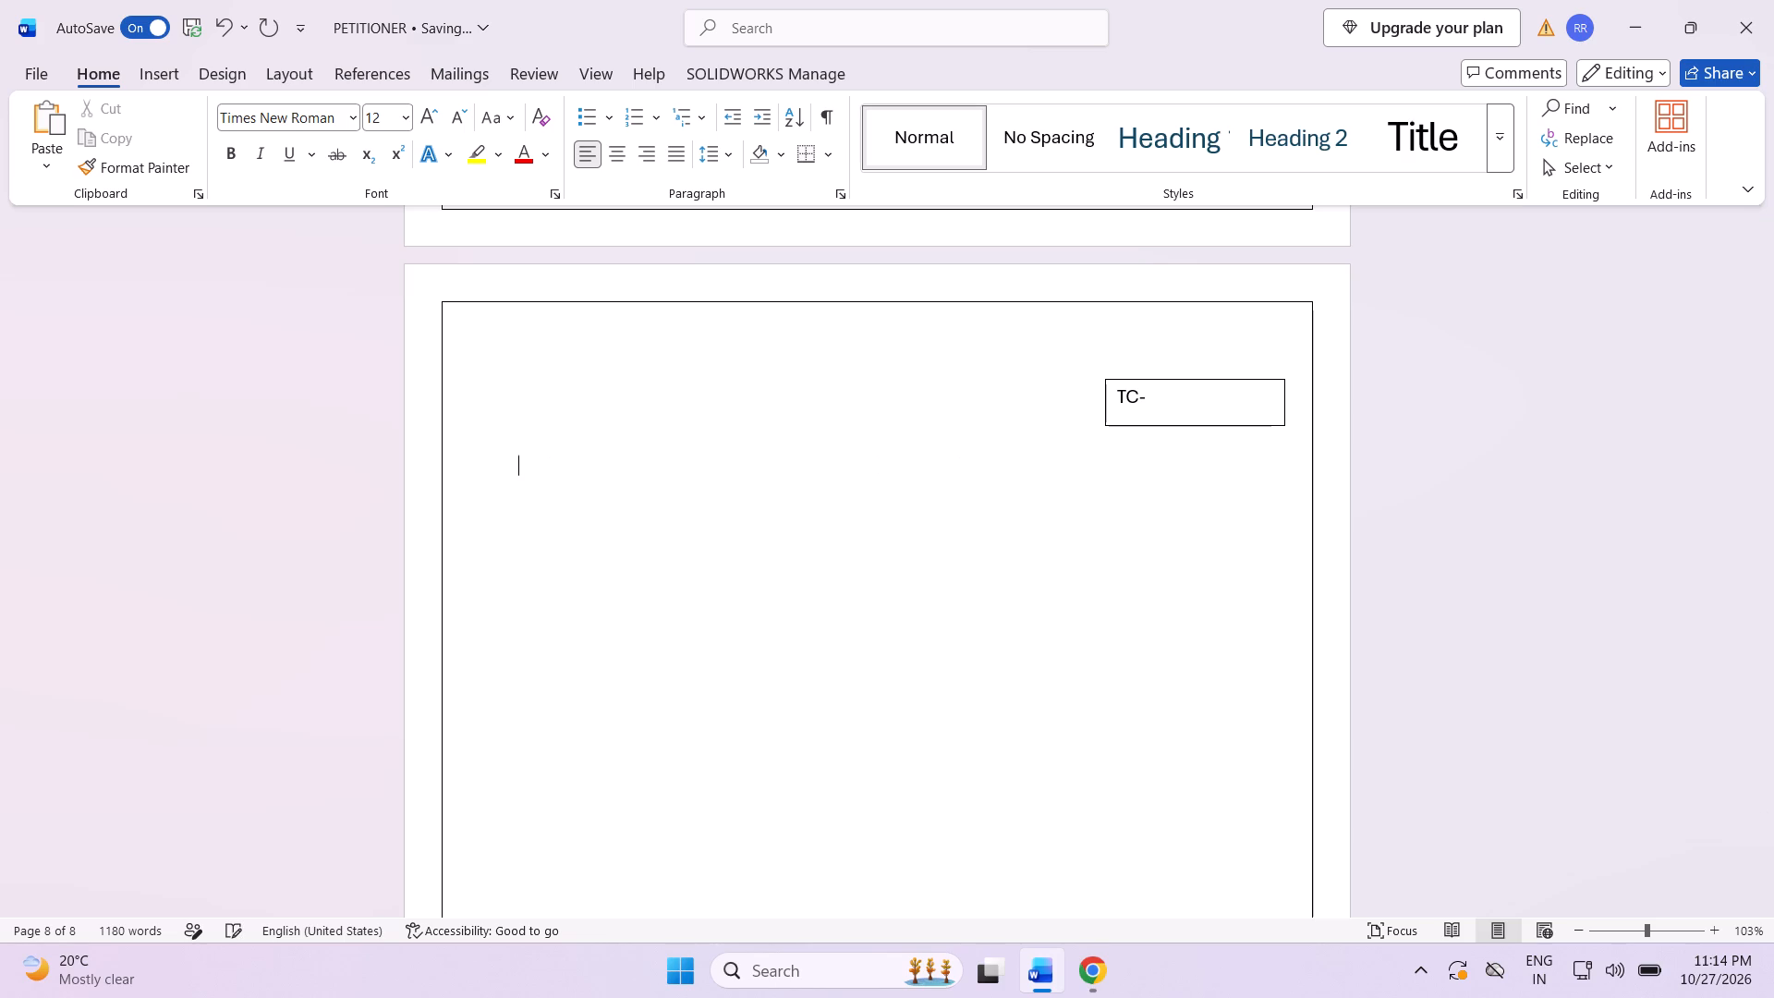
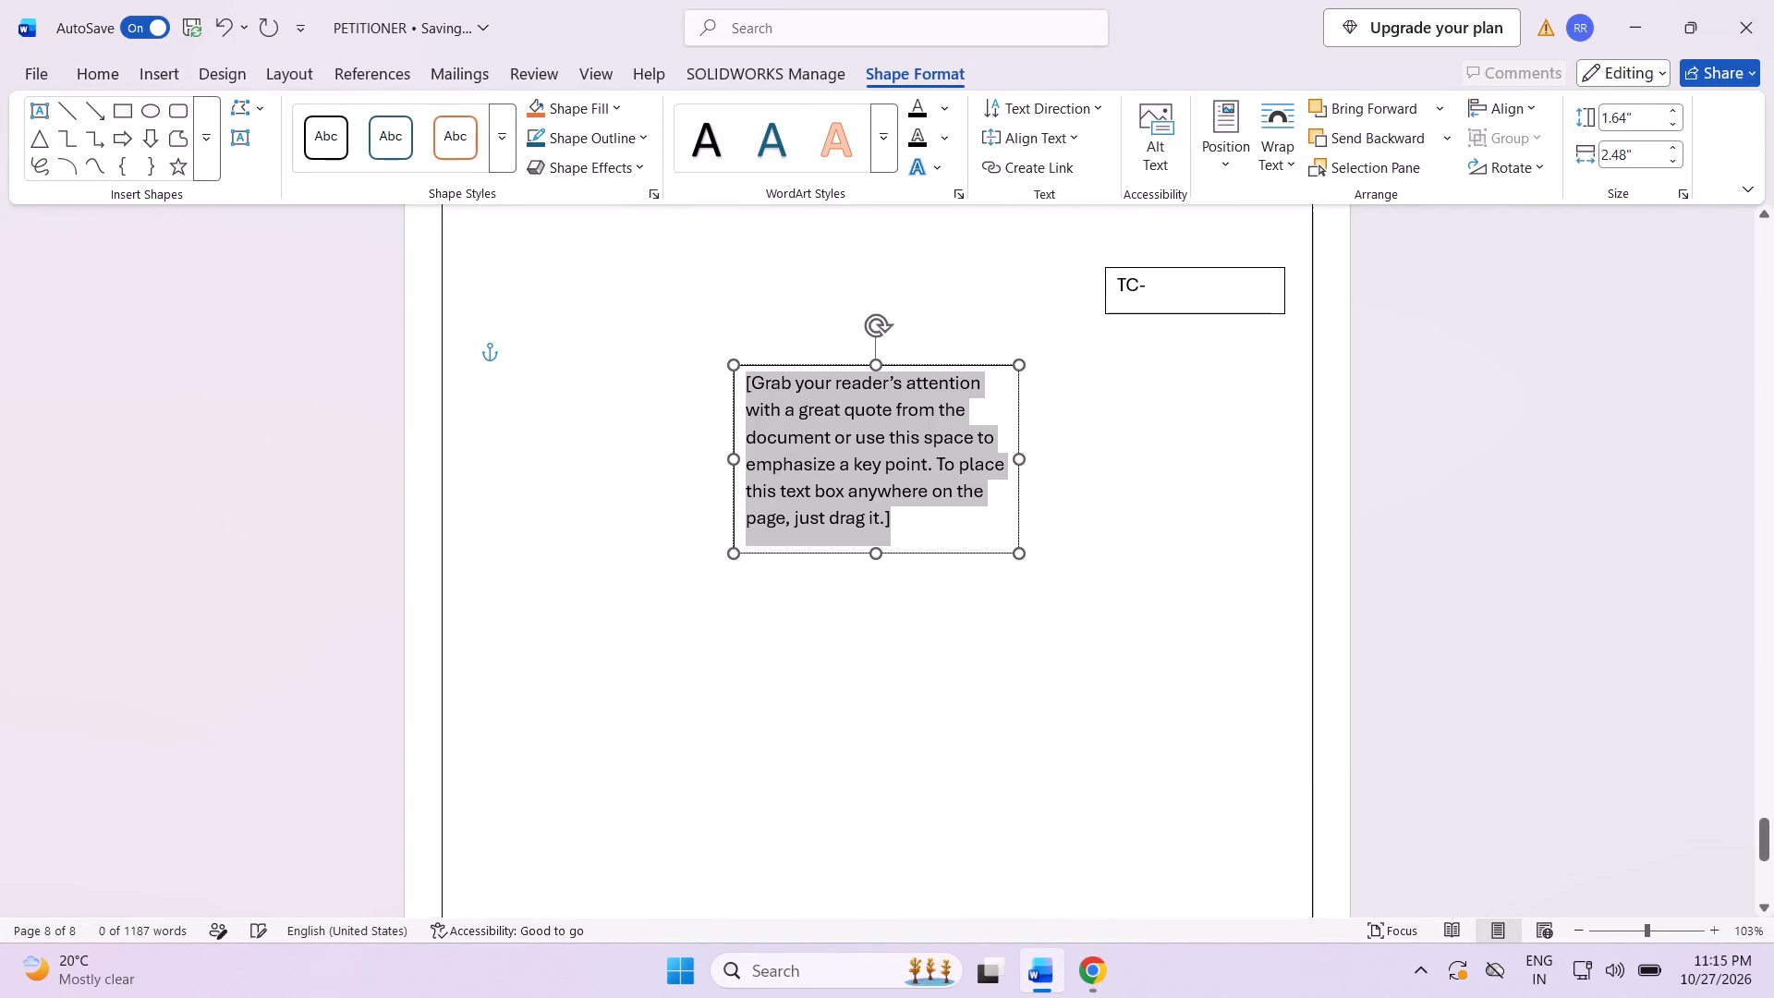
# Widen the new placeholder text box below the "TC-" box on page 8 to about 6.25", keeping both sides inside the border.
pyautogui.moveTo(730, 462); pyautogui.dragTo(456, 445)
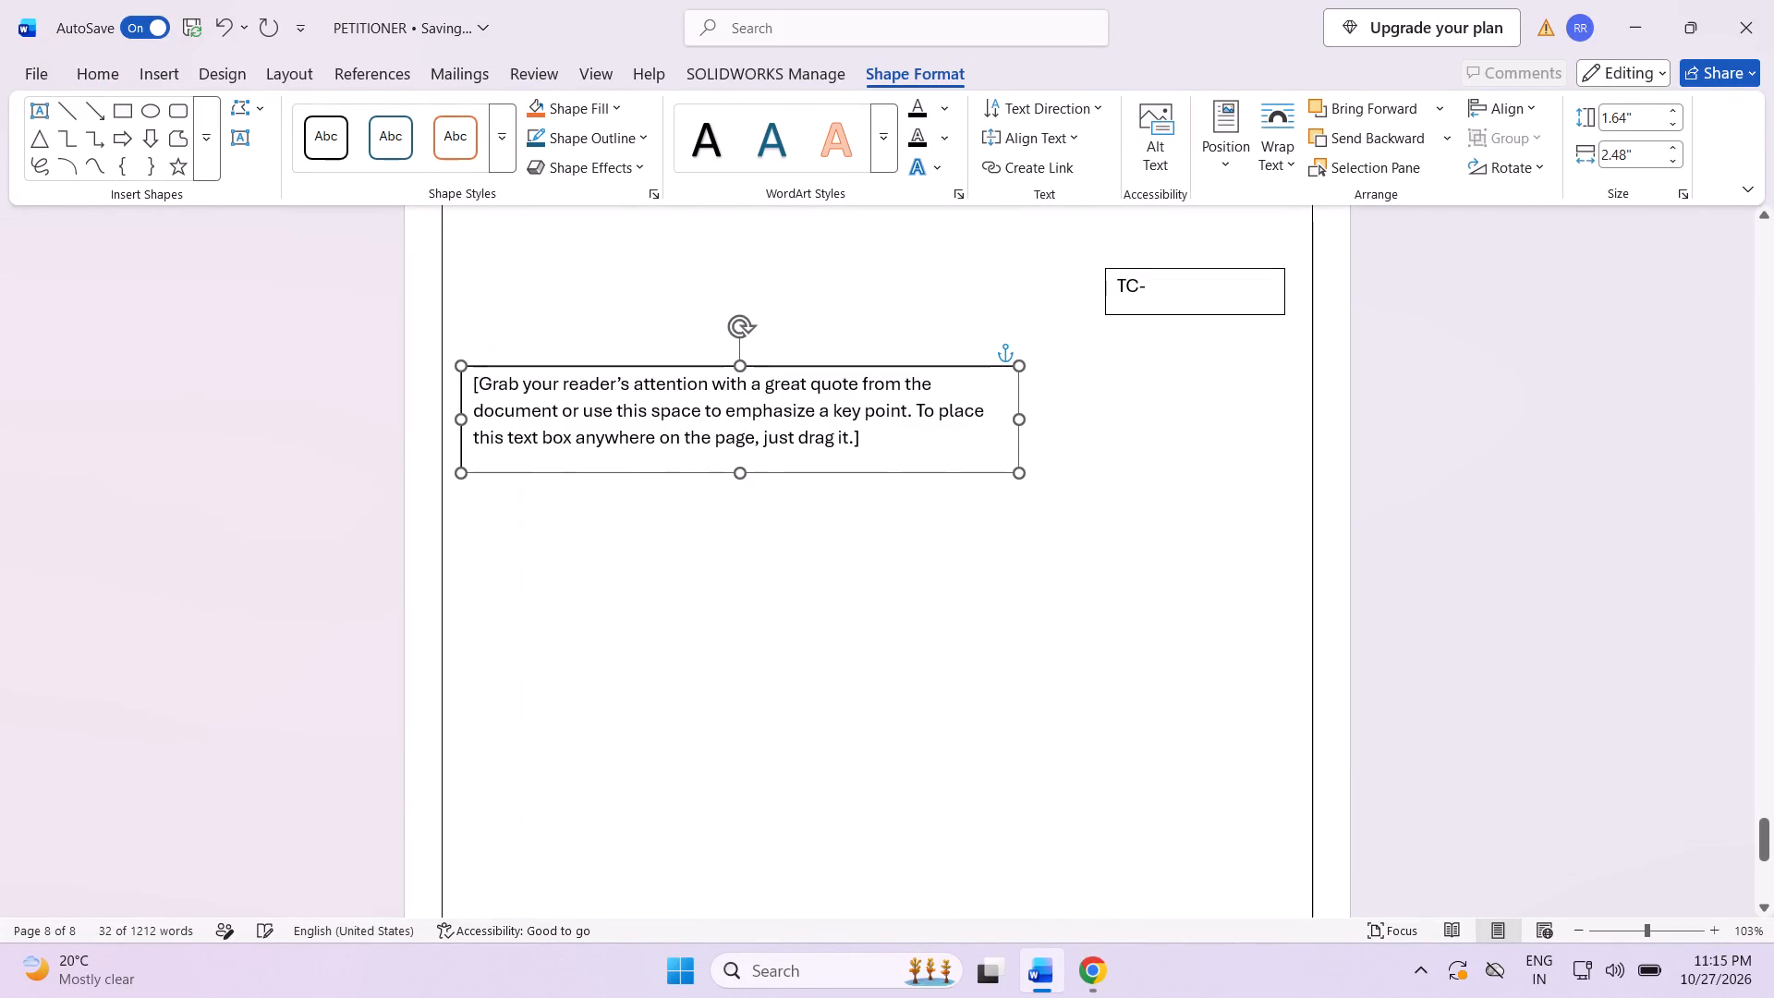
pyautogui.moveTo(1022, 420); pyautogui.dragTo(1251, 358)
pyautogui.moveTo(452, 407); pyautogui.dragTo(491, 408)
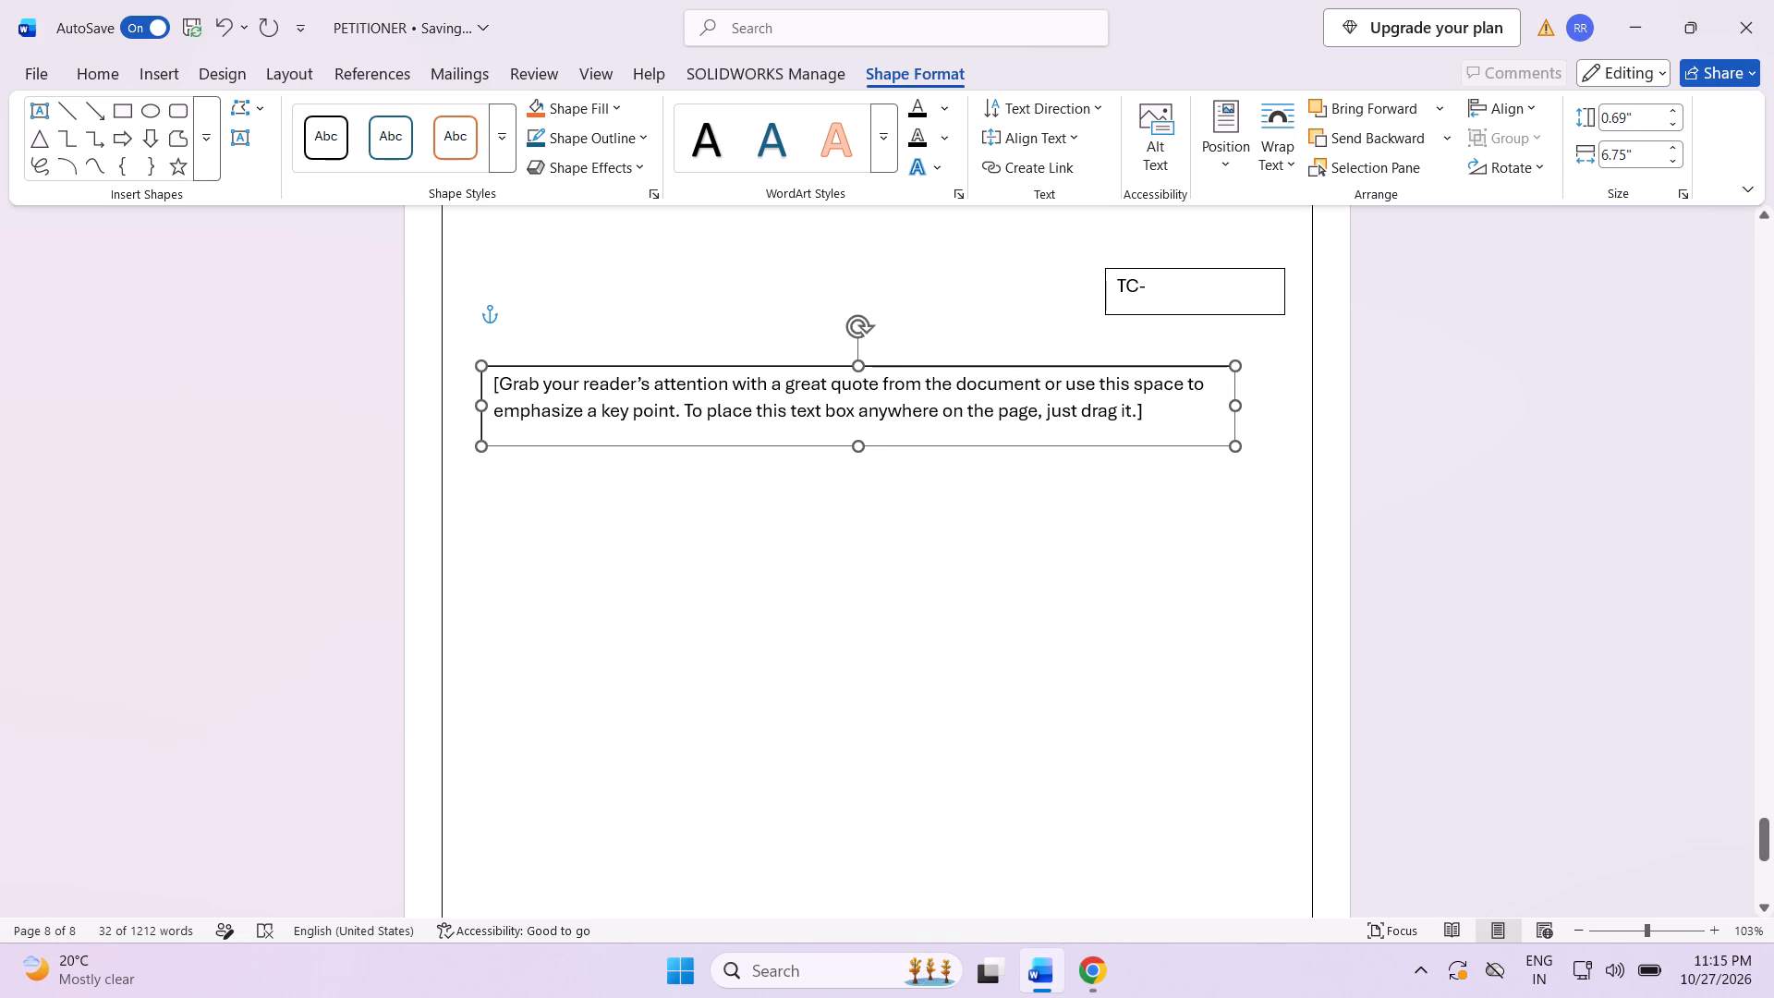
pyautogui.moveTo(491, 408); pyautogui.dragTo(524, 401)
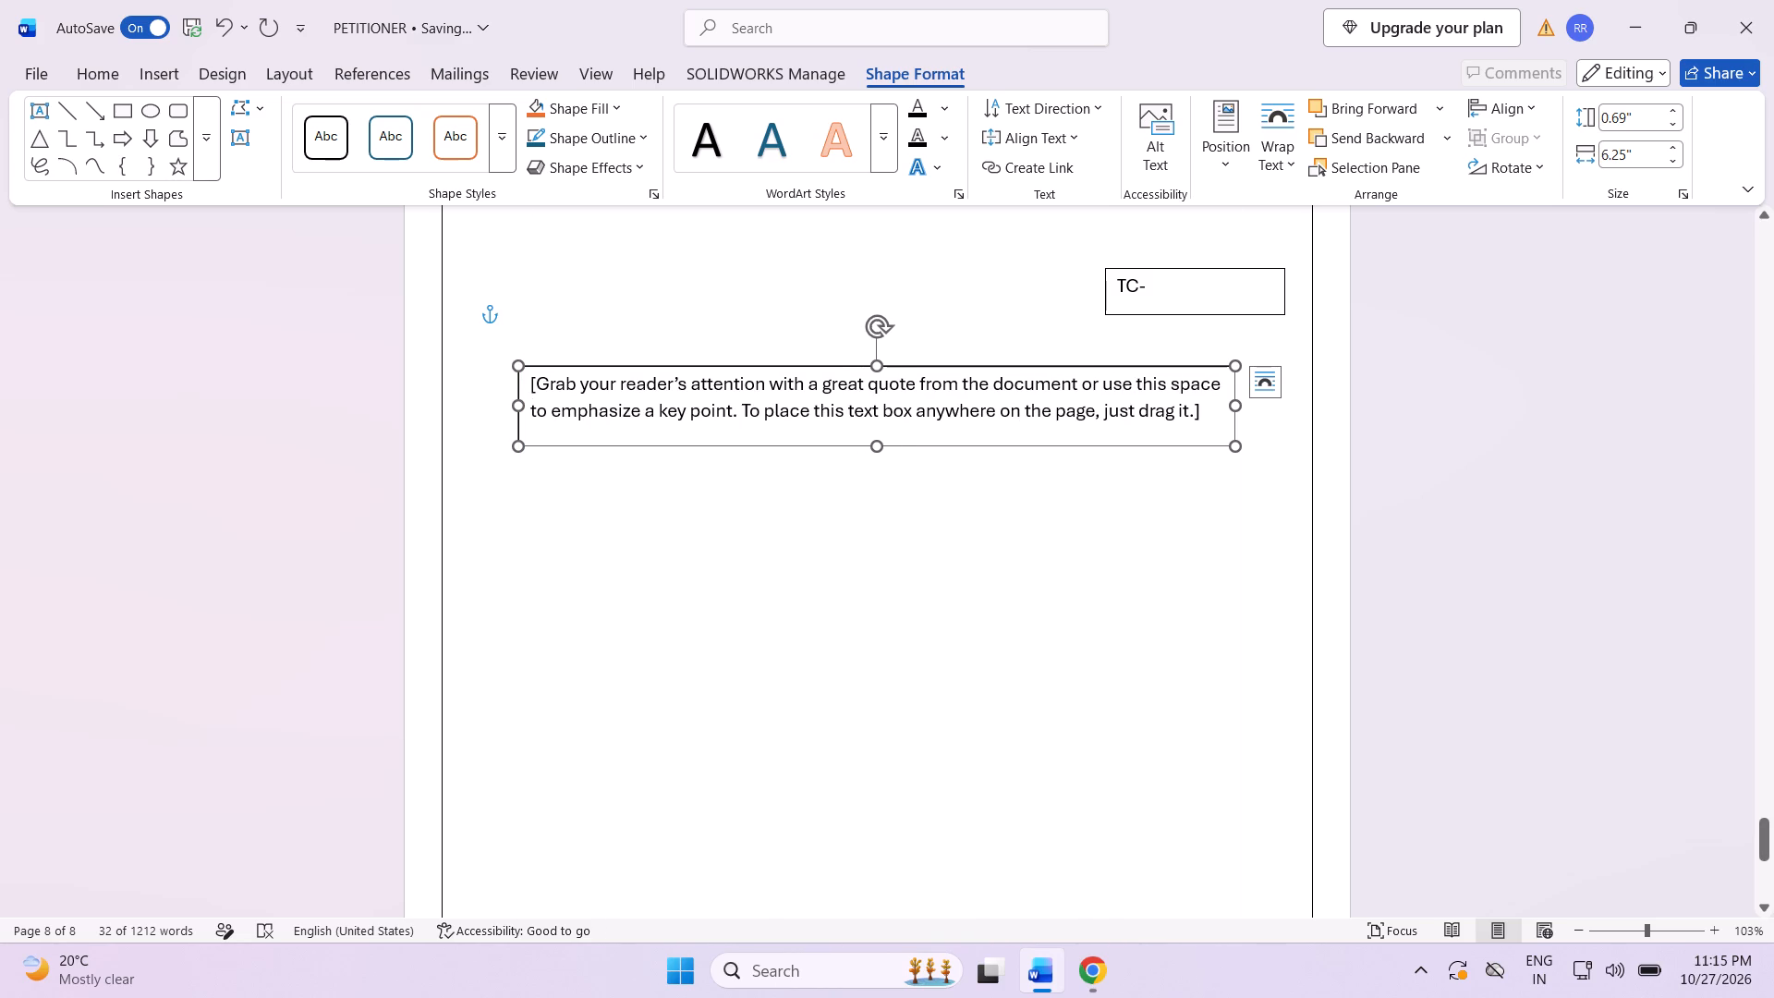
pyautogui.moveTo(879, 403); pyautogui.dragTo(876, 382)
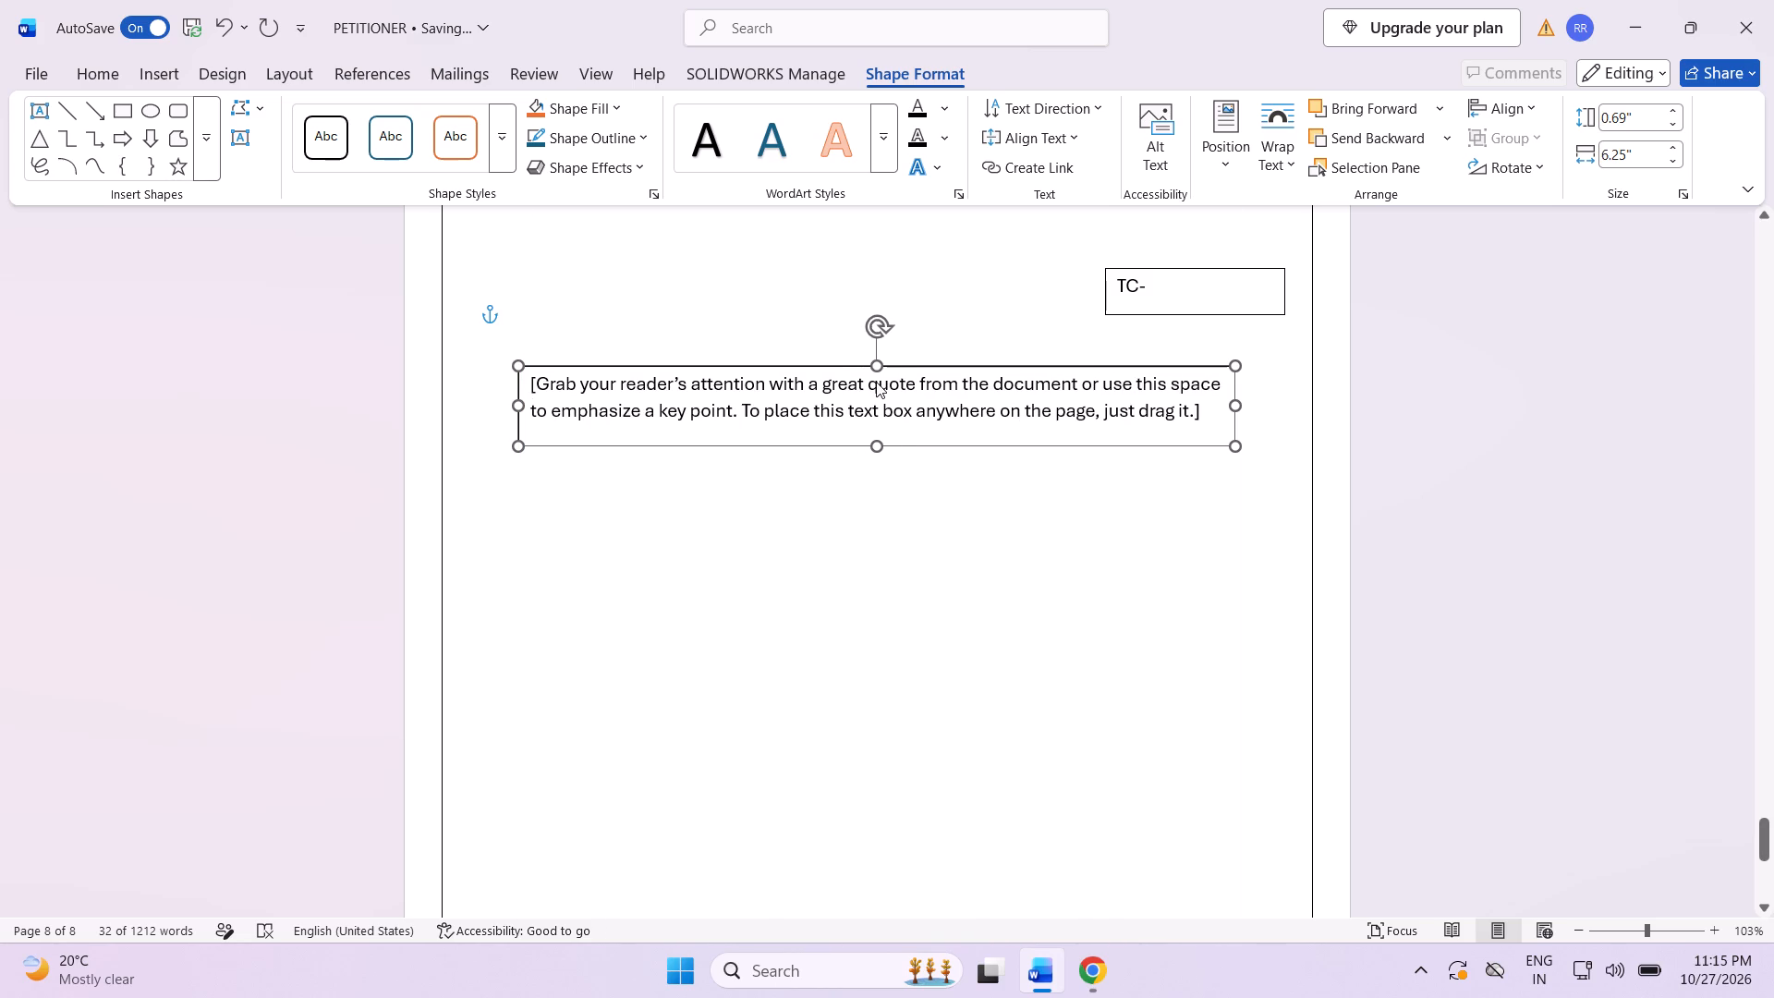
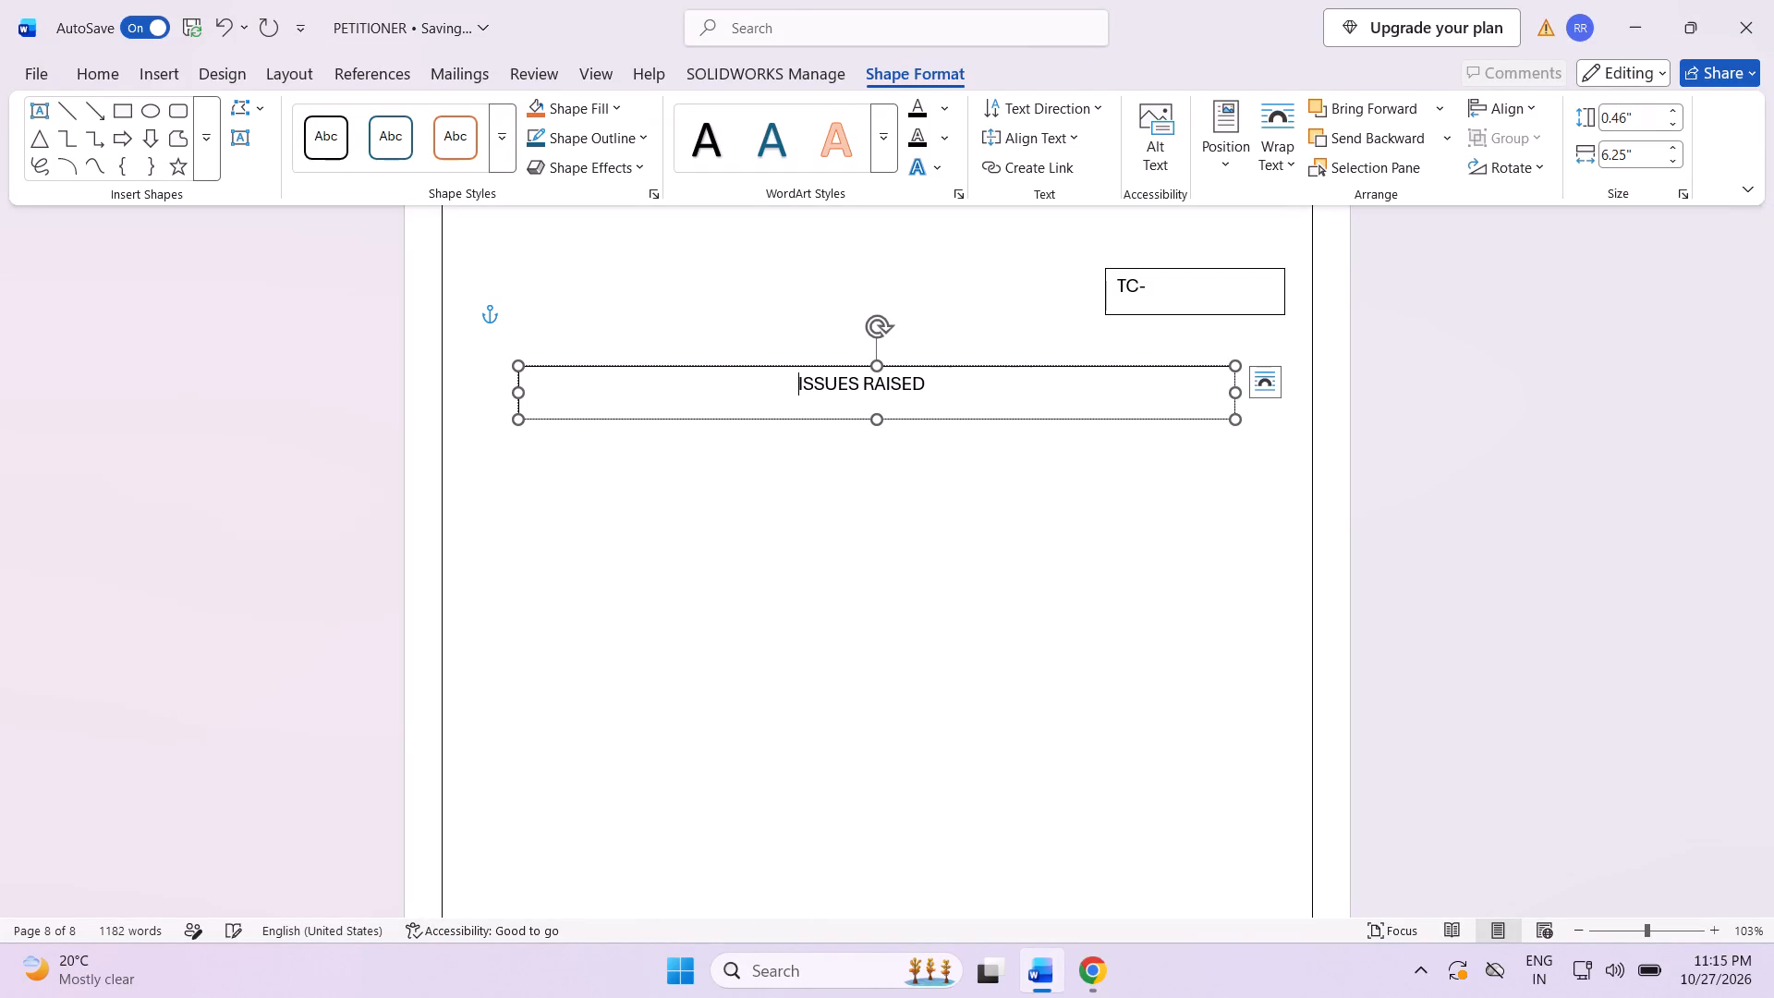
# Shift the "ISSUES RAISED" text slightly toward the centre and move its text box up to just below the "TC-" box on page 8.
pyautogui.press('space')
pyautogui.press('space')
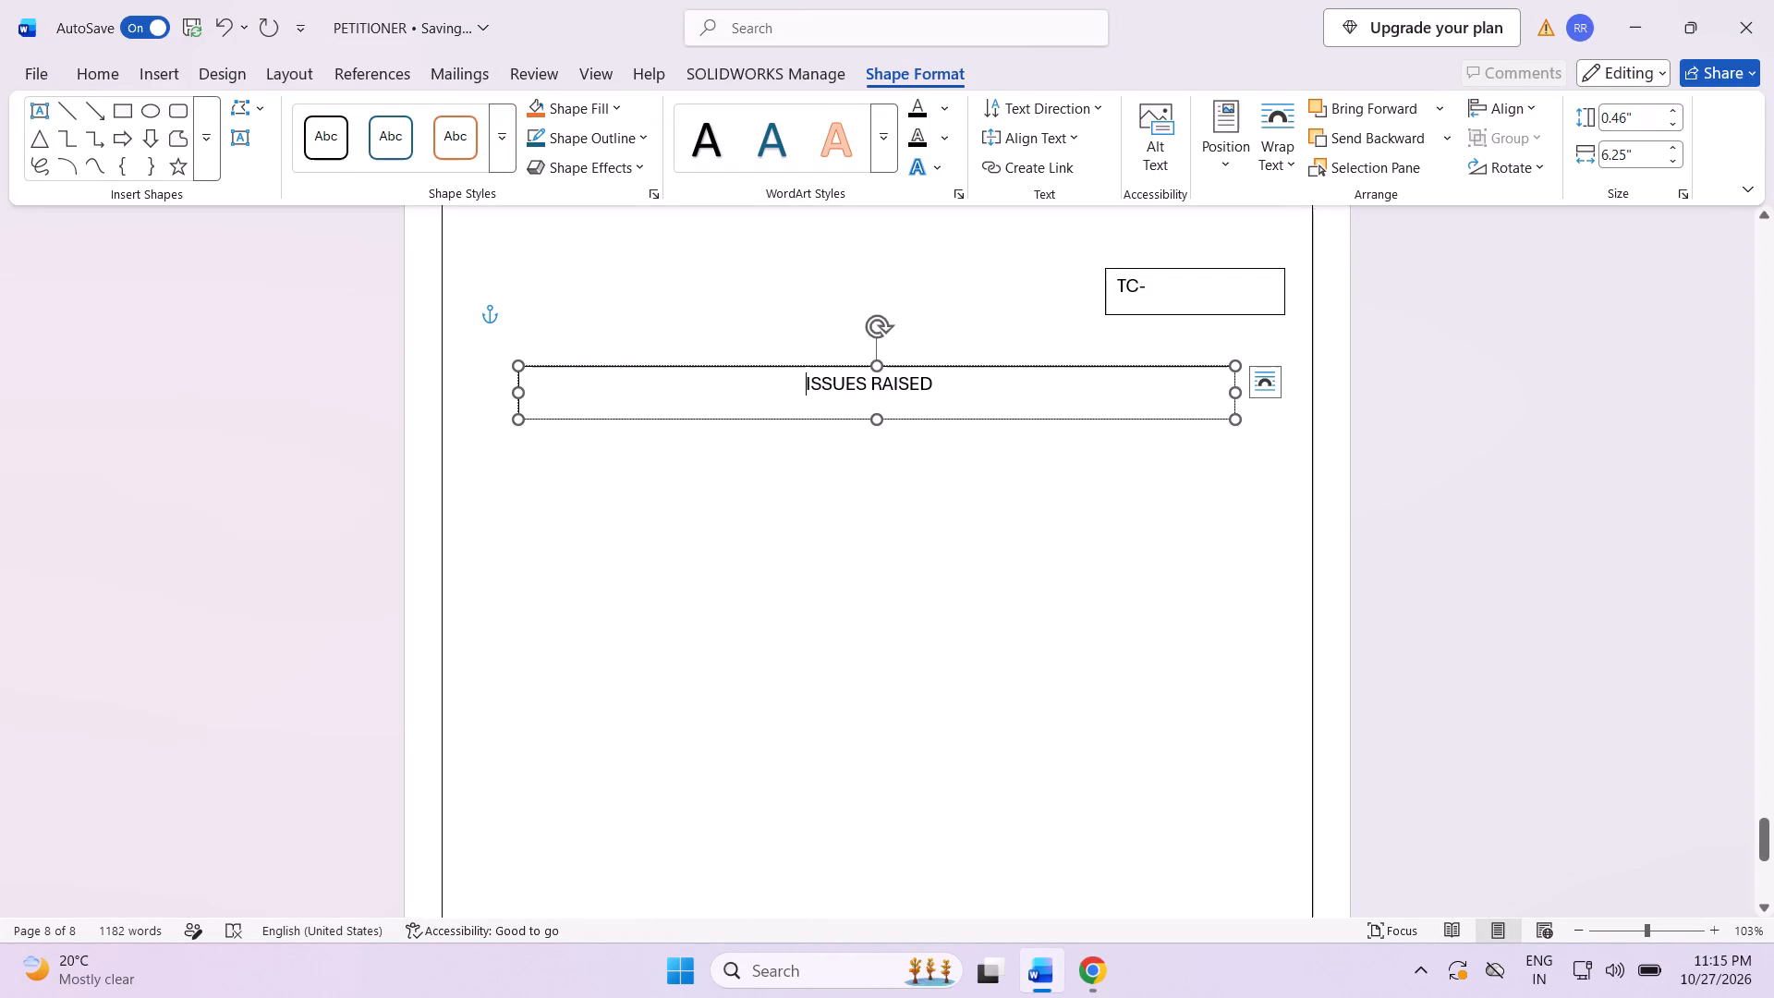
pyautogui.moveTo(753, 424); pyautogui.dragTo(752, 407)
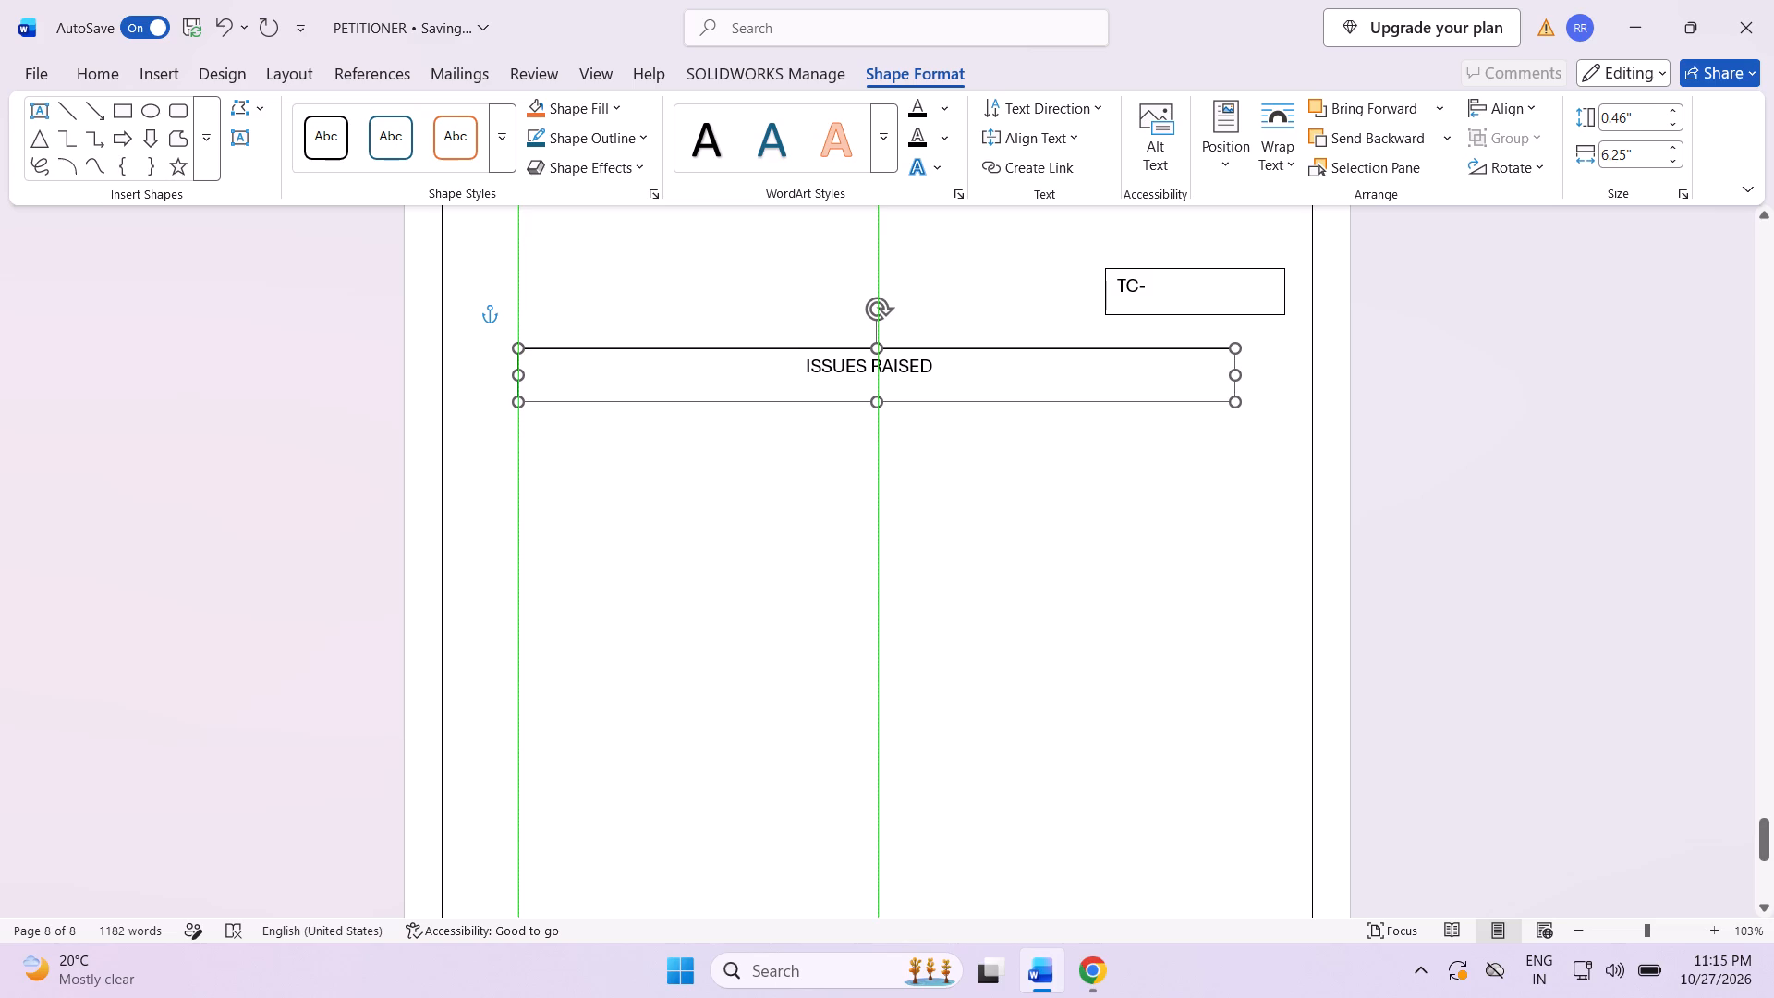
pyautogui.moveTo(752, 407); pyautogui.dragTo(759, 384)
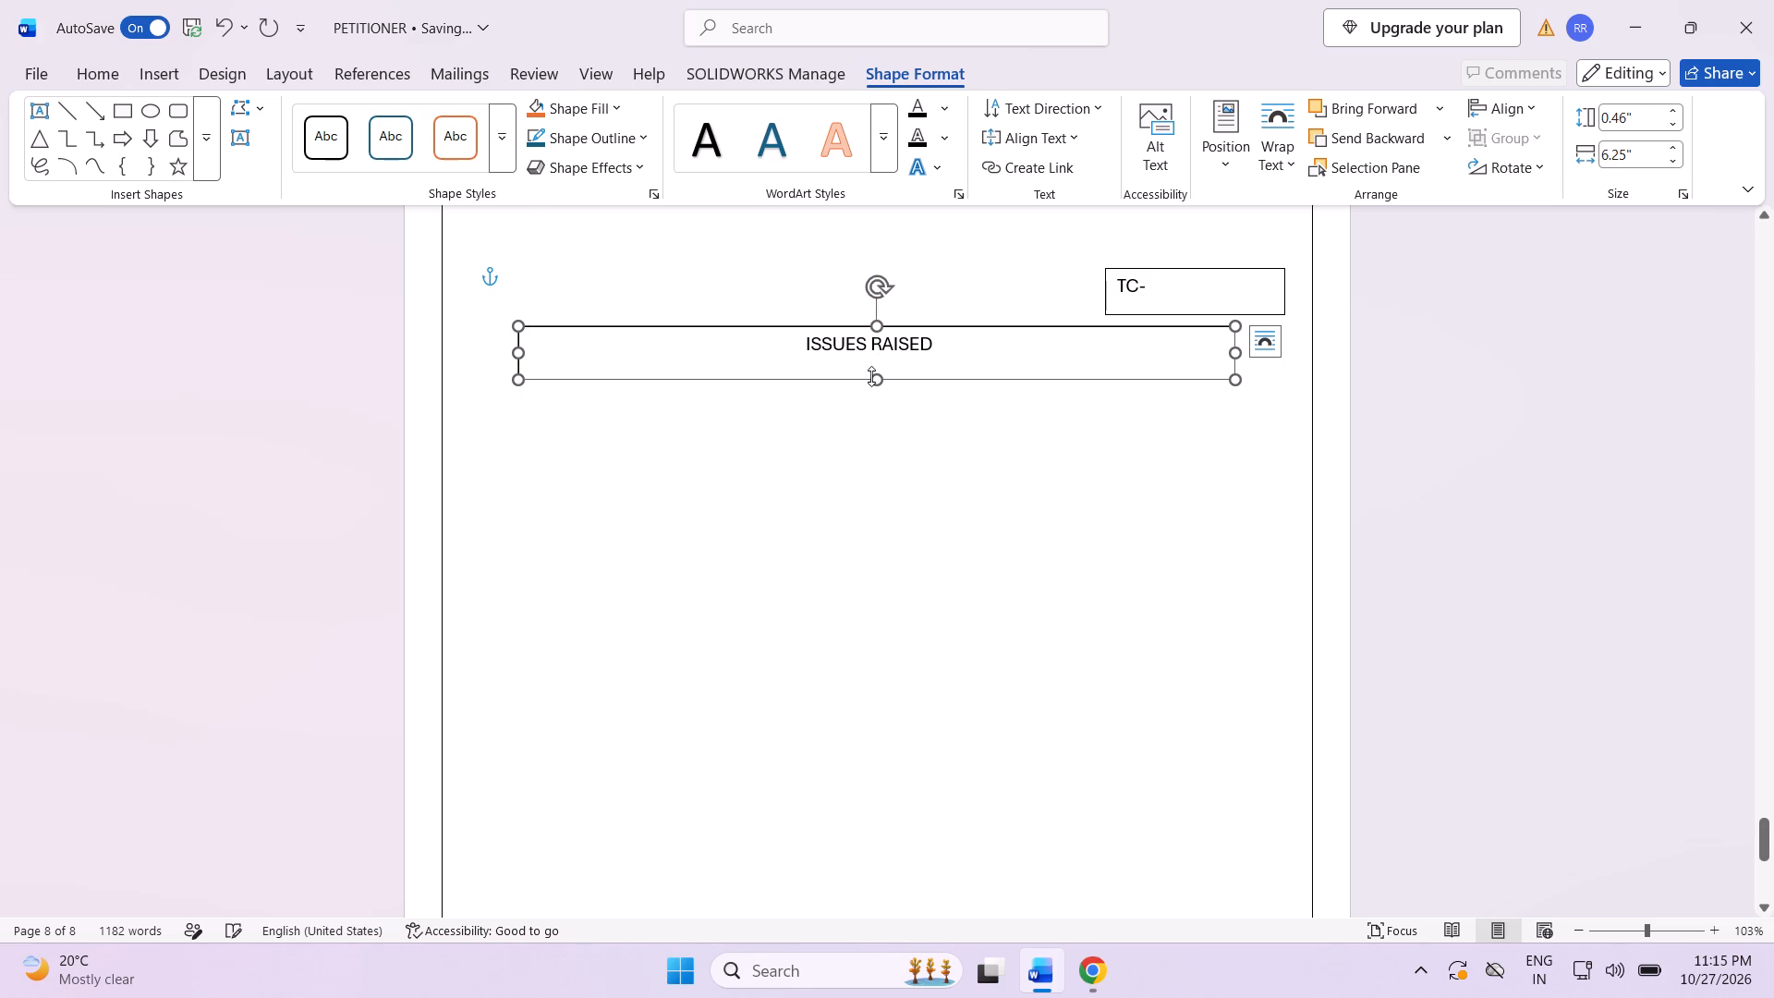
# Reduce the height of the "ISSUES RAISED" text box so it fits closely around its single line of text.
pyautogui.moveTo(871, 376); pyautogui.dragTo(875, 365)
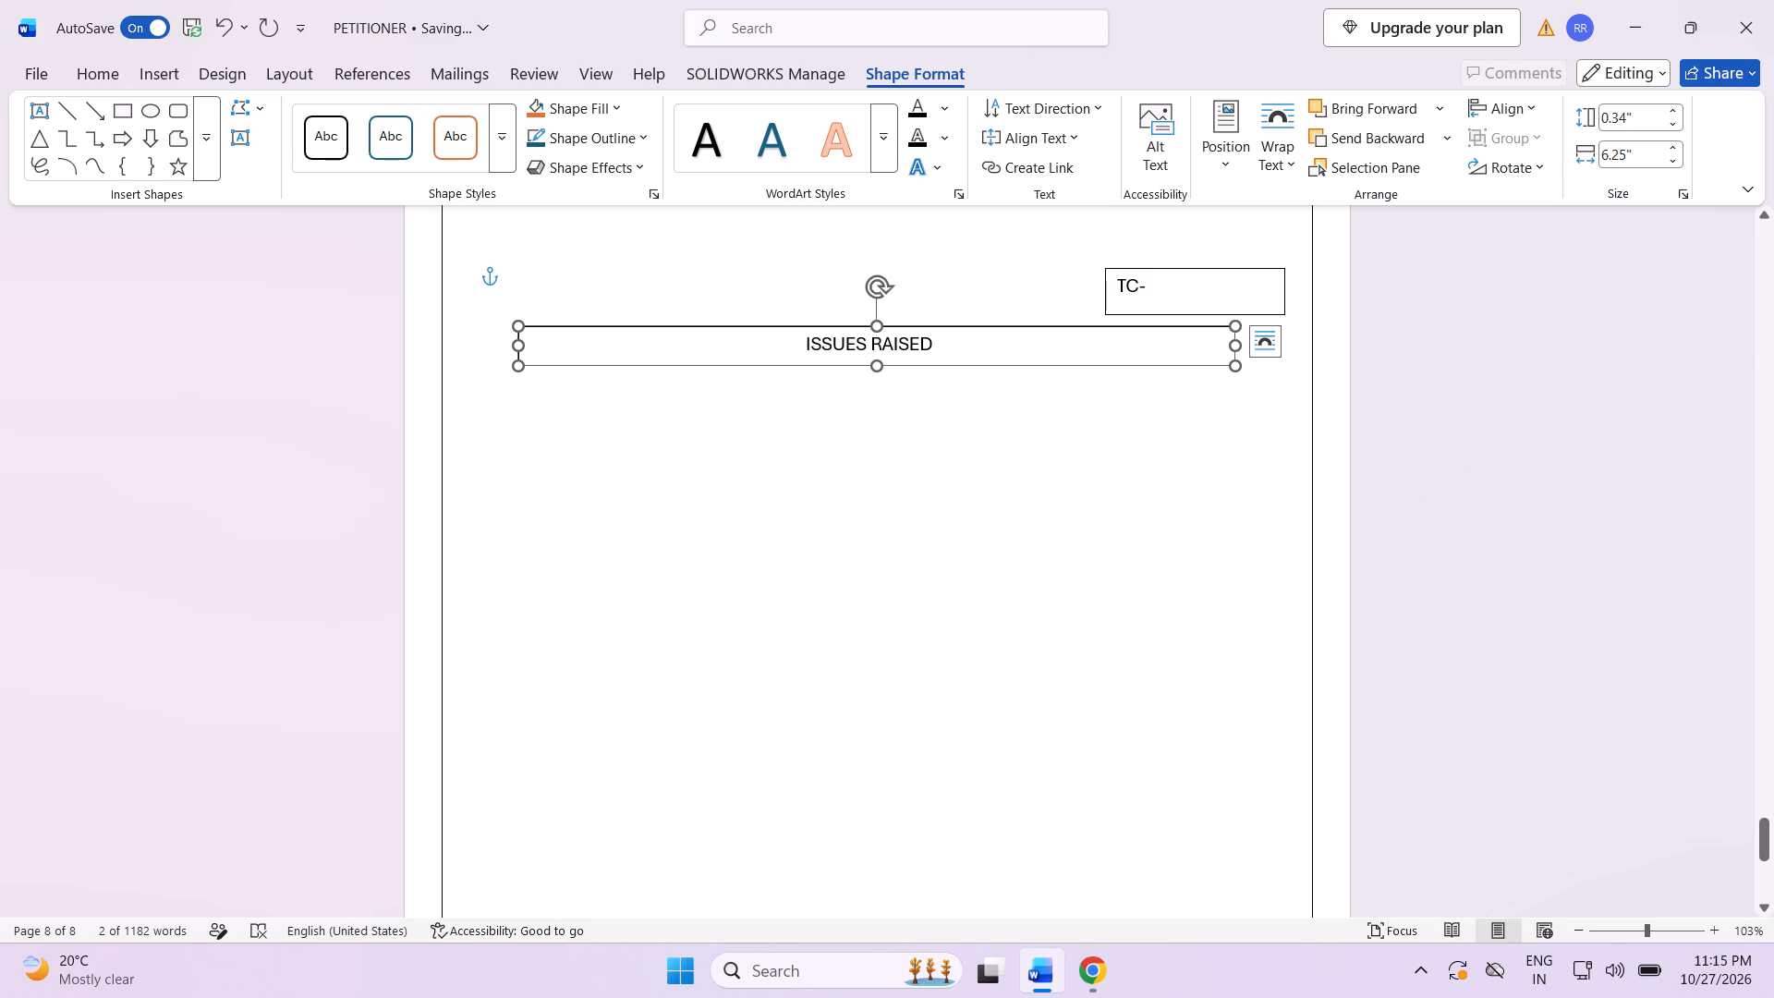
pyautogui.click(889, 323)
pyautogui.moveTo(870, 371); pyautogui.dragTo(870, 364)
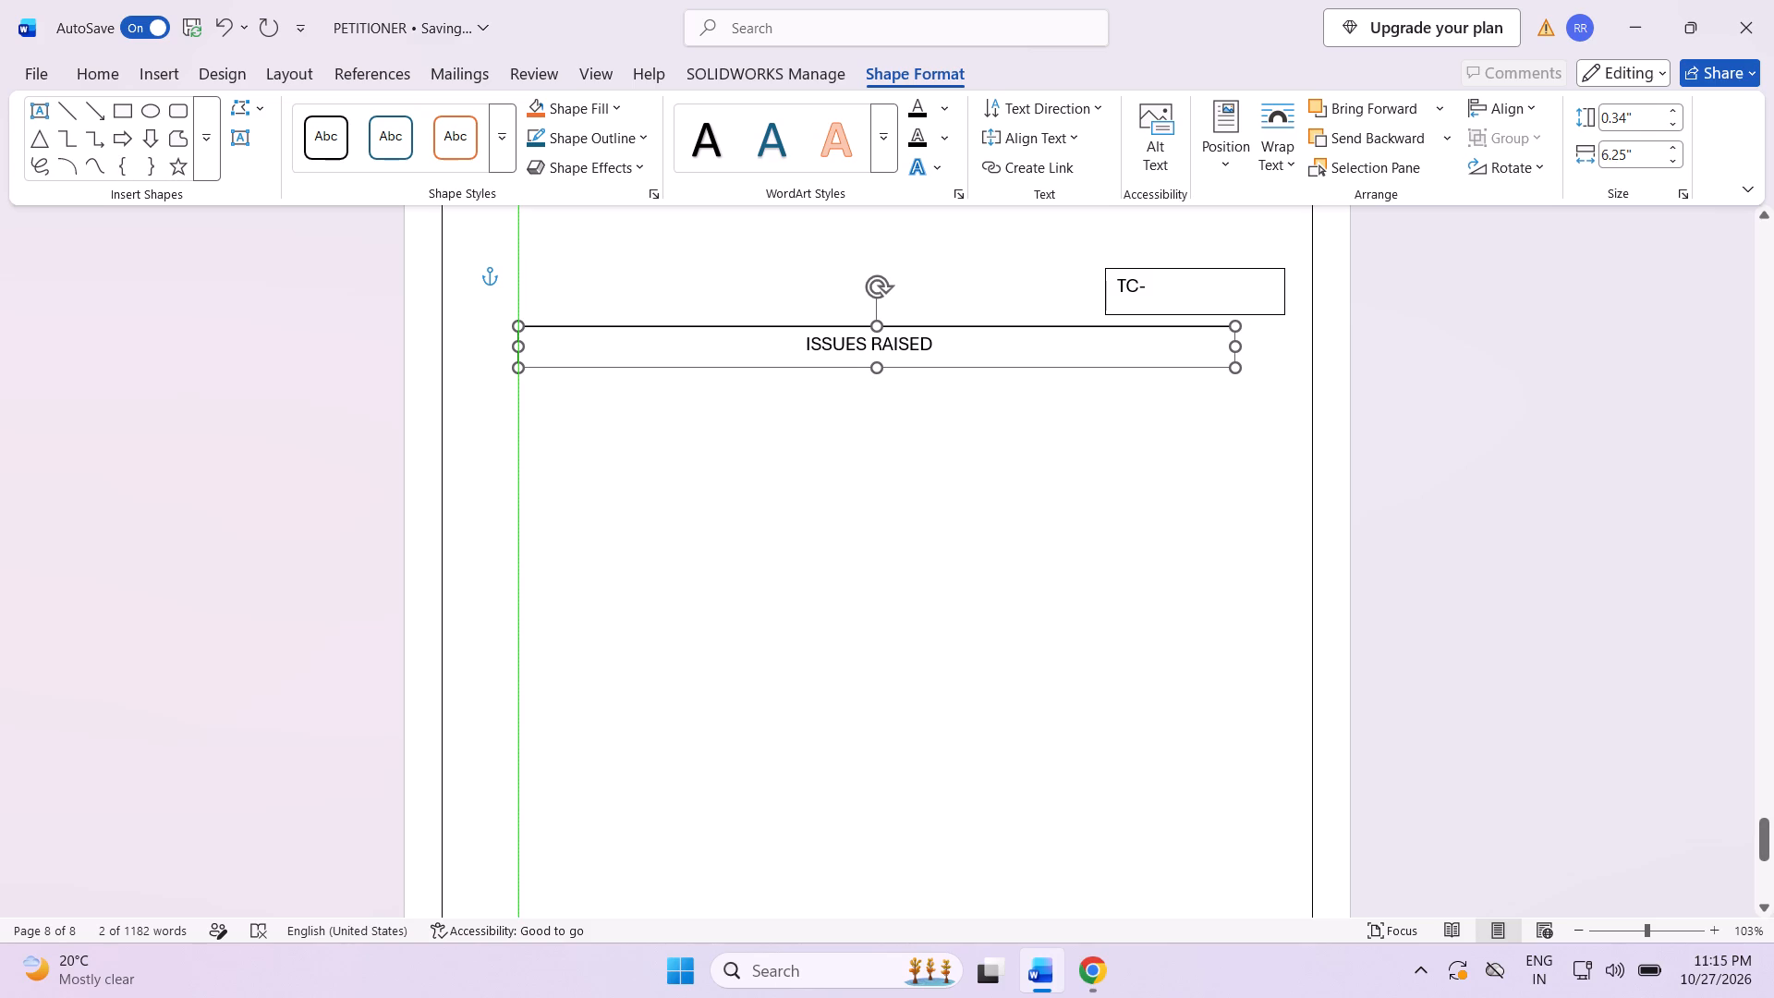
pyautogui.moveTo(870, 364); pyautogui.dragTo(870, 359)
pyautogui.click(827, 303)
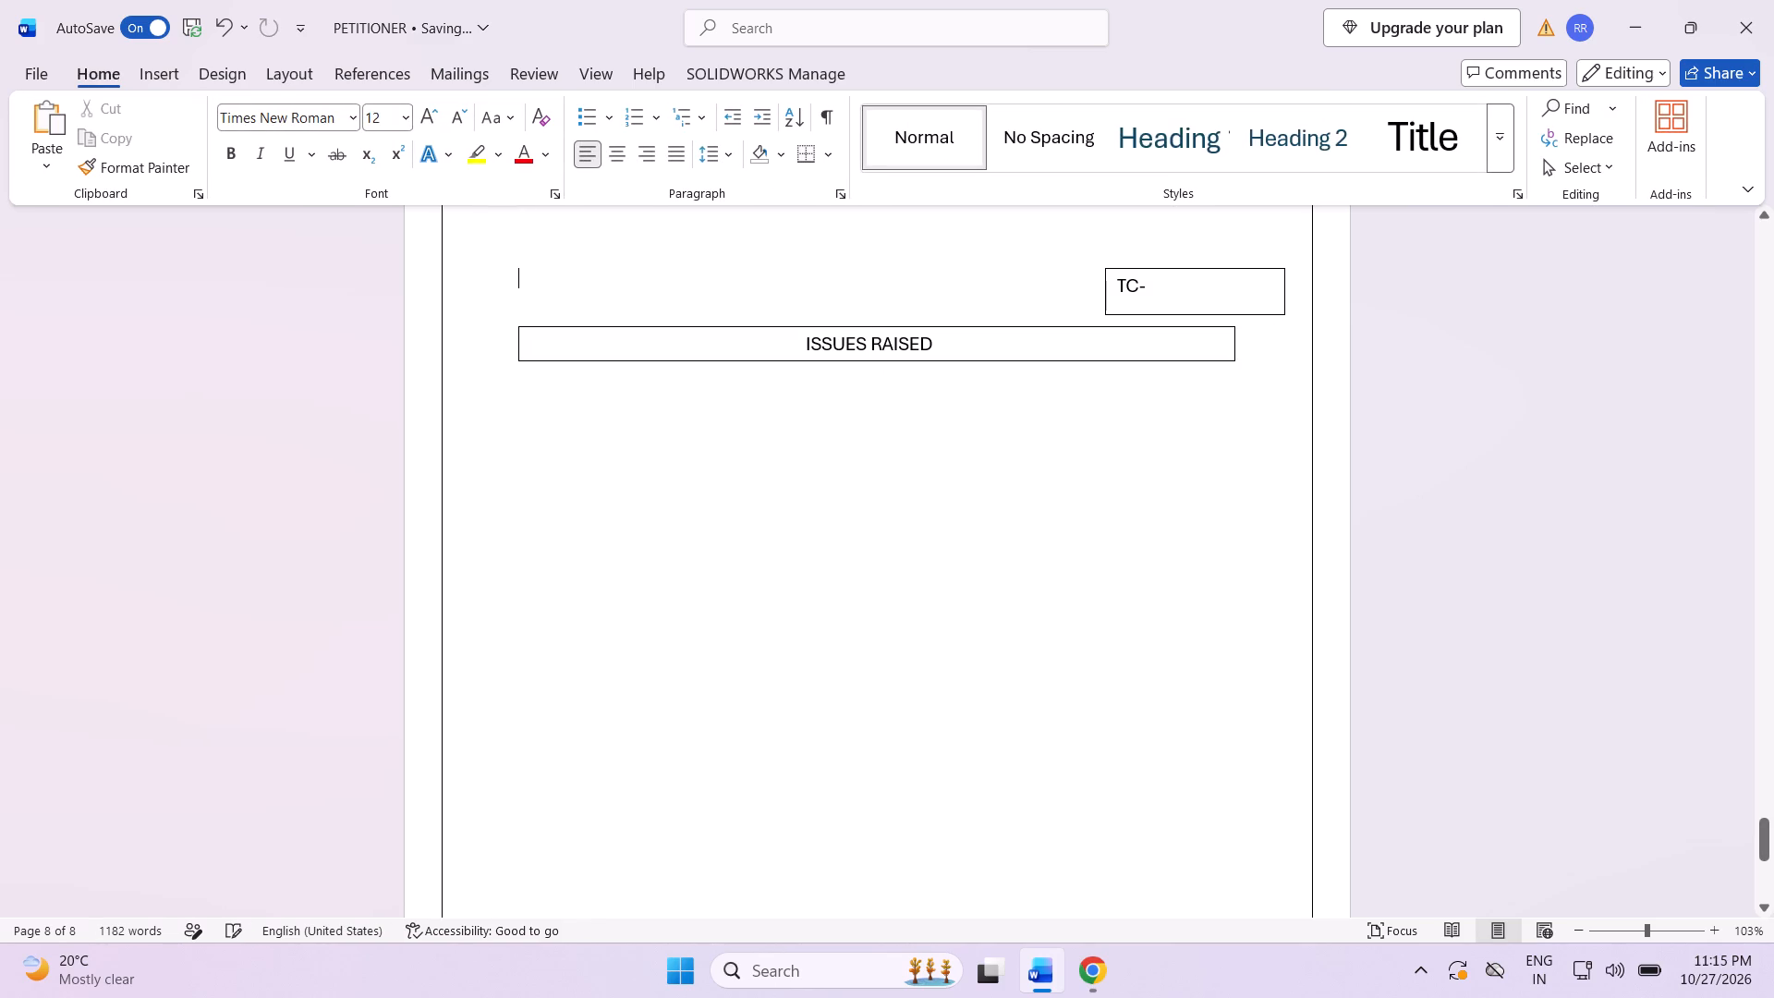
# Examine the earlier pages, especially the "STATEMENT OF FACTS" heading box and numbered facts, for comparison with the "ISSUES RAISED" page.
pyautogui.doubleClick(541, 400)
pyautogui.click(594, 436)
pyautogui.scroll(-3, 598, 469)
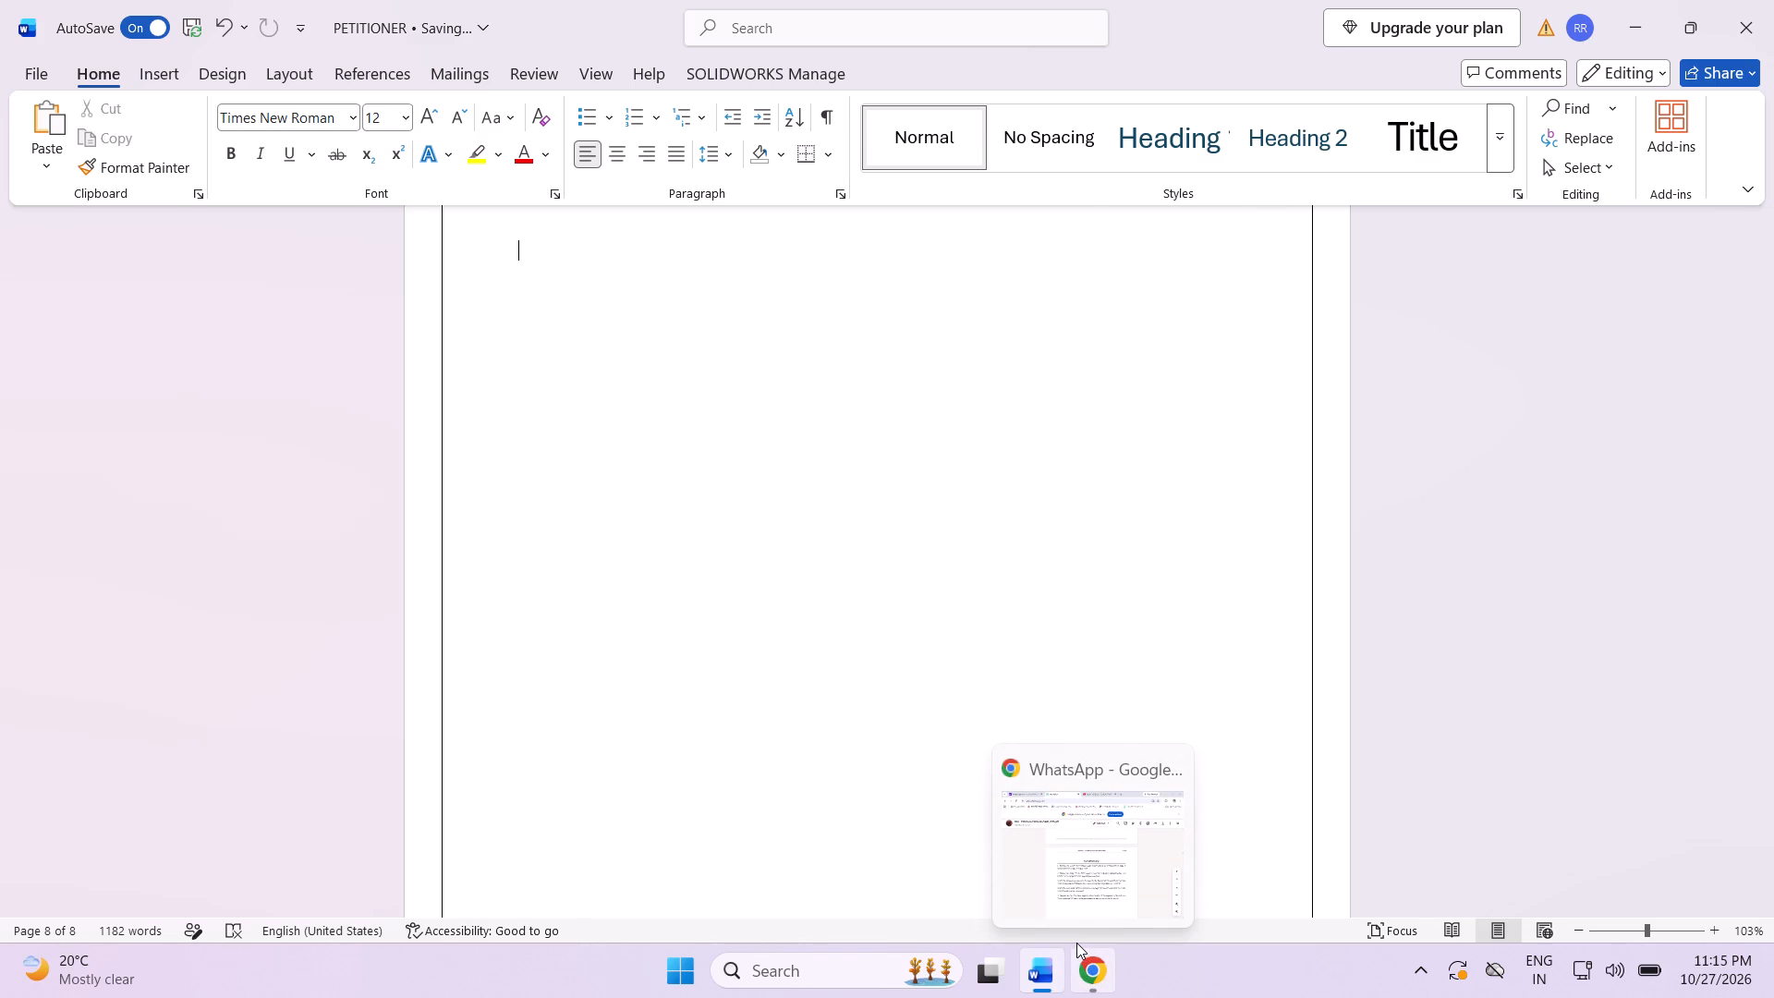
pyautogui.scroll(6, 1054, 914)
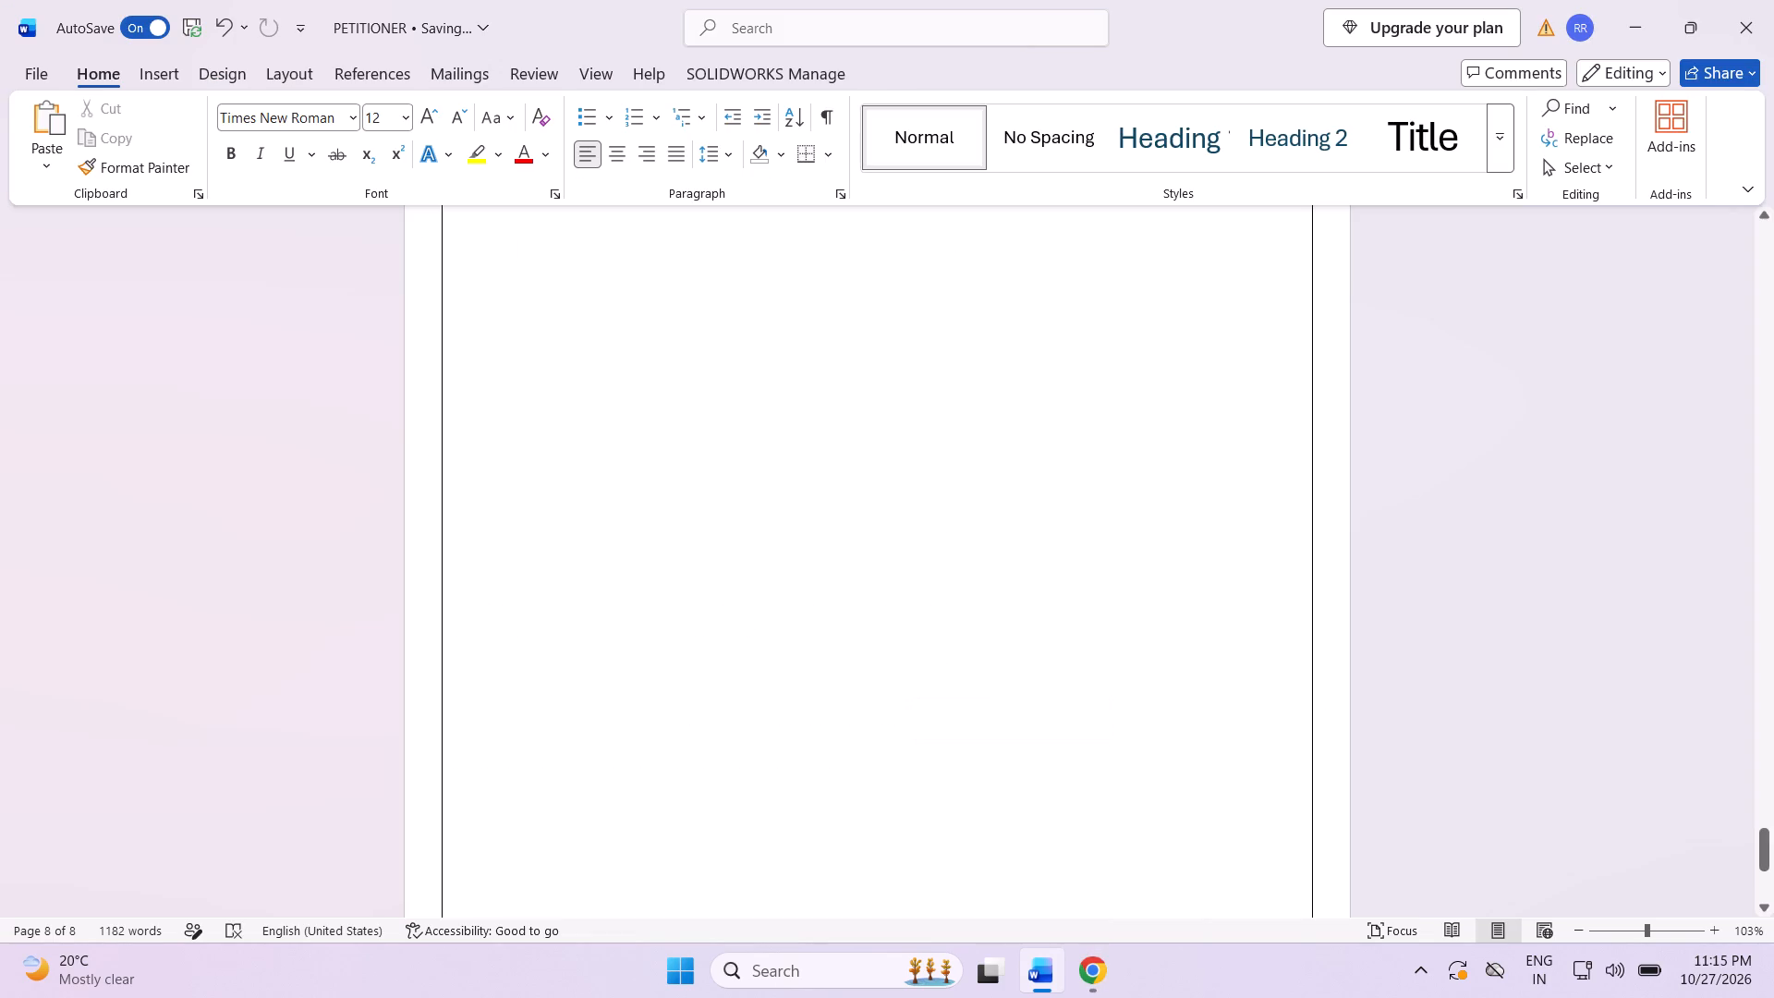
pyautogui.scroll(7, 1032, 660)
pyautogui.scroll(20, 1032, 660)
pyautogui.scroll(2, 1032, 660)
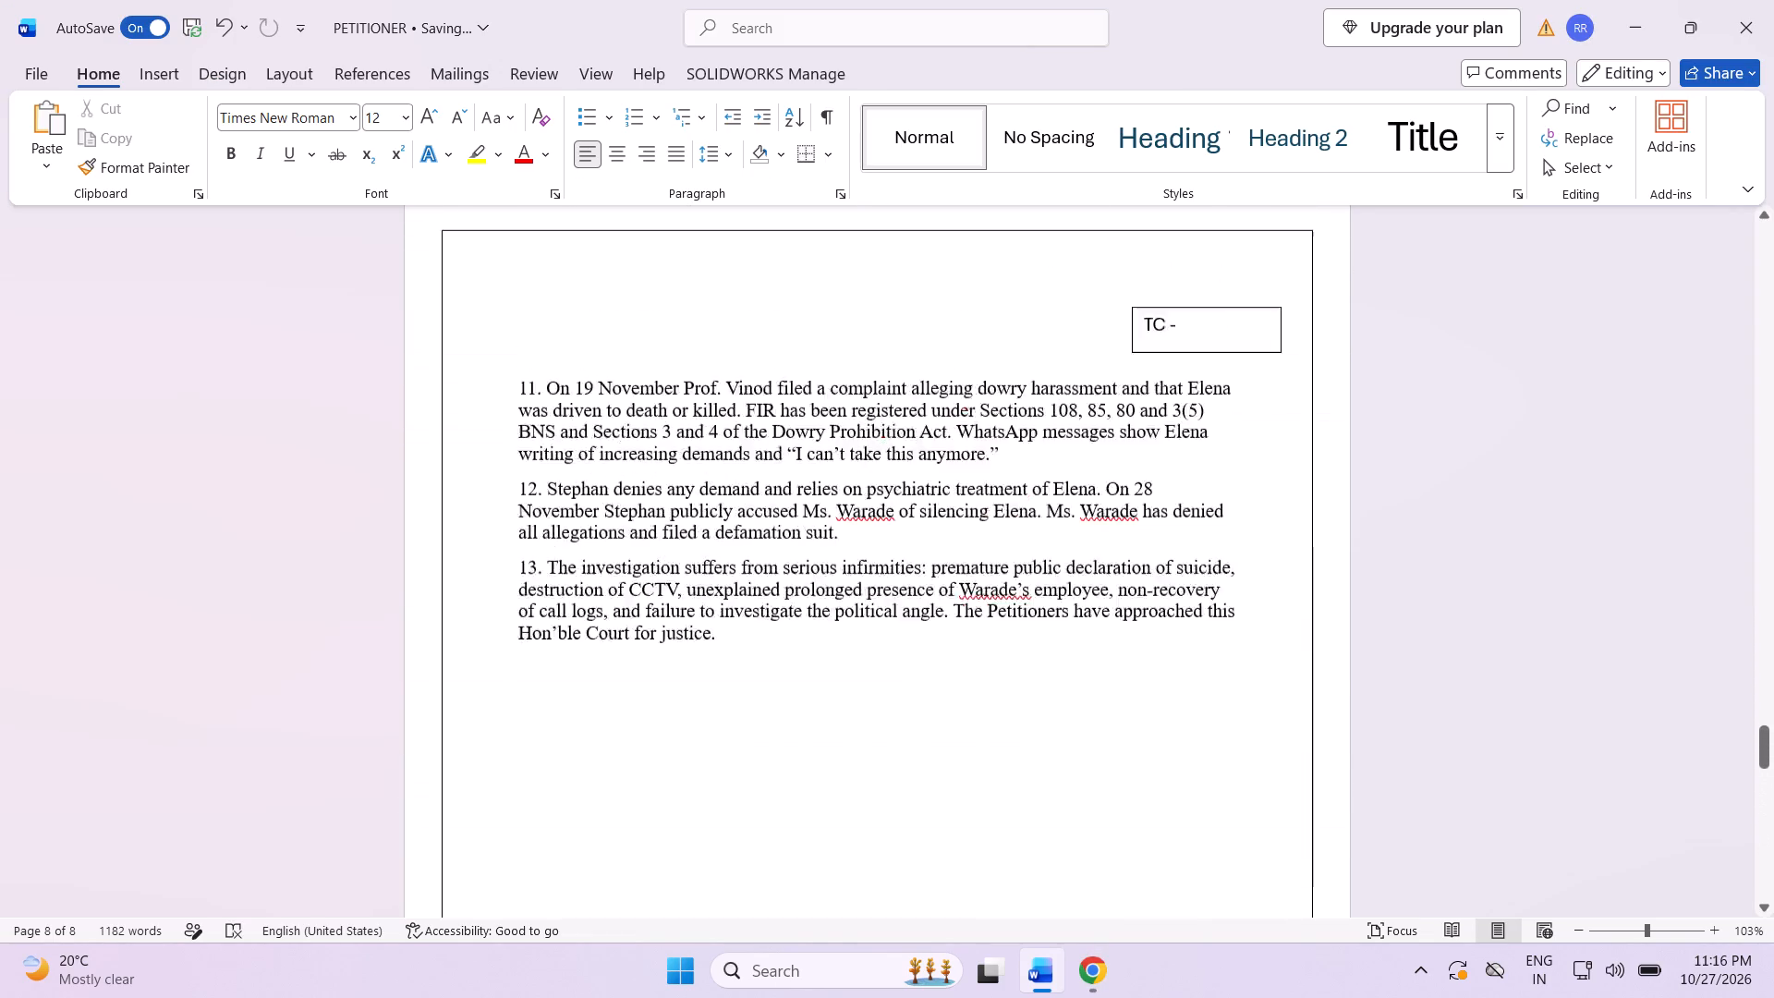
pyautogui.scroll(3, 1030, 660)
pyautogui.scroll(-10, 1030, 660)
pyautogui.scroll(3, 1029, 665)
pyautogui.scroll(-11, 1029, 665)
pyautogui.scroll(9, 1029, 665)
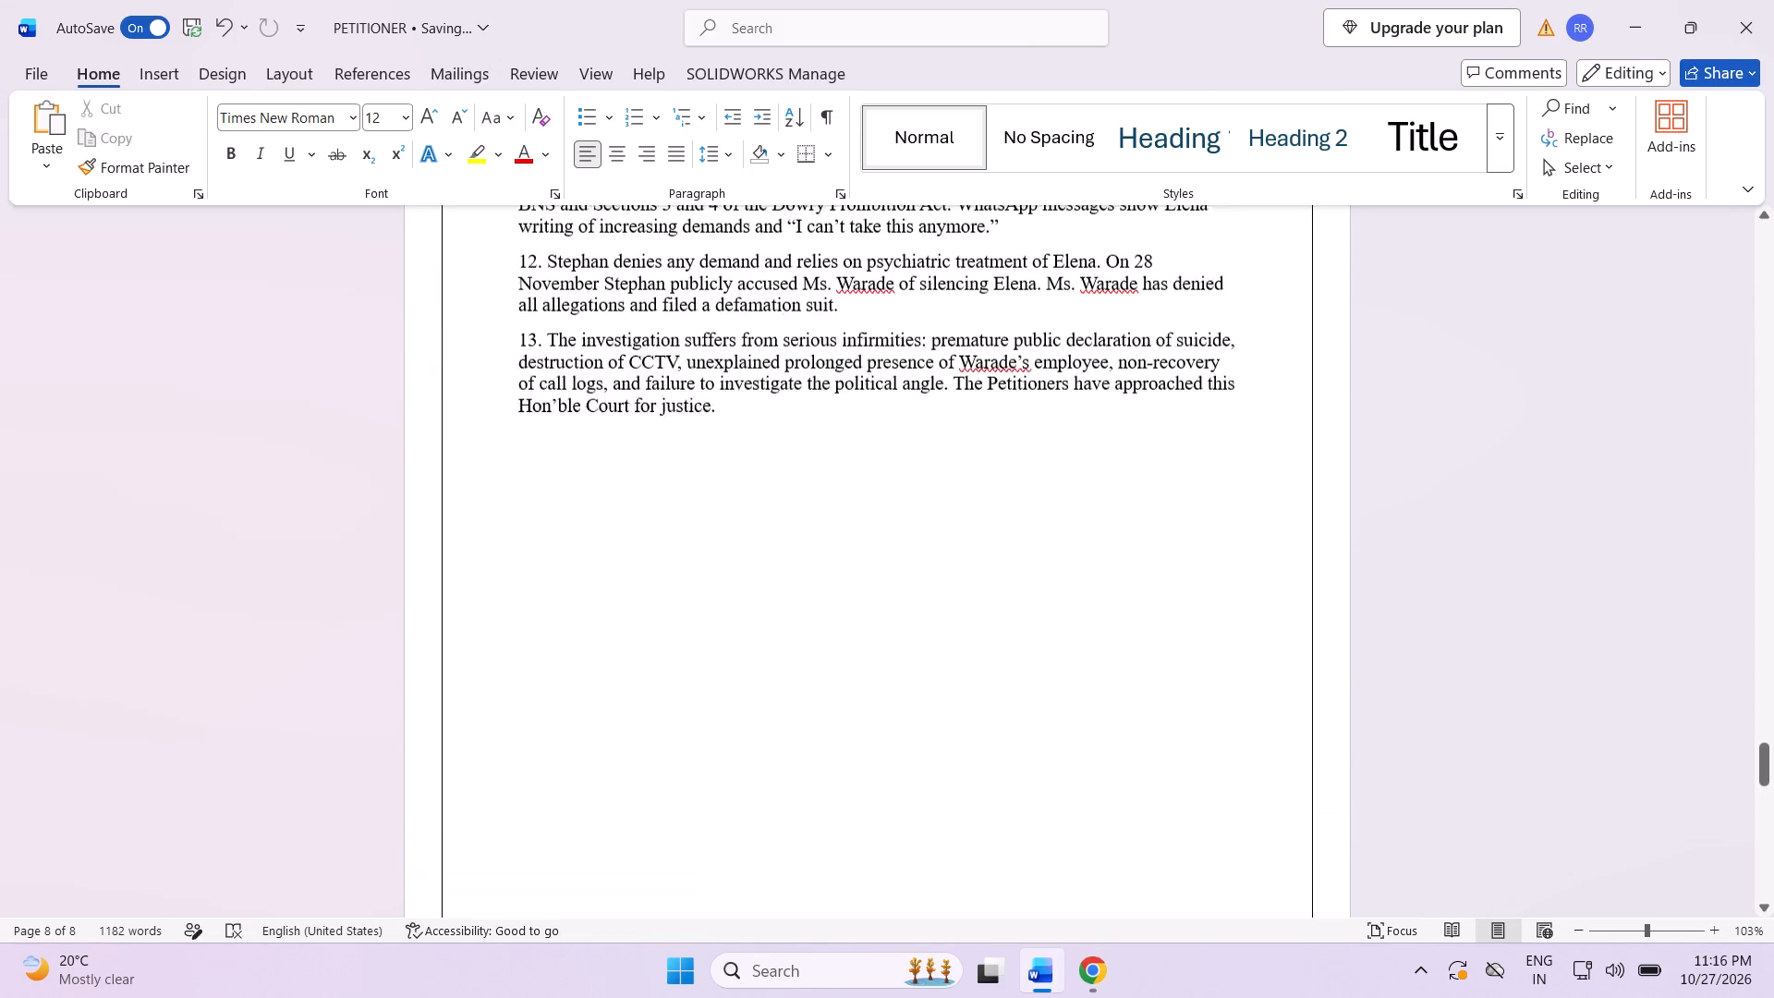
pyautogui.scroll(13, 1029, 665)
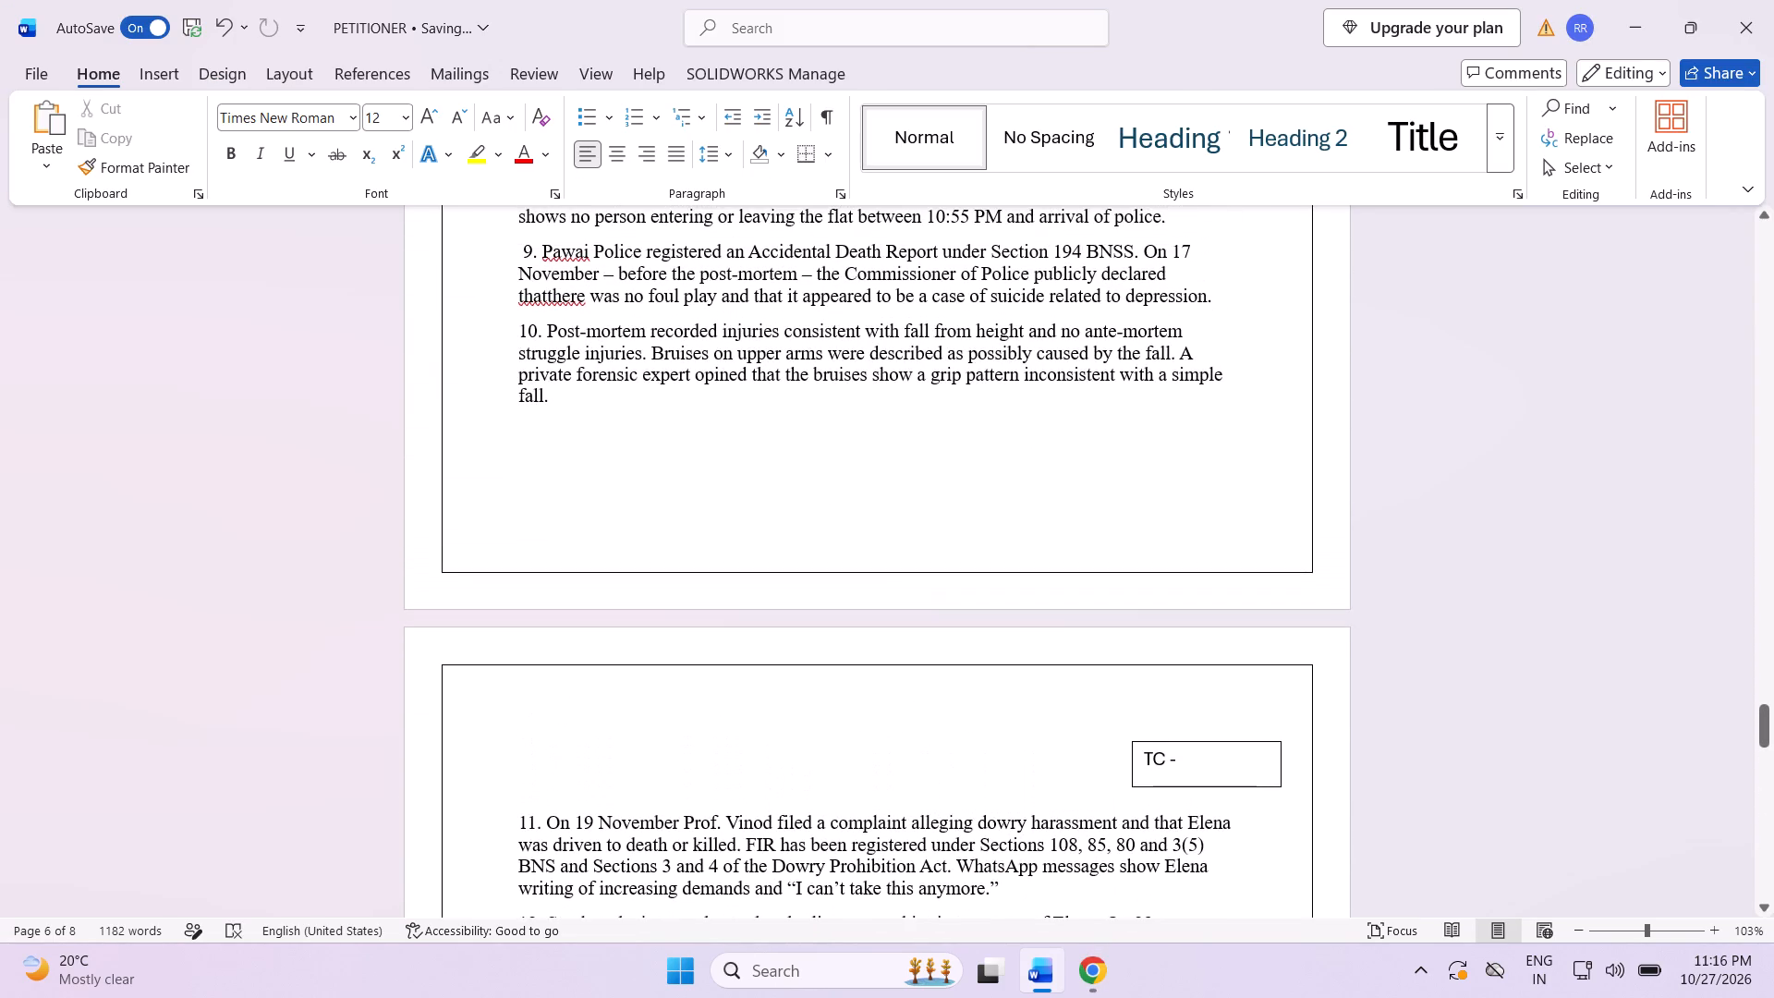
pyautogui.scroll(18, 1029, 665)
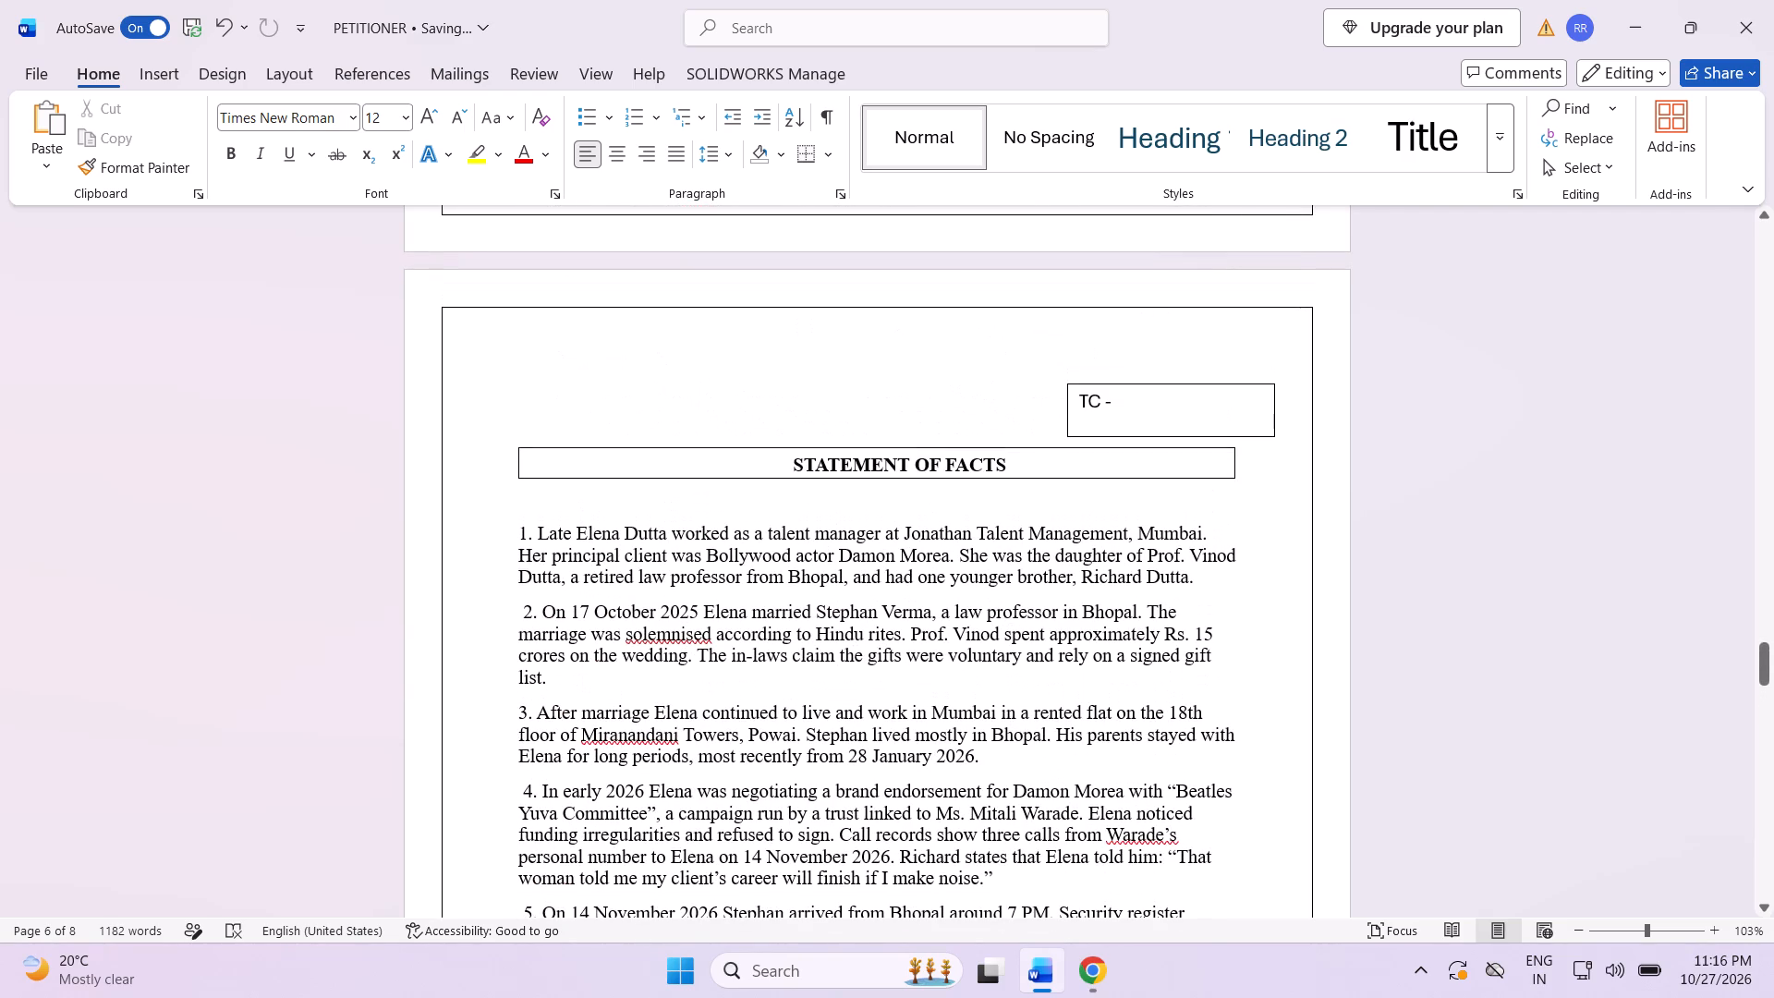
pyautogui.moveTo(516, 537); pyautogui.dragTo(671, 660)
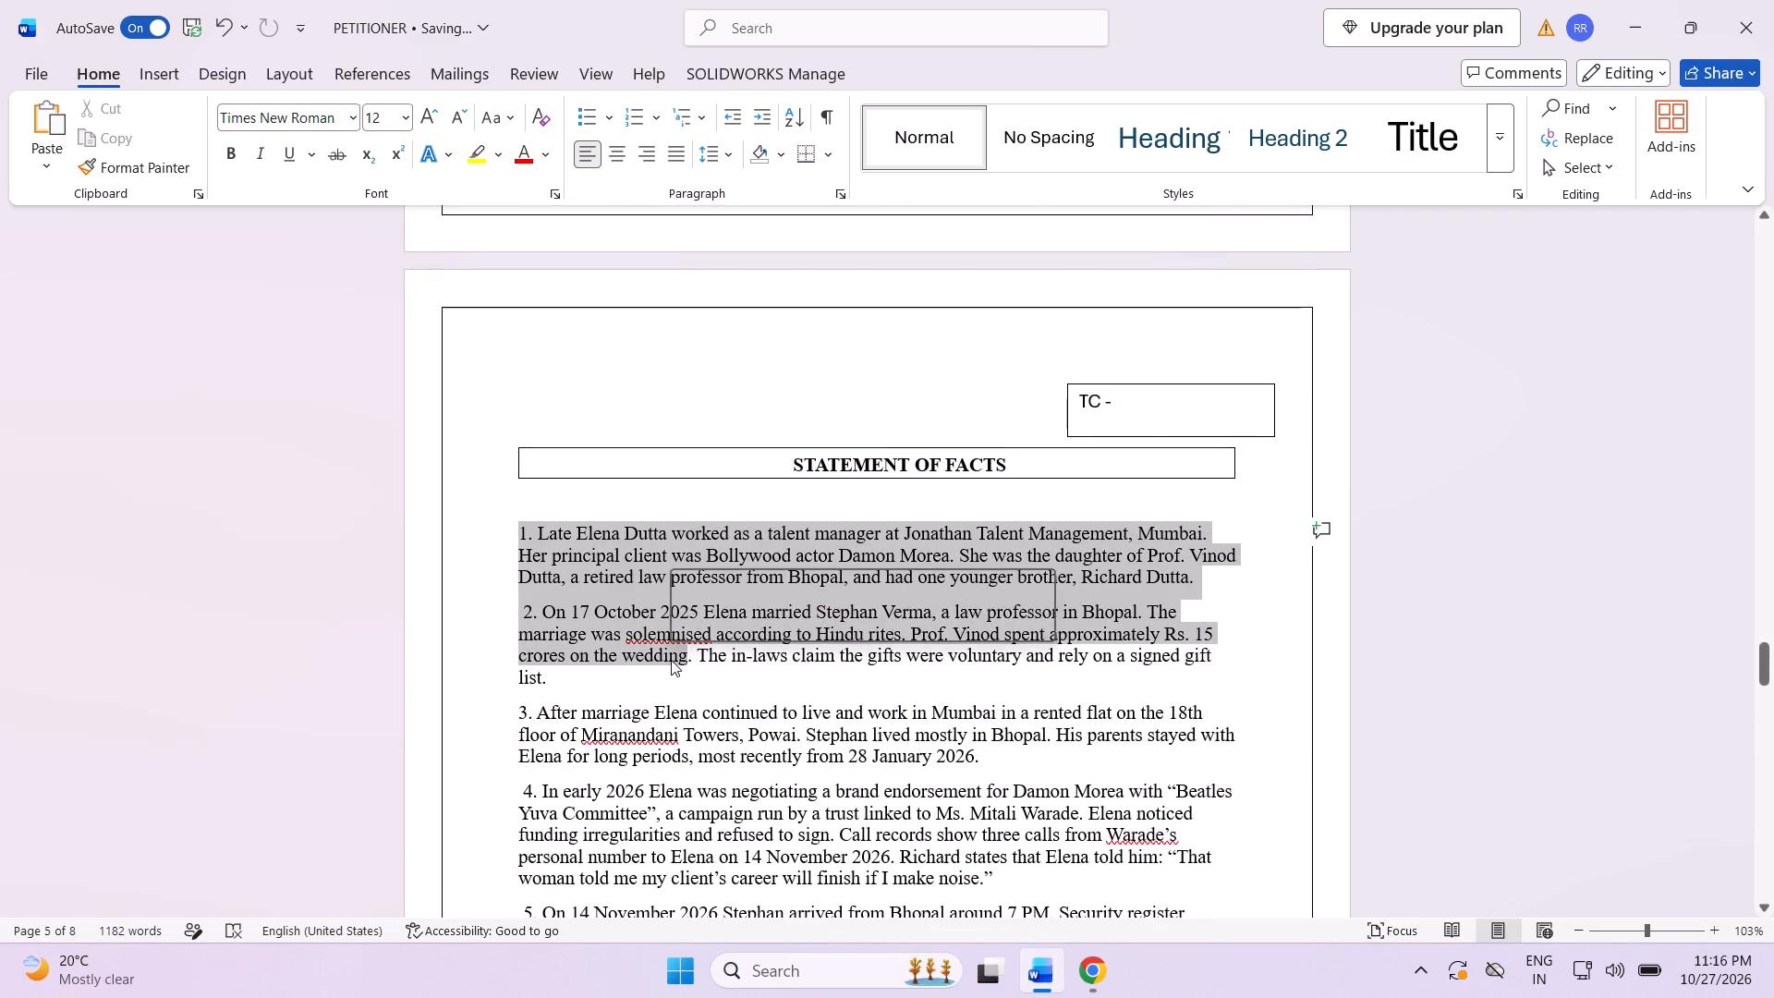
pyautogui.scroll(20, 665, 663)
pyautogui.scroll(1, 665, 663)
pyautogui.scroll(20, 652, 644)
pyautogui.scroll(2, 652, 644)
pyautogui.middleClick(651, 645)
pyautogui.middleClick(647, 645)
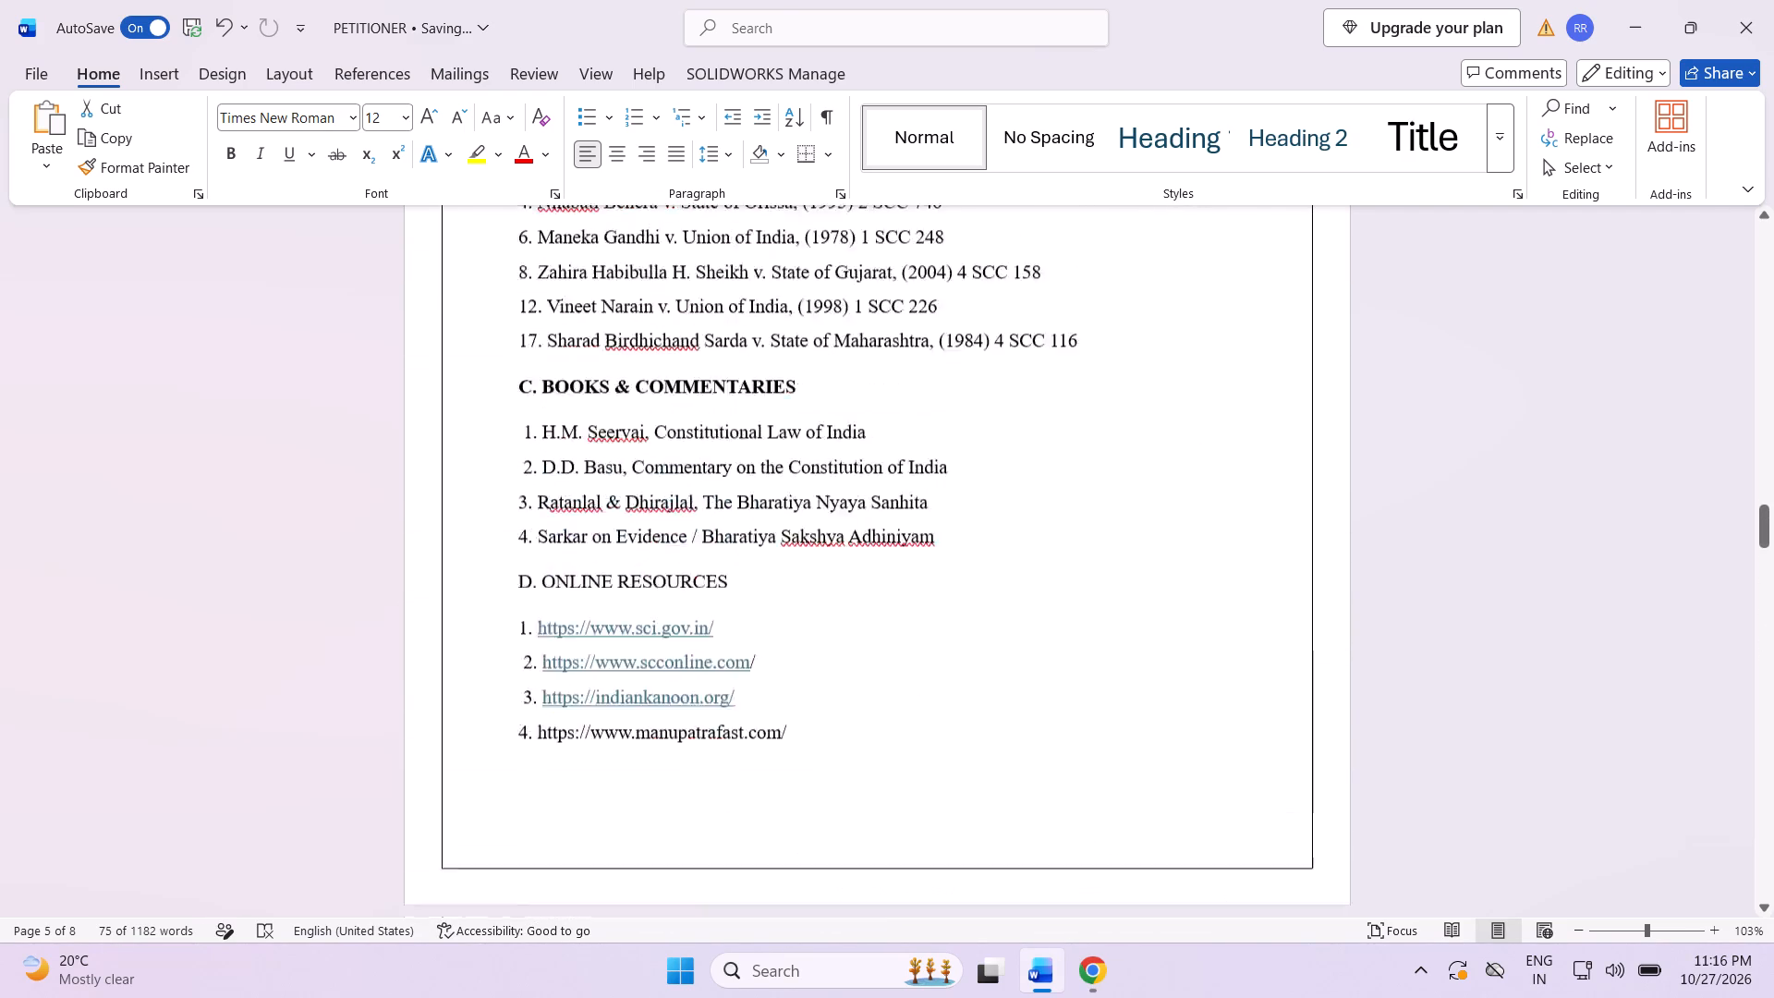
pyautogui.scroll(-11, 647, 651)
pyautogui.scroll(-20, 649, 651)
pyautogui.scroll(-3, 649, 651)
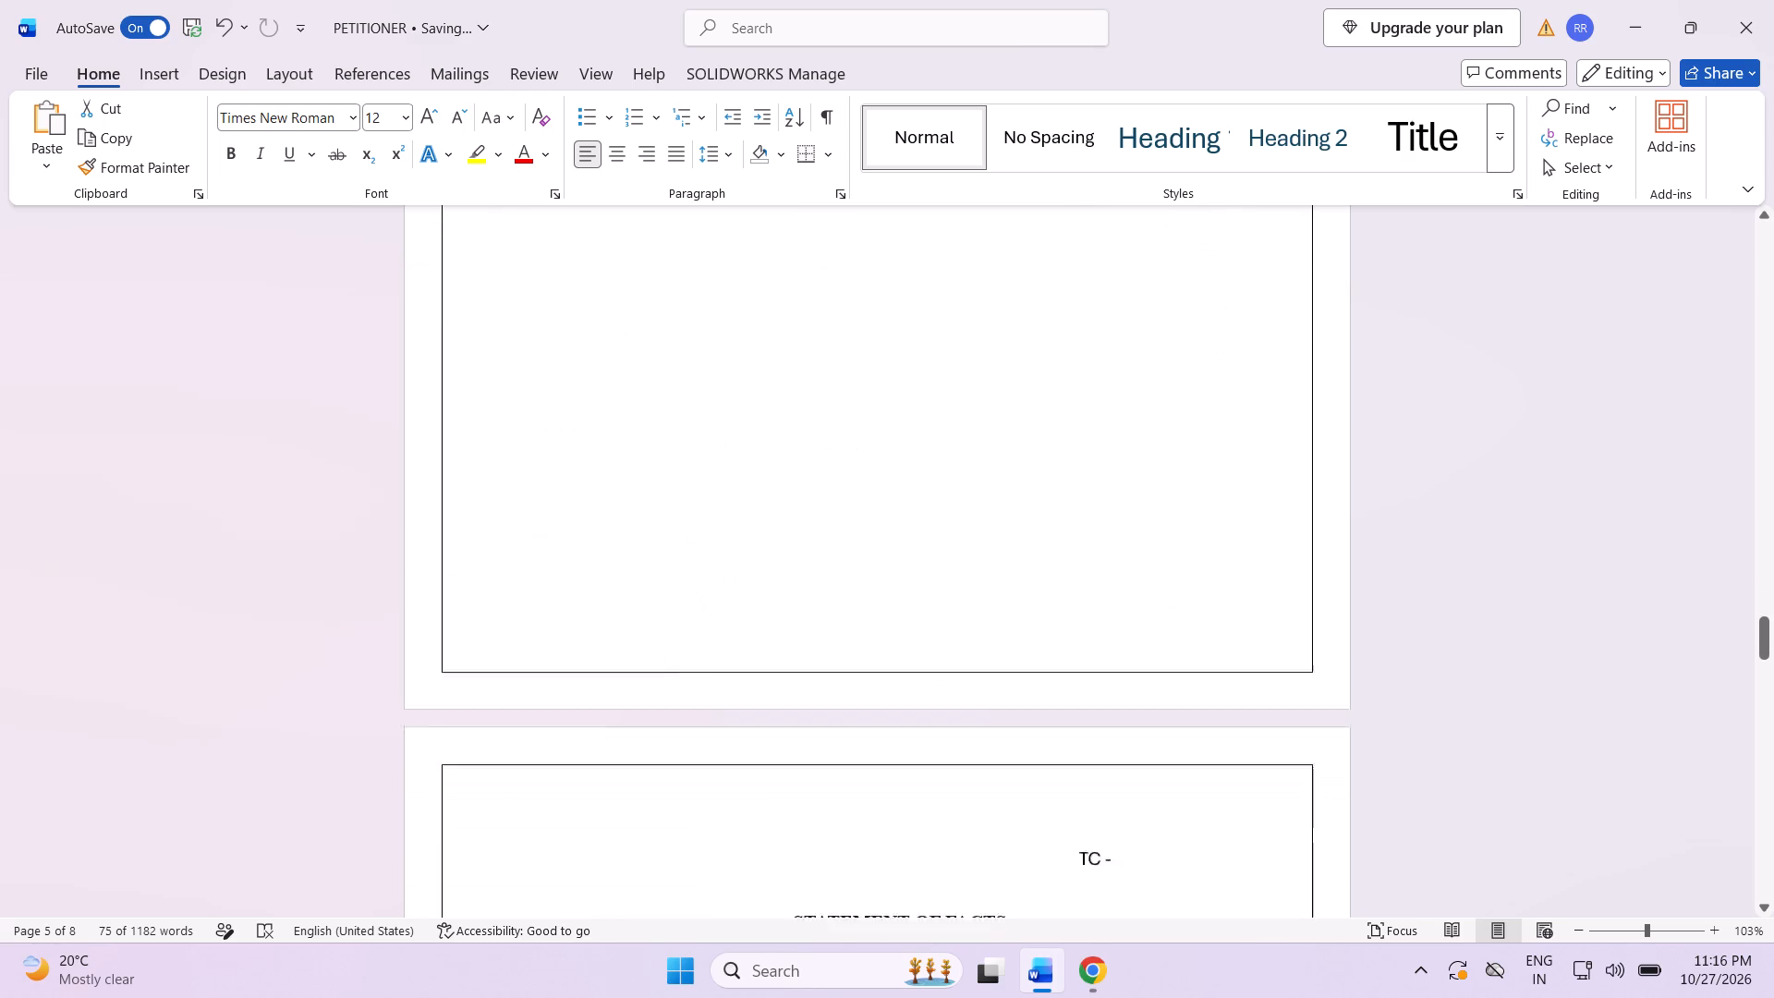
pyautogui.scroll(-1, 649, 648)
pyautogui.scroll(10, 649, 648)
pyautogui.scroll(-16, 649, 648)
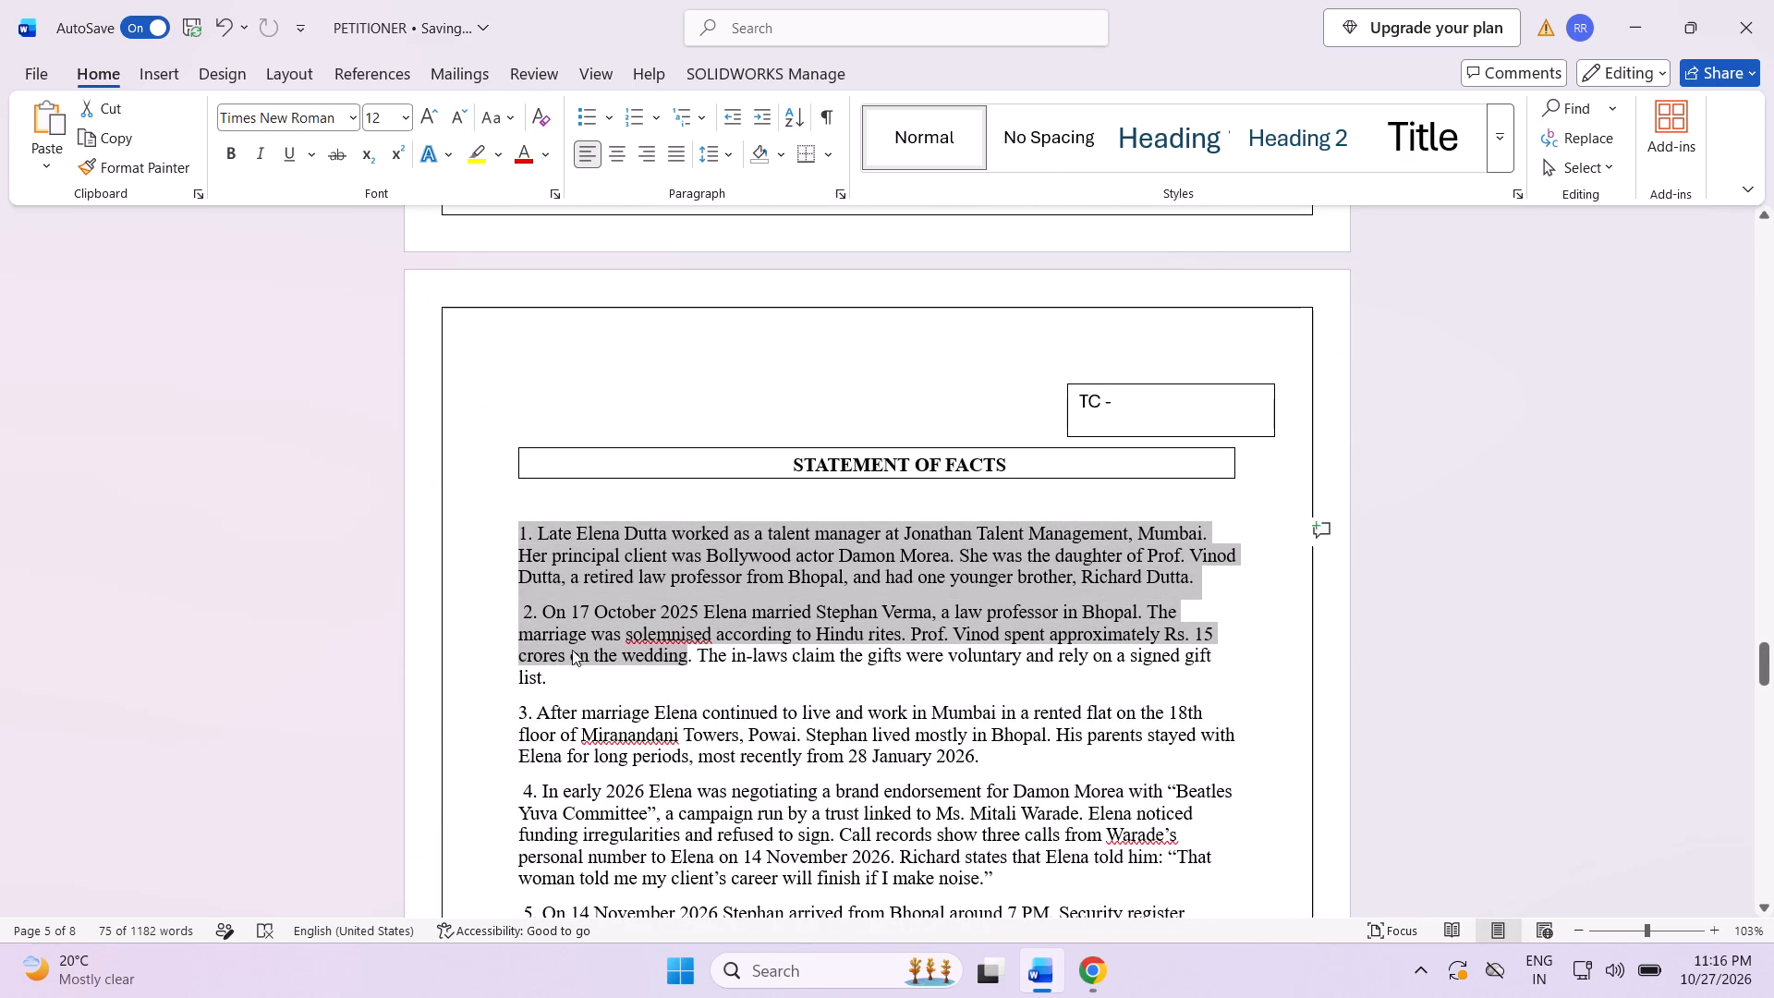
pyautogui.click(477, 644)
pyautogui.scroll(7, 713, 726)
pyautogui.scroll(-15, 965, 636)
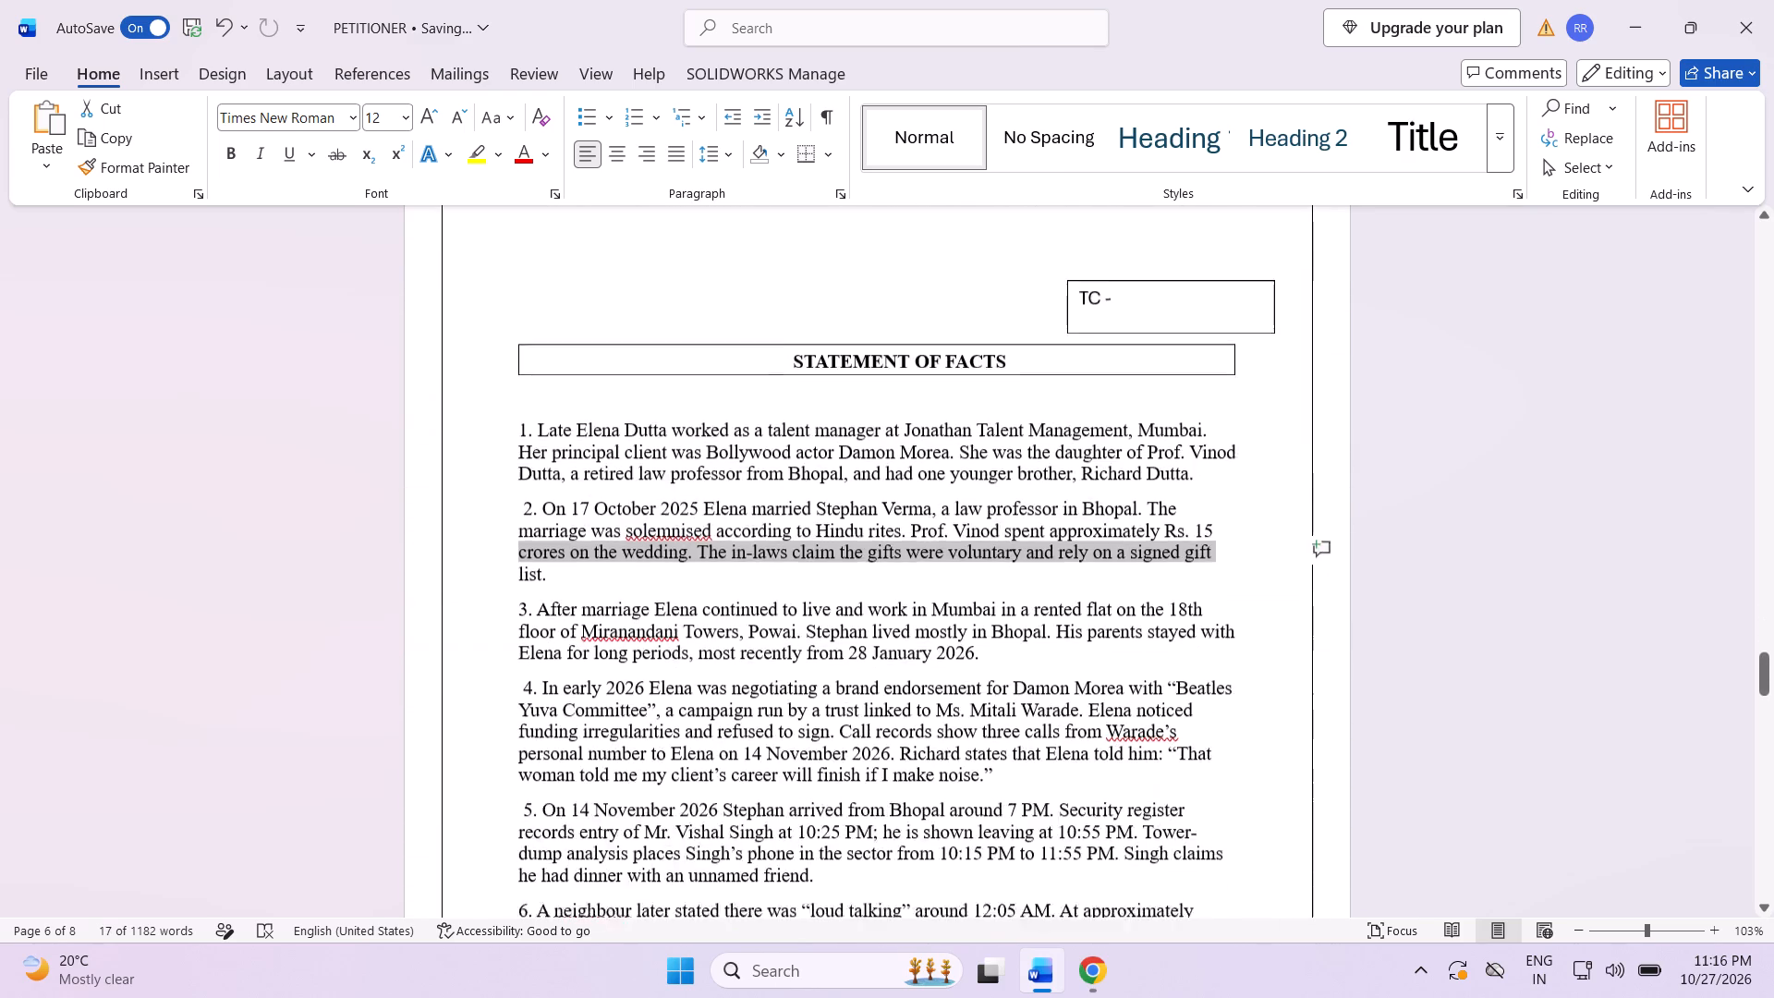
pyautogui.scroll(-17, 934, 621)
pyautogui.scroll(-7, 917, 630)
pyautogui.scroll(-20, 917, 634)
pyautogui.scroll(-3, 917, 634)
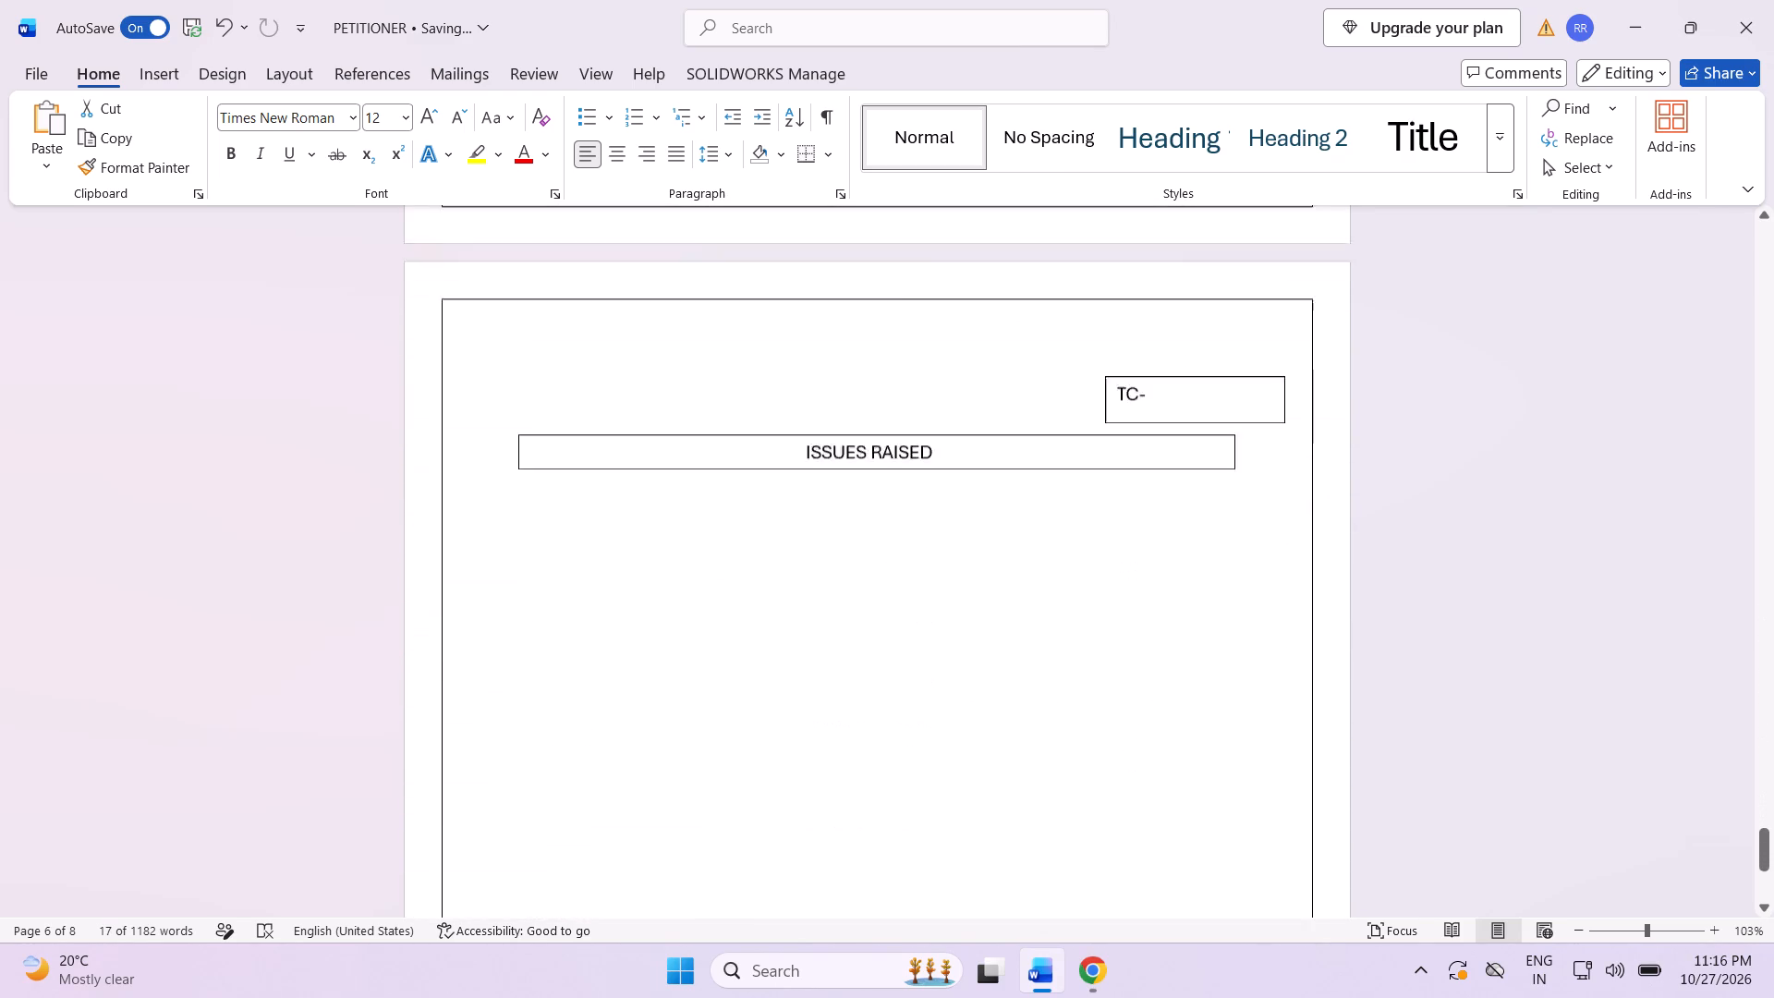
pyautogui.click(806, 591)
pyautogui.scroll(4, 808, 596)
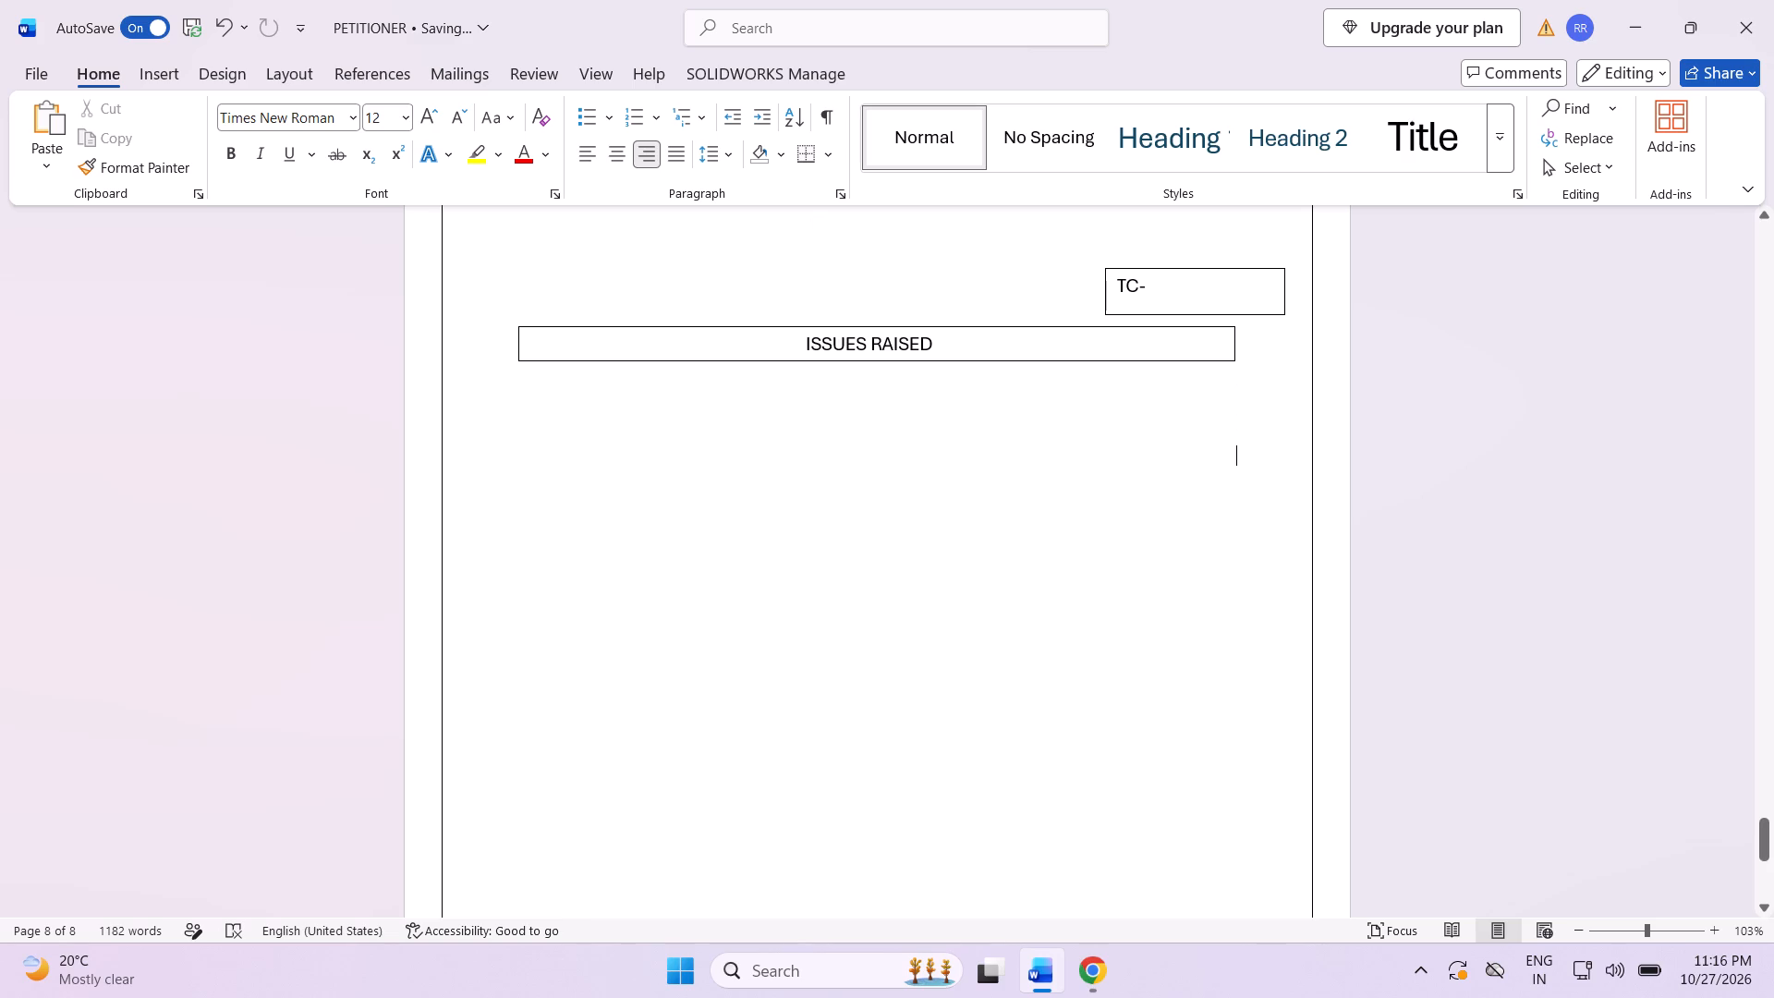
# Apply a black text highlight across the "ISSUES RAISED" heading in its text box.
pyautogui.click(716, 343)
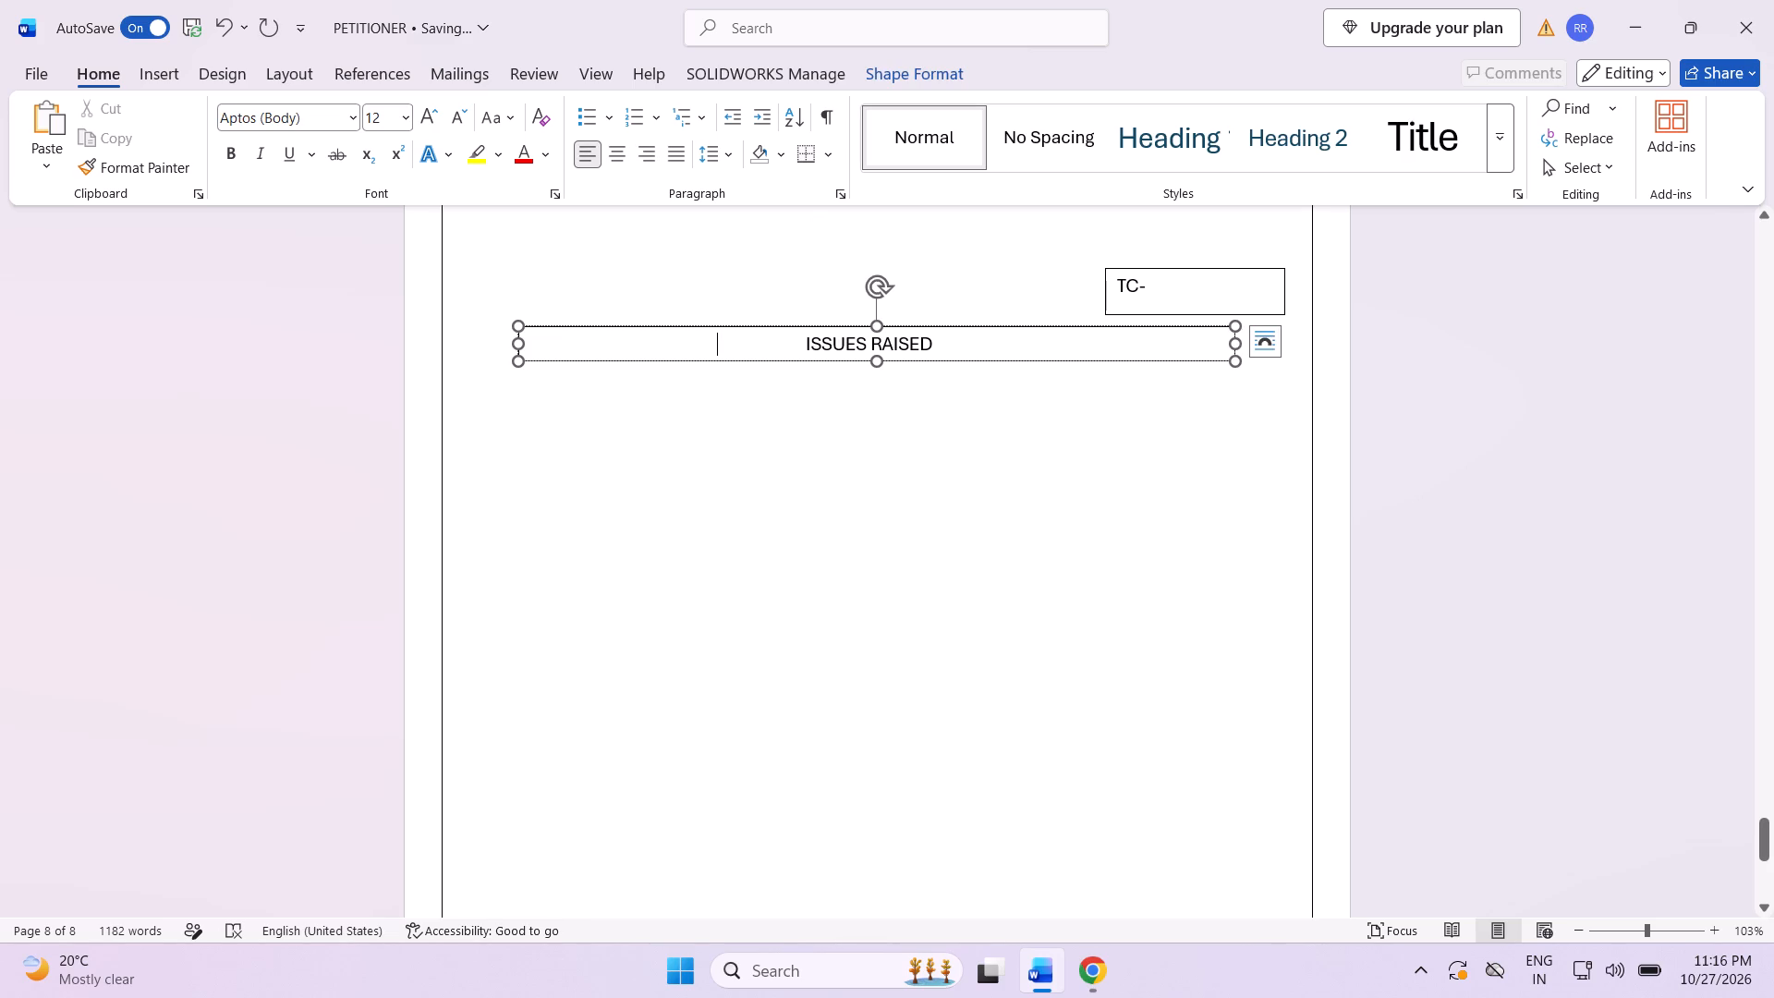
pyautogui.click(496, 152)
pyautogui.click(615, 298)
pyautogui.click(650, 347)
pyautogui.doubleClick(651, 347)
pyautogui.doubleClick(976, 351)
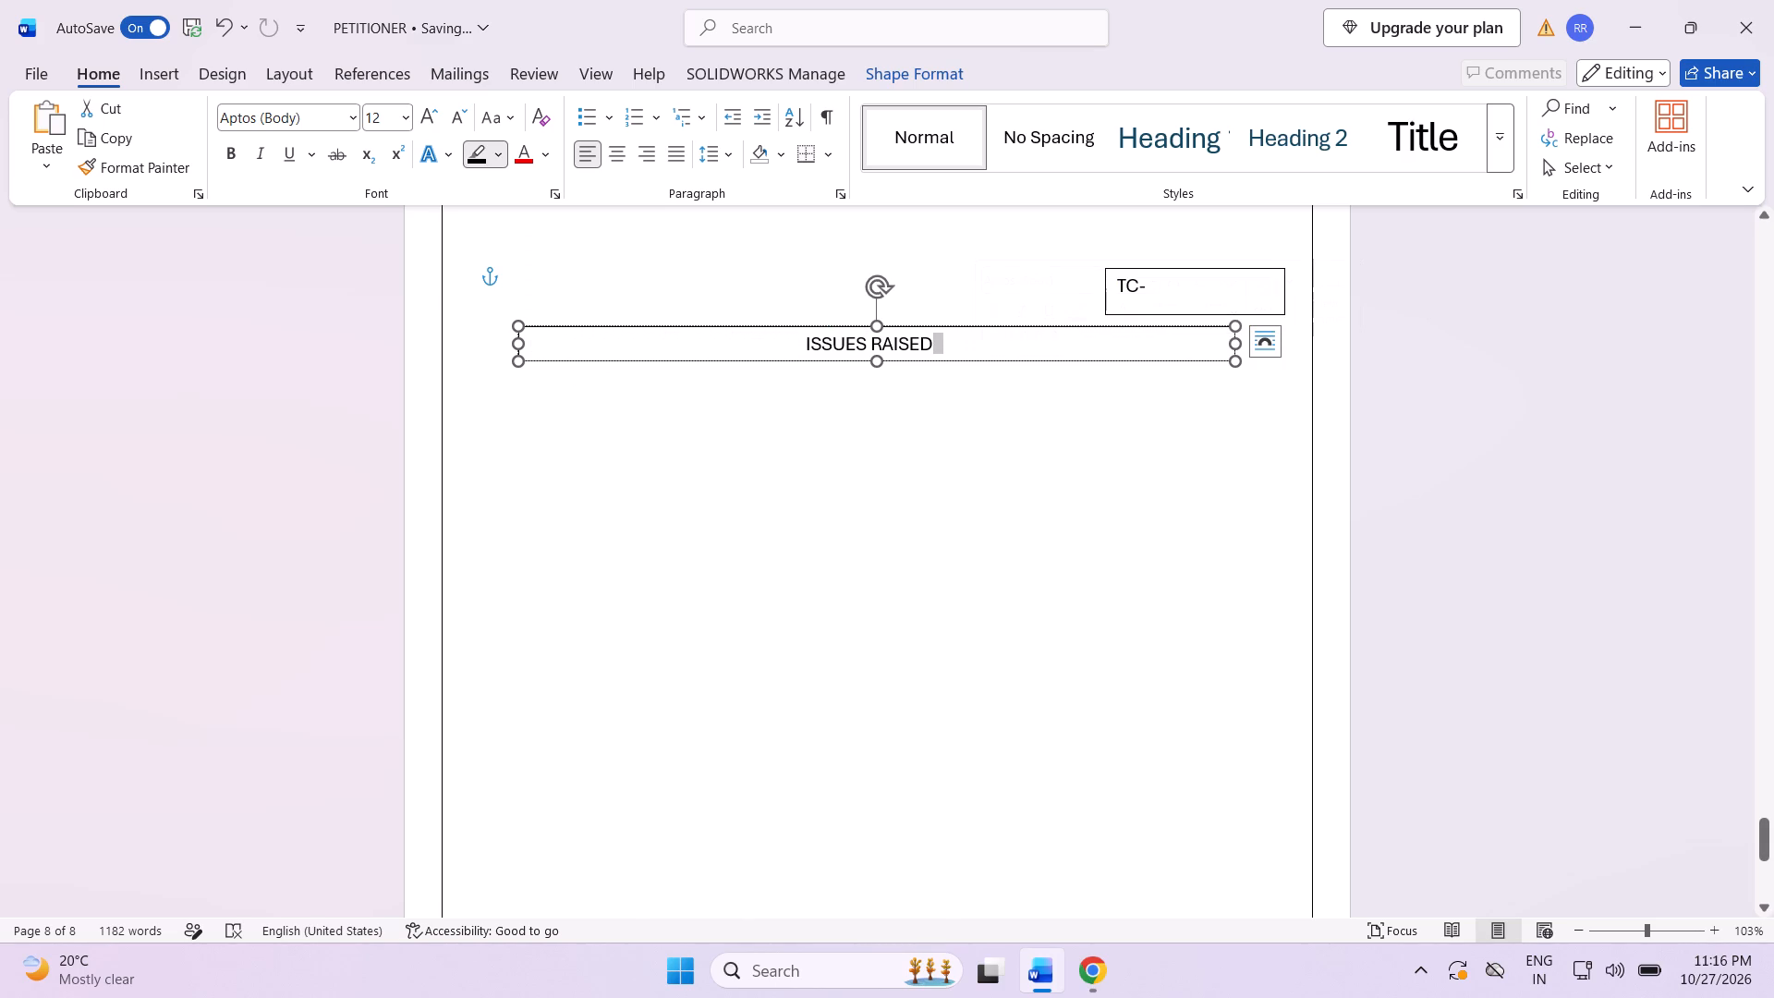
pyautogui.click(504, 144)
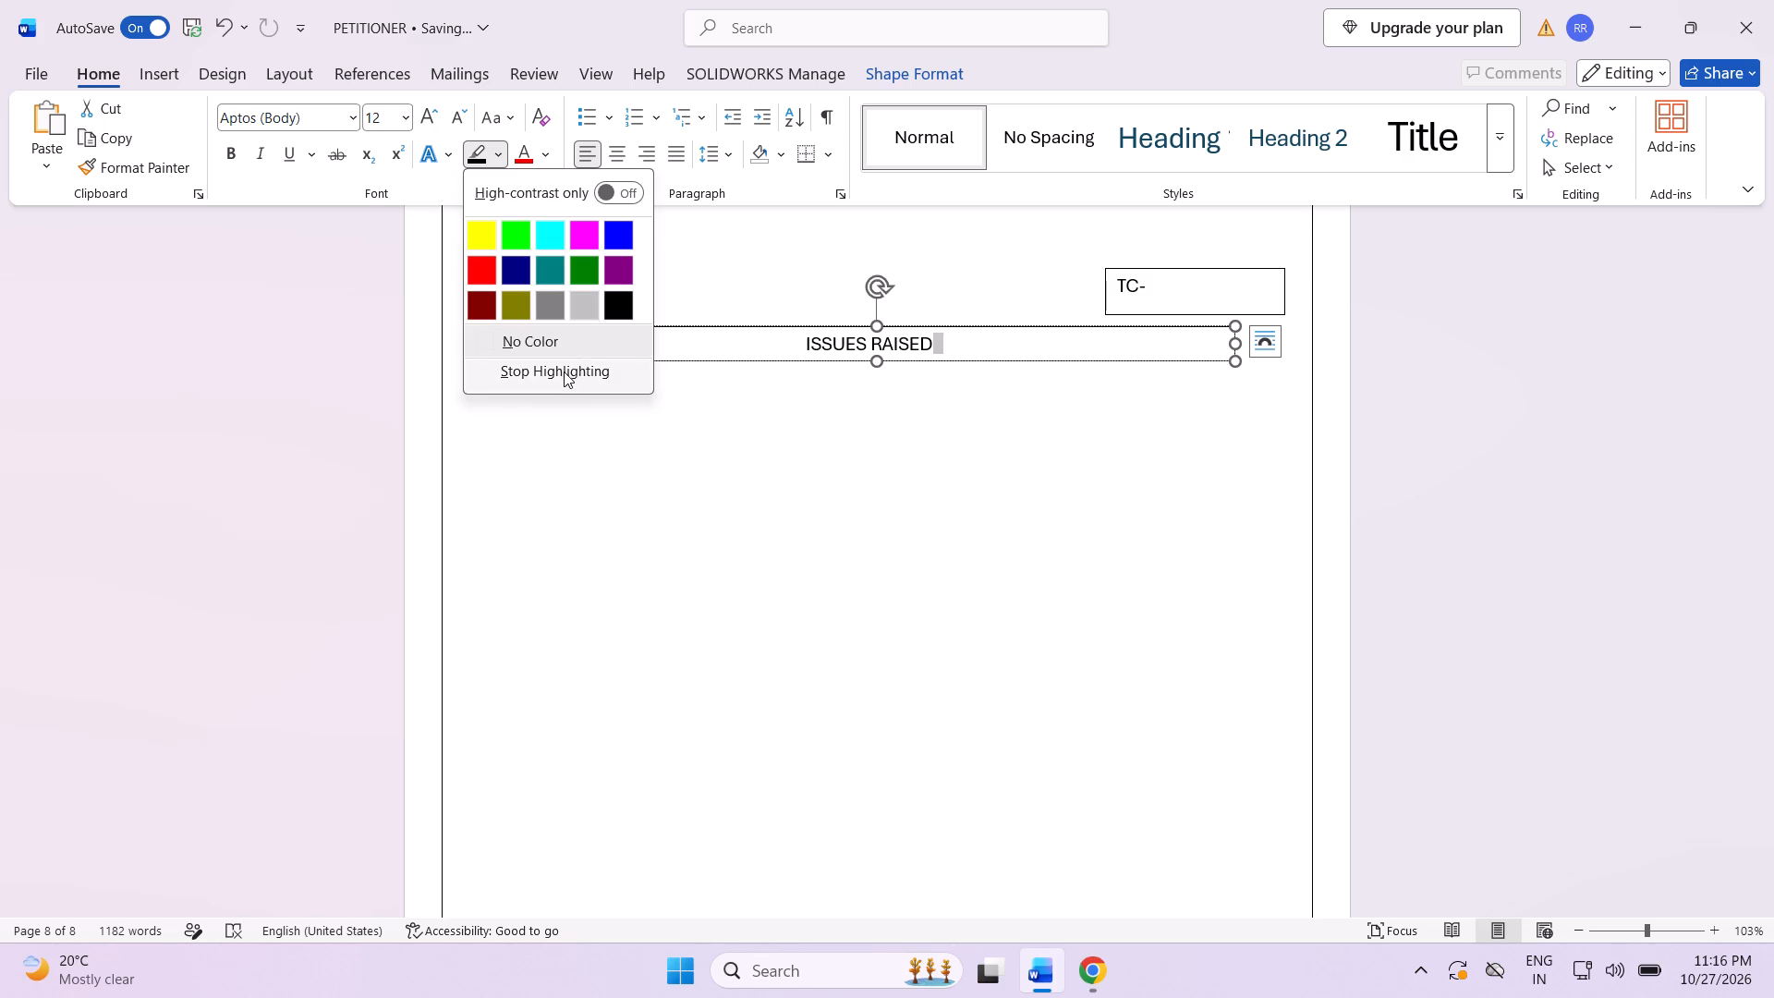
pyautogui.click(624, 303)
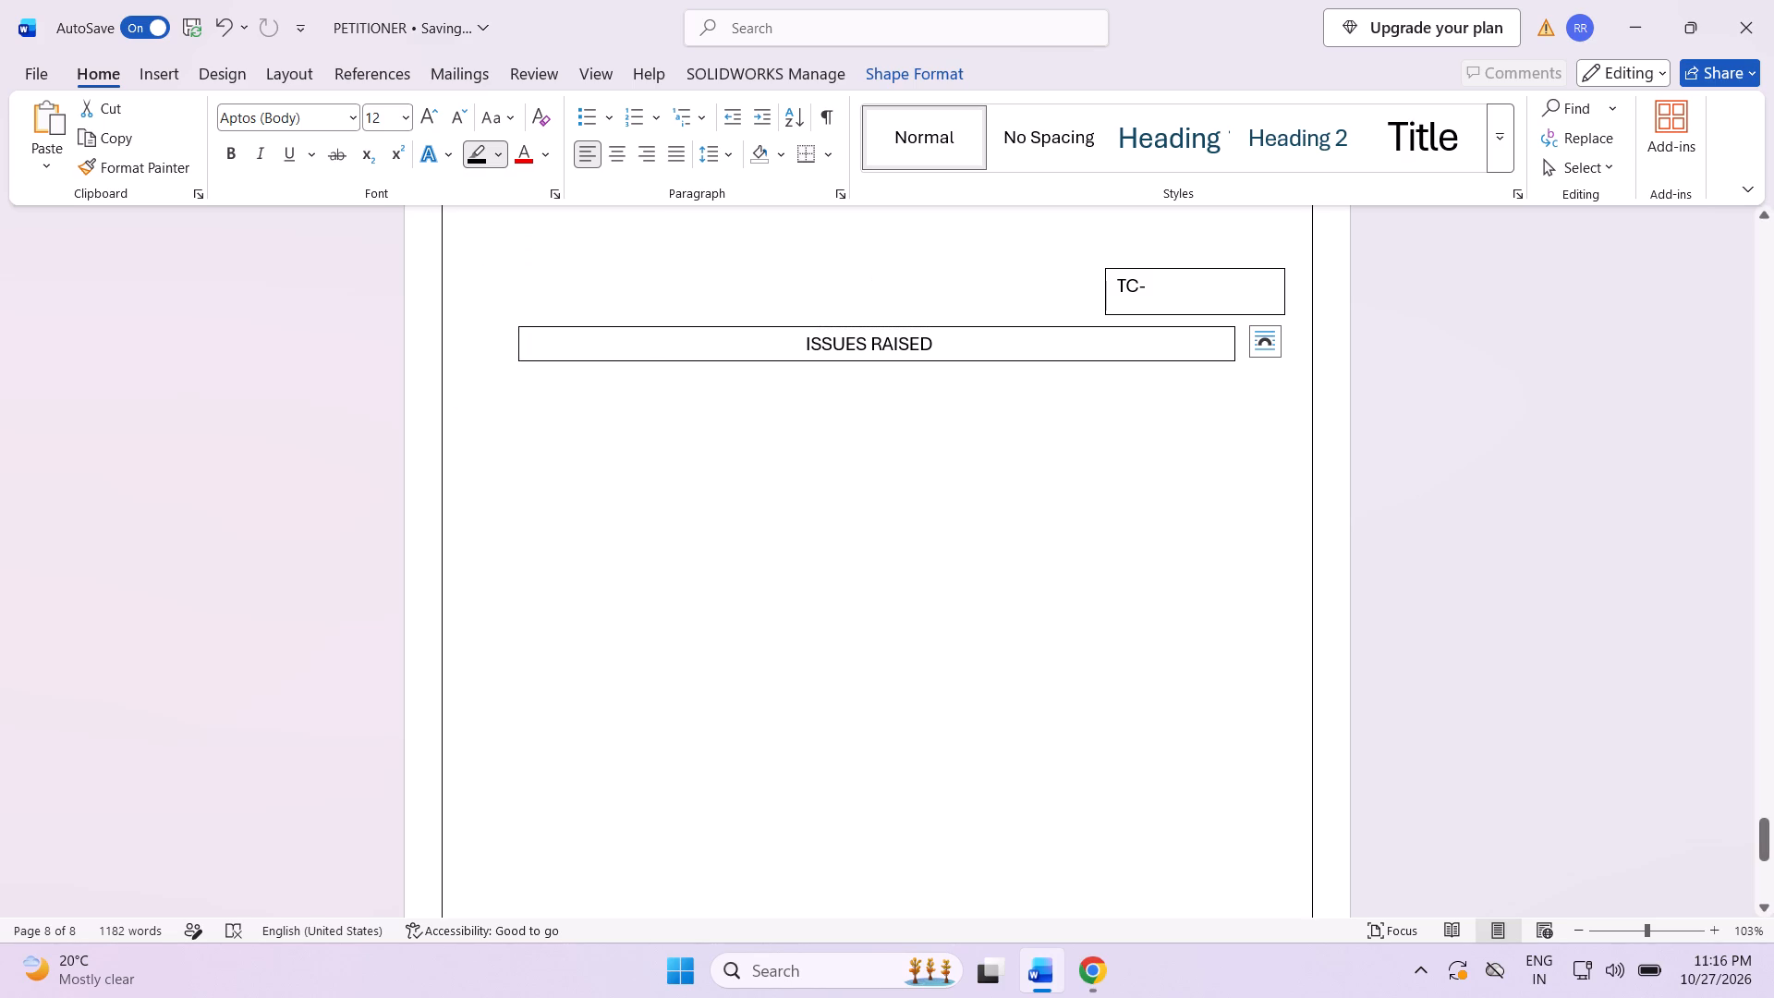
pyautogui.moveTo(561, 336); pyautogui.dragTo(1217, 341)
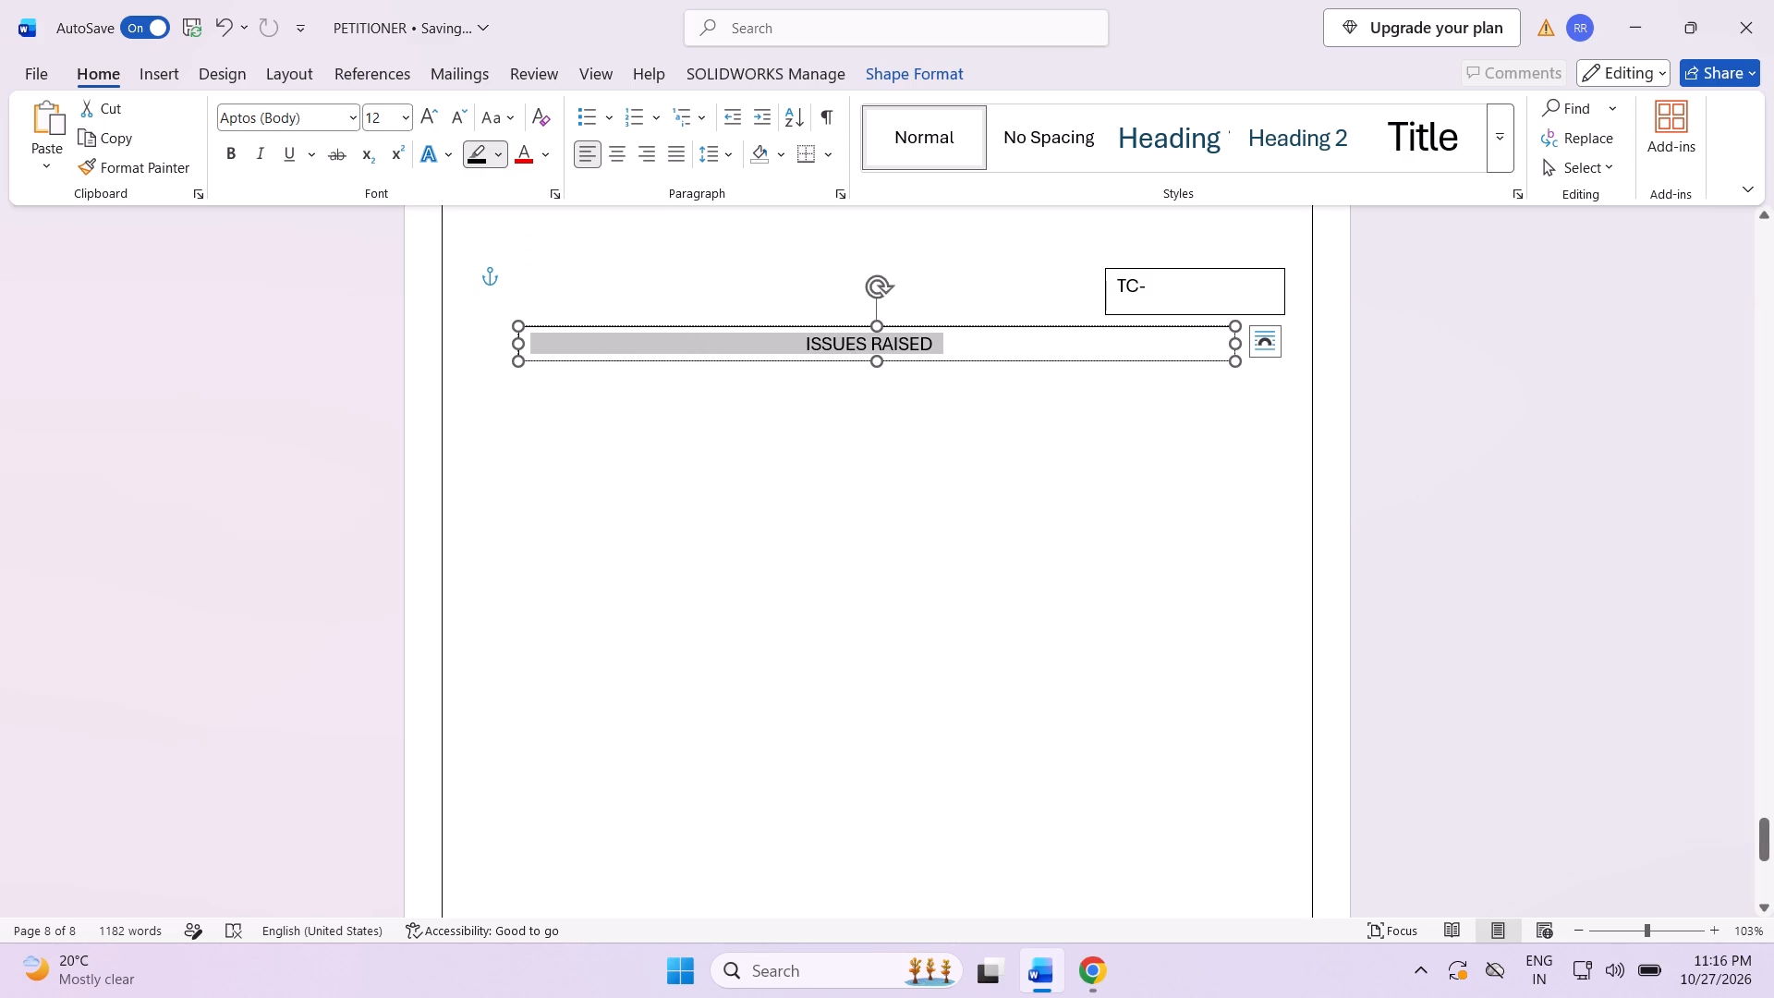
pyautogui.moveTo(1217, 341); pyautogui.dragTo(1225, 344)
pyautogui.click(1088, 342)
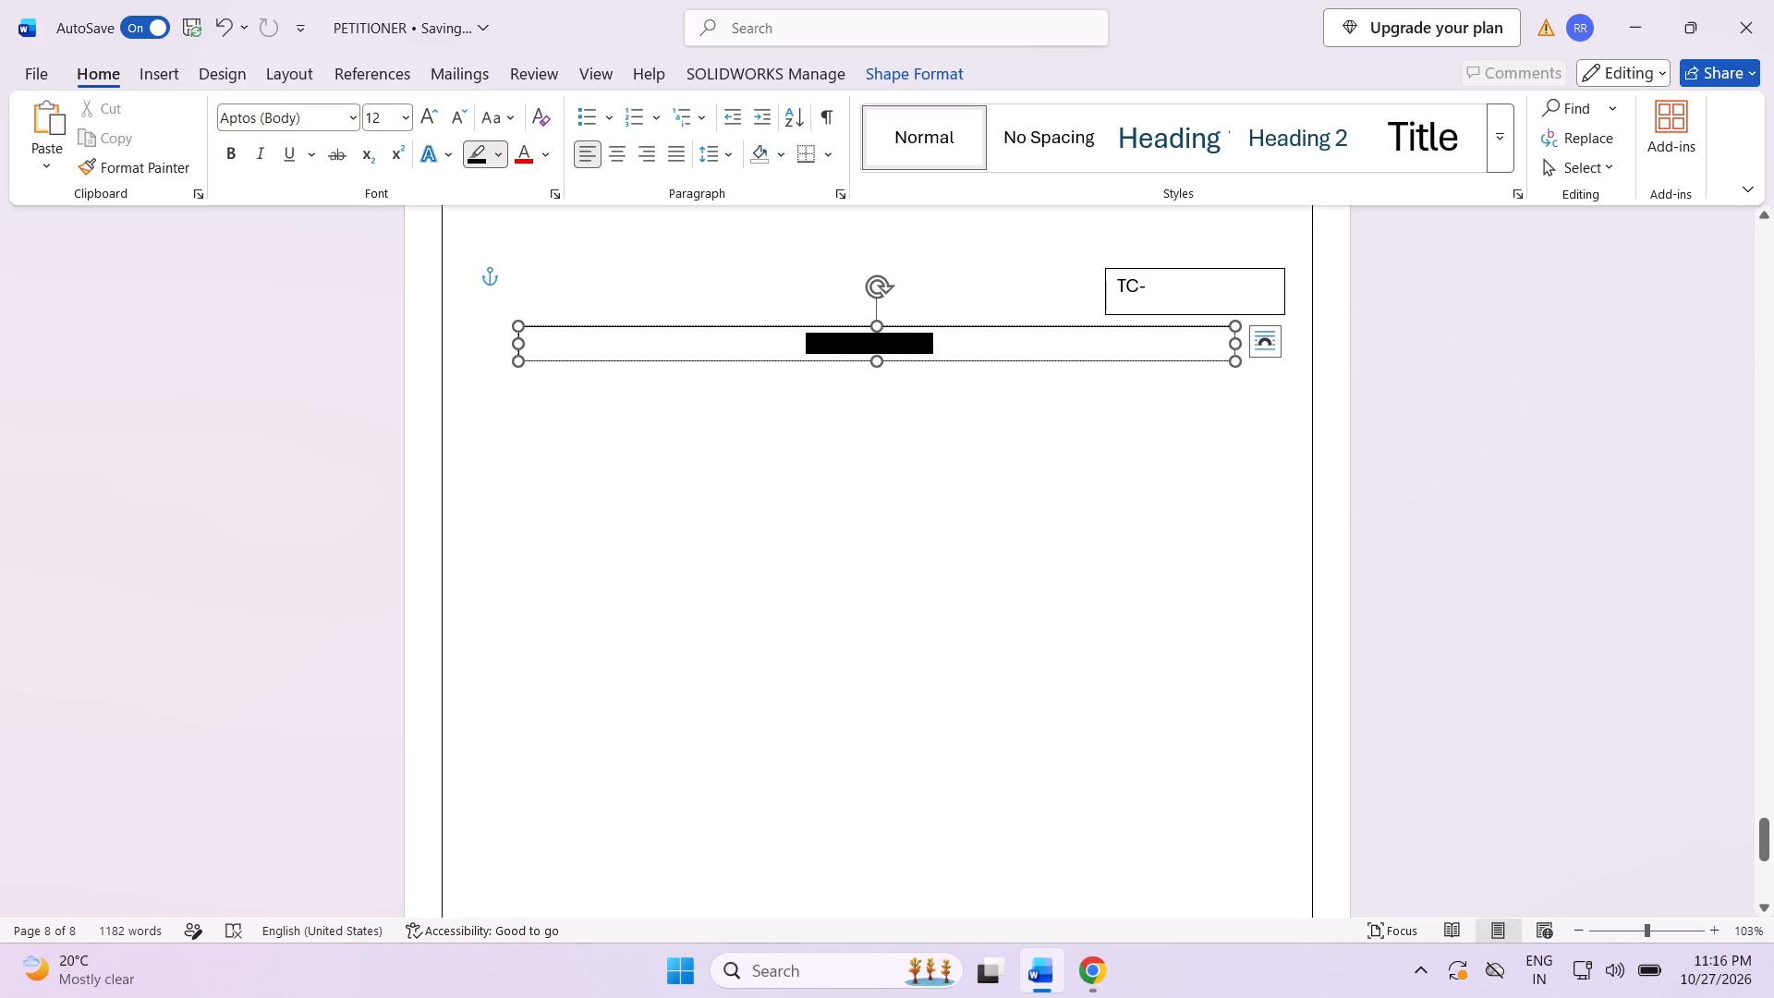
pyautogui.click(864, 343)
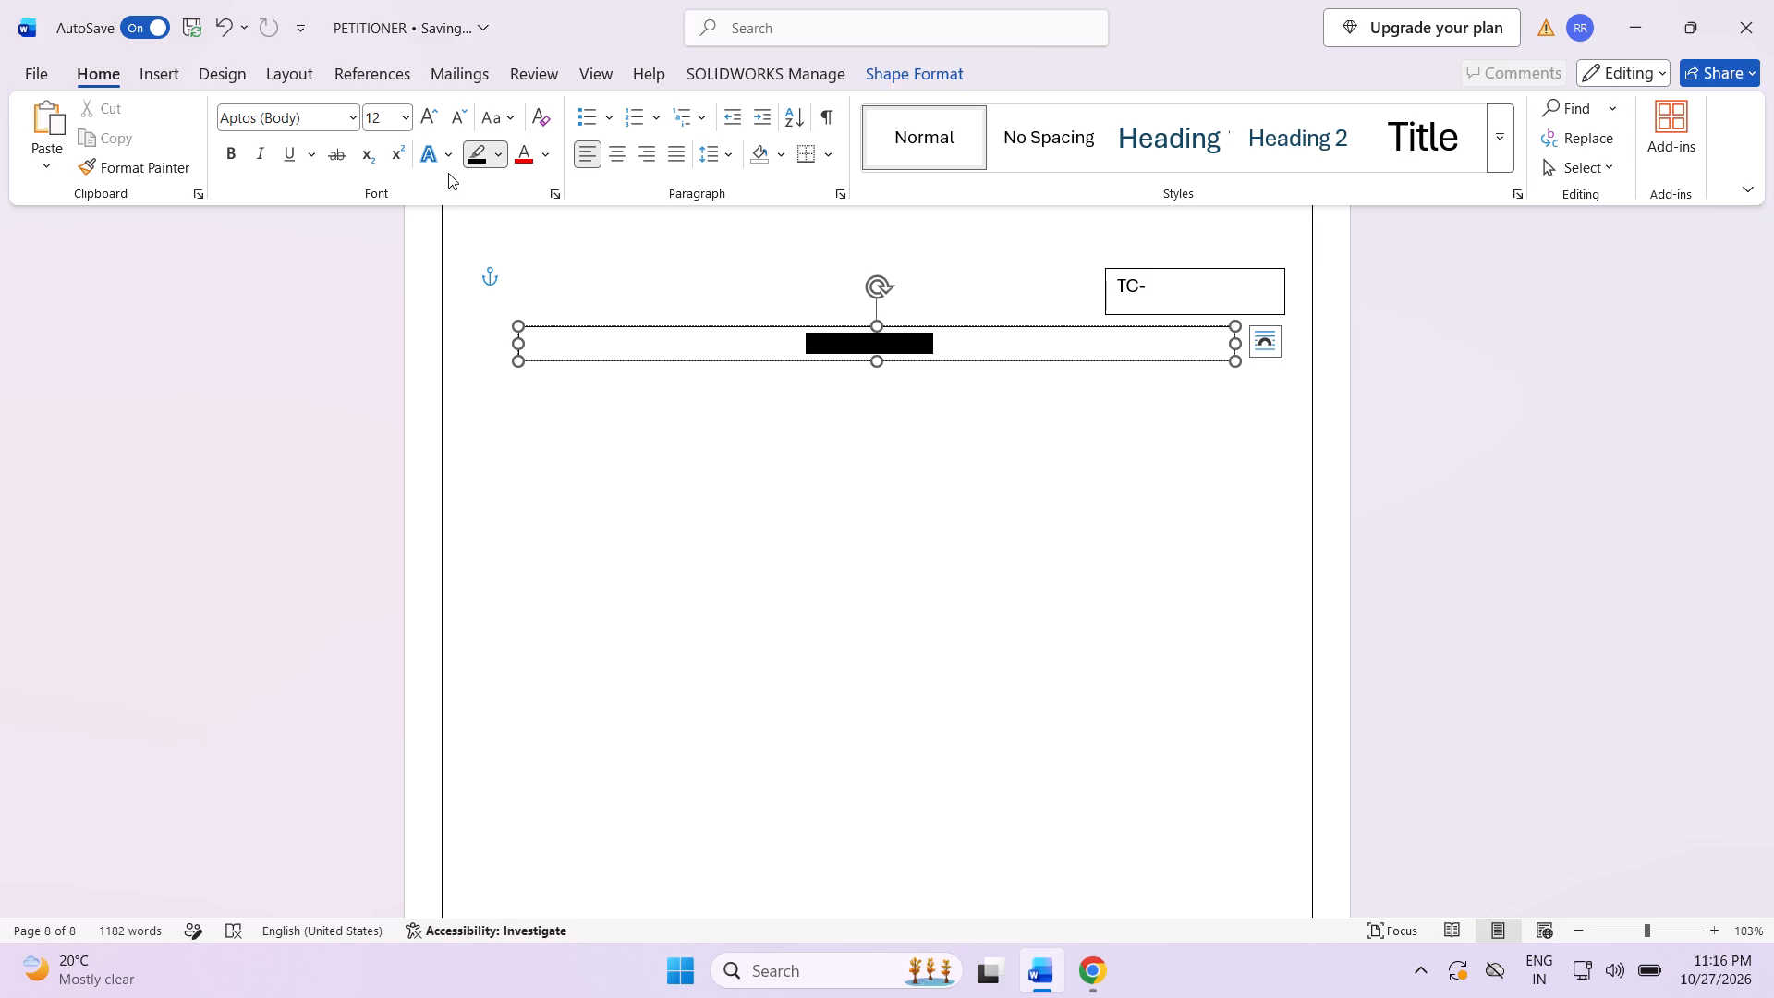
# Apply a yellow text highlight to the "ISSUES RAISED" heading.
pyautogui.click(448, 157)
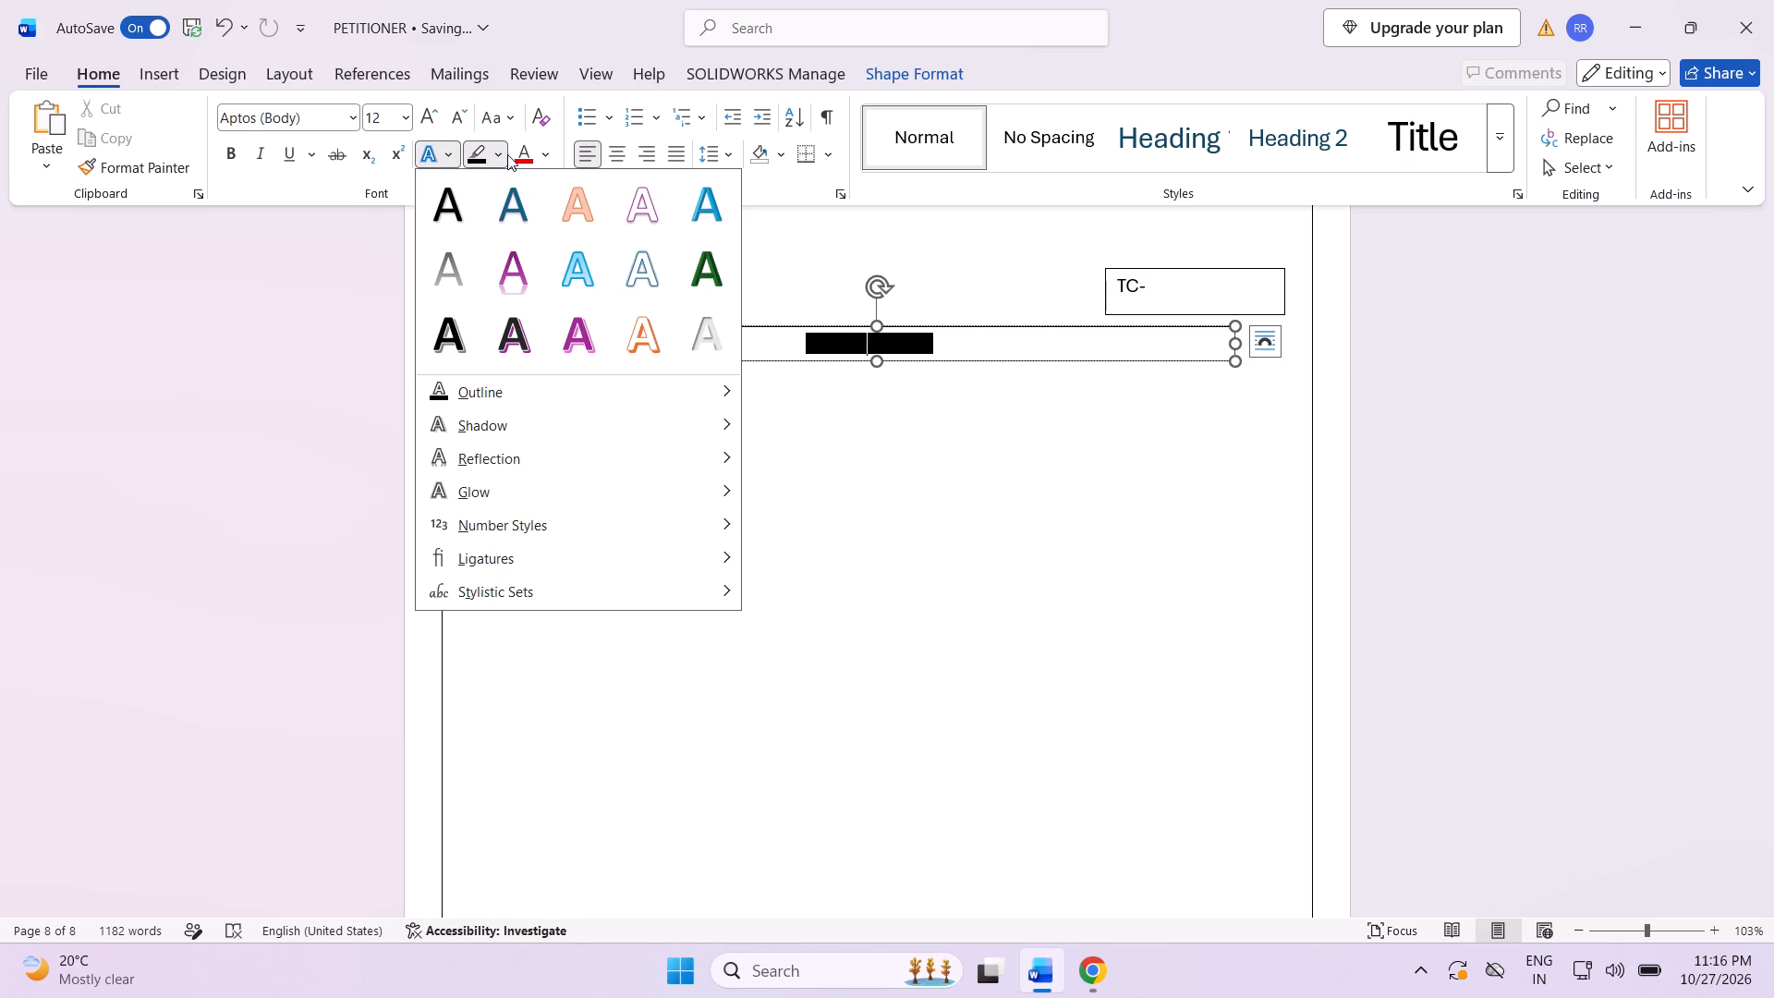
pyautogui.click(507, 154)
pyautogui.click(486, 231)
pyautogui.click(747, 434)
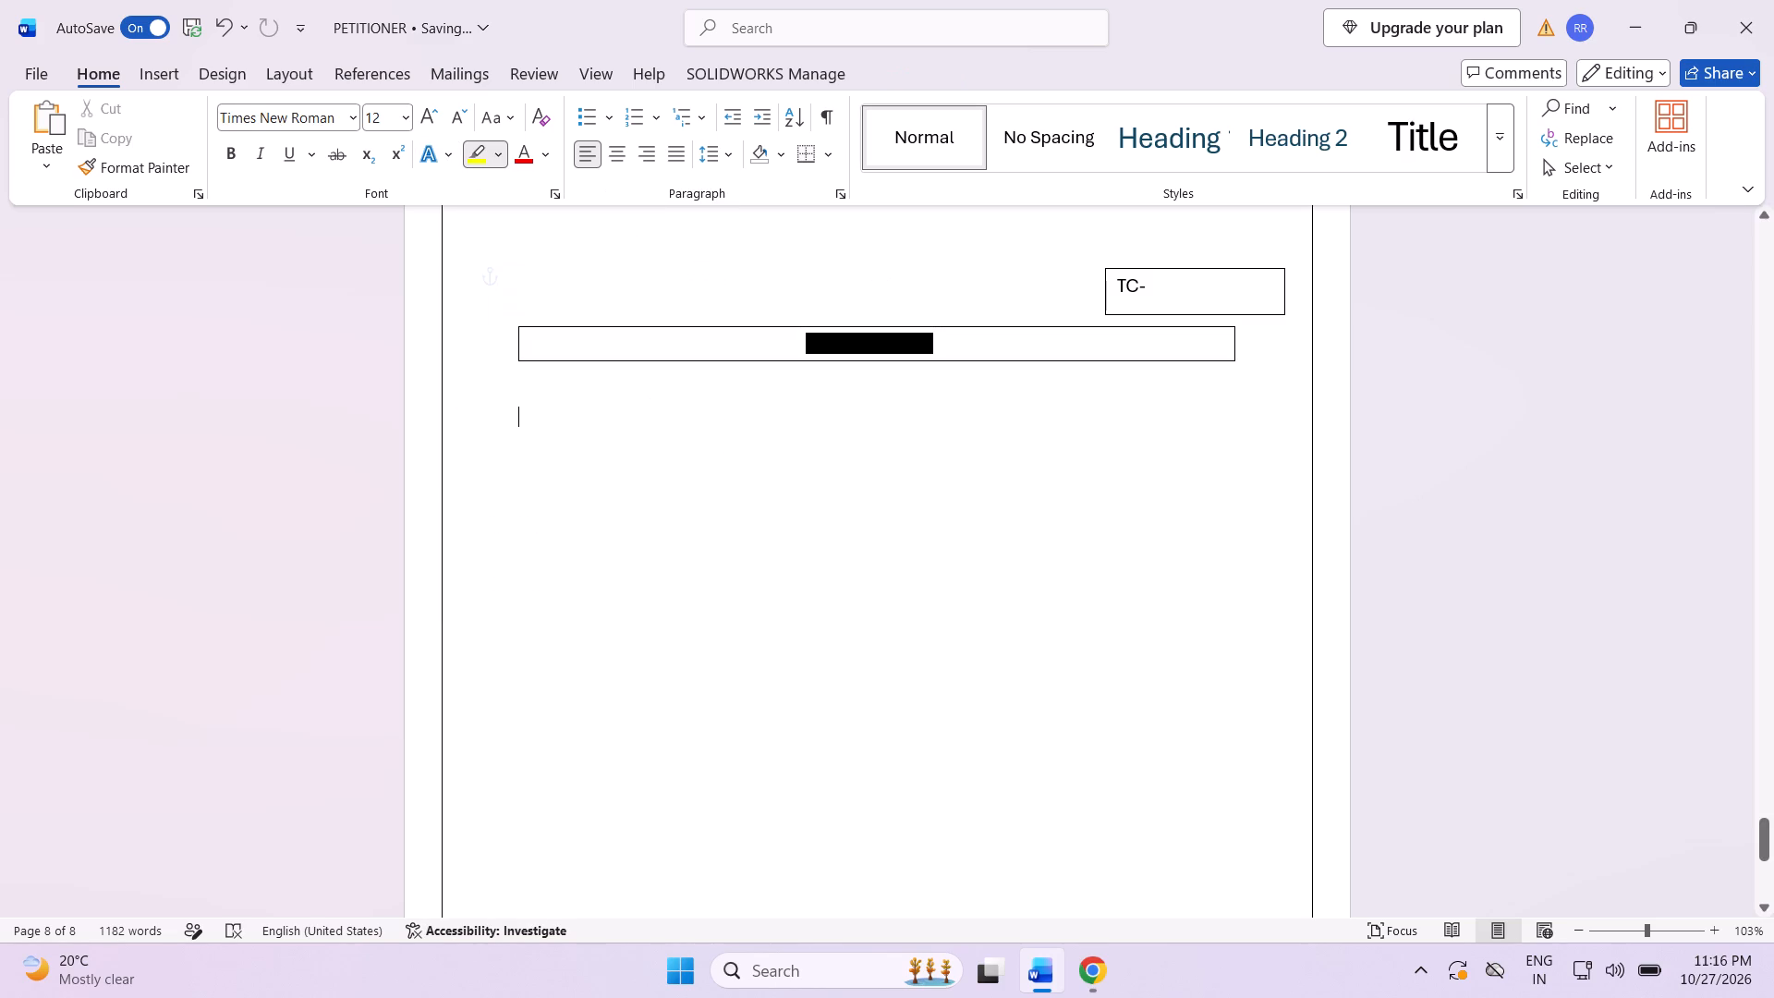
pyautogui.moveTo(985, 347); pyautogui.dragTo(689, 351)
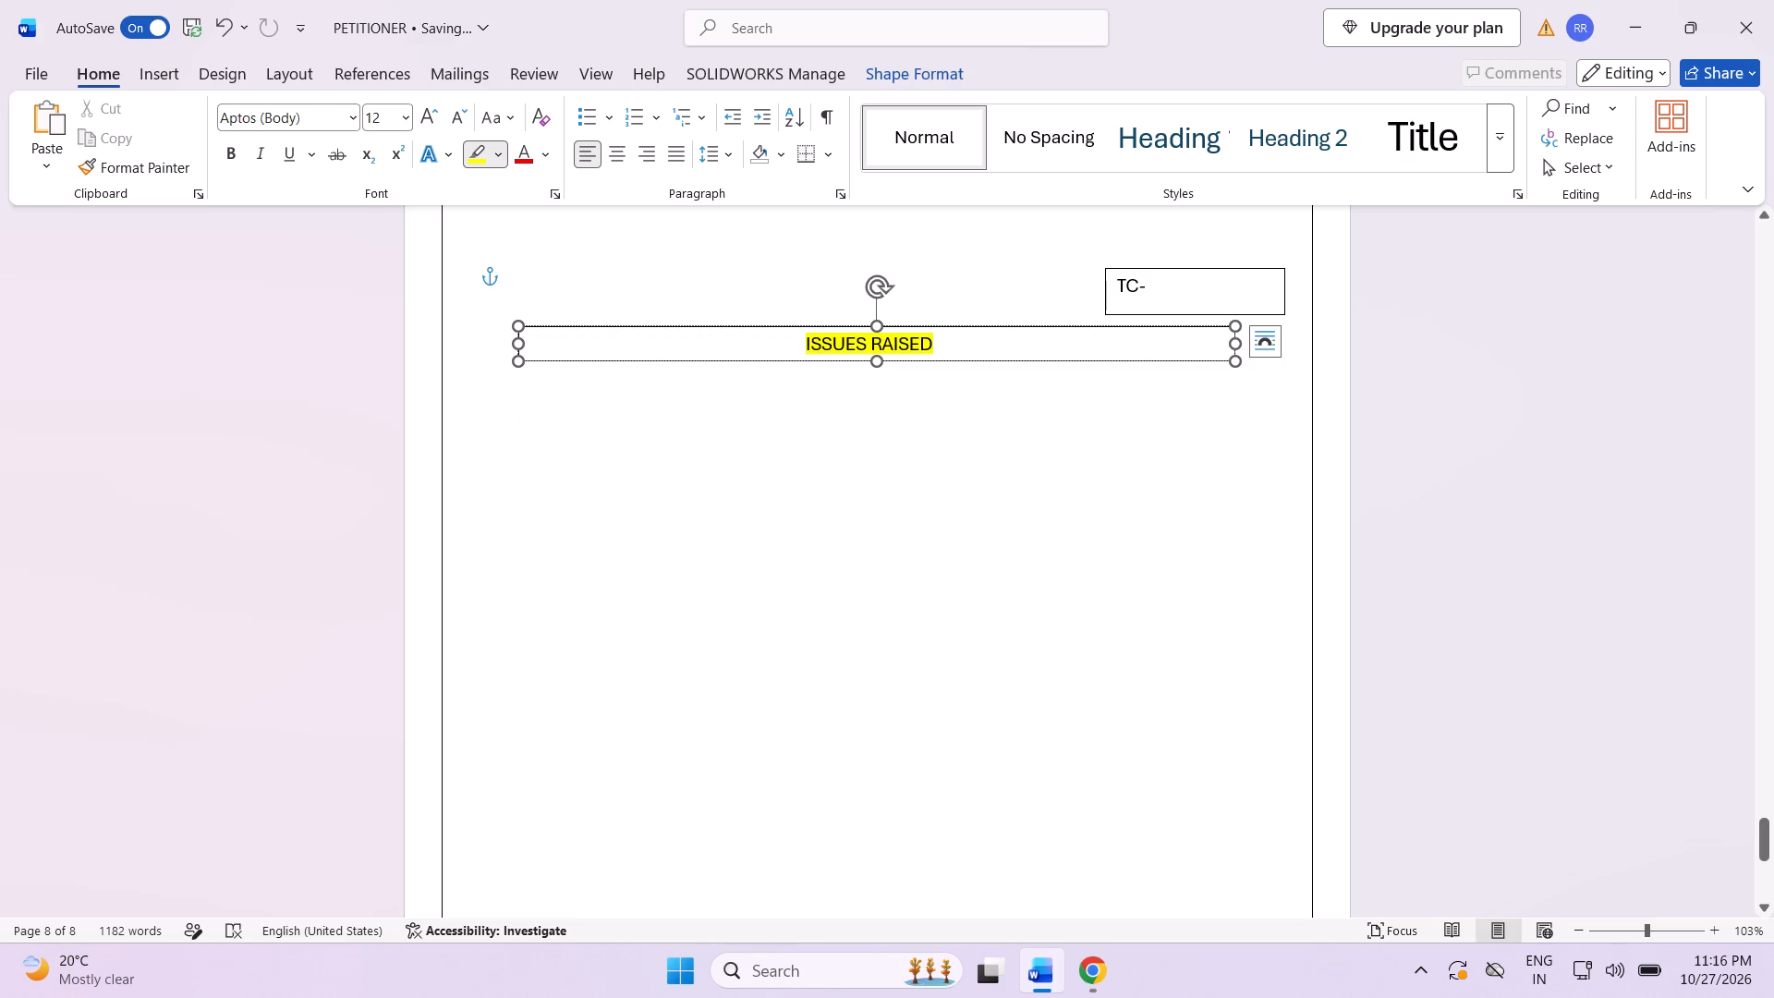
# Delete one leading space before the "ISSUES RAISED" heading.
pyautogui.press('BackSpace')
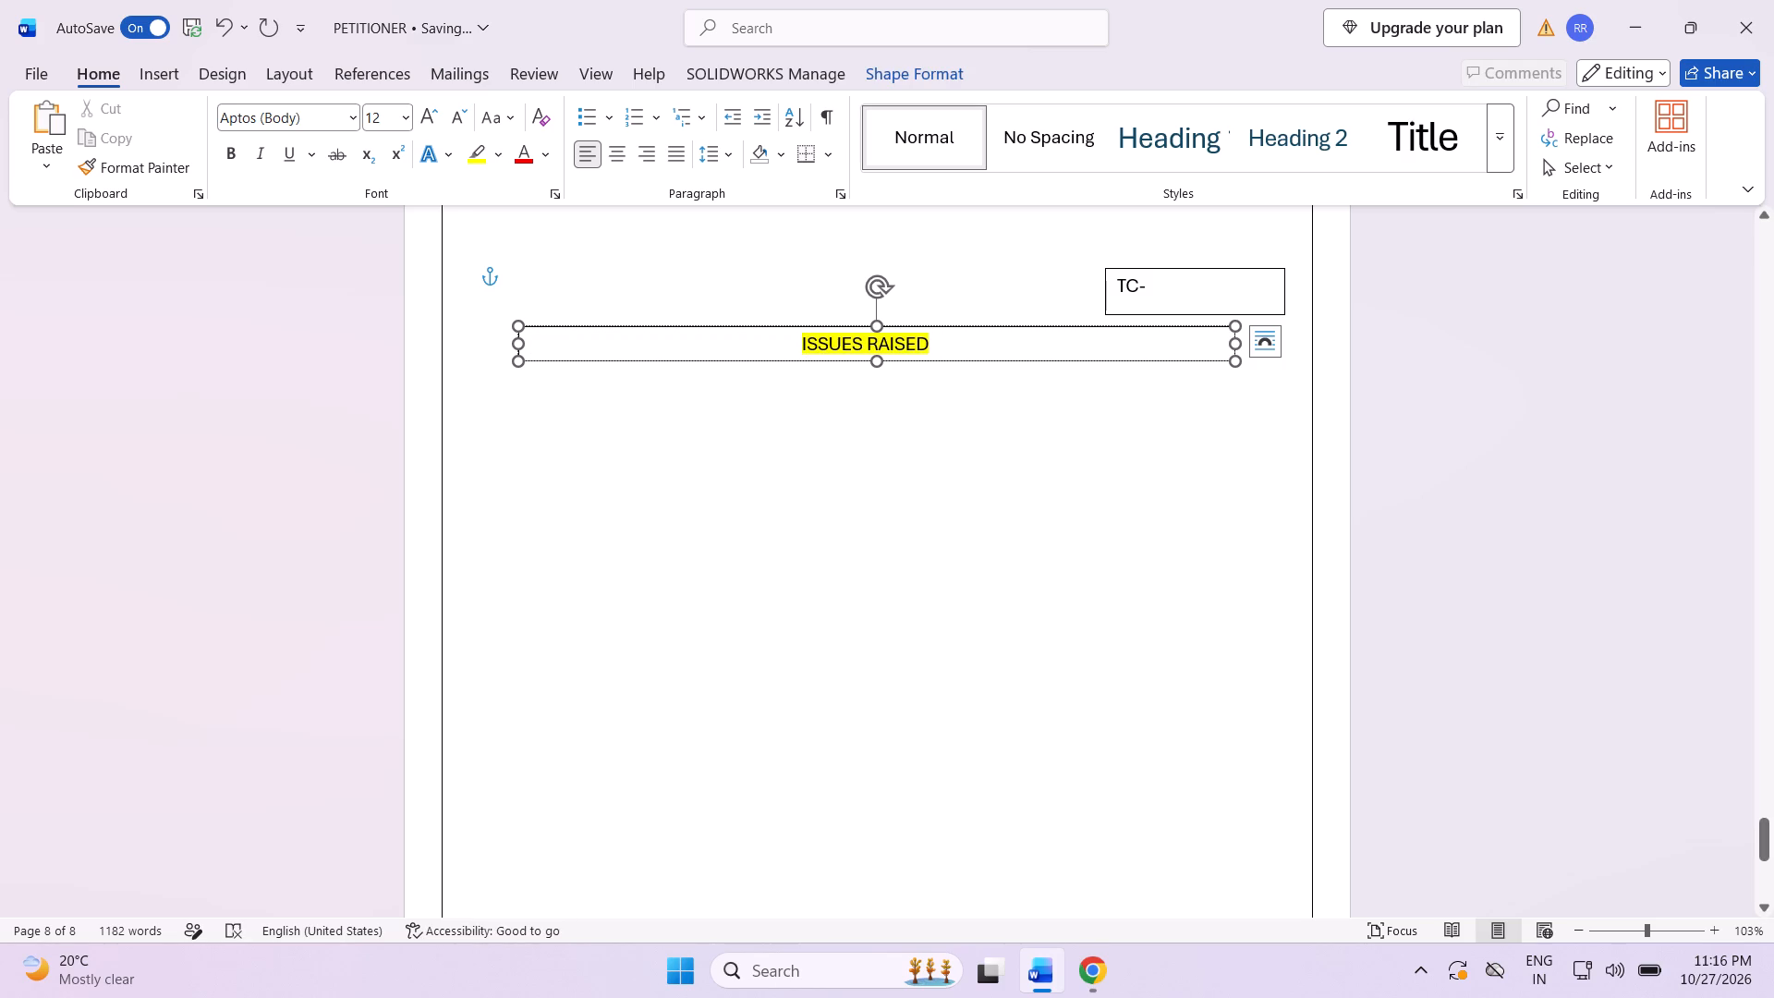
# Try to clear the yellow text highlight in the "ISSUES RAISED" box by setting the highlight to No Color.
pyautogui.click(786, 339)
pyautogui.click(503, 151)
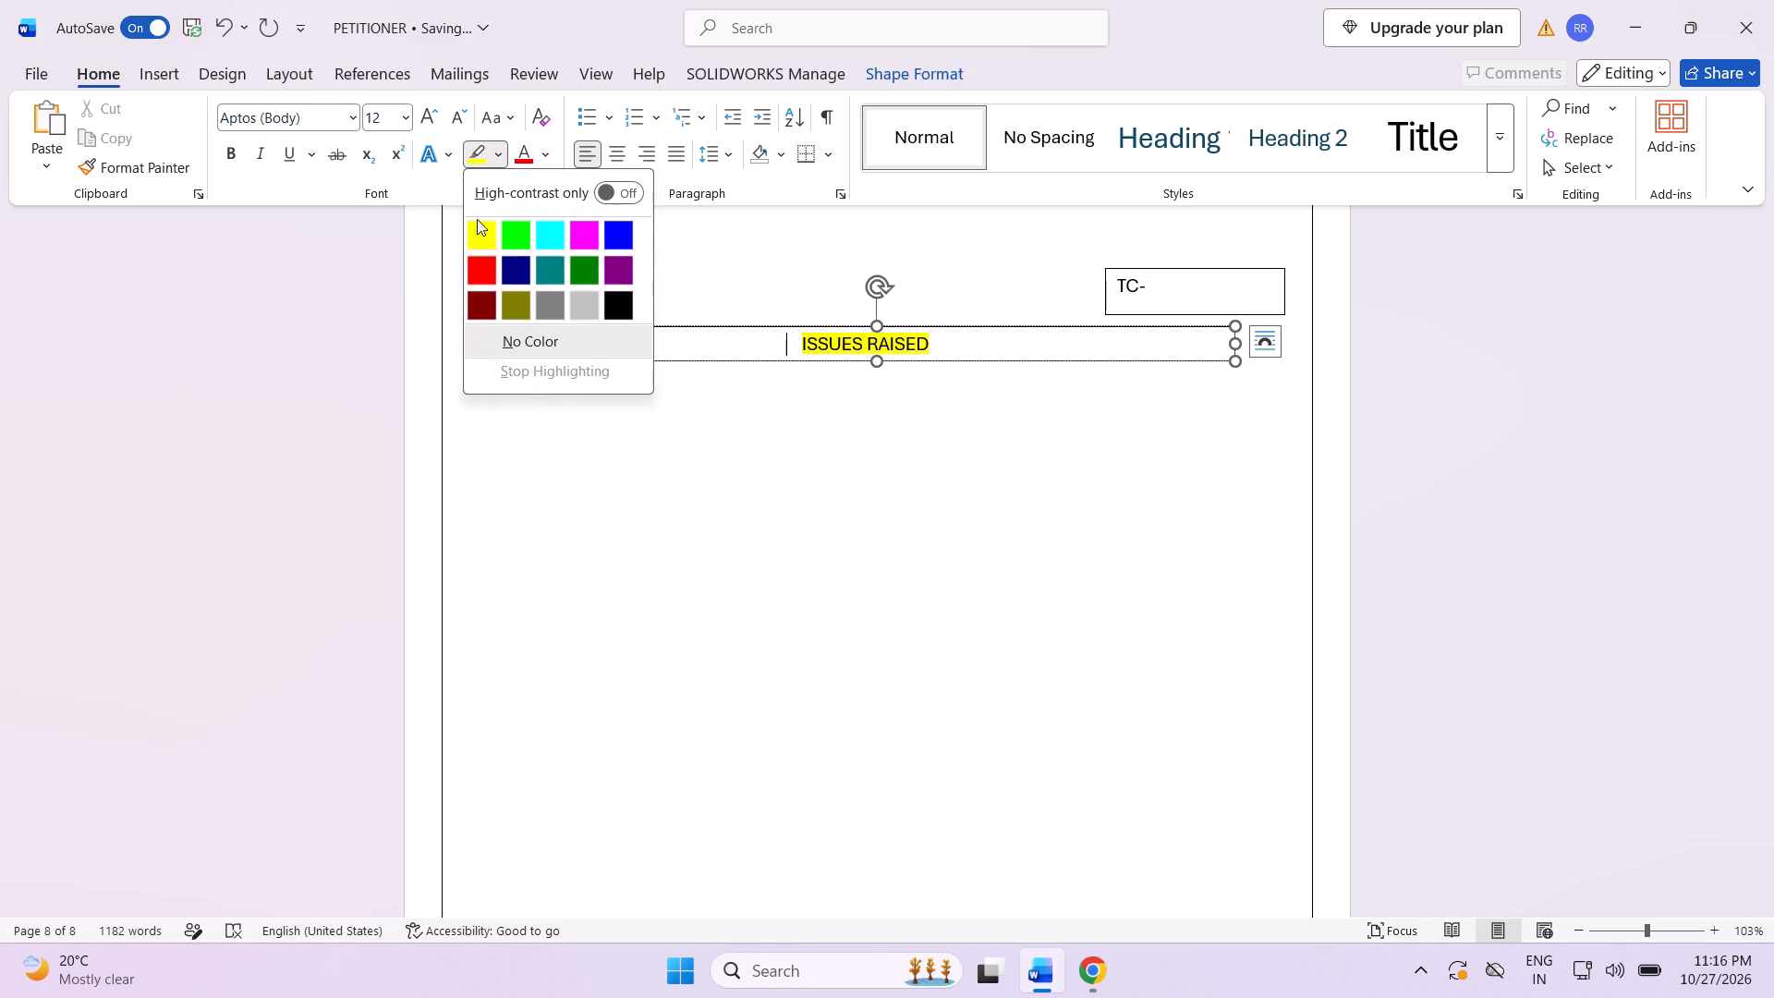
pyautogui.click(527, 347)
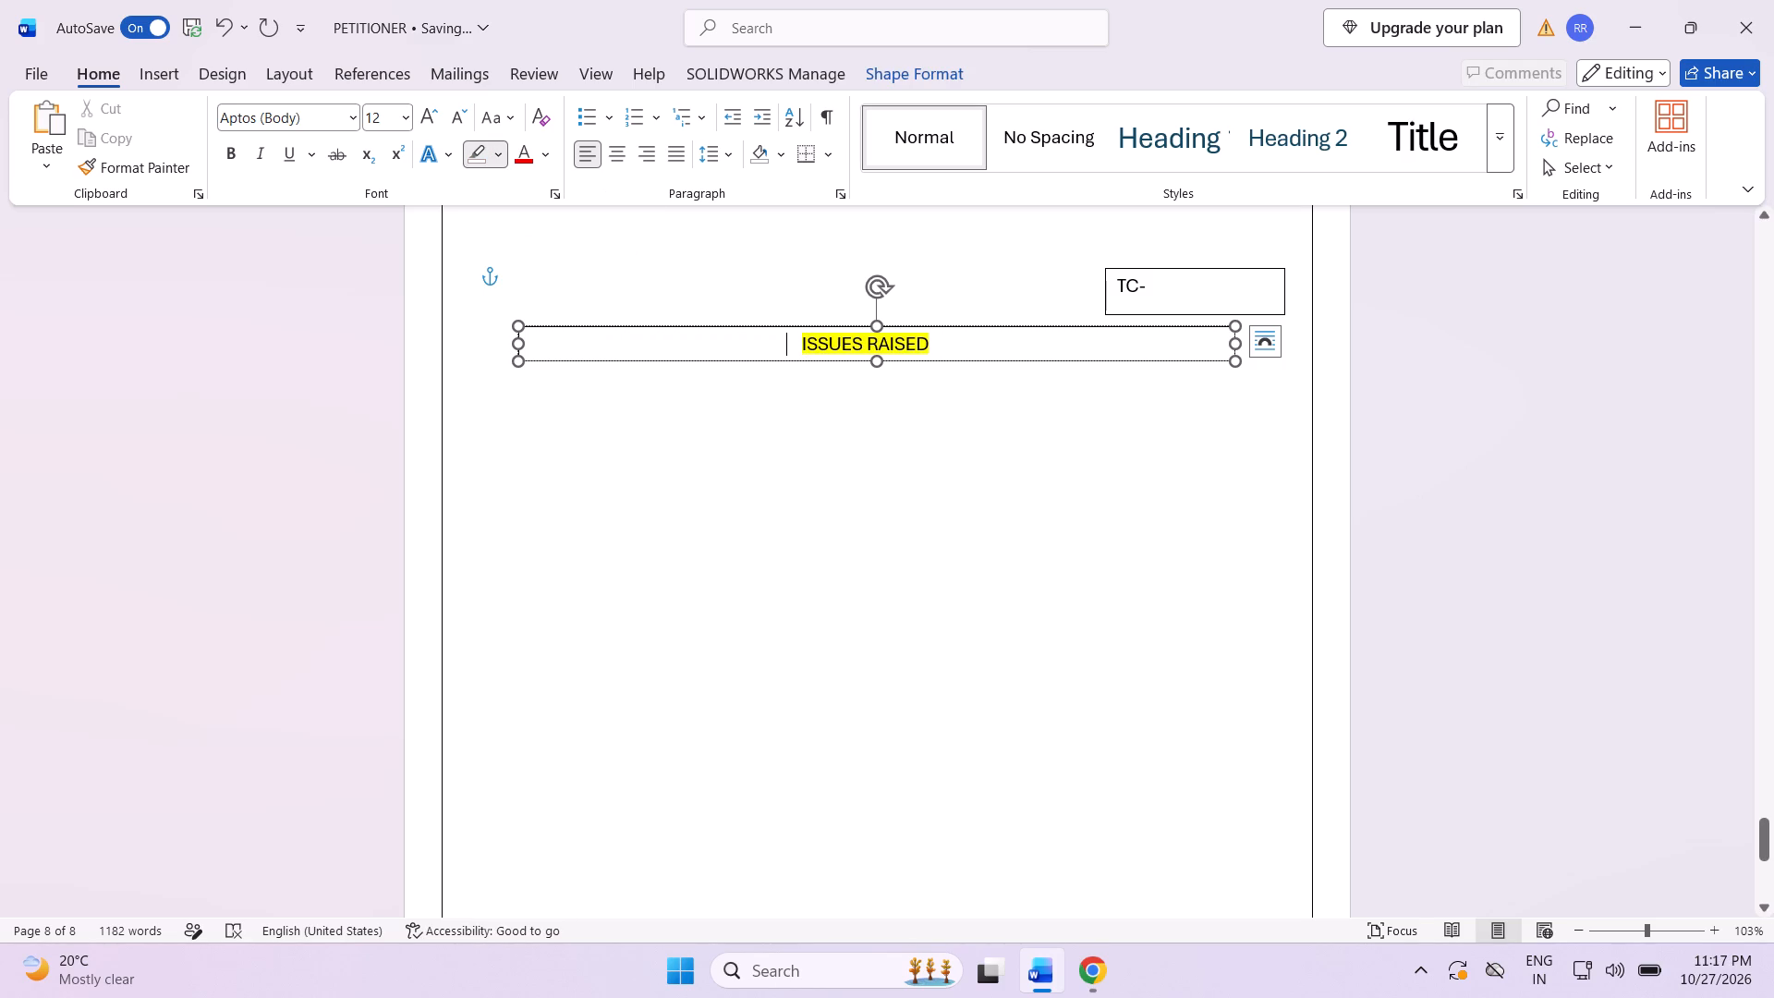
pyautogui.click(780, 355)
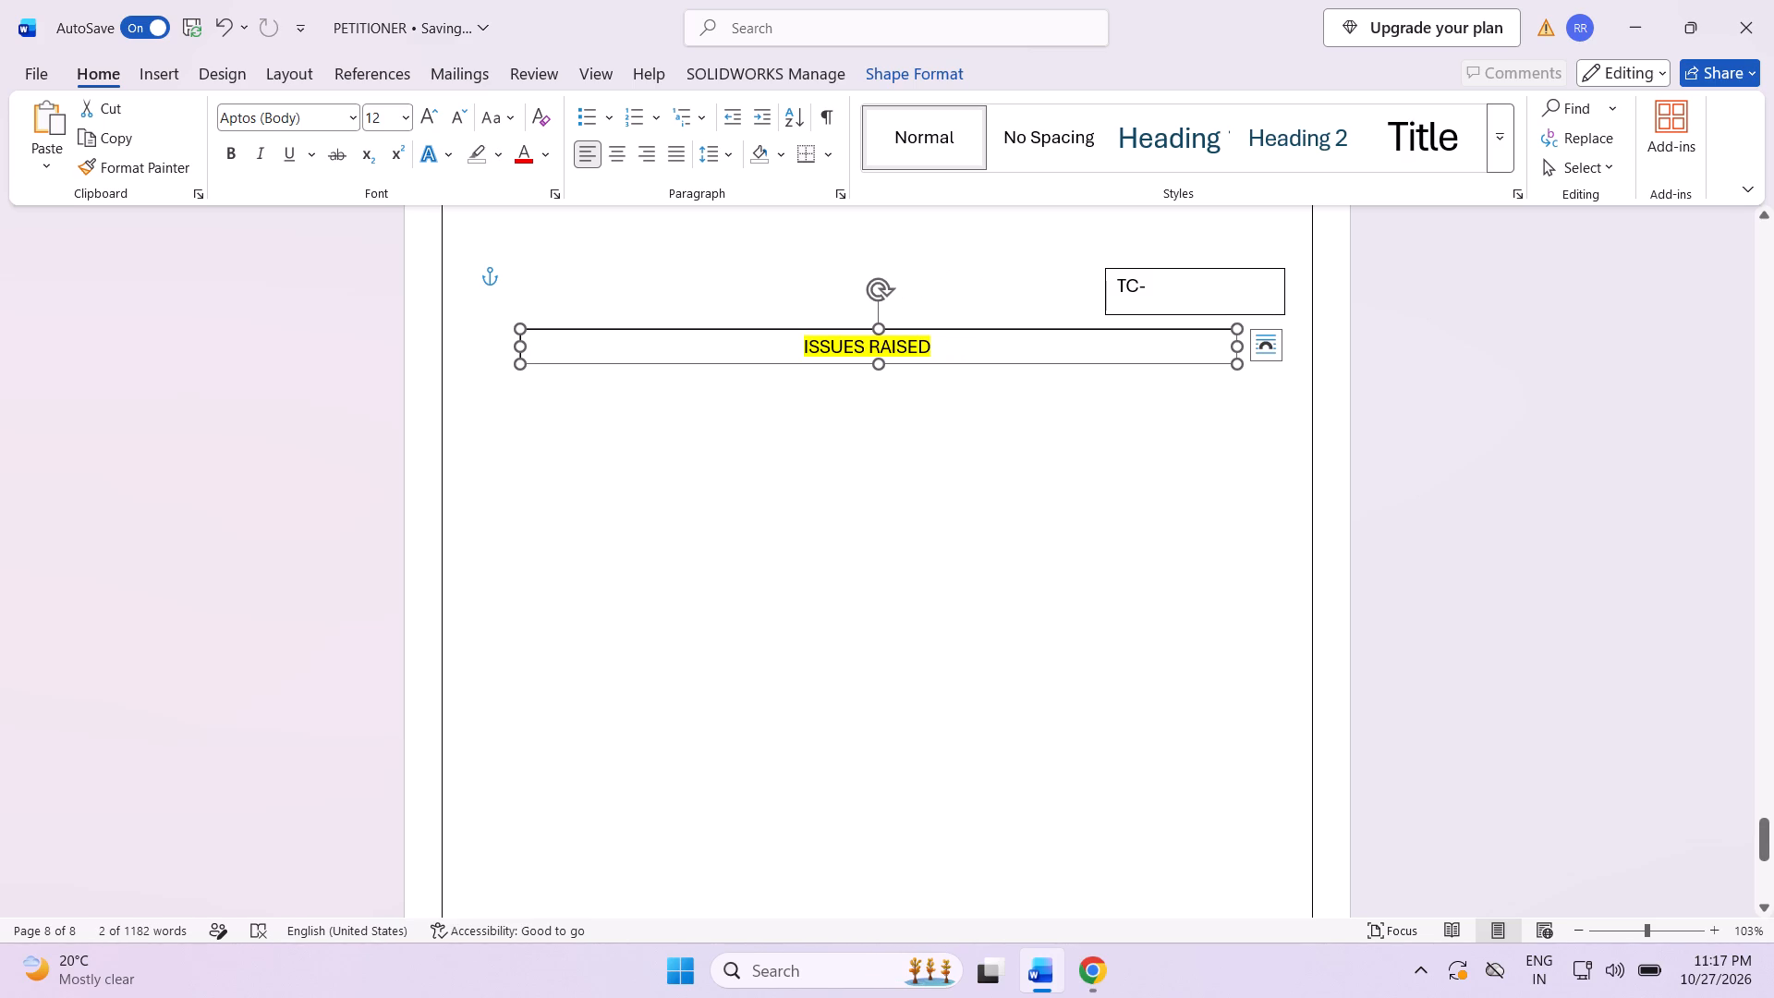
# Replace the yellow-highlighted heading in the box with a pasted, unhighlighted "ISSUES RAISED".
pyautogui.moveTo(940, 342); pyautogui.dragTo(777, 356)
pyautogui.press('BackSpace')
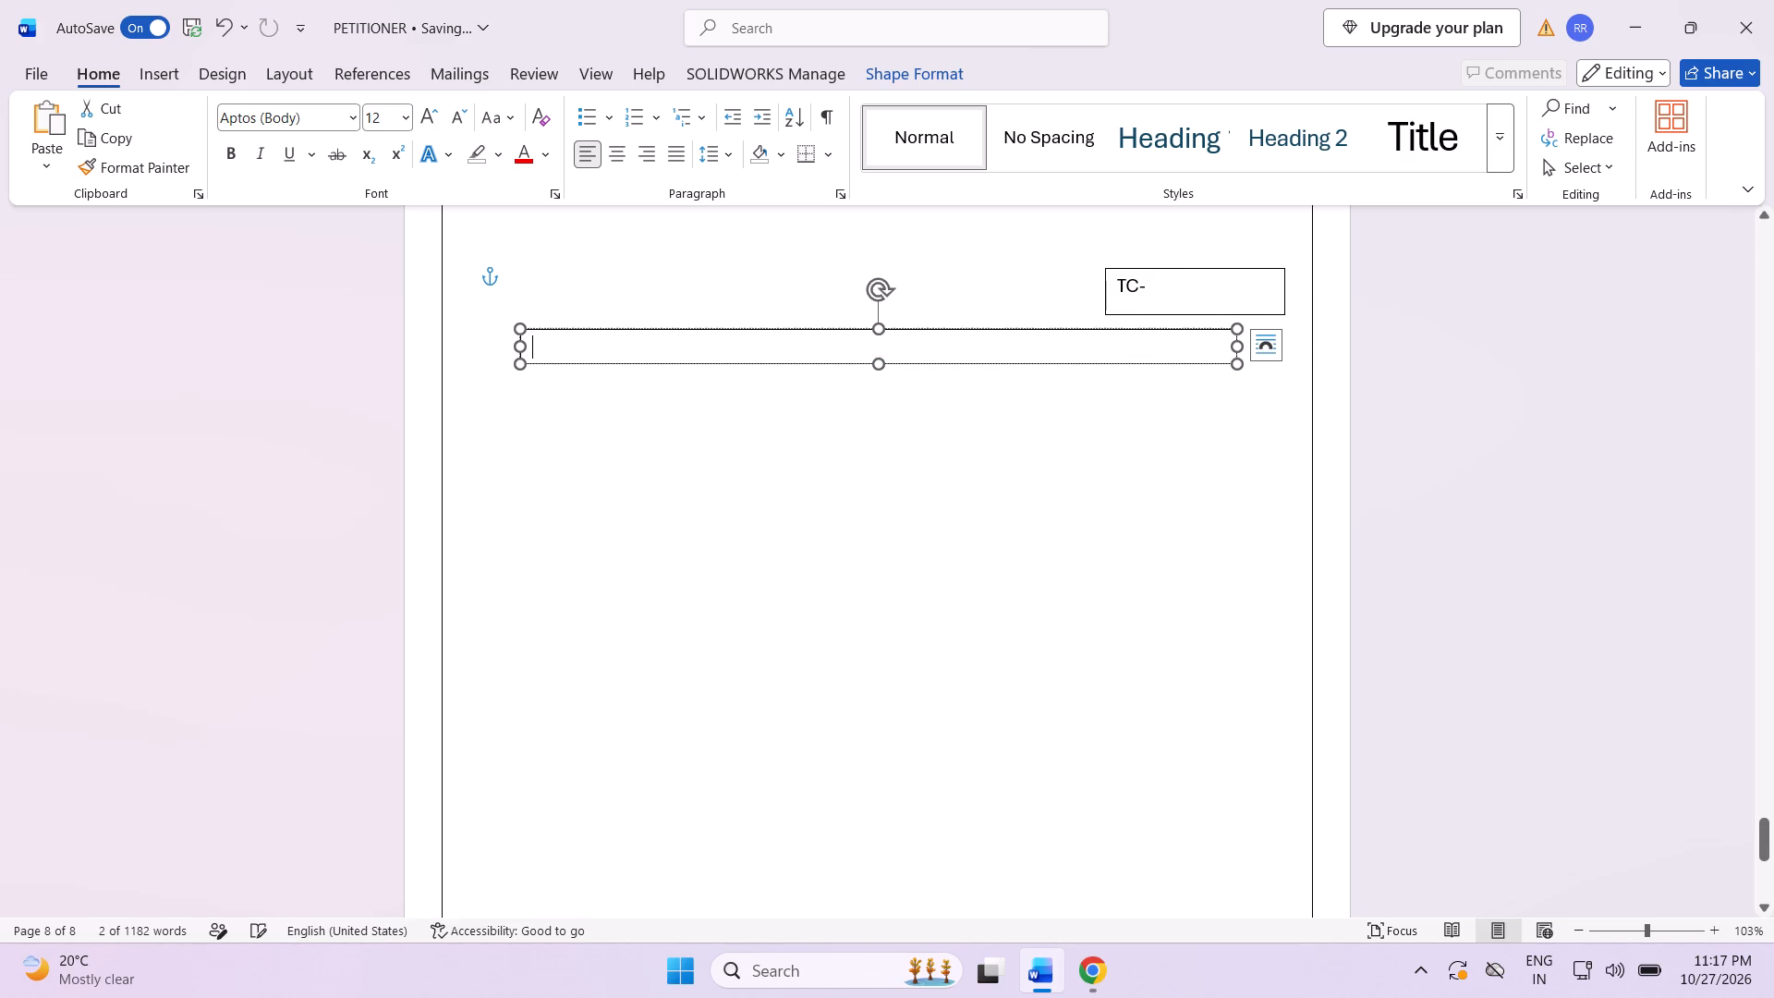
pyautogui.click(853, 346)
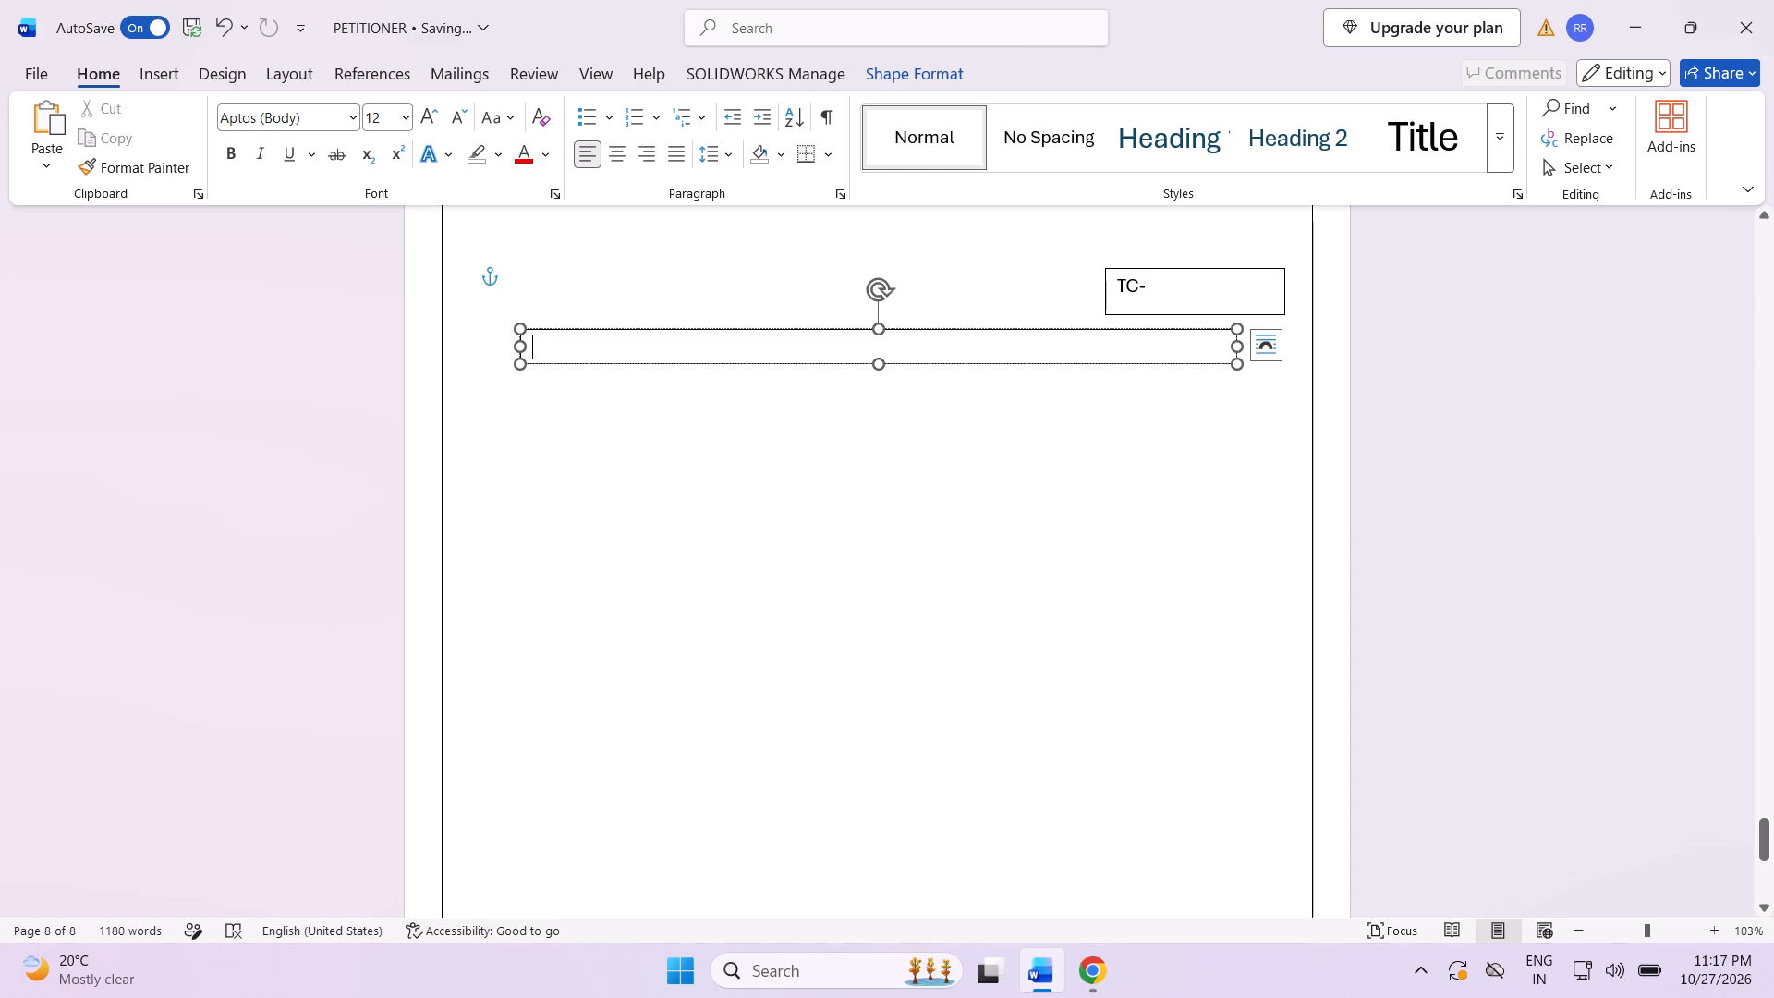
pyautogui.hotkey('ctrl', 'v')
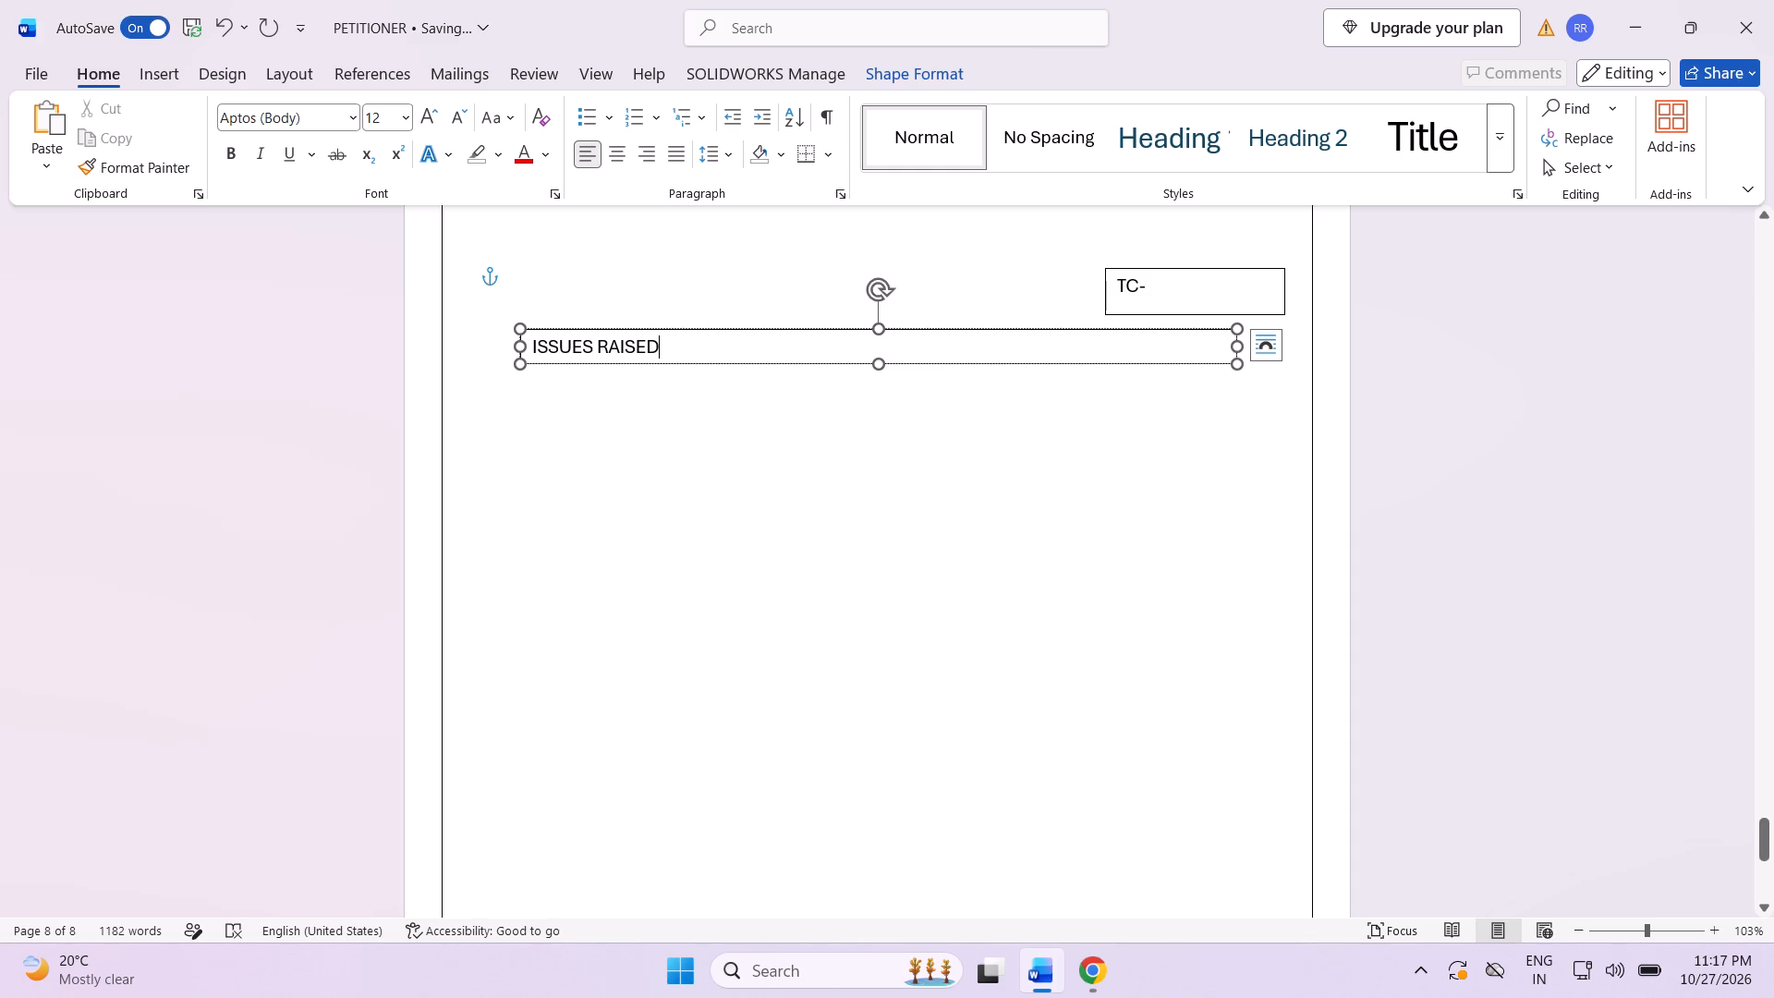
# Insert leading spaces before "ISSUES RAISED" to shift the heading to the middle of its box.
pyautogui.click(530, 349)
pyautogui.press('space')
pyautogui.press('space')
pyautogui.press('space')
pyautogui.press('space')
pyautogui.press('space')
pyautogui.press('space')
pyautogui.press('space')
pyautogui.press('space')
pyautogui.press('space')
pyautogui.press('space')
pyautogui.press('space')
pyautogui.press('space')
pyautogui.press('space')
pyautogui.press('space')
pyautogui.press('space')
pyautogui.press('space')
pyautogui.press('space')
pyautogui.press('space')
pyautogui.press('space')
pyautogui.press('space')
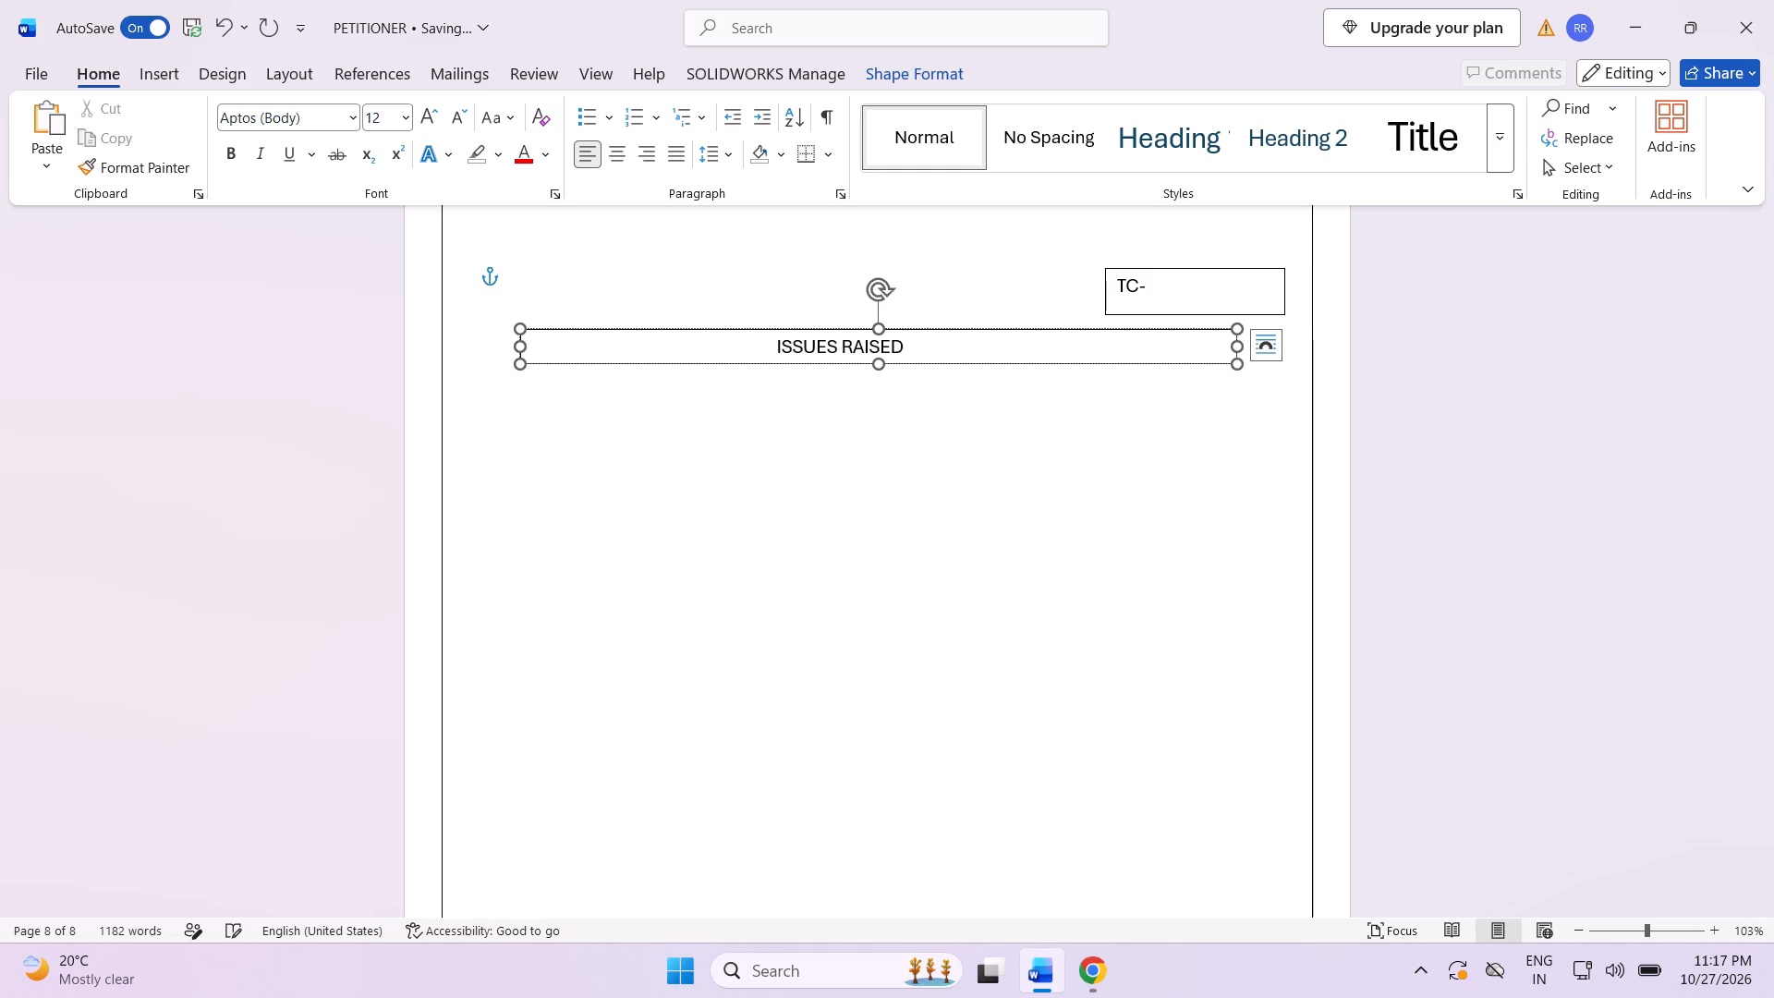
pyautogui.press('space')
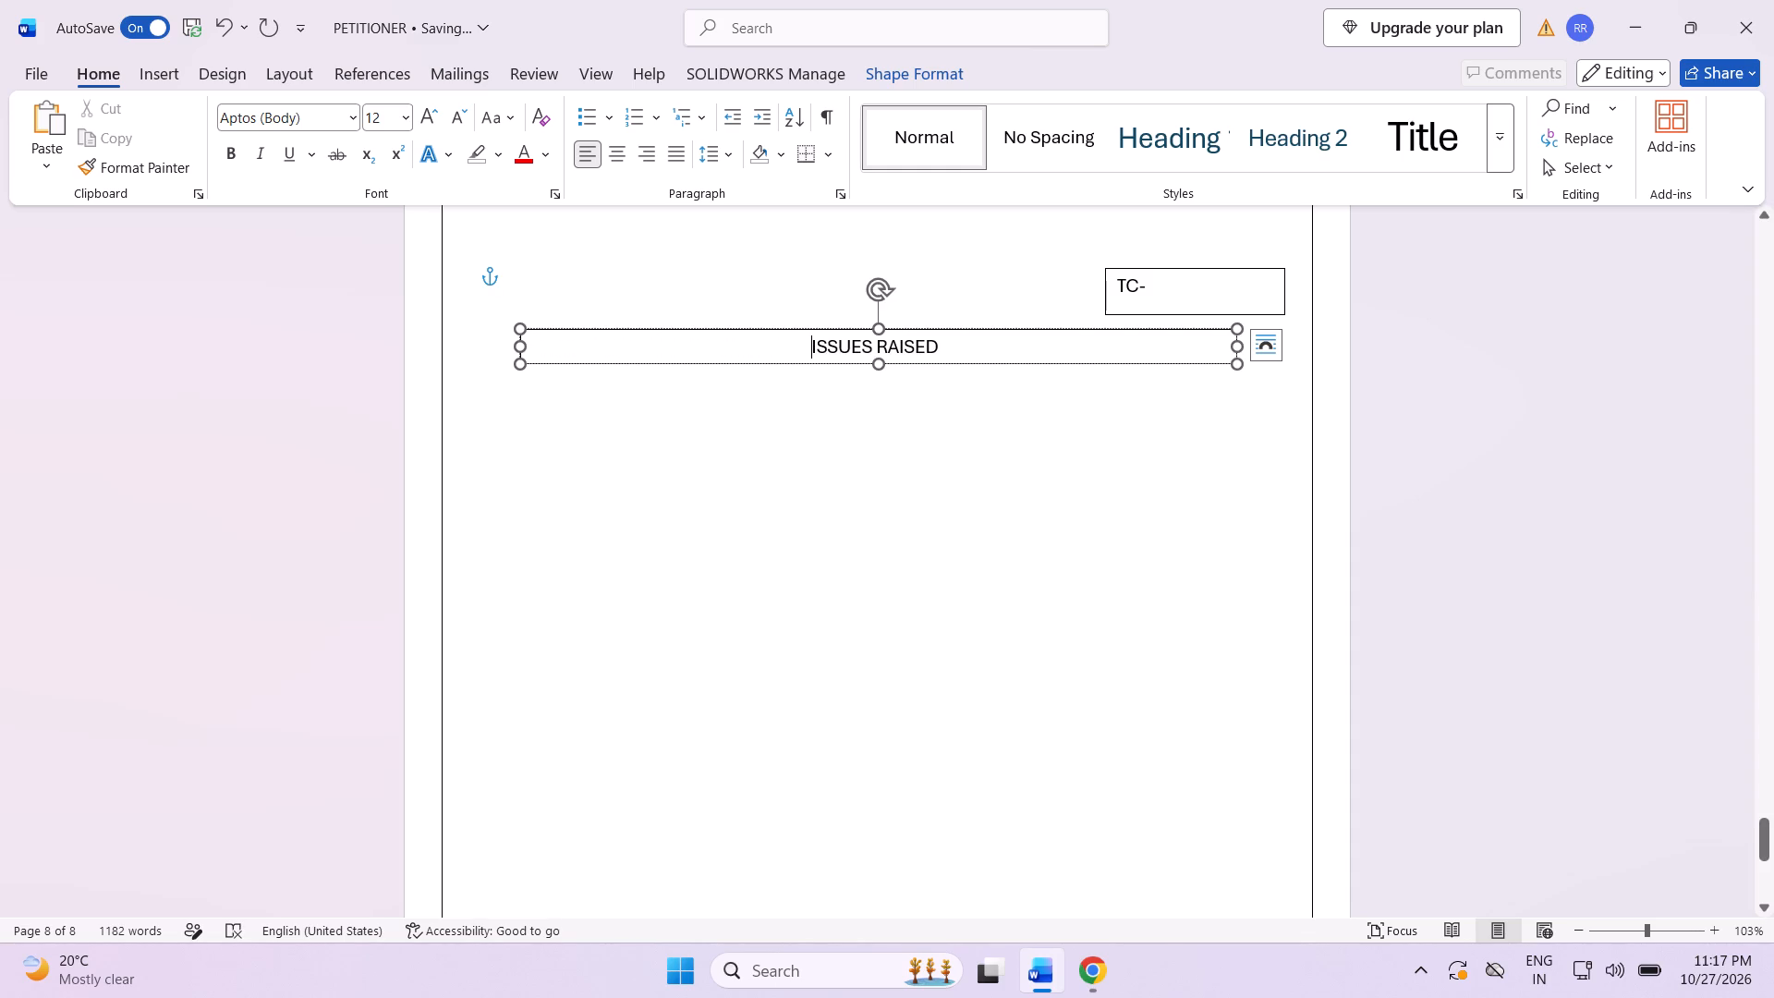
# Delete the "ISSUES RAISED" heading text from its text box.
pyautogui.moveTo(794, 349); pyautogui.dragTo(985, 358)
pyautogui.press('BackSpace')
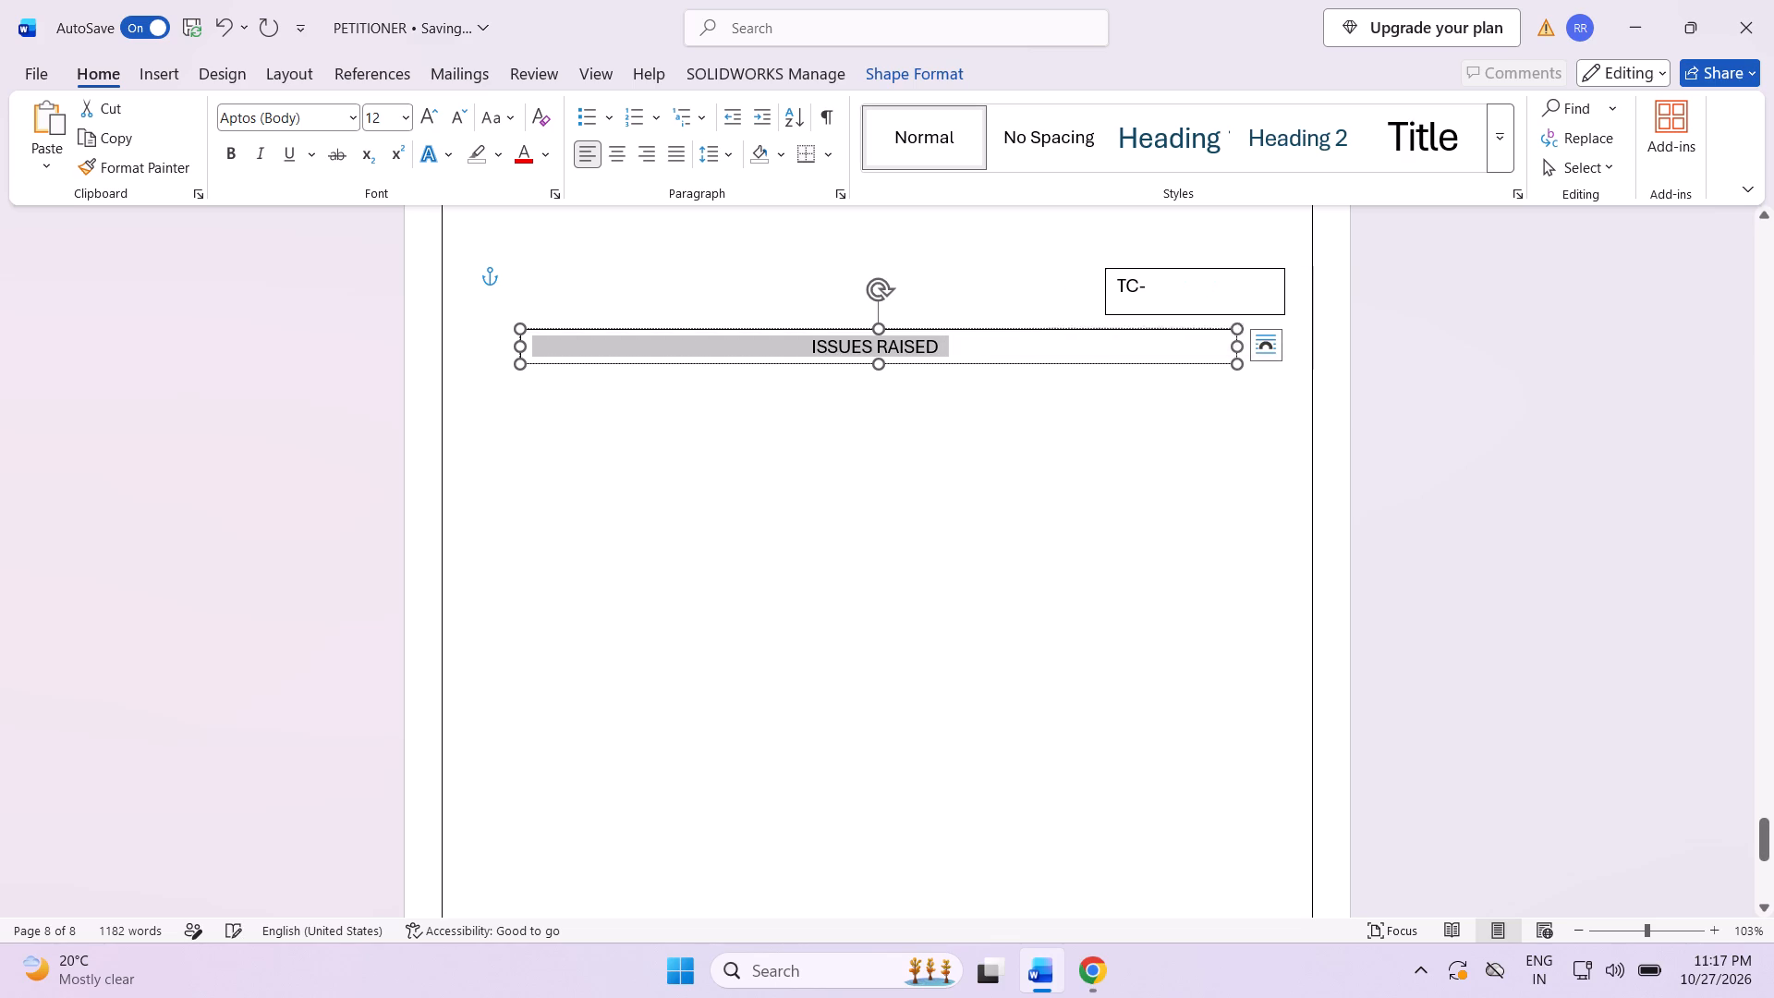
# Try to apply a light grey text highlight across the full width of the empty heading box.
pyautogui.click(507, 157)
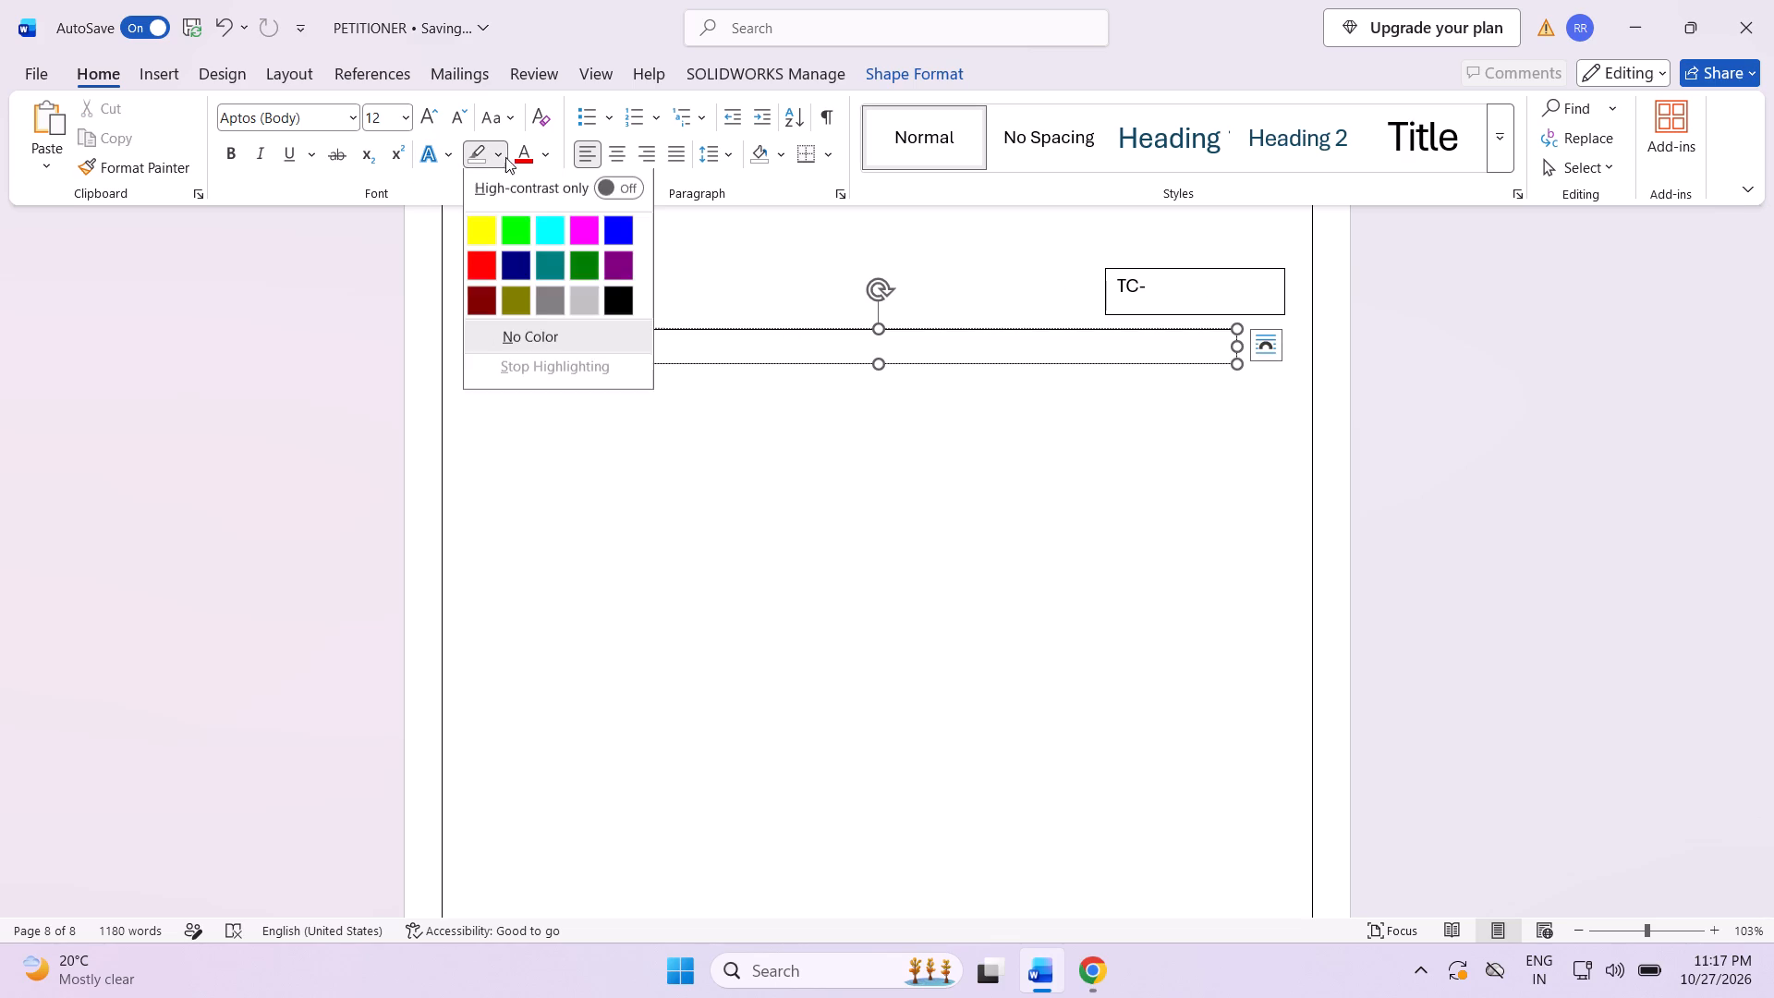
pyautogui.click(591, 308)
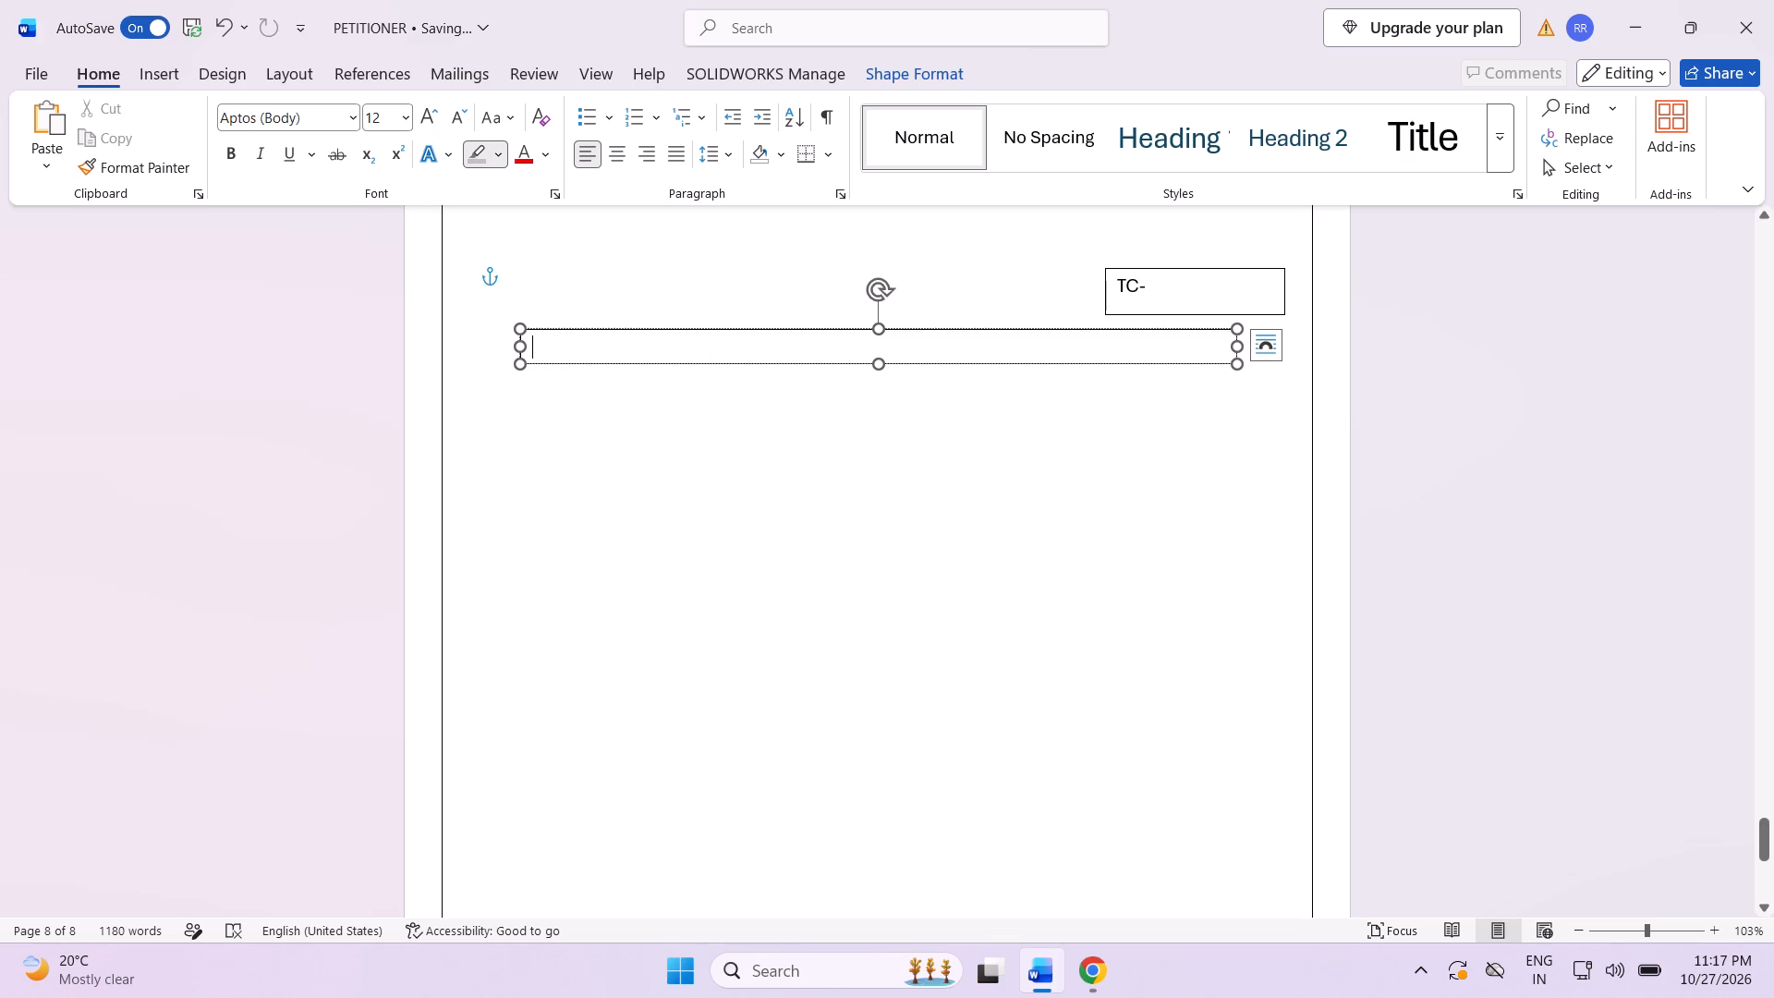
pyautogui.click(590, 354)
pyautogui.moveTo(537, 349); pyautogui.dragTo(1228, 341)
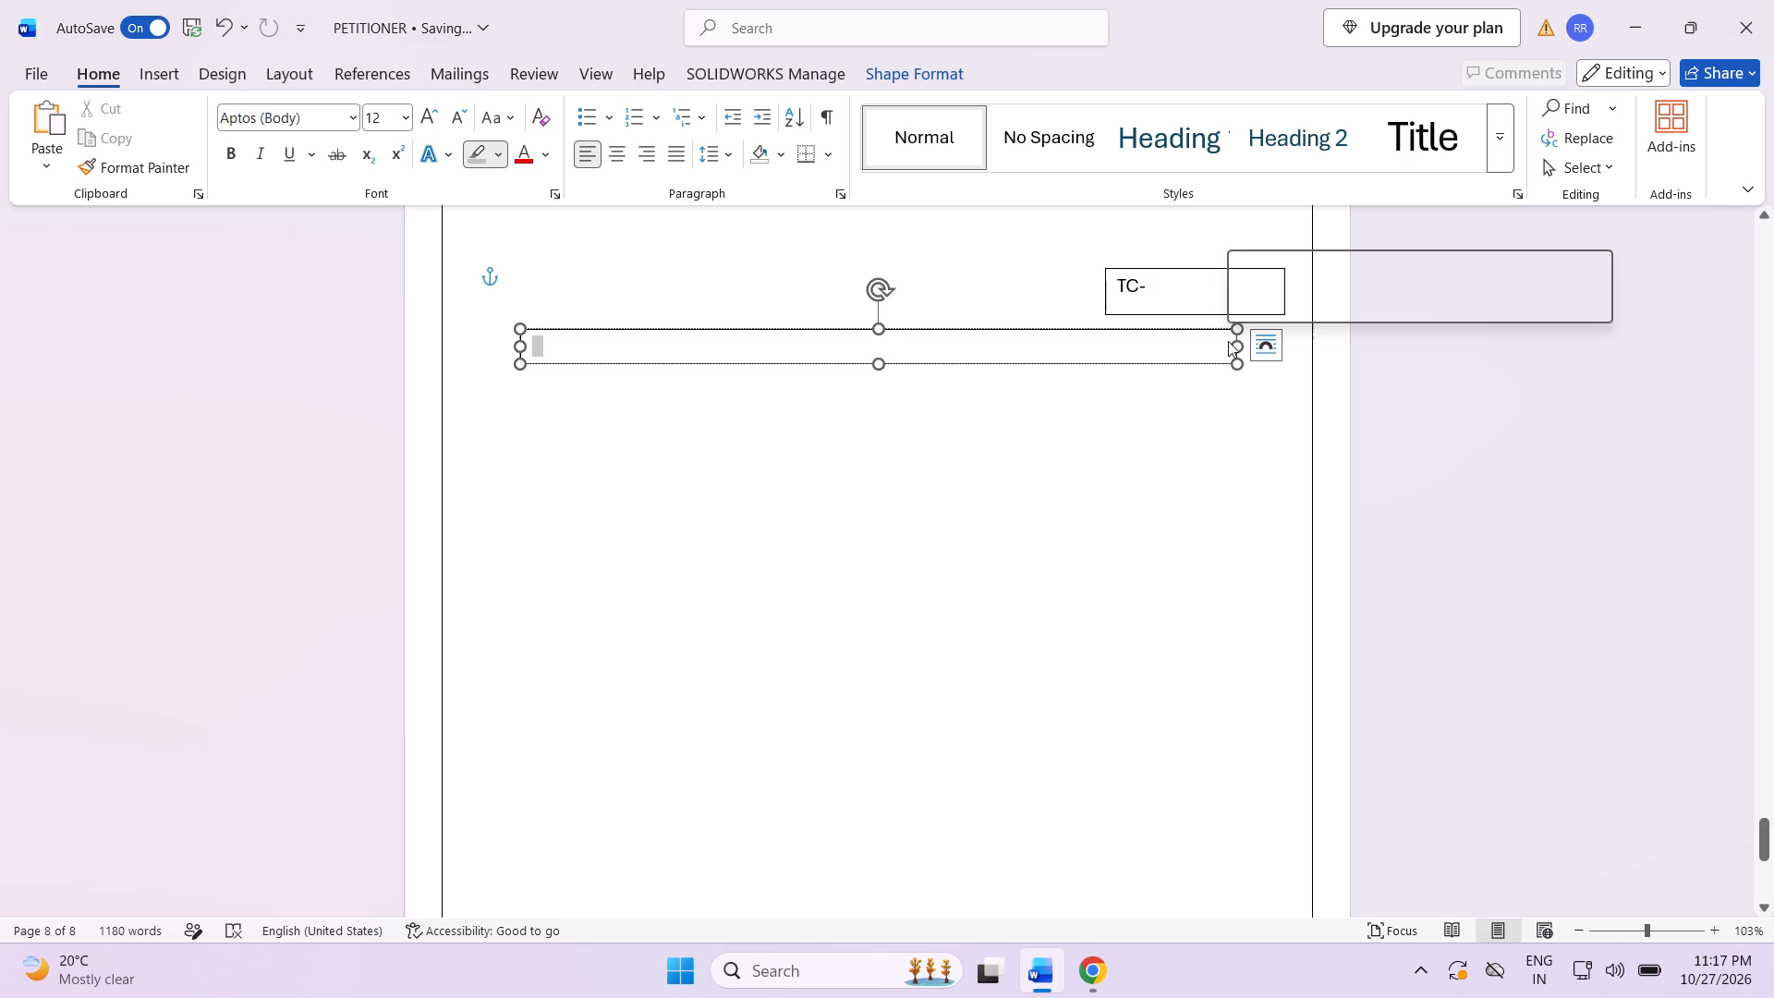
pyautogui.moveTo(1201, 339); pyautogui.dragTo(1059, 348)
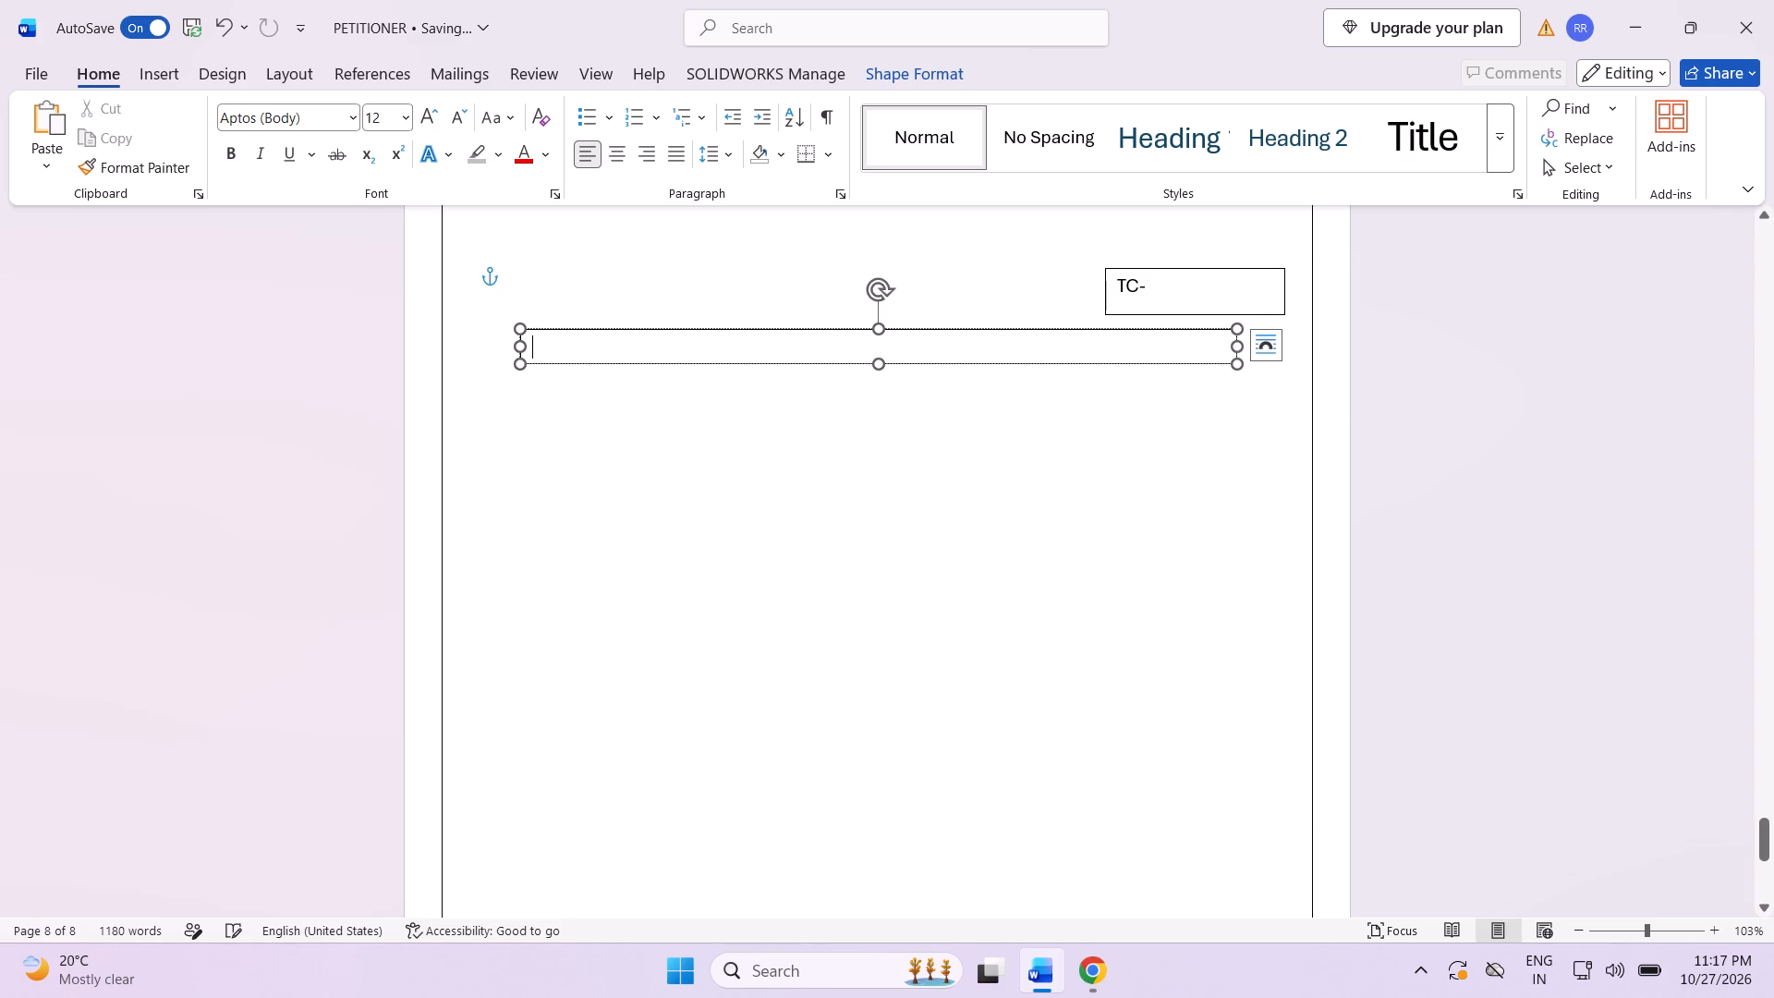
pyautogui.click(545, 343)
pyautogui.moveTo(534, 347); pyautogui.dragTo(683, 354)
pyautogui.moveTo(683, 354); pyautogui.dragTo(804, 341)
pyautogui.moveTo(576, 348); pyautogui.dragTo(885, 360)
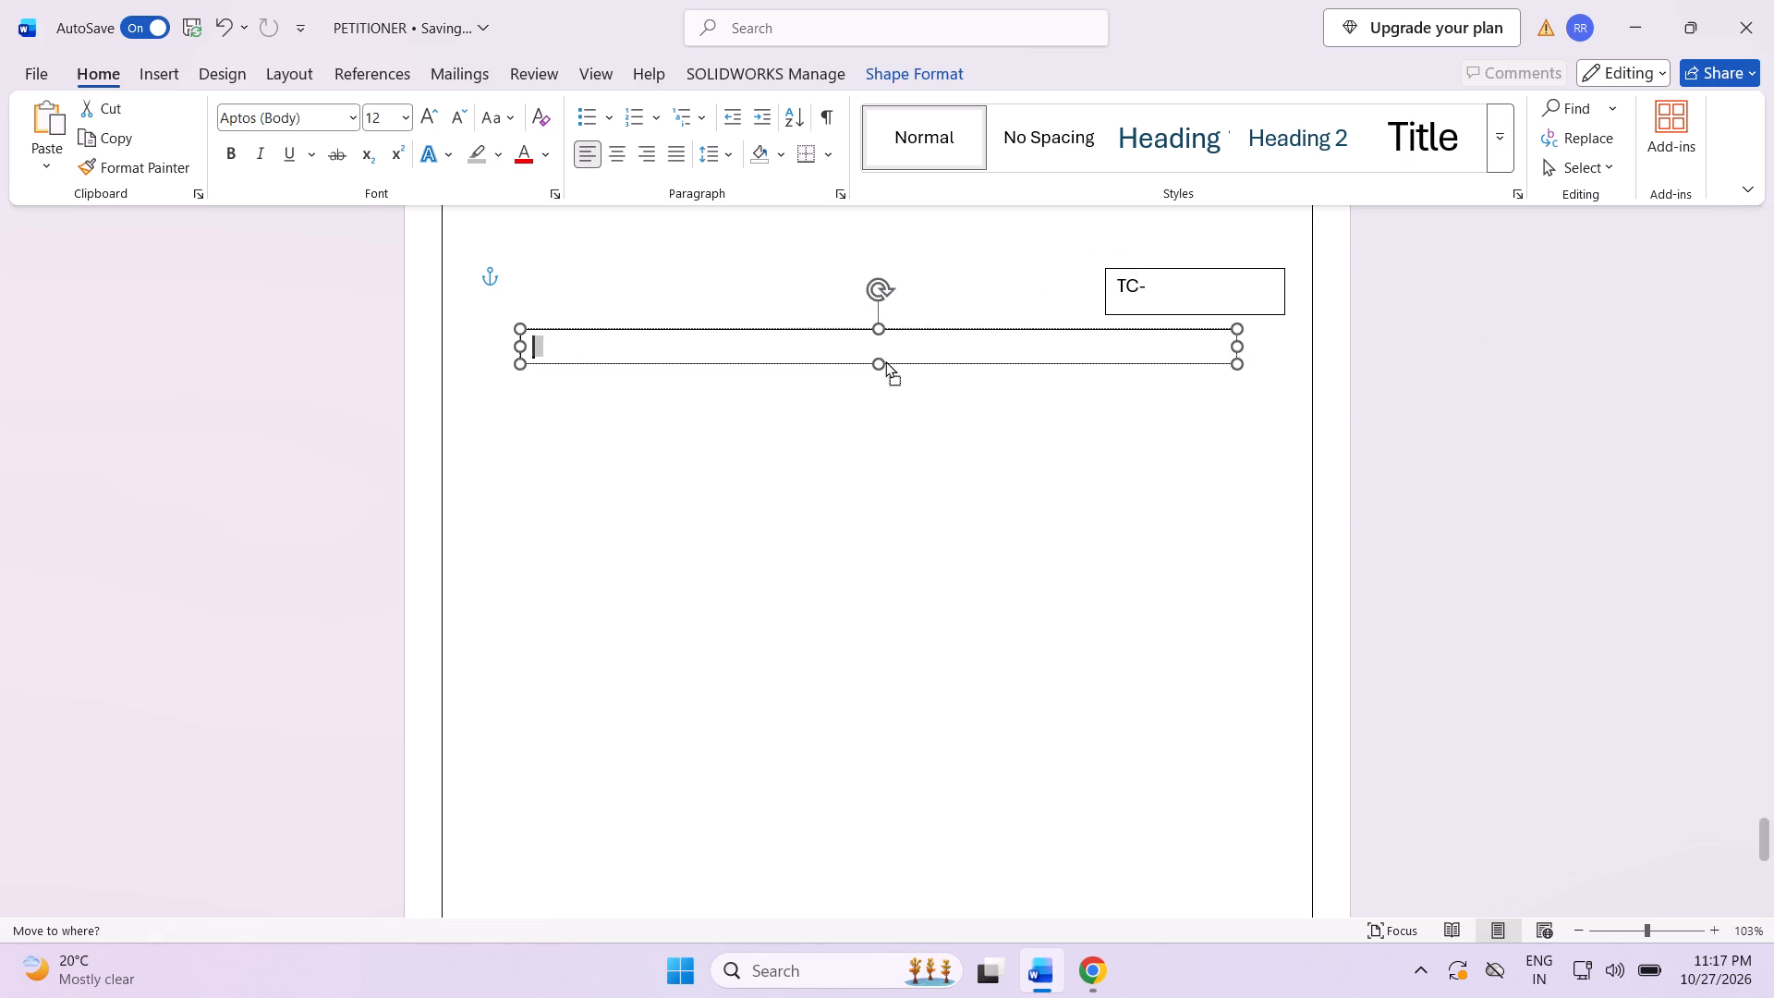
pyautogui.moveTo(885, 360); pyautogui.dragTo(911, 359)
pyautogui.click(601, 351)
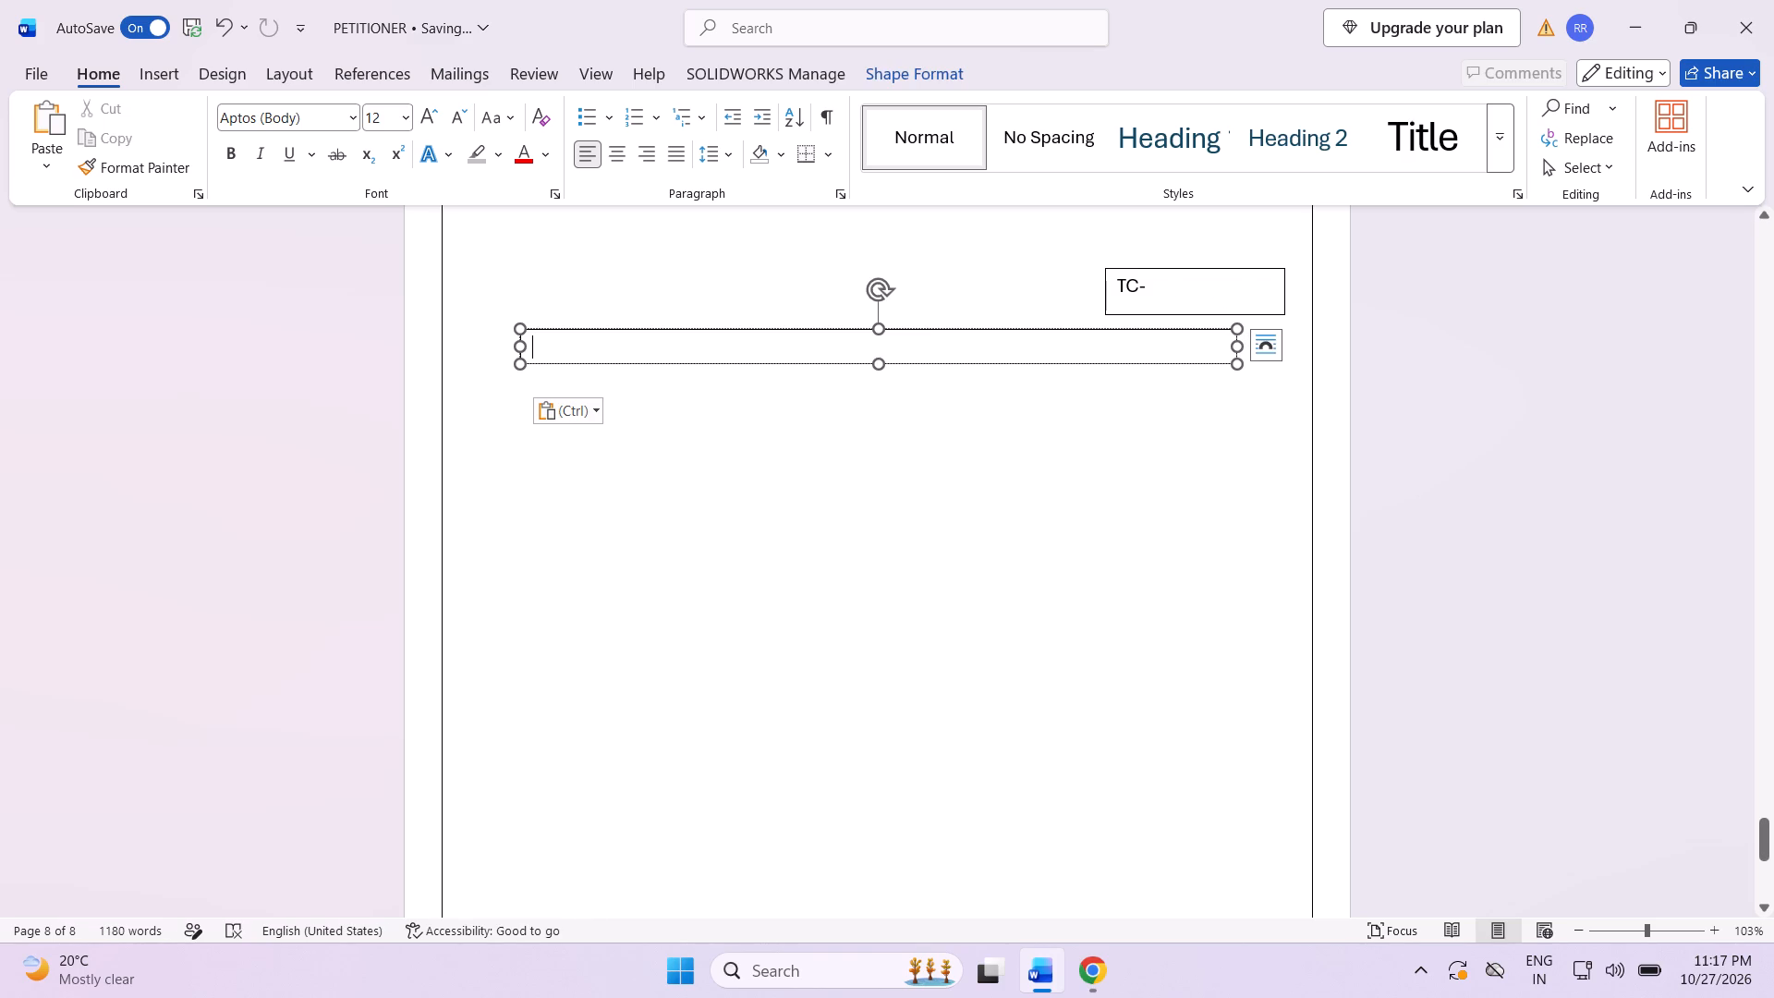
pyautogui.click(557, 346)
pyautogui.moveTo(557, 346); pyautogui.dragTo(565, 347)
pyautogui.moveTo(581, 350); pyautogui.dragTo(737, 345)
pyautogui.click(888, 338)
# Paste "ISSUES RAISED" into the empty heading box without highlighting and add leading spaces to centre it.
pyautogui.hotkey('ctrl', 'v')
pyautogui.click(529, 347)
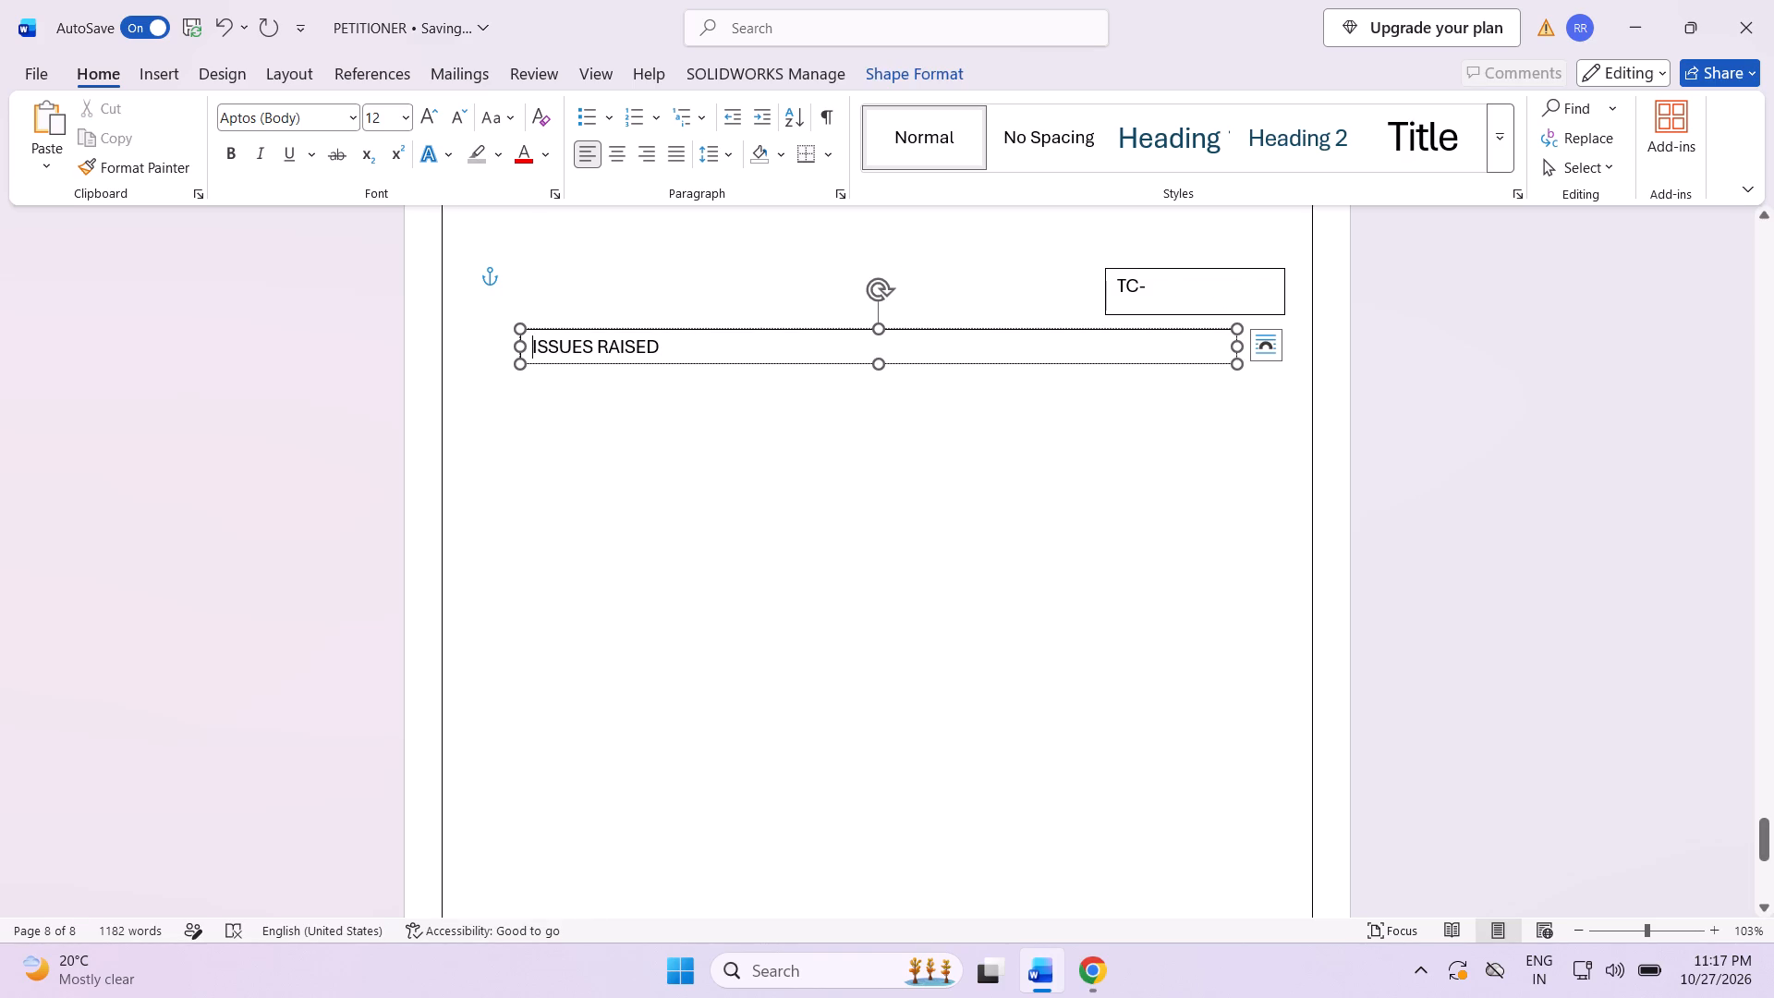
pyautogui.press('space')
pyautogui.press('space')
pyautogui.press('space')
pyautogui.press('space')
pyautogui.press('space')
pyautogui.press('space')
pyautogui.press('space')
pyautogui.press('space')
pyautogui.press('space')
pyautogui.press('space')
pyautogui.press('space')
pyautogui.press('space')
pyautogui.press('space')
pyautogui.press('space')
pyautogui.press('space')
pyautogui.press('space')
pyautogui.press('space')
pyautogui.press('space')
pyautogui.press('space')
pyautogui.press('space')
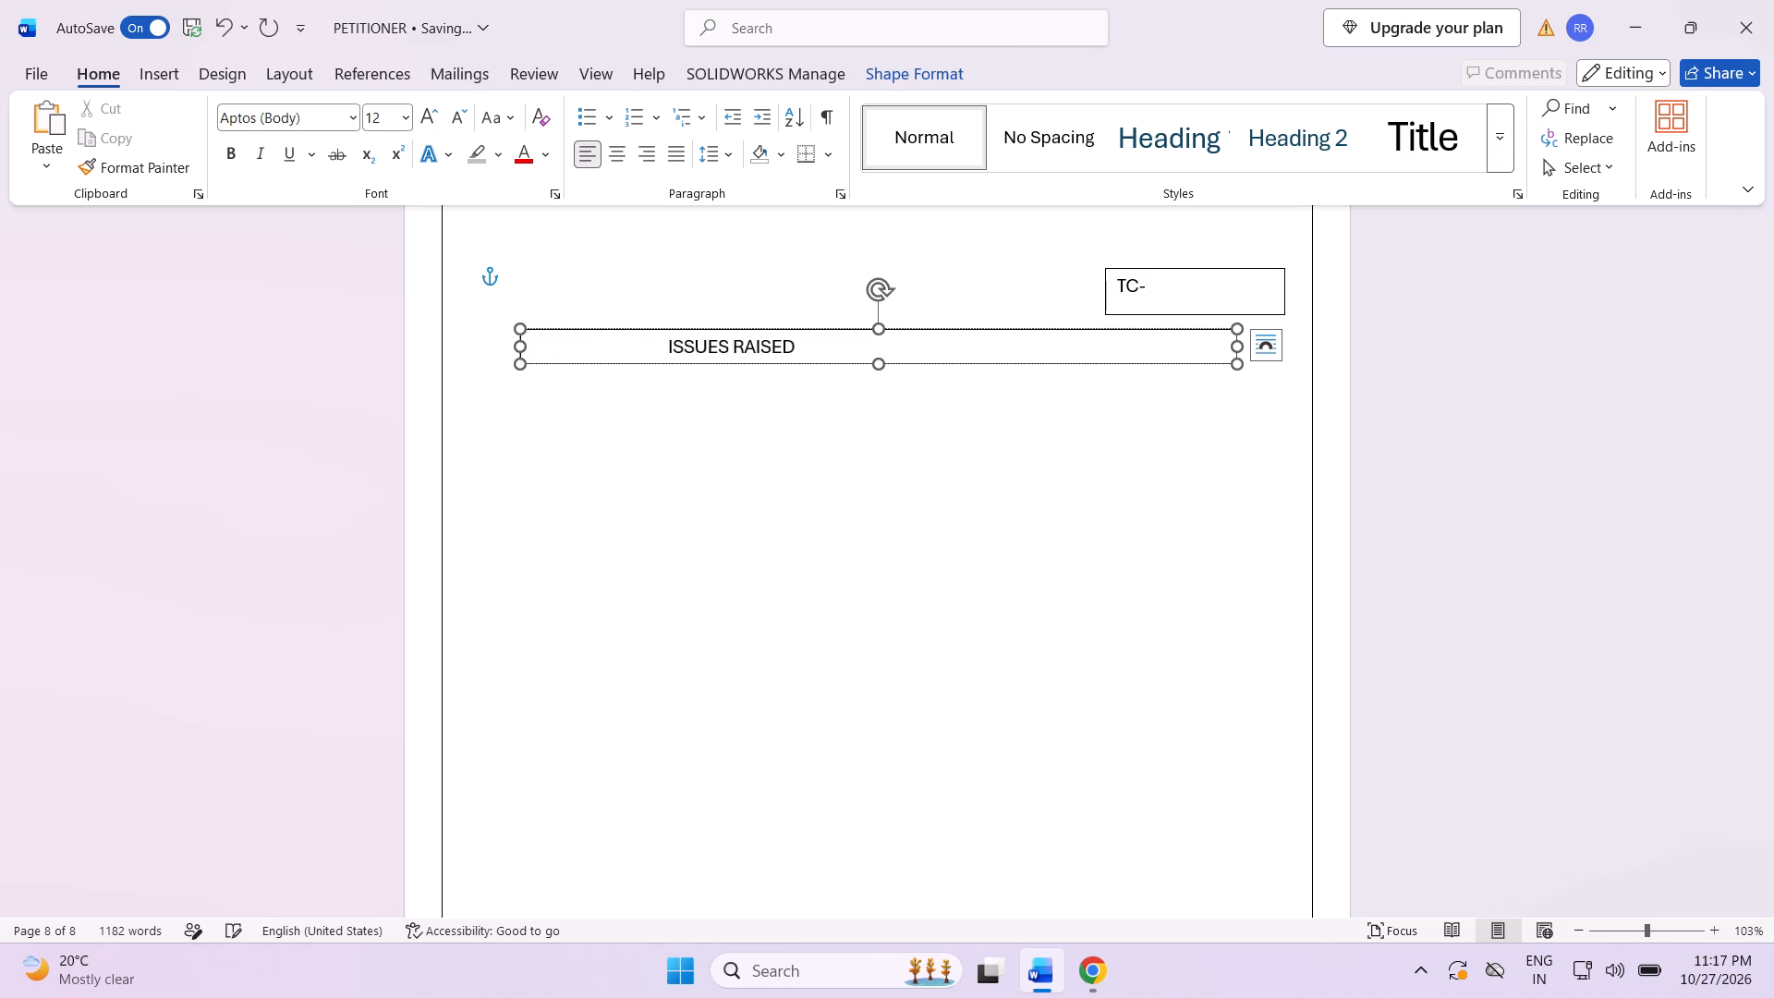
pyautogui.press('space')
pyautogui.press('space')
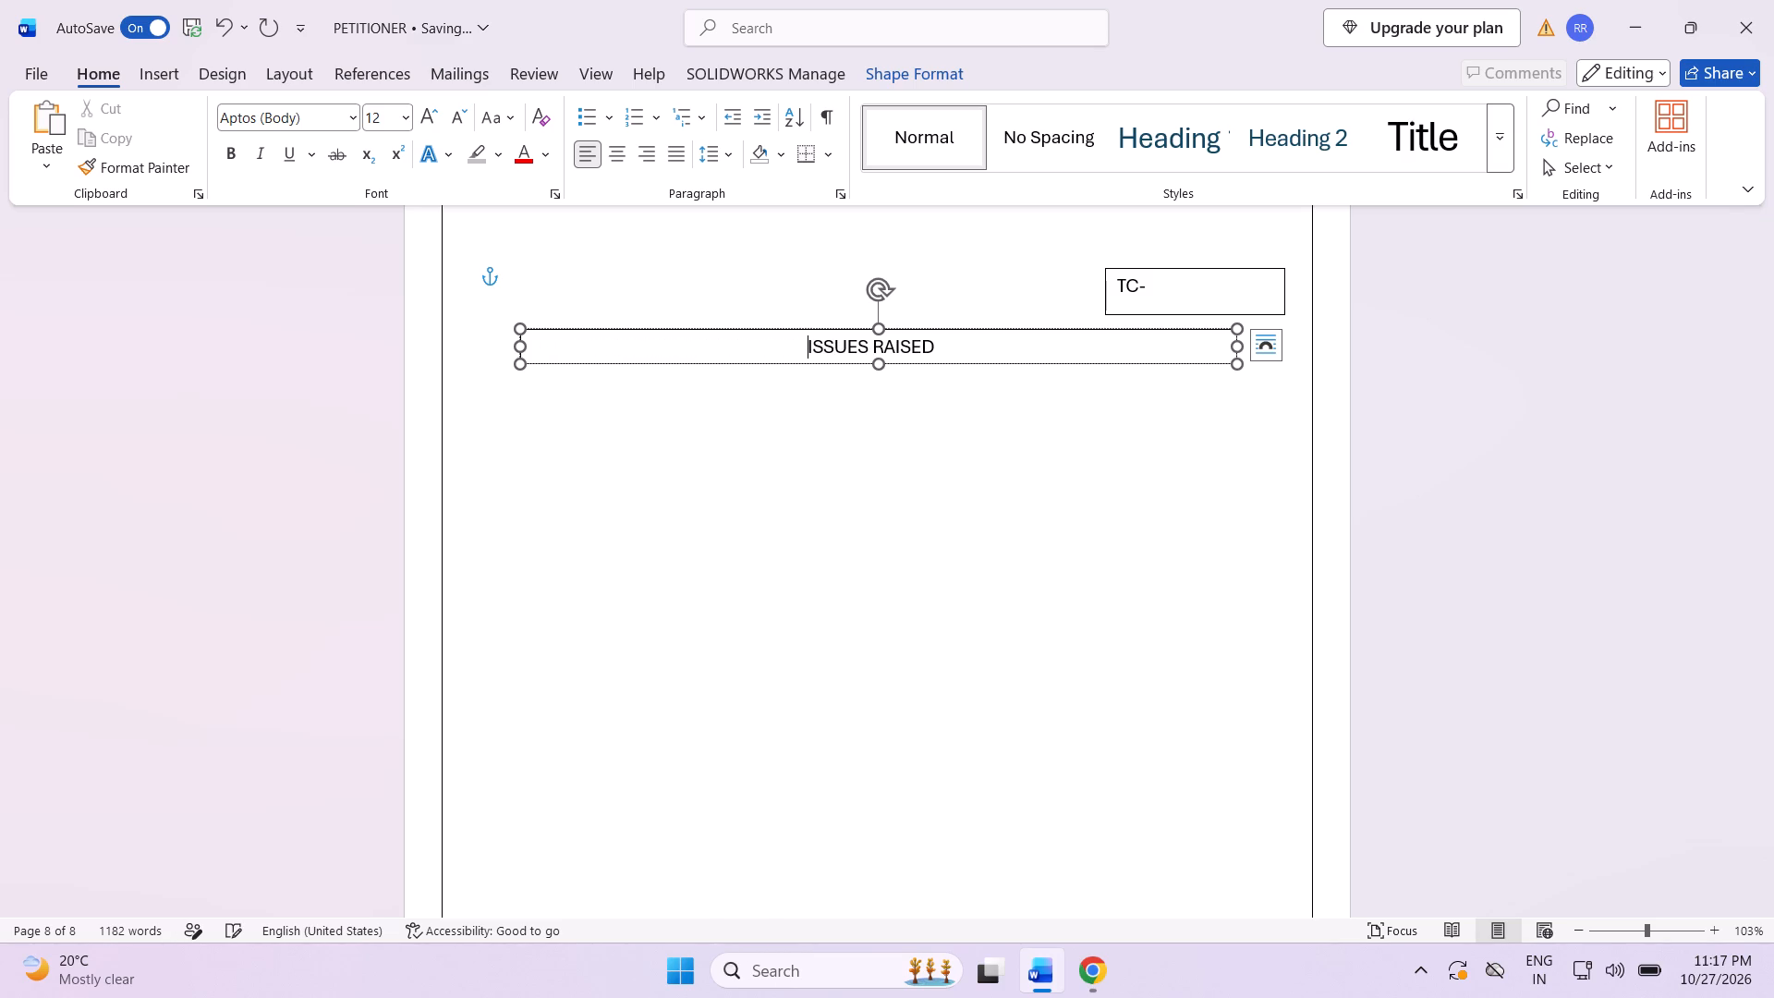
pyautogui.click(716, 542)
# Examine the "STATEMENT OF FACTS" heading box and the numbered facts on the earlier pages for comparison with page 8.
pyautogui.scroll(-2, 785, 488)
pyautogui.scroll(1, 785, 488)
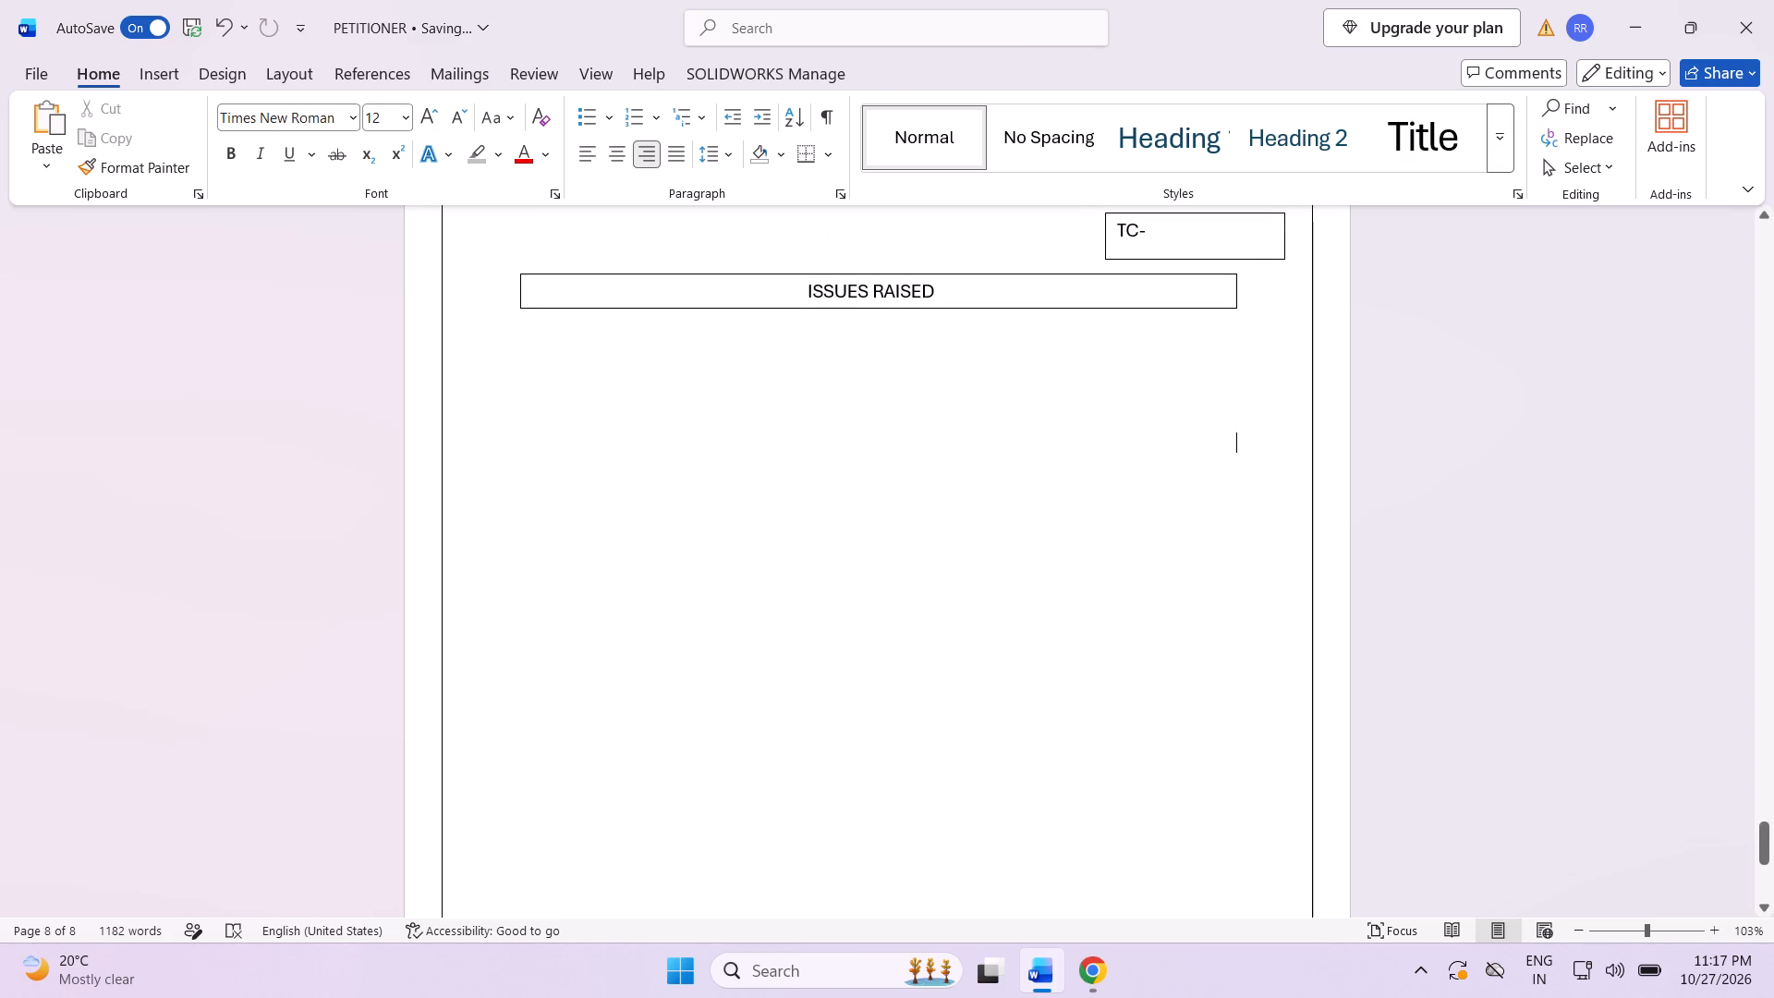
pyautogui.scroll(20, 785, 488)
pyautogui.scroll(1, 785, 488)
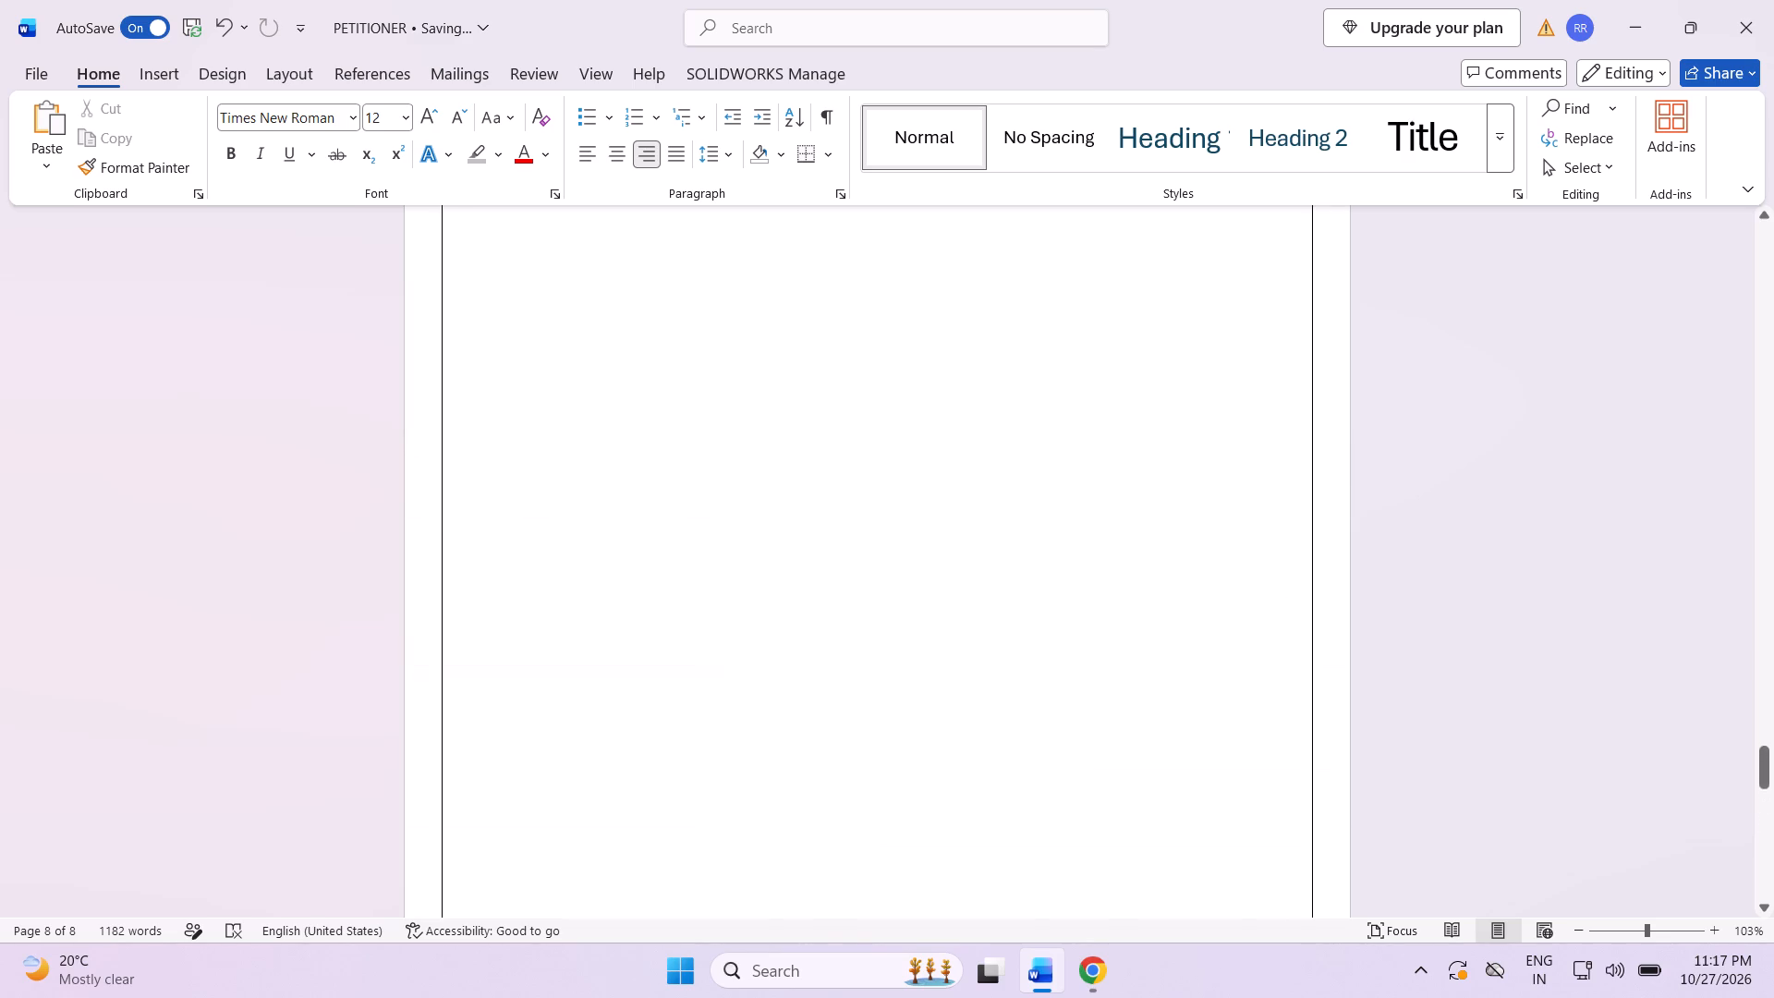
pyautogui.scroll(20, 774, 471)
pyautogui.scroll(6, 774, 471)
pyautogui.middleClick(773, 471)
pyautogui.scroll(12, 770, 471)
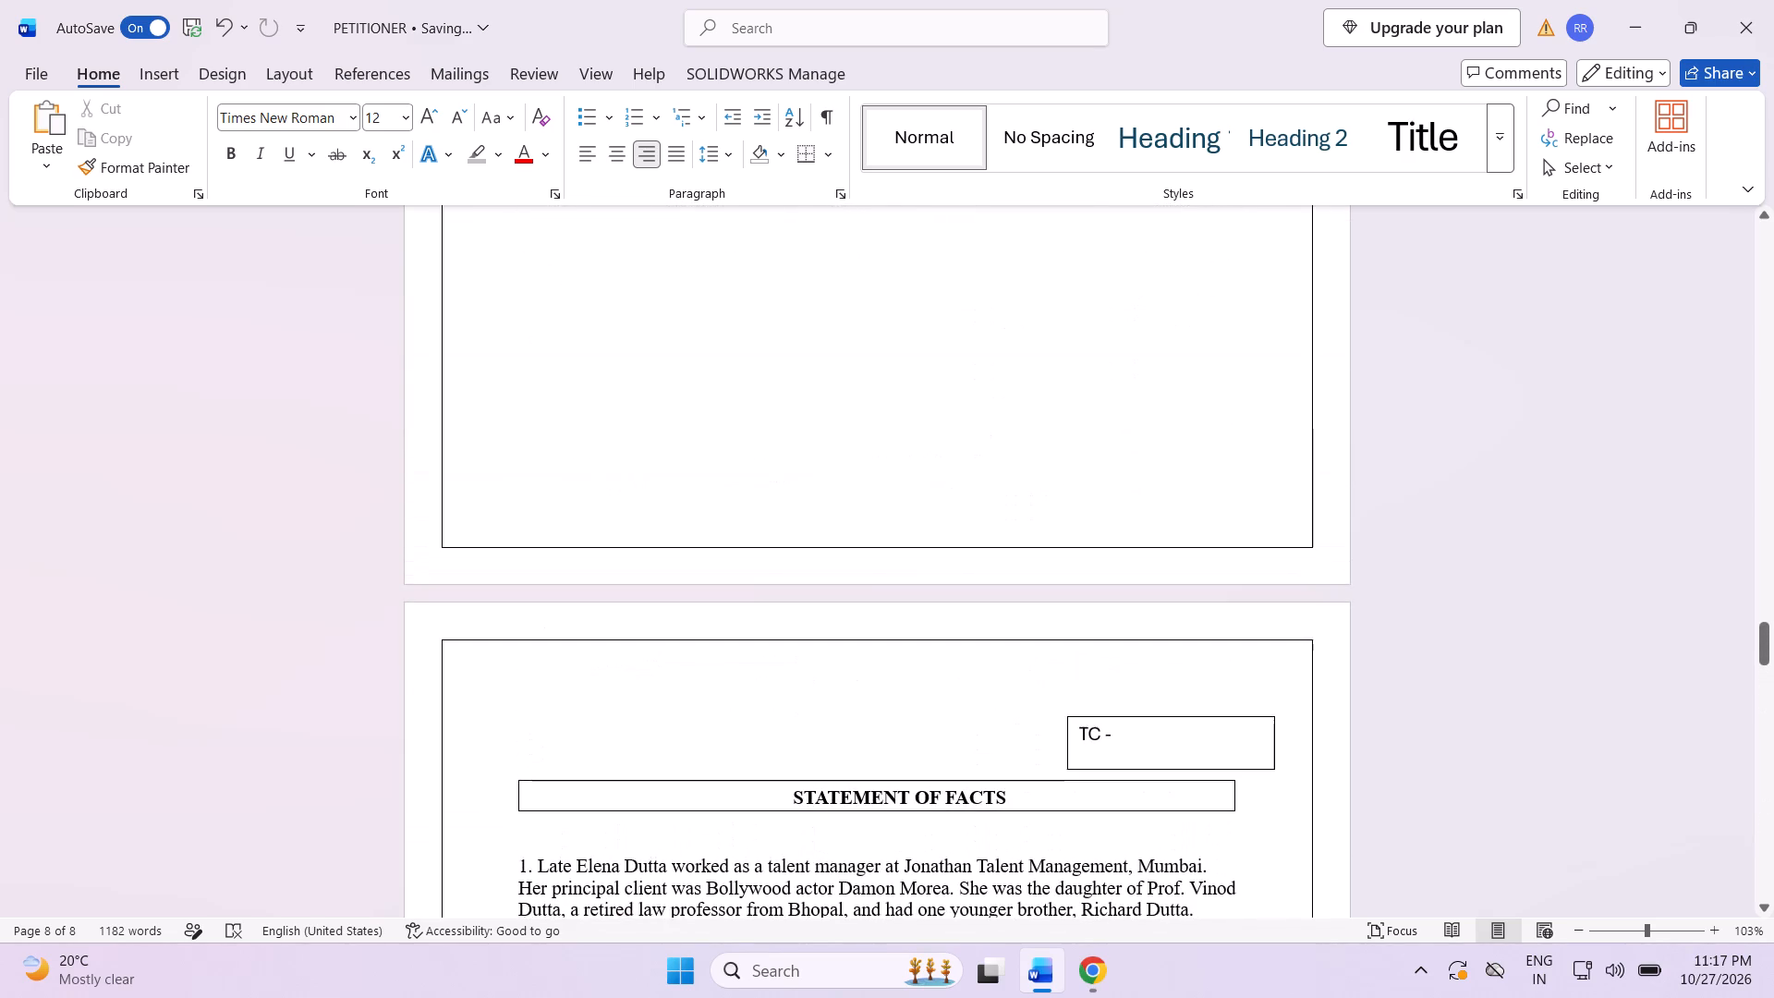
pyautogui.scroll(-8, 767, 478)
pyautogui.scroll(-20, 762, 488)
pyautogui.scroll(-4, 762, 488)
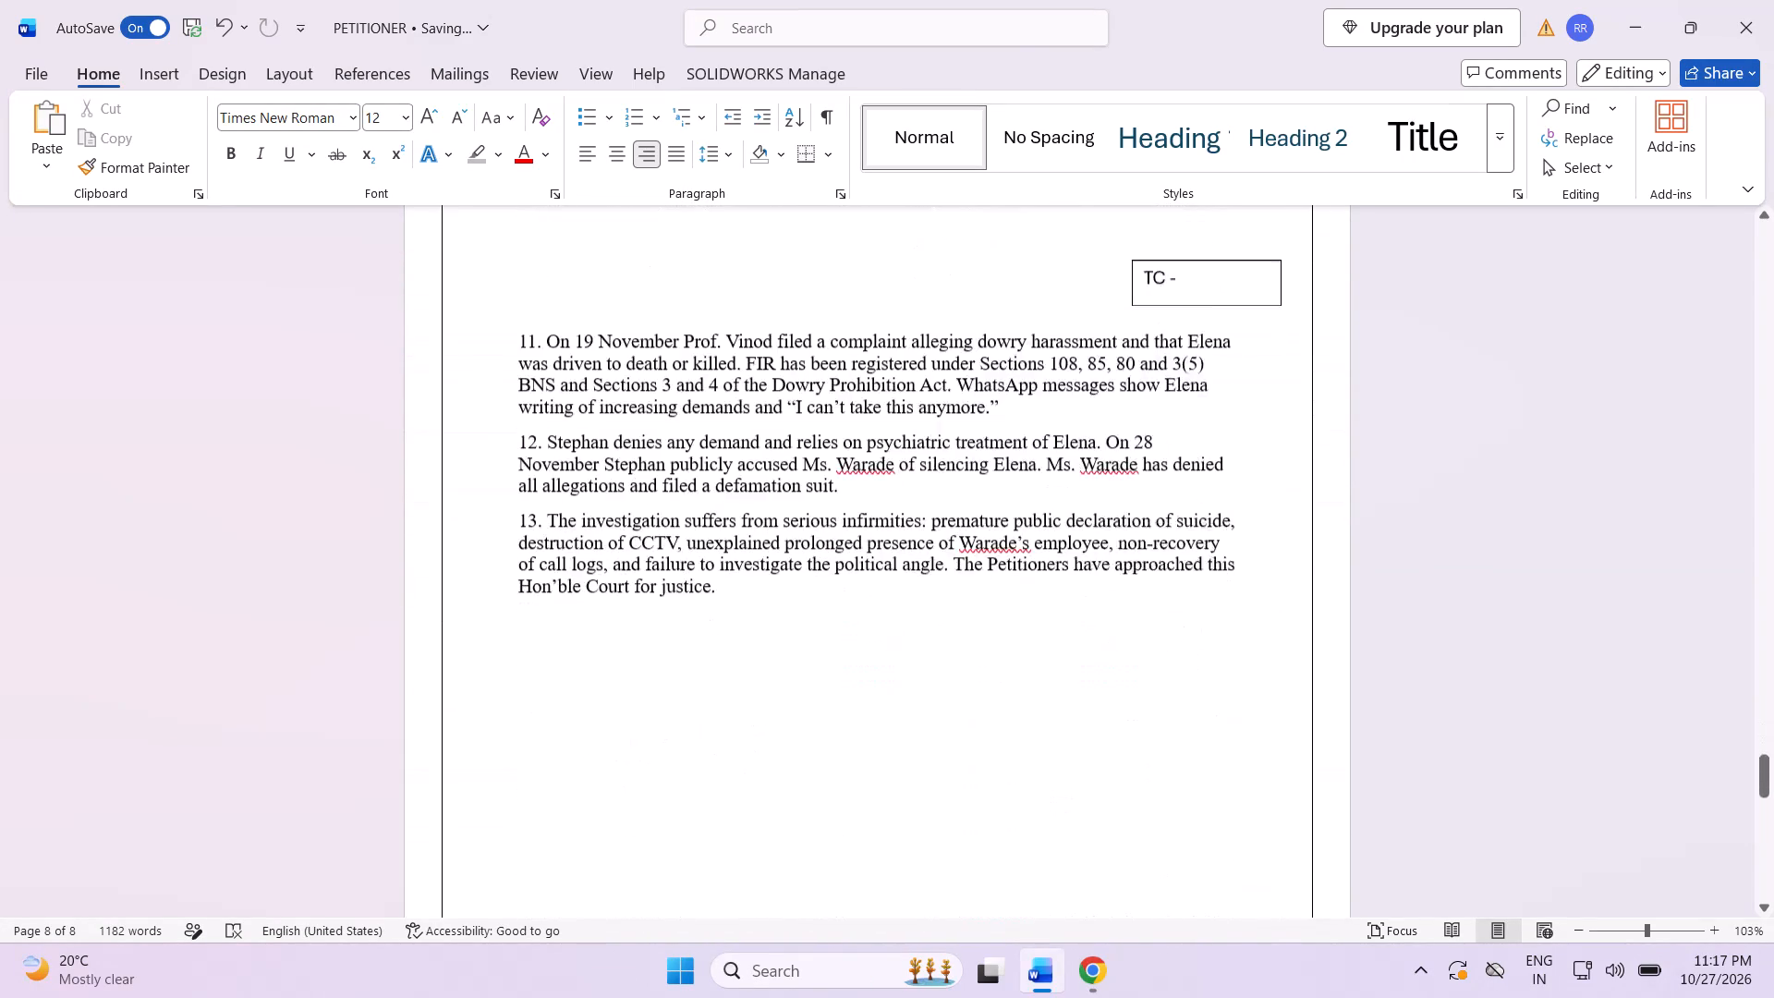
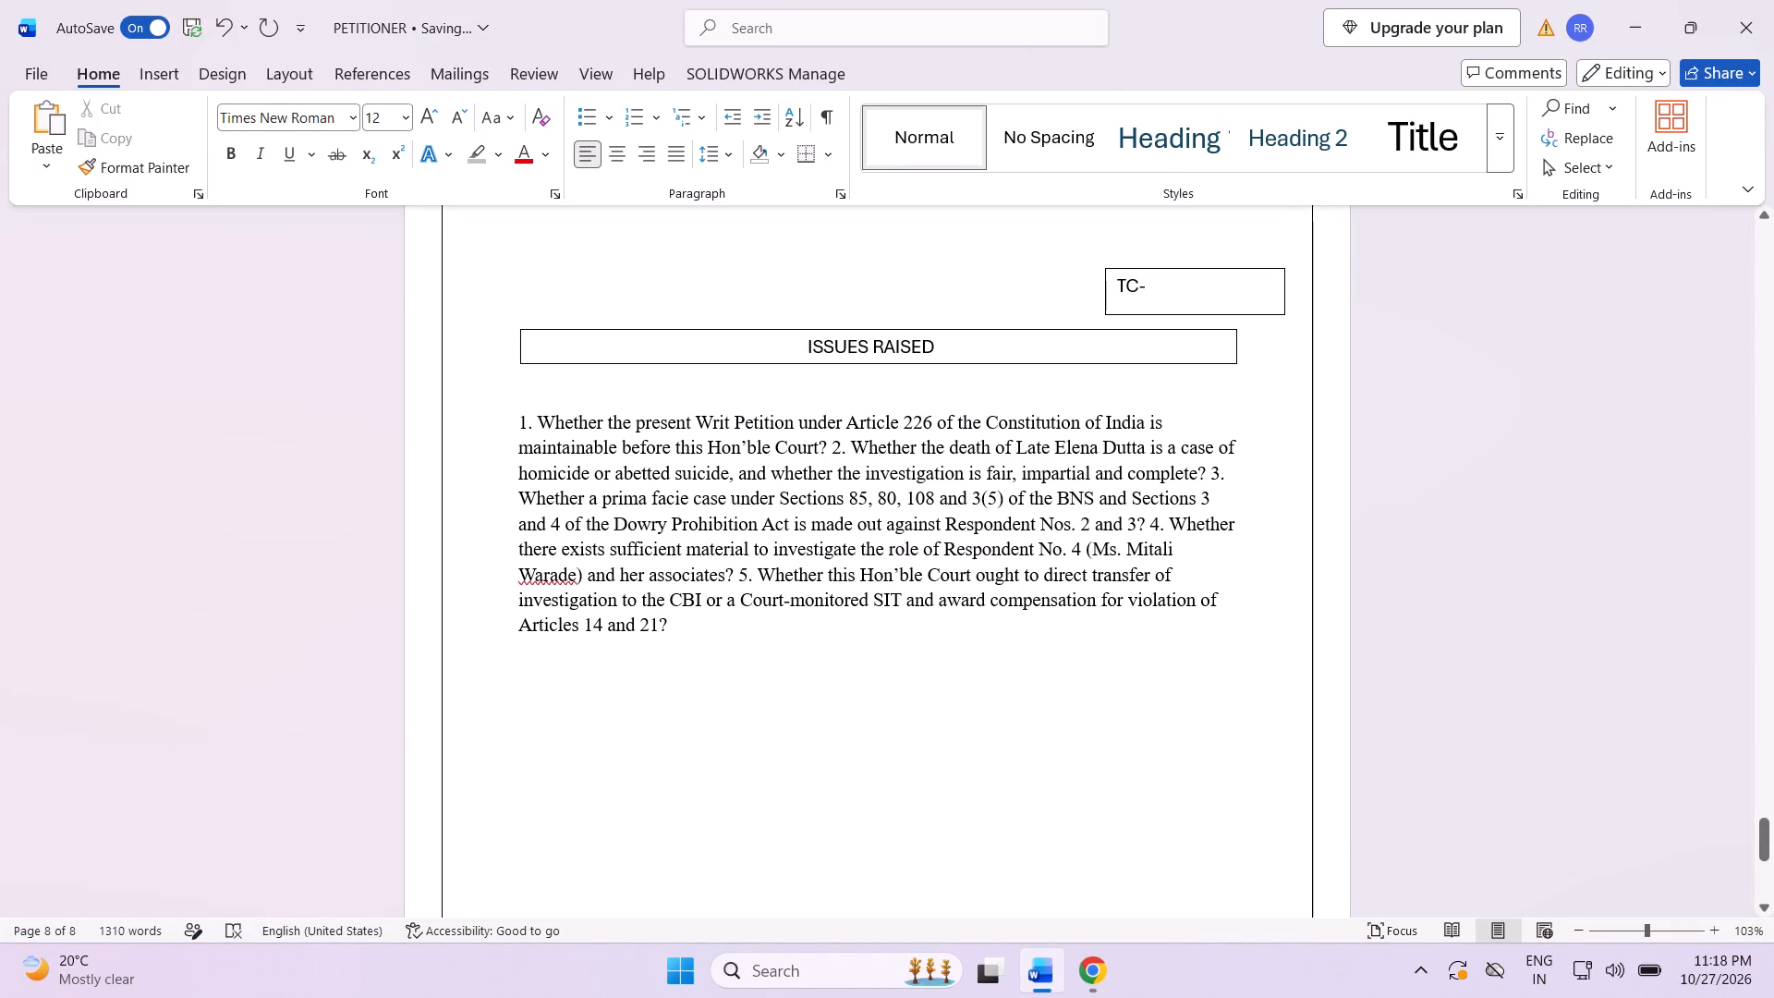
# Split the run-on text under "ISSUES RAISED" so that issues 2, 3 and 4 each start a new paragraph.
pyautogui.click(832, 448)
pyautogui.press('BackSpace')
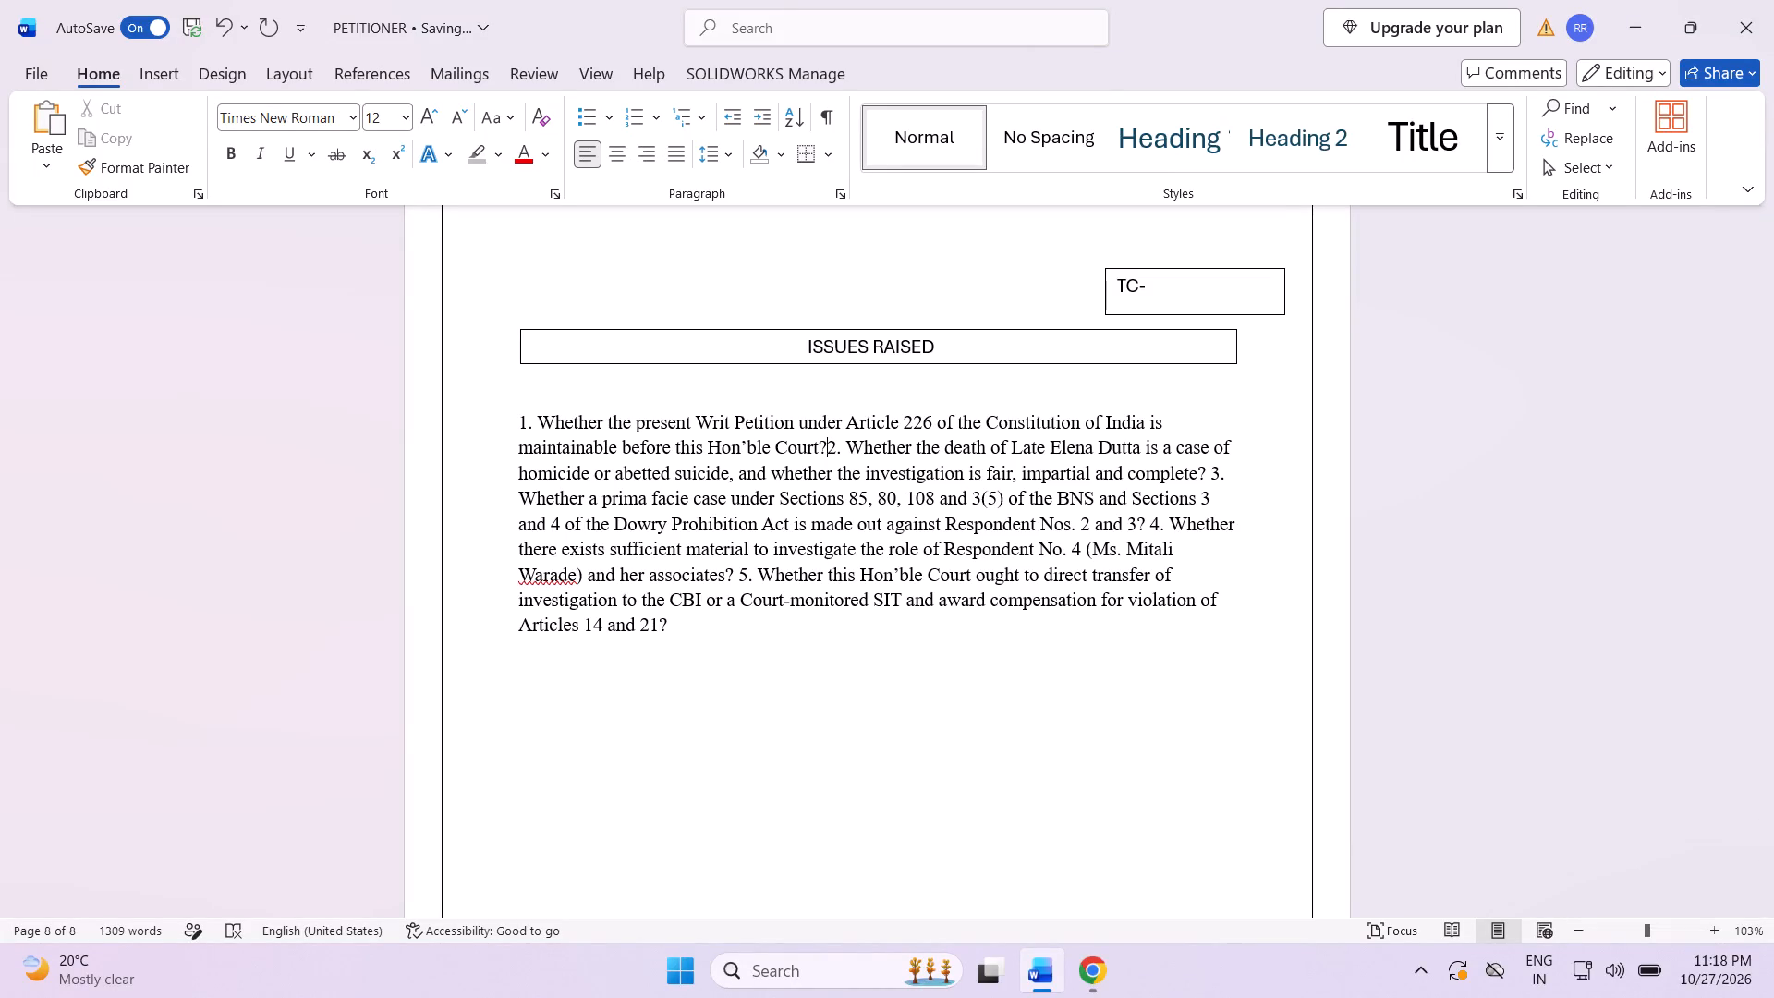
pyautogui.press('Return')
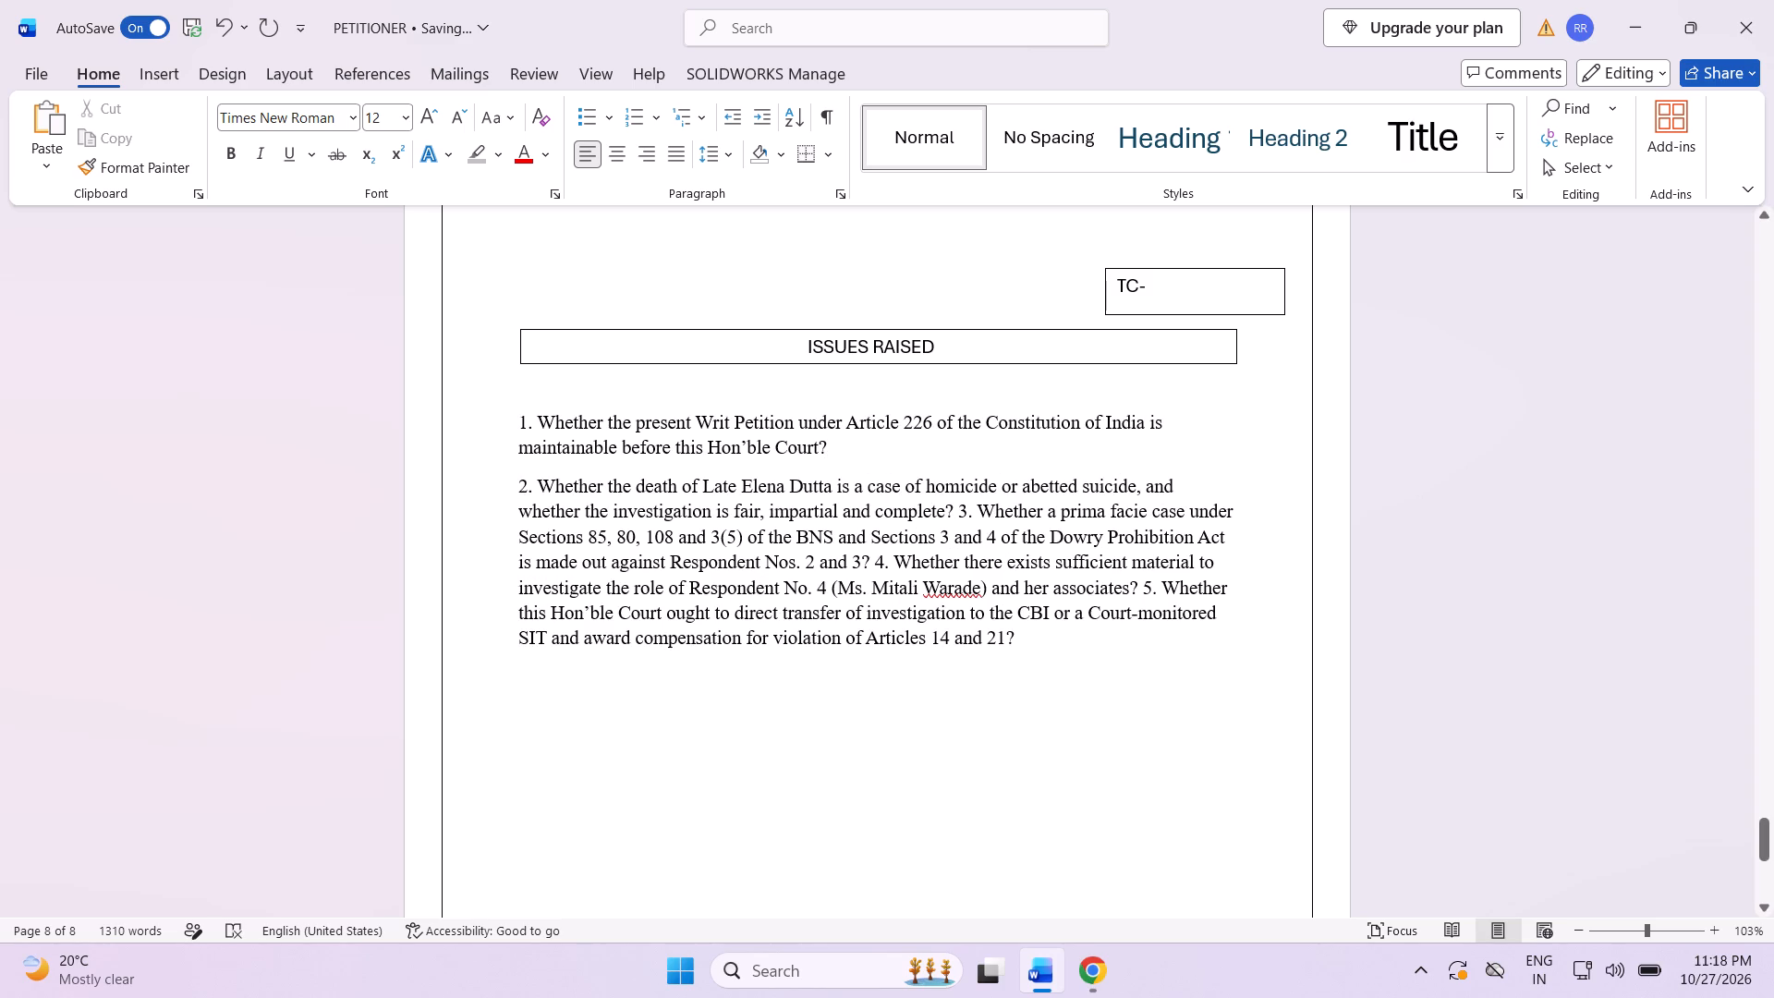
pyautogui.click(959, 512)
pyautogui.press('Return')
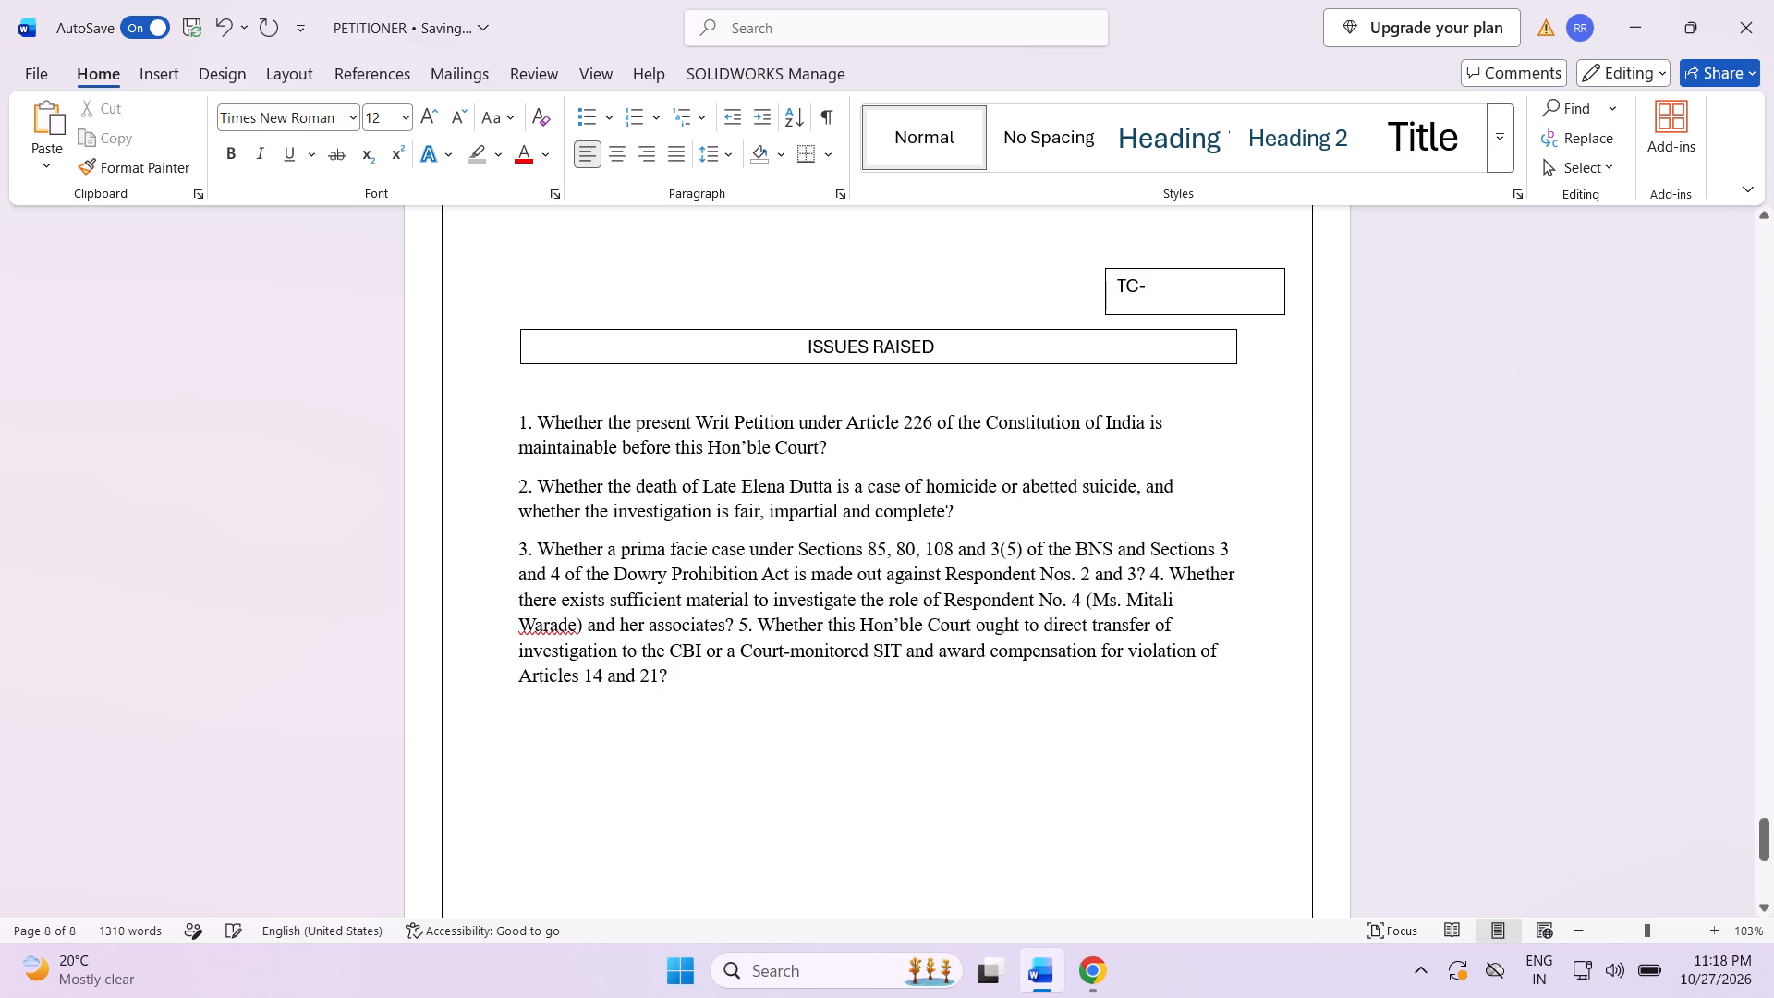
pyautogui.click(1148, 579)
pyautogui.press('Return')
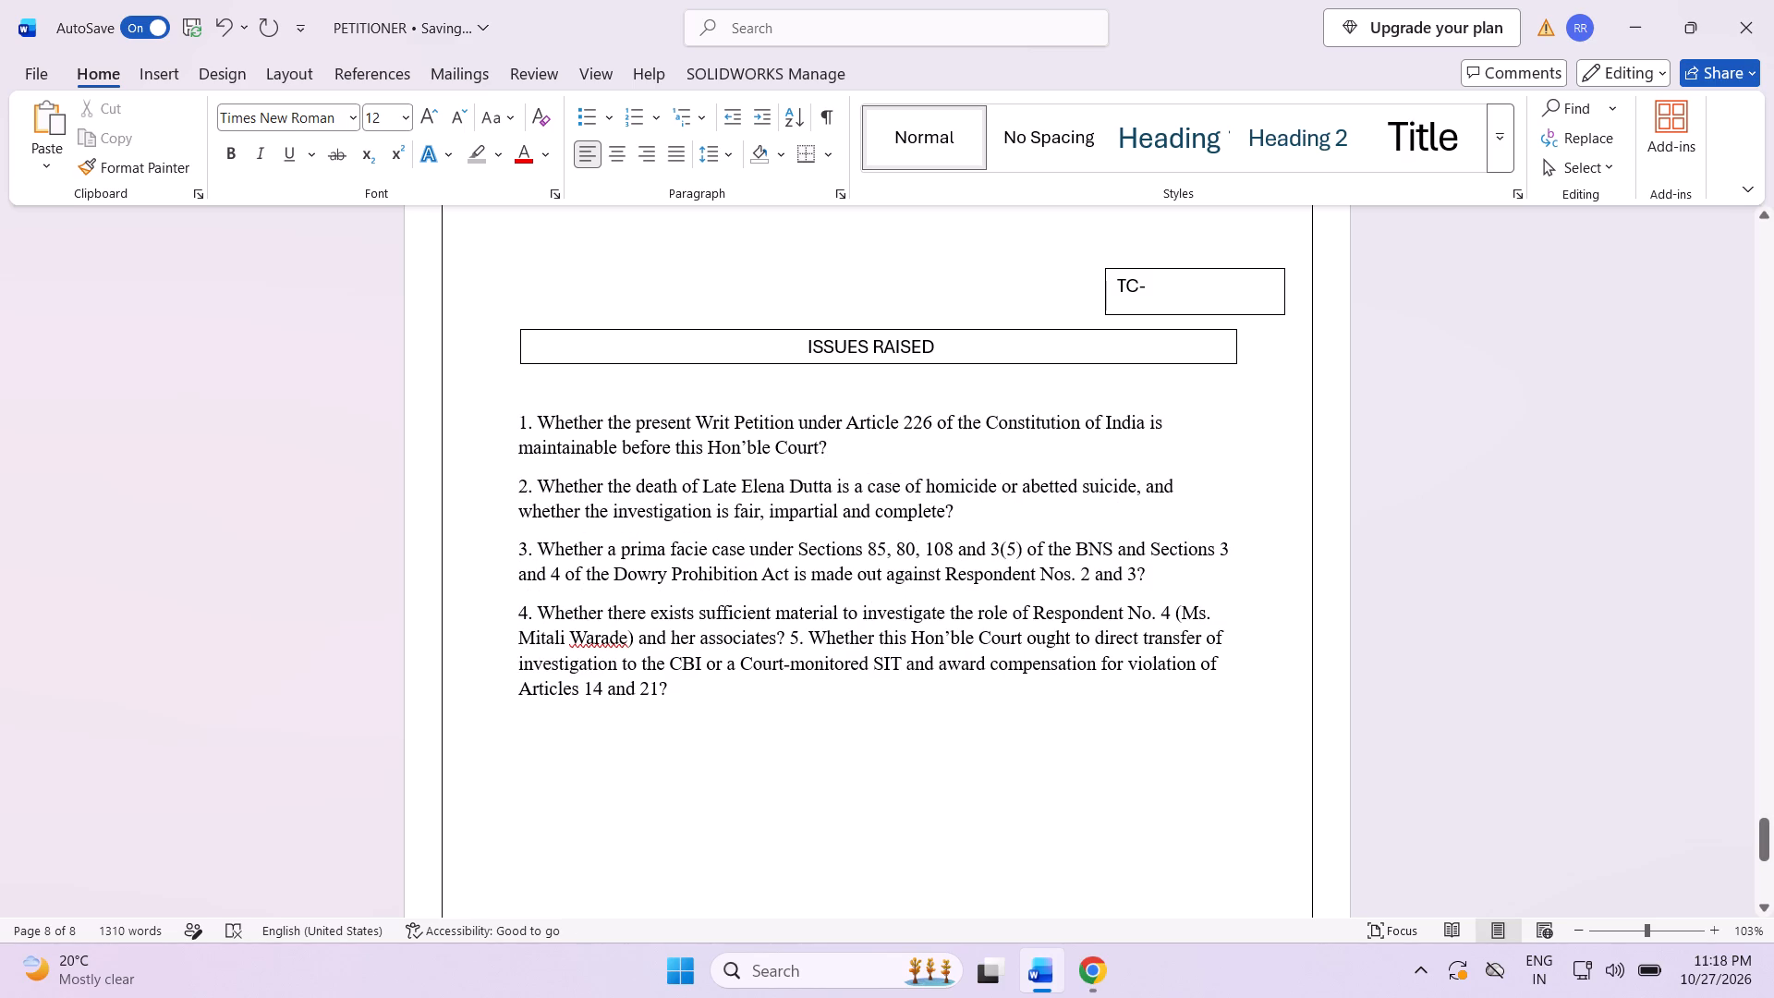
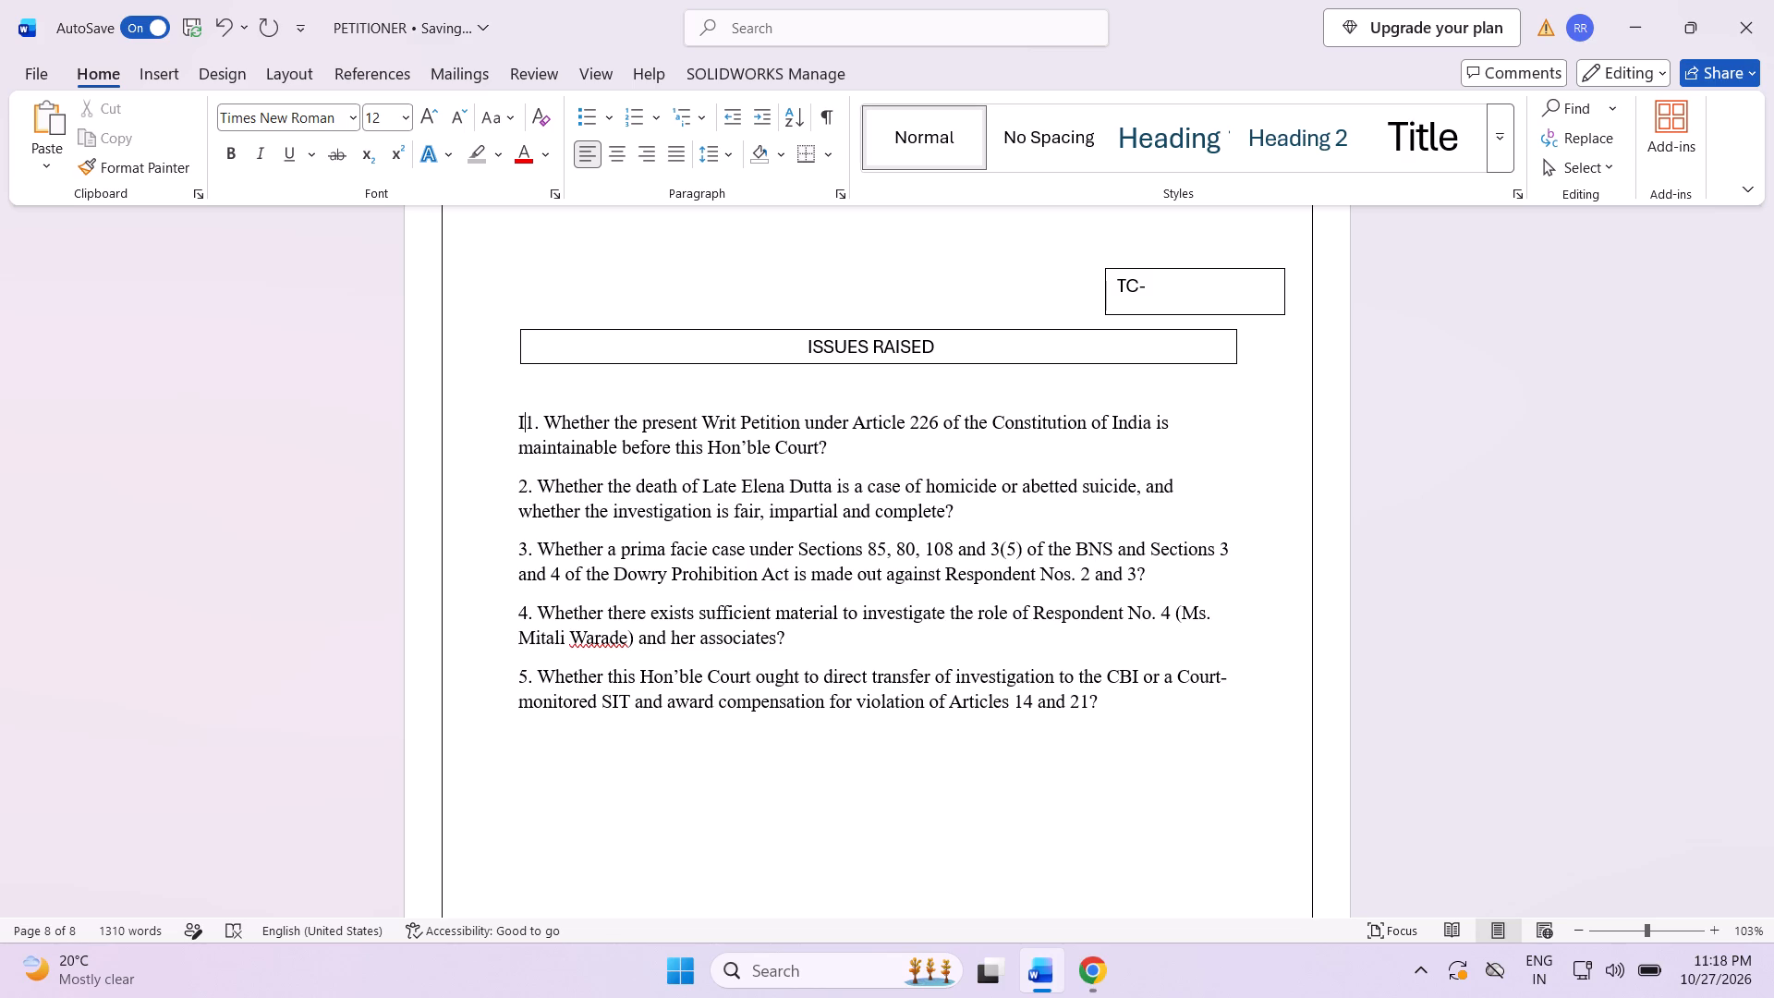
# Complete the word "ISSUE" in front of the number of the first issue under the "ISSUES RAISED" heading.
pyautogui.write('SSUE')
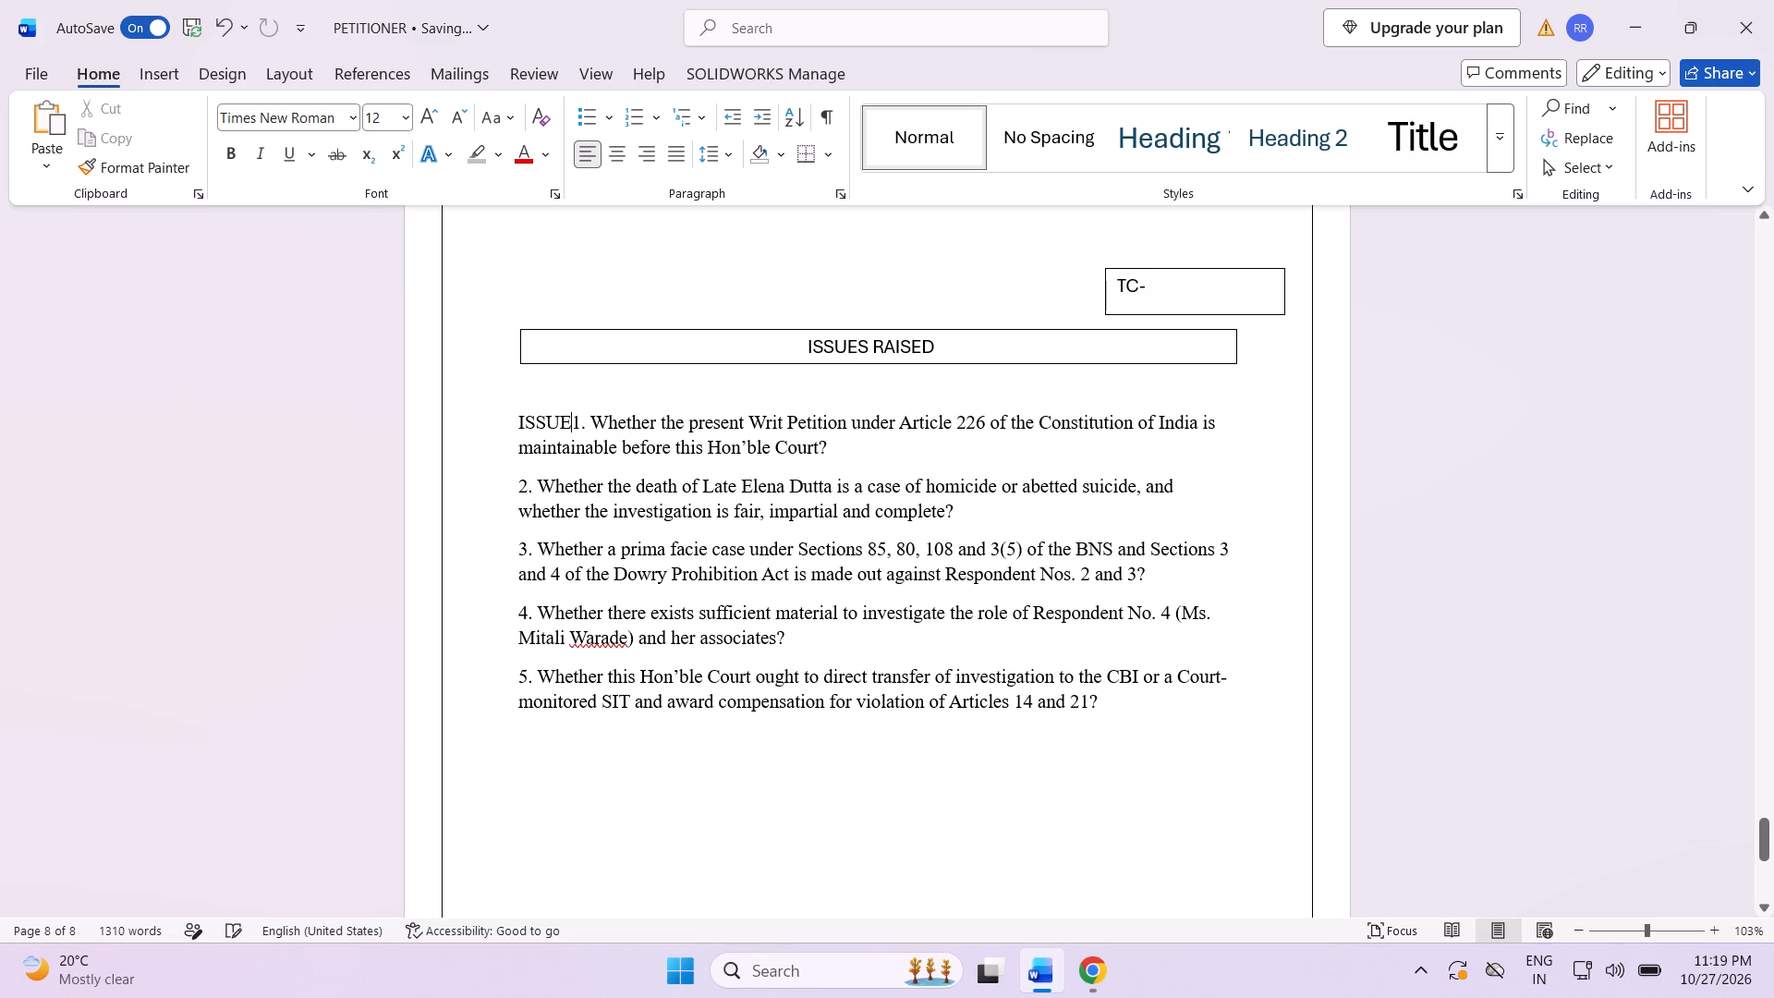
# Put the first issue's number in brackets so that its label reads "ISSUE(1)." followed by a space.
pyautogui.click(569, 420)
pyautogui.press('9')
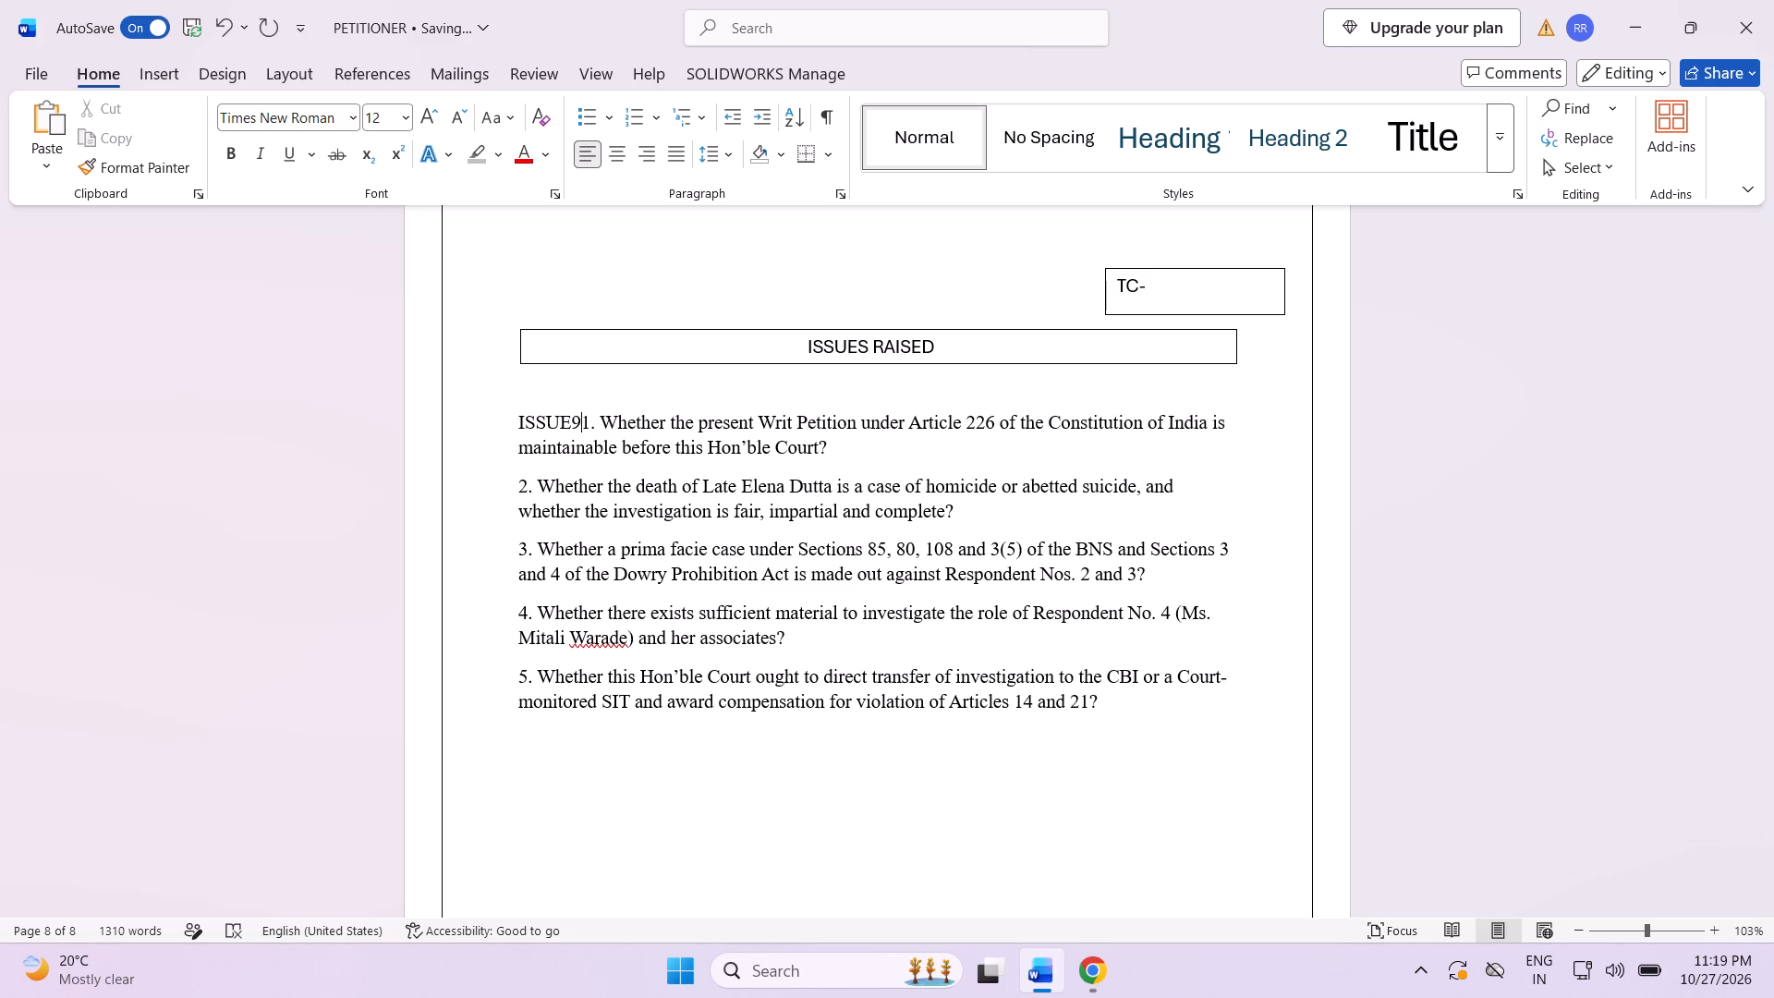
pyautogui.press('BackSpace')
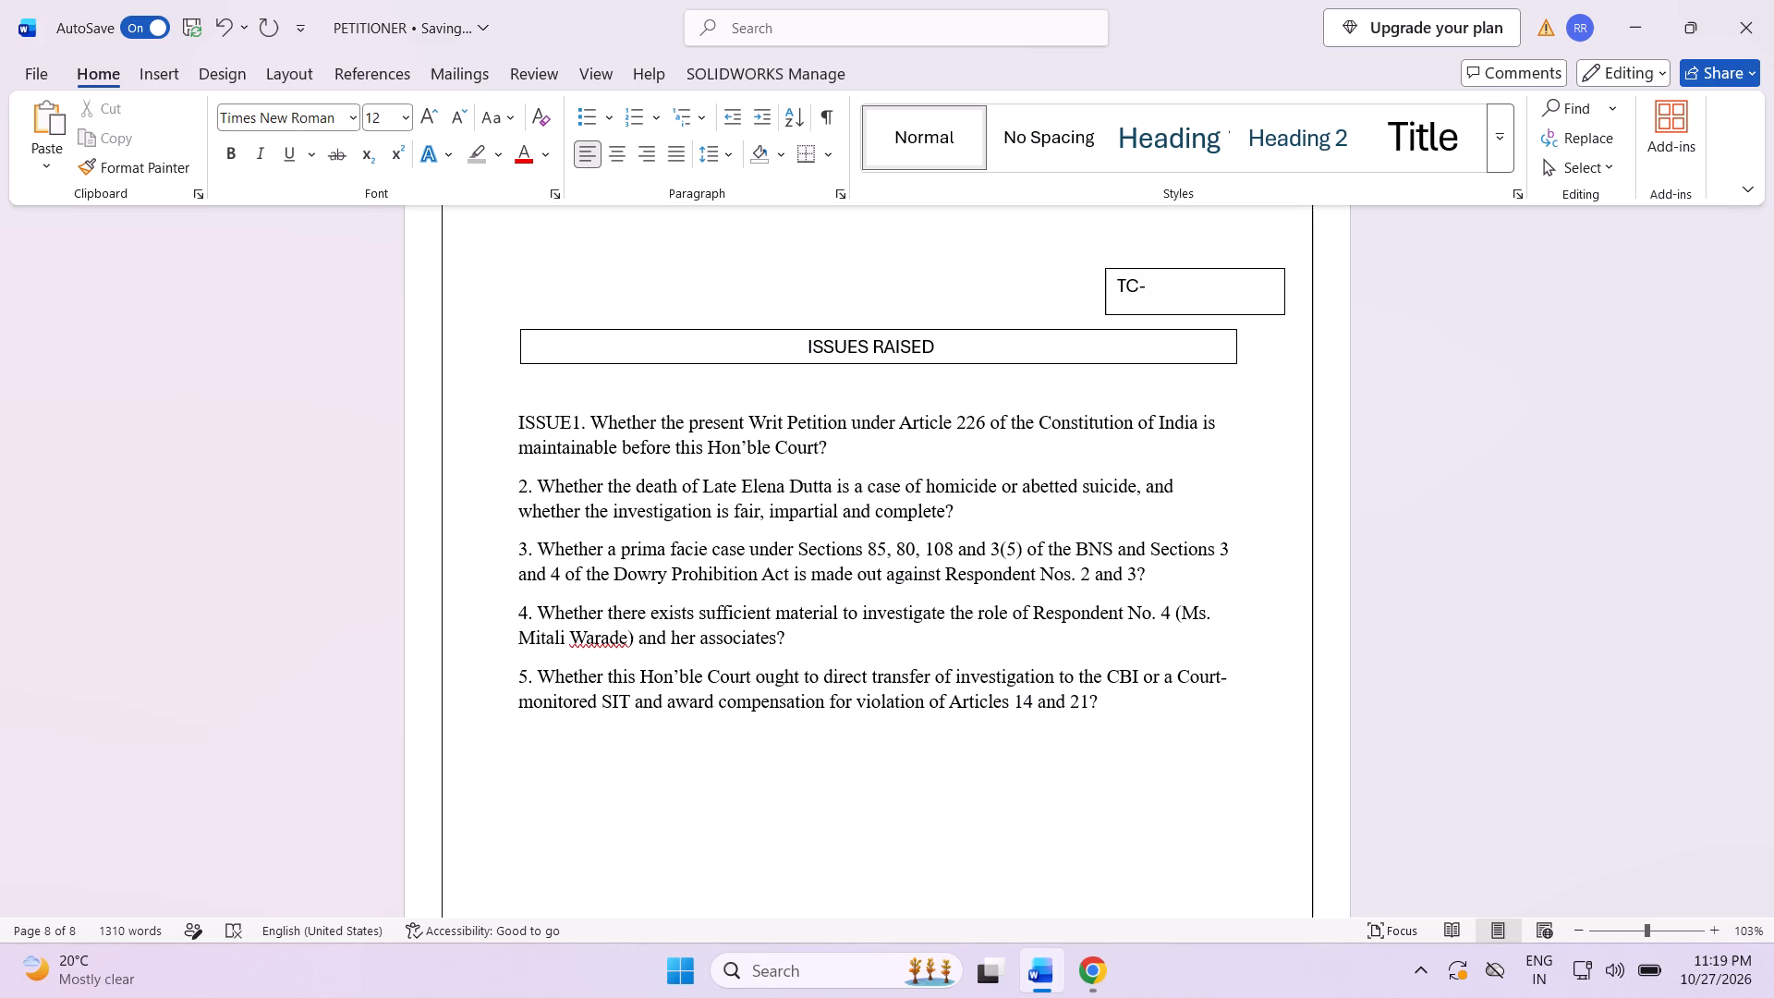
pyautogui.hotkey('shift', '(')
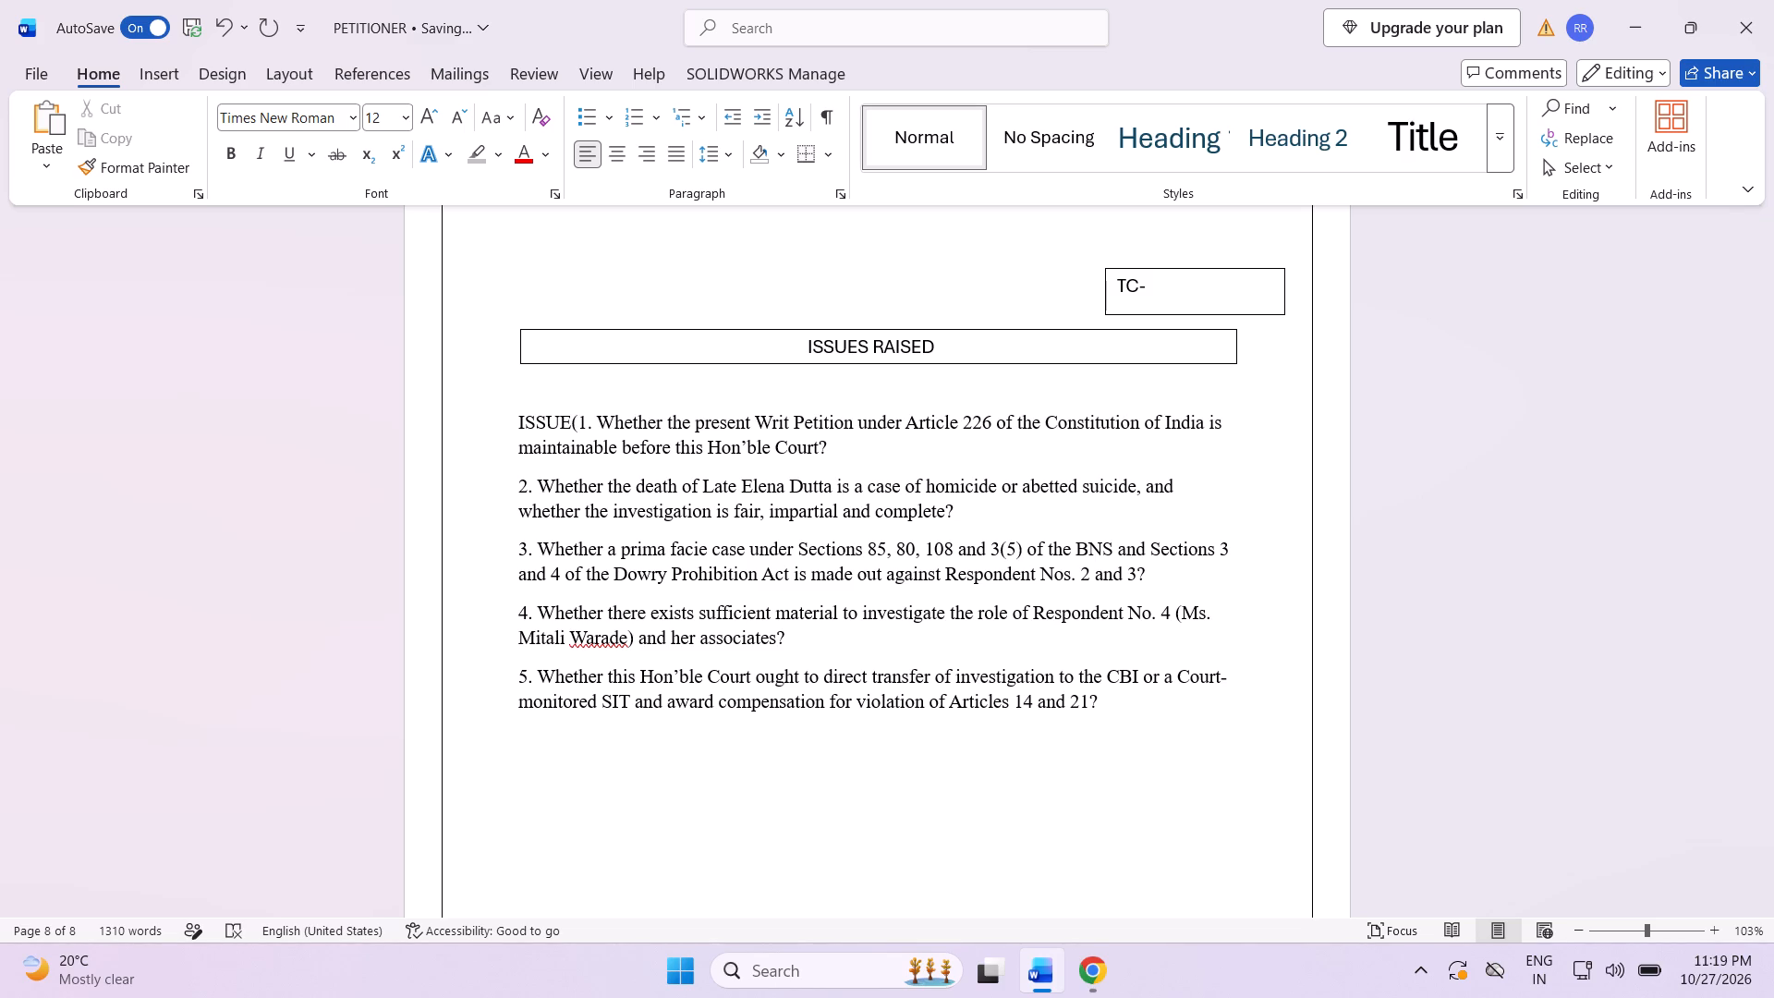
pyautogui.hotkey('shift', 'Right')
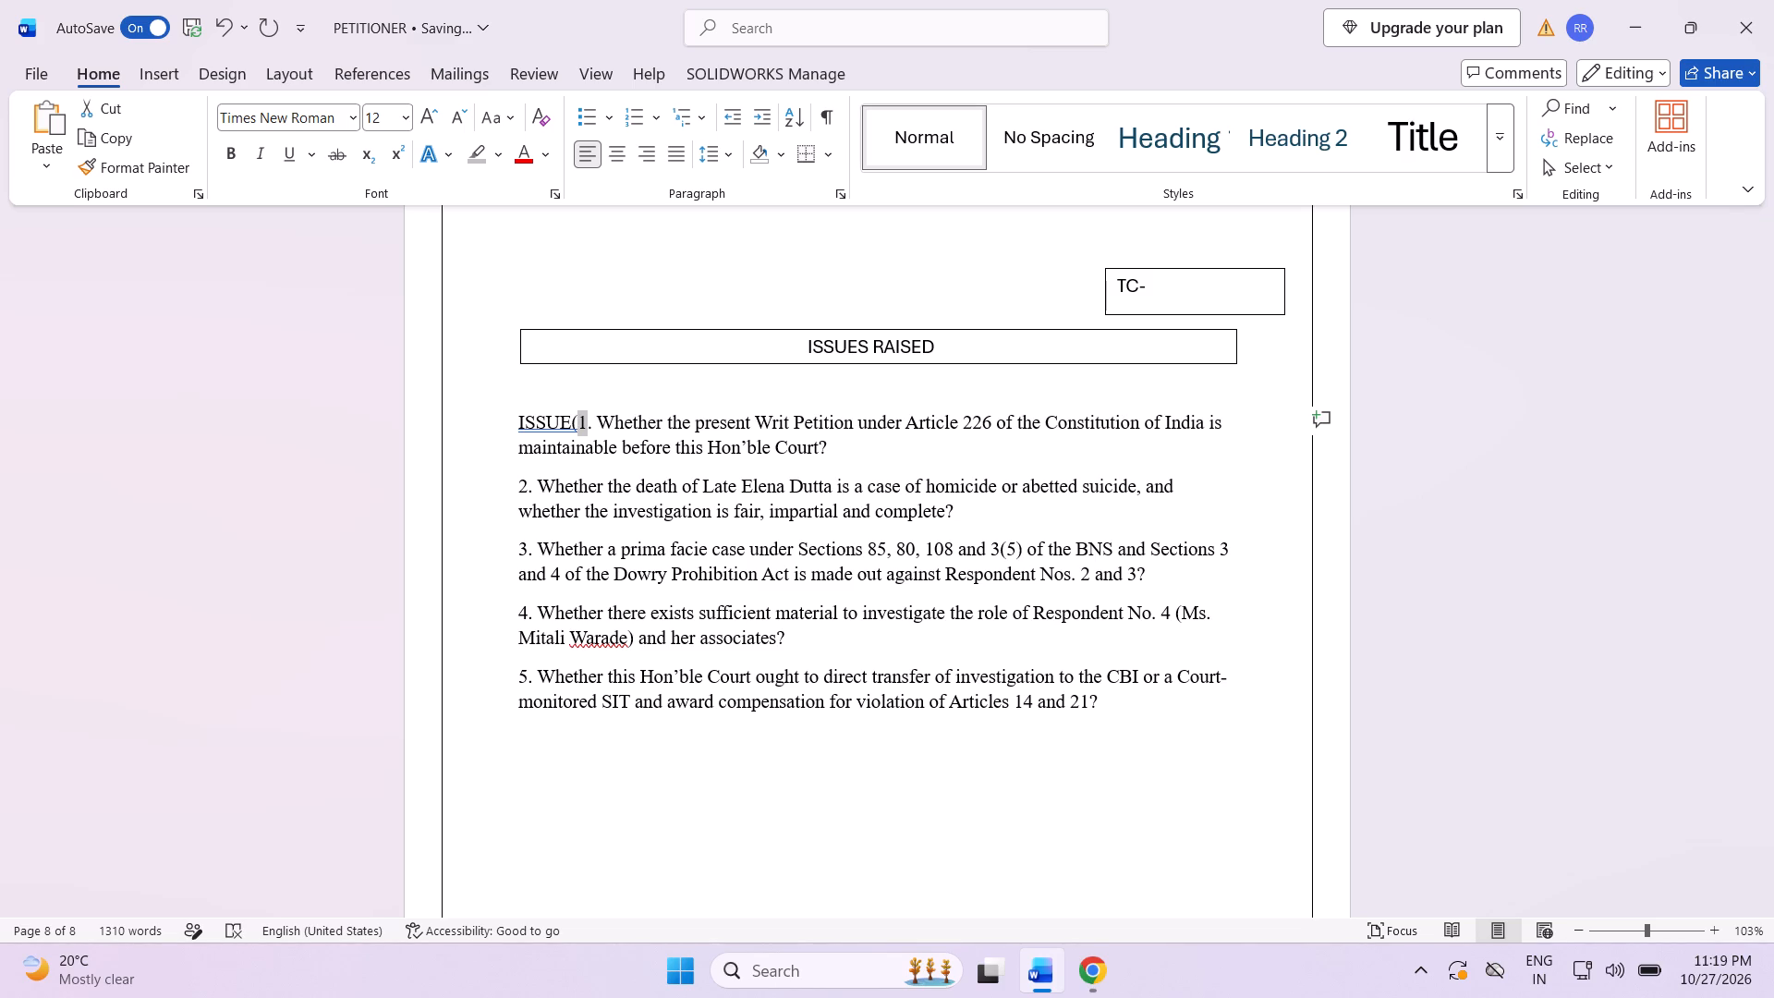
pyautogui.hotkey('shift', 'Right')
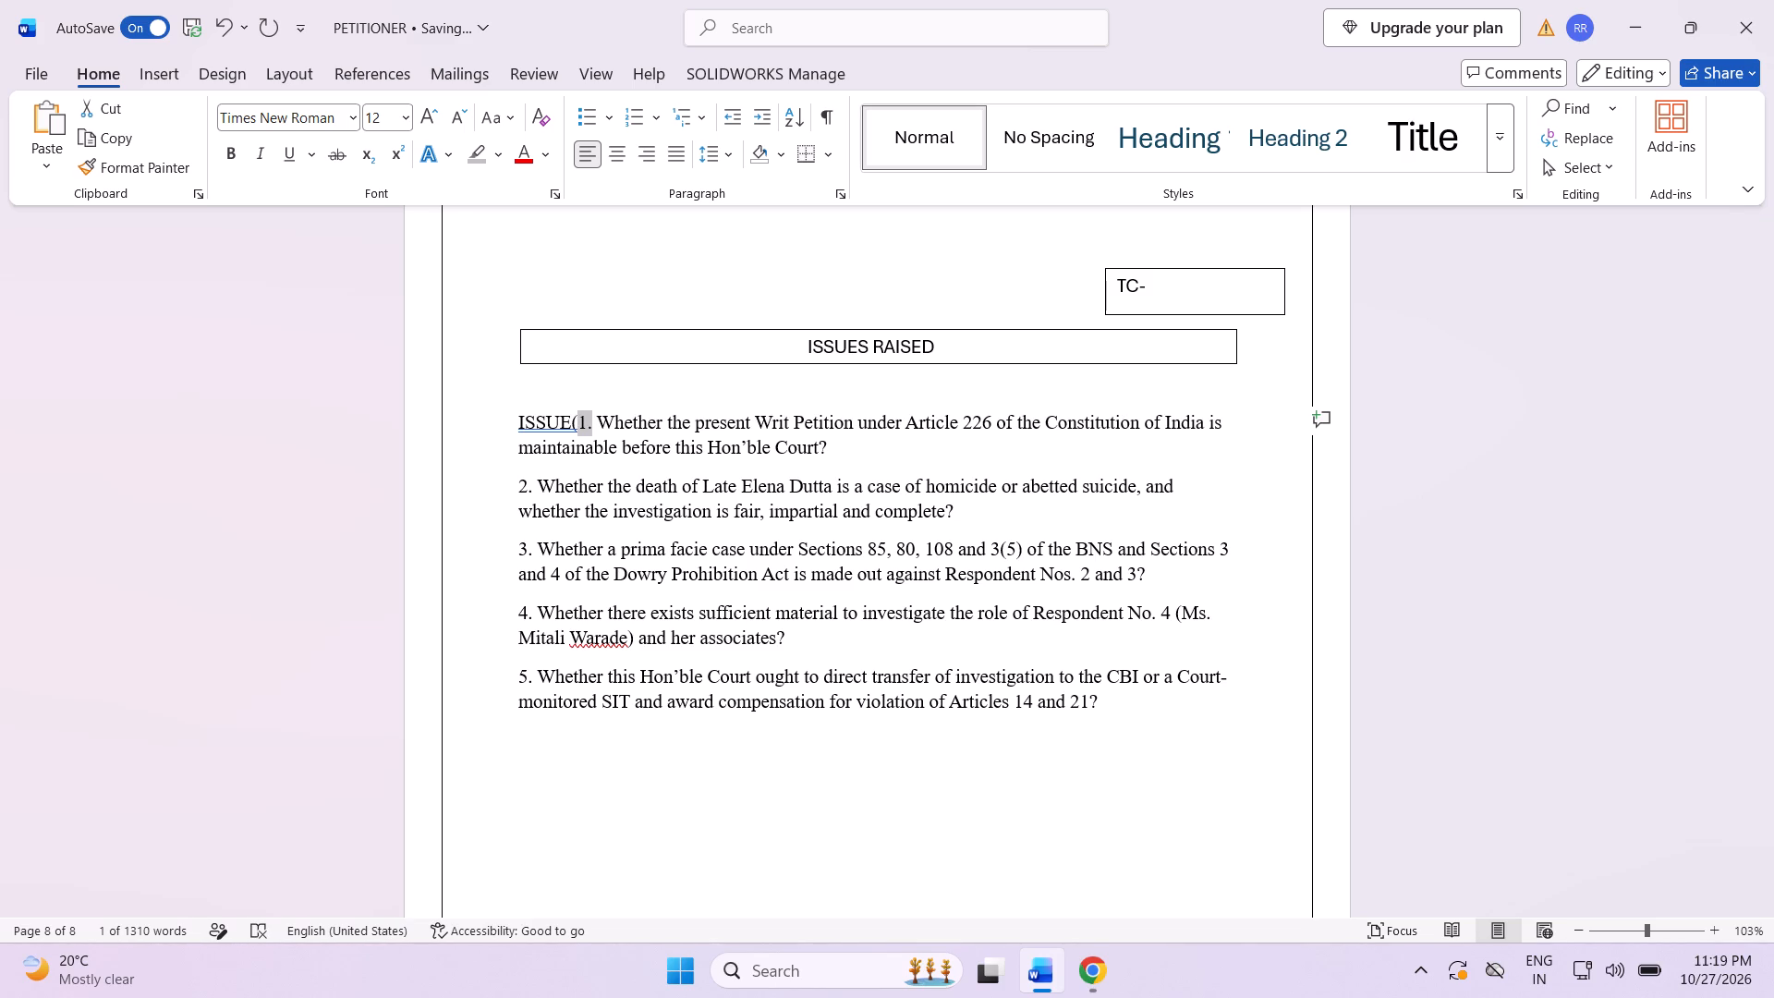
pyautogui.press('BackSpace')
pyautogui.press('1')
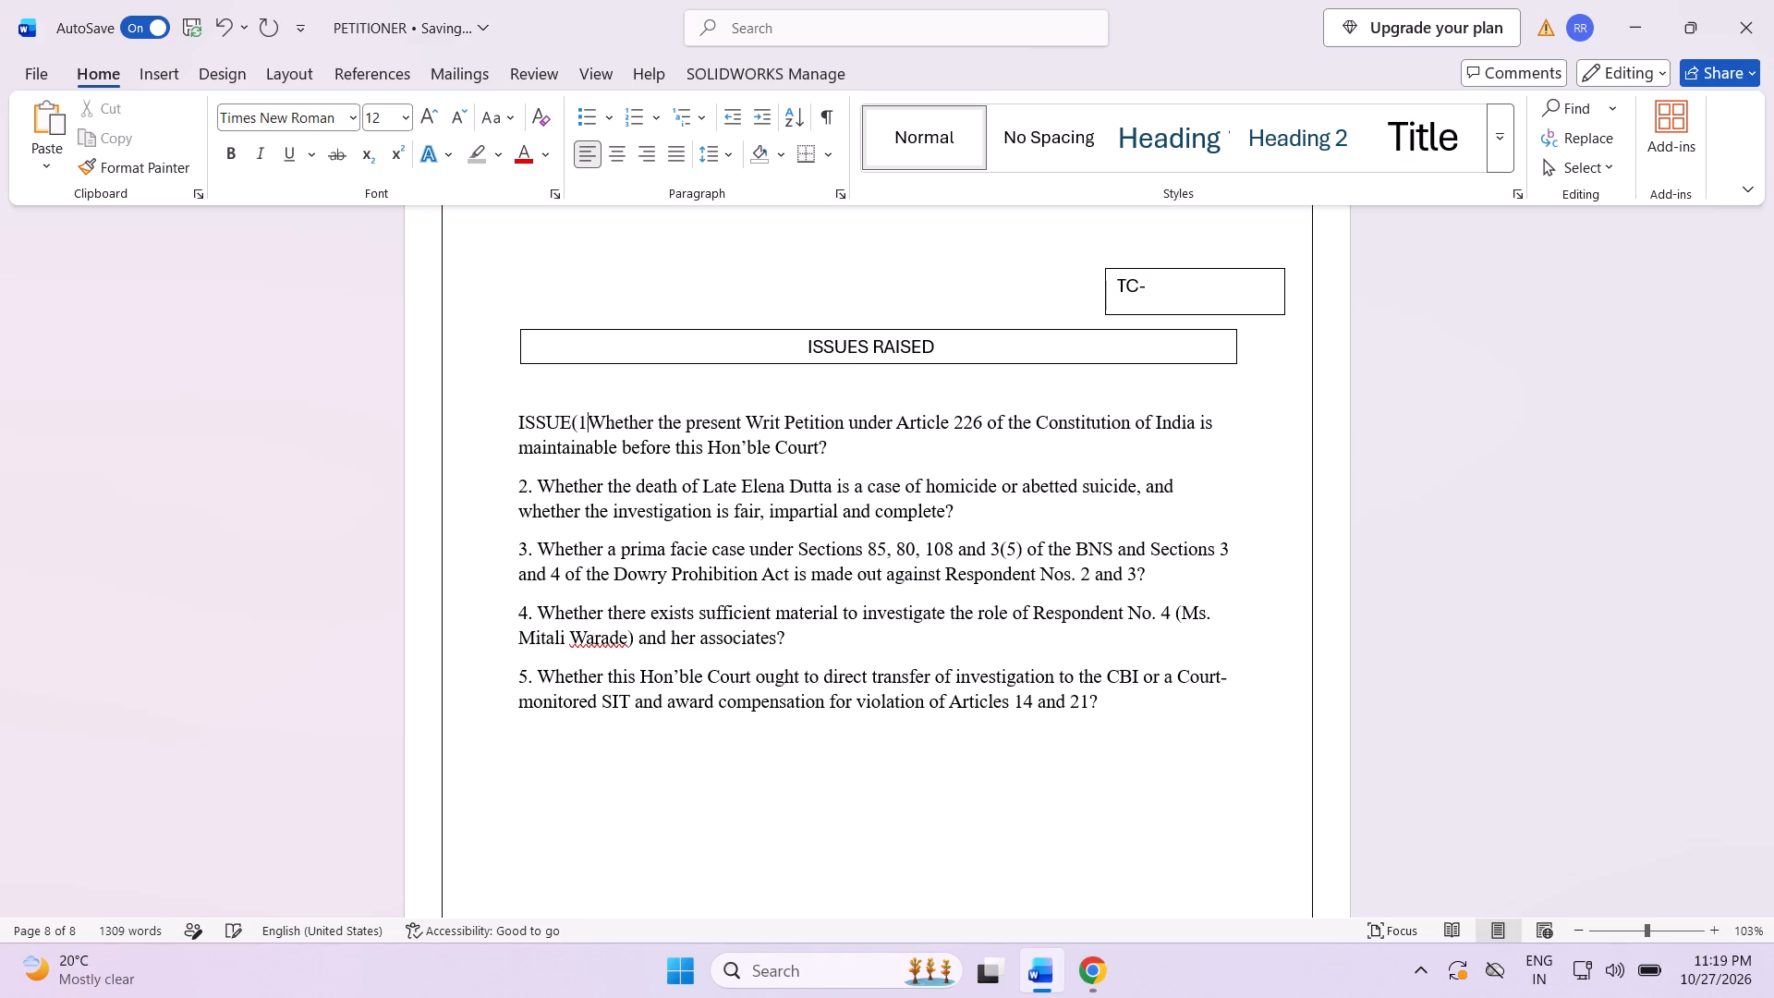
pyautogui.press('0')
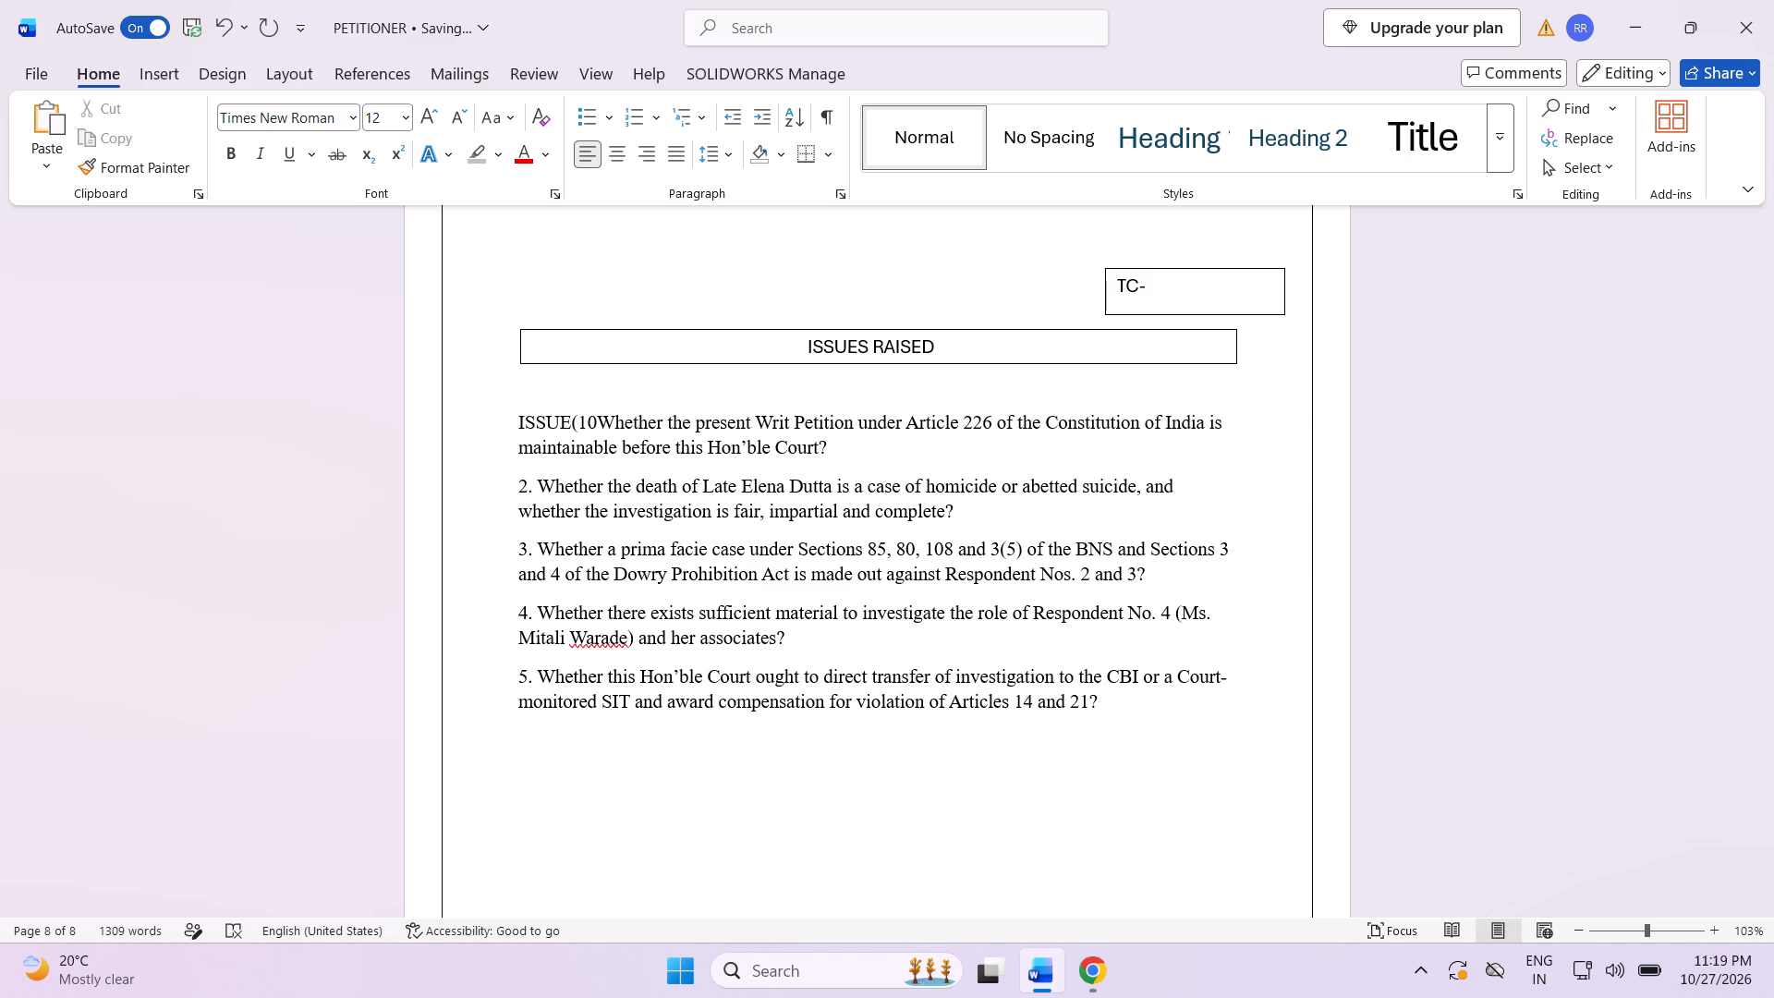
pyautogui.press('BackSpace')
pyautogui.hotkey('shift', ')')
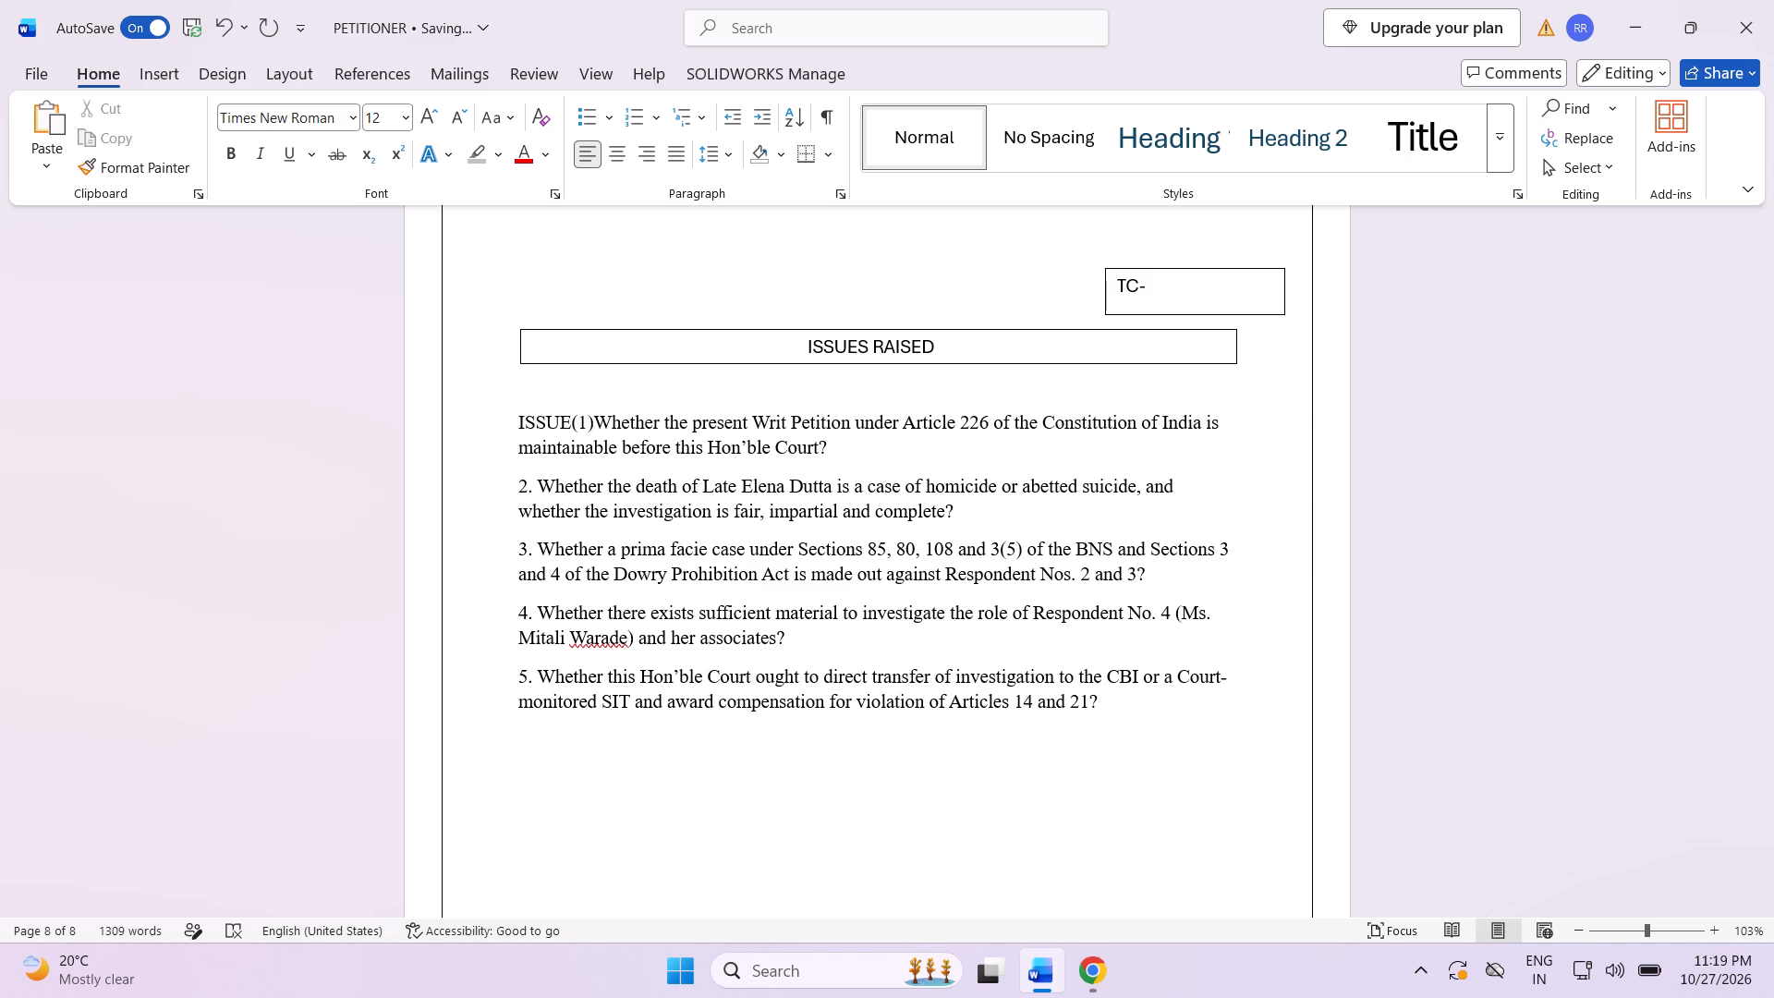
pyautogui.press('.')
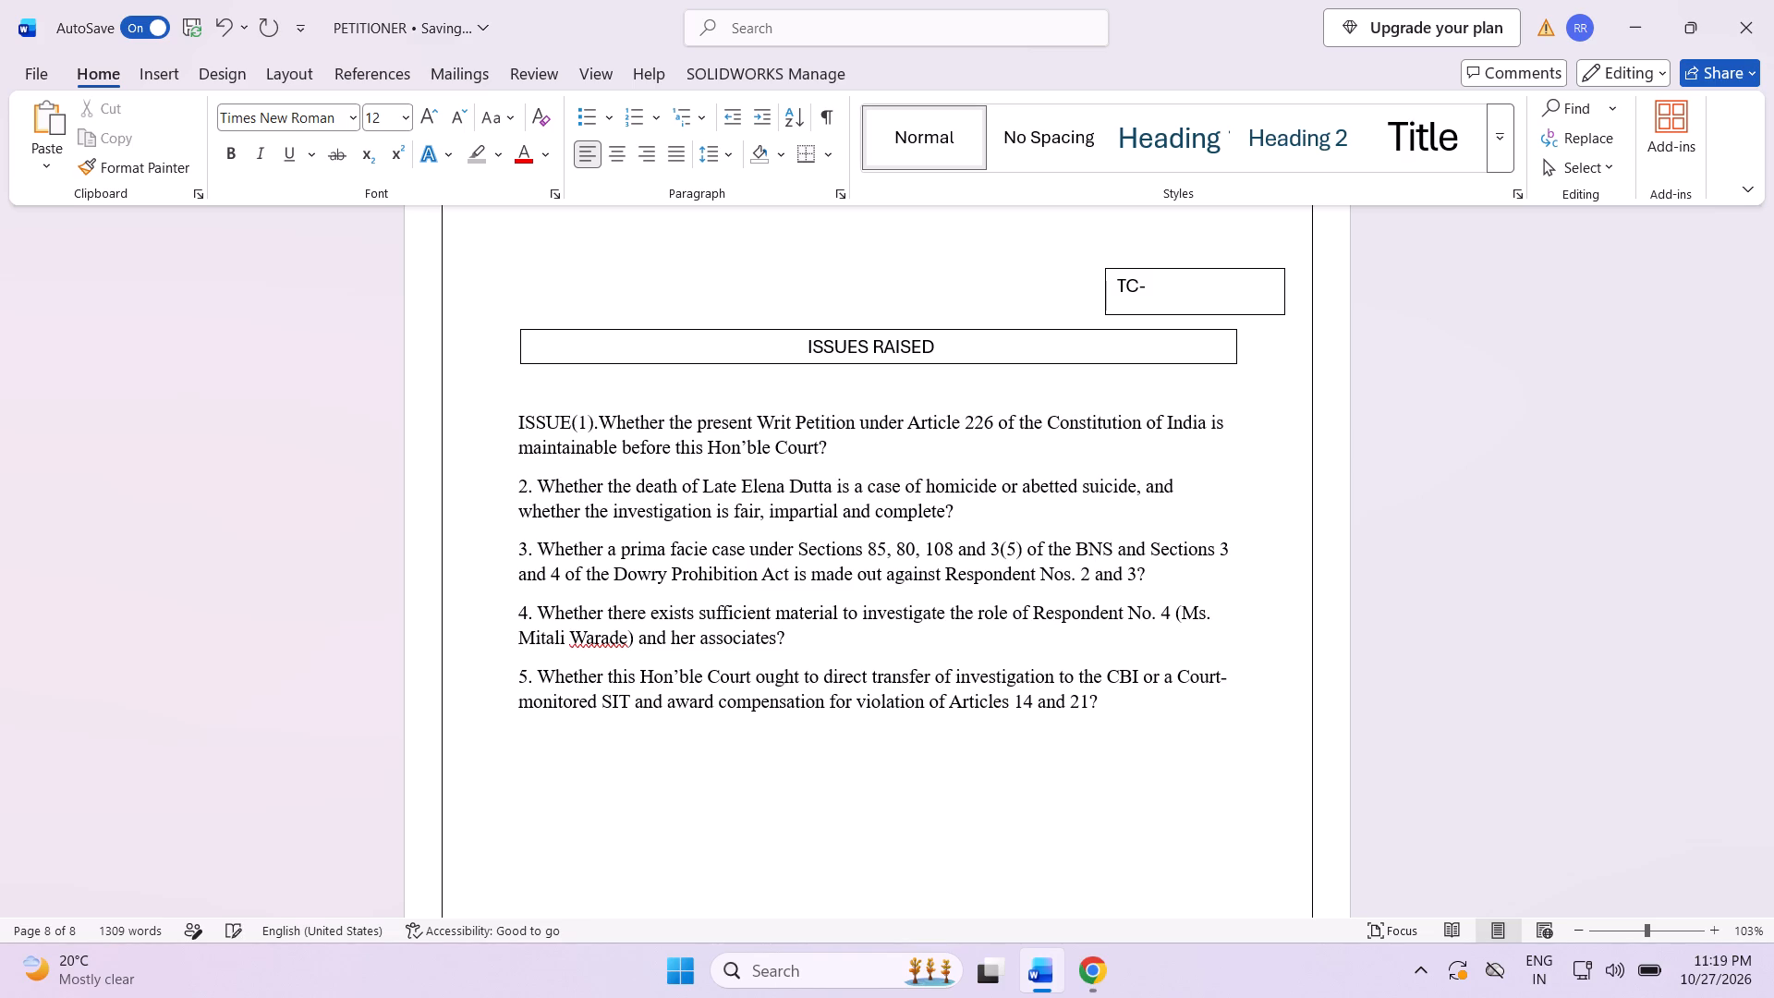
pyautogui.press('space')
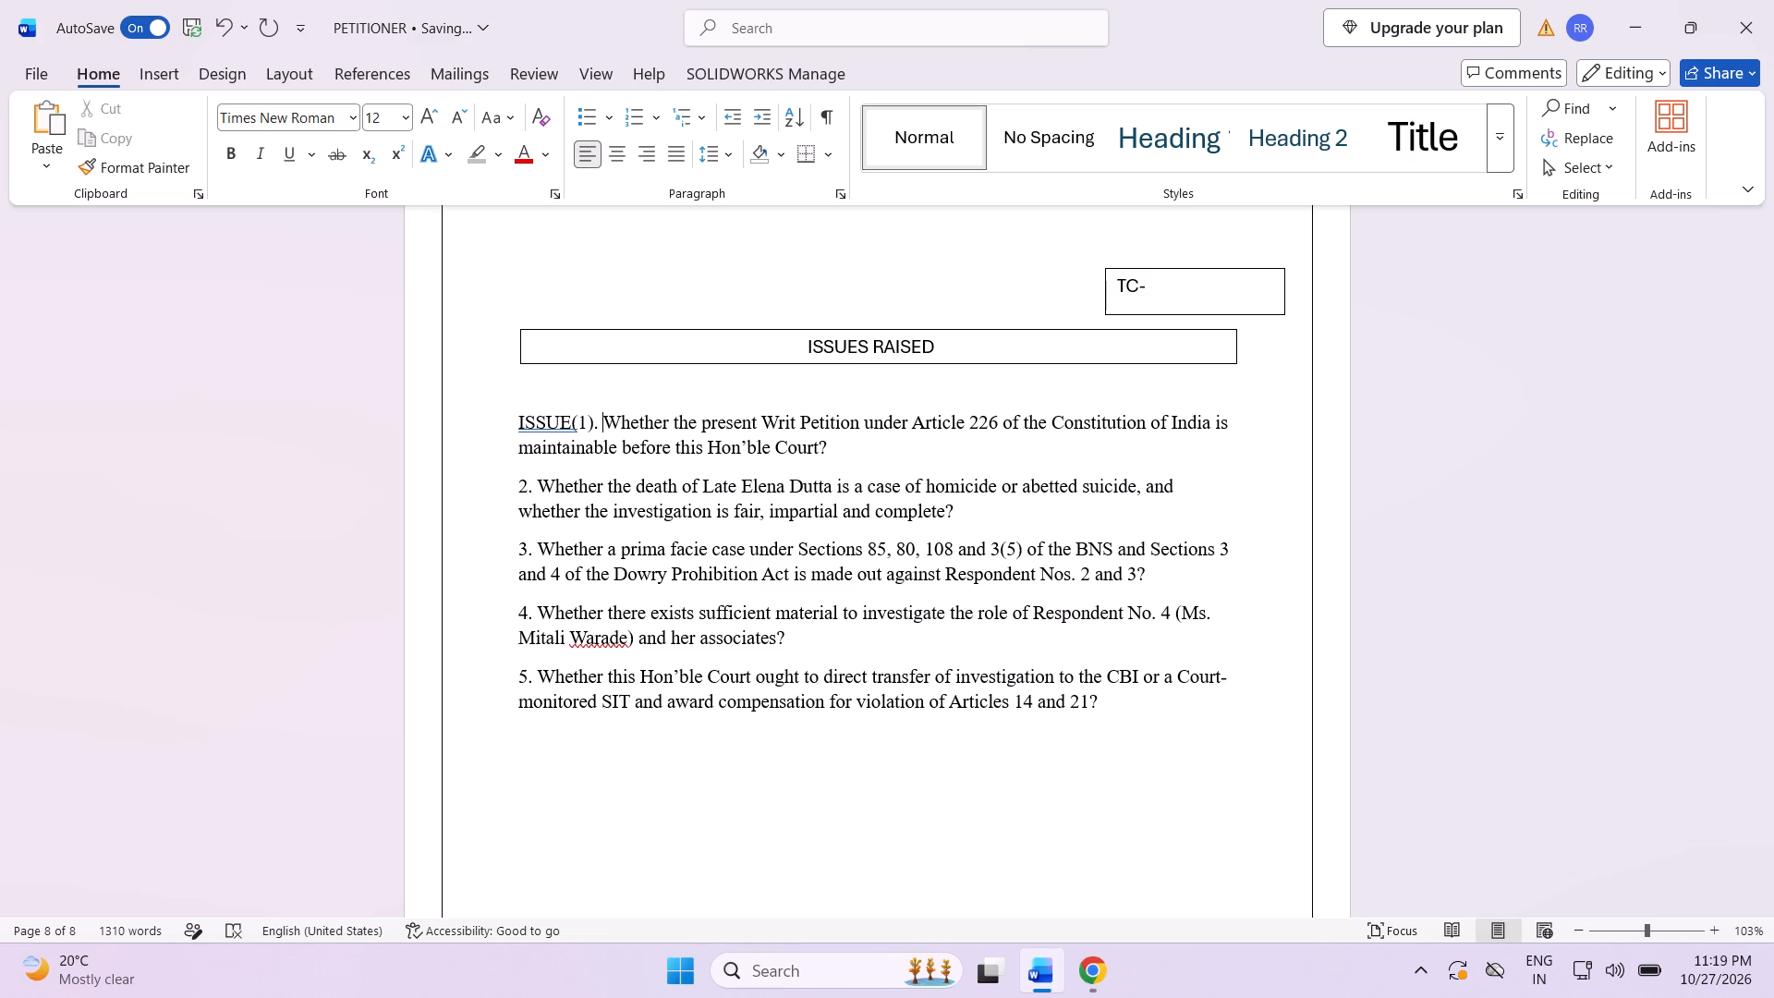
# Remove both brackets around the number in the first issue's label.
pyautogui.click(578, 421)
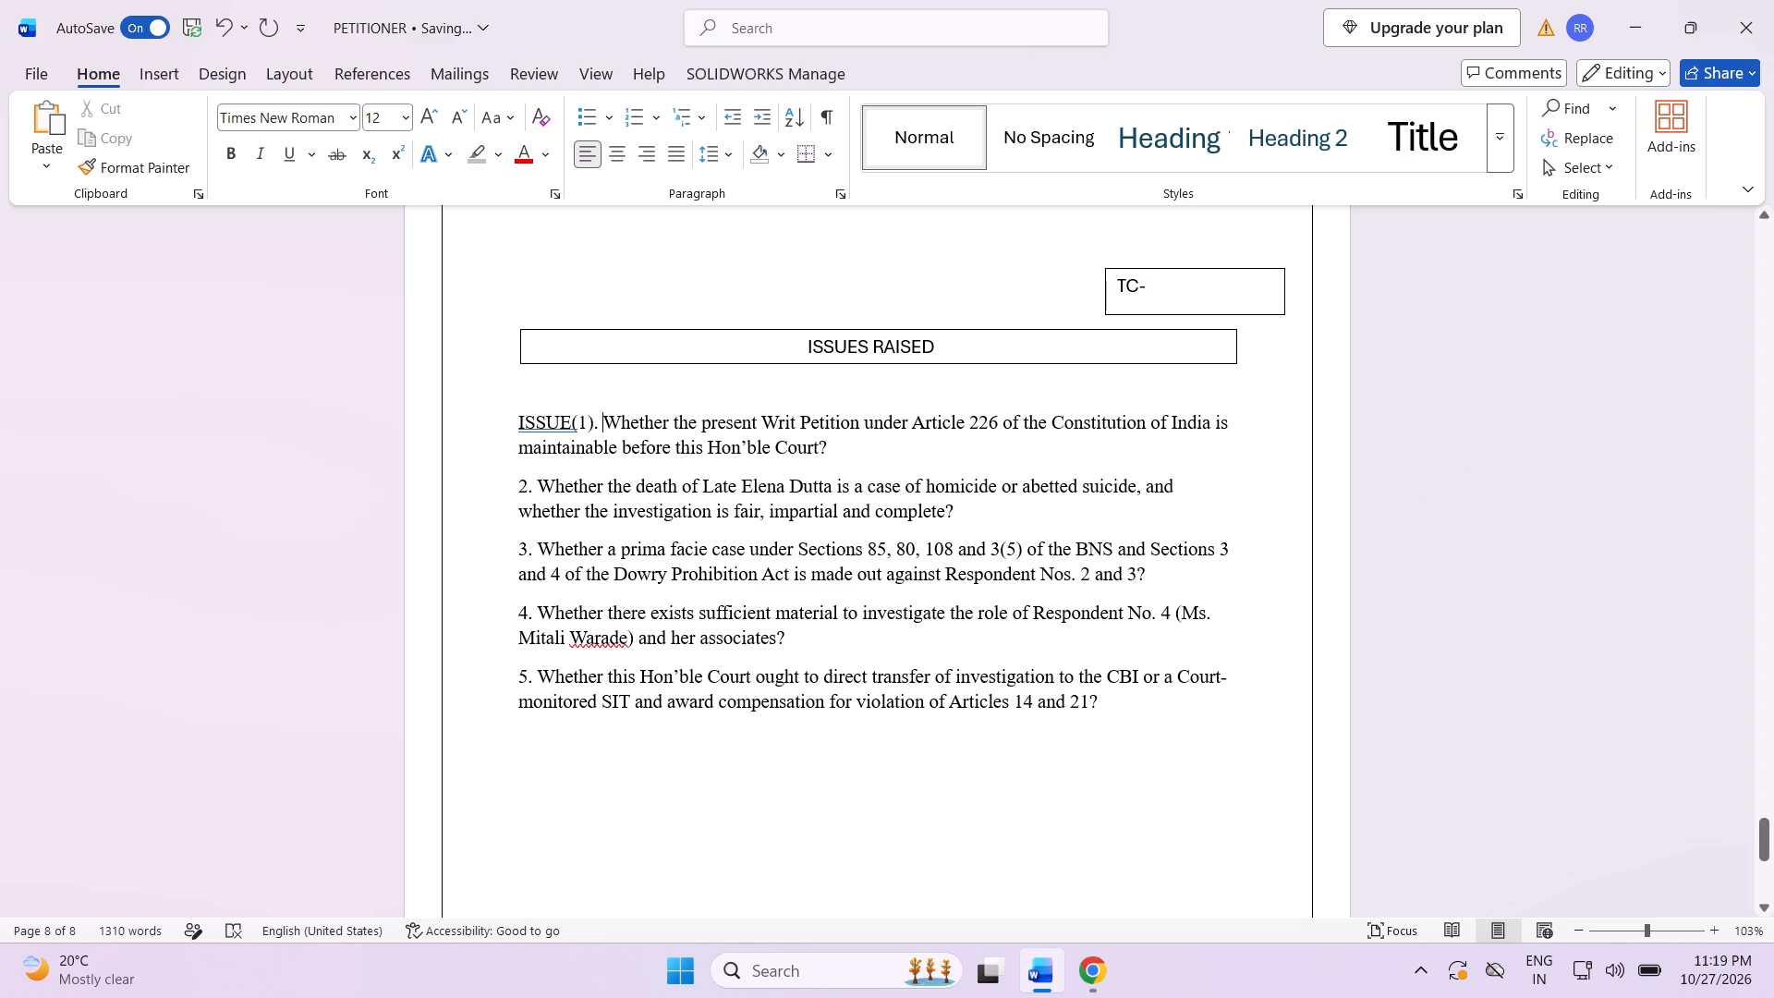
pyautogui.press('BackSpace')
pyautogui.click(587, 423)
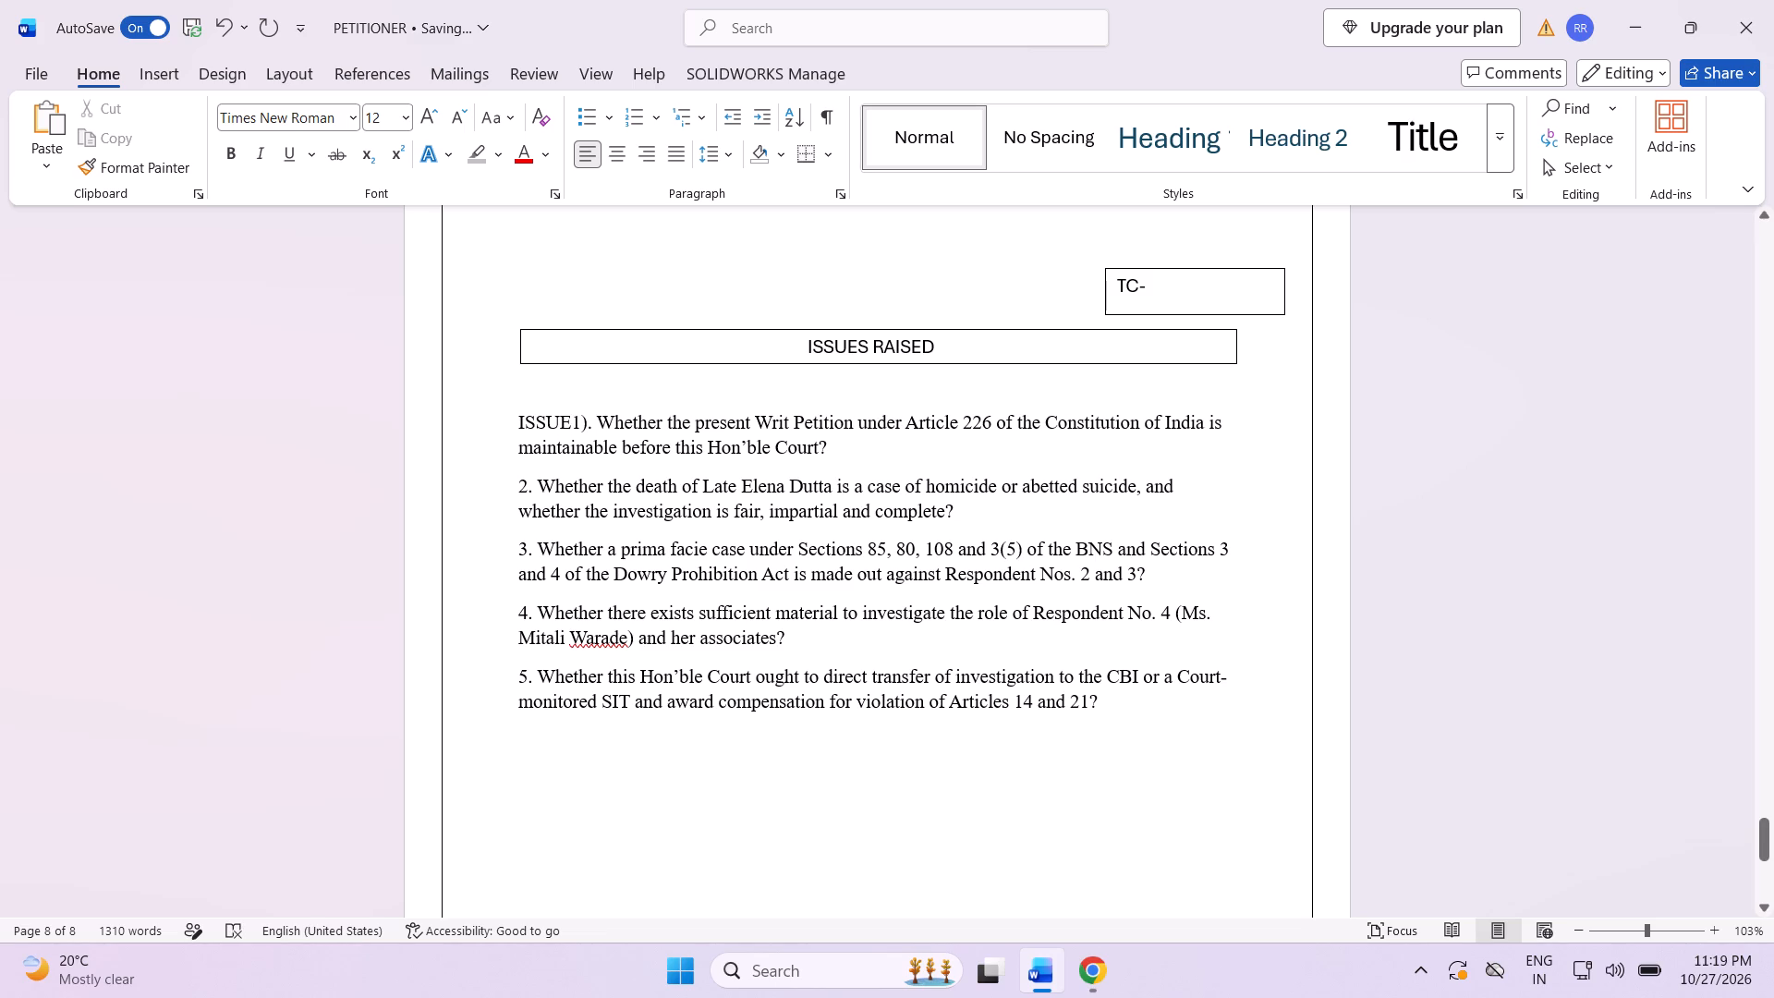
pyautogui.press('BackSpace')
# Copy the word "ISSUE" from the first issue and paste it before the numbers of issues 2, 3, 4 and 5.
pyautogui.moveTo(569, 425); pyautogui.dragTo(529, 428)
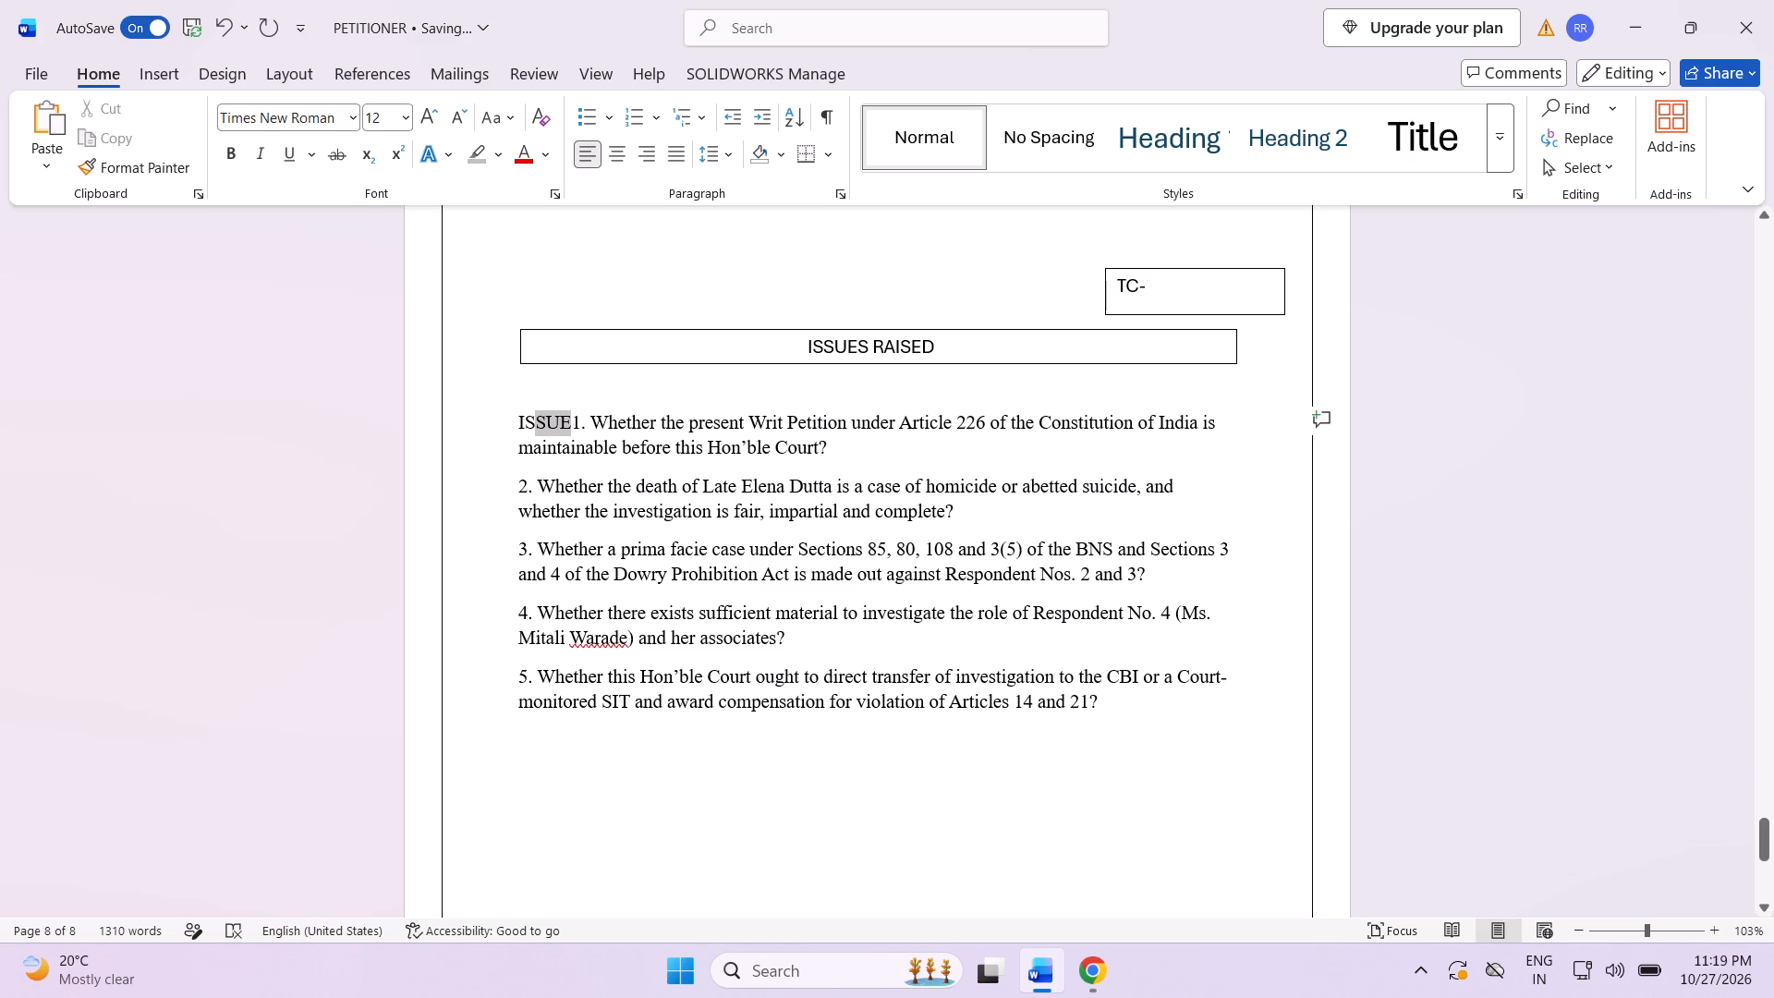
pyautogui.moveTo(529, 428); pyautogui.dragTo(505, 428)
pyautogui.click(518, 480)
pyautogui.moveTo(573, 419); pyautogui.dragTo(521, 428)
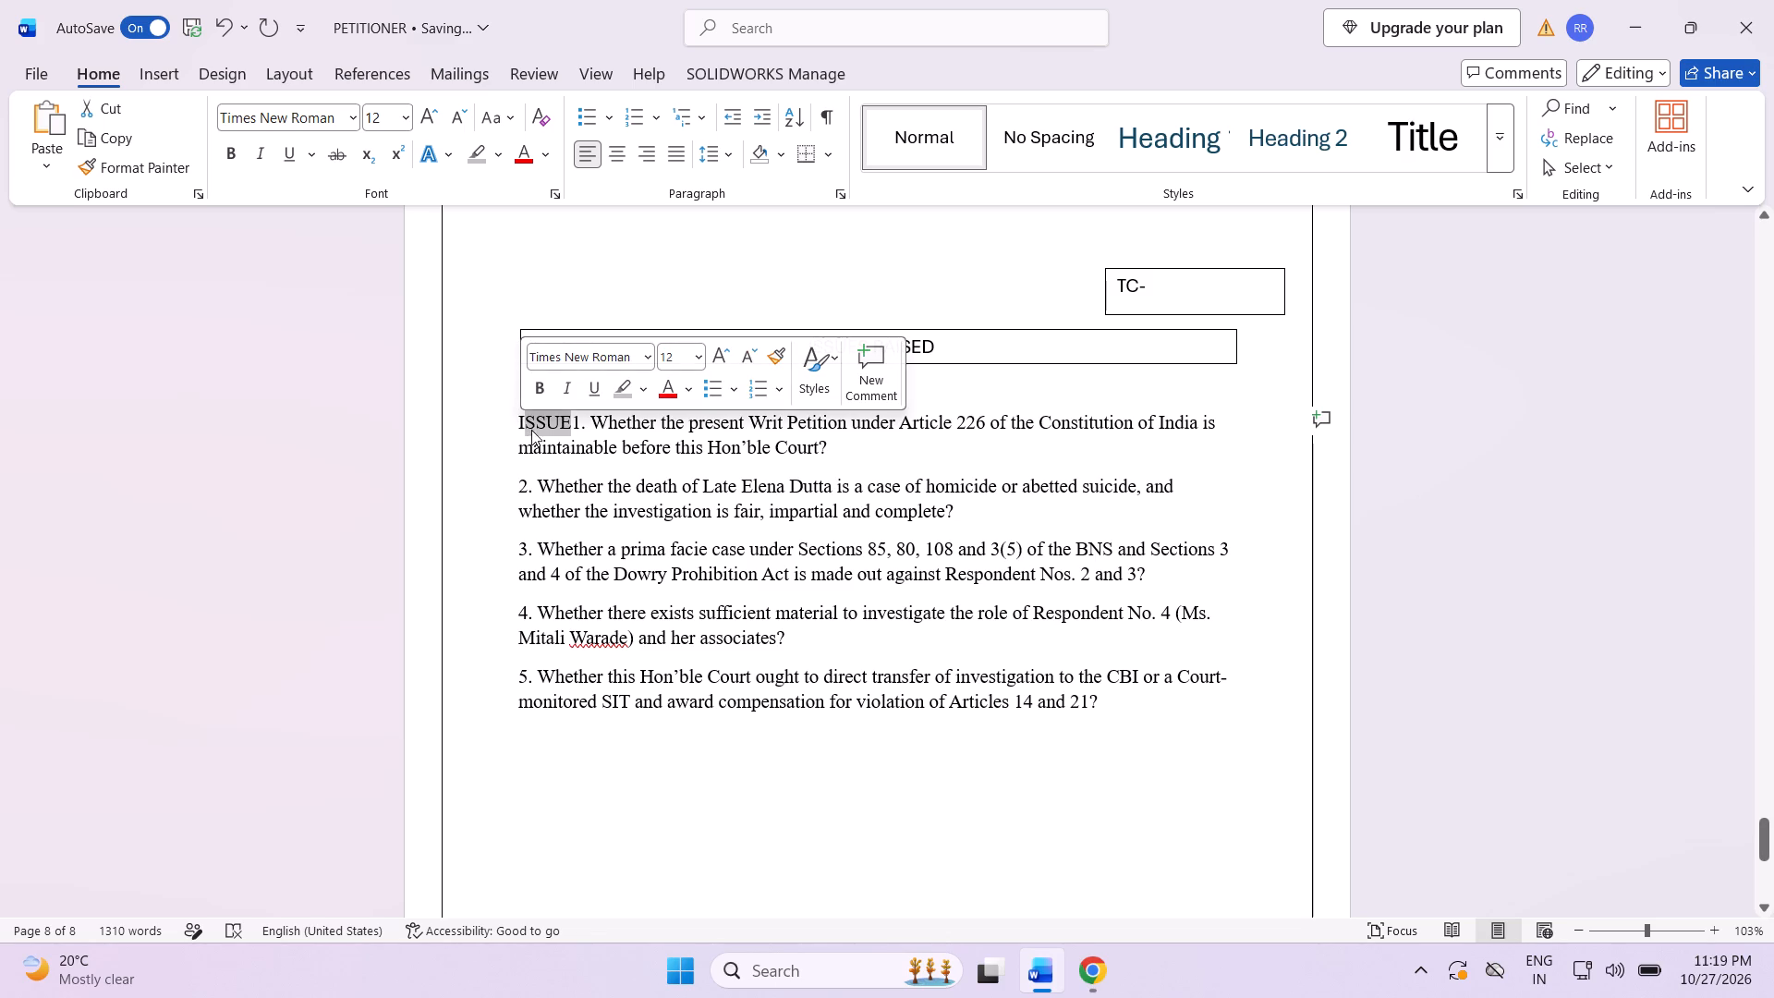
pyautogui.click(507, 438)
pyautogui.moveTo(570, 418); pyautogui.dragTo(509, 423)
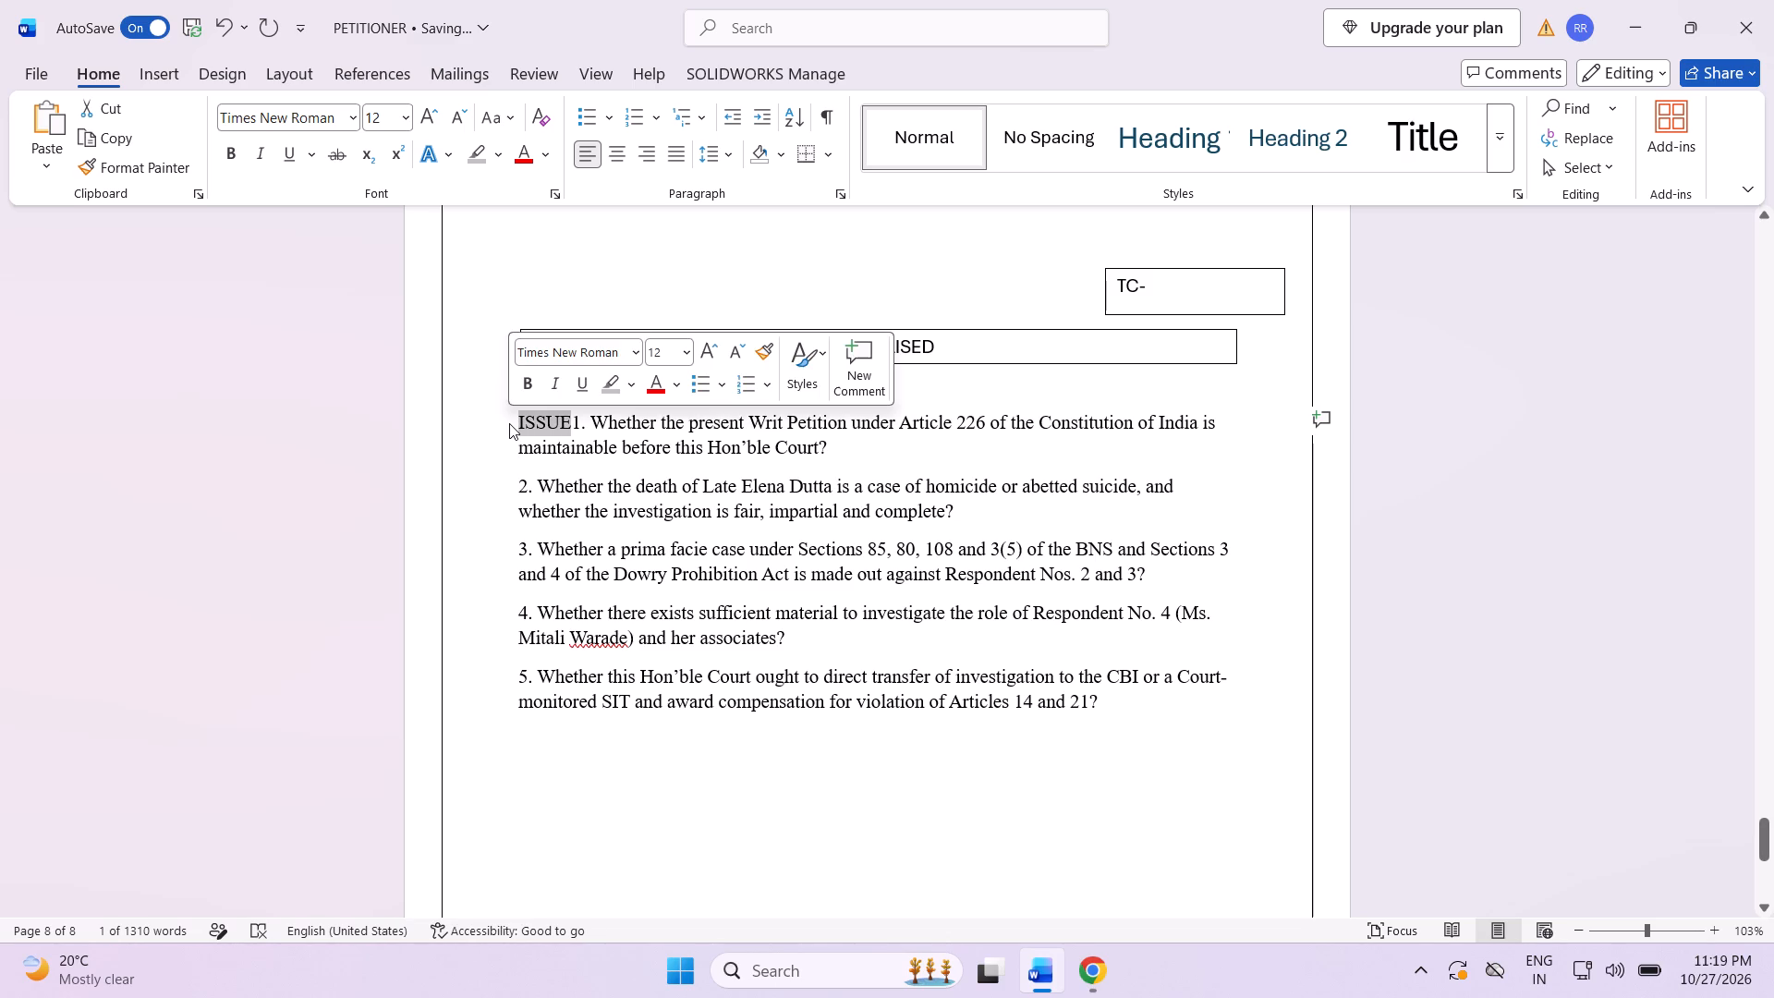
pyautogui.hotkey('ctrl', 'c')
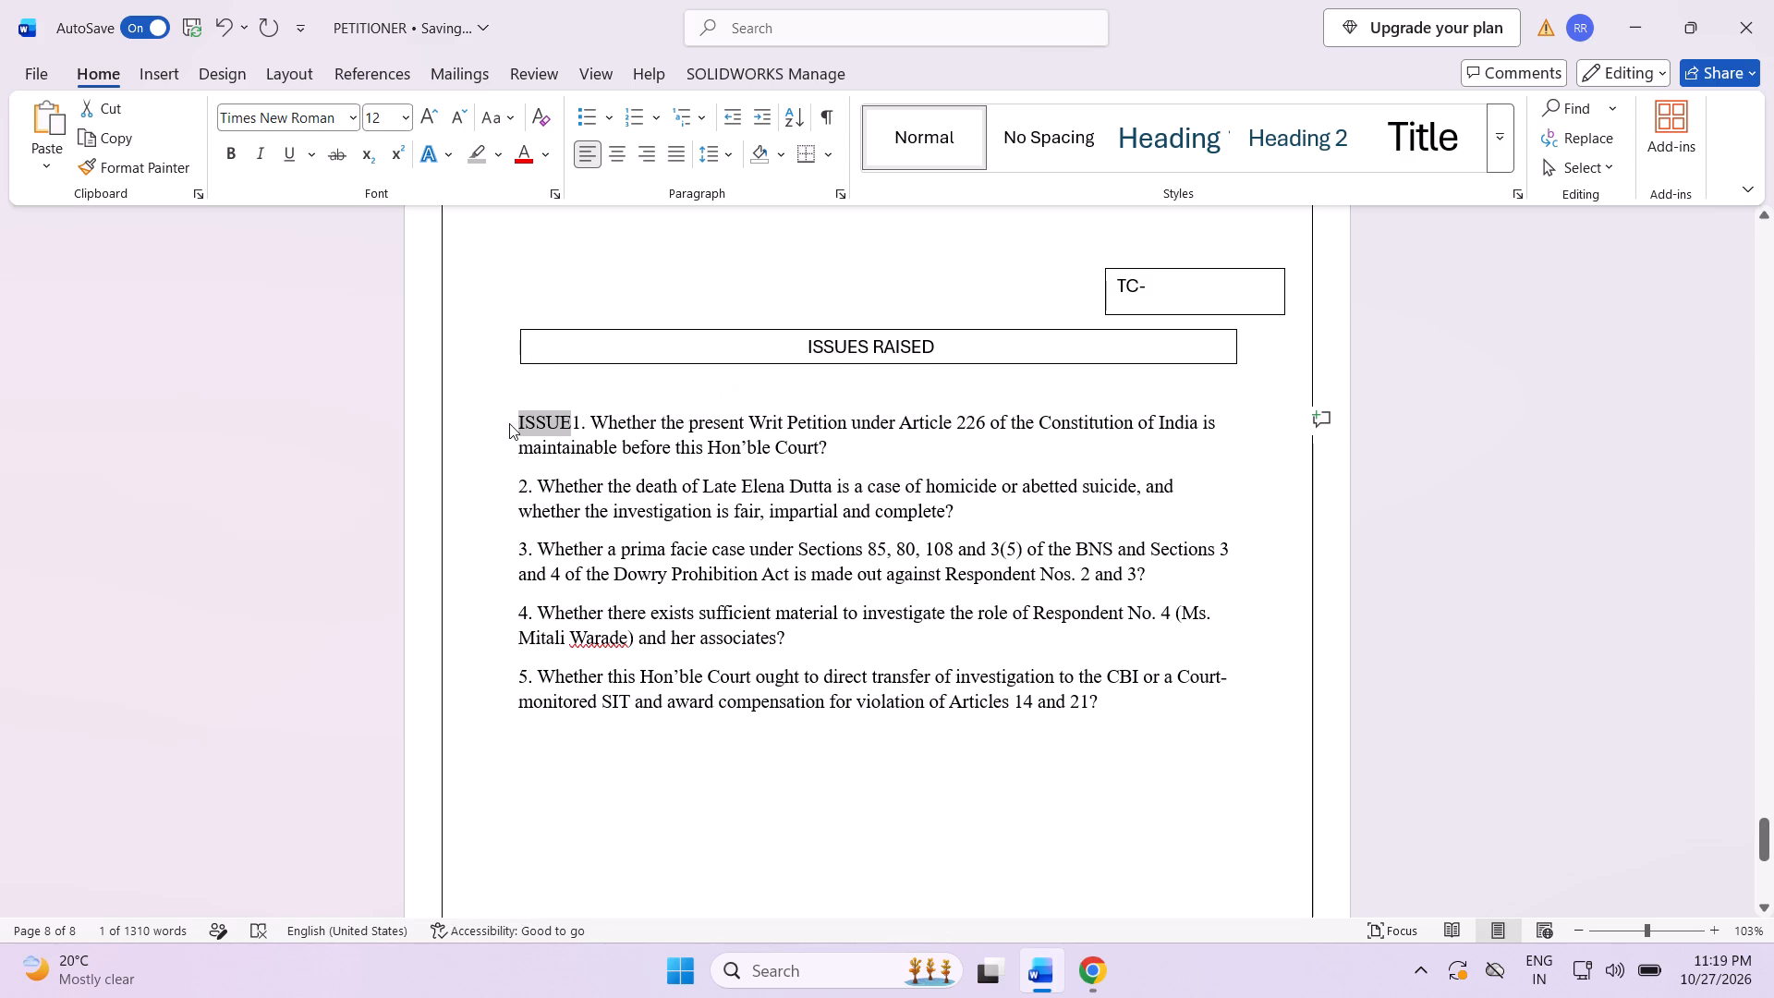
pyautogui.click(519, 483)
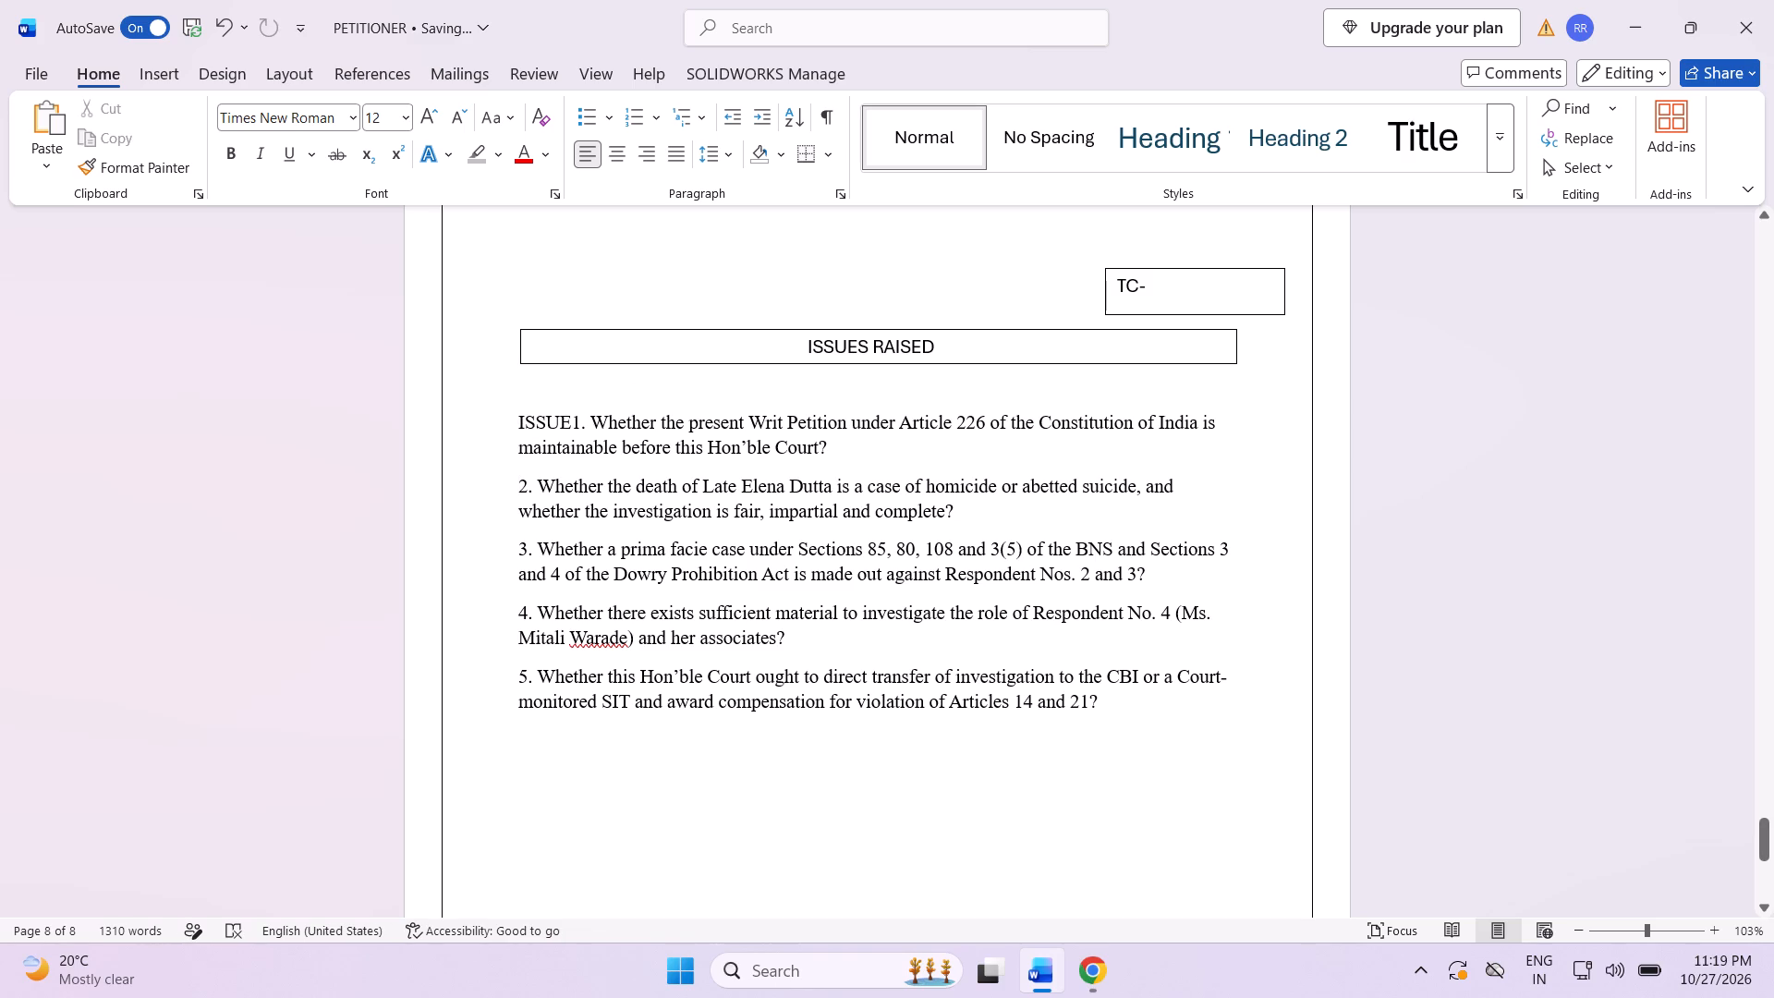
pyautogui.hotkey('ctrl', 'v')
pyautogui.click(518, 543)
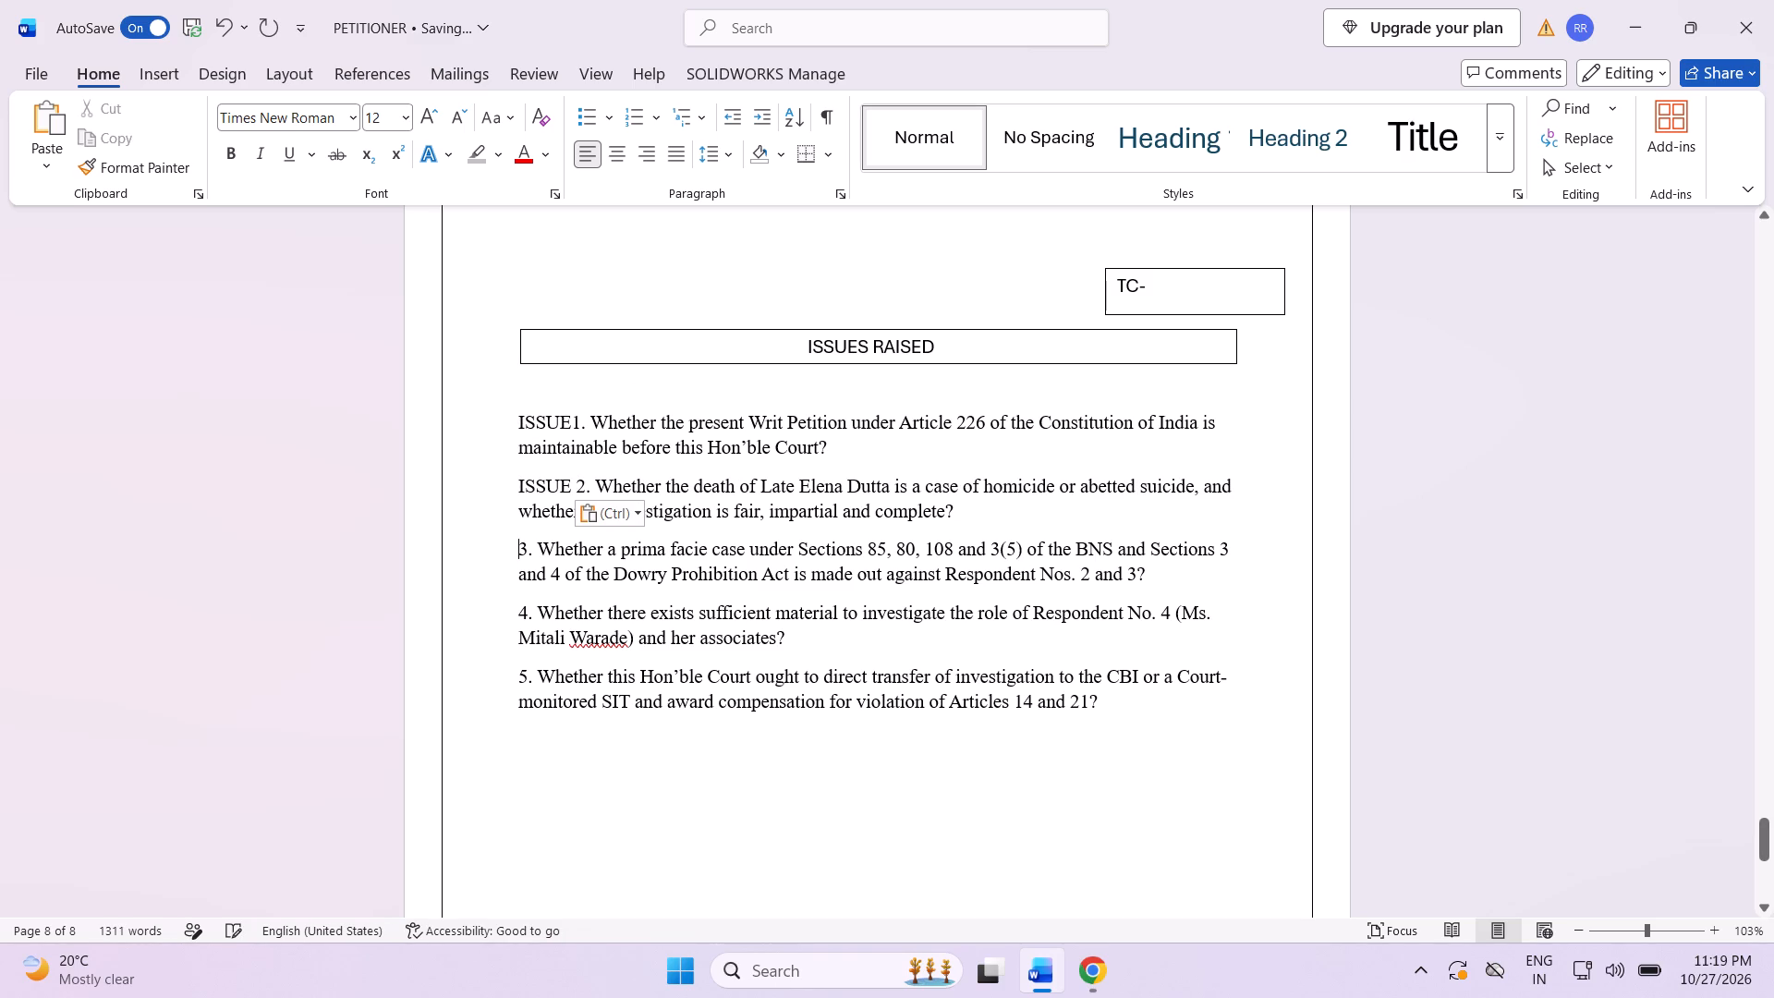
pyautogui.hotkey('ctrl', 'v')
pyautogui.click(518, 604)
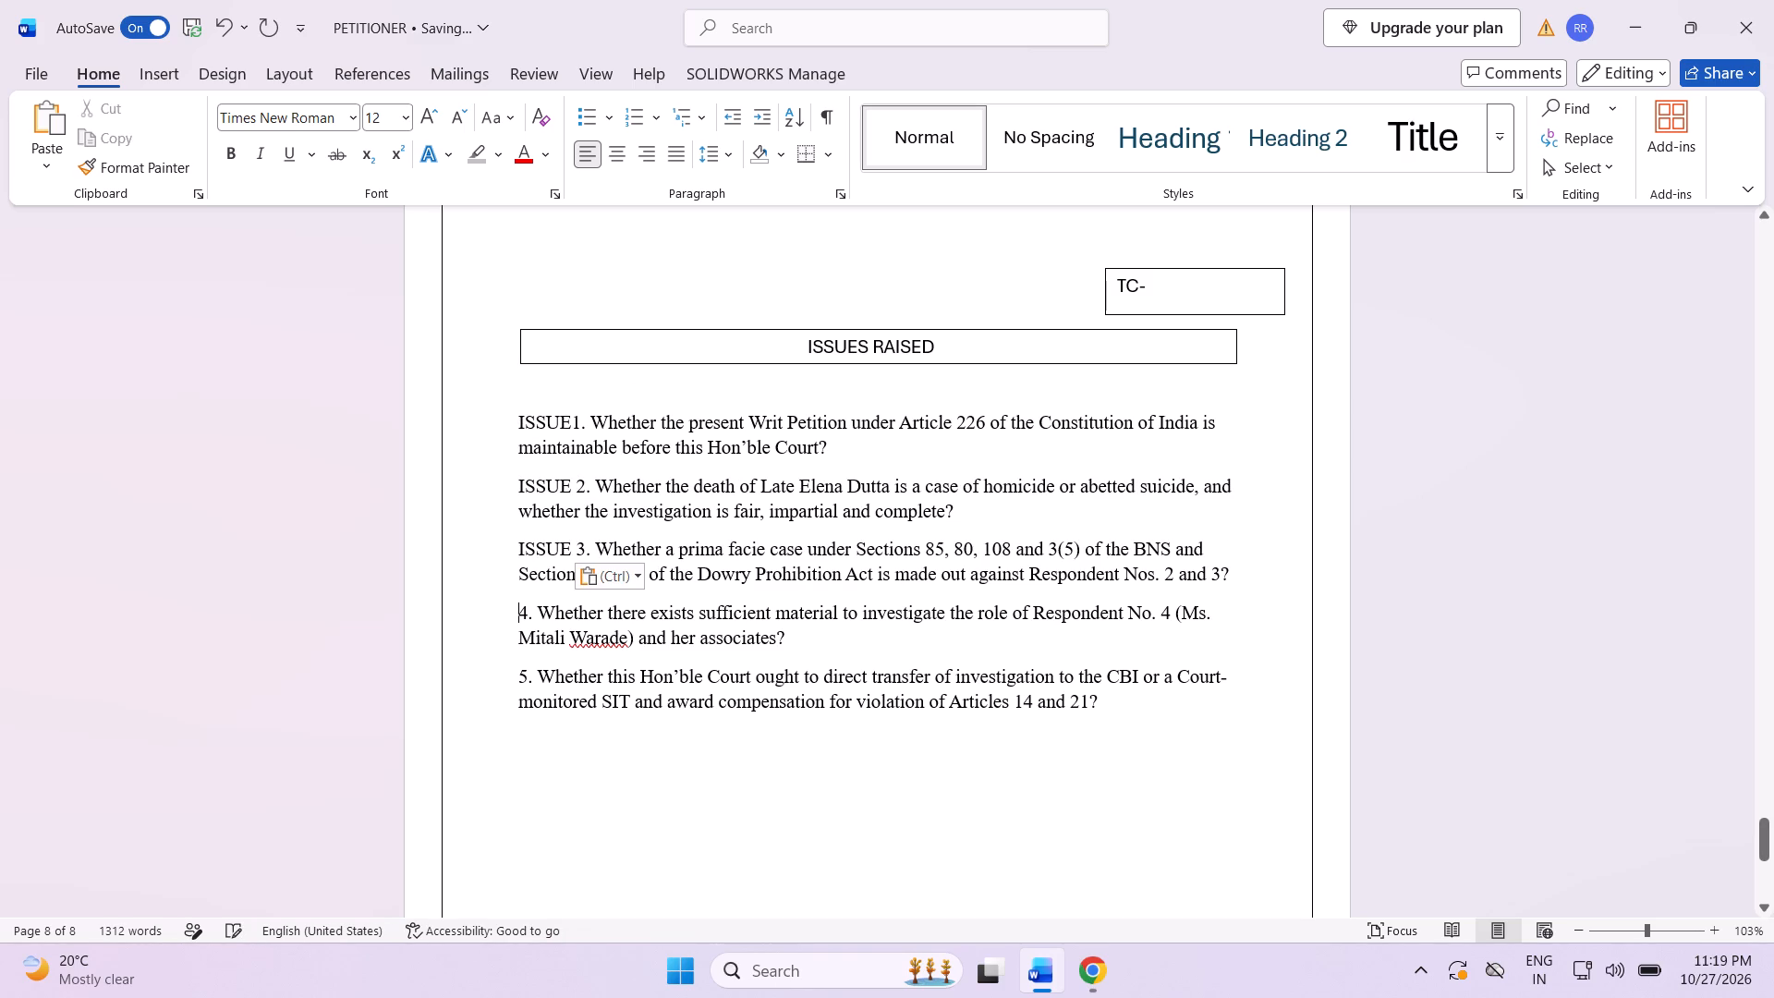
pyautogui.hotkey('ctrl', 'v')
pyautogui.click(520, 672)
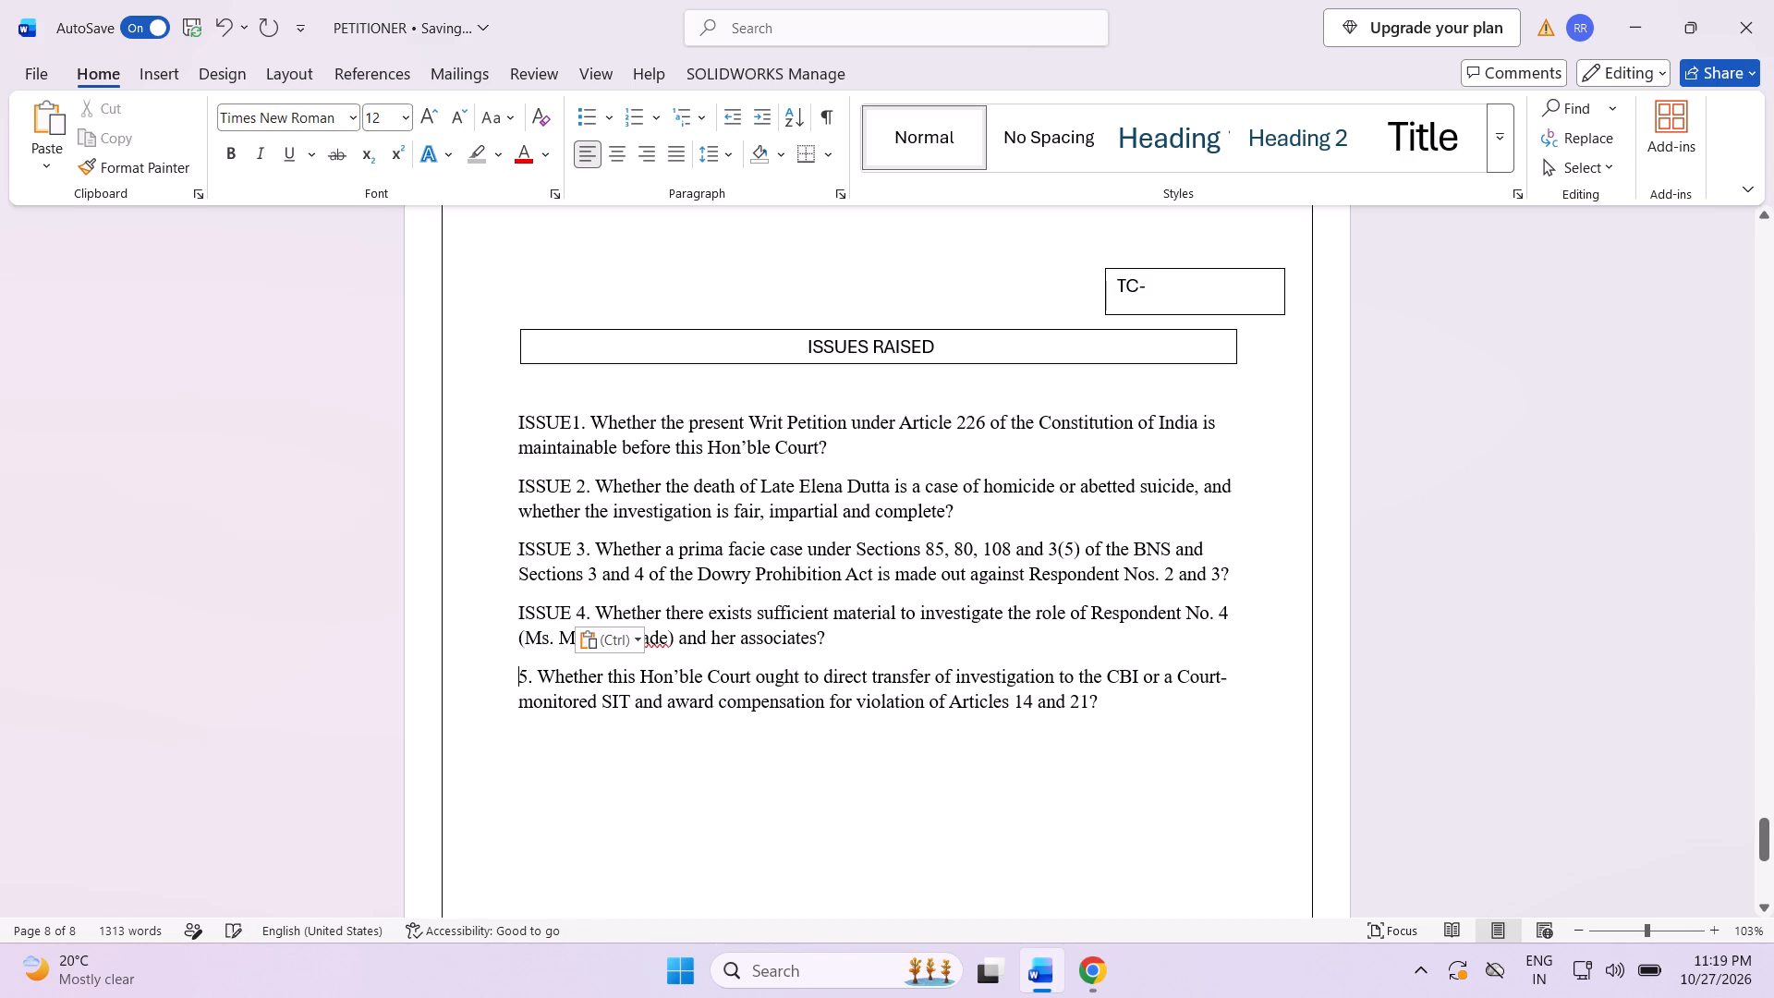
pyautogui.hotkey('ctrl', 'v')
# Examine the rest of page 8 from the list of issues down to the end of the page.
pyautogui.click(535, 862)
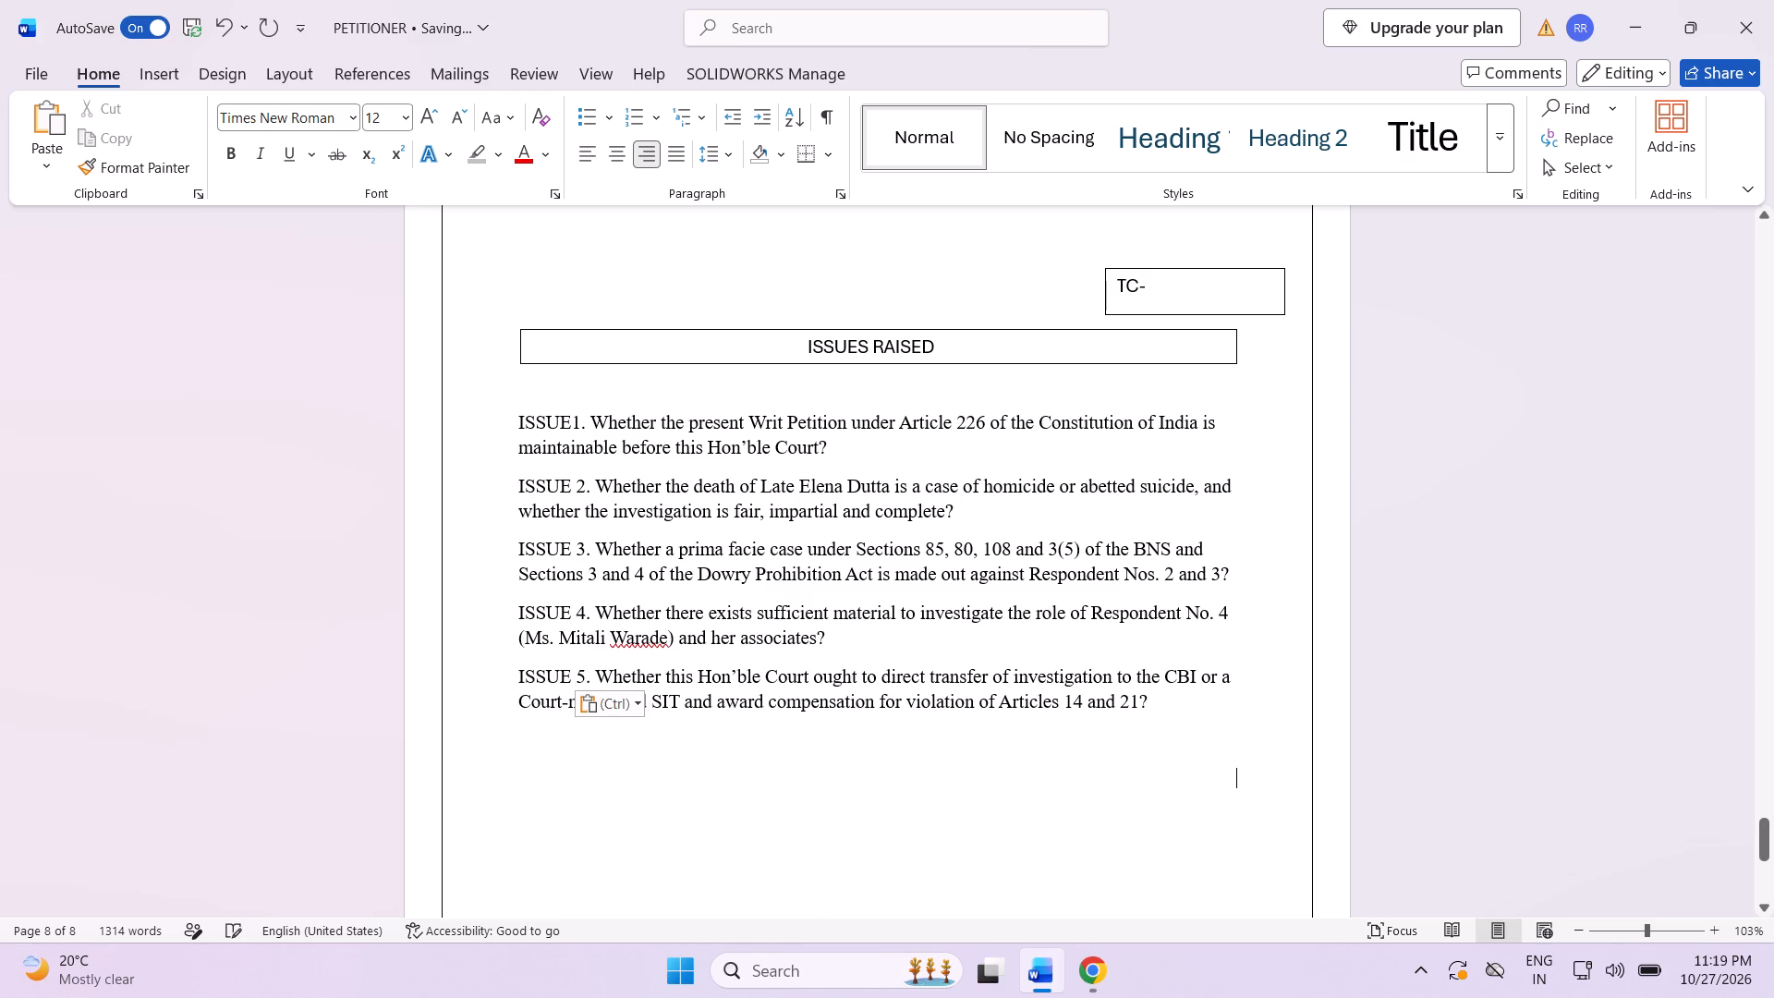
pyautogui.click(693, 832)
pyautogui.scroll(-6, 769, 780)
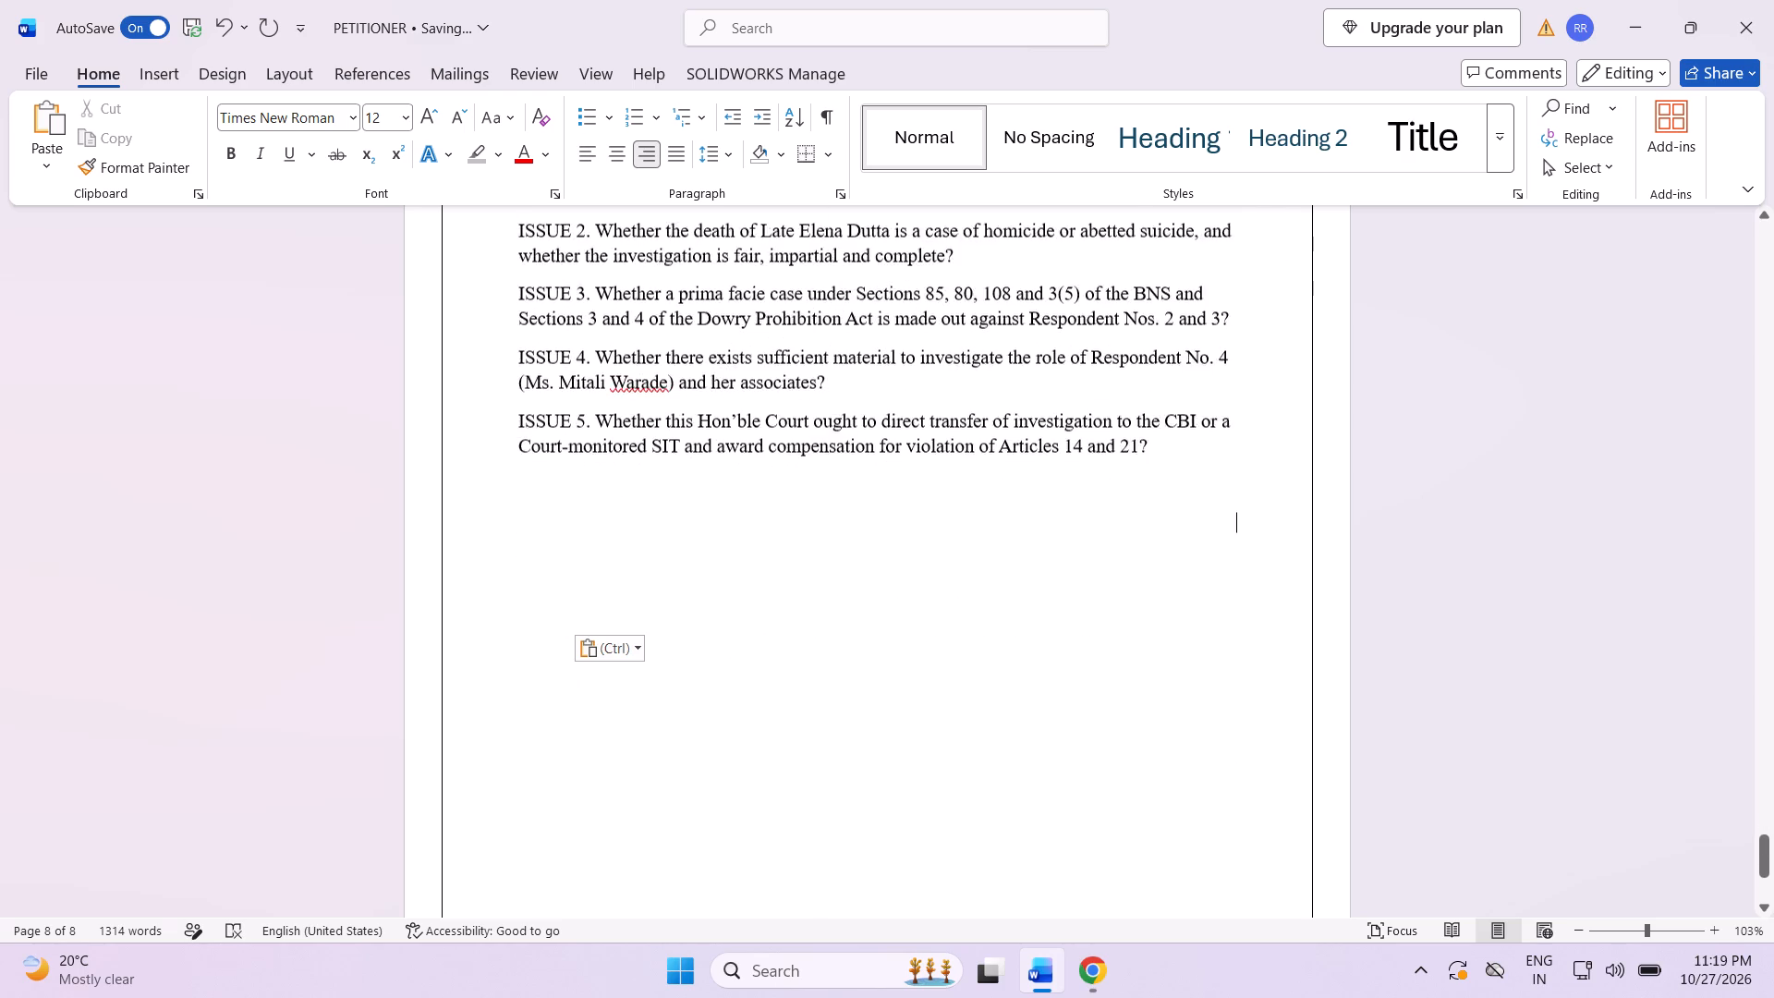
pyautogui.scroll(-9, 768, 782)
pyautogui.scroll(-6, 913, 336)
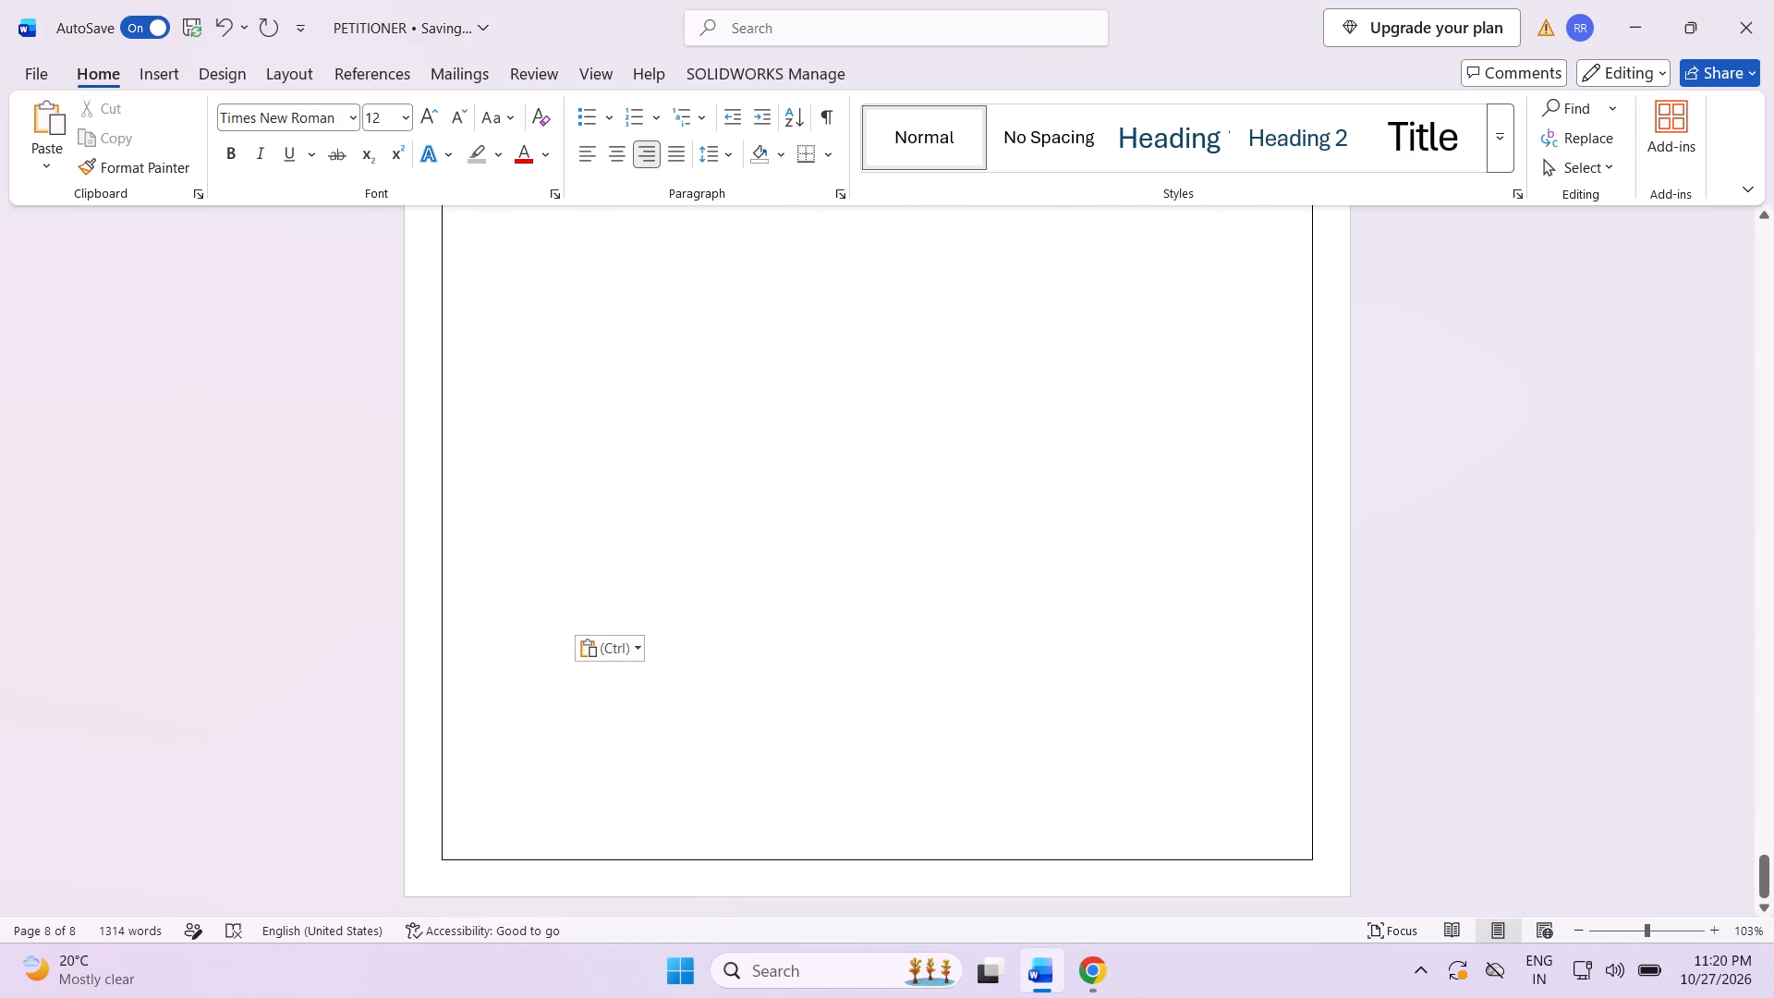
pyautogui.moveTo(873, 414); pyautogui.dragTo(881, 442)
pyautogui.click(881, 460)
pyautogui.scroll(12, 869, 467)
pyautogui.scroll(-8, 863, 442)
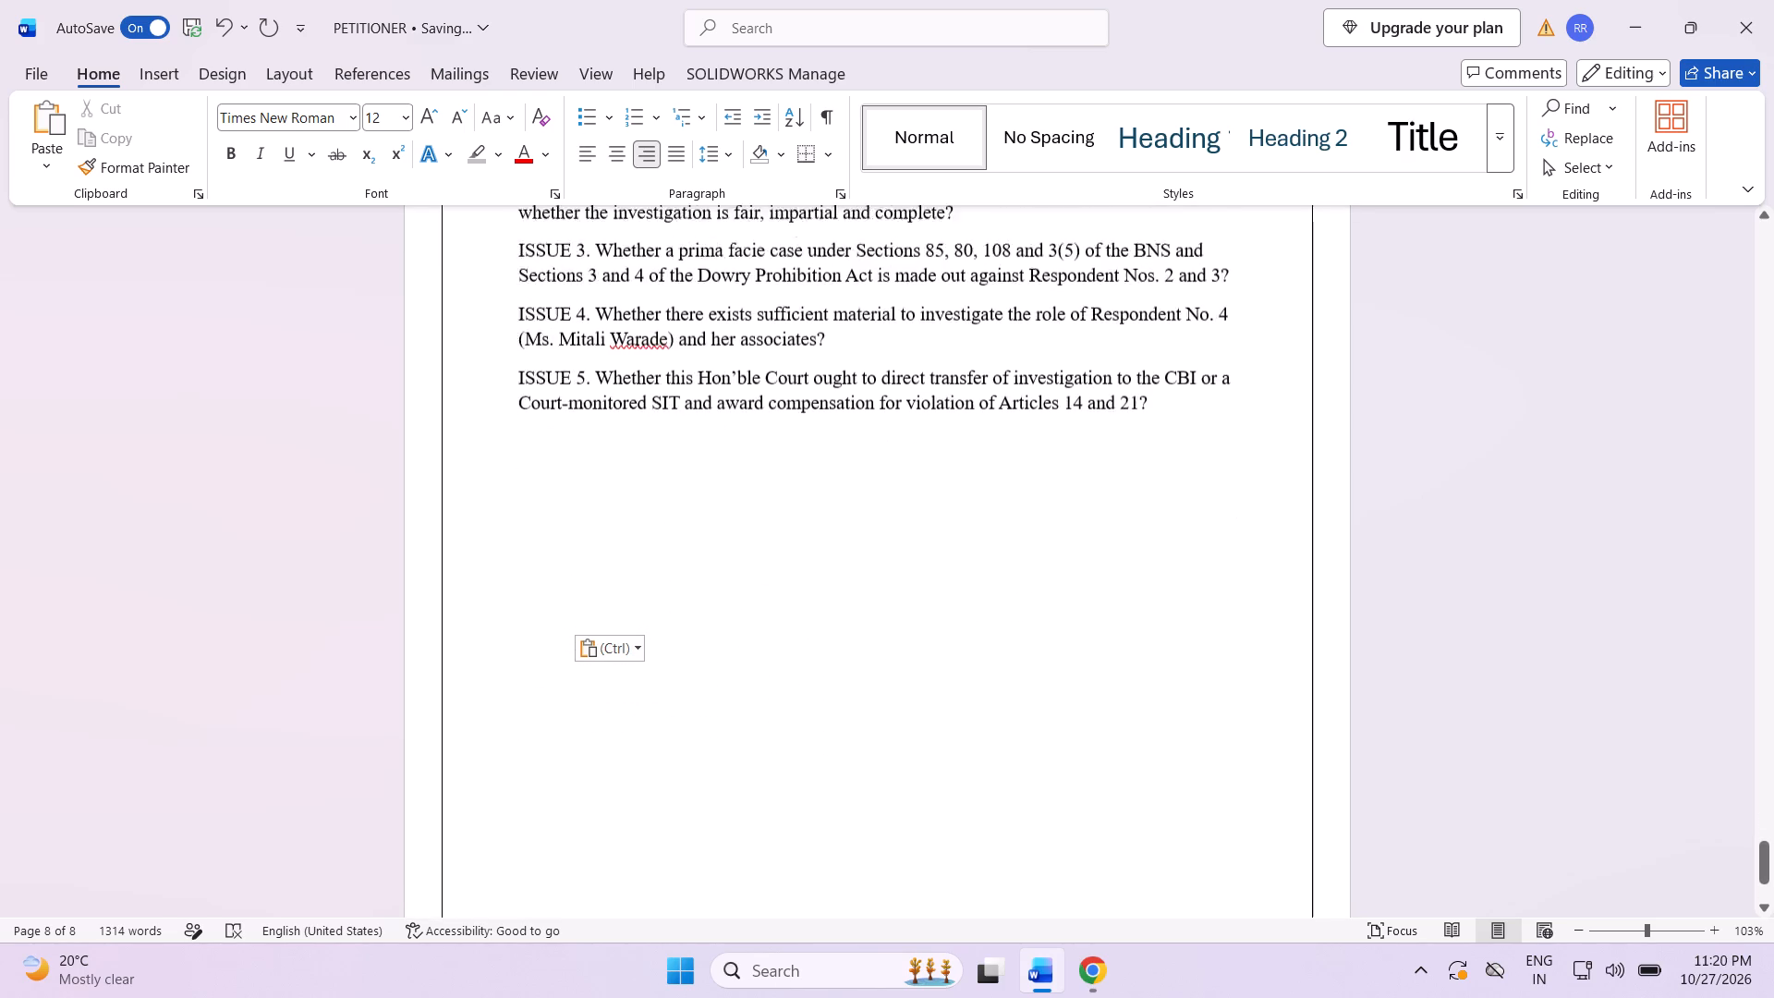
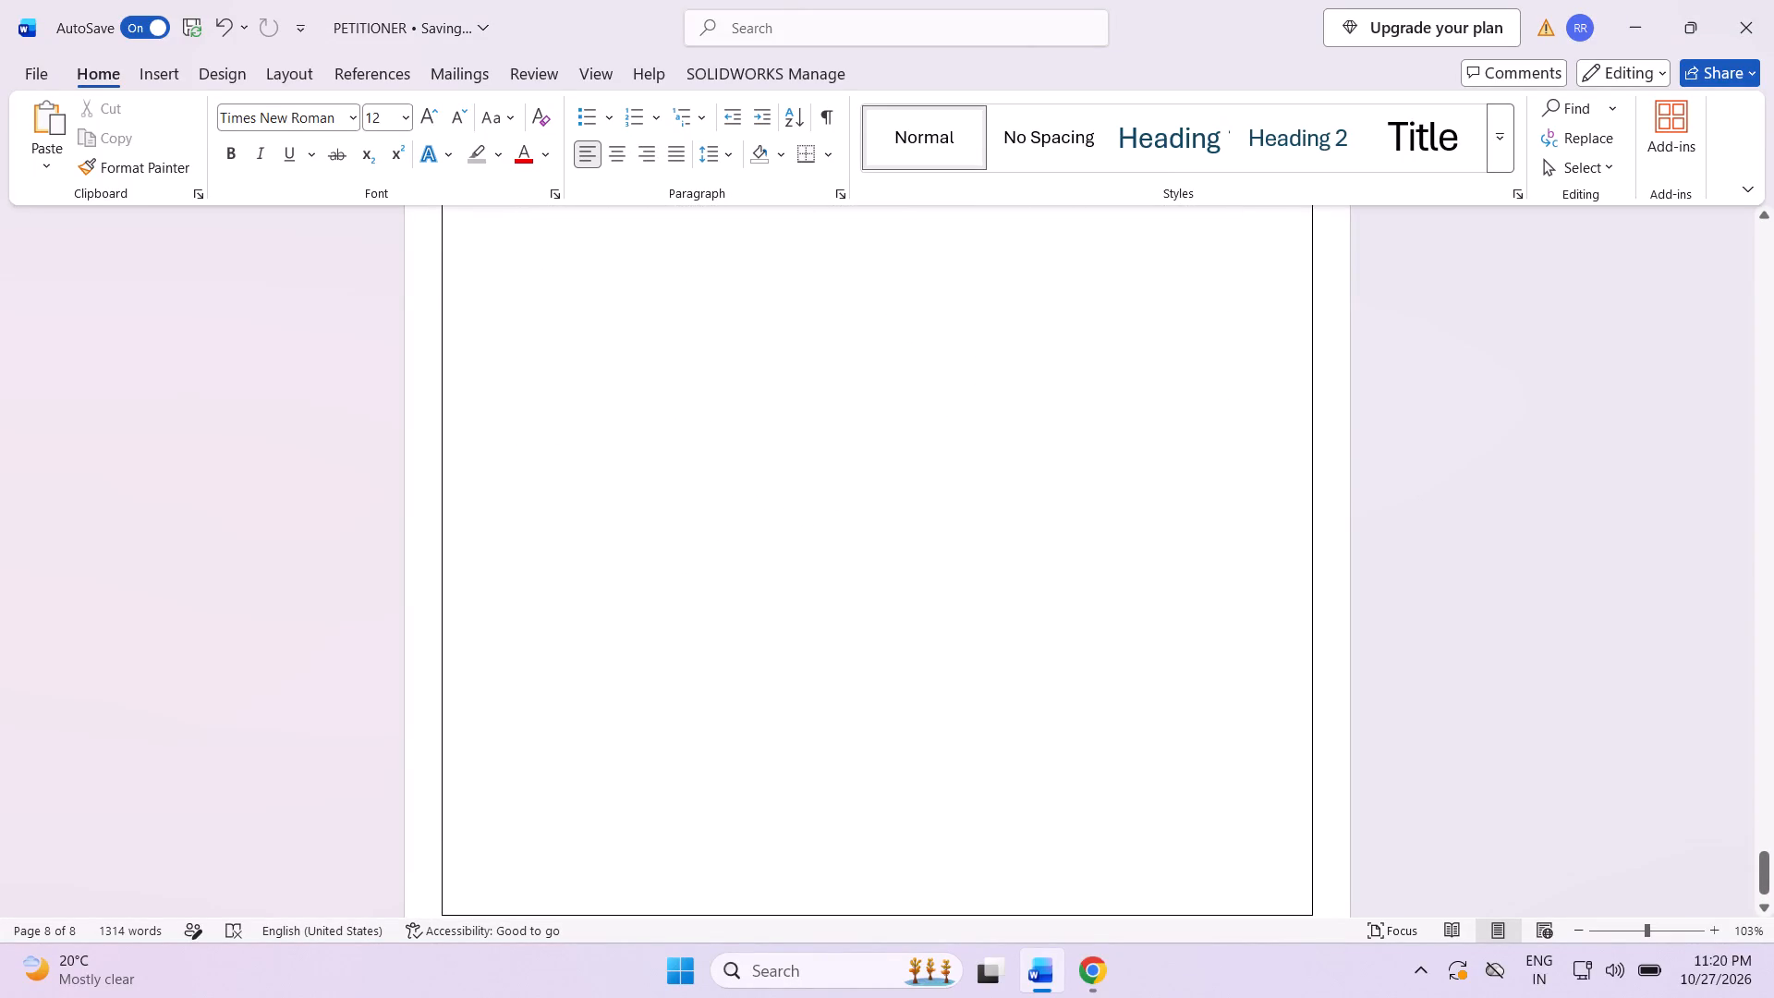
# Add blank lines at the end of page 8 to start page 9 and continue a few lines down it.
pyautogui.press('BackSpace')
pyautogui.press('BackSpace')
pyautogui.press('Return')
pyautogui.press('Return')
pyautogui.press('Return')
pyautogui.press('Return')
pyautogui.press('Return')
pyautogui.press('Return')
pyautogui.press('Return')
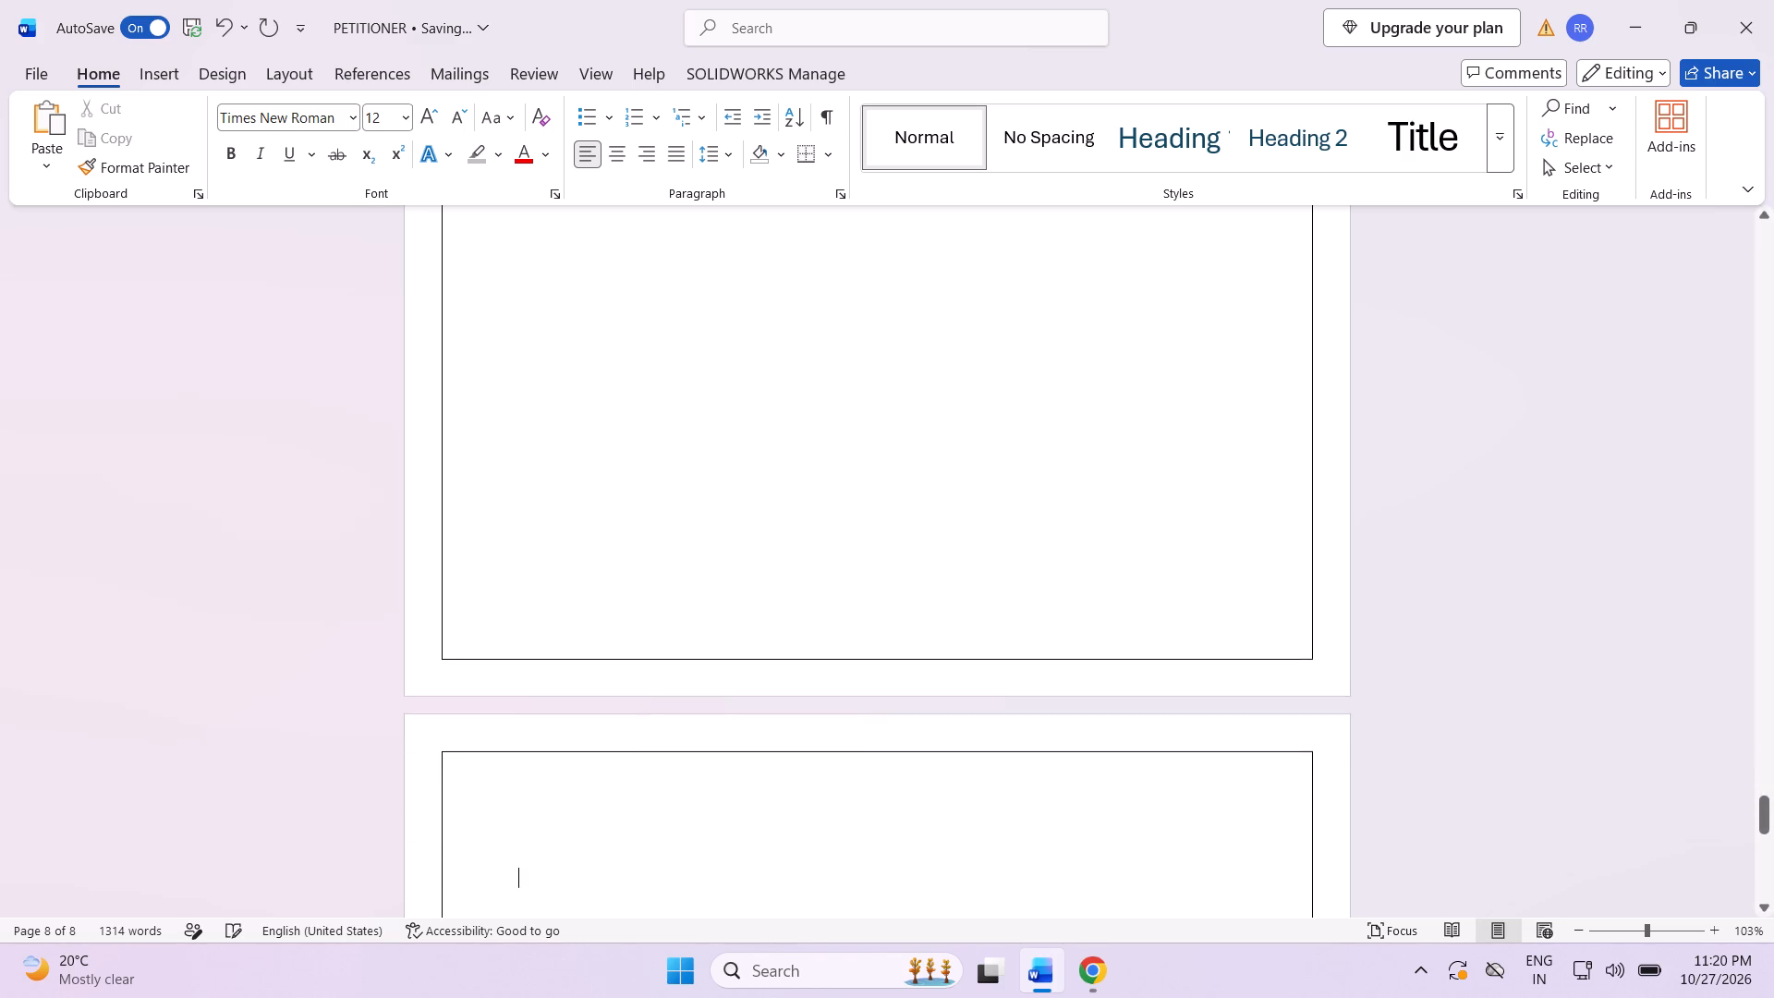
pyautogui.press('Return')
pyautogui.press('Return')
pyautogui.press('Return')
pyautogui.press('Return')
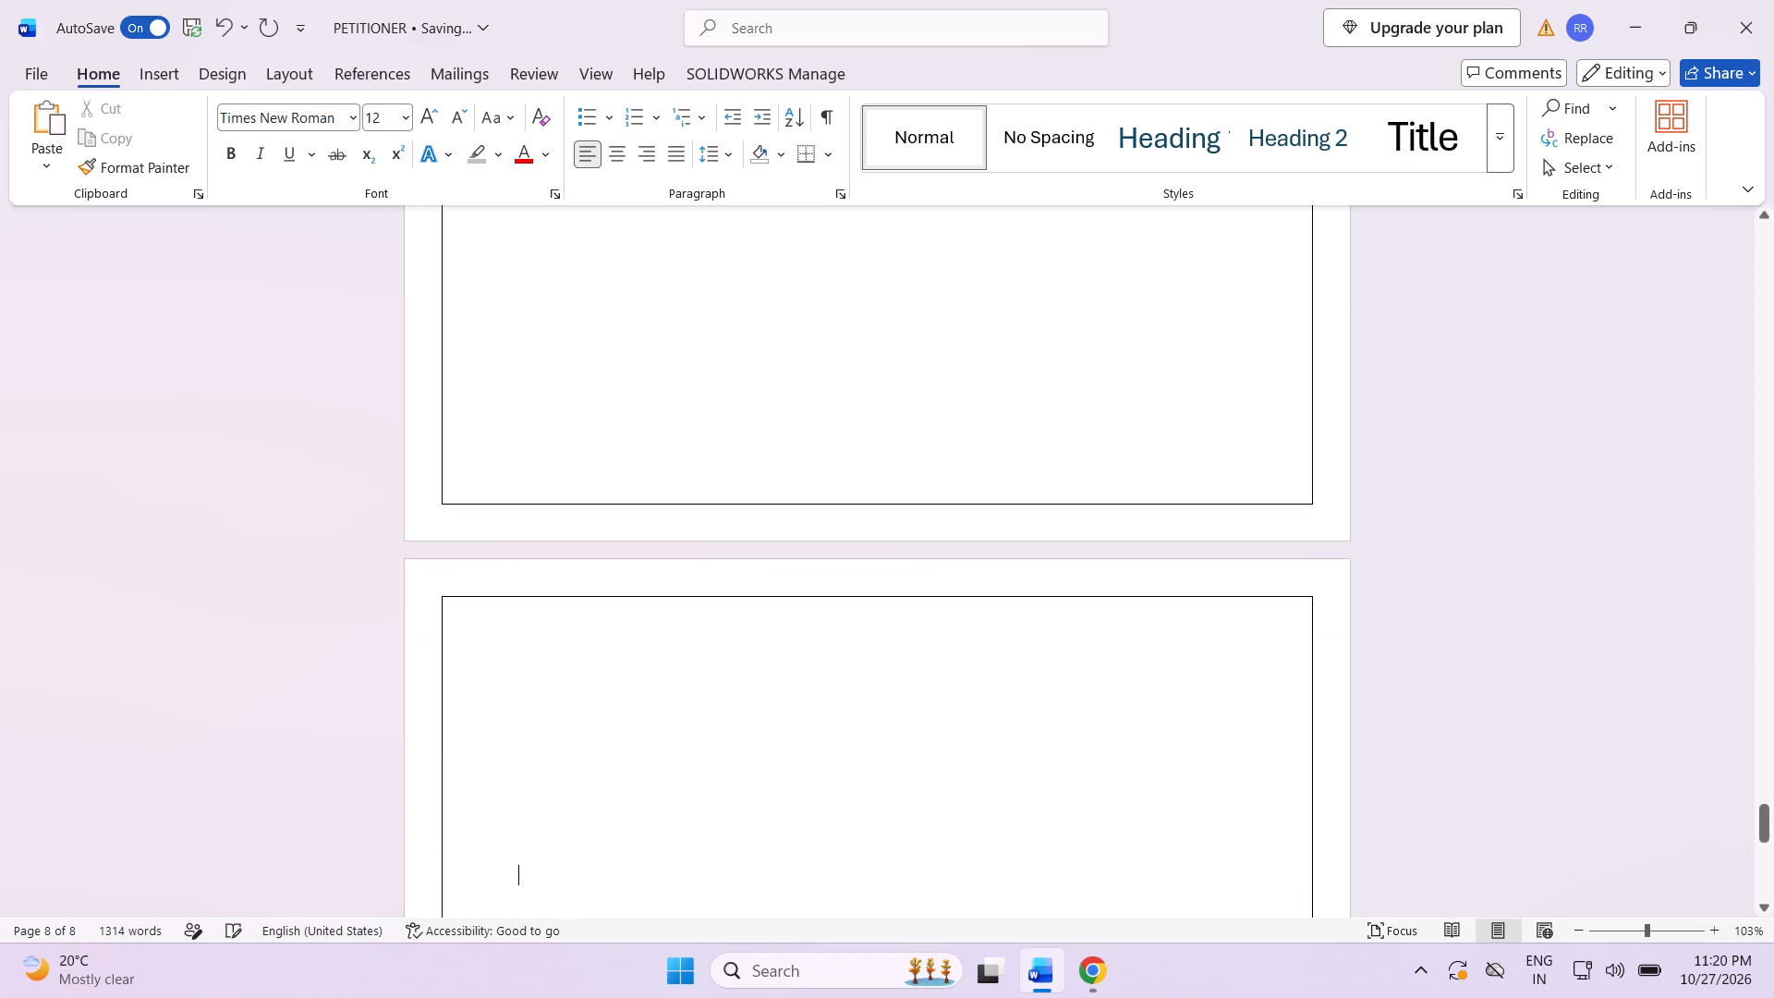
# Insert a simple text box on page 9, move it up to the top margin and reduce its height to about 0.55".
pyautogui.scroll(-5, 575, 746)
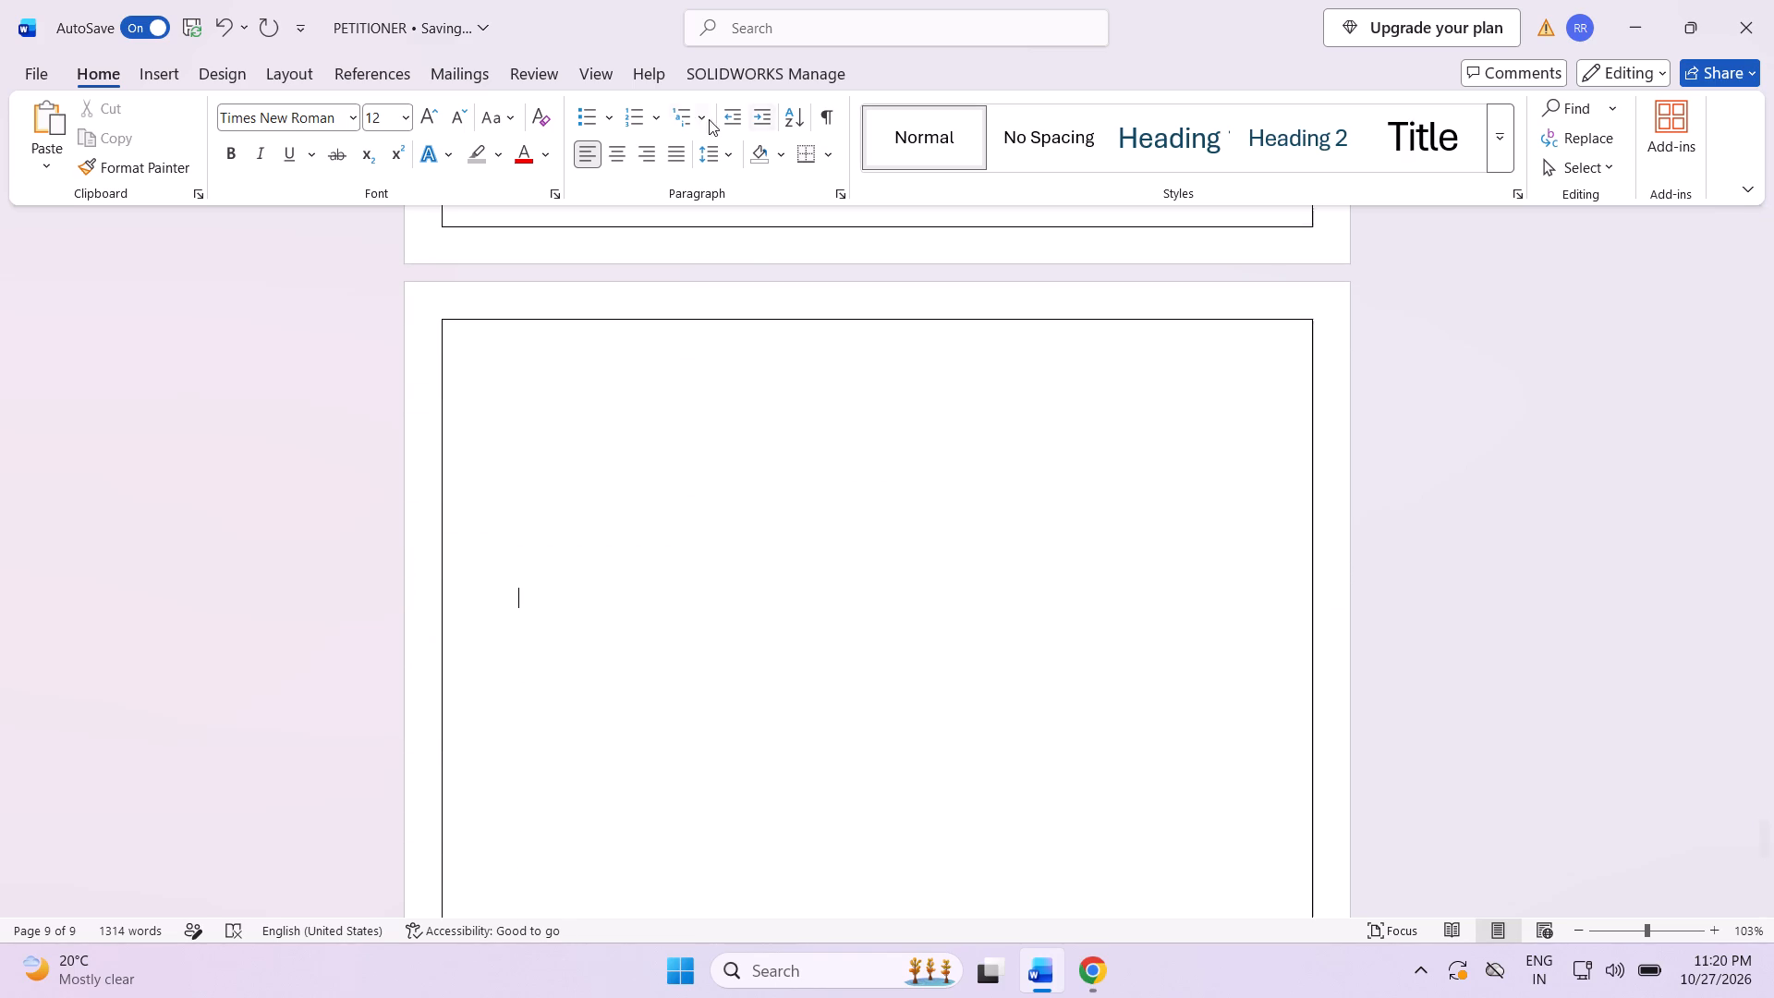
pyautogui.click(149, 70)
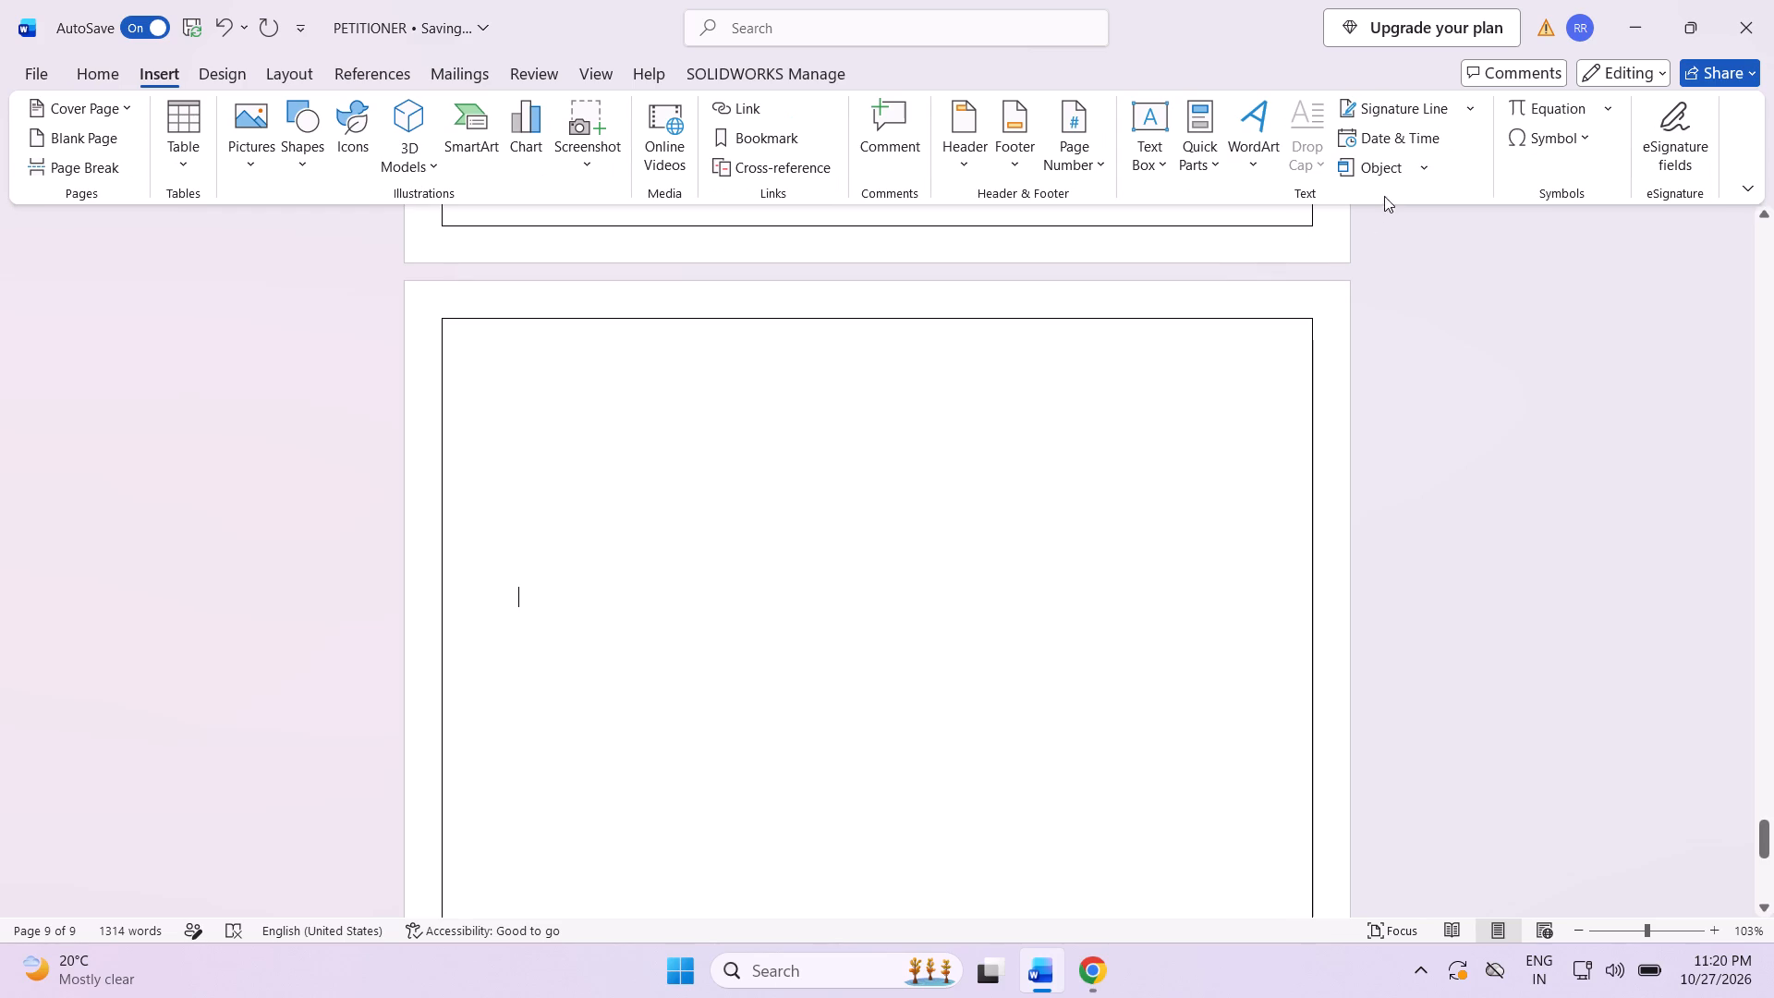
pyautogui.click(1148, 110)
pyautogui.click(1215, 280)
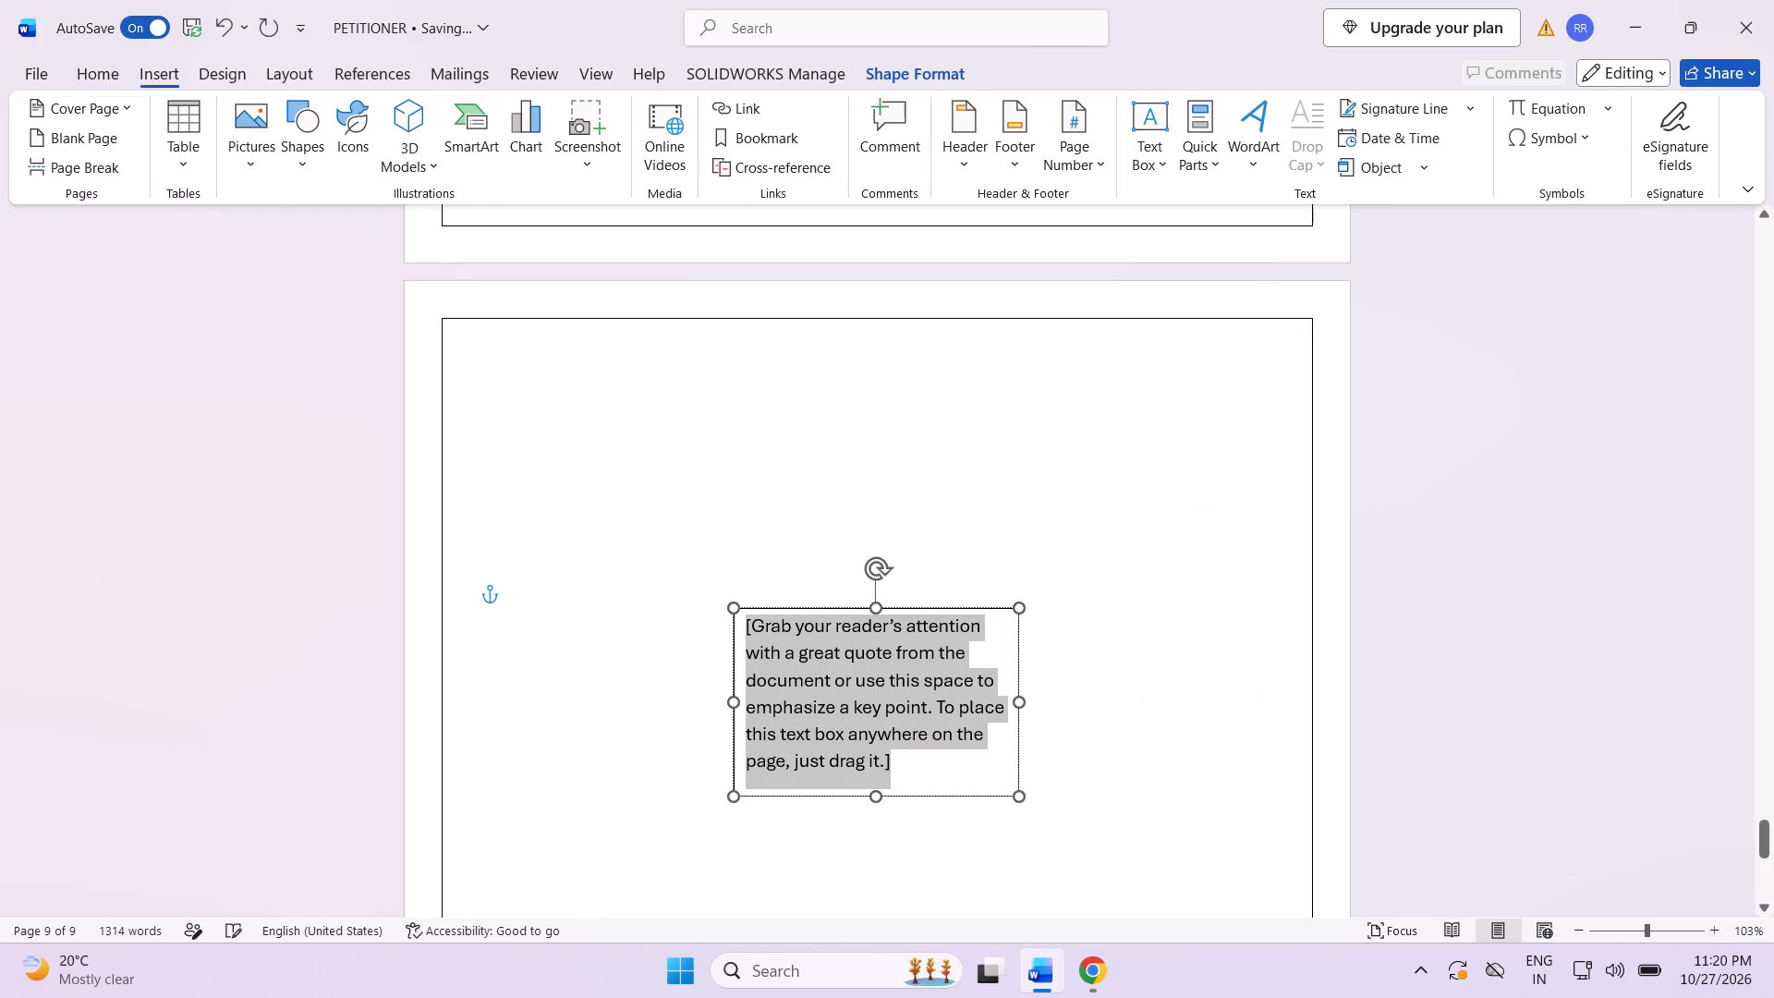
pyautogui.moveTo(931, 611); pyautogui.dragTo(992, 414)
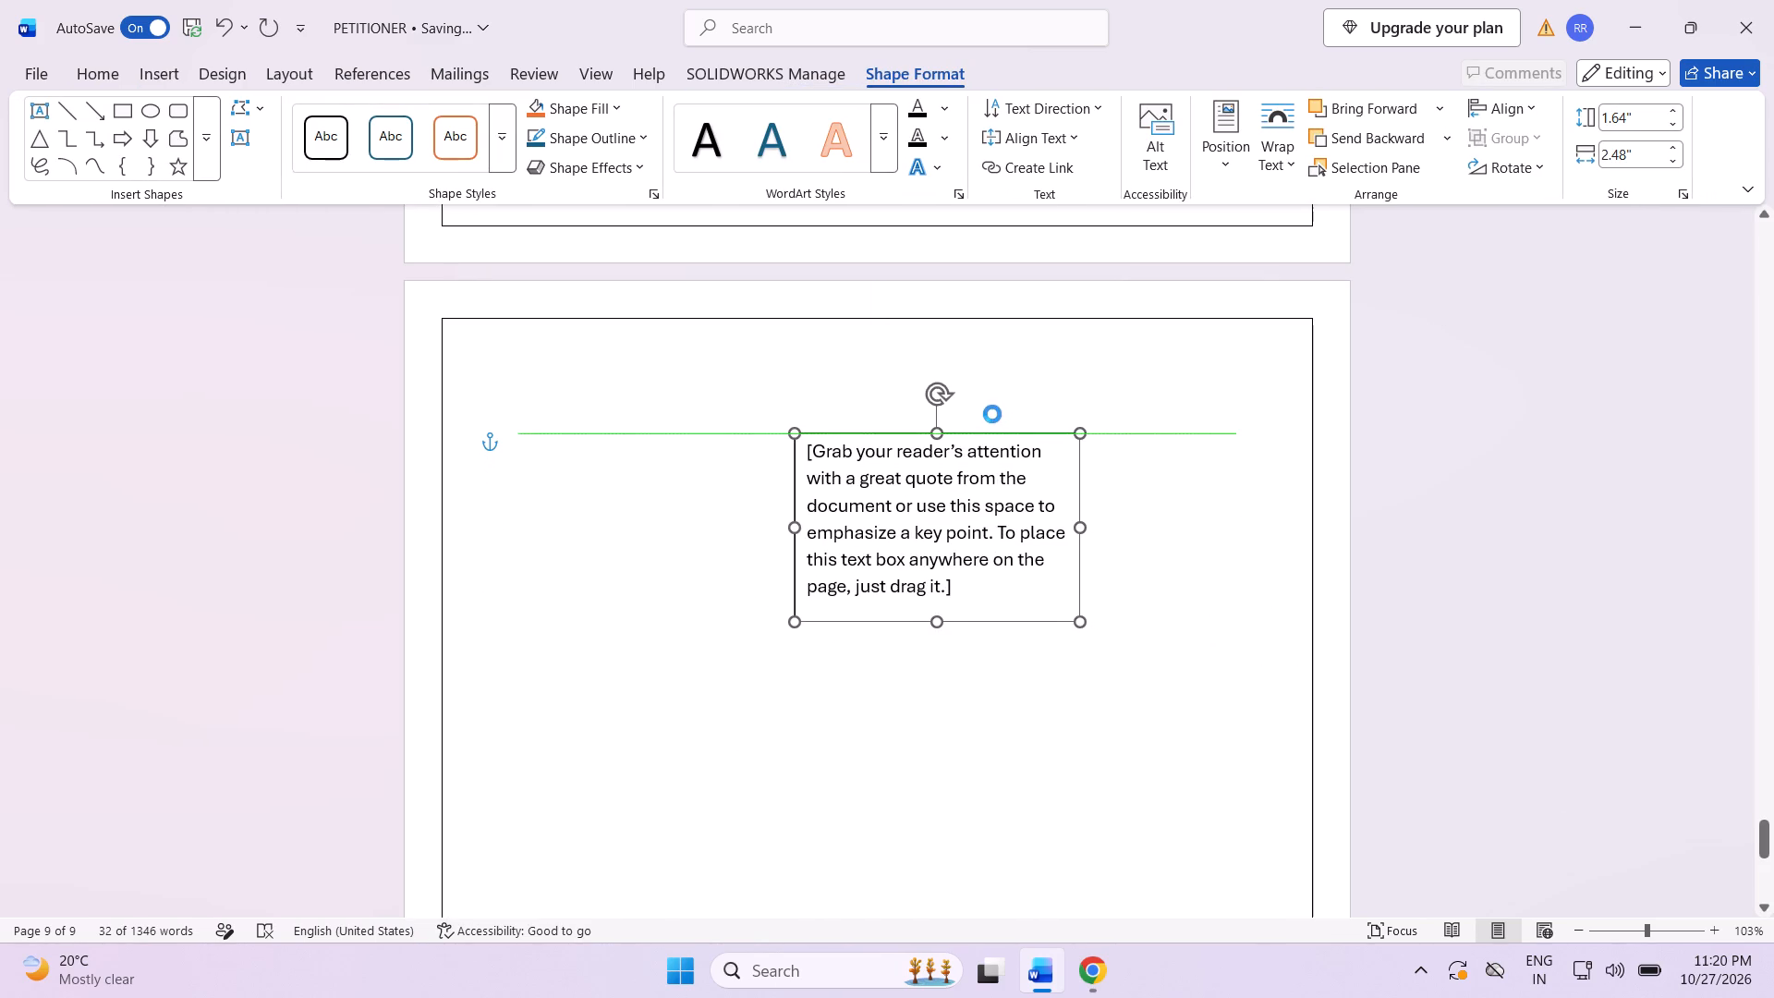
pyautogui.moveTo(992, 414); pyautogui.dragTo(992, 410)
pyautogui.moveTo(933, 624); pyautogui.dragTo(940, 497)
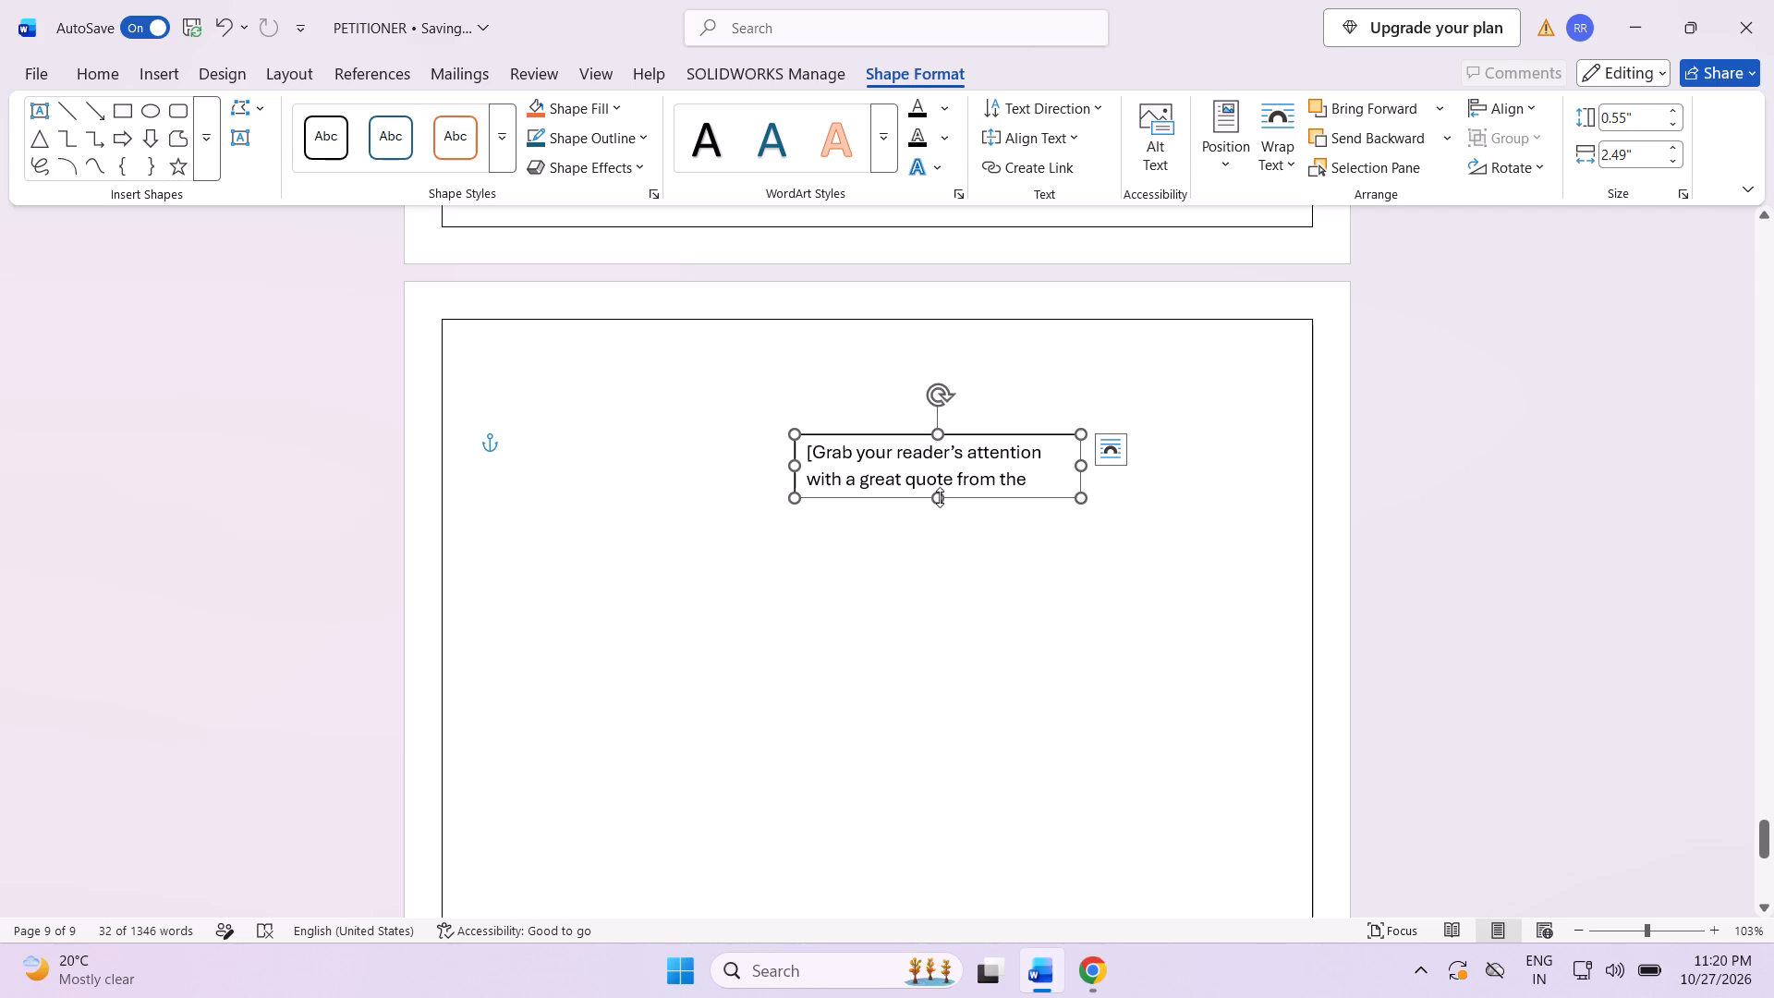
# Replace the placeholder text in the new text box with "TC-".
pyautogui.click(1054, 469)
pyautogui.press('BackSpace')
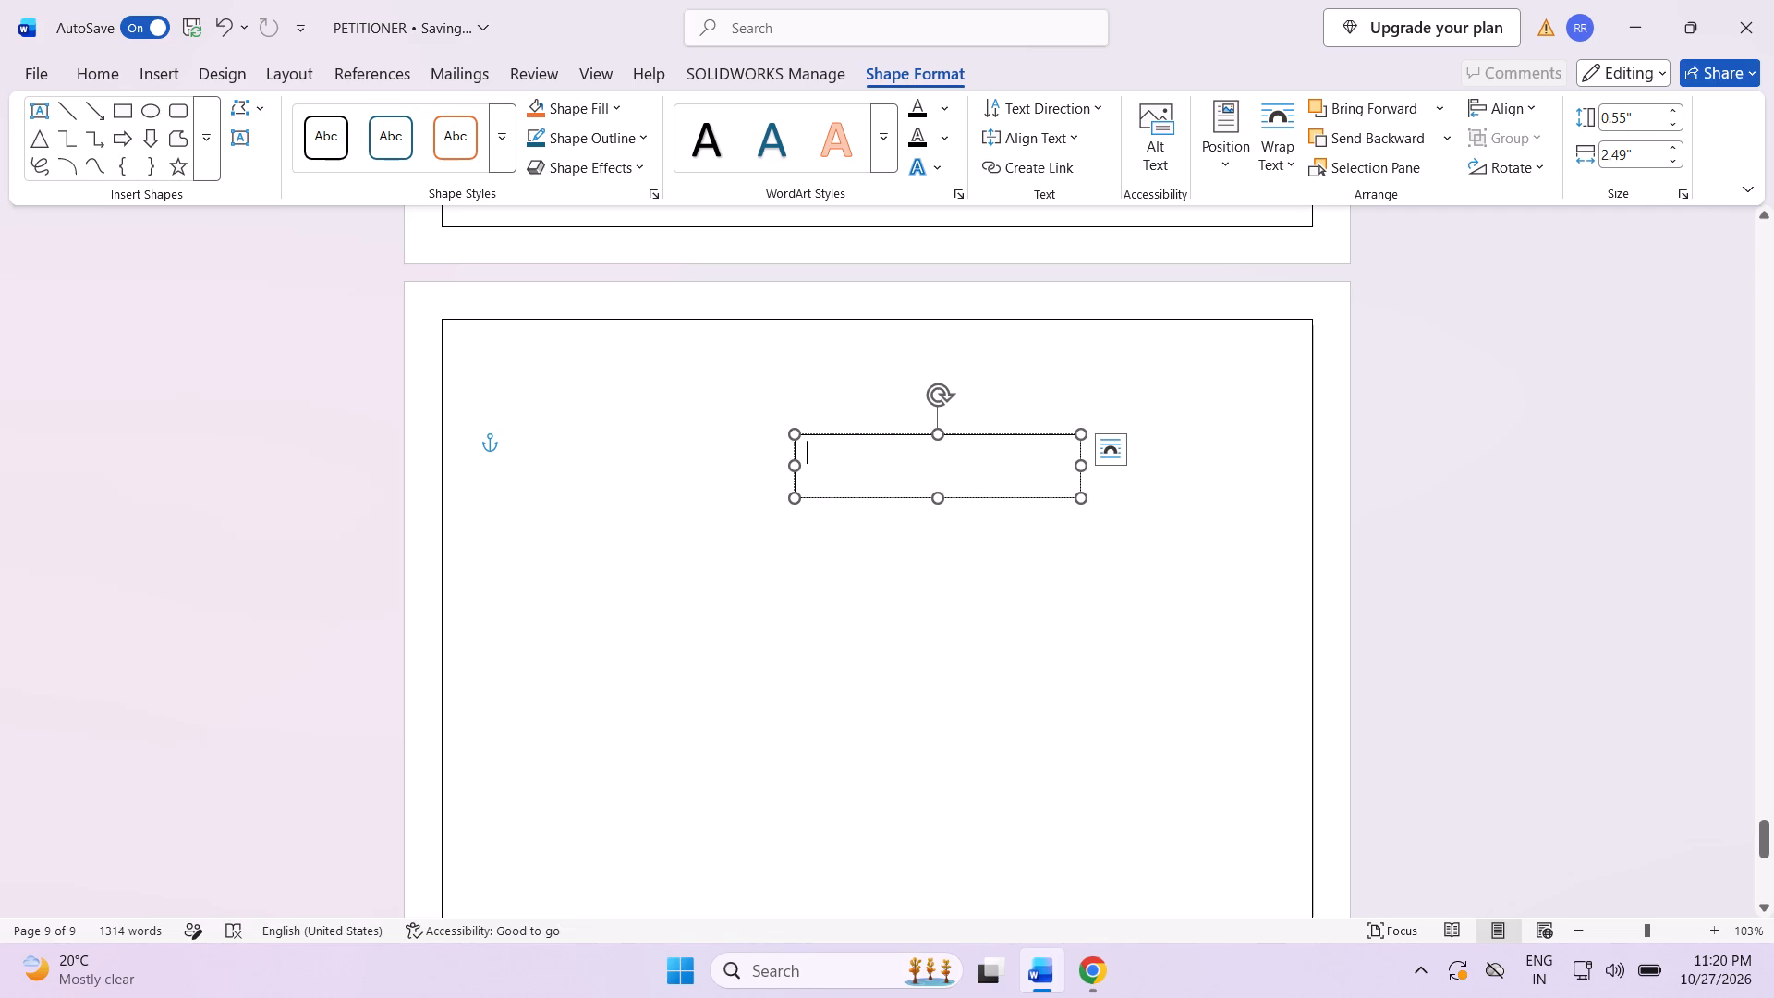
pyautogui.write('TC')
pyautogui.press('-')
# Shrink the "TC-" box on page 9 to about 0.3" high and 1.29" wide.
pyautogui.moveTo(937, 489); pyautogui.dragTo(924, 473)
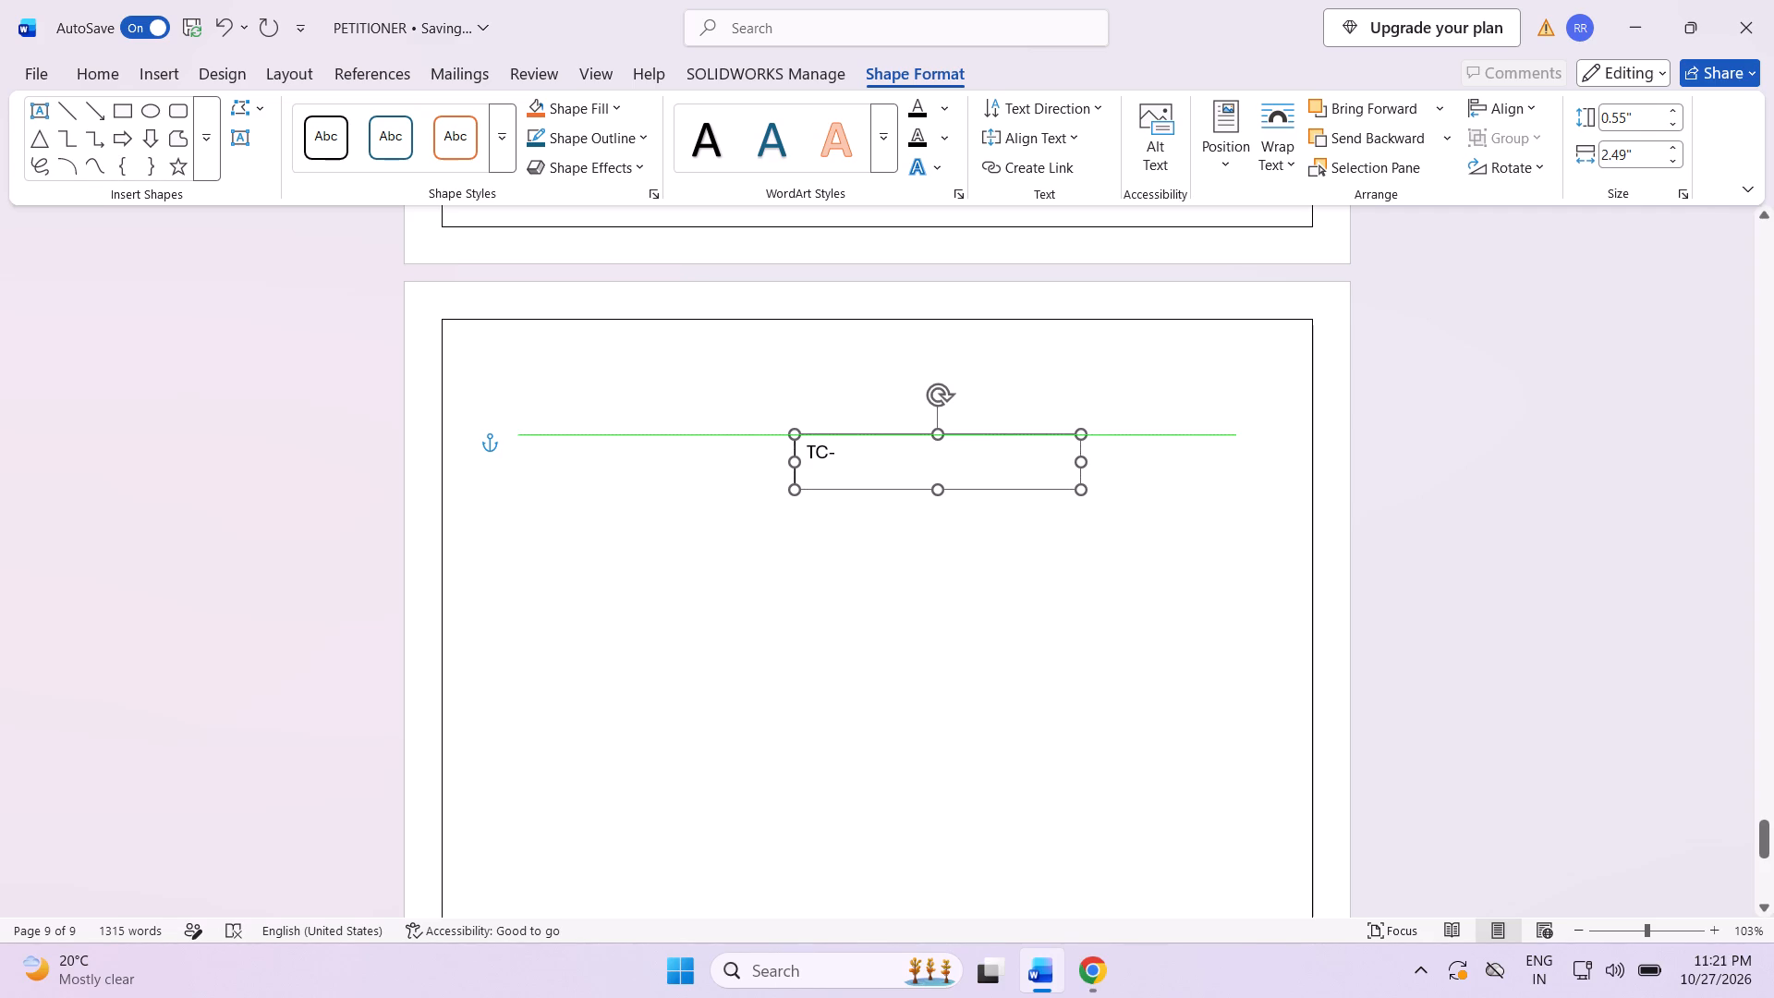
pyautogui.moveTo(924, 473); pyautogui.dragTo(922, 471)
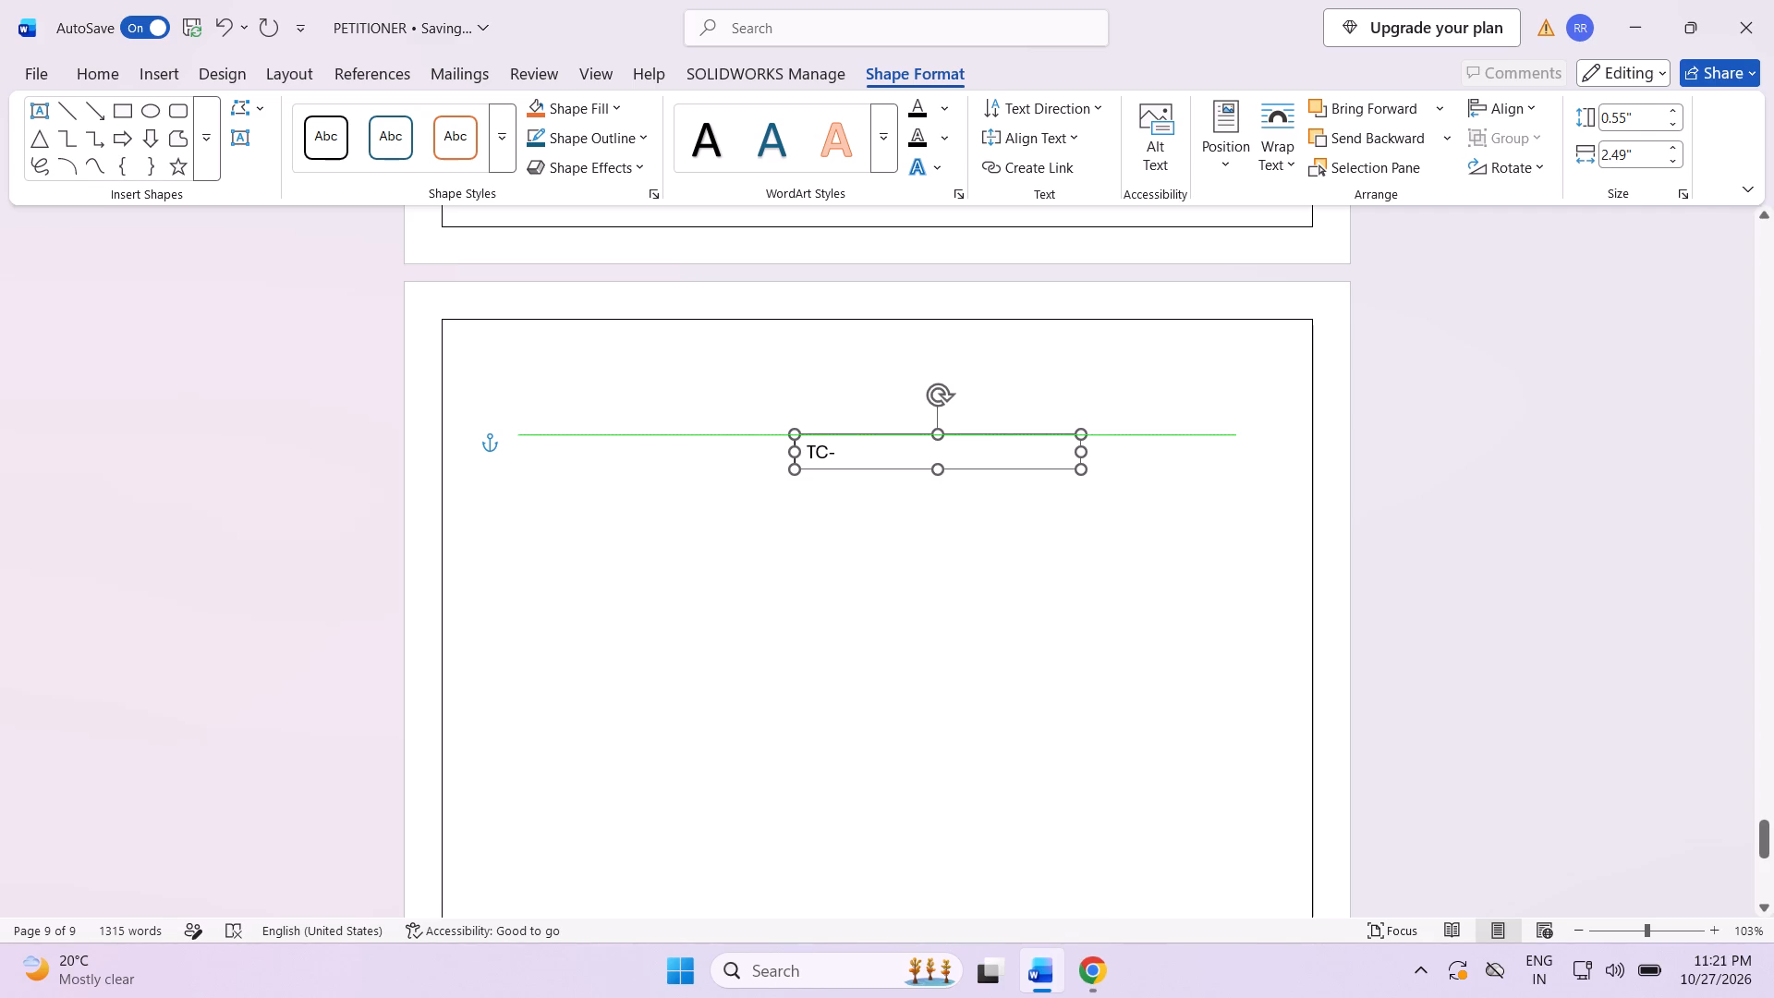
pyautogui.moveTo(922, 471); pyautogui.dragTo(922, 472)
pyautogui.moveTo(1077, 457); pyautogui.dragTo(959, 463)
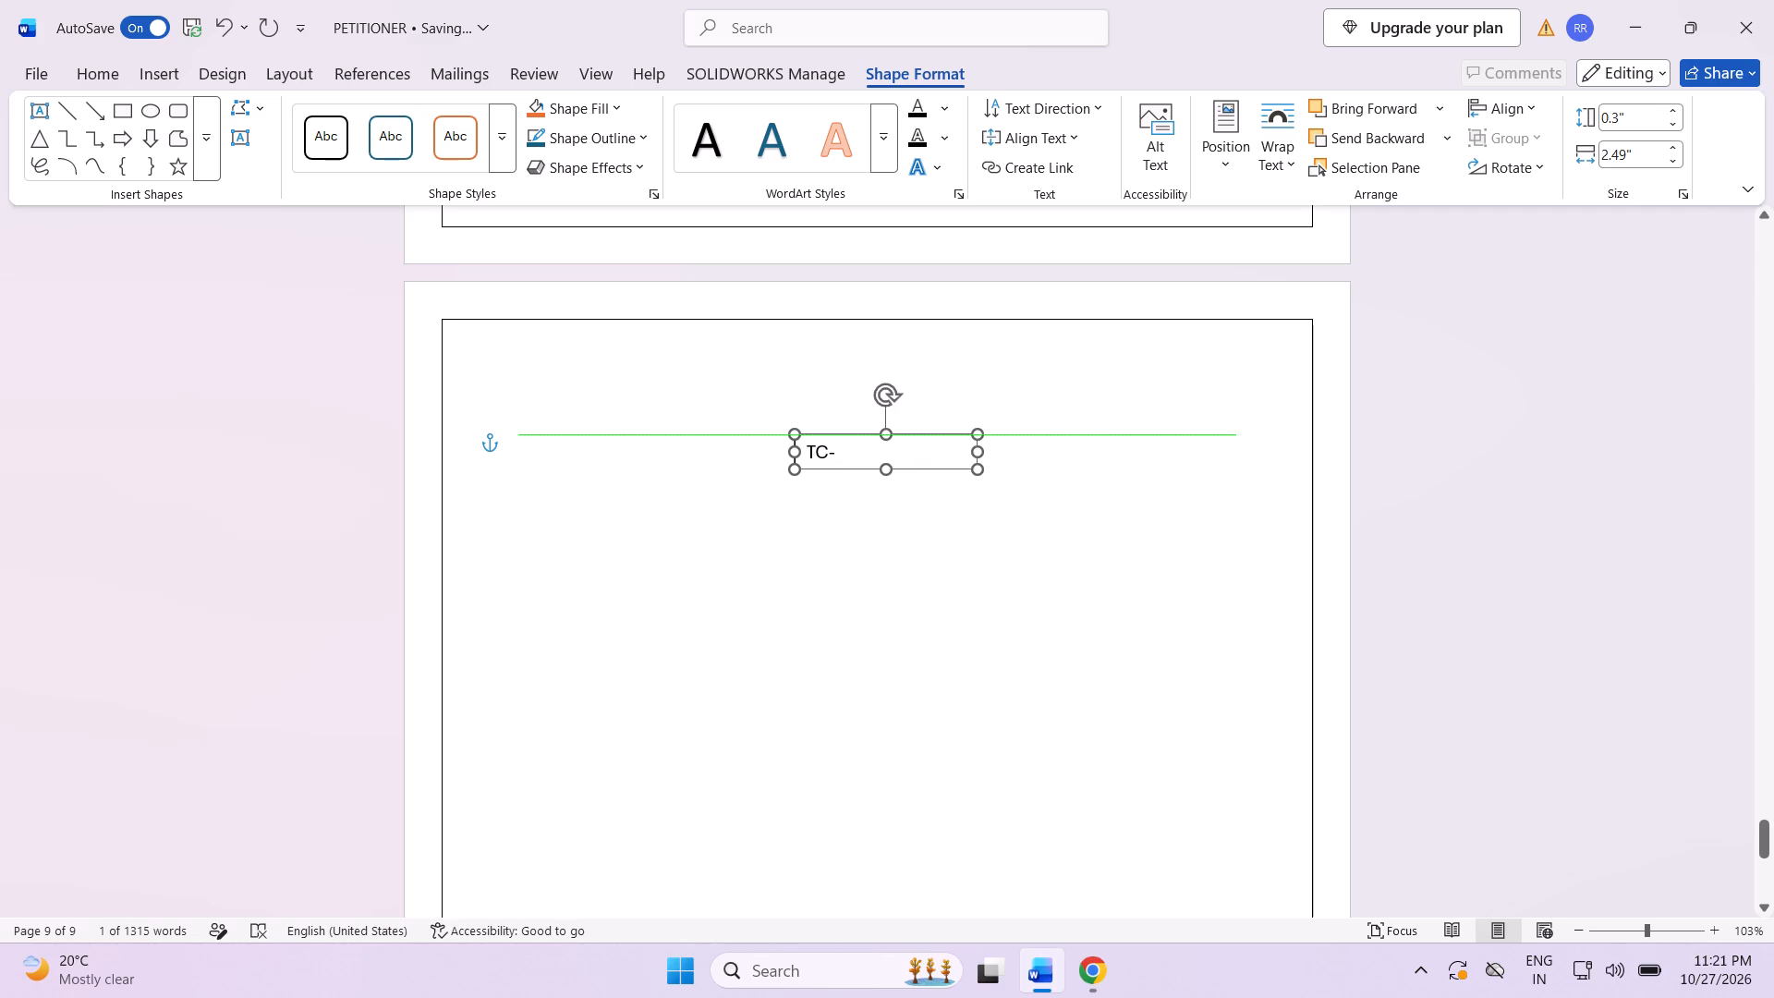
pyautogui.moveTo(959, 463); pyautogui.dragTo(942, 462)
# Move the "TC-" box to the upper-right corner of page 9, just inside the page border.
pyautogui.moveTo(877, 432); pyautogui.dragTo(969, 421)
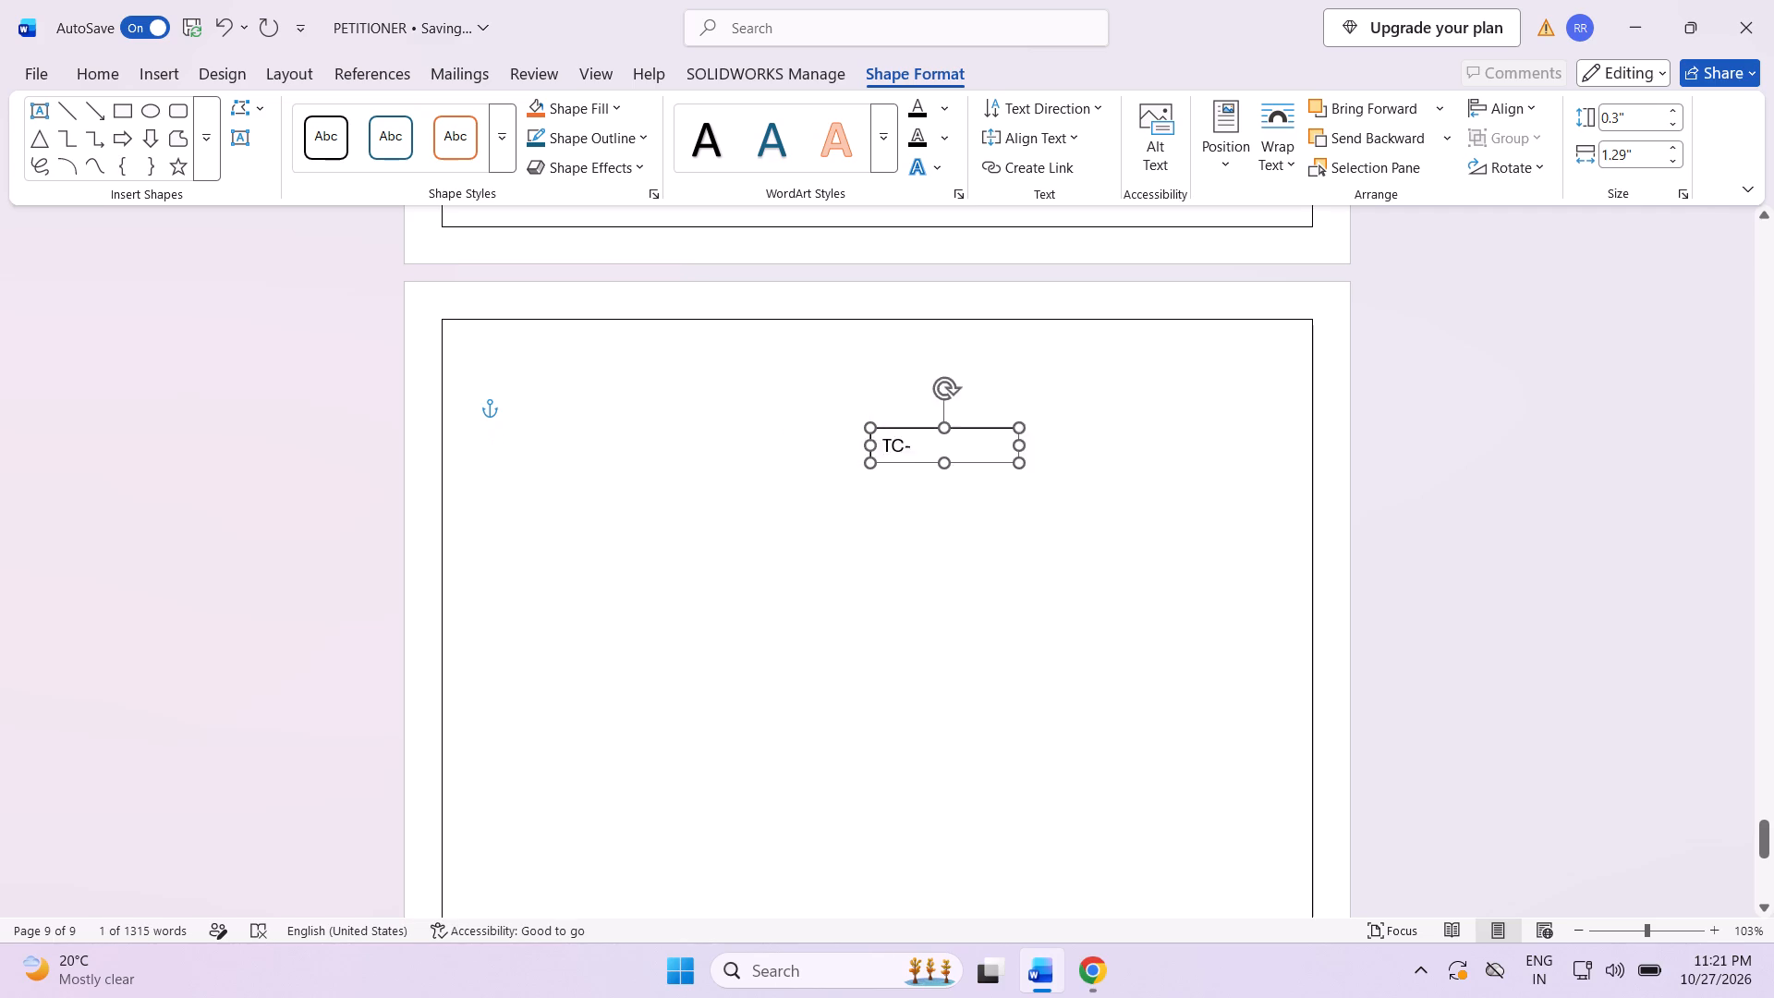
pyautogui.moveTo(969, 421); pyautogui.dragTo(1211, 382)
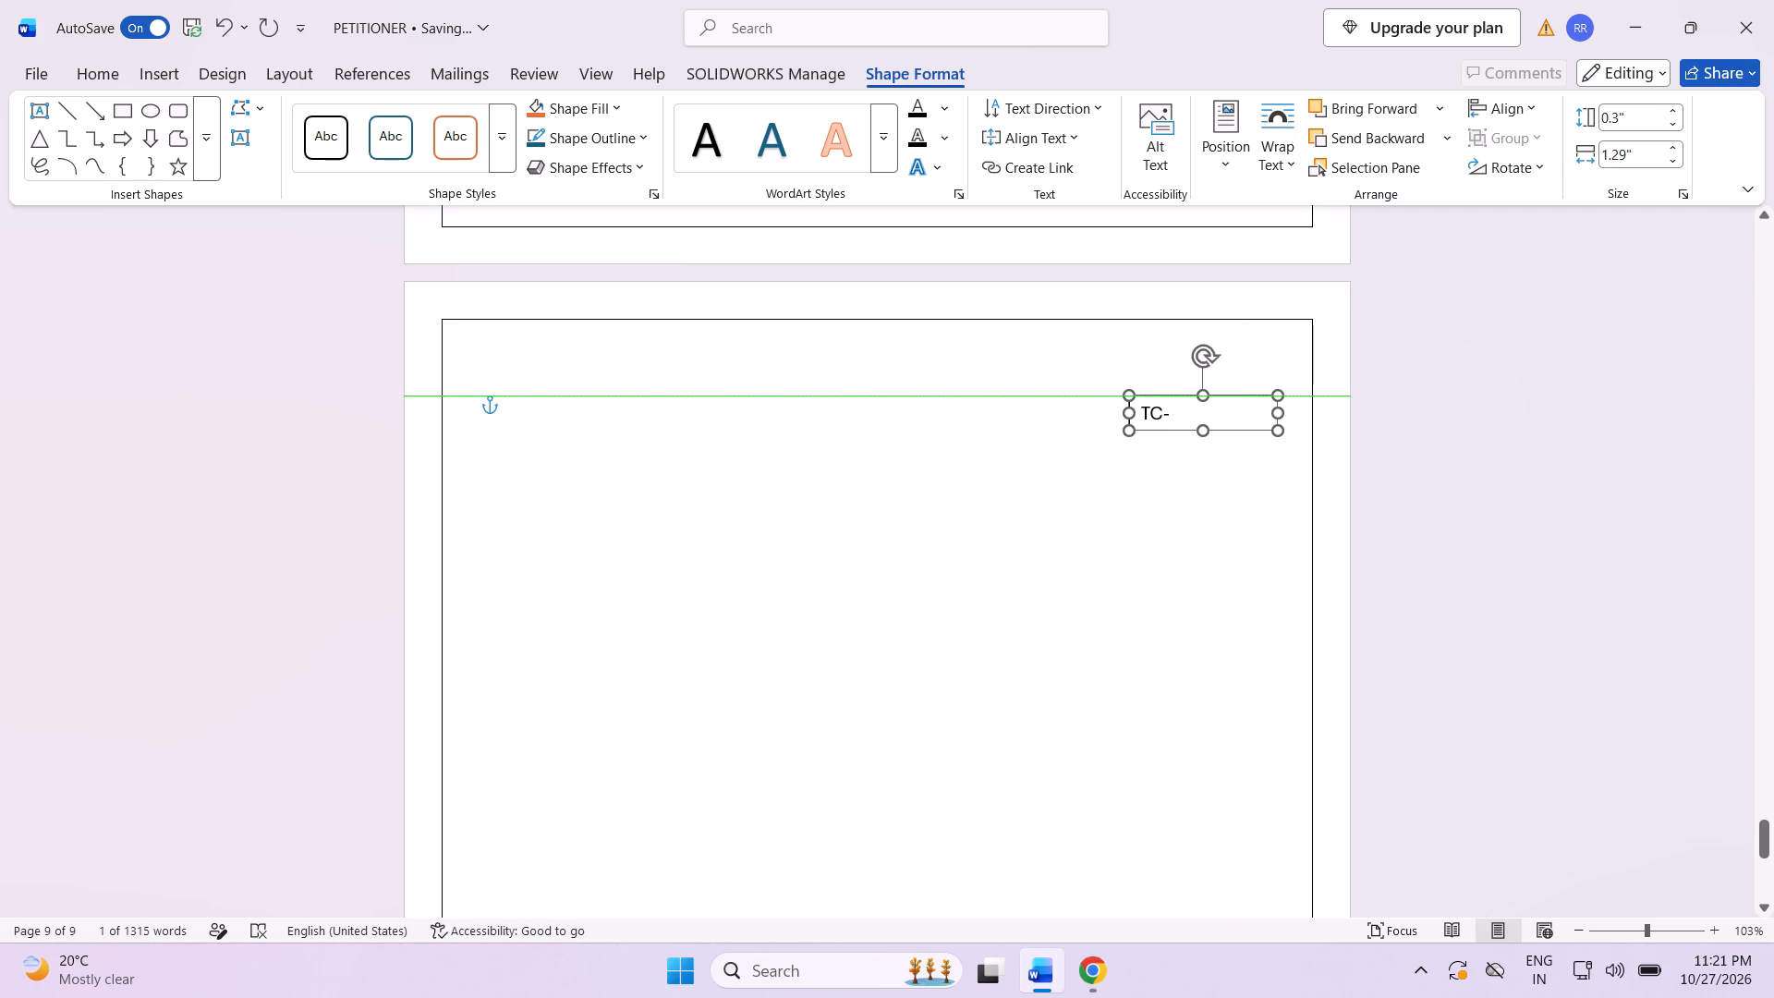
pyautogui.moveTo(1211, 382); pyautogui.dragTo(1197, 381)
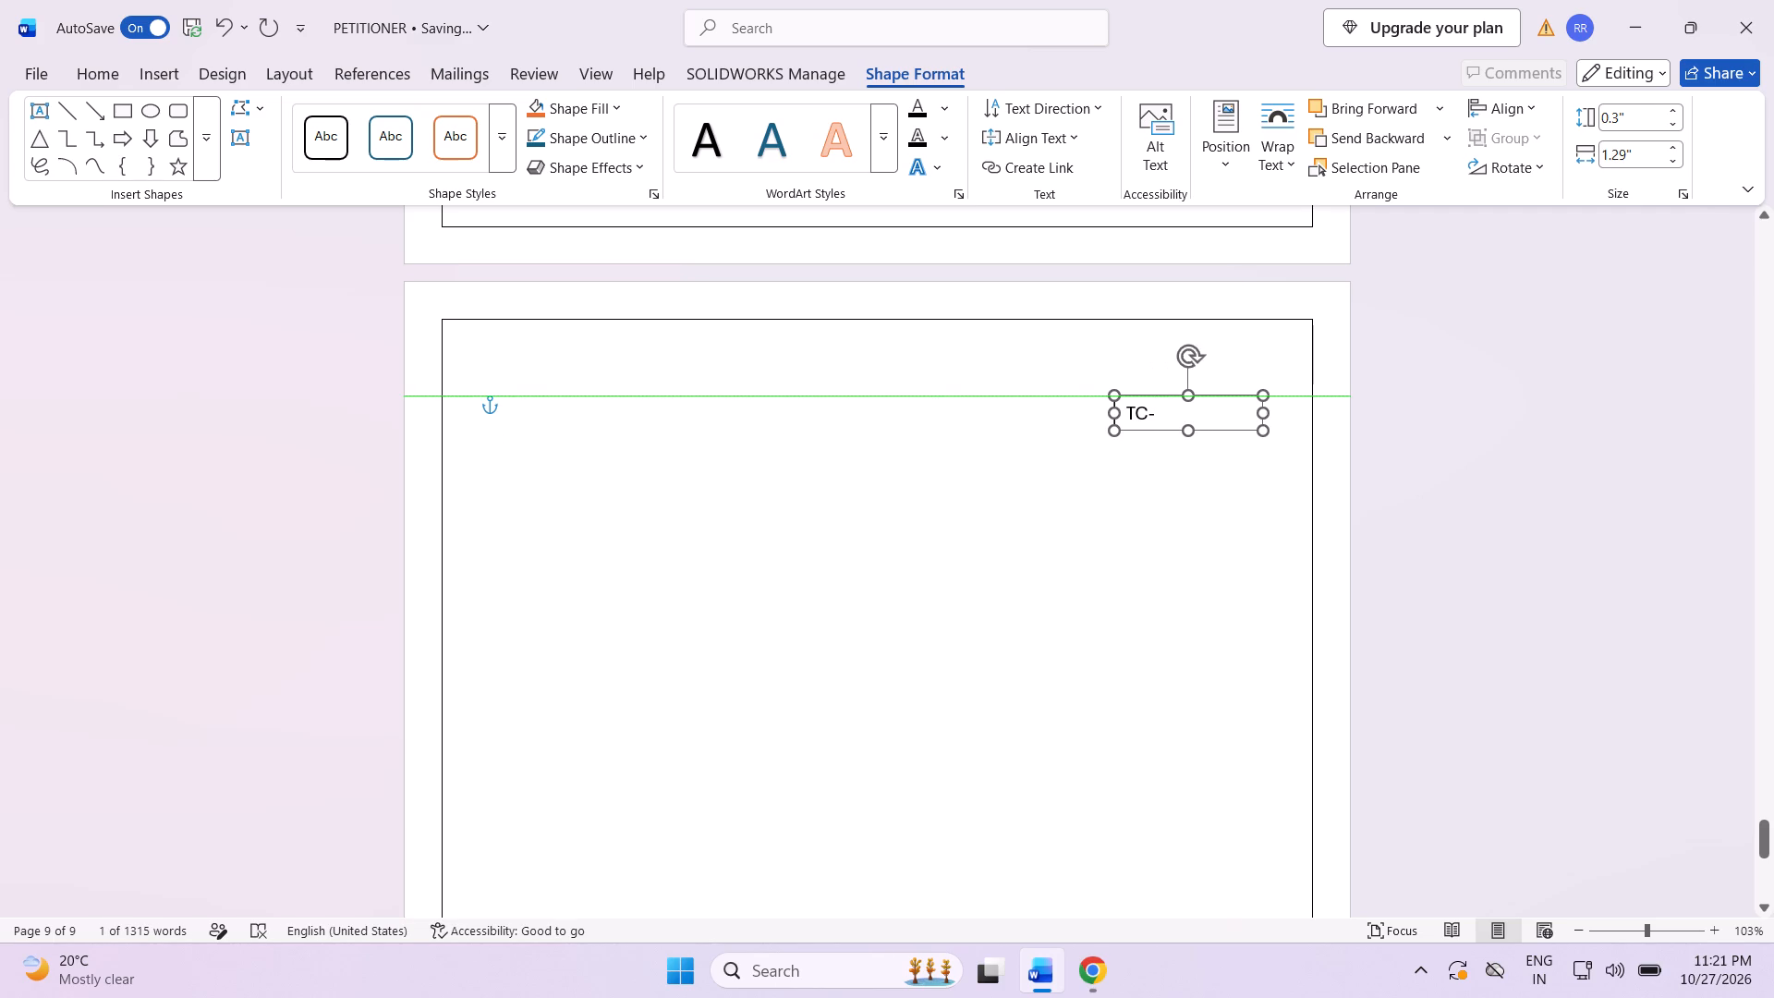
pyautogui.moveTo(1197, 381); pyautogui.dragTo(1197, 372)
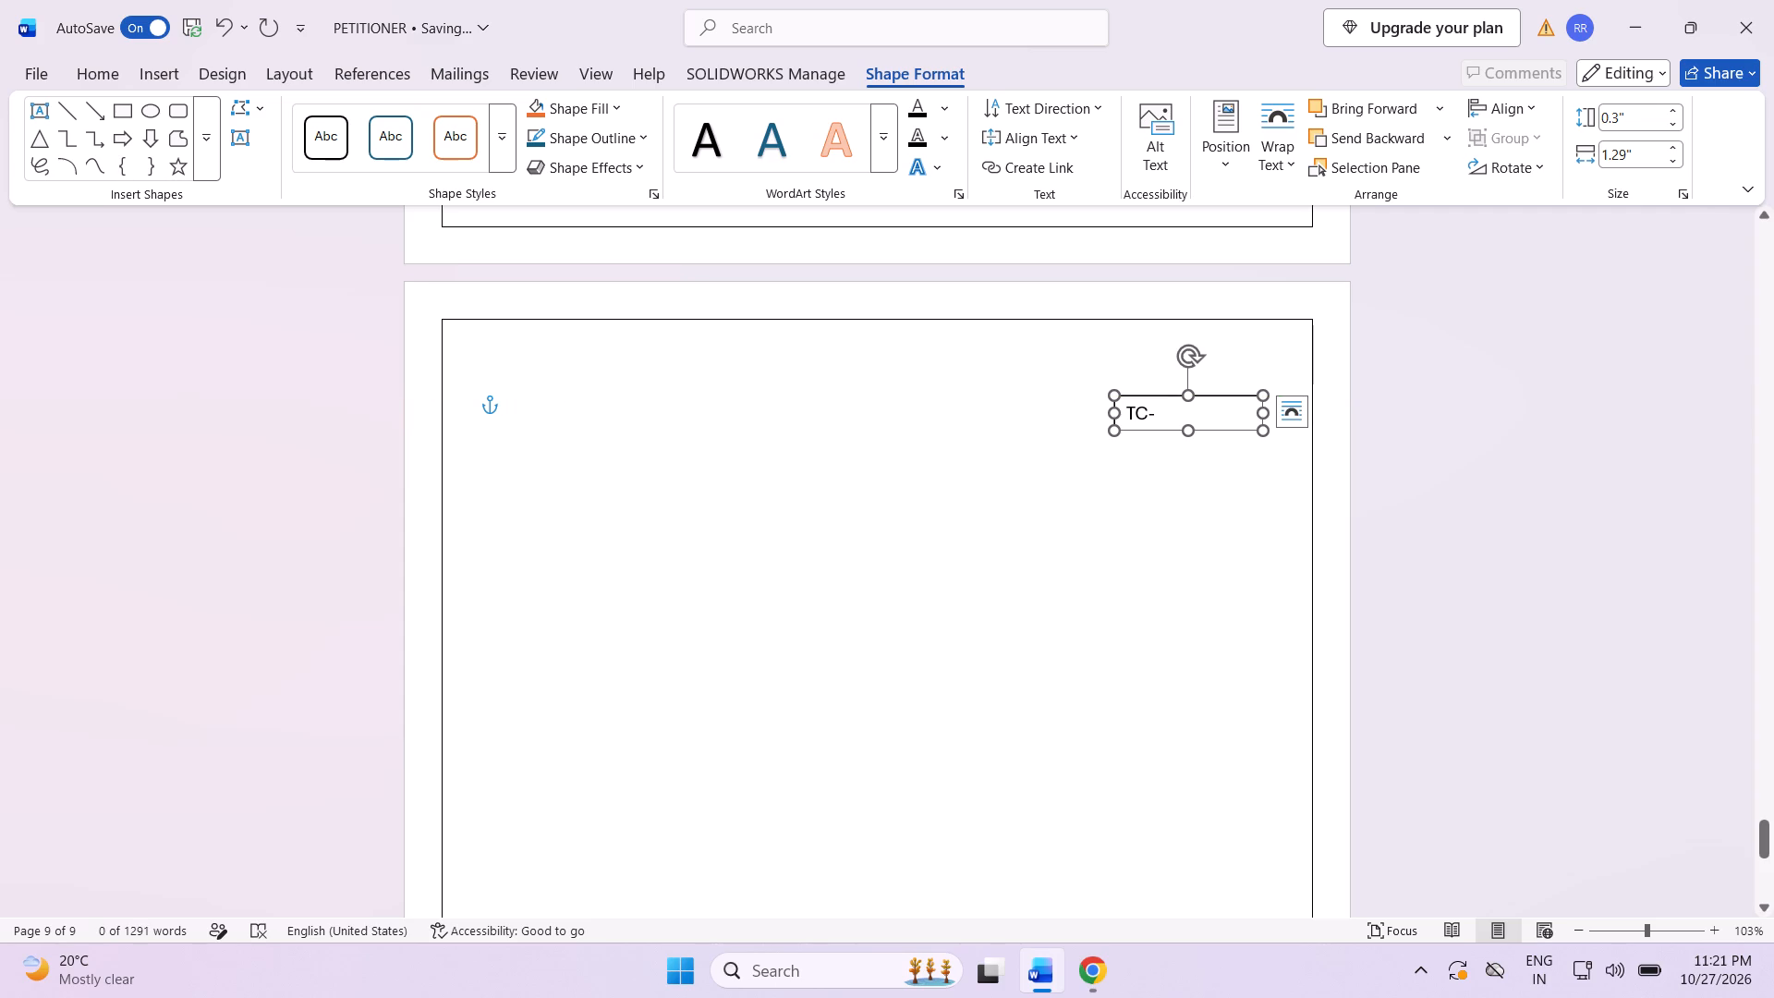
# Insert a second simple text box below the "TC-" box and stretch it from margin to margin, about 6.26" wide.
pyautogui.scroll(-1, 948, 423)
pyautogui.click(590, 397)
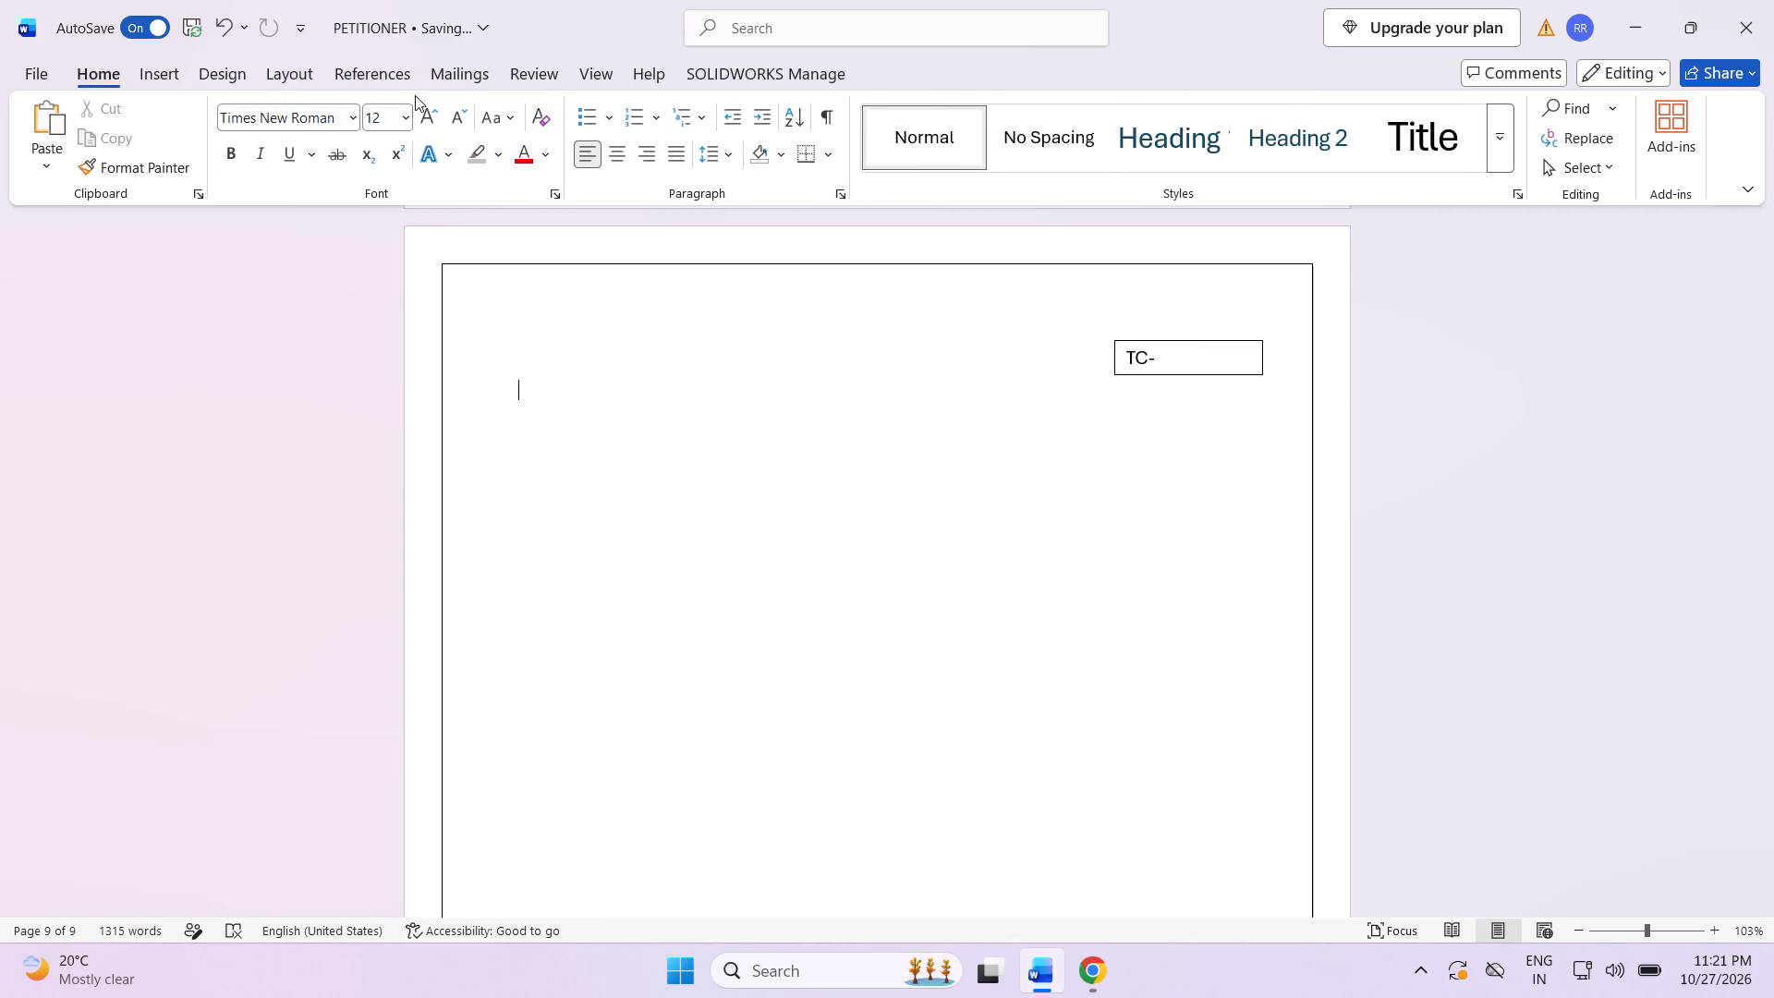
pyautogui.click(116, 67)
pyautogui.click(152, 71)
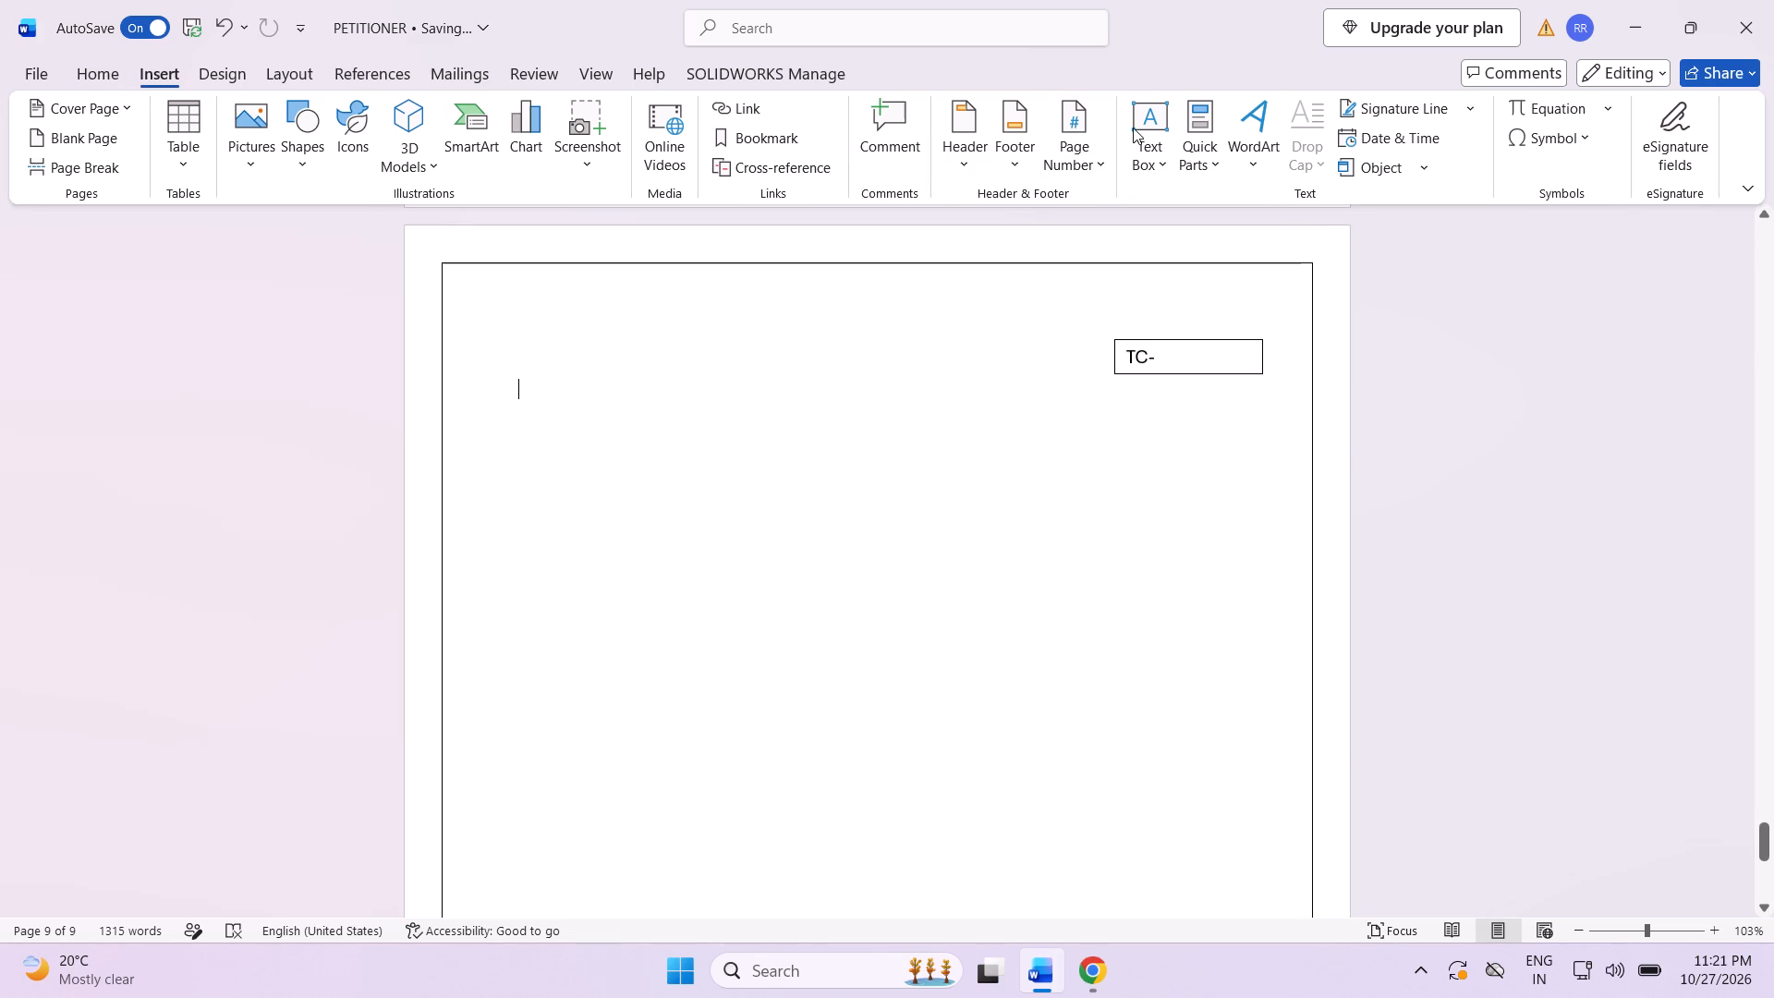
pyautogui.click(1133, 128)
pyautogui.click(1200, 290)
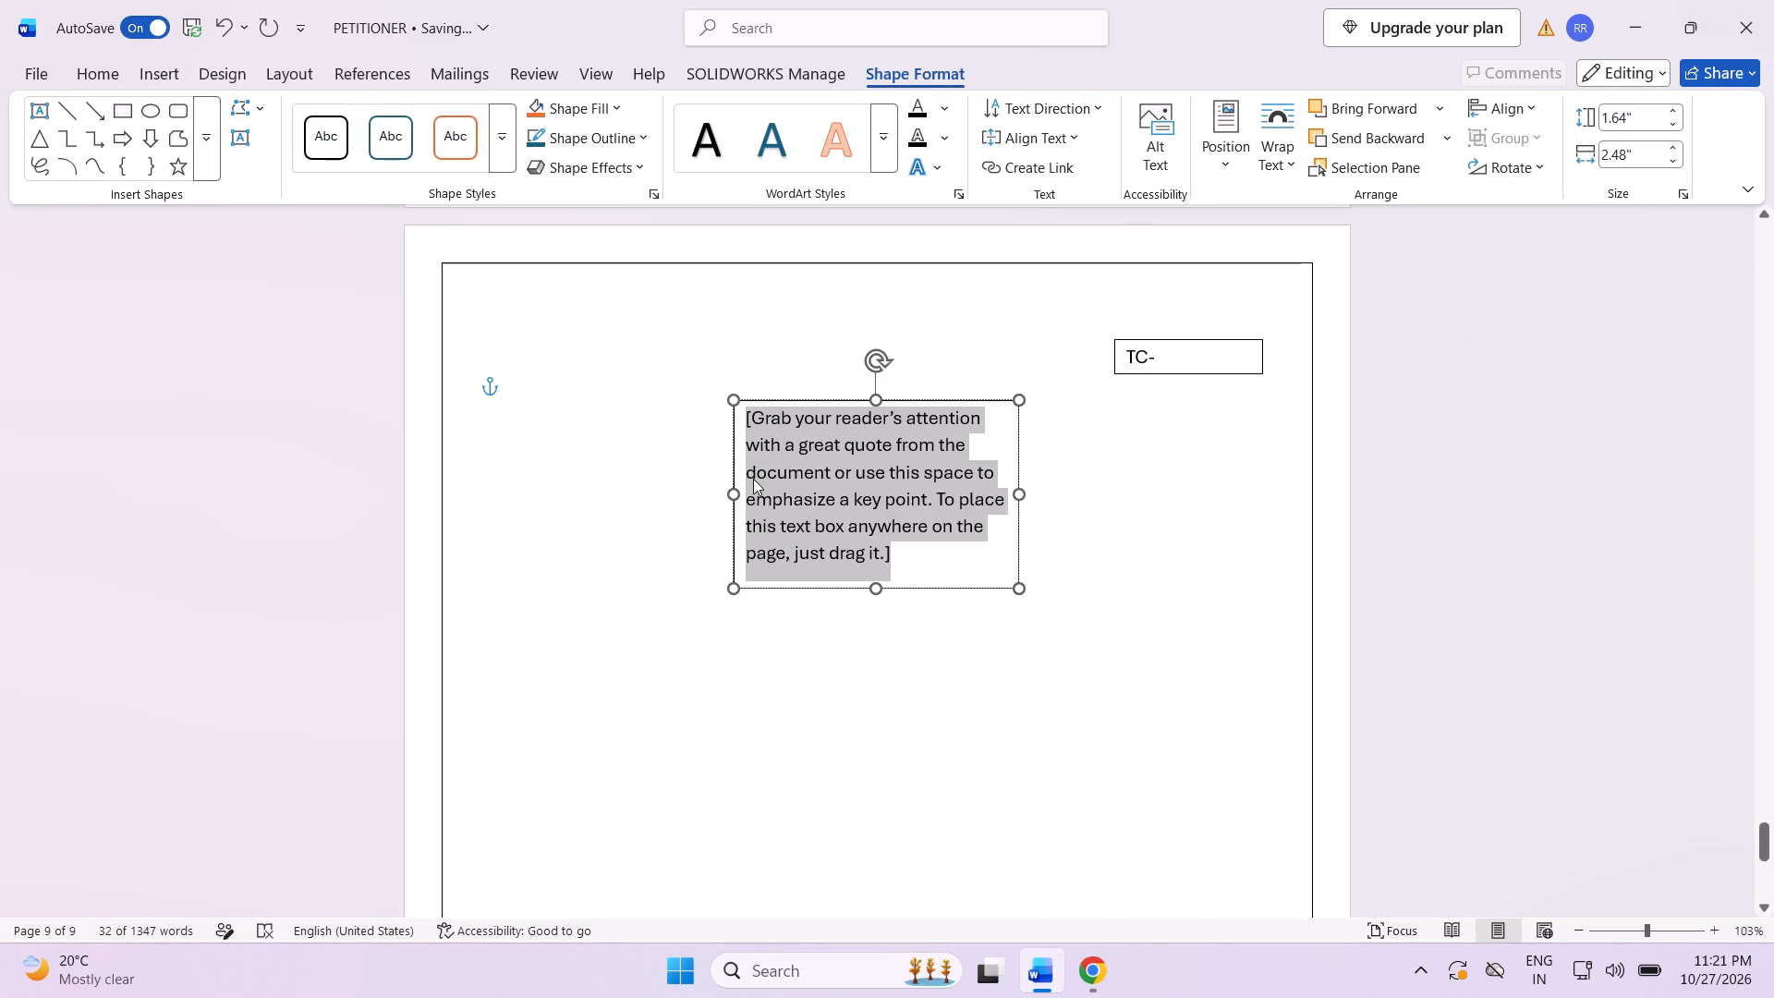
pyautogui.moveTo(731, 493); pyautogui.dragTo(519, 479)
pyautogui.moveTo(1013, 459); pyautogui.dragTo(1108, 458)
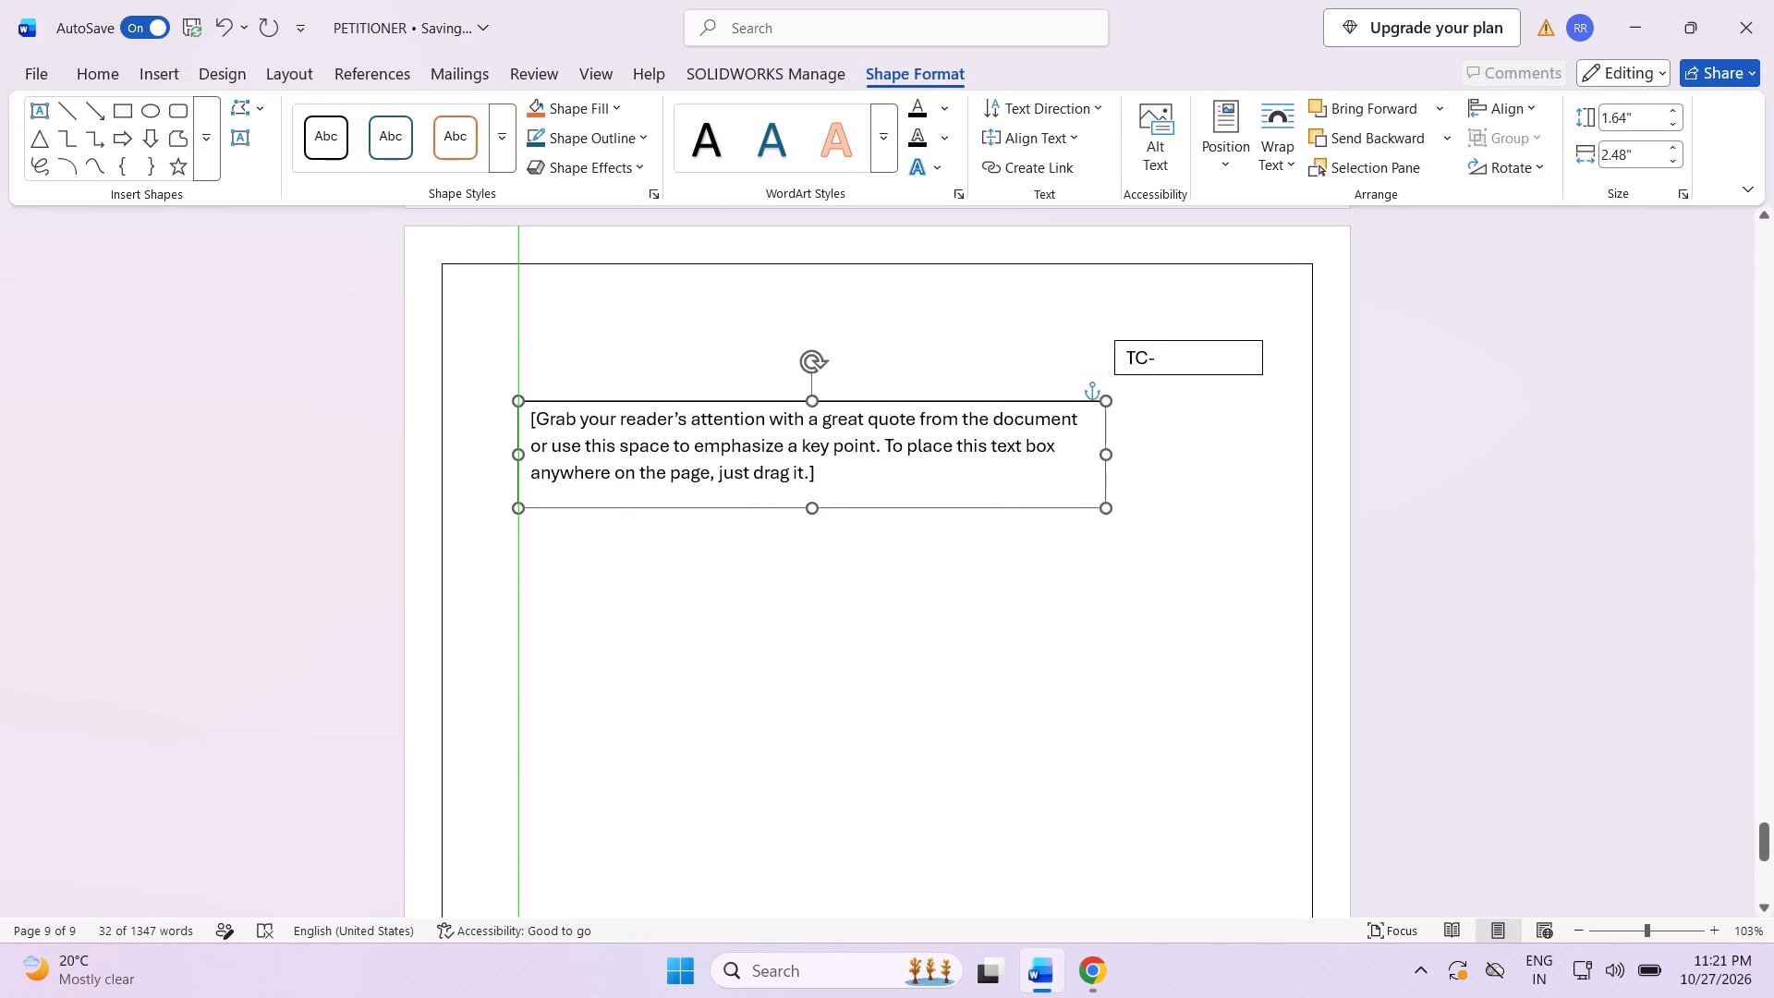
pyautogui.moveTo(1108, 458); pyautogui.dragTo(1236, 452)
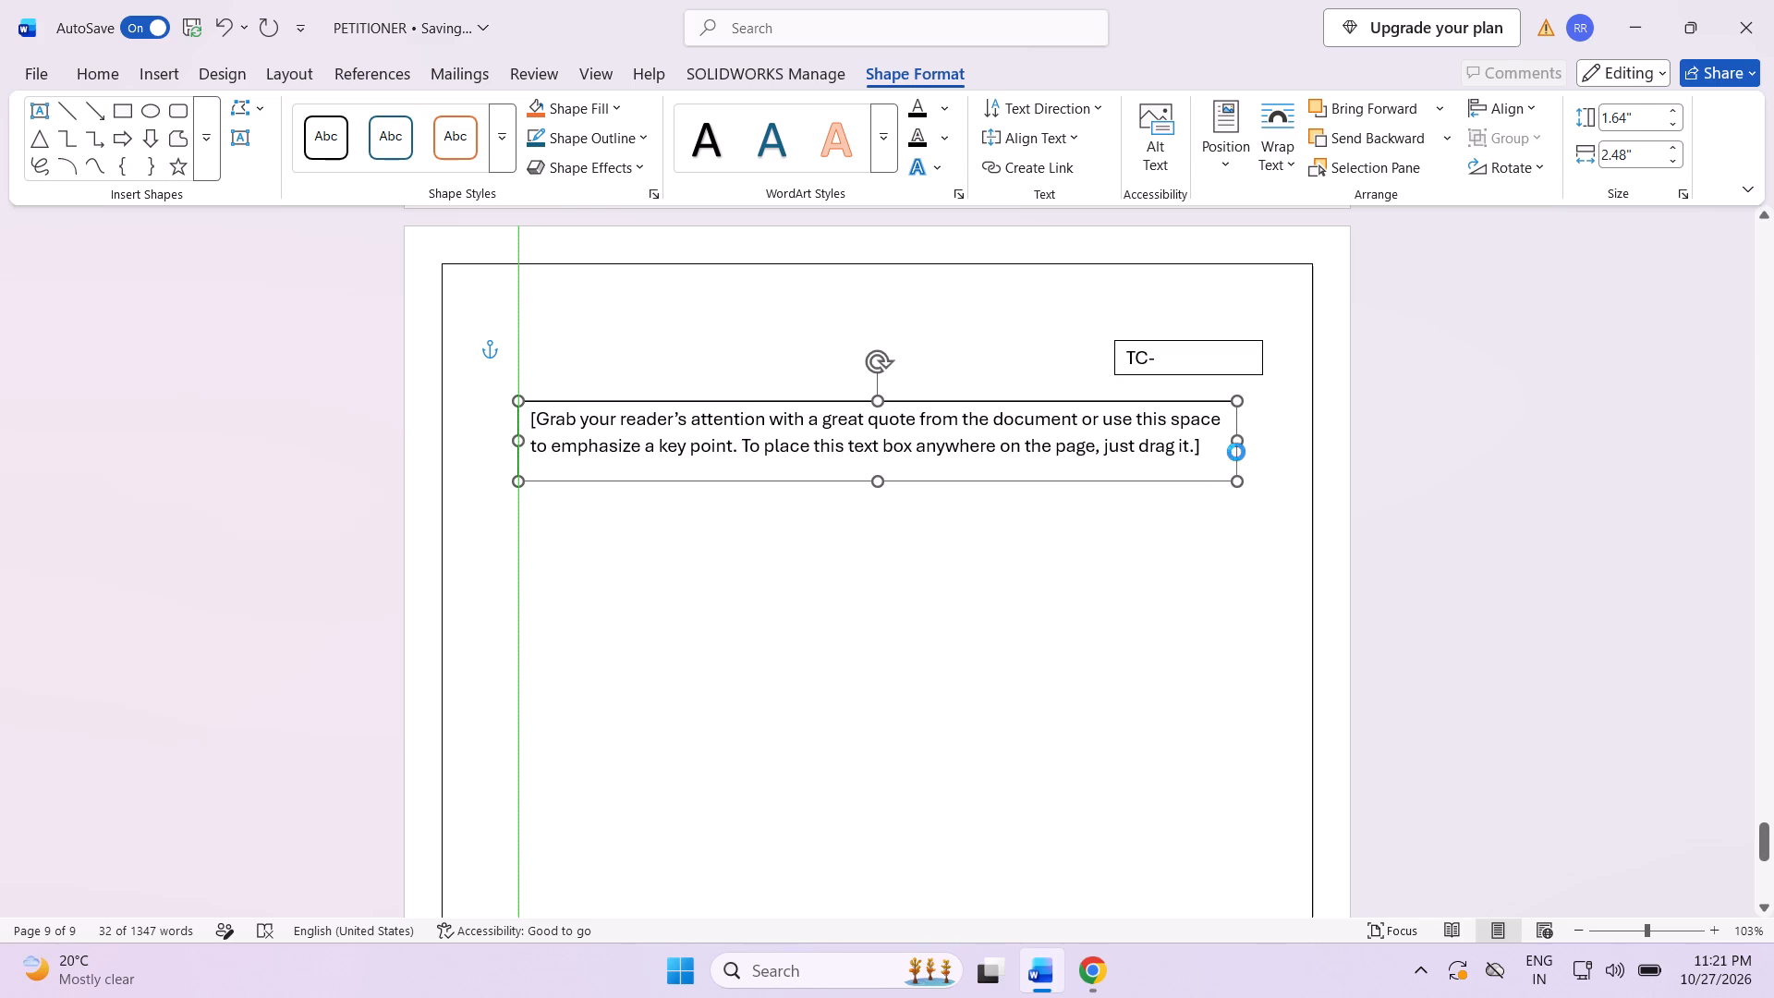
pyautogui.moveTo(1236, 452); pyautogui.dragTo(1234, 448)
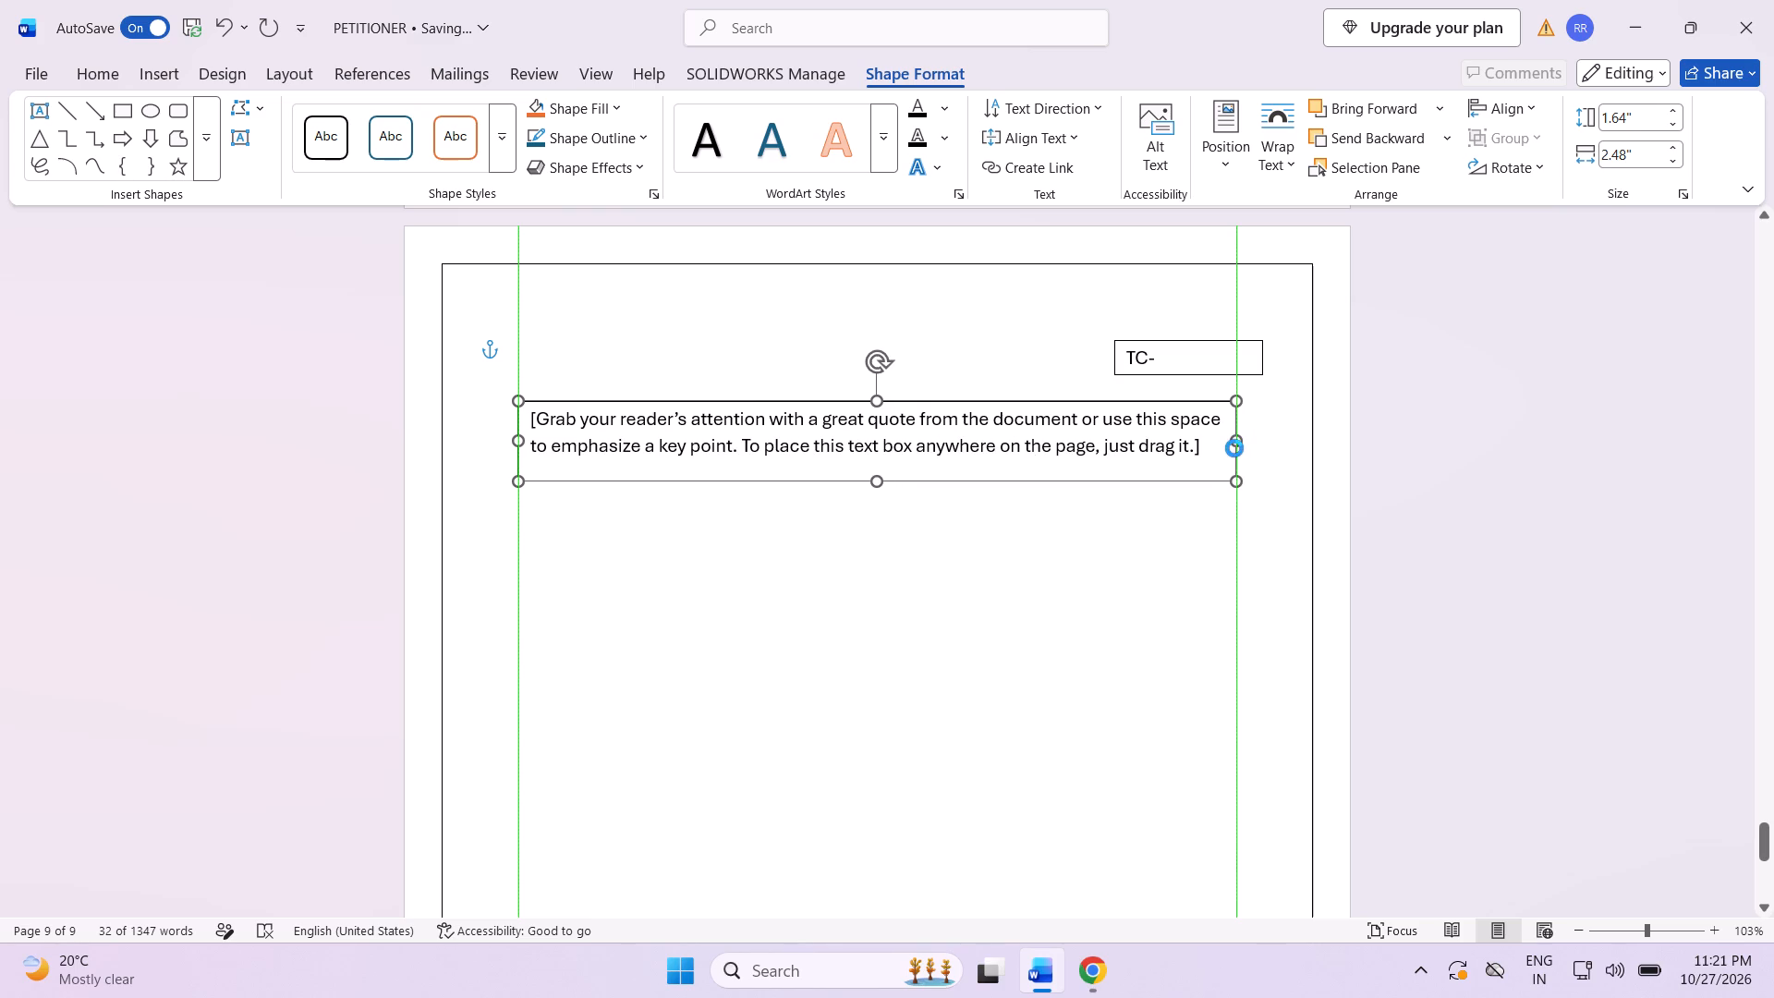
pyautogui.moveTo(1234, 448); pyautogui.dragTo(1235, 447)
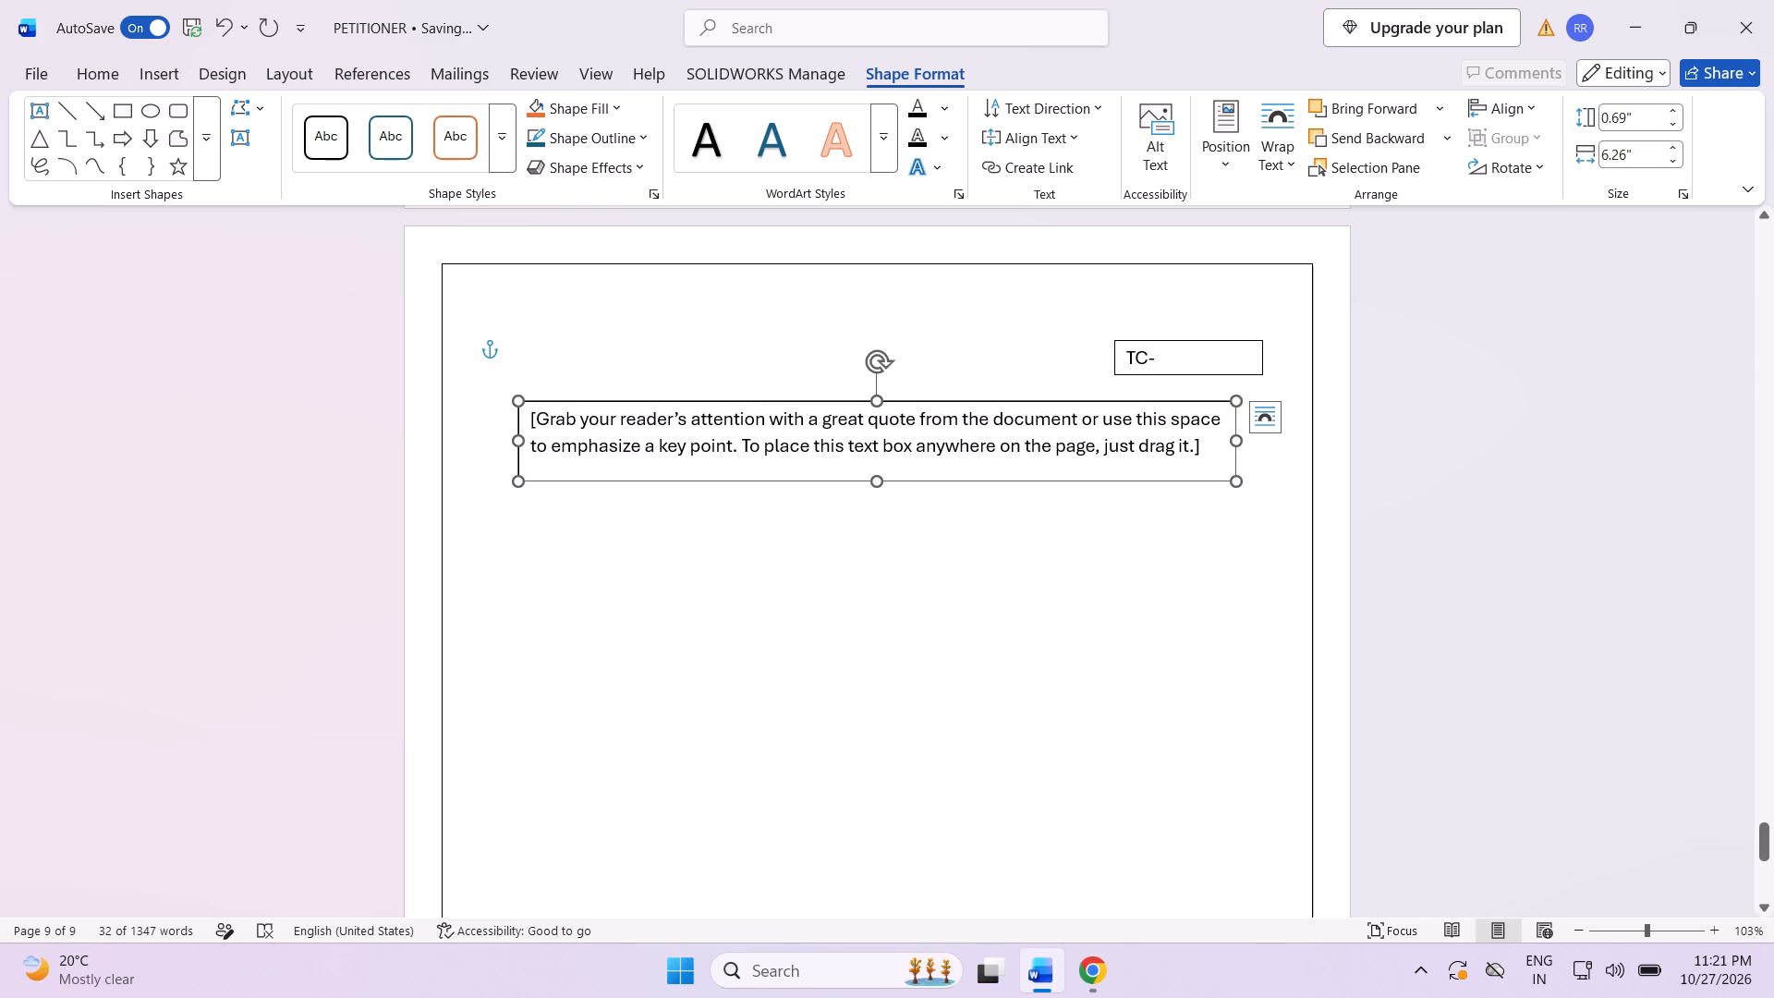
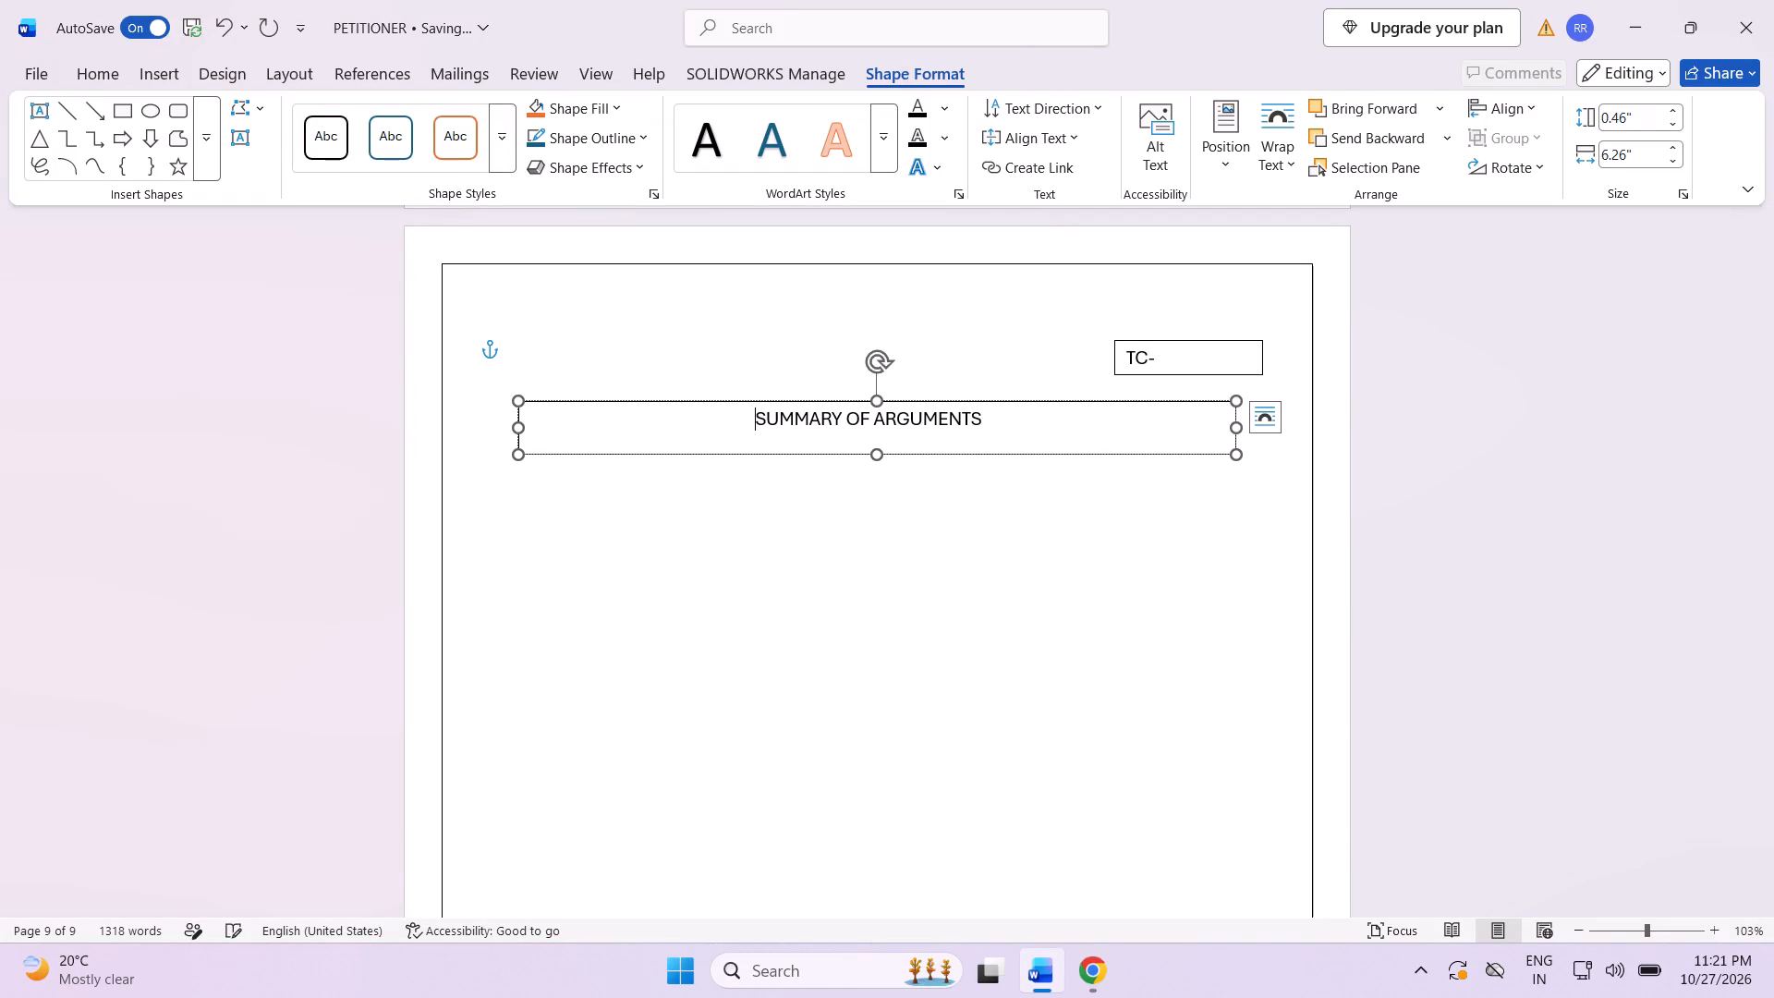
# Reduce the height of the "SUMMARY OF ARGUMENTS" box on page 9 to about 0.33", keeping its full width.
pyautogui.moveTo(882, 454); pyautogui.dragTo(879, 447)
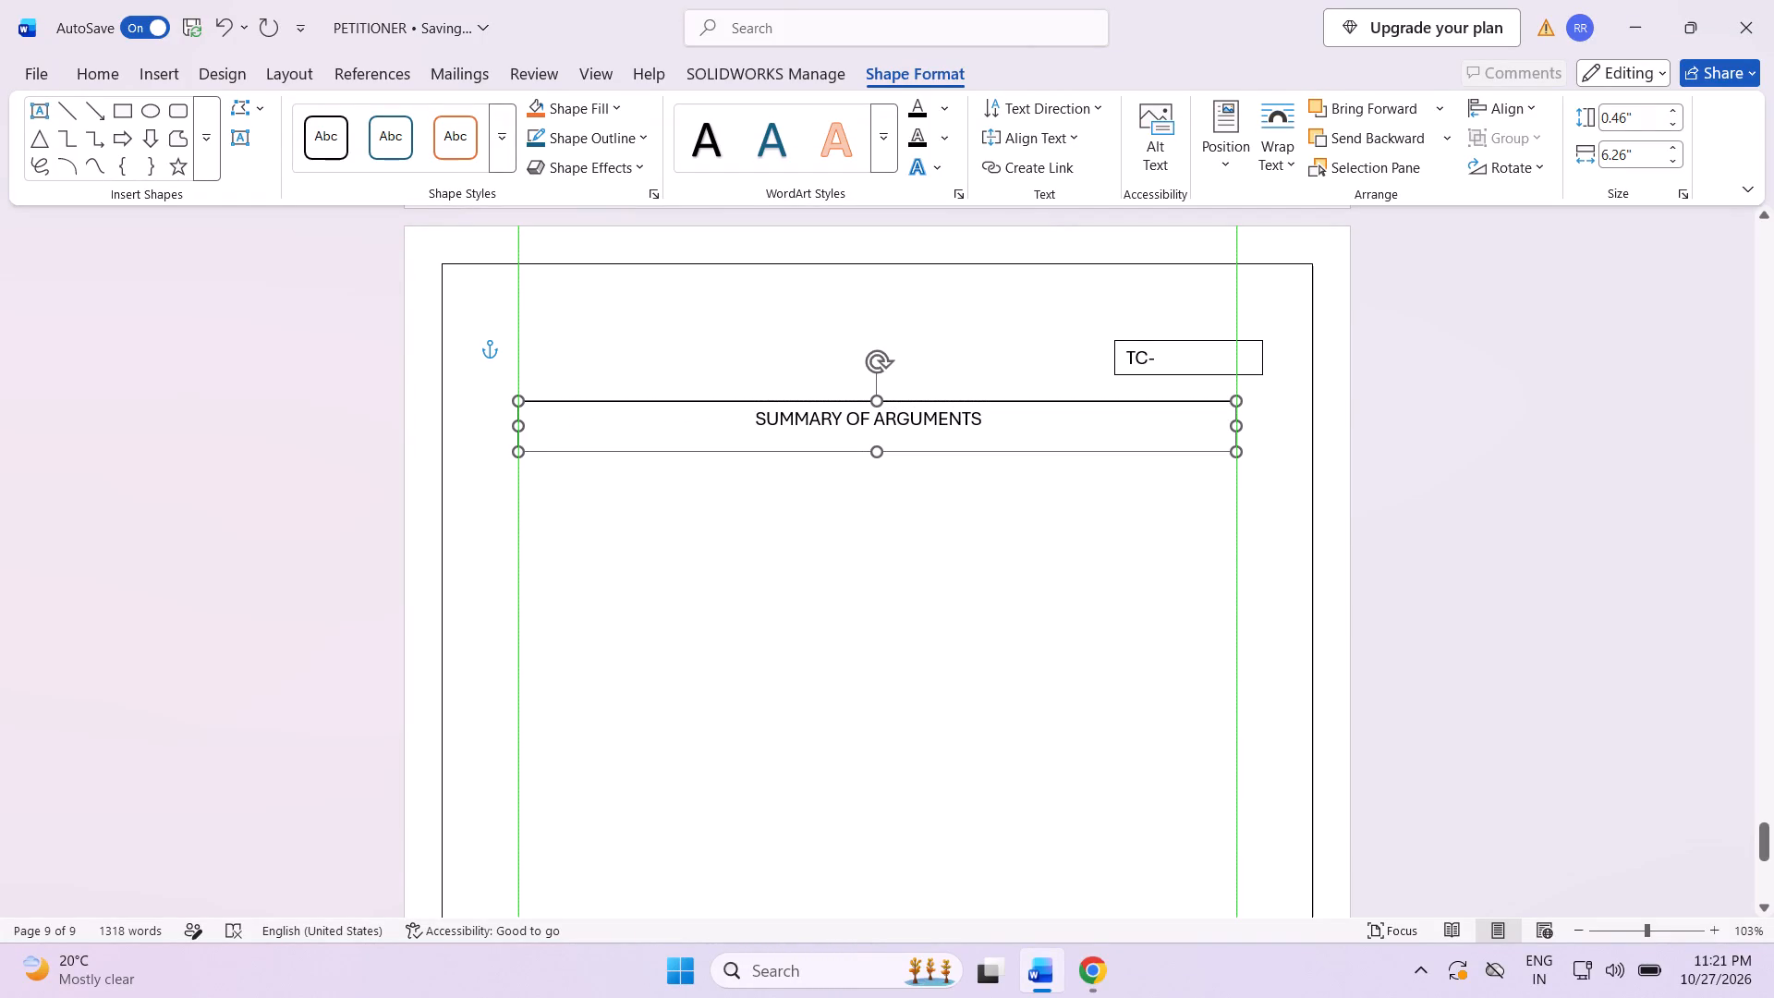
pyautogui.moveTo(879, 447); pyautogui.dragTo(880, 439)
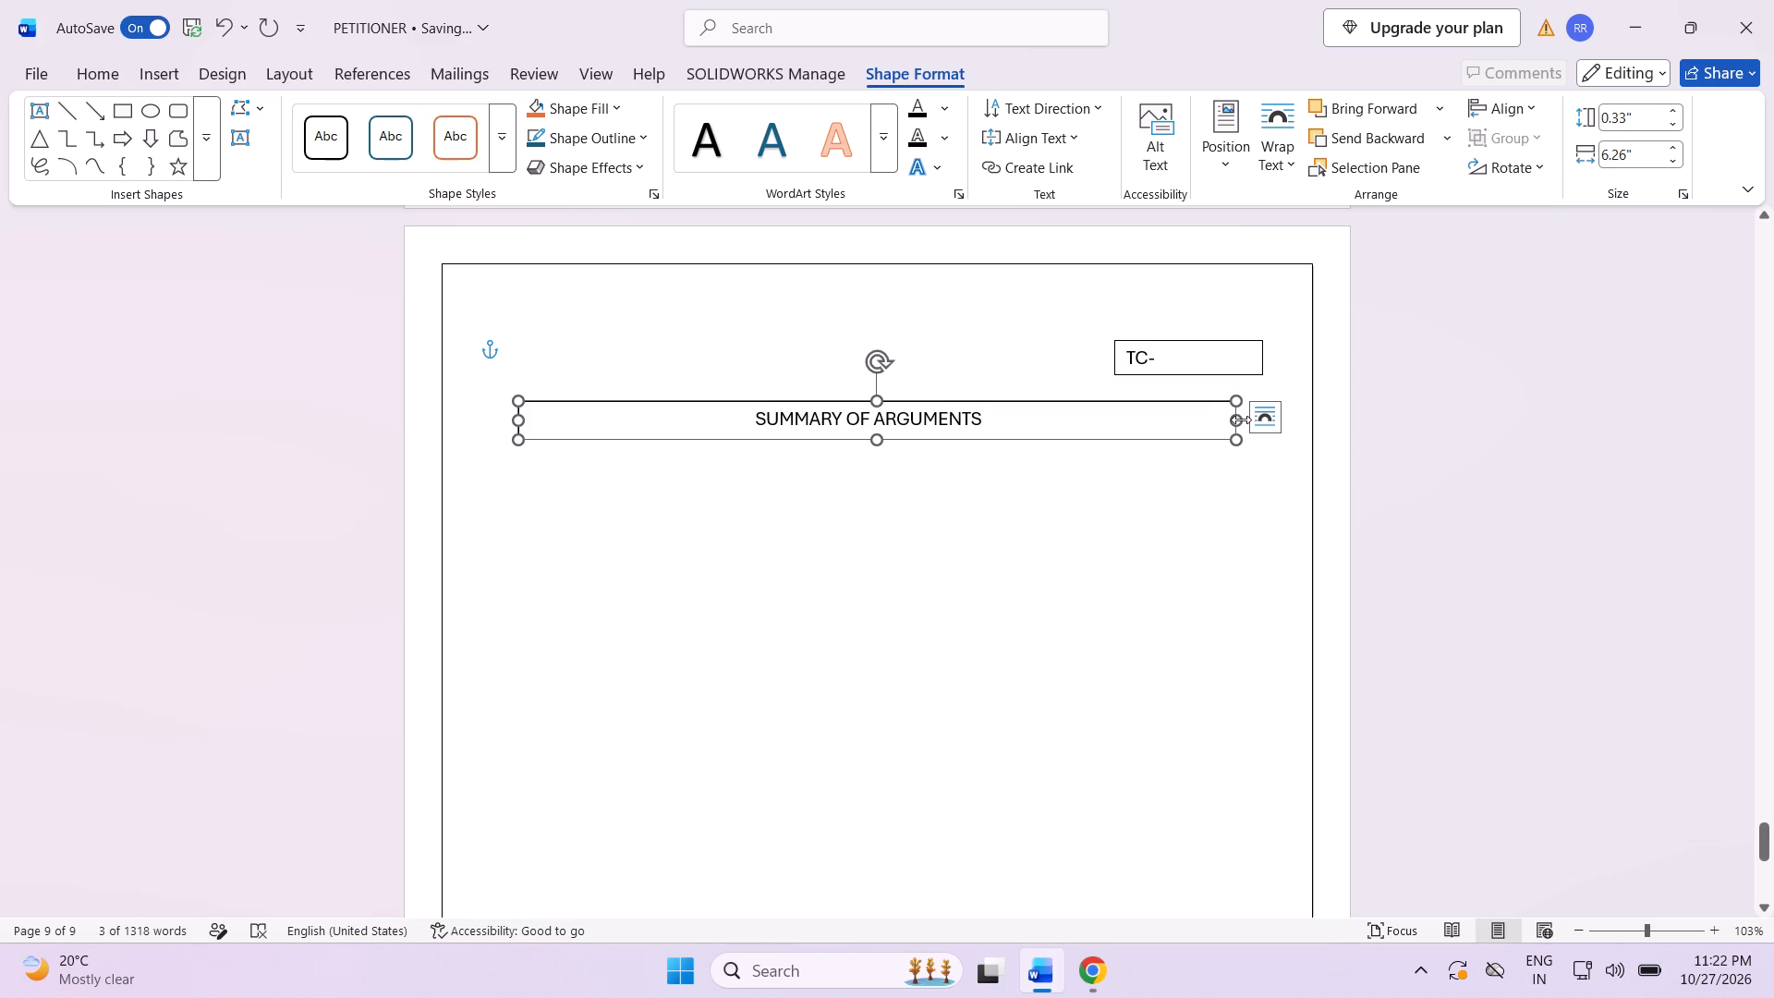
pyautogui.click(929, 515)
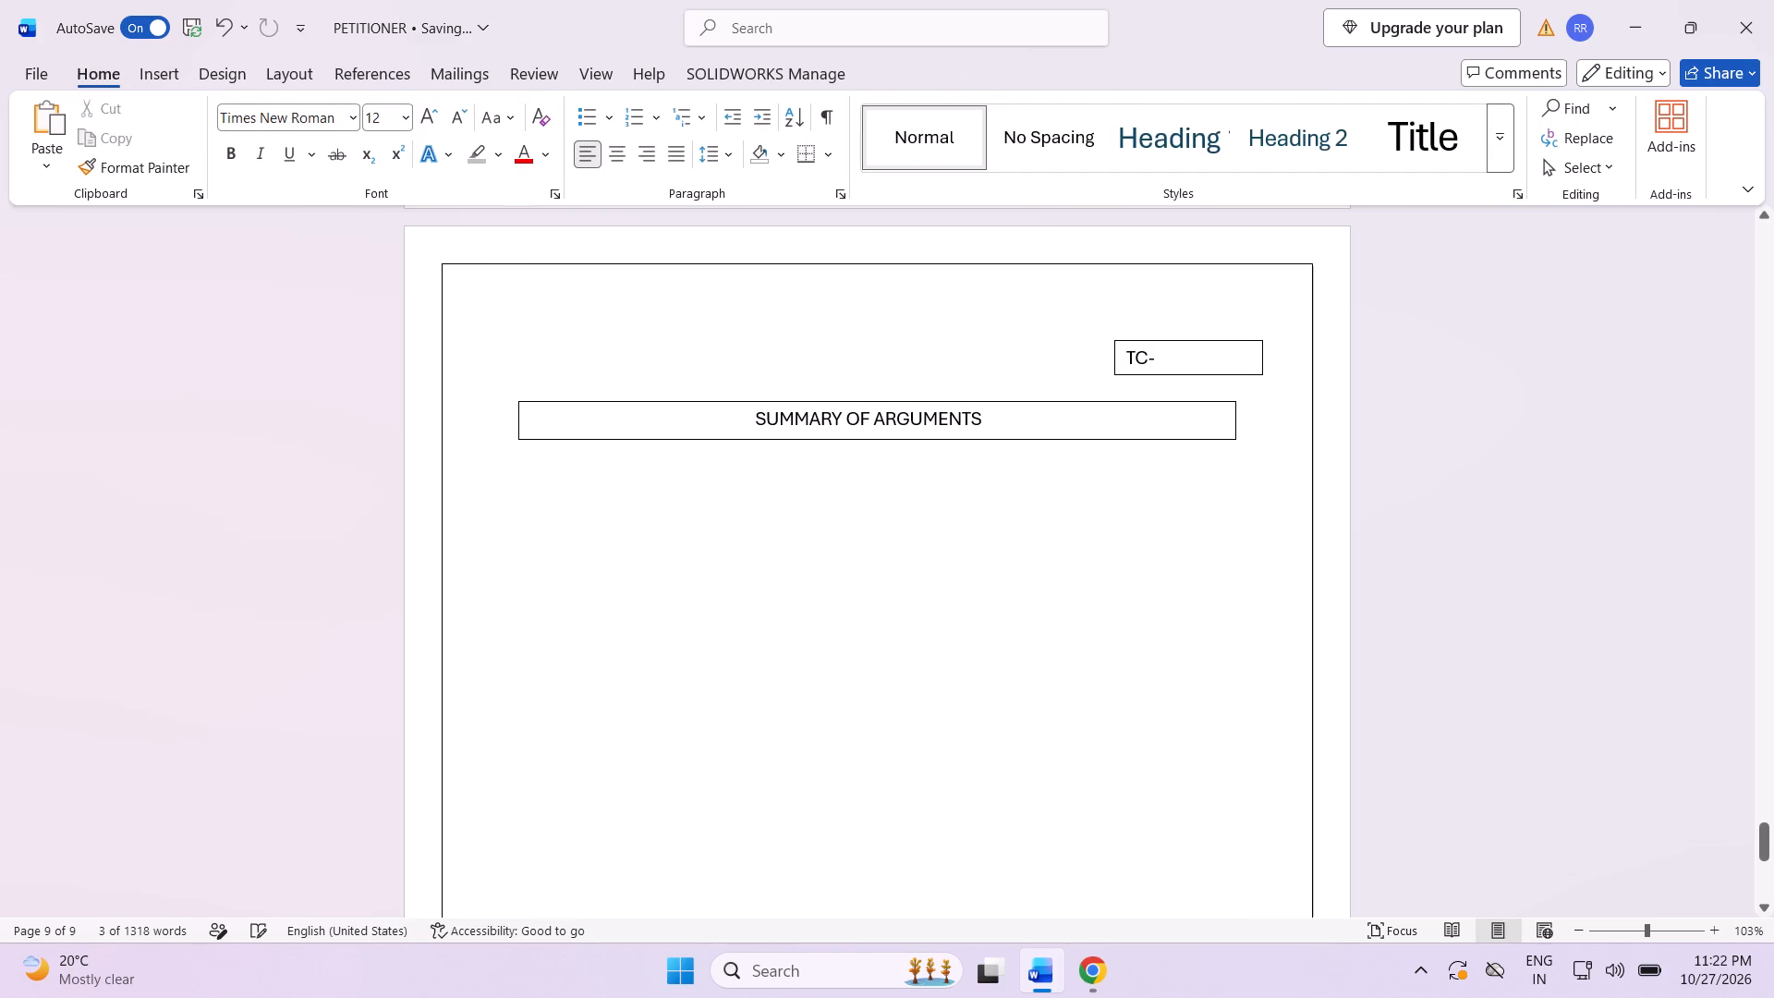
# Place the text cursor at the start of the blank body line below the "SUMMARY OF ARGUMENTS" box.
pyautogui.scroll(-3, 703, 505)
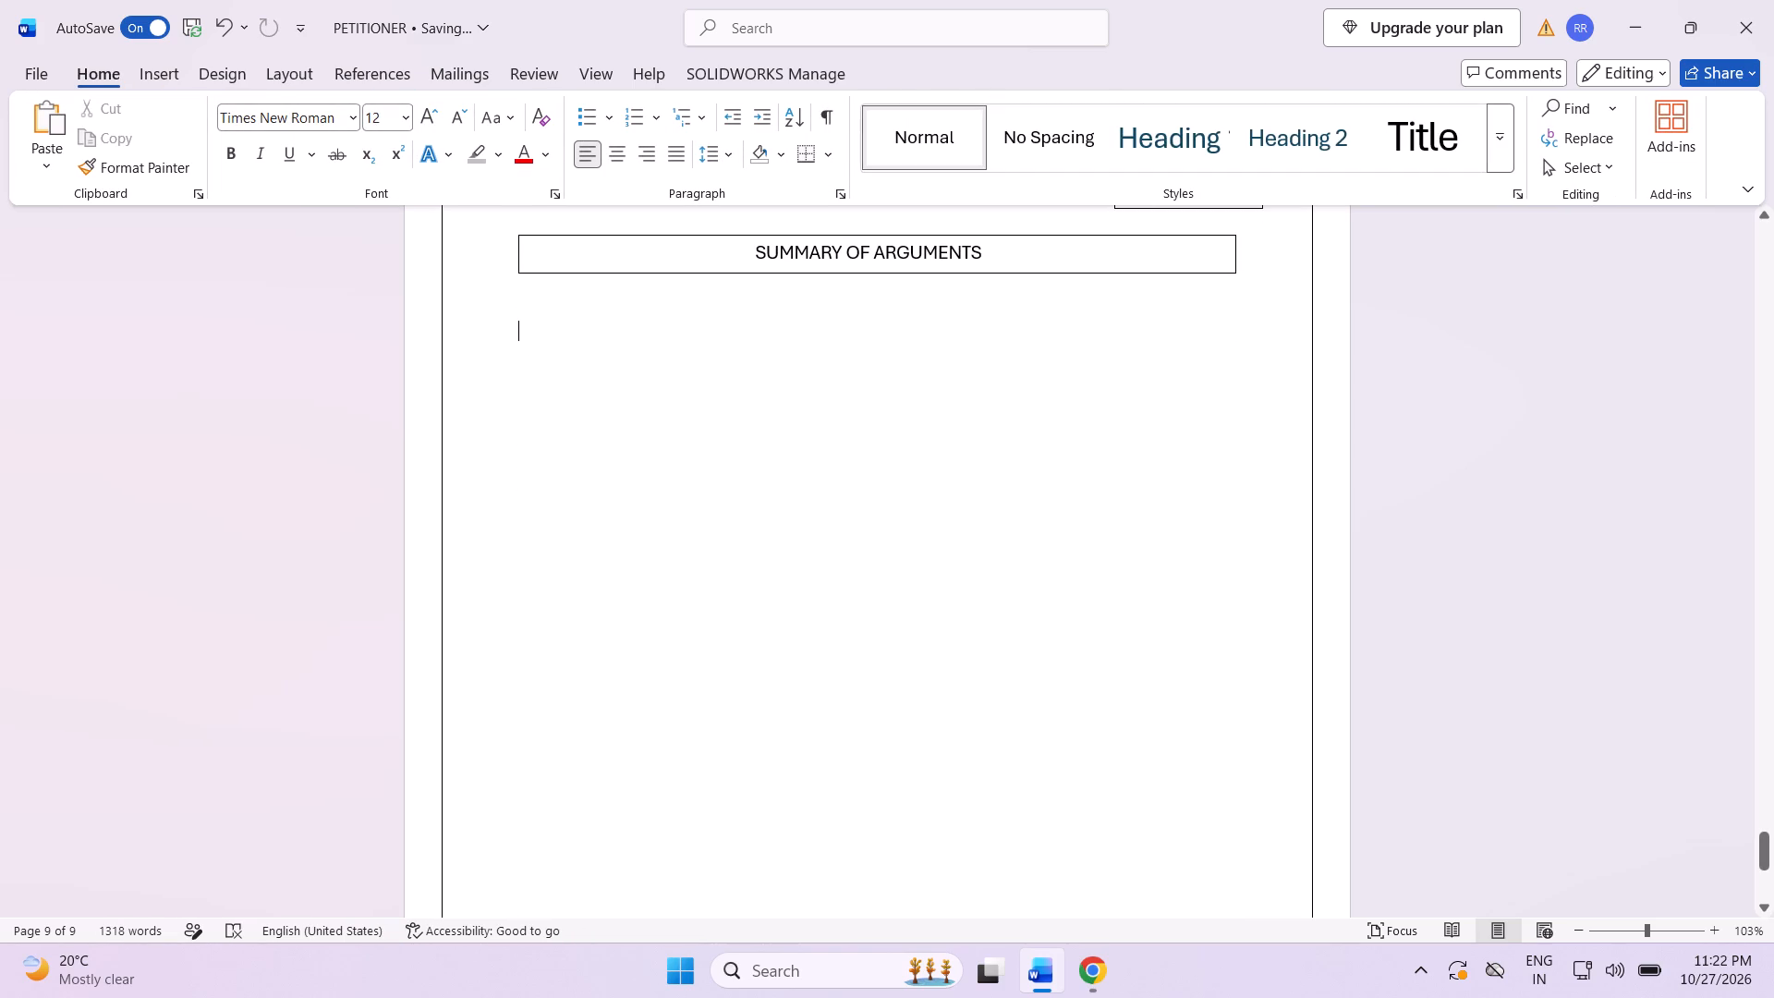
pyautogui.click(528, 311)
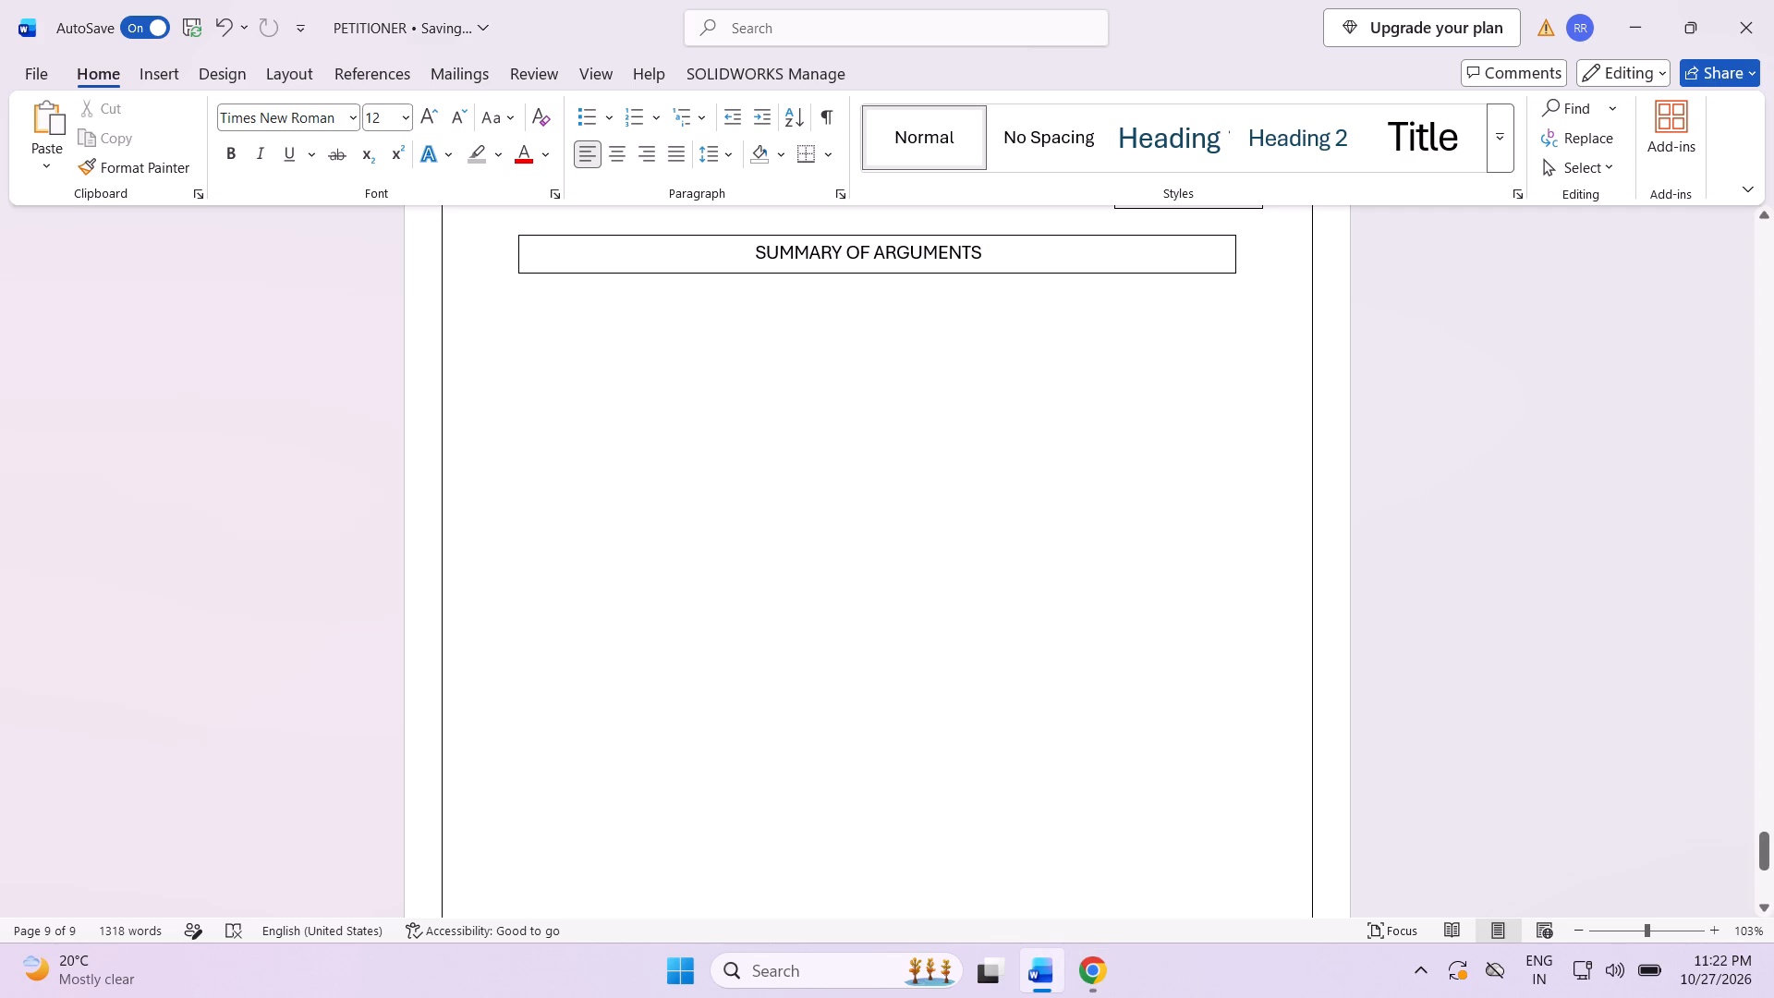
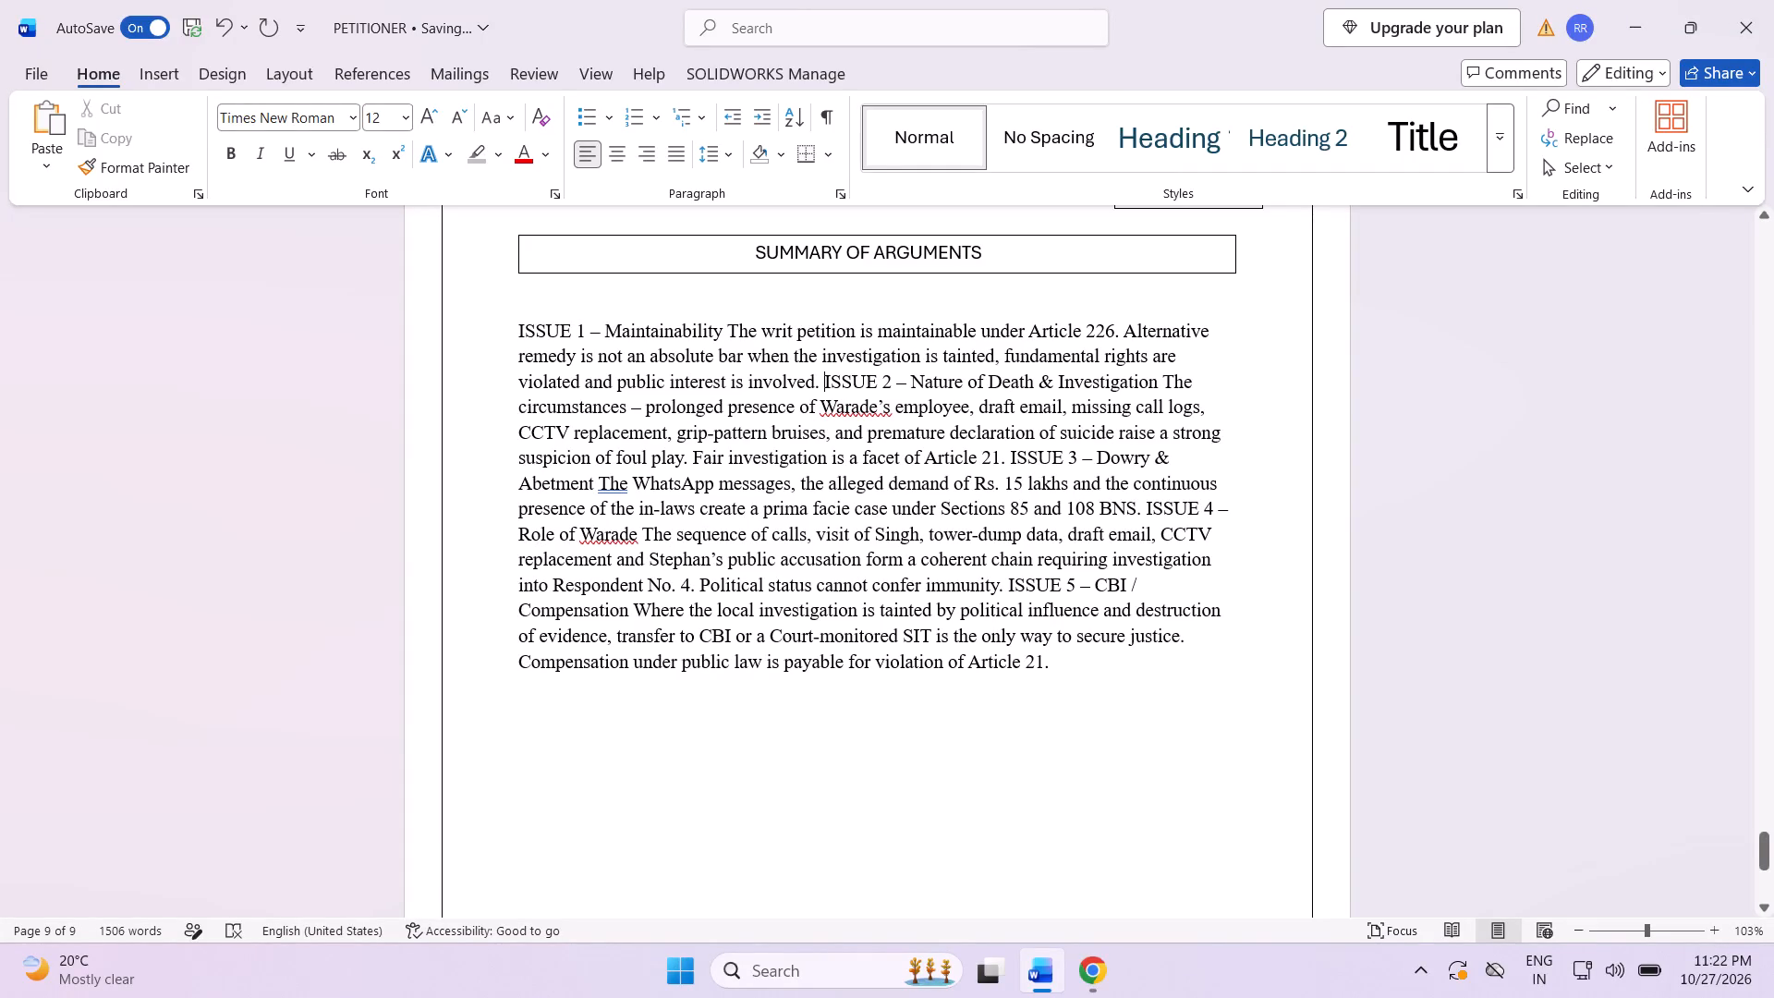
# Split the summary of arguments text so that ISSUE 2, ISSUE 3, ISSUE 4 and ISSUE 5 each start a new paragraph.
pyautogui.press('Return')
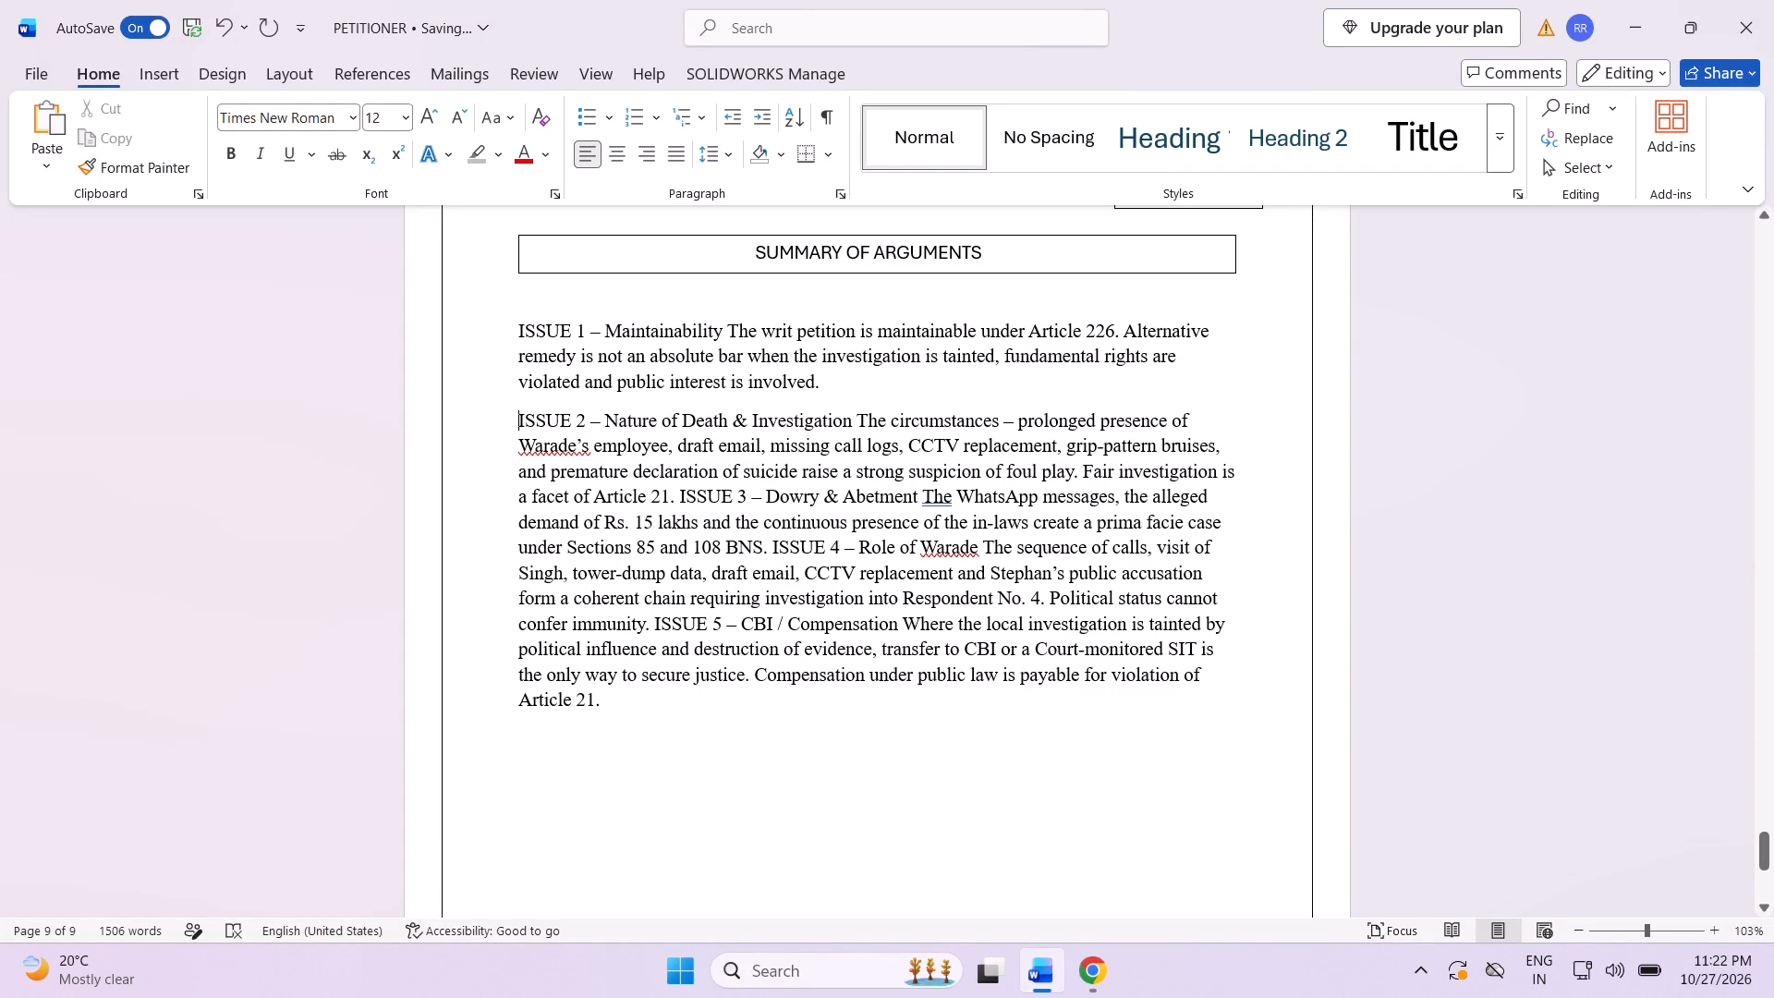
pyautogui.click(676, 495)
pyautogui.press('Return')
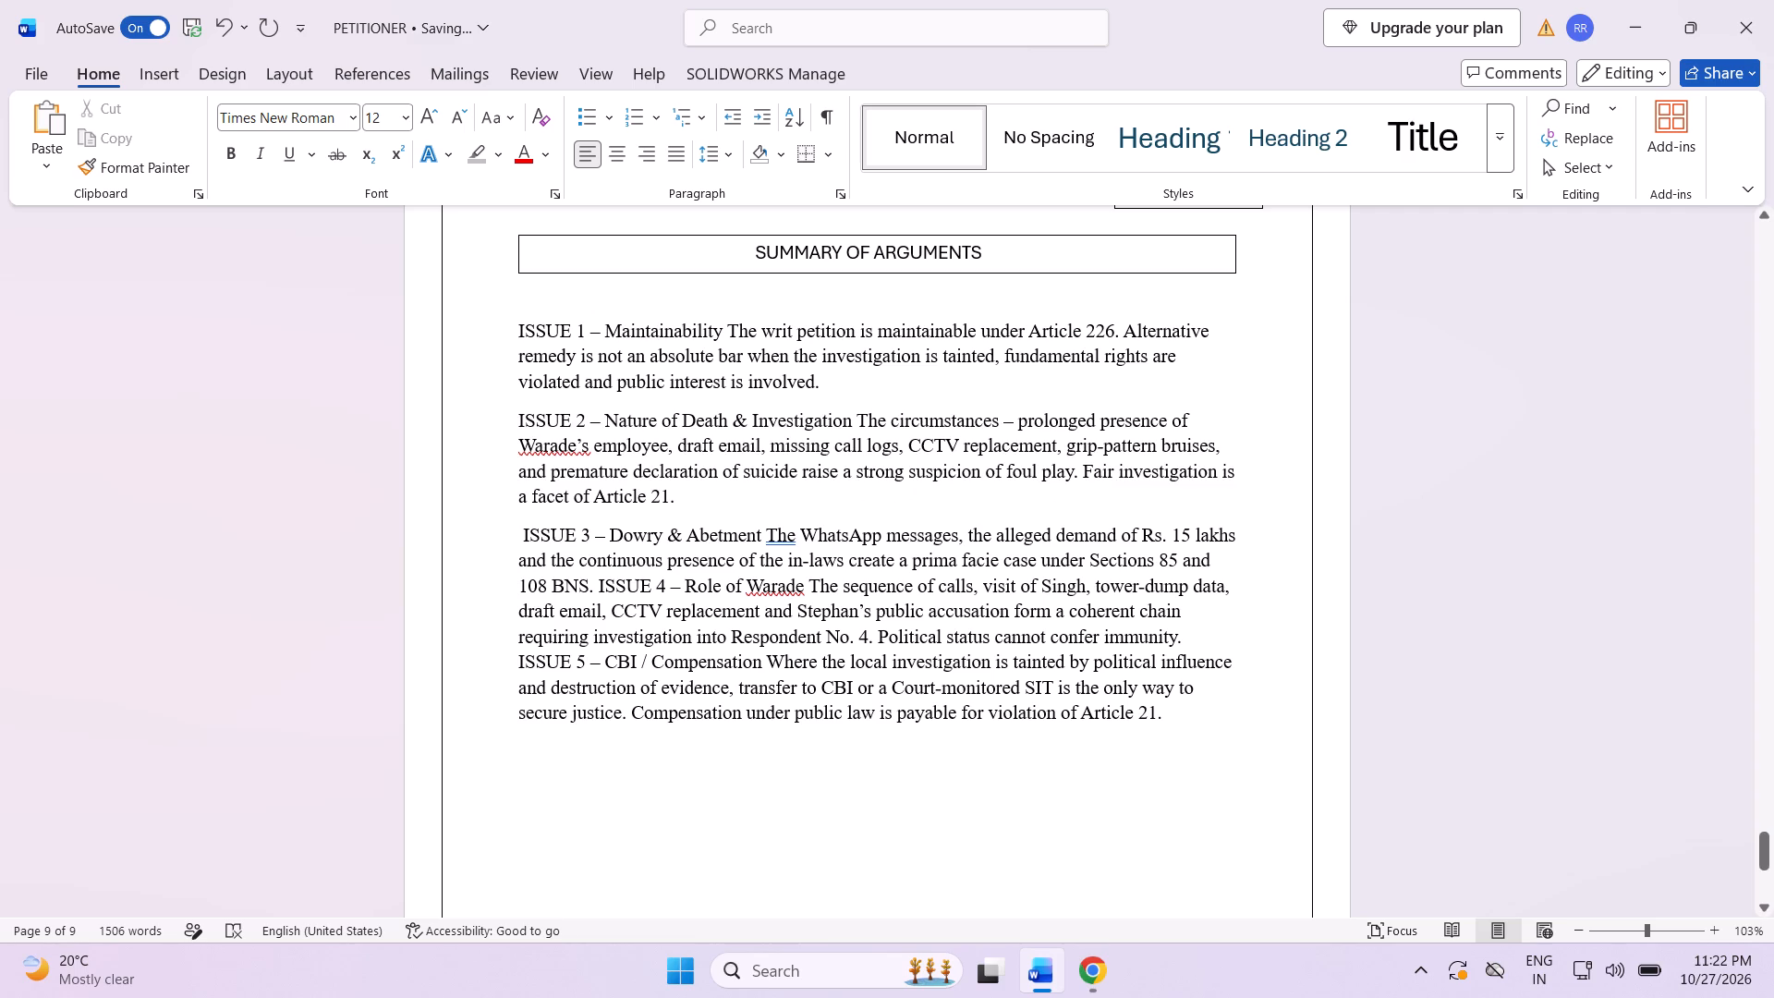
pyautogui.click(599, 585)
pyautogui.press('Return')
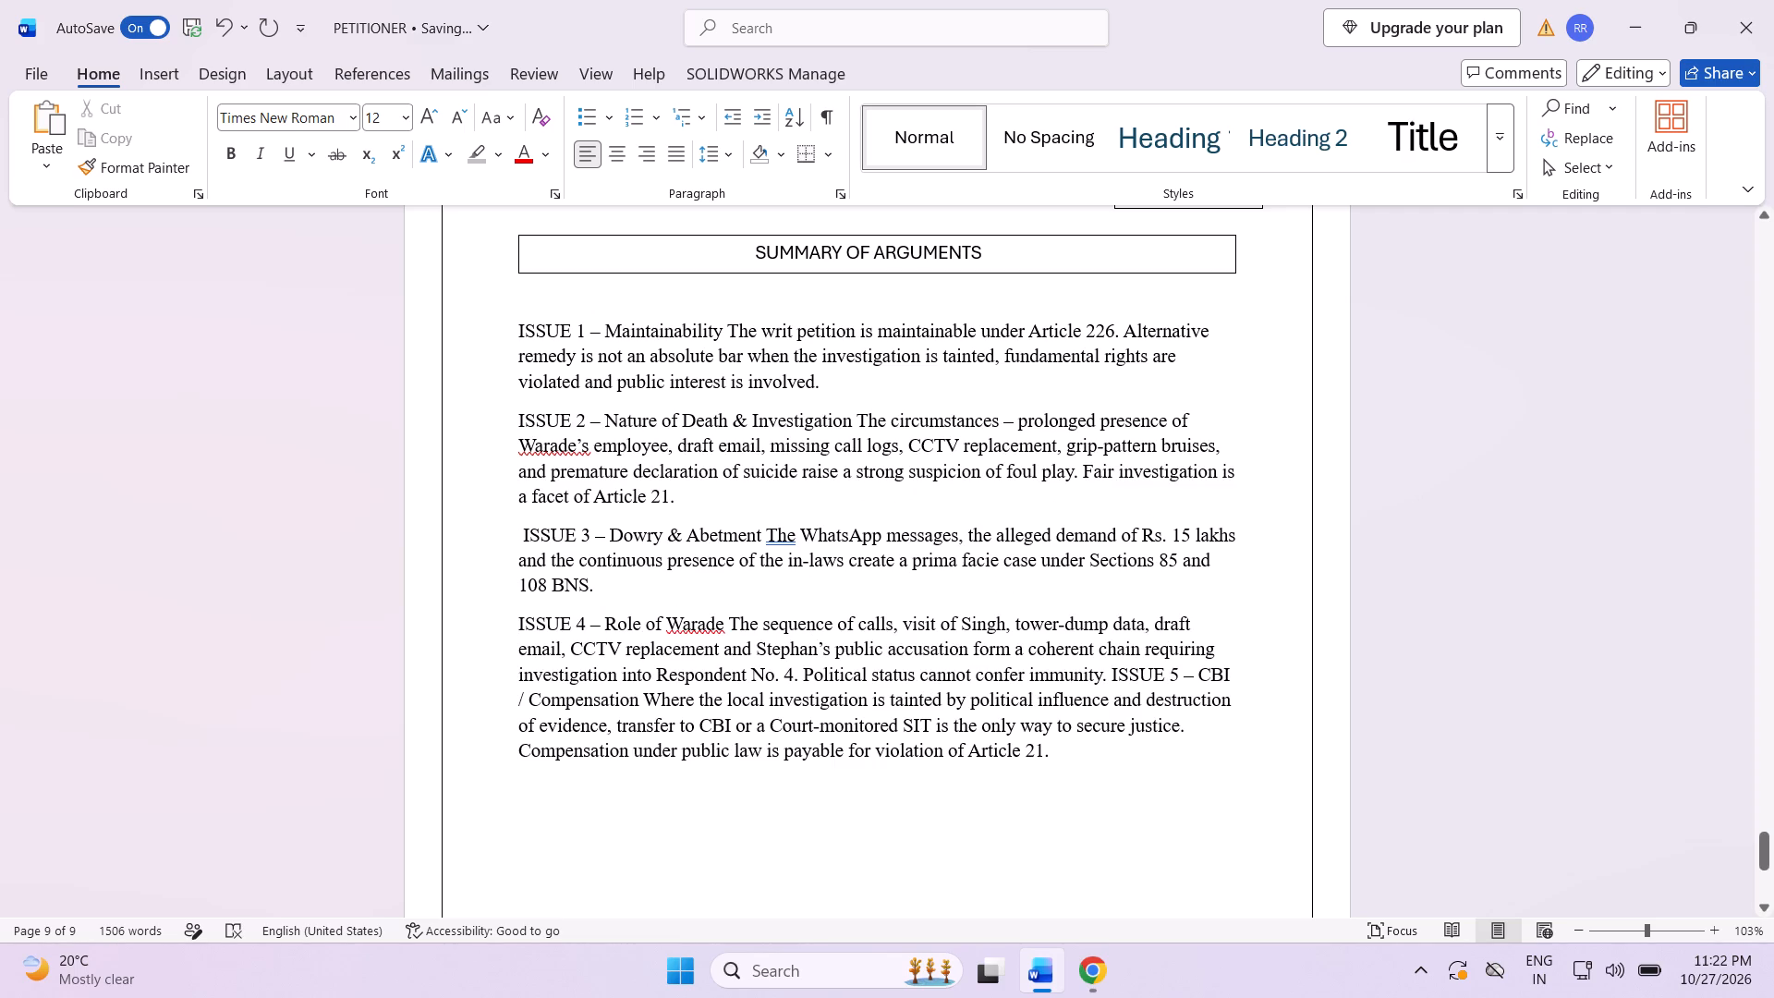
pyautogui.click(1113, 675)
pyautogui.press('Return')
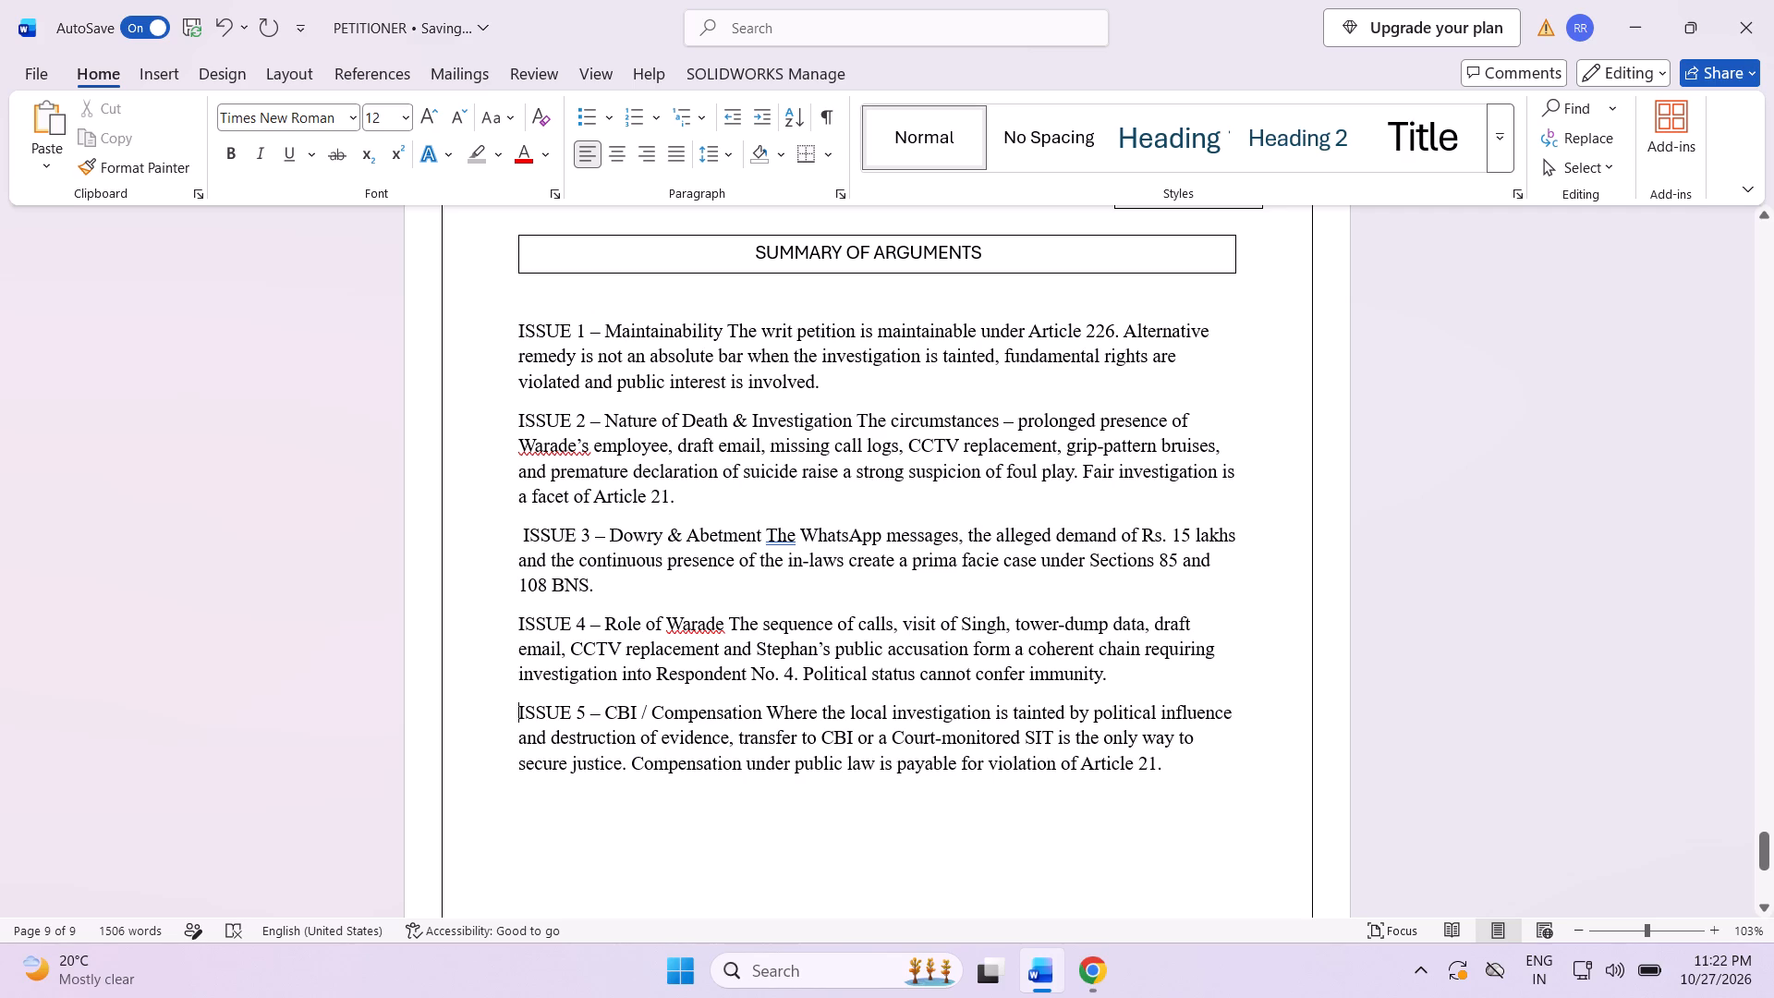
# Select the whole "ISSUE 1 – Maintainability" paragraph below the "SUMMARY OF ARGUMENTS" box.
pyautogui.moveTo(513, 327); pyautogui.dragTo(851, 399)
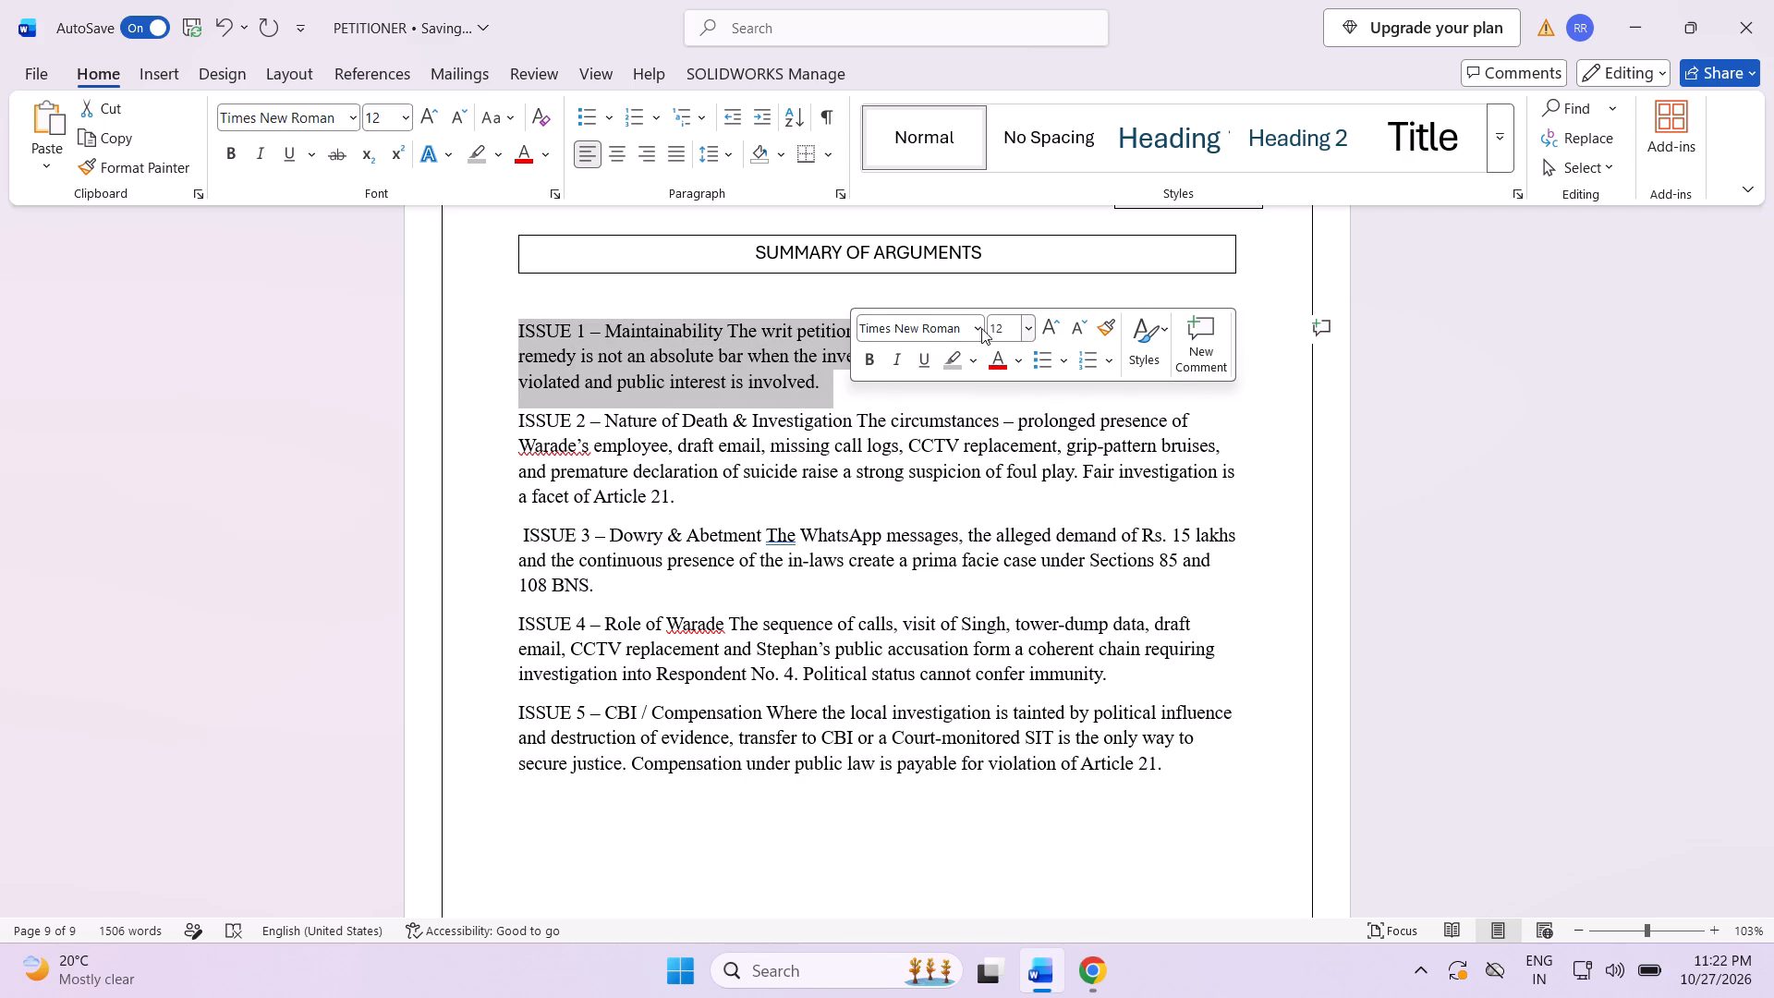
# Set the line spacing of the selected "ISSUE 1 – Maintainability" paragraph to 1.0.
pyautogui.click(731, 154)
pyautogui.click(749, 192)
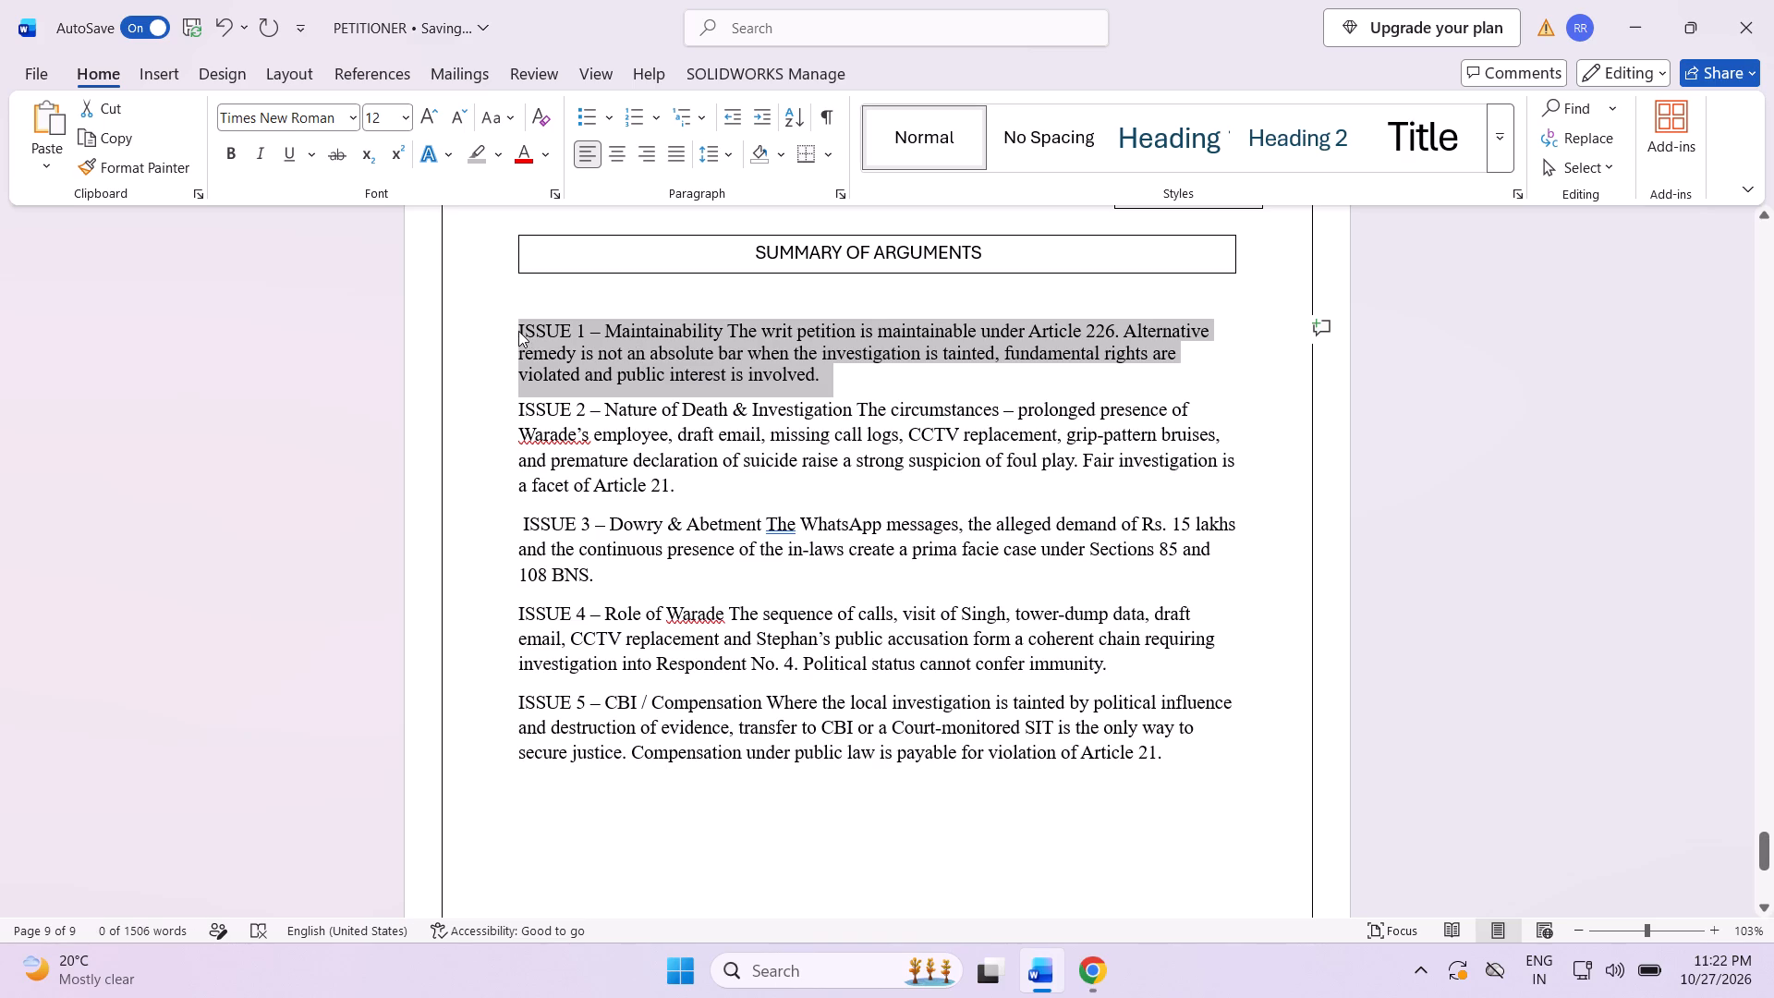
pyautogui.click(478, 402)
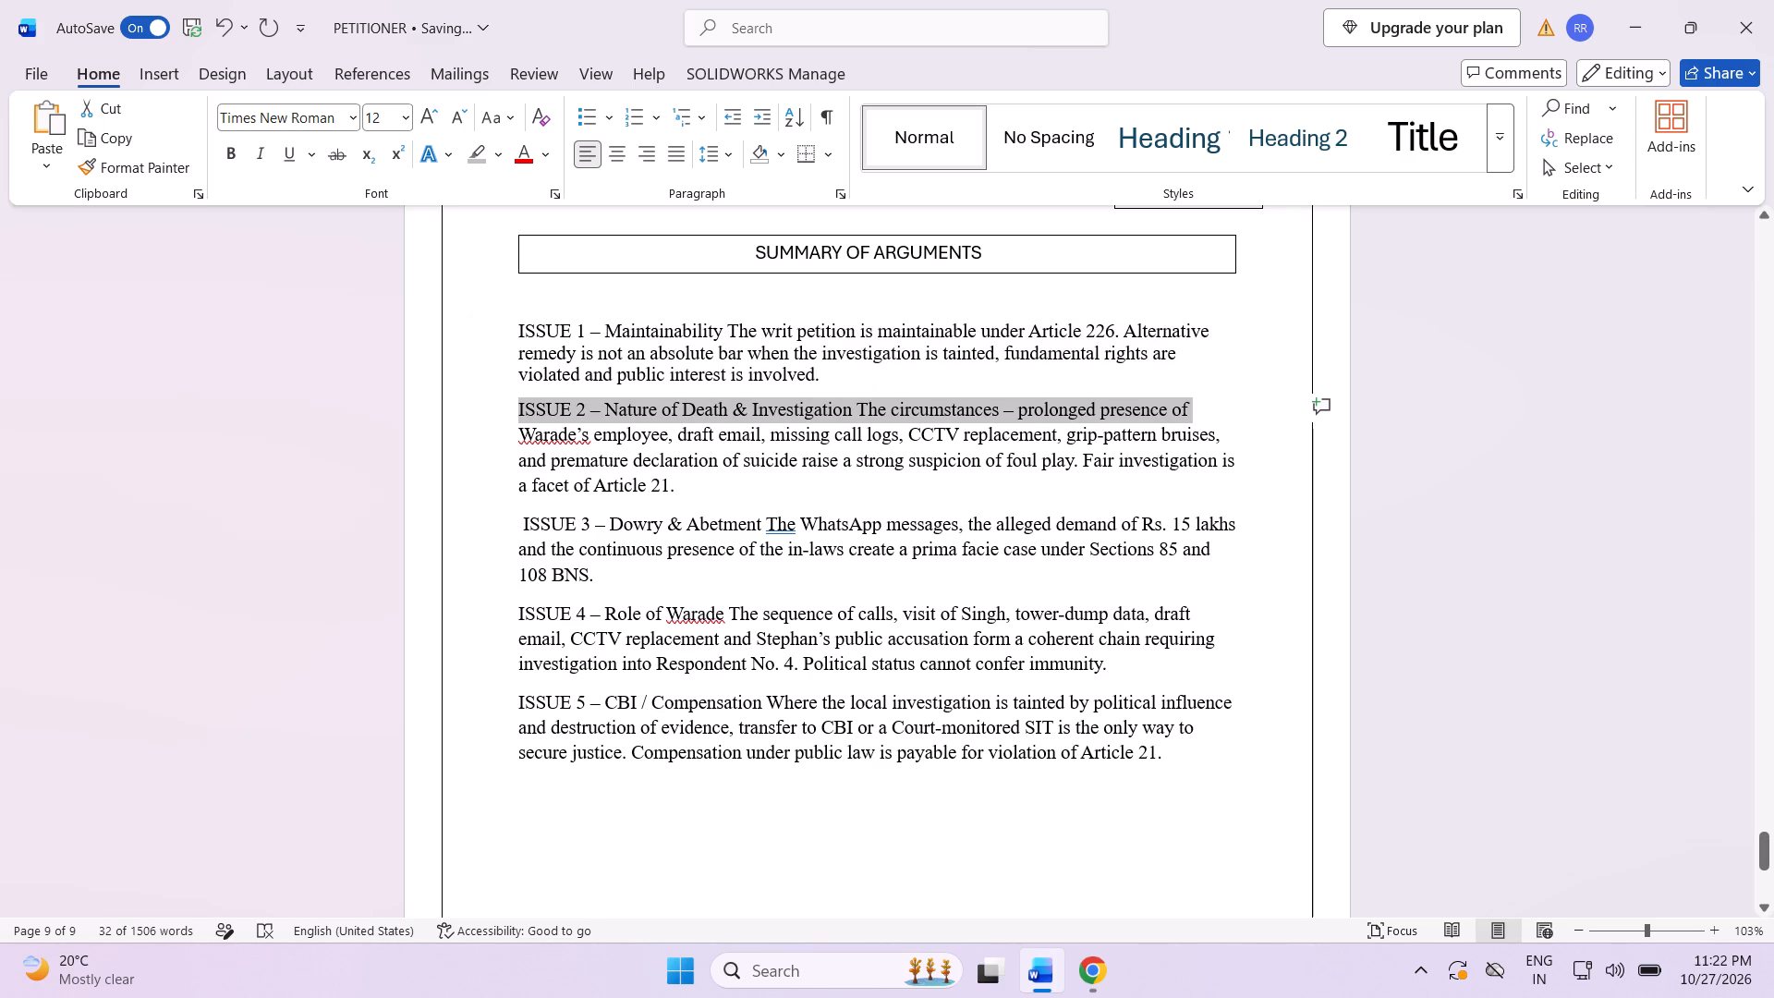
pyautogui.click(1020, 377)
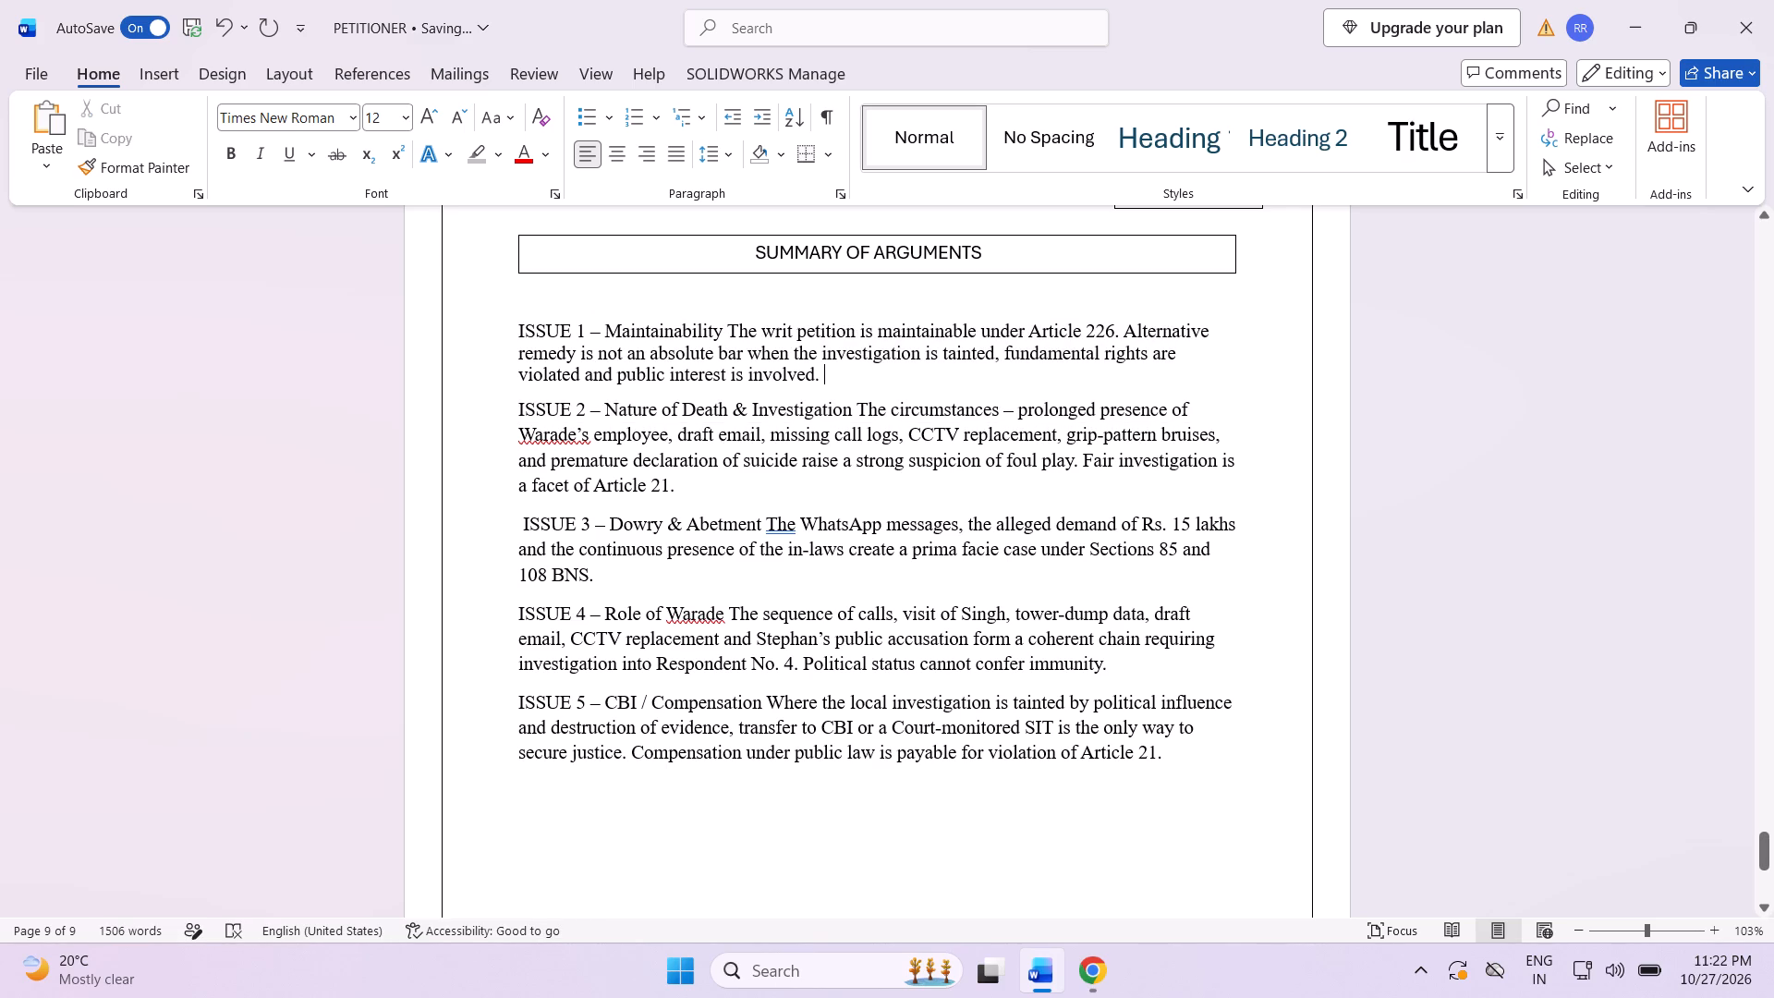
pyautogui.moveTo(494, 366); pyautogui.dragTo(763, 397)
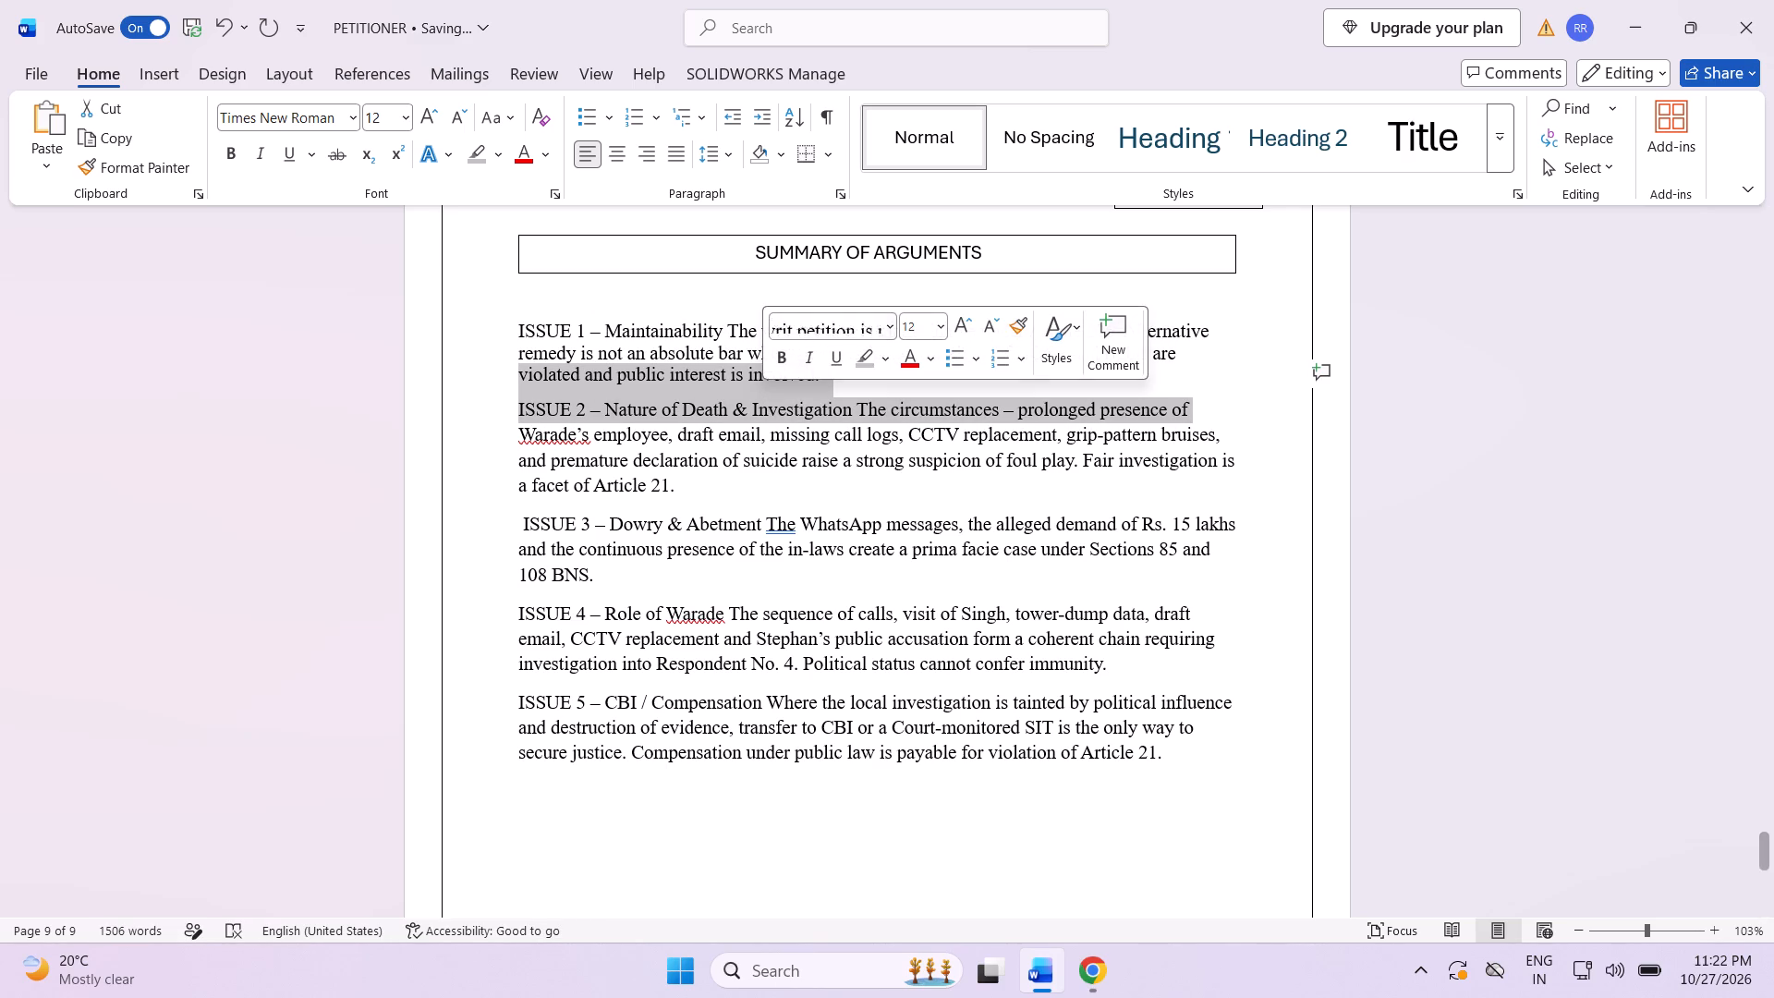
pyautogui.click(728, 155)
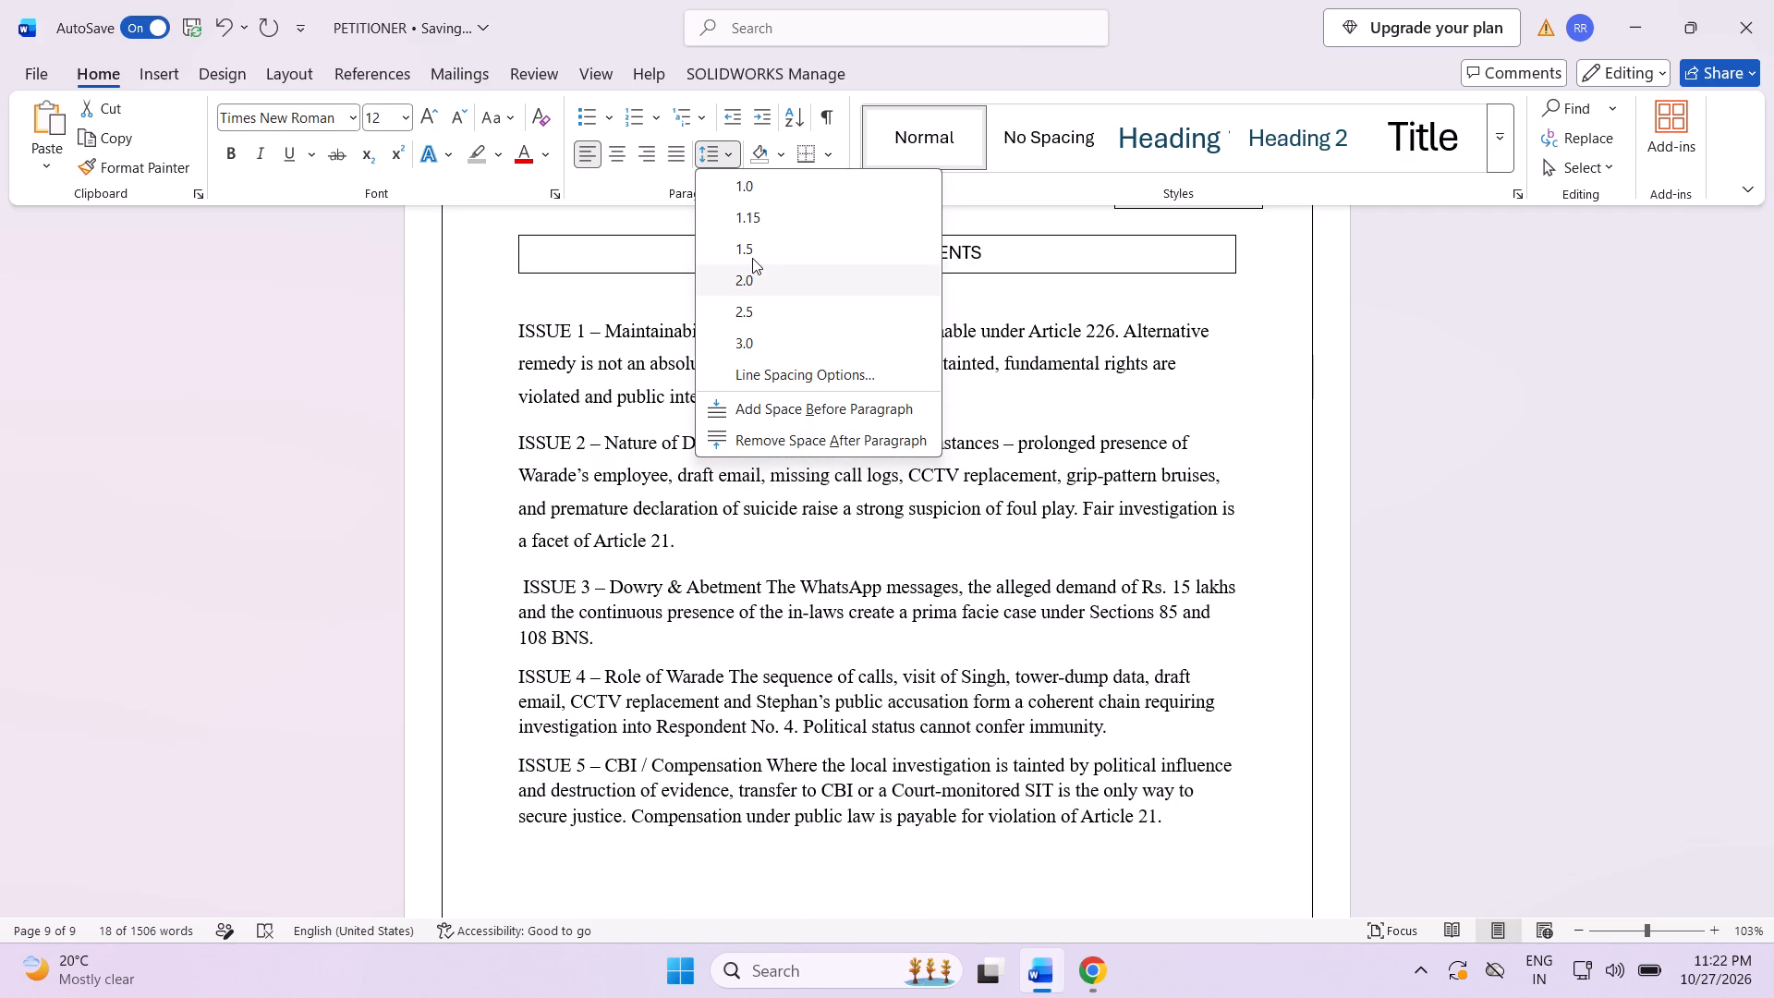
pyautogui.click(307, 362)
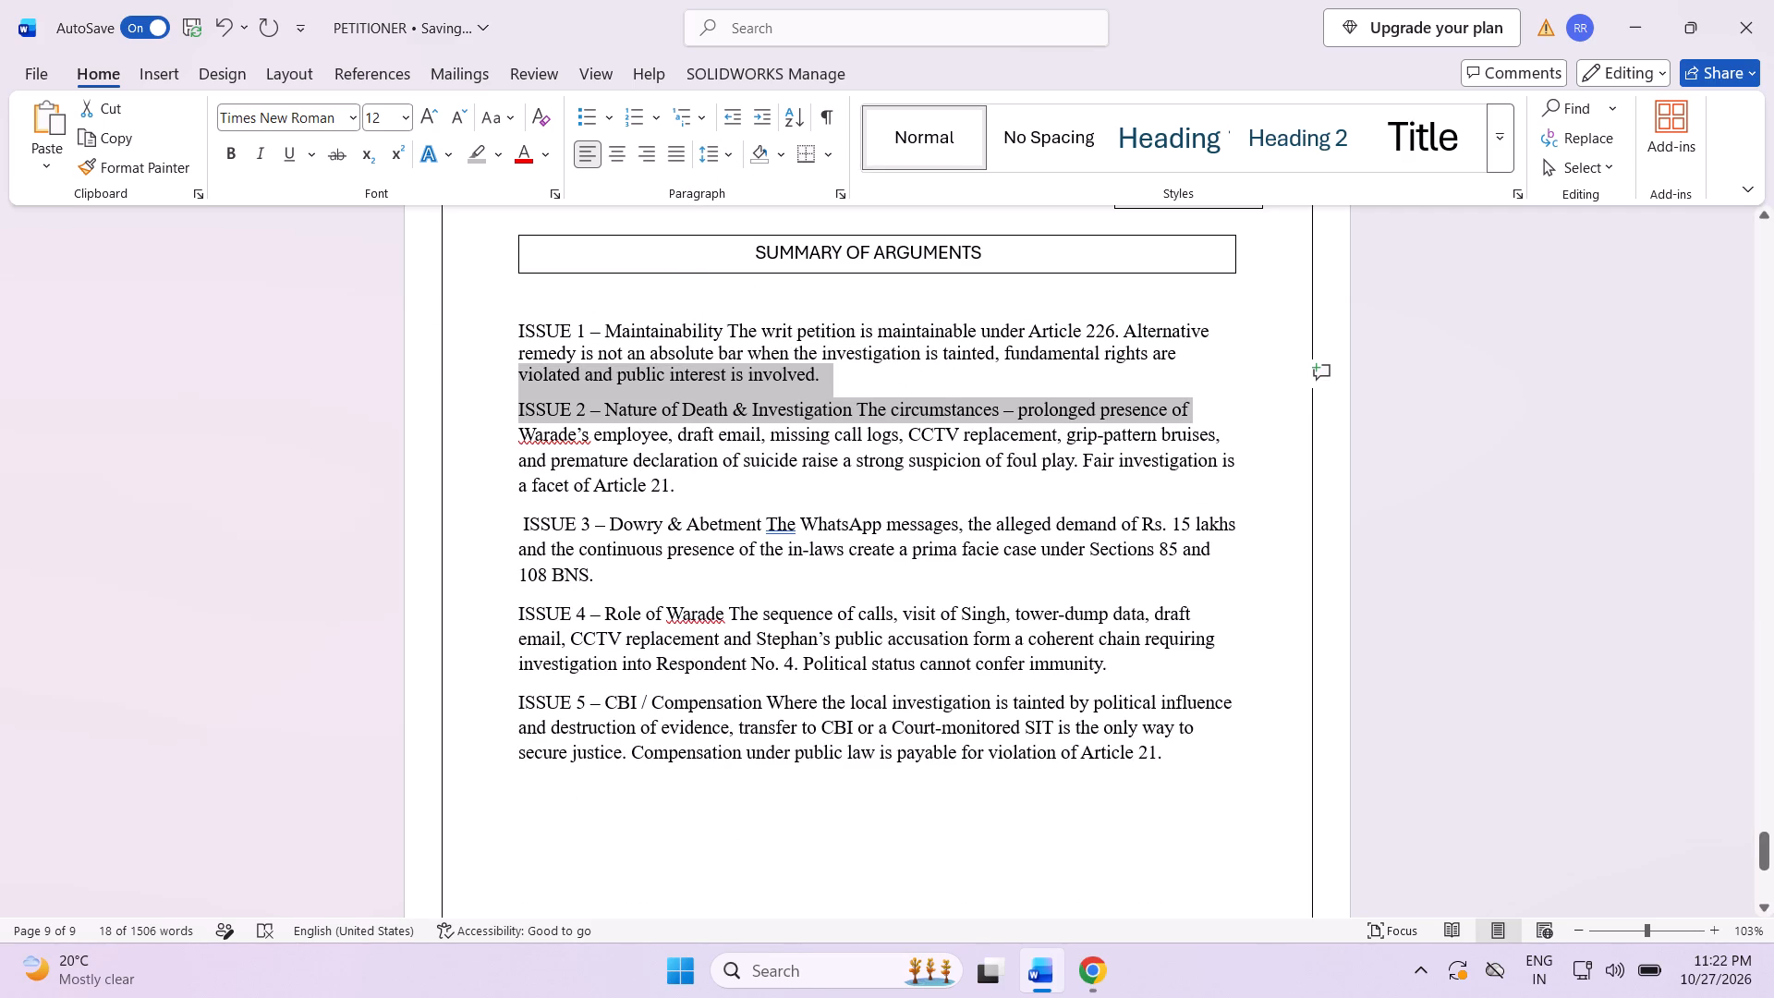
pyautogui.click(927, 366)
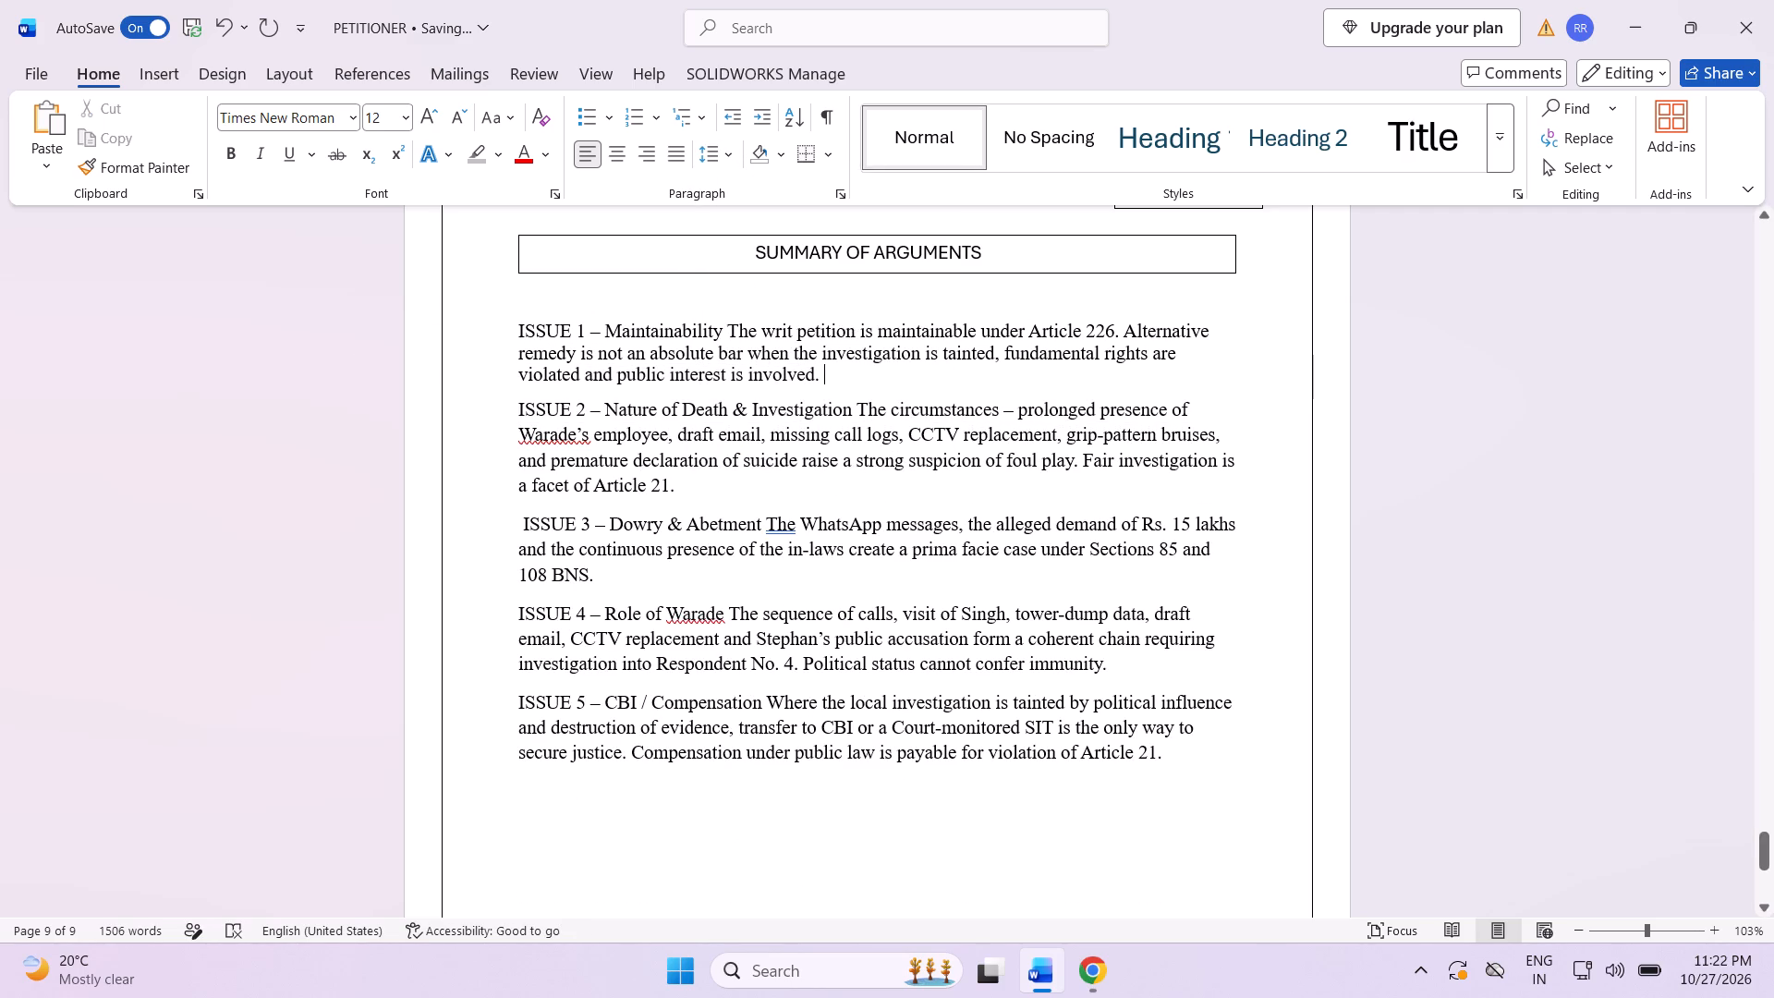
# Insert 14 blank paragraphs after the ISSUE 5 text on page 9, extending the document onto a new page 10.
pyautogui.scroll(-5, 721, 527)
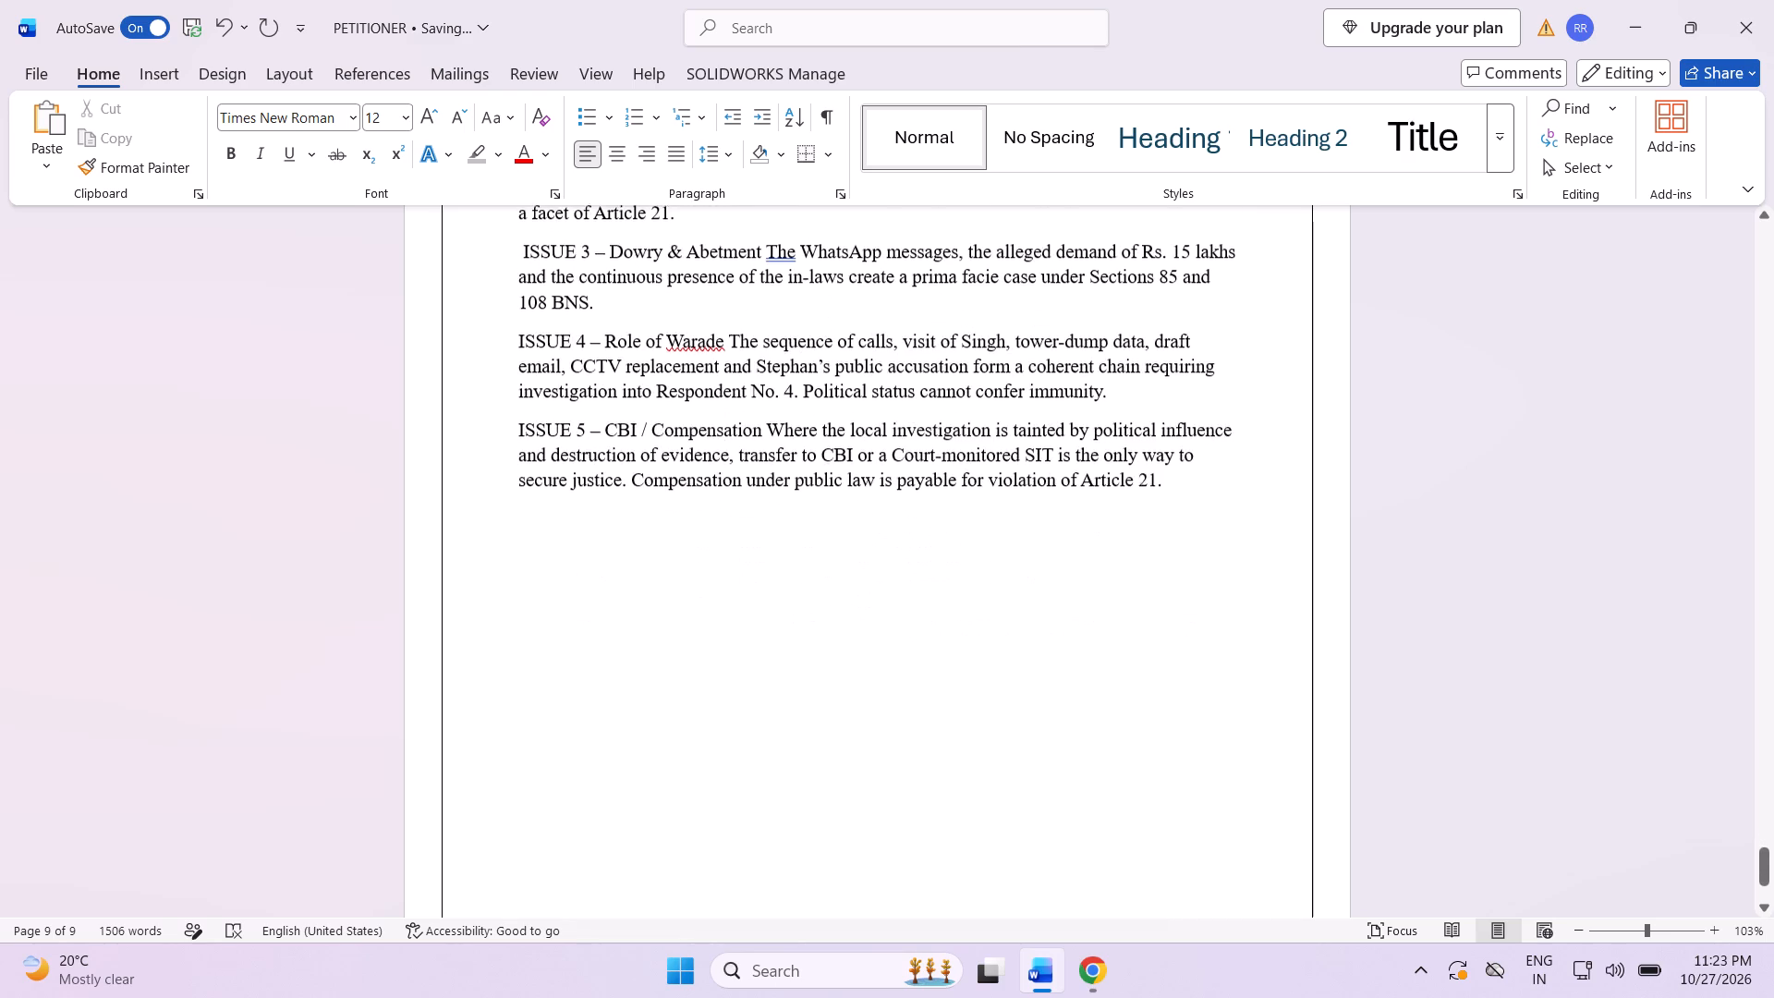
pyautogui.scroll(-5, 713, 508)
pyautogui.scroll(-18, 709, 514)
pyautogui.scroll(-3, 693, 491)
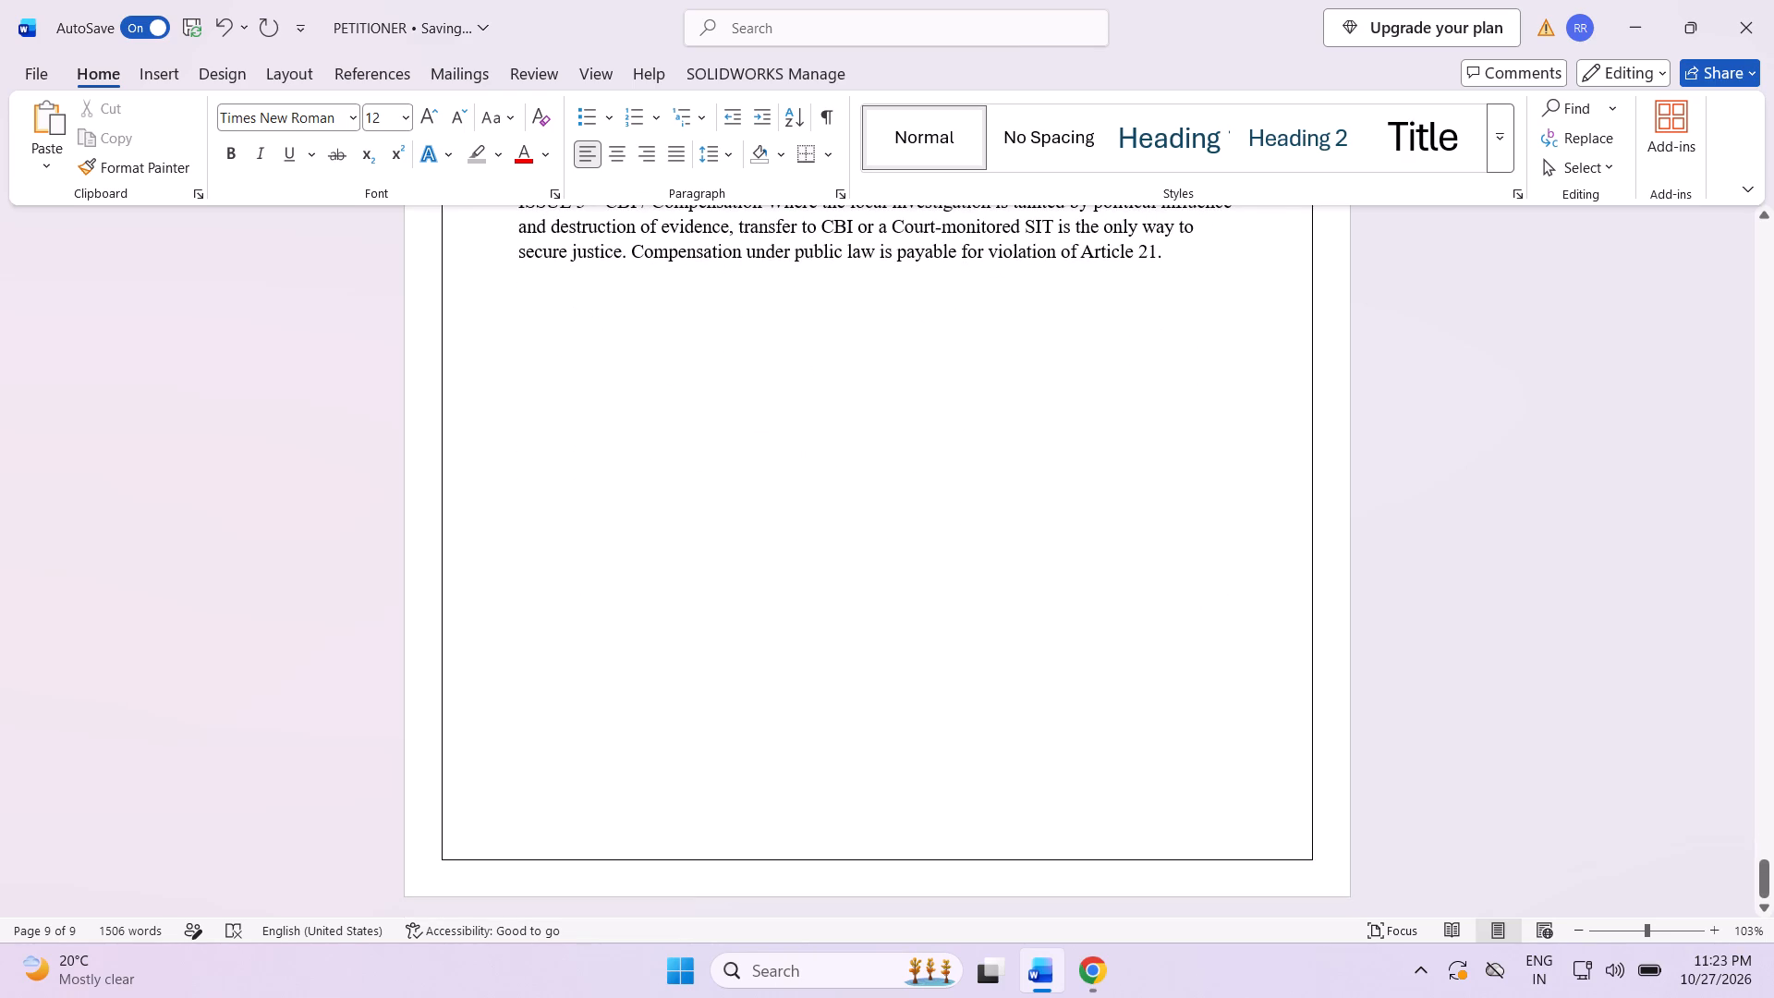
pyautogui.click(556, 703)
pyautogui.press('Return')
pyautogui.press('Return')
pyautogui.press('Return')
pyautogui.press('Return')
pyautogui.press('Return')
pyautogui.press('Return')
pyautogui.press('Return')
pyautogui.press('Return')
pyautogui.press('Return')
pyautogui.press('Return')
pyautogui.press('Return')
pyautogui.press('Return')
pyautogui.scroll(-2, 558, 713)
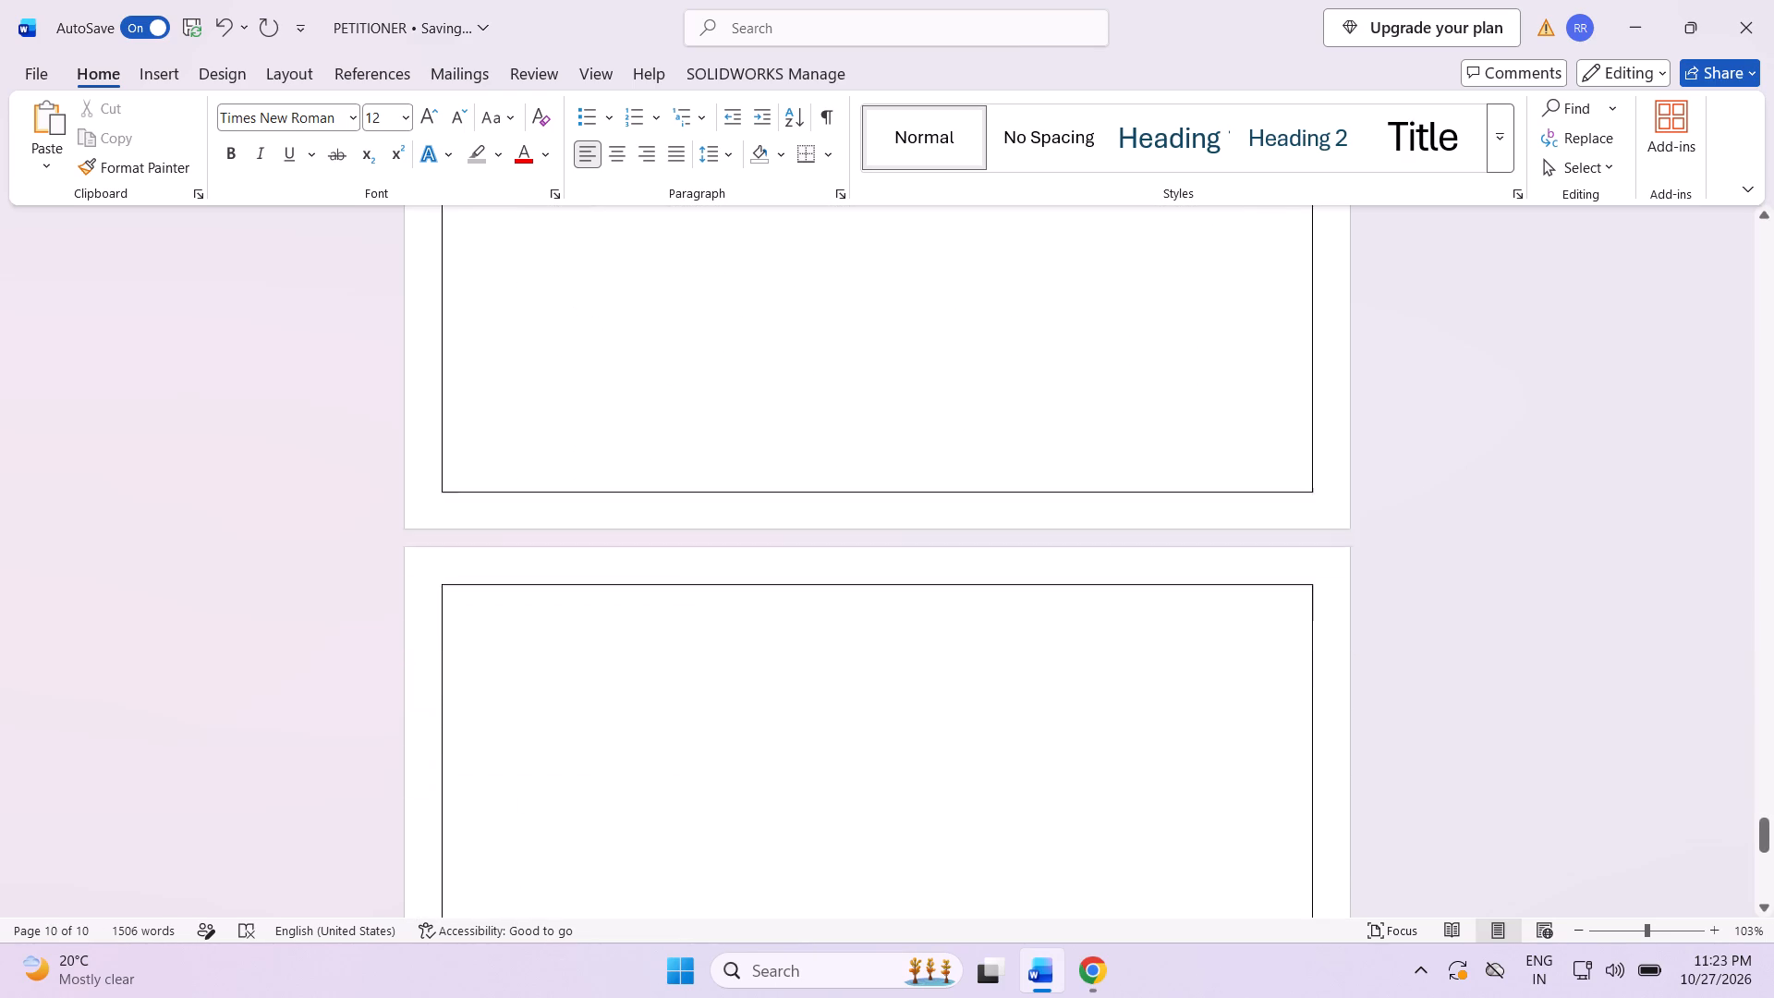
pyautogui.scroll(-8, 557, 713)
pyautogui.press('Return')
pyautogui.press('Return')
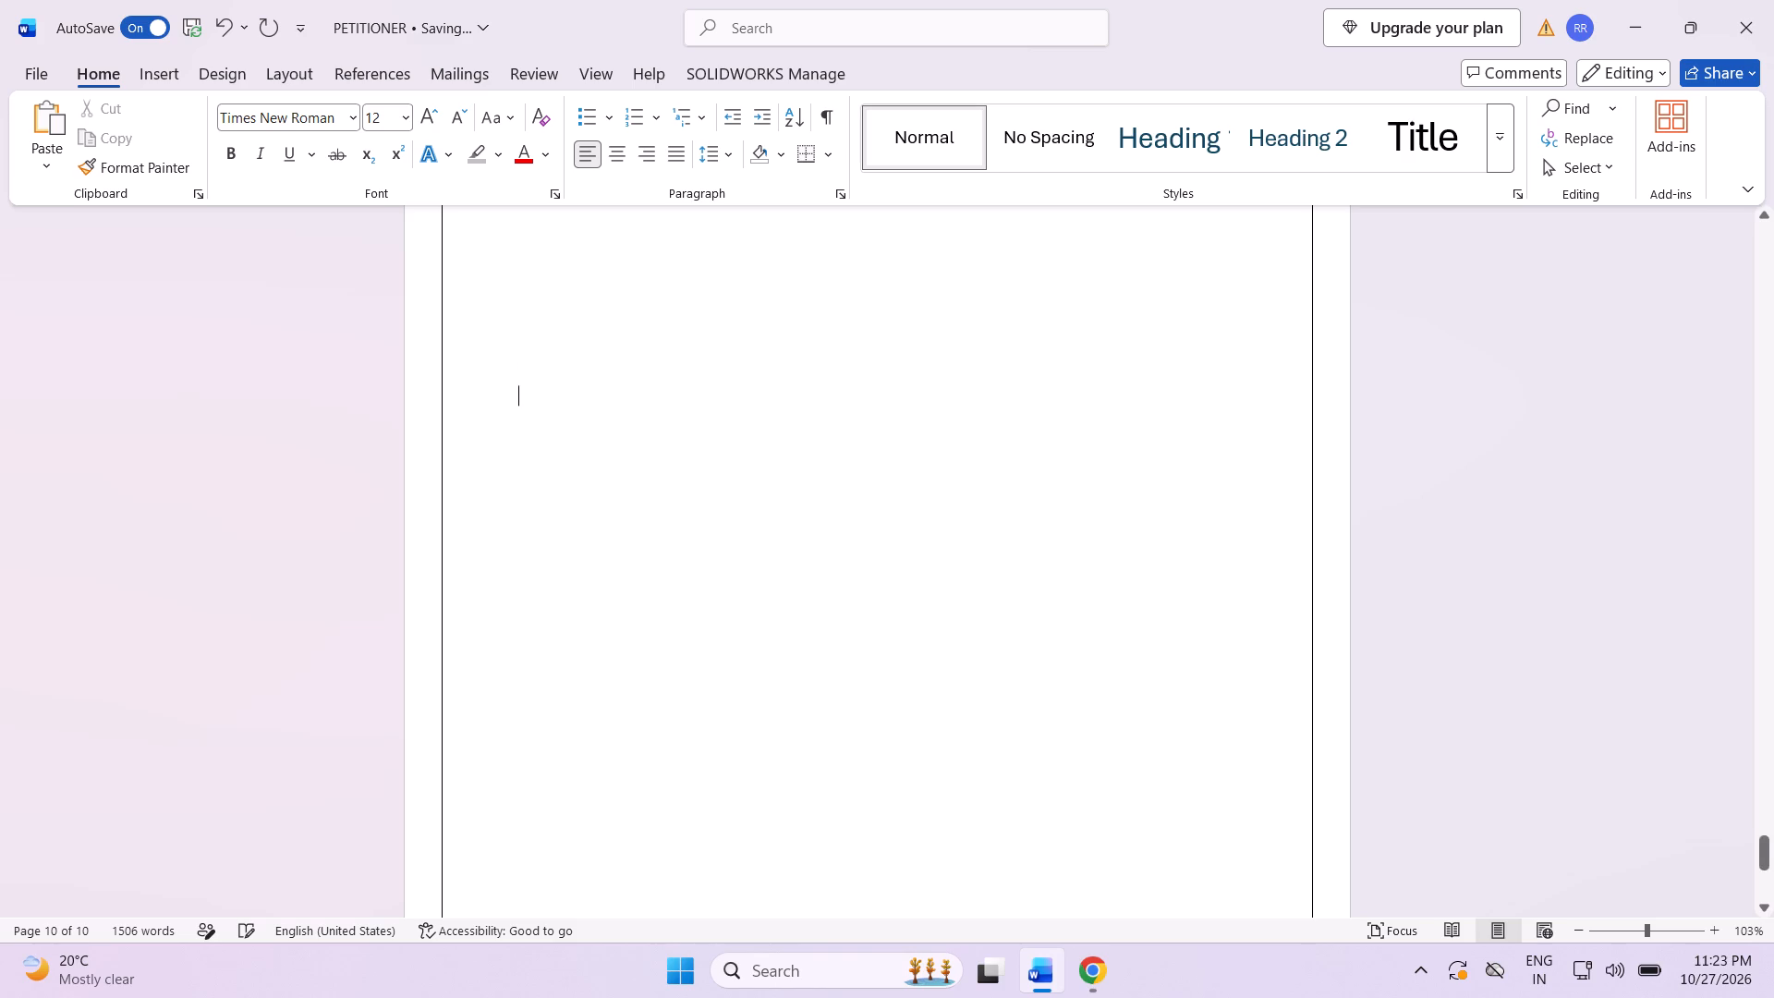
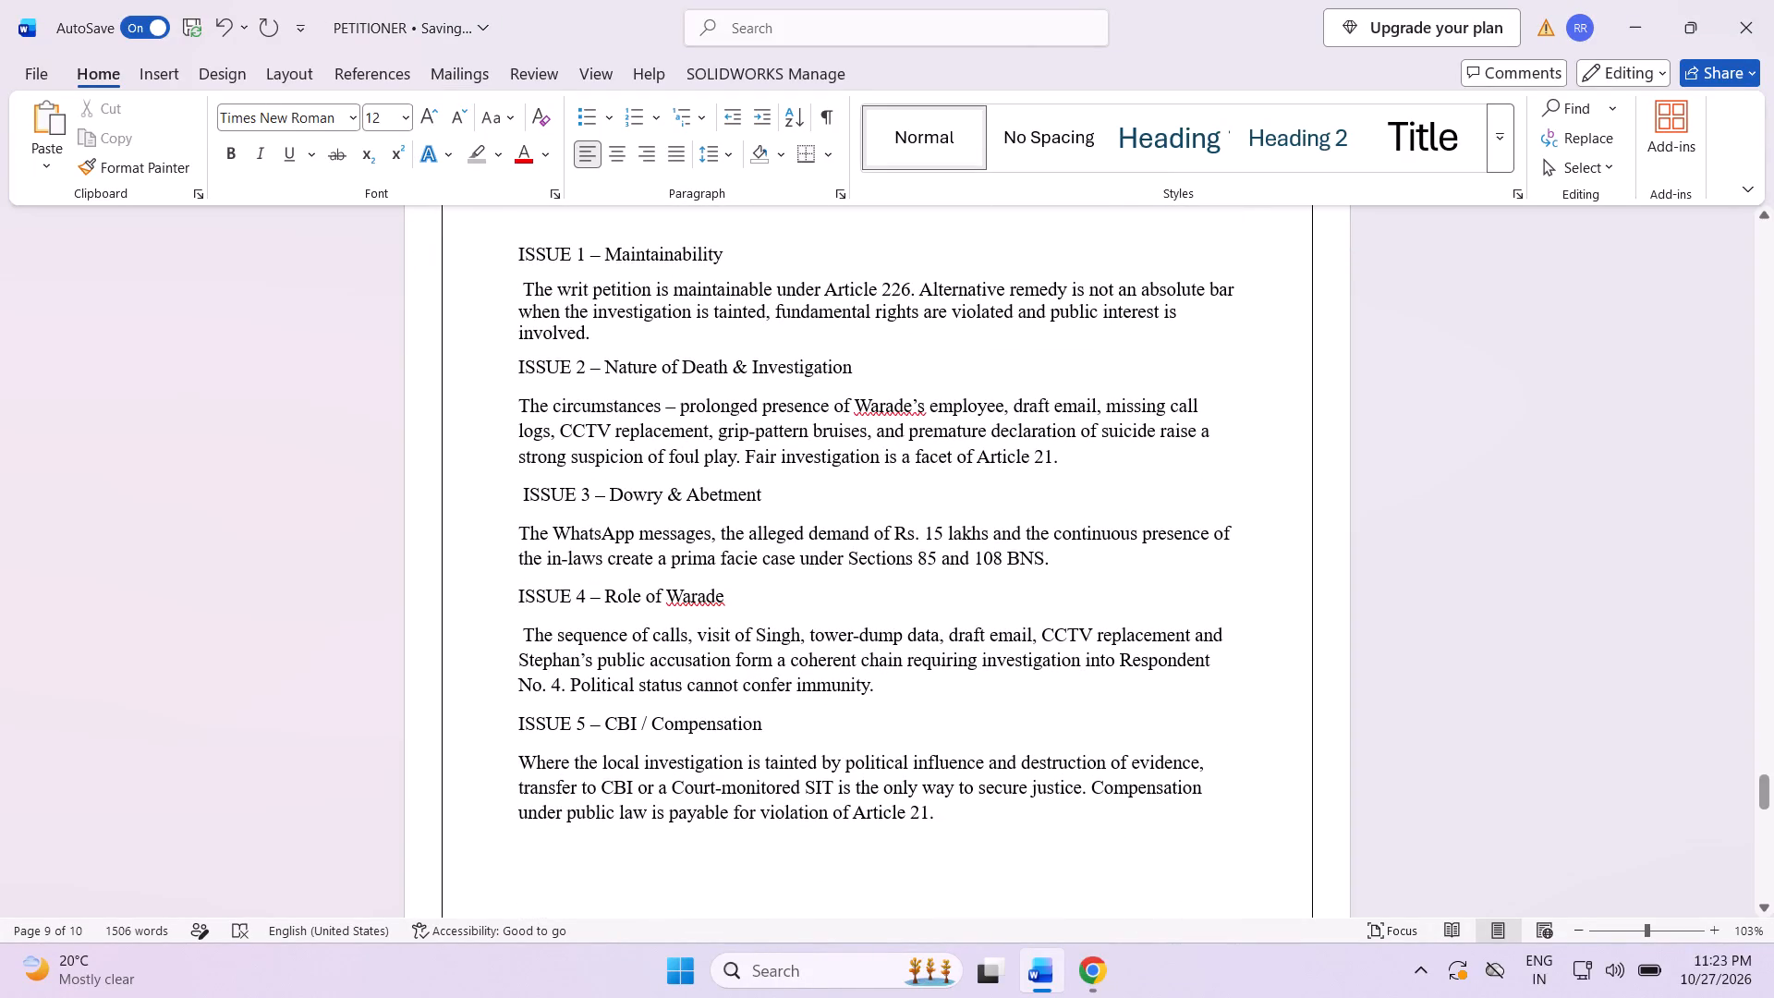
# Bold the five issue headings, ISSUE 1 to ISSUE 5, in the summary of arguments.
pyautogui.moveTo(517, 246); pyautogui.dragTo(817, 267)
pyautogui.click(837, 213)
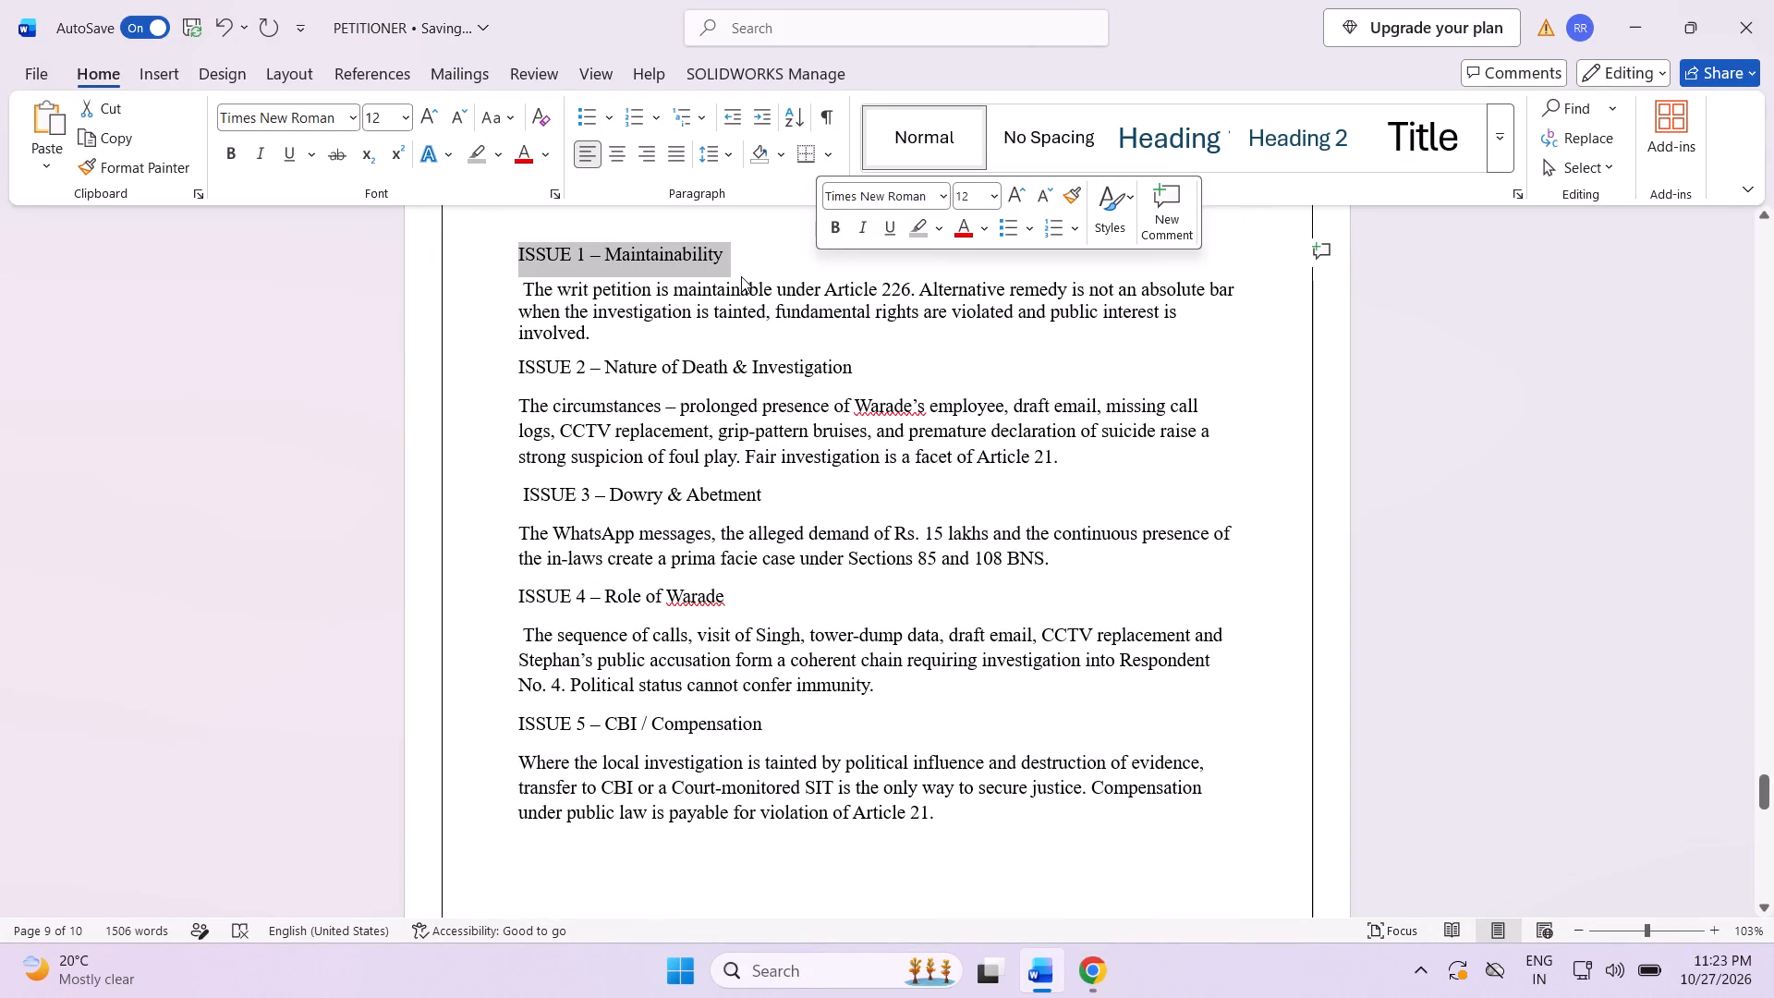
pyautogui.click(838, 224)
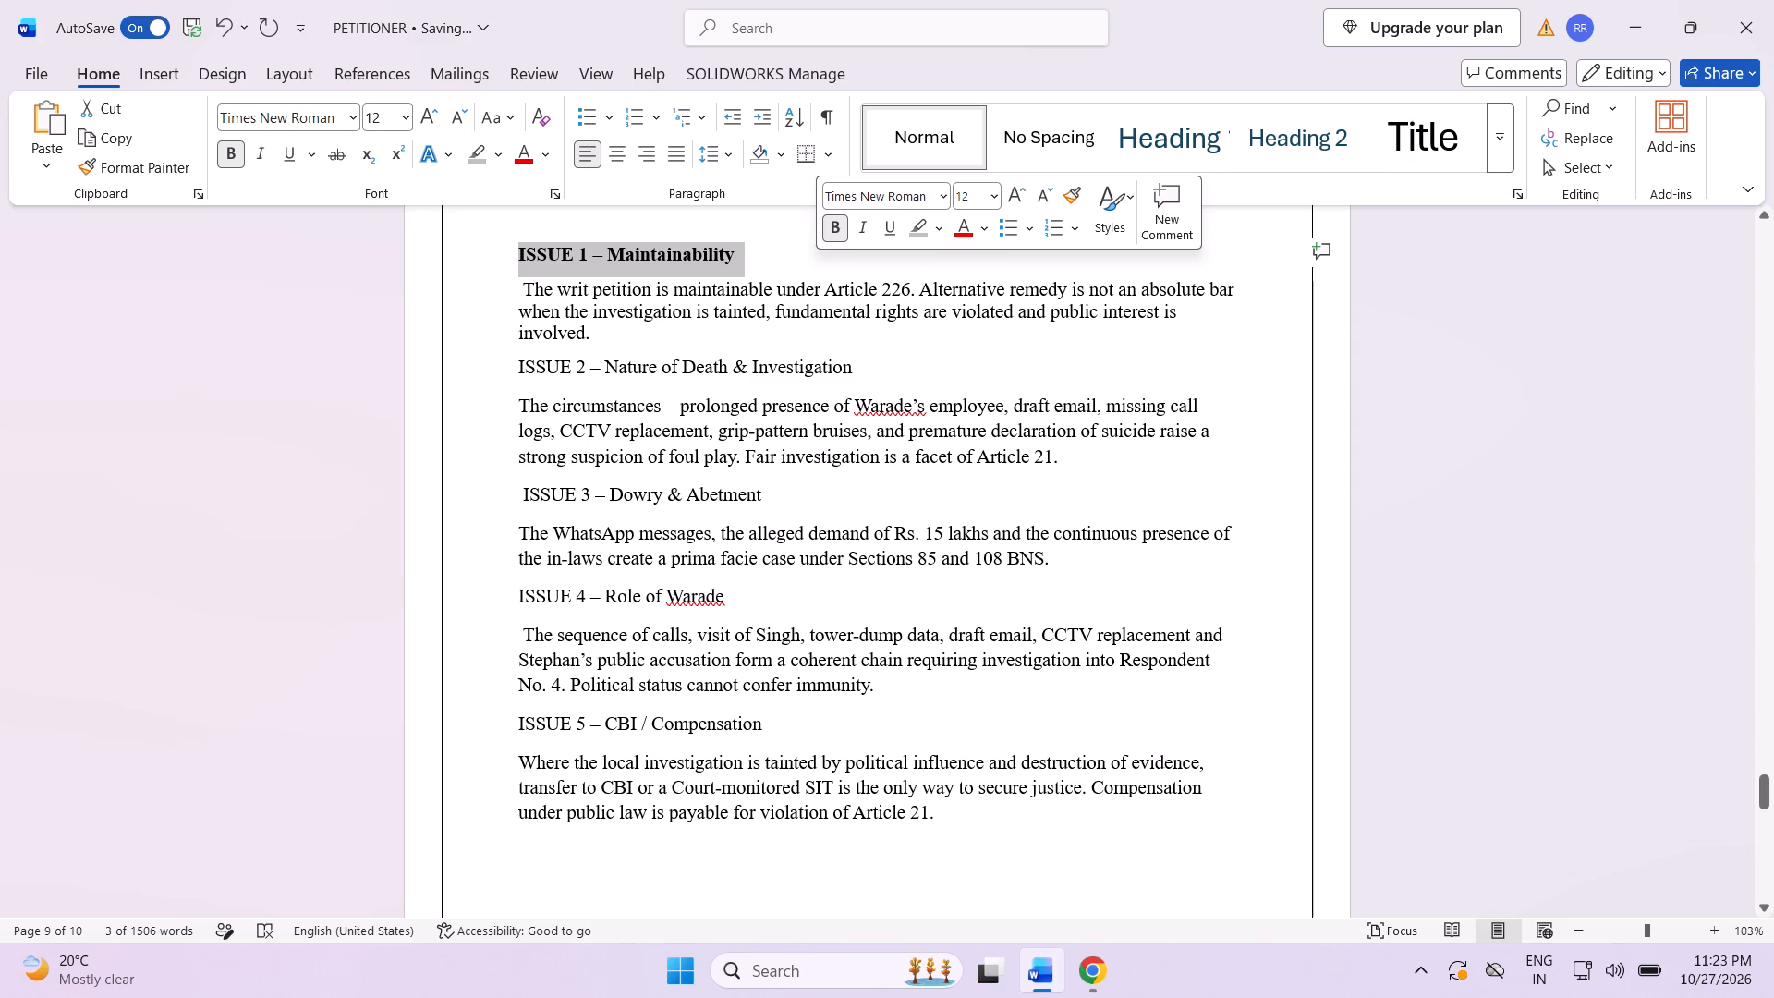
pyautogui.moveTo(513, 362); pyautogui.dragTo(844, 361)
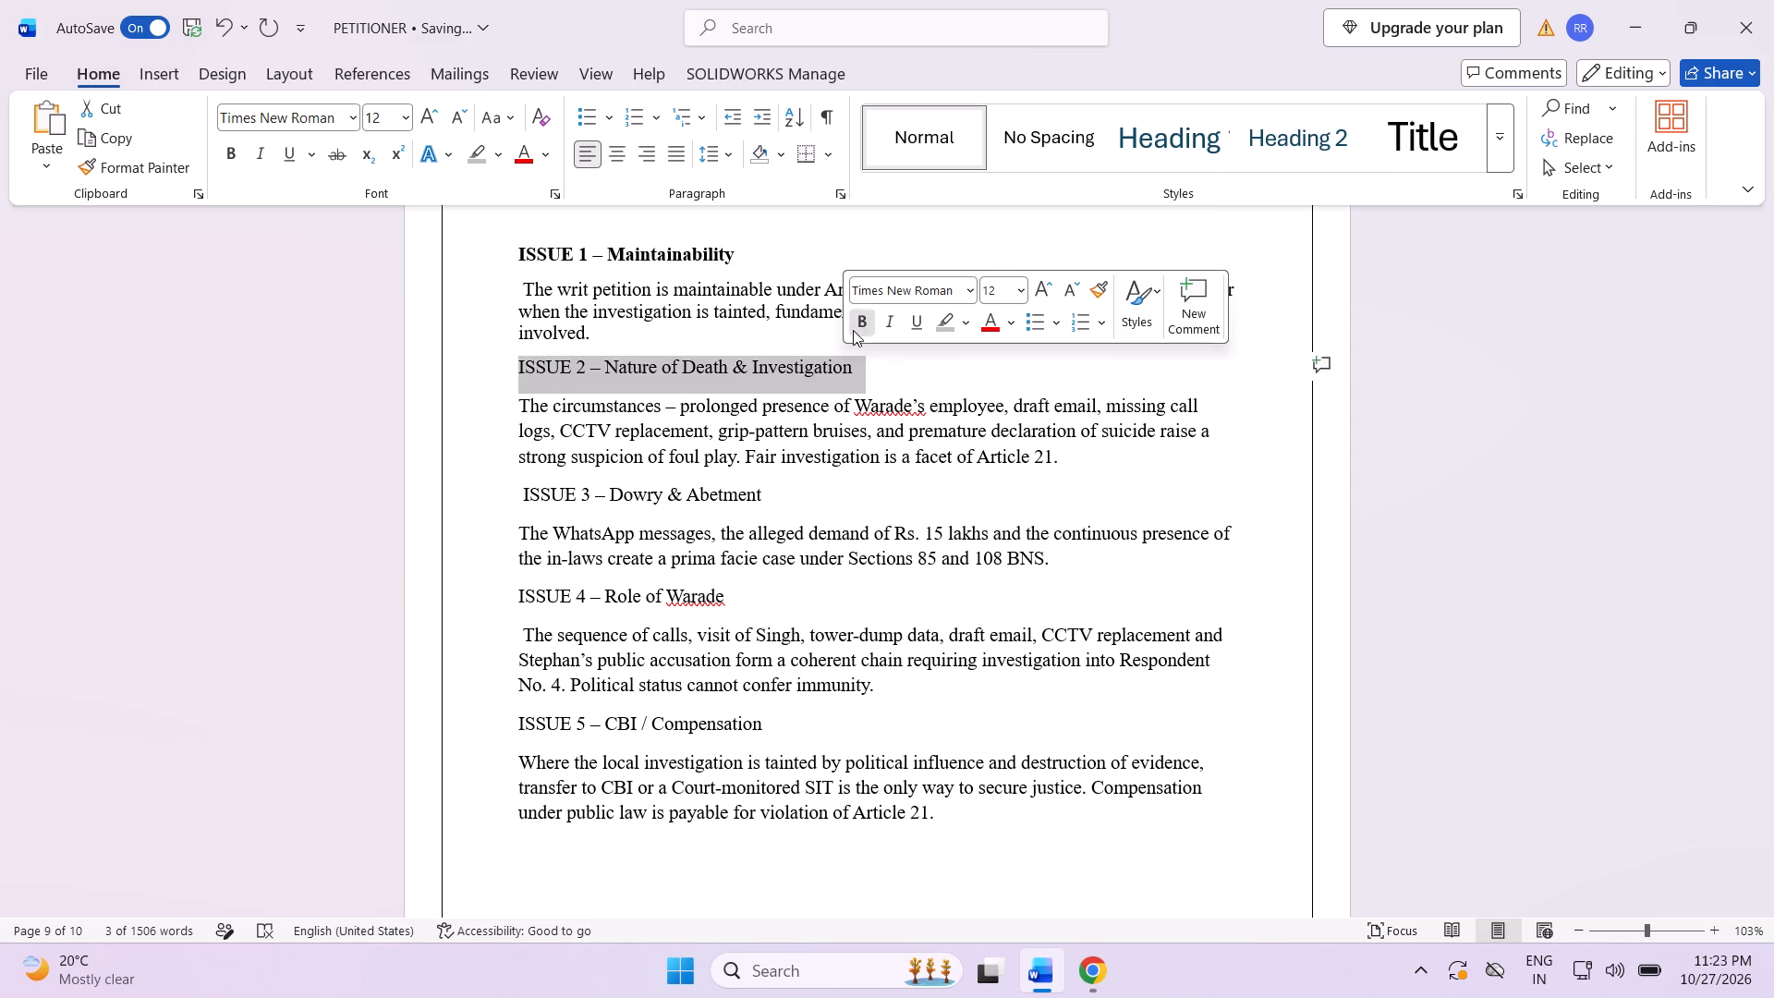
pyautogui.click(853, 330)
pyautogui.moveTo(510, 494); pyautogui.dragTo(784, 492)
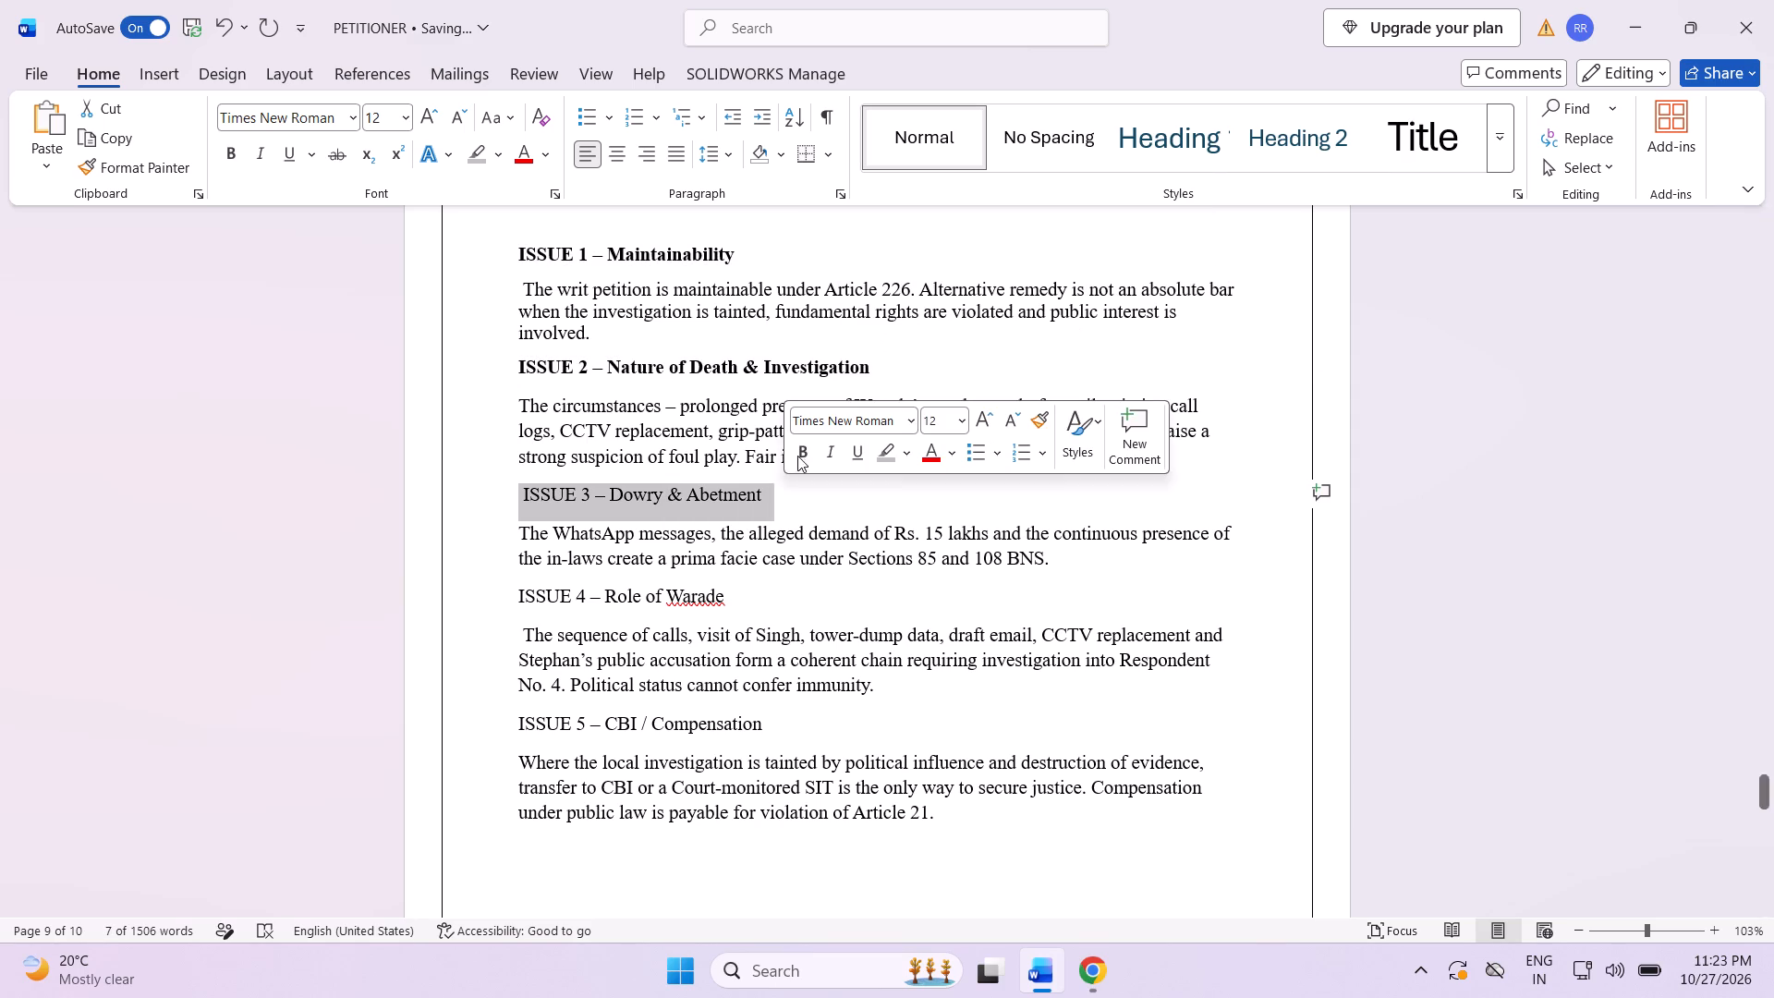
pyautogui.click(817, 451)
pyautogui.click(801, 453)
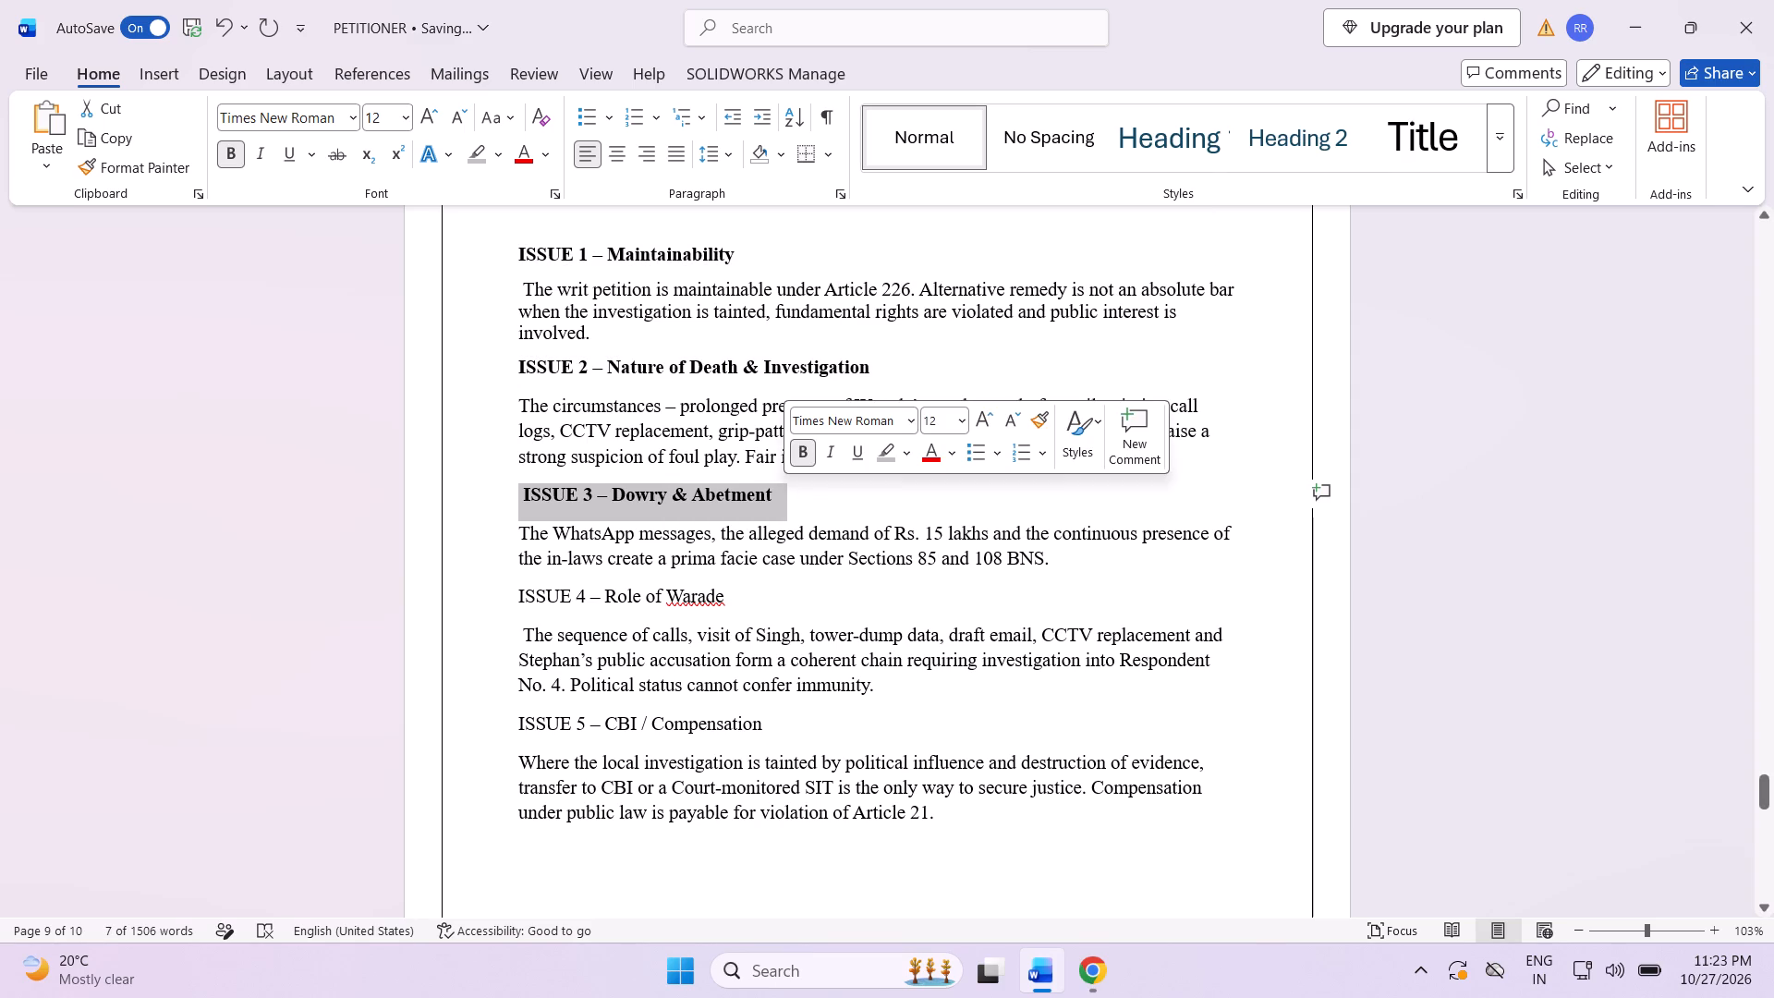
pyautogui.moveTo(497, 595); pyautogui.dragTo(721, 598)
pyautogui.click(736, 567)
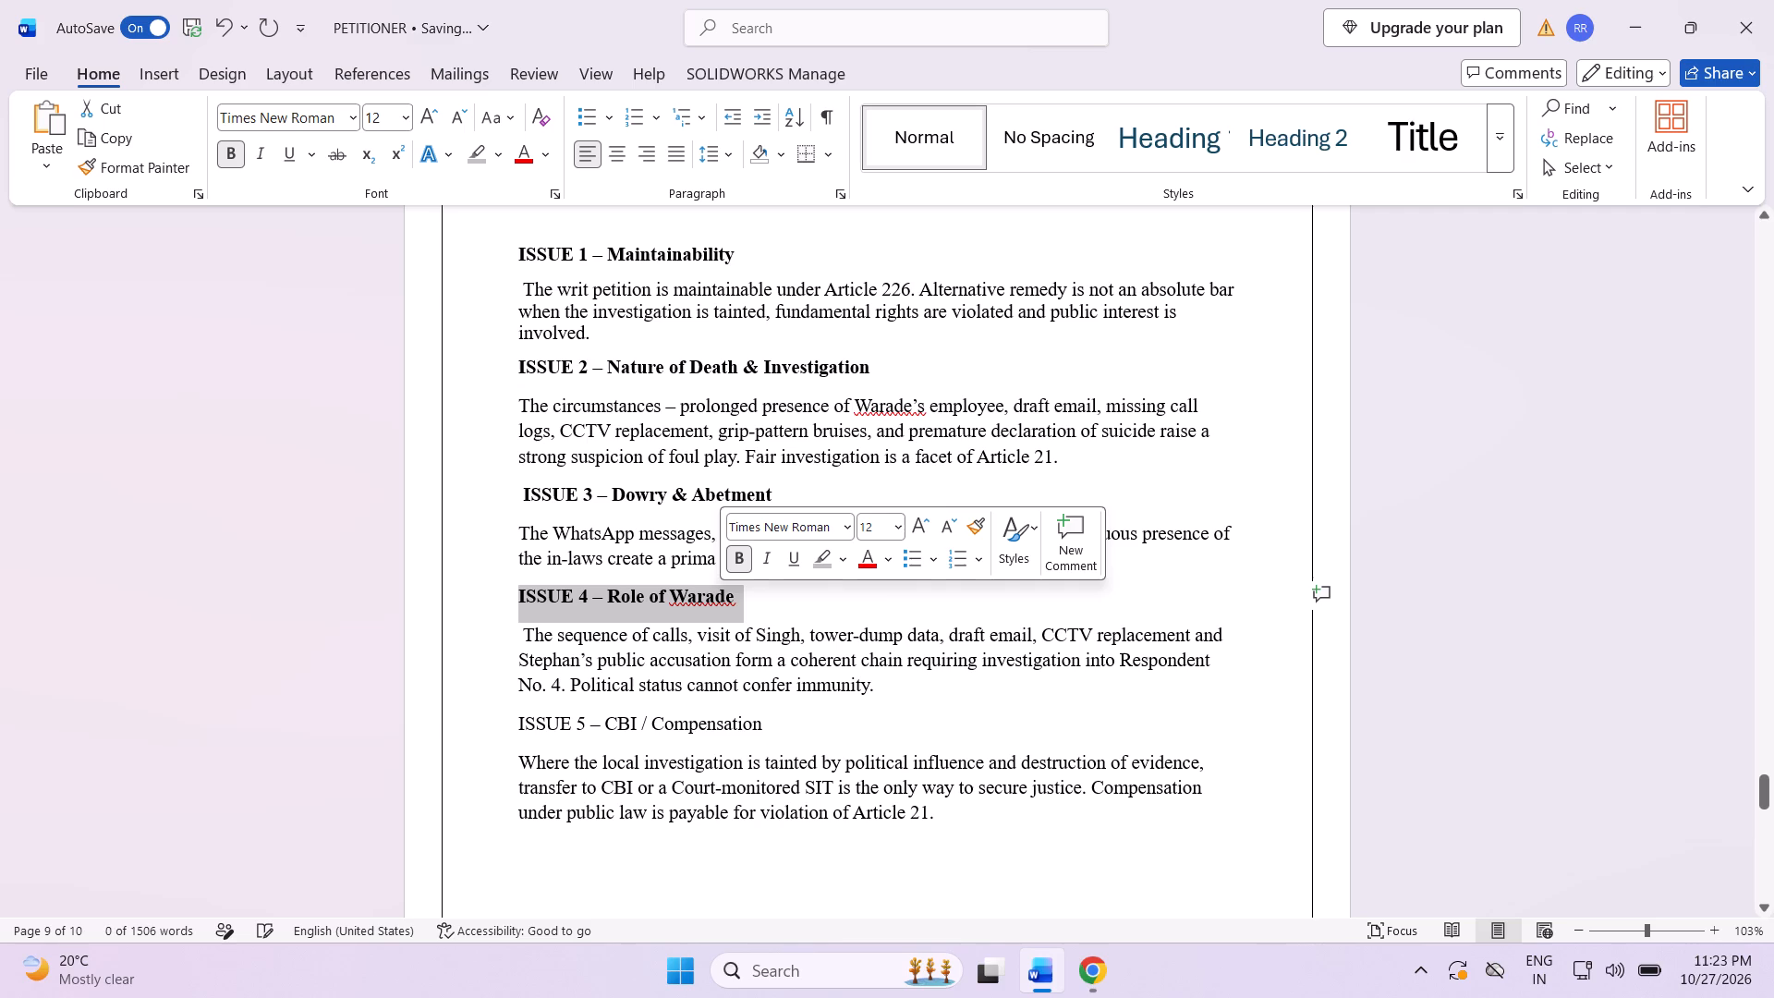
pyautogui.moveTo(506, 722); pyautogui.dragTo(773, 736)
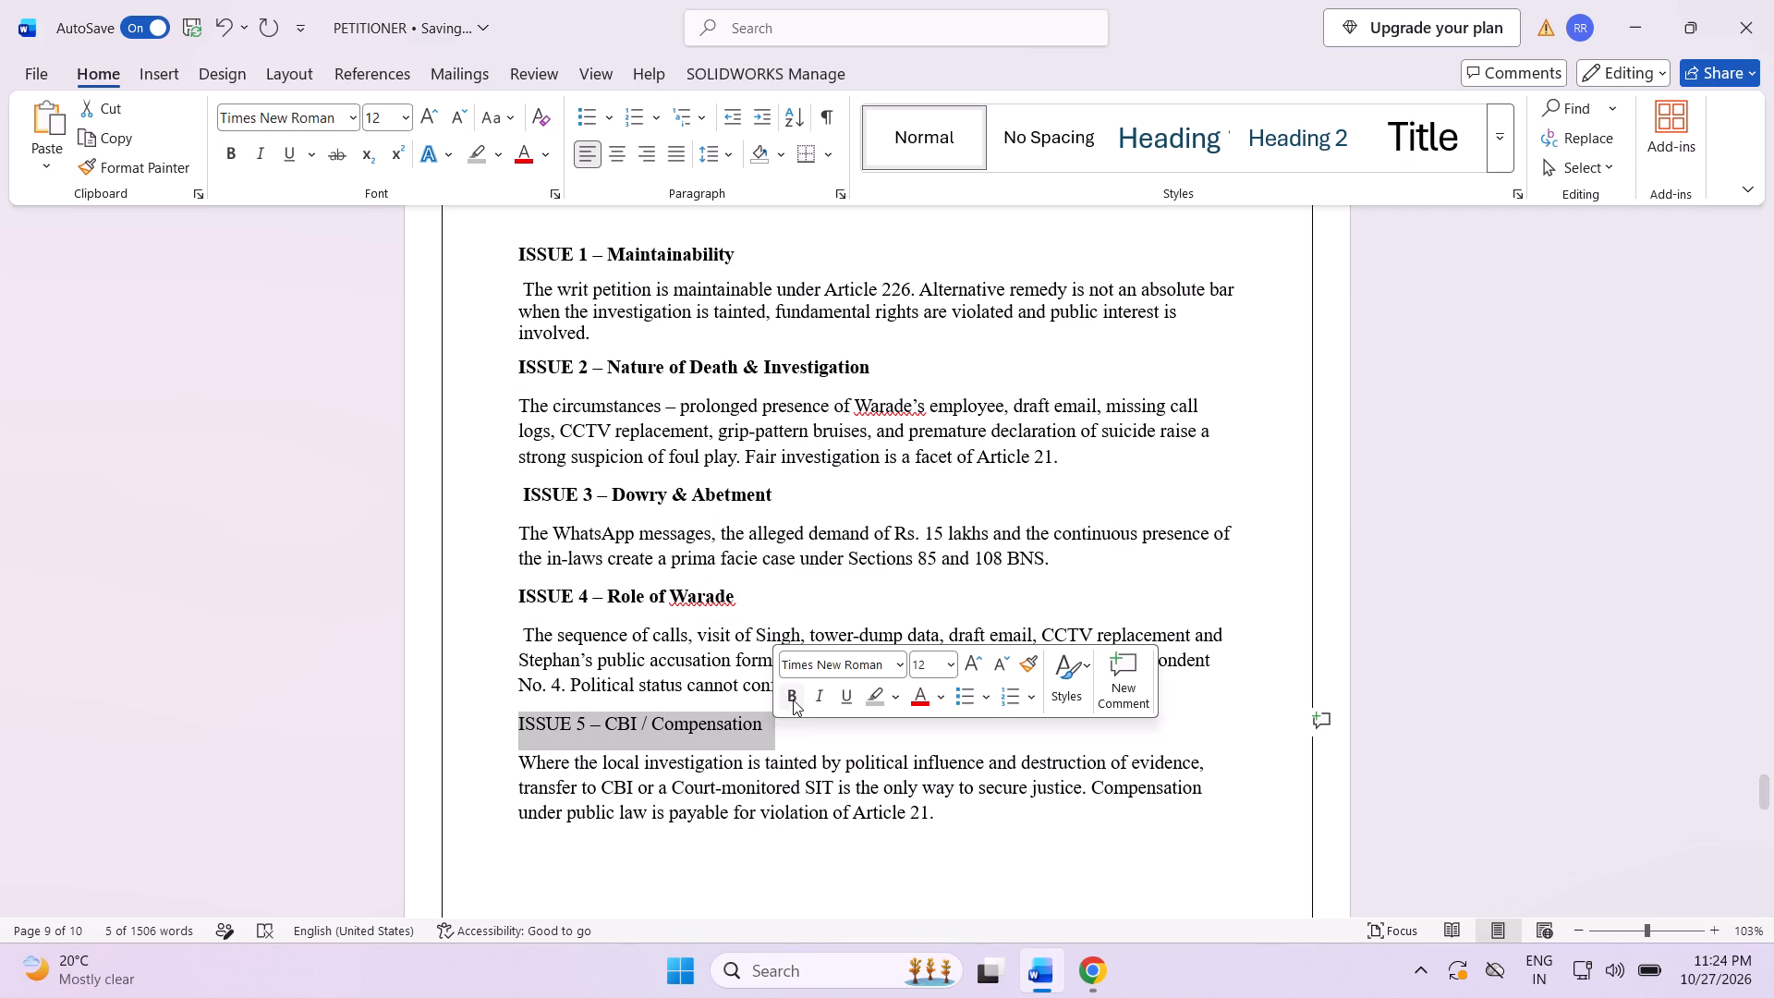
pyautogui.click(793, 700)
# Add blank lines below the summary of arguments text on page 9 until the cursor moves onto page 10.
pyautogui.scroll(-2, 798, 453)
pyautogui.scroll(2, 799, 457)
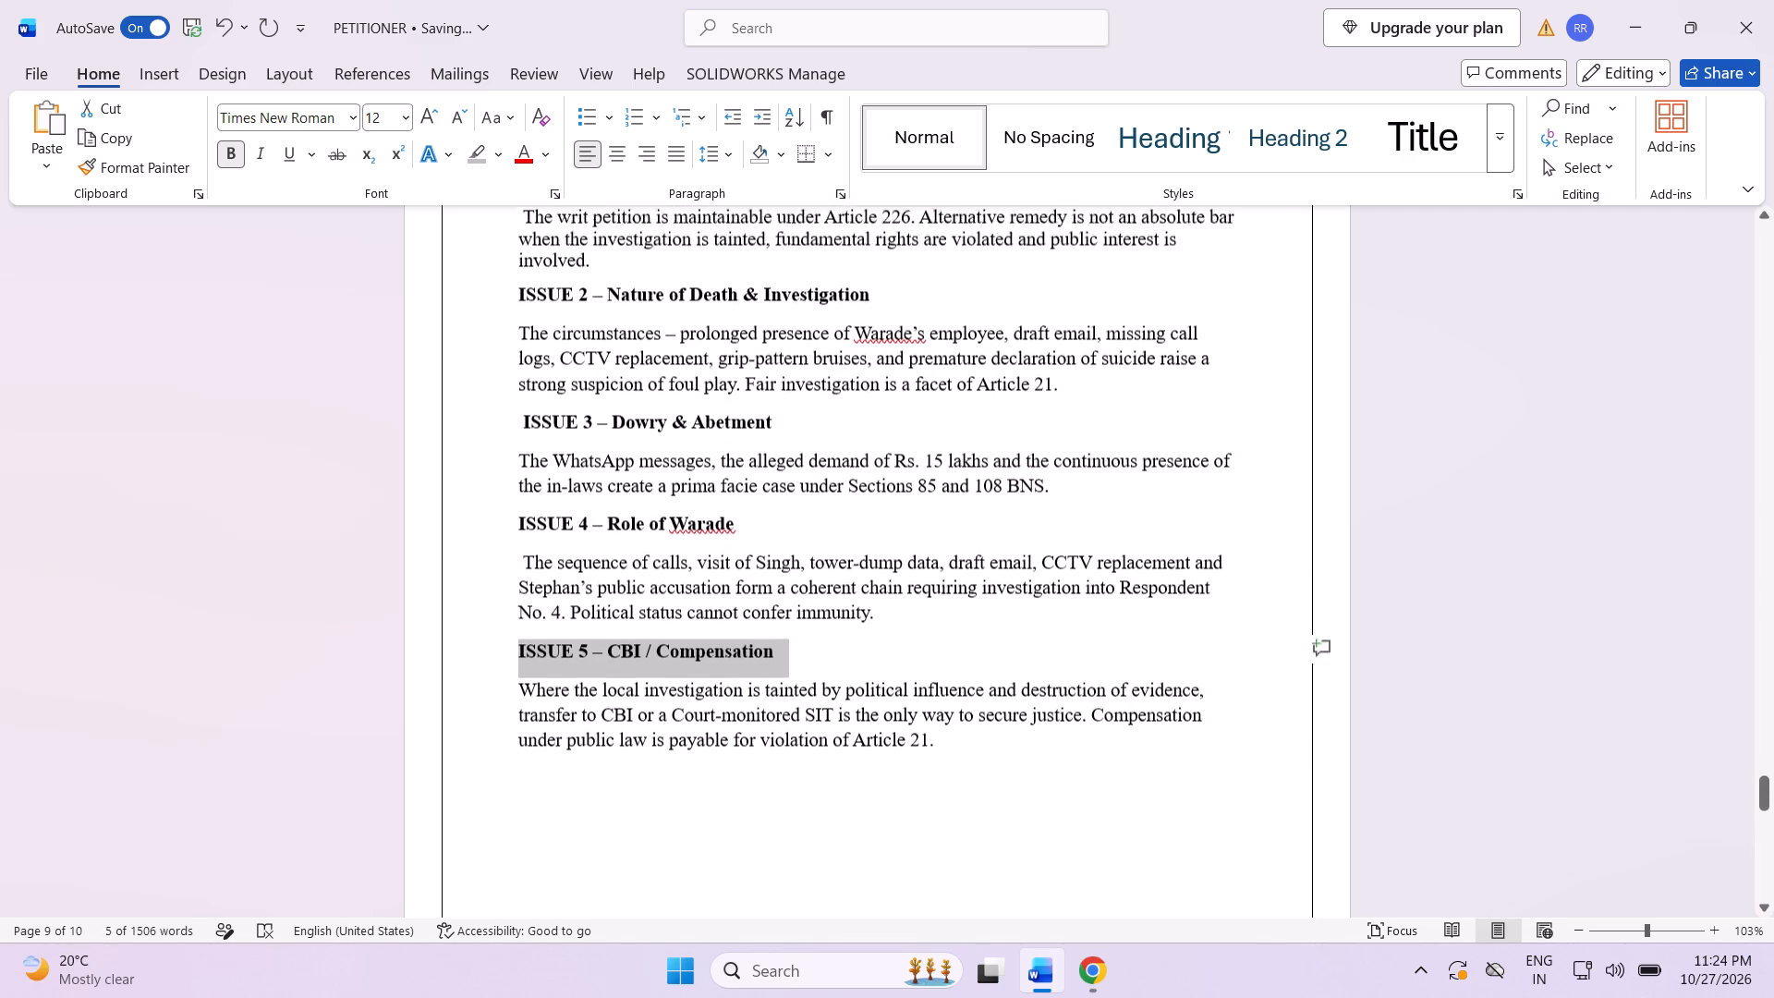
pyautogui.scroll(3, 799, 457)
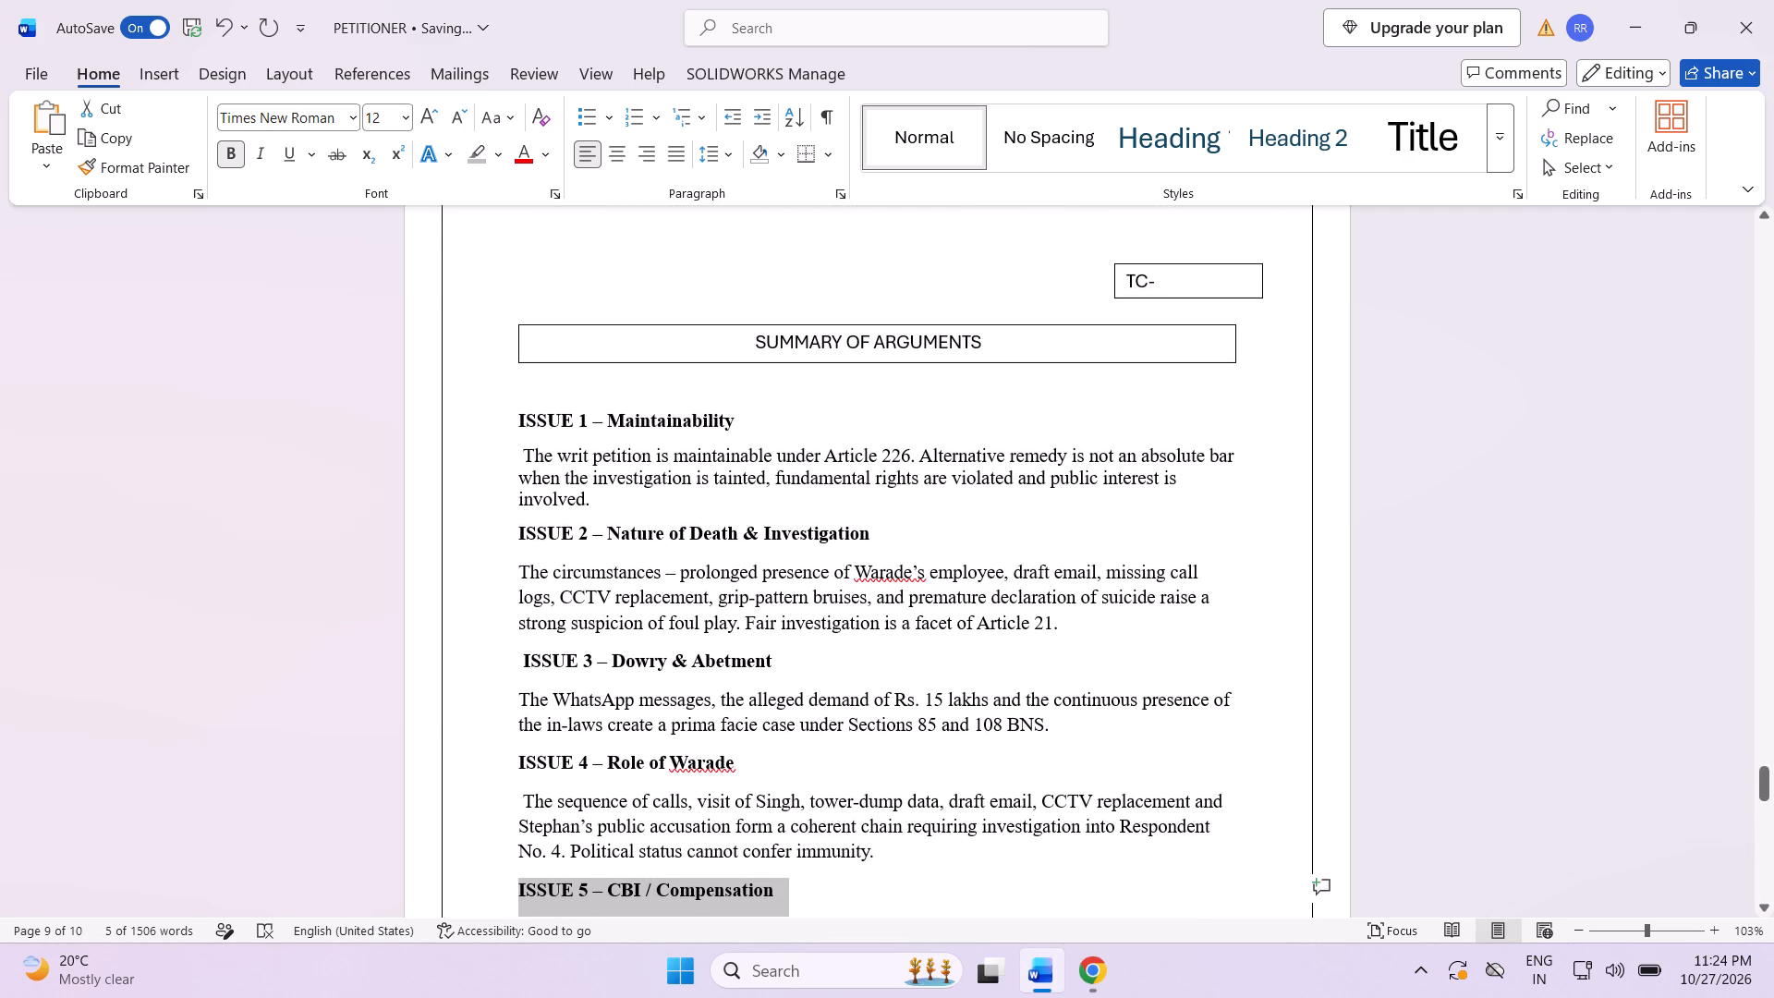
pyautogui.scroll(-14, 795, 549)
pyautogui.click(808, 507)
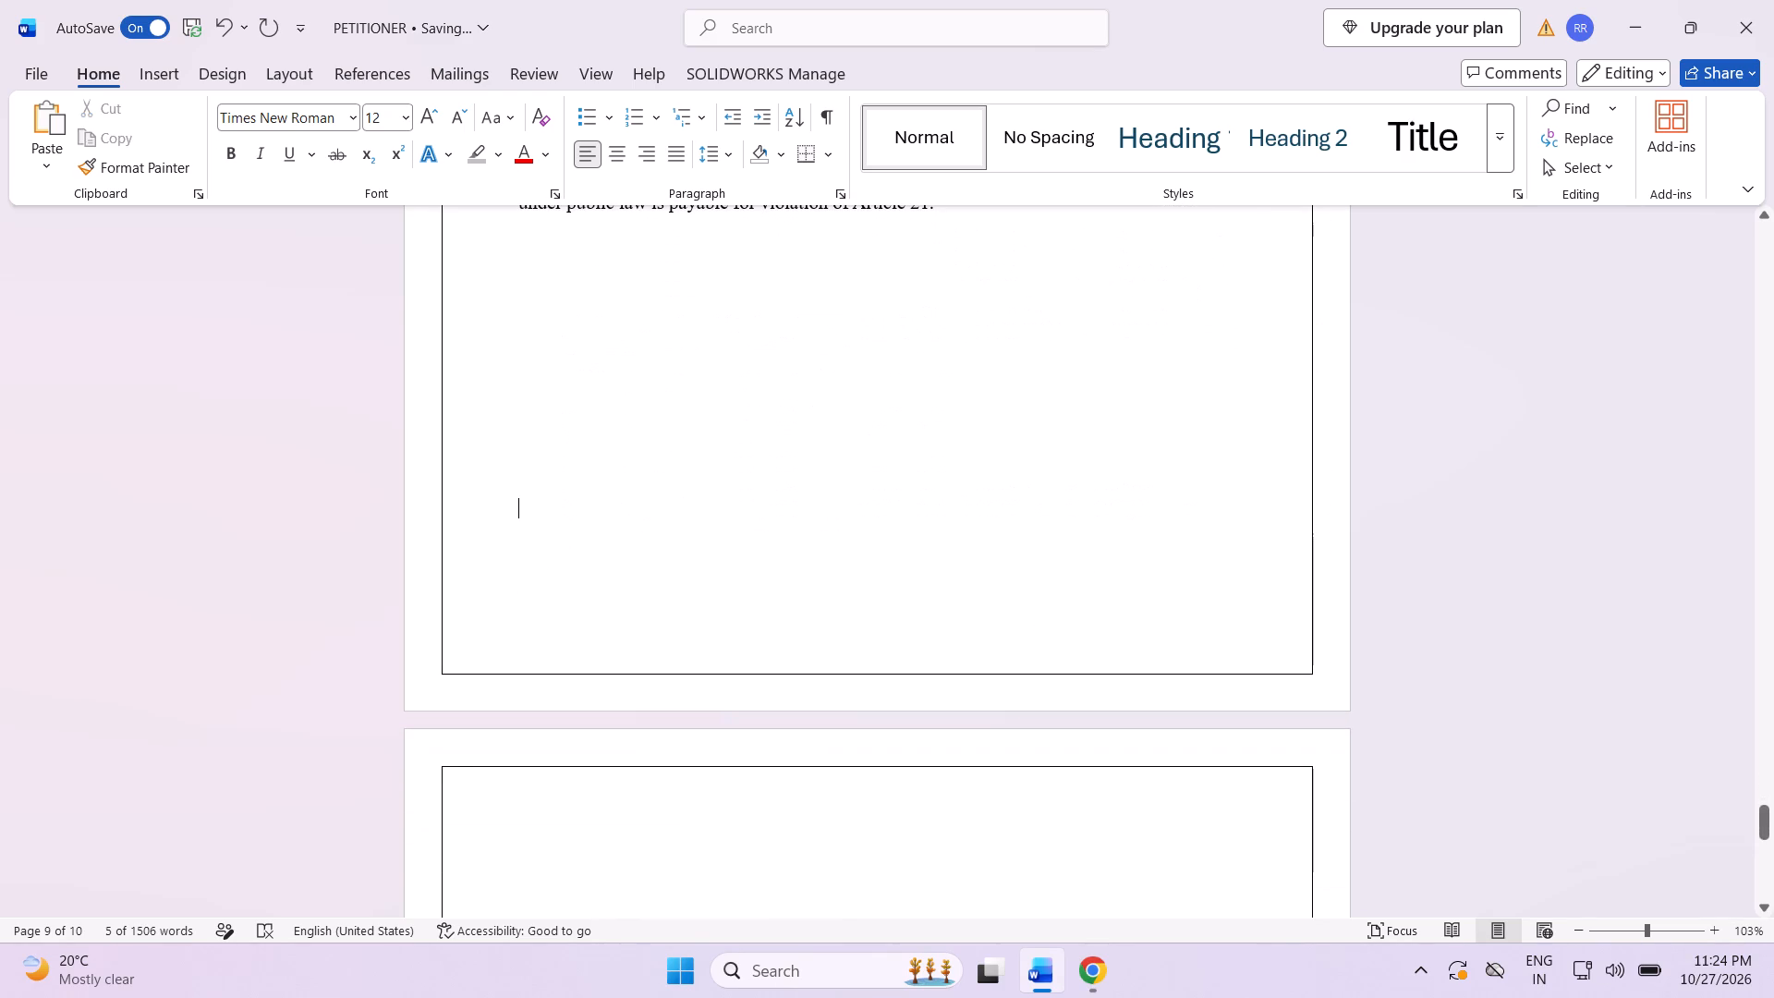
pyautogui.press('Return')
pyautogui.press('Return')
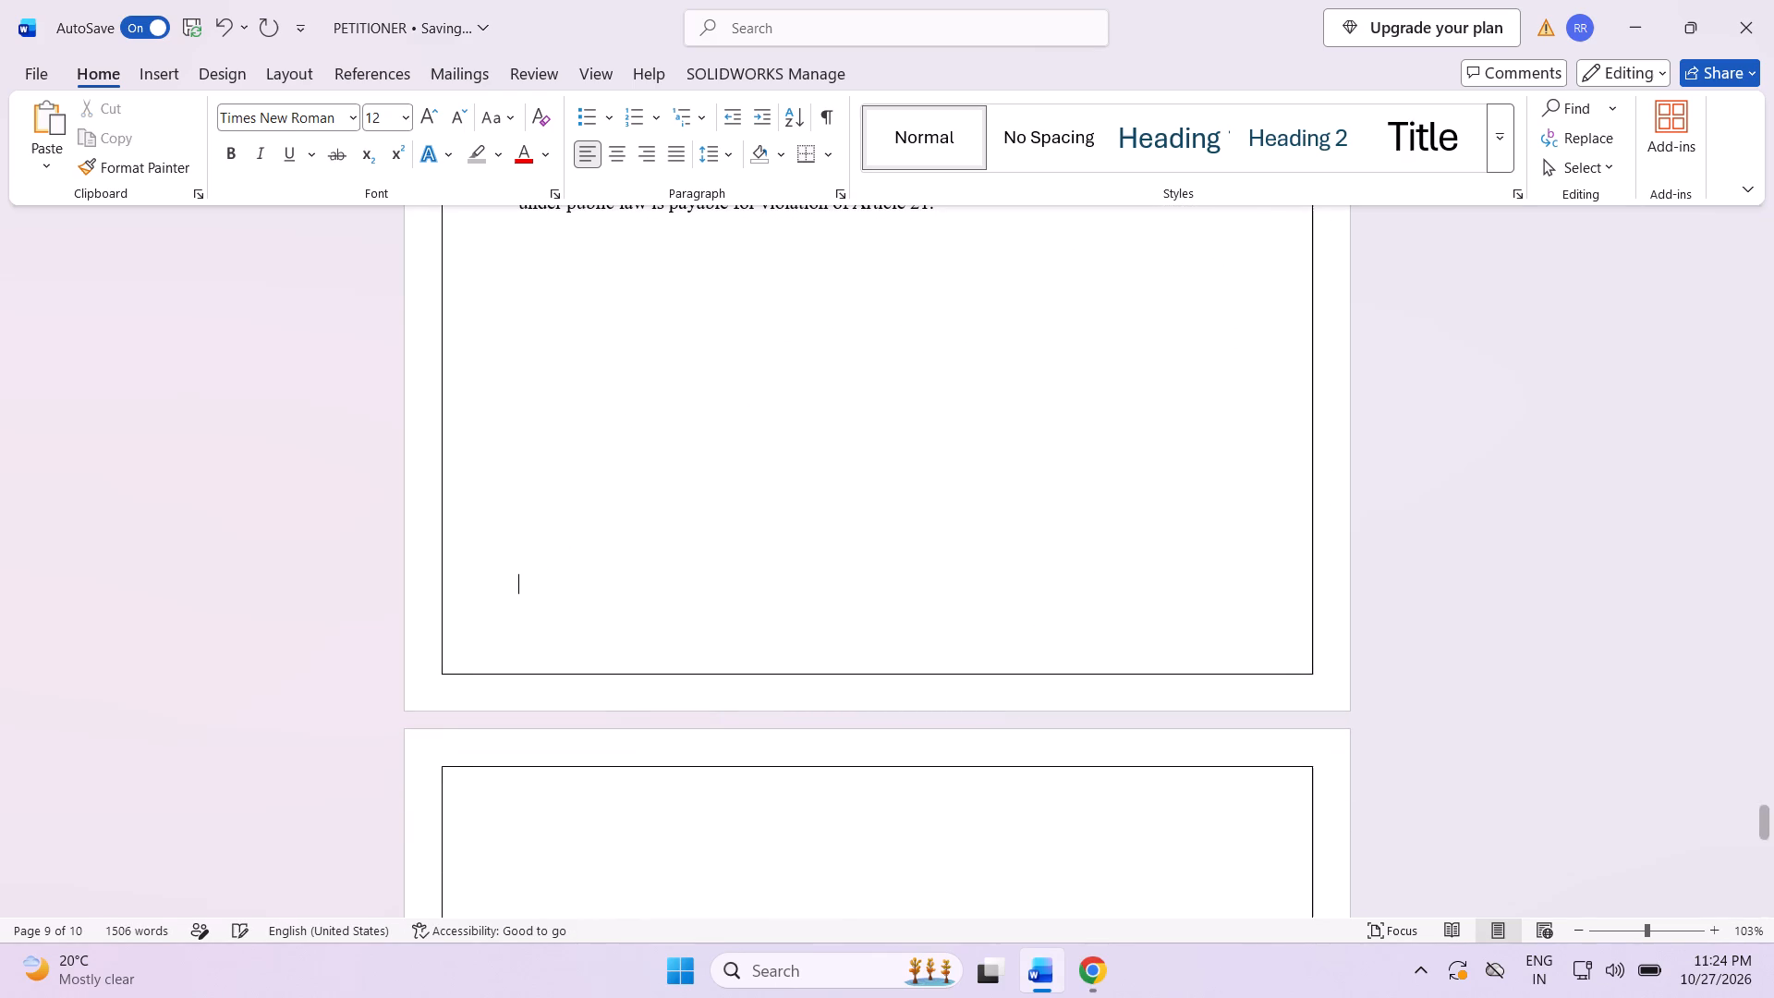
pyautogui.press('Return')
# Insert a simple text box on page 10 and replace its placeholder text with "TC-".
pyautogui.scroll(-5, 544, 632)
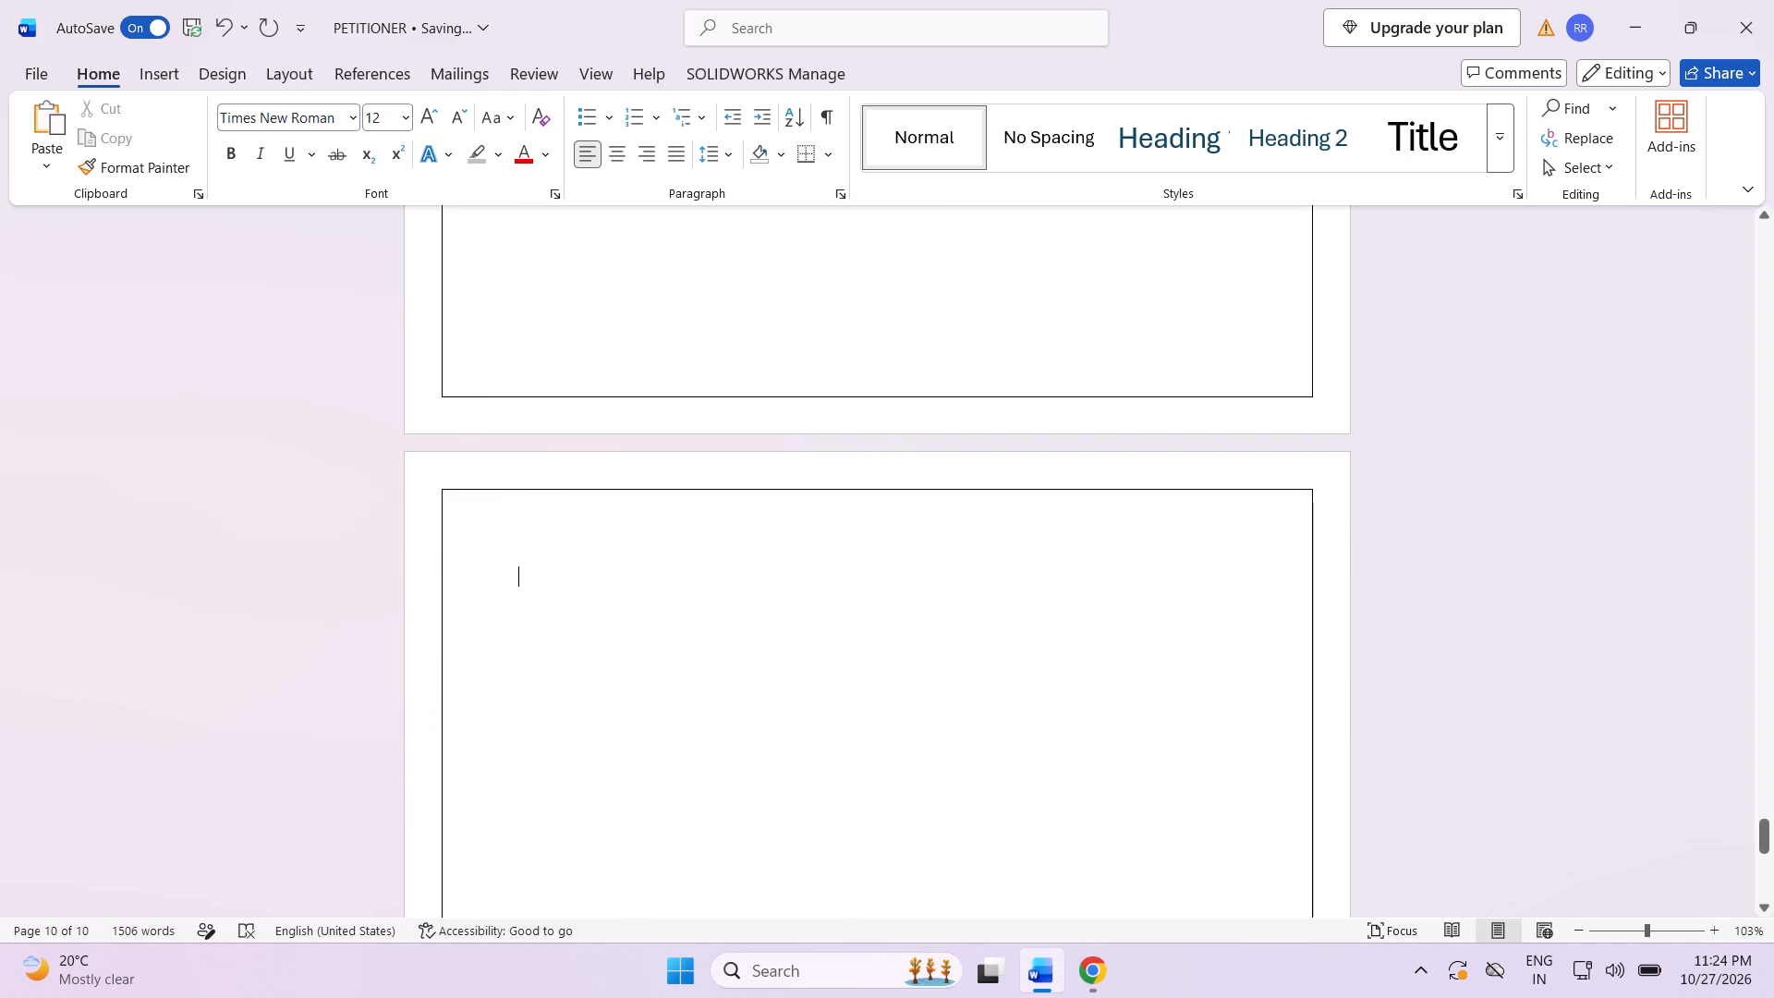
pyautogui.click(170, 74)
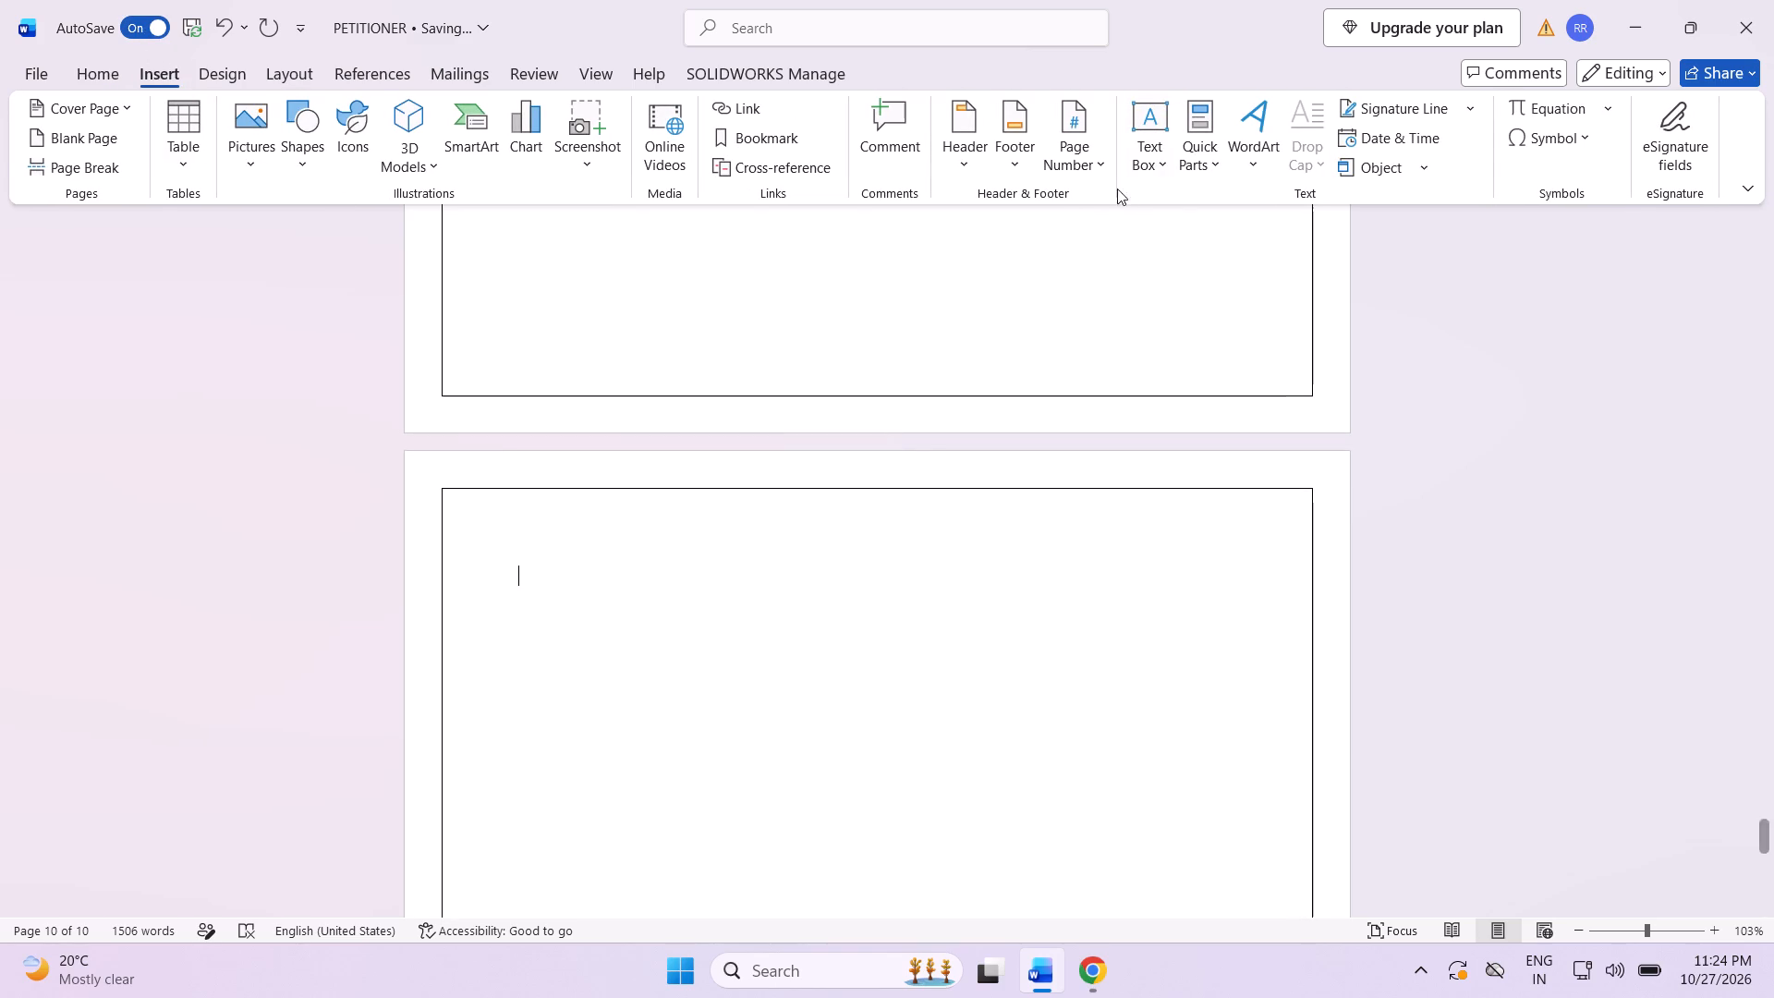
pyautogui.click(1142, 162)
pyautogui.click(1181, 318)
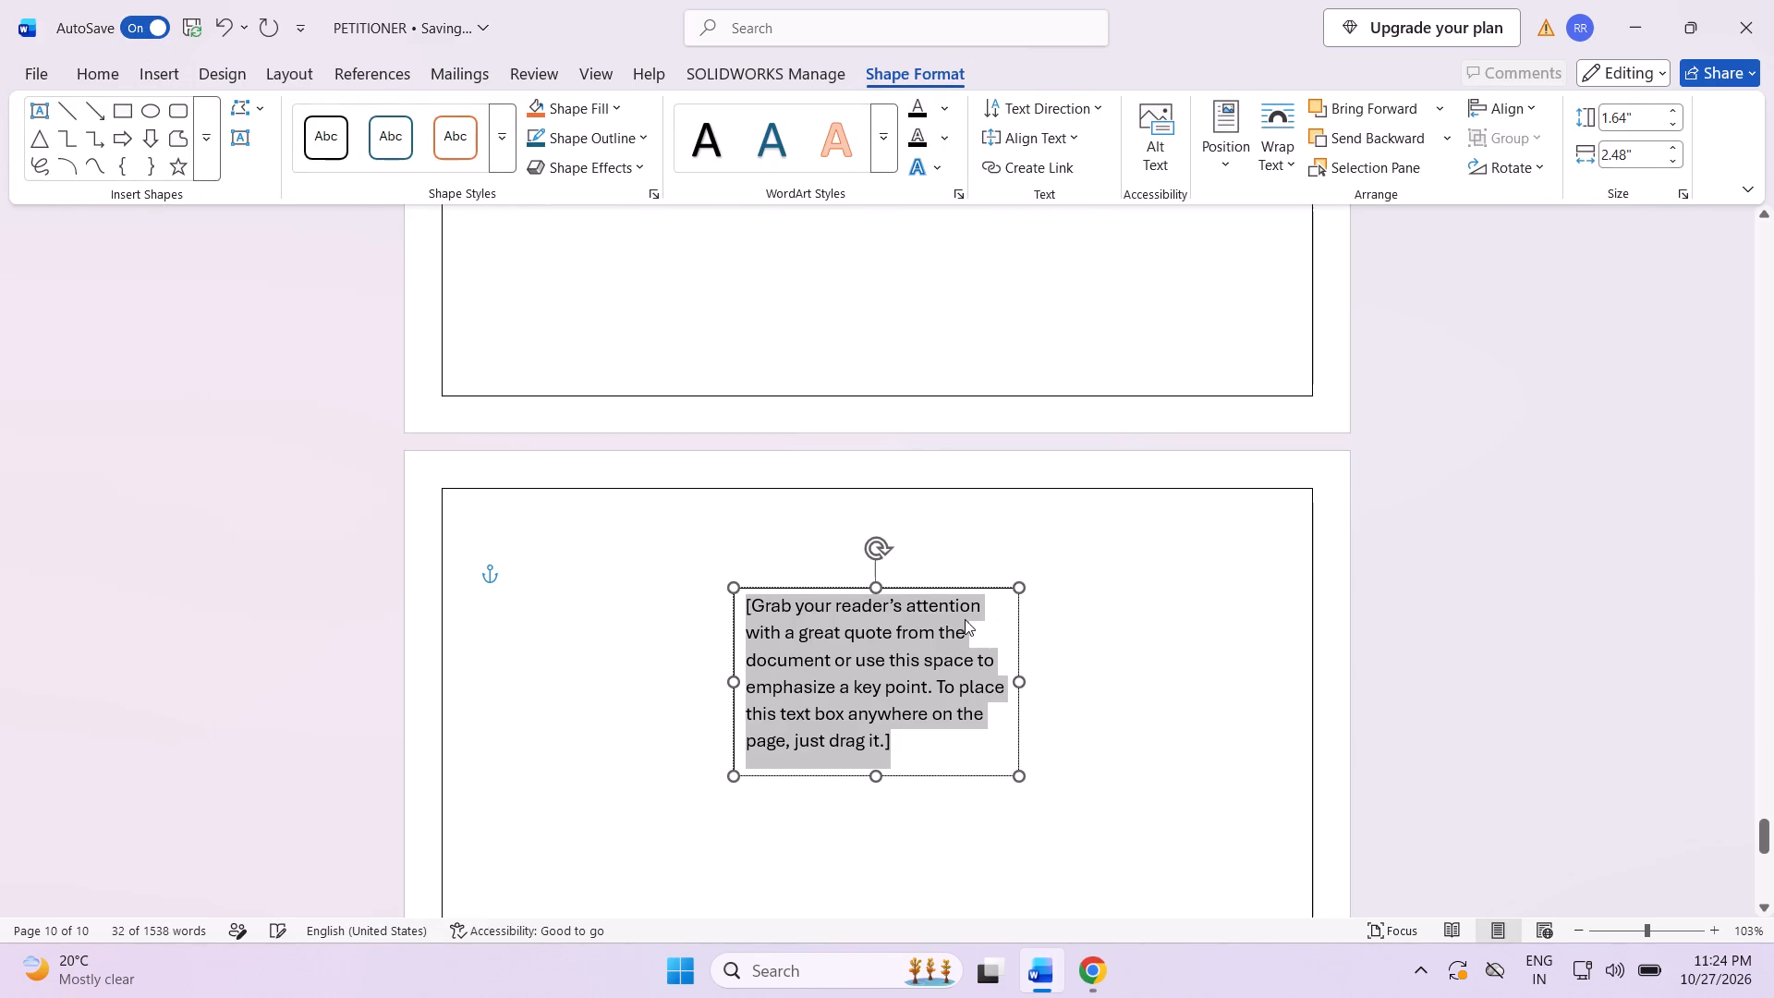
pyautogui.press('BackSpace')
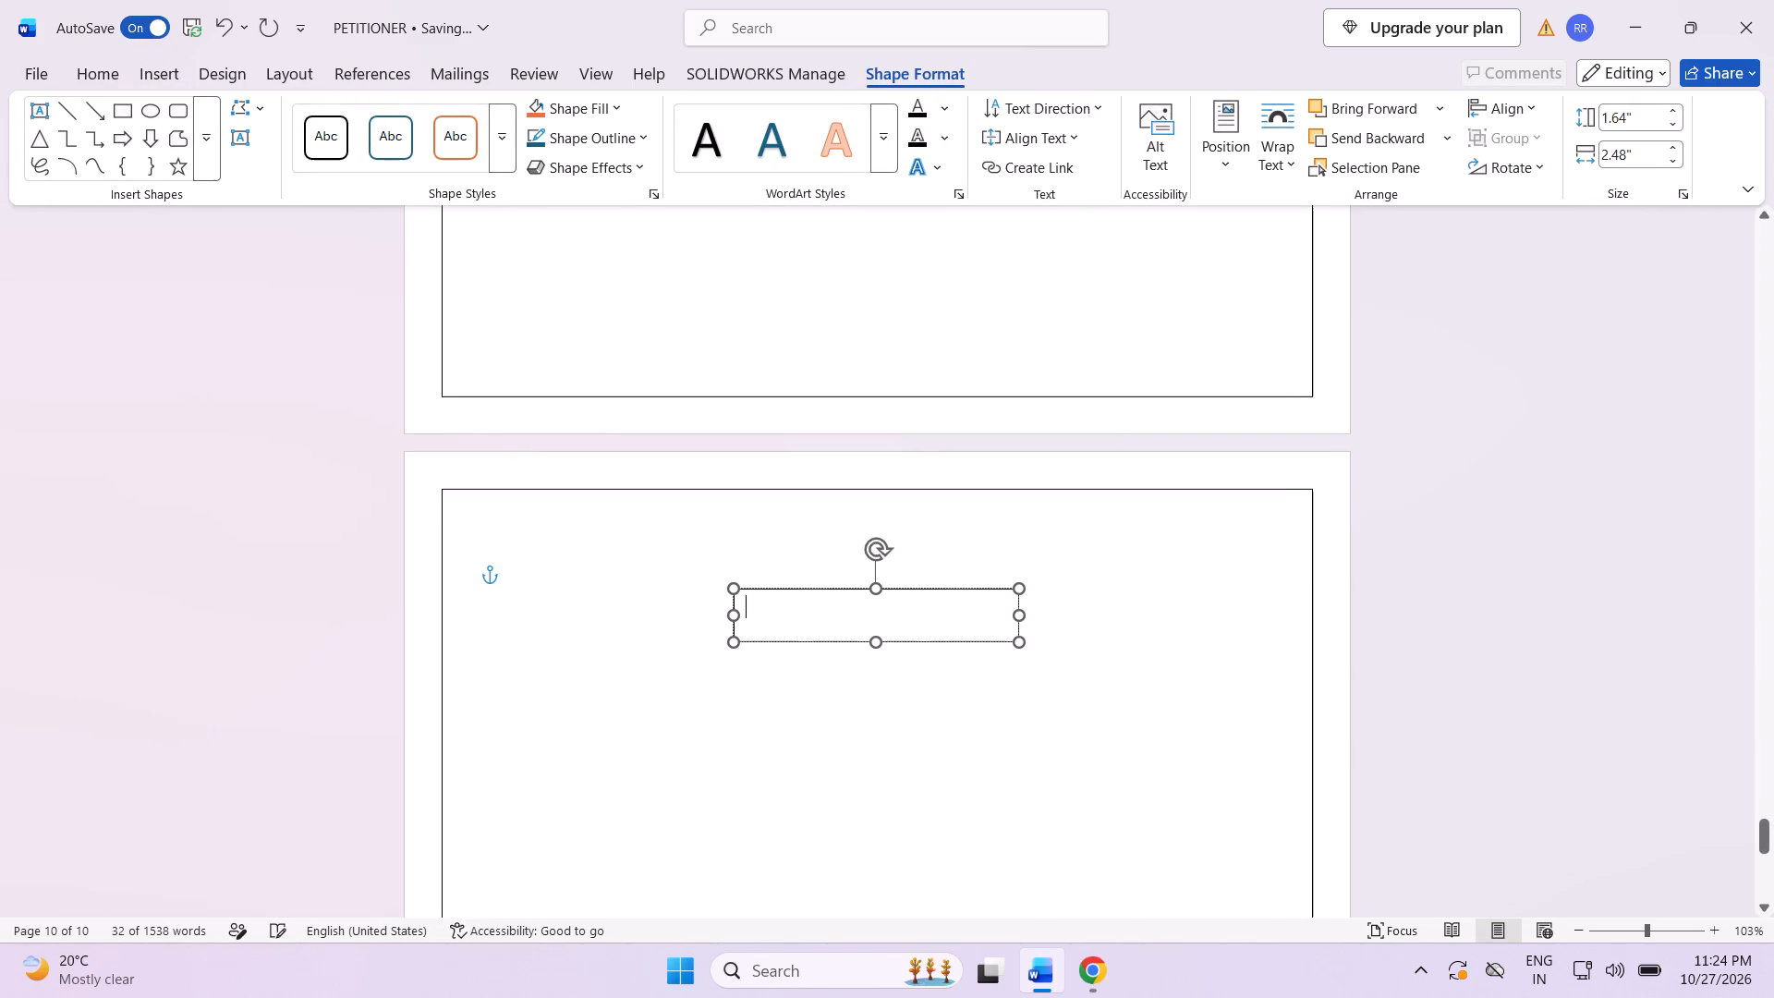
pyautogui.write('TC')
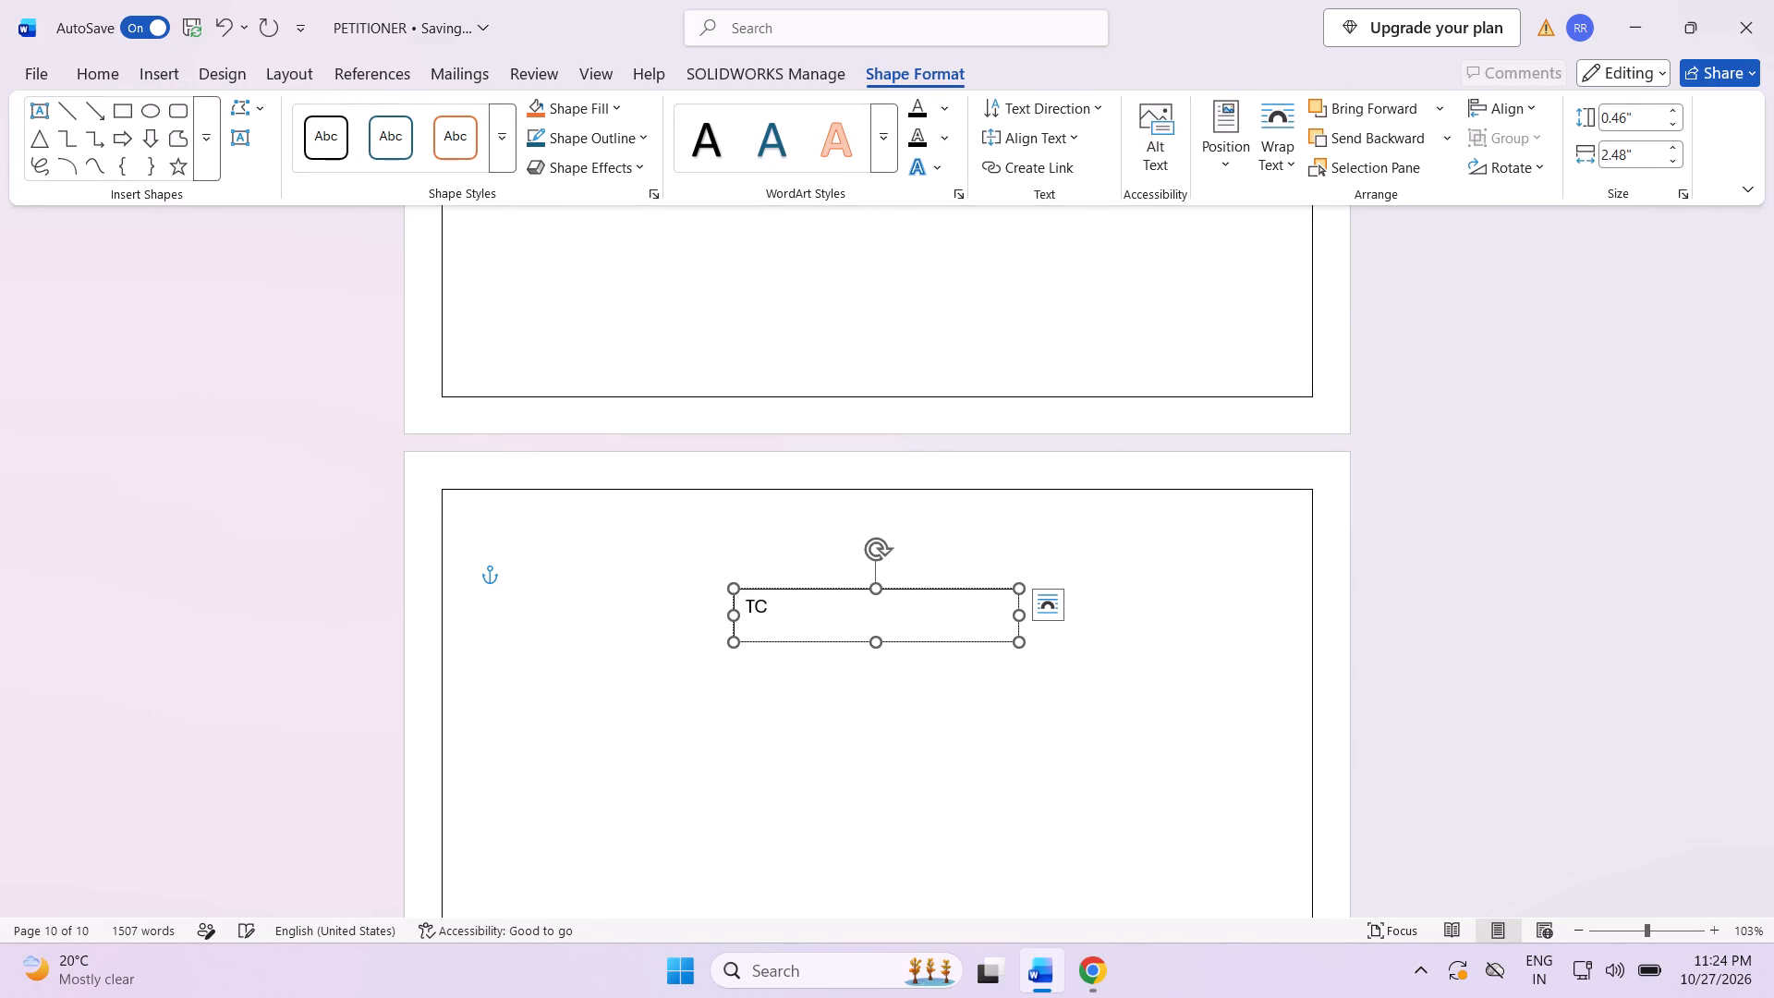
pyautogui.press('-')
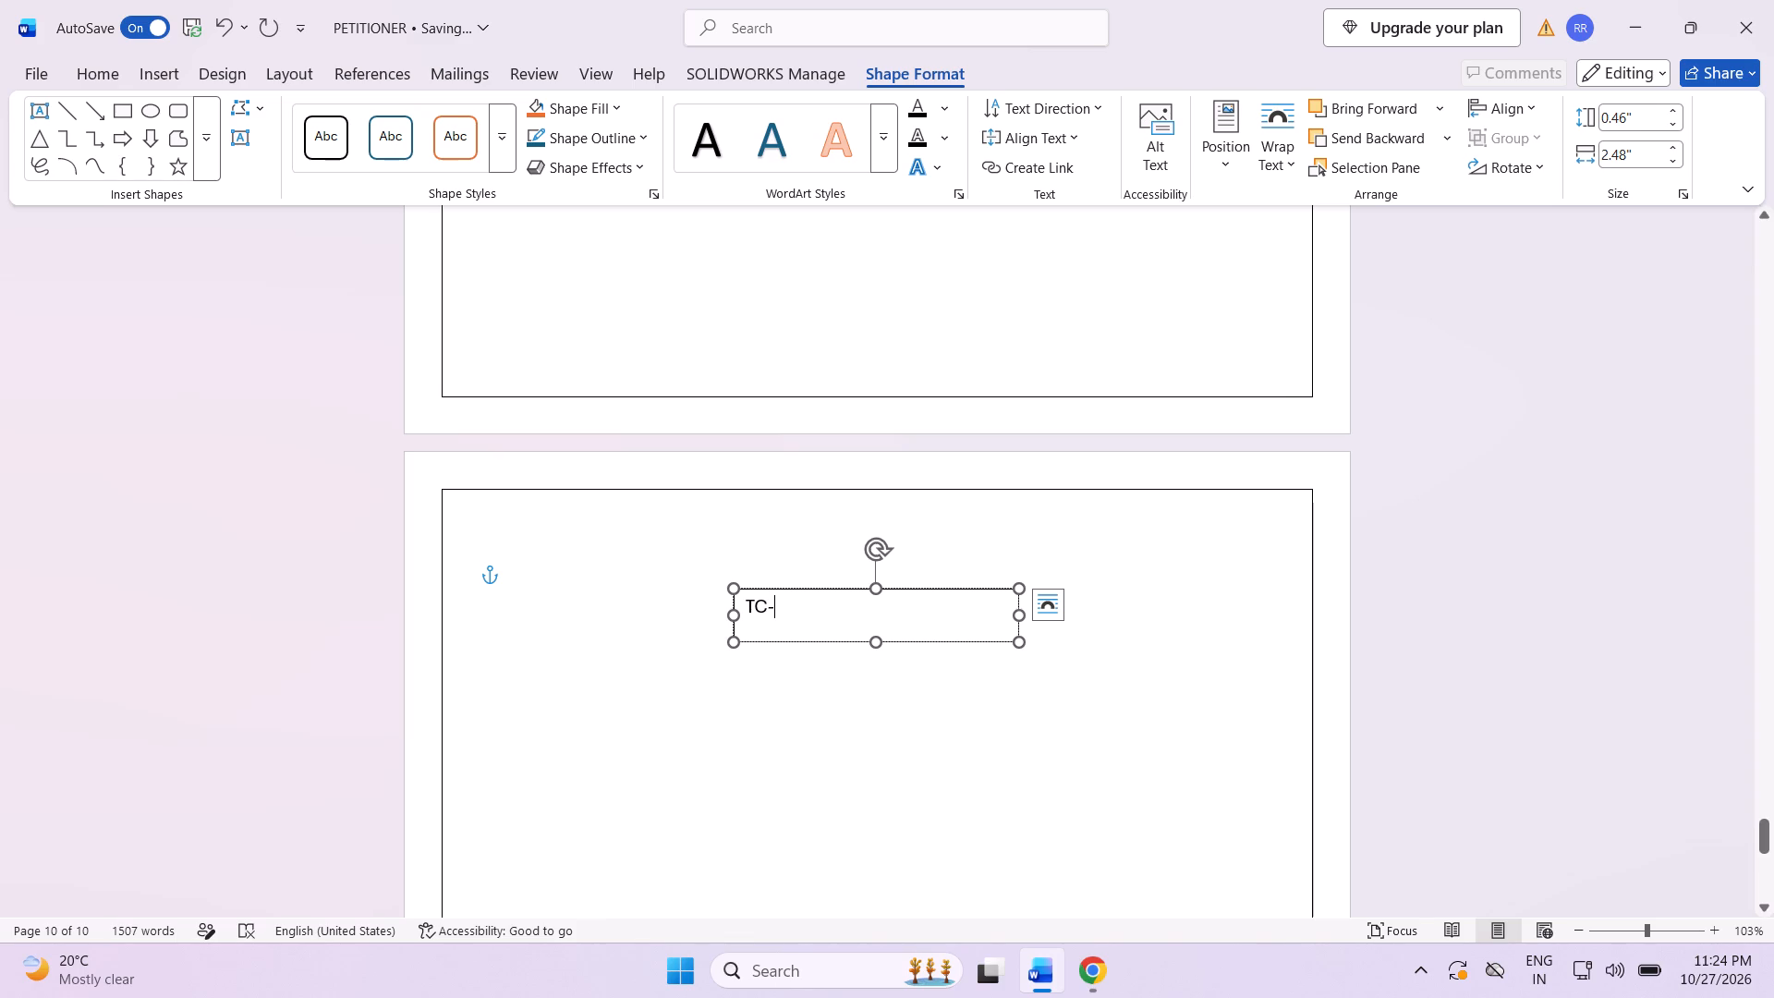
# Shrink the "TC-" box to about 0.31" by 1.52" and move it to the upper right corner of page 10.
pyautogui.moveTo(871, 642); pyautogui.dragTo(859, 624)
pyautogui.moveTo(1015, 607); pyautogui.dragTo(974, 613)
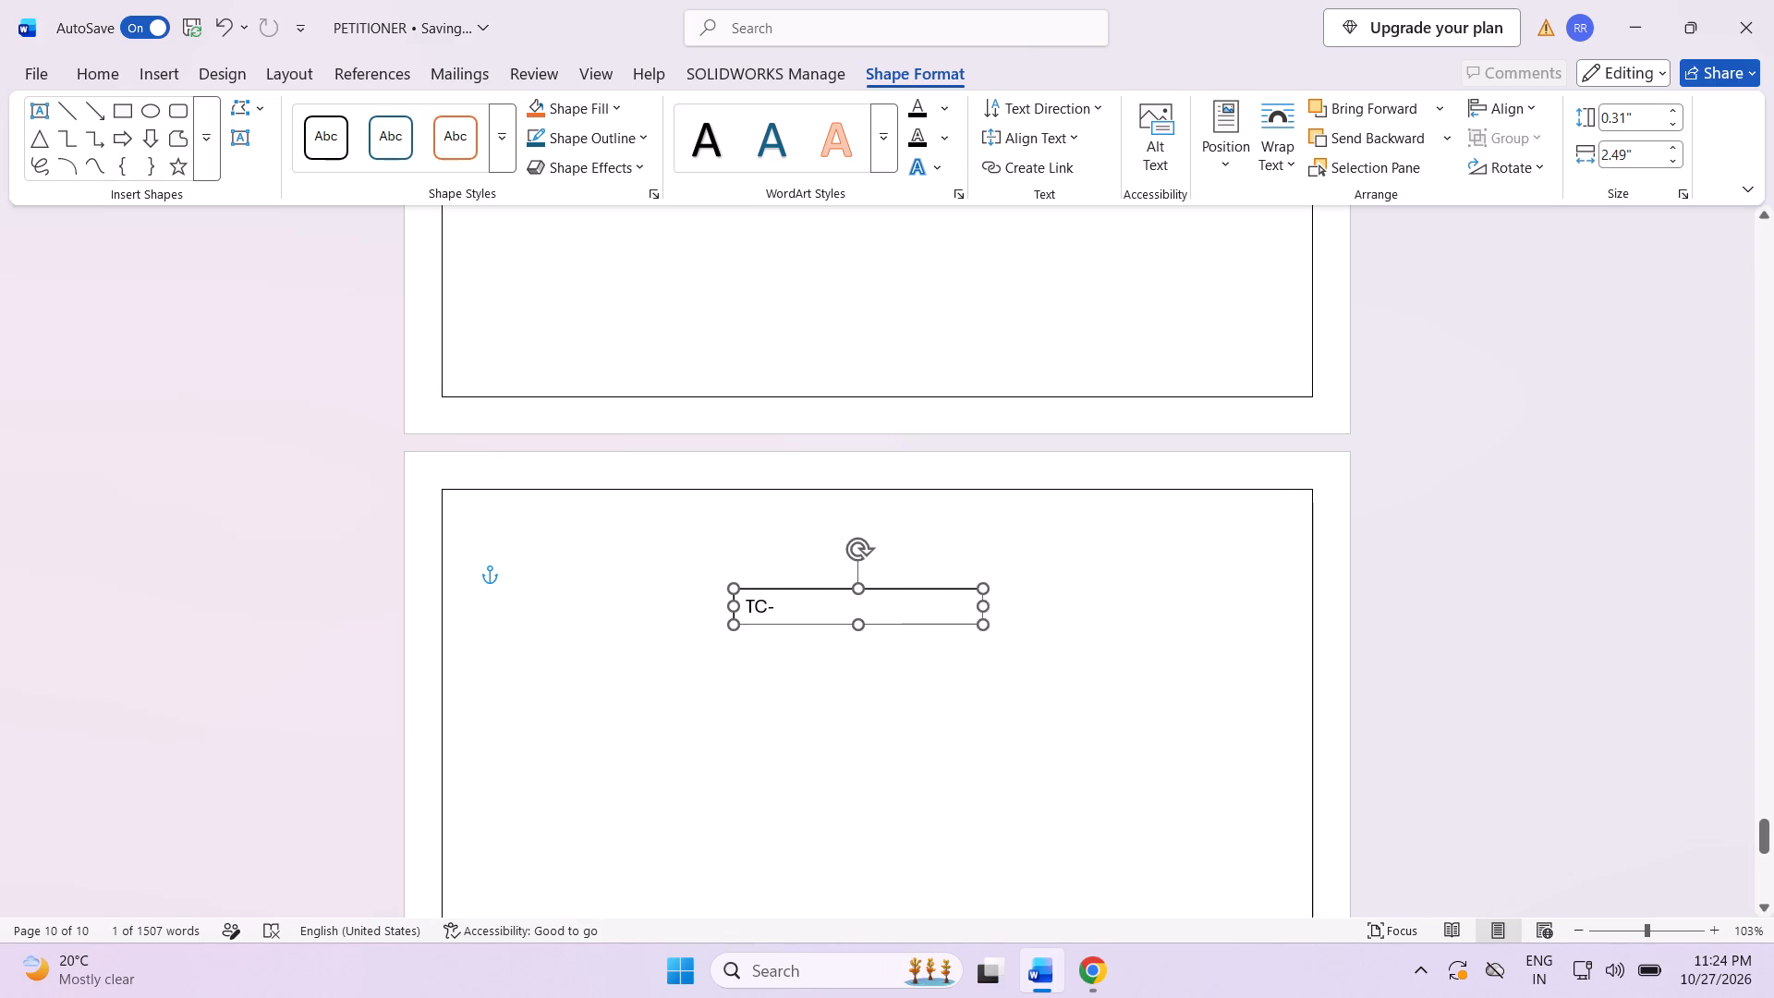
pyautogui.moveTo(974, 613); pyautogui.dragTo(907, 605)
pyautogui.moveTo(839, 590); pyautogui.dragTo(870, 590)
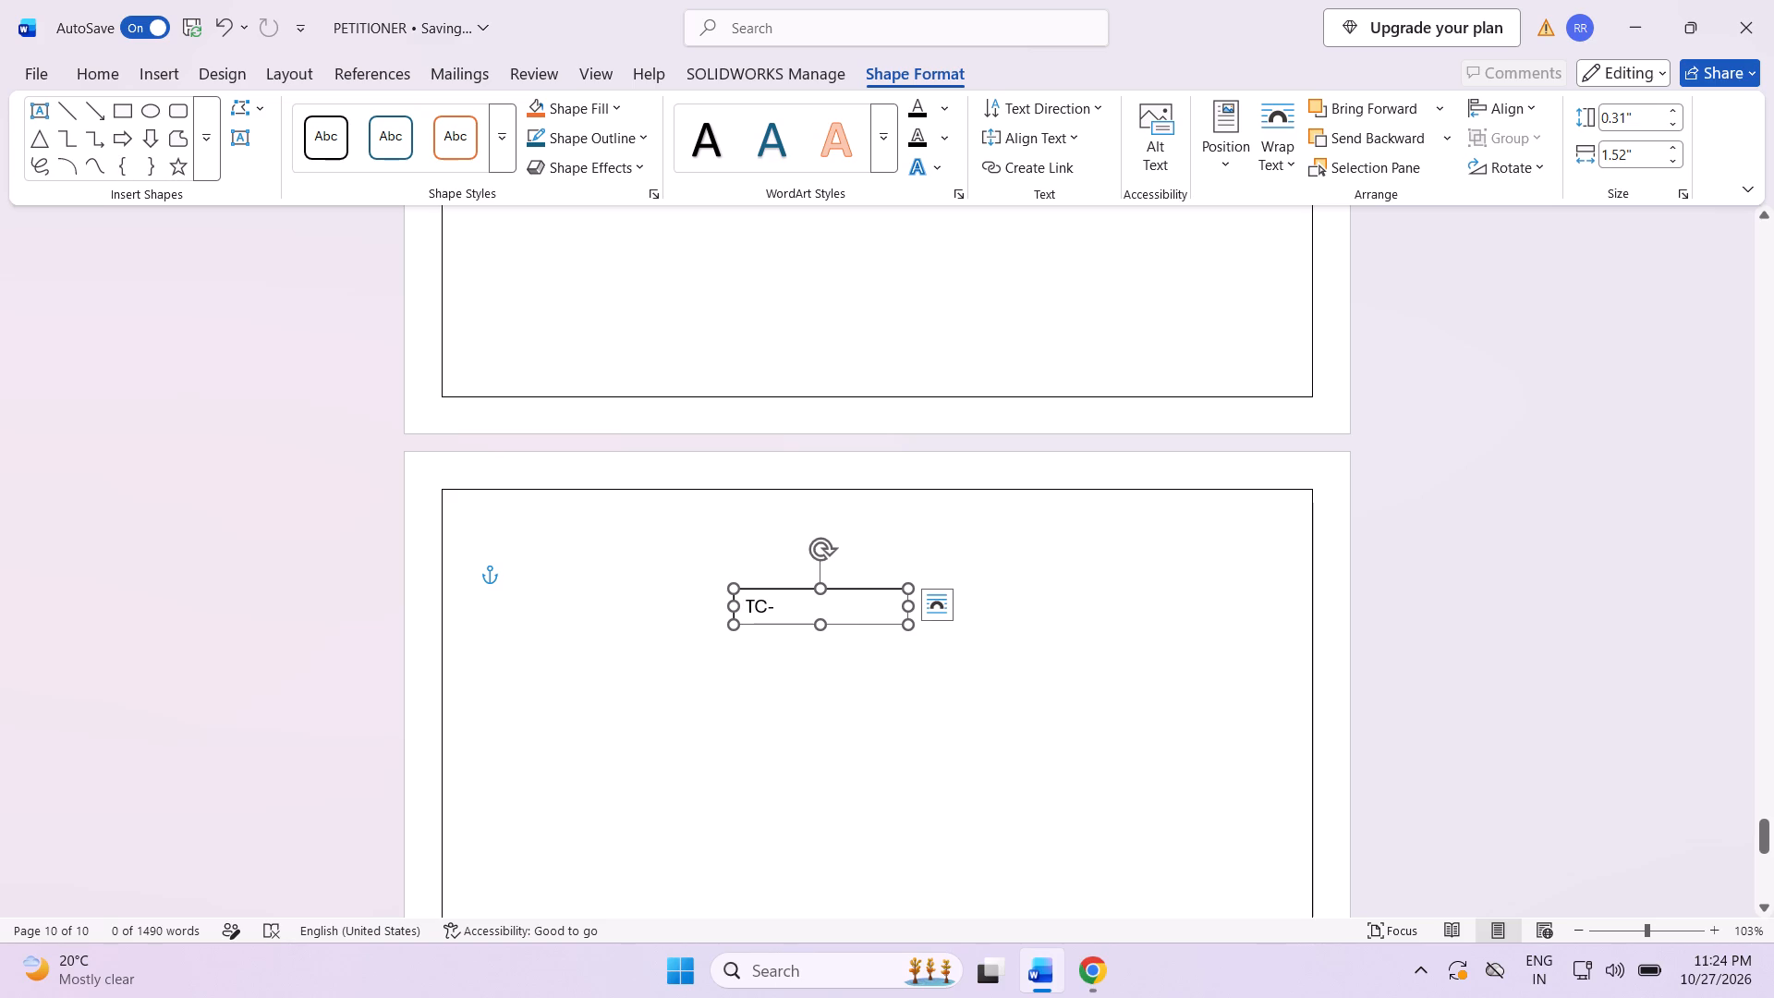
pyautogui.moveTo(870, 590); pyautogui.dragTo(1194, 551)
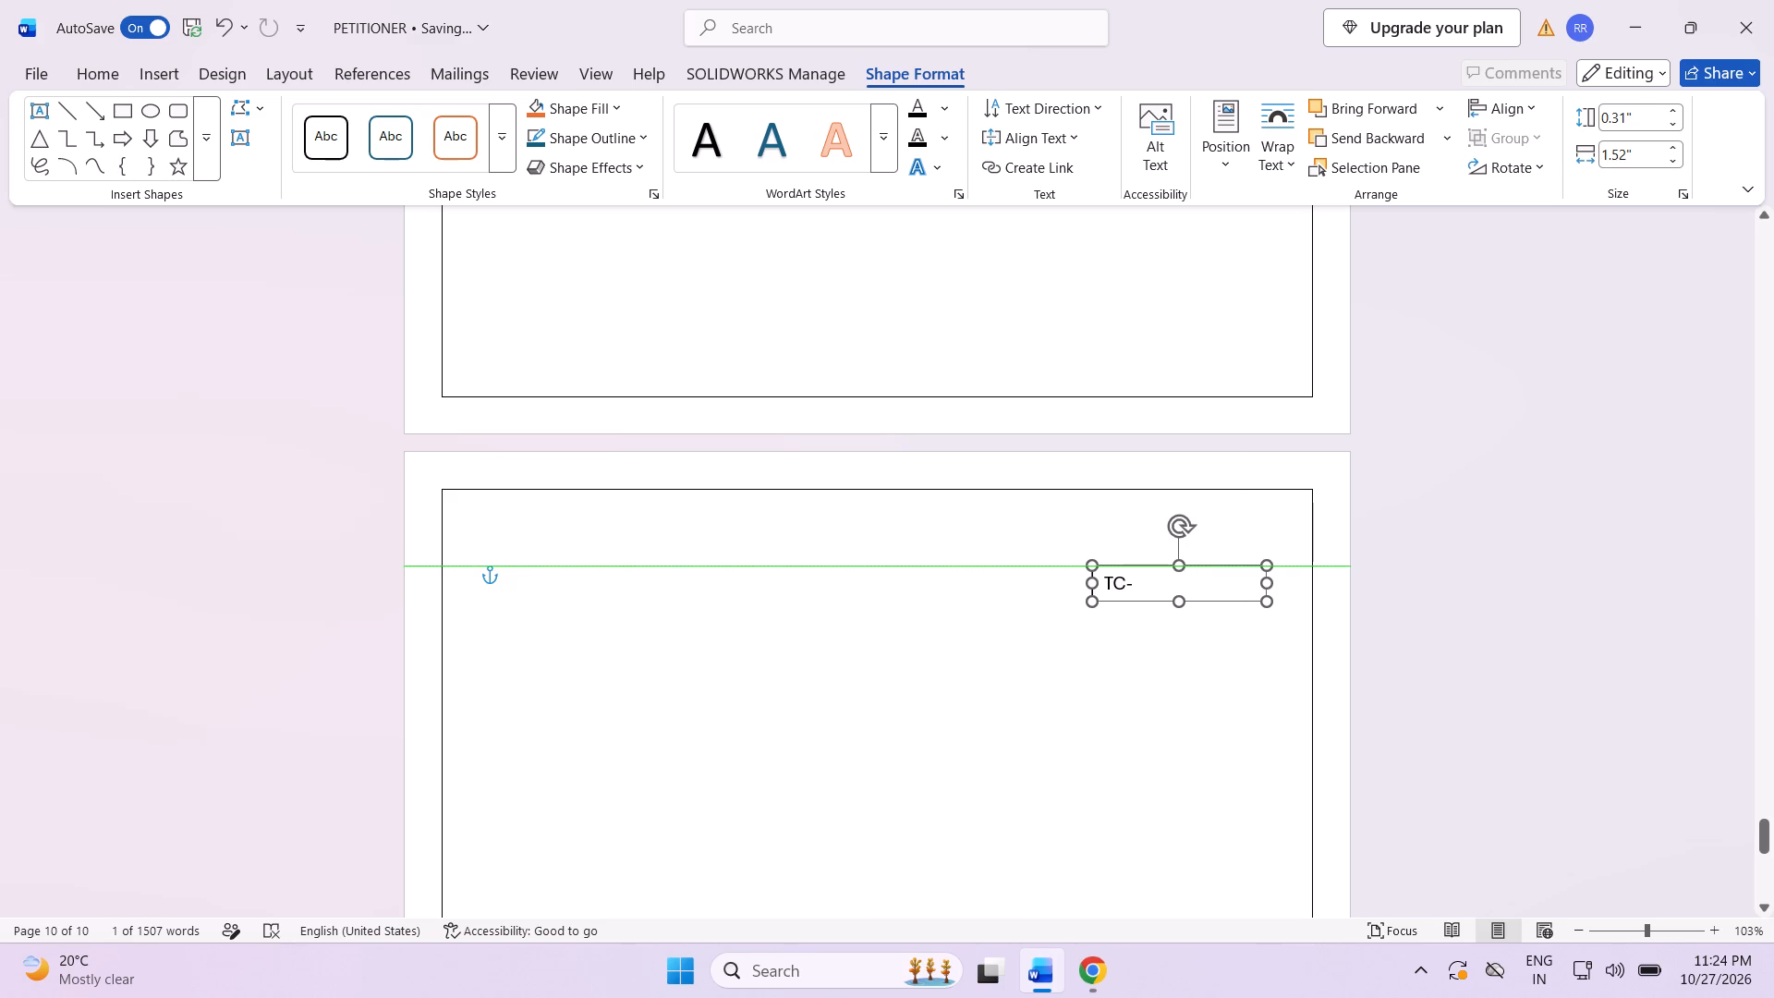
pyautogui.moveTo(1194, 551); pyautogui.dragTo(1164, 545)
# Add a blank line below the "TC-" box on page 10.
pyautogui.scroll(-3, 944, 743)
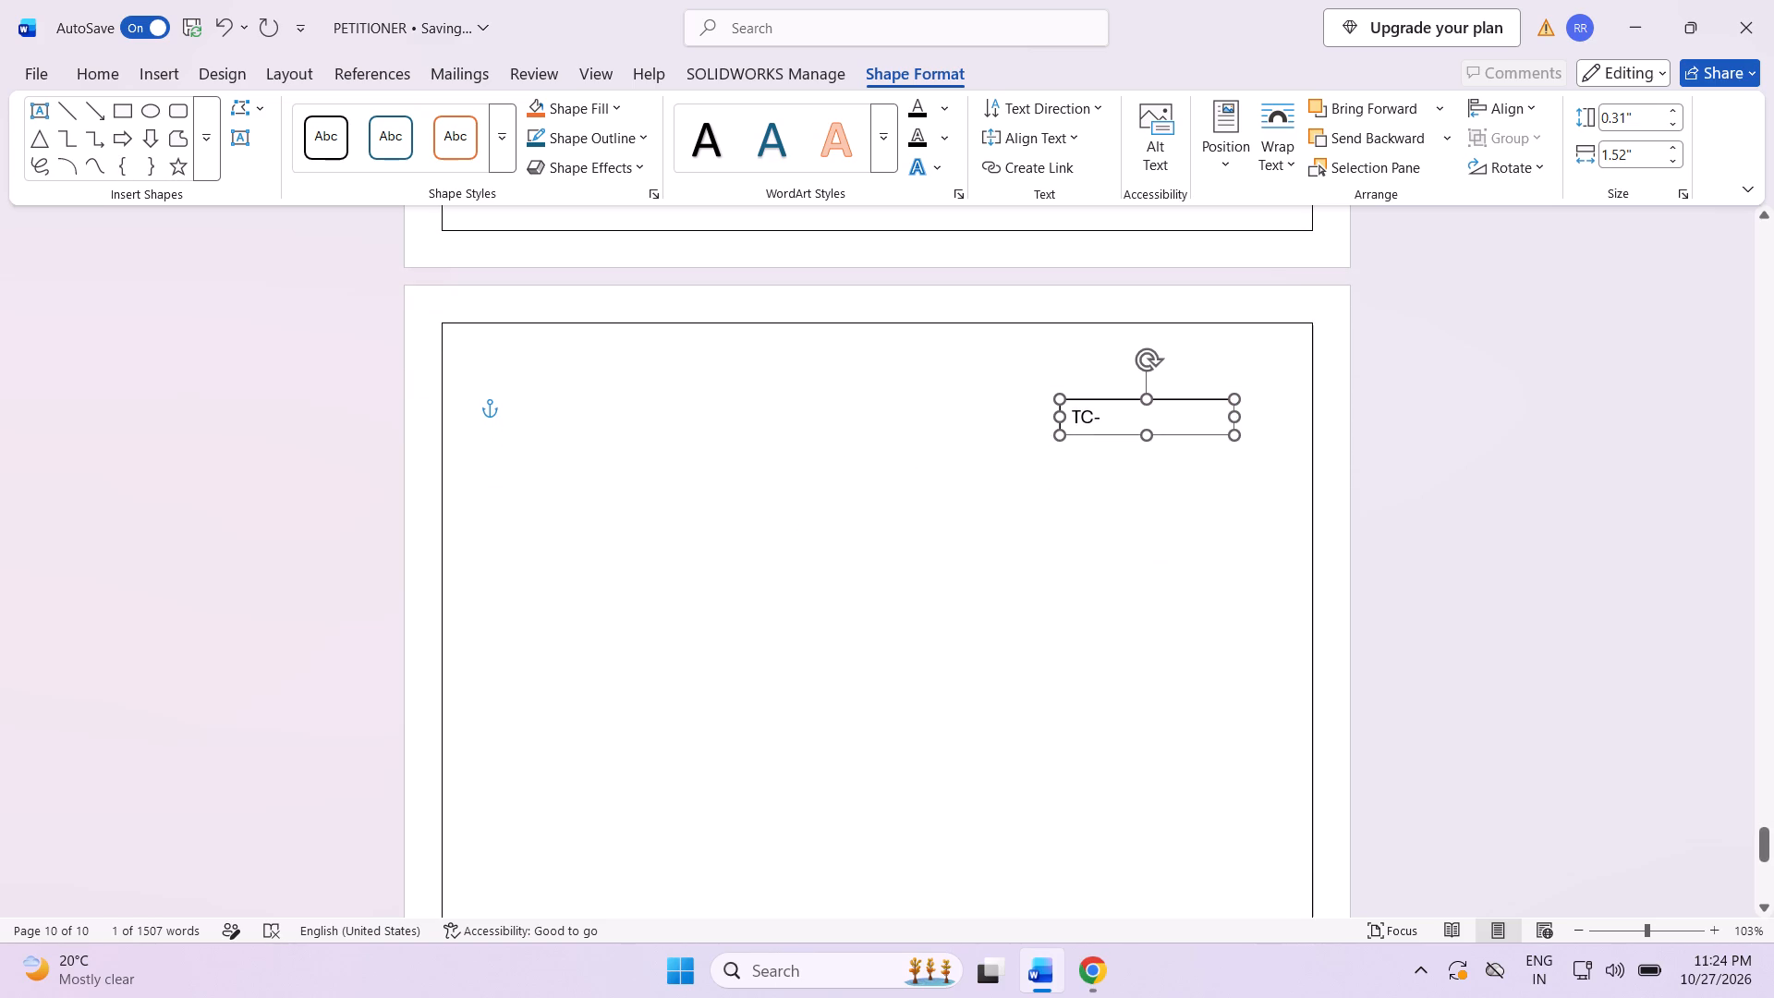
pyautogui.click(516, 469)
pyautogui.press('Return')
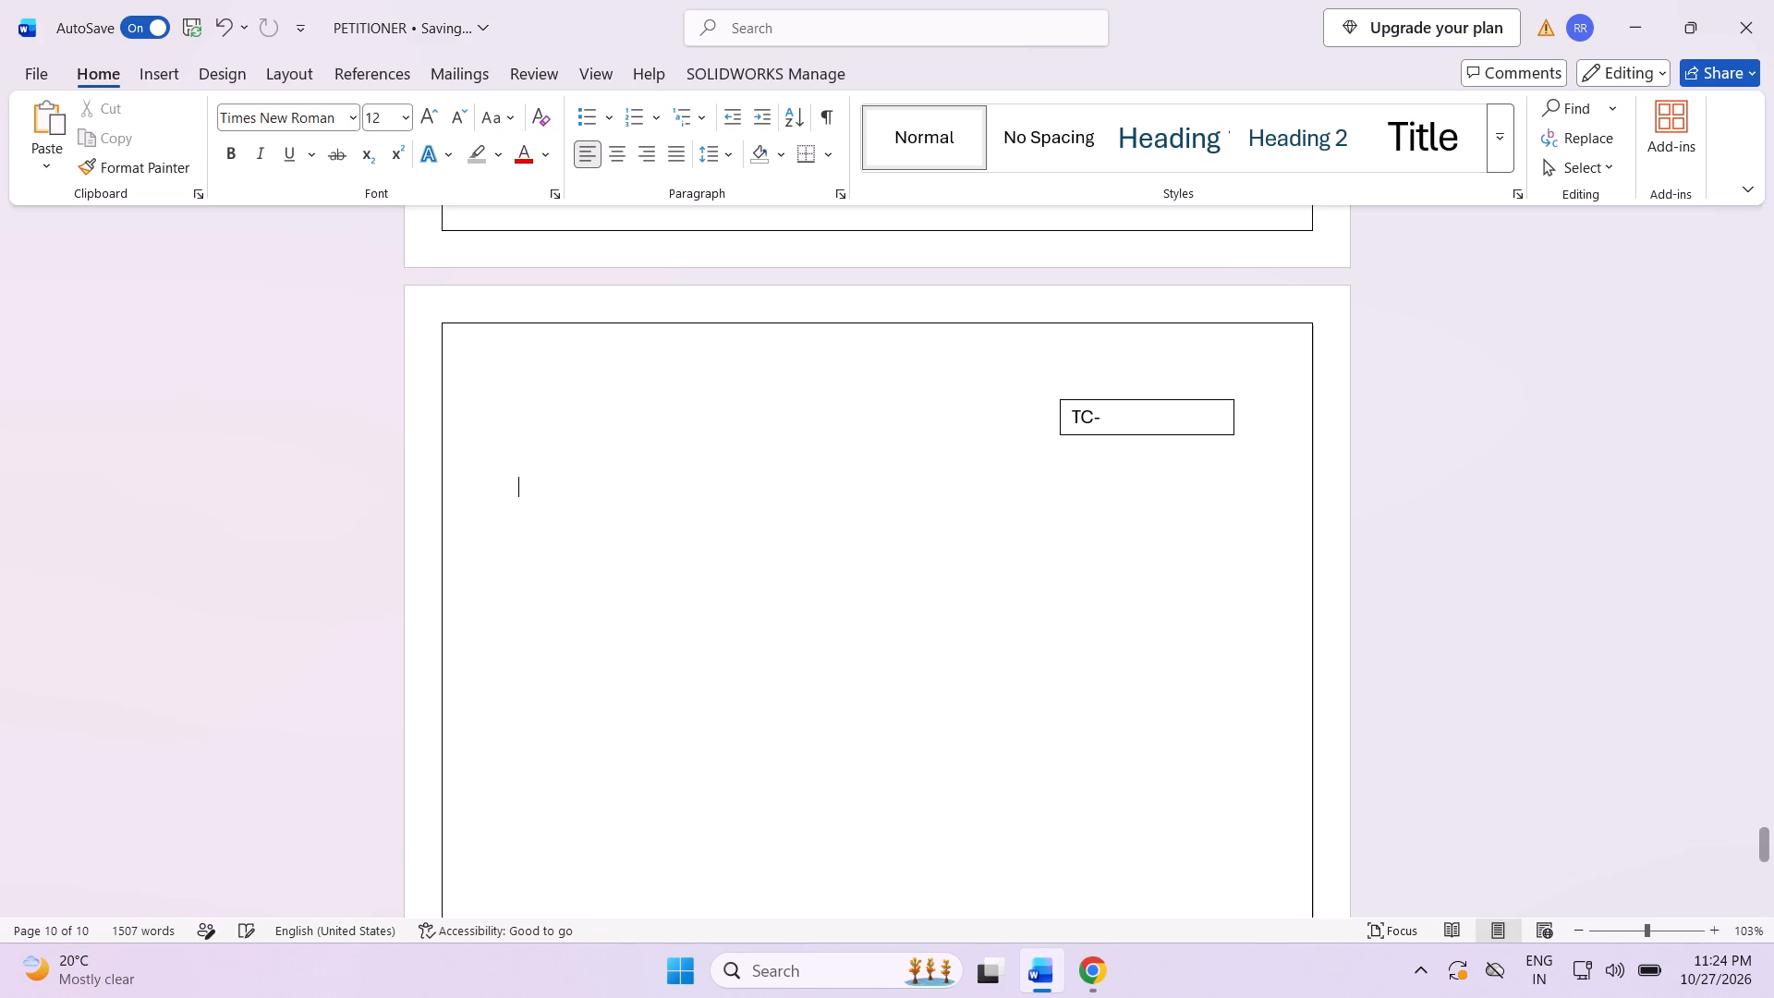
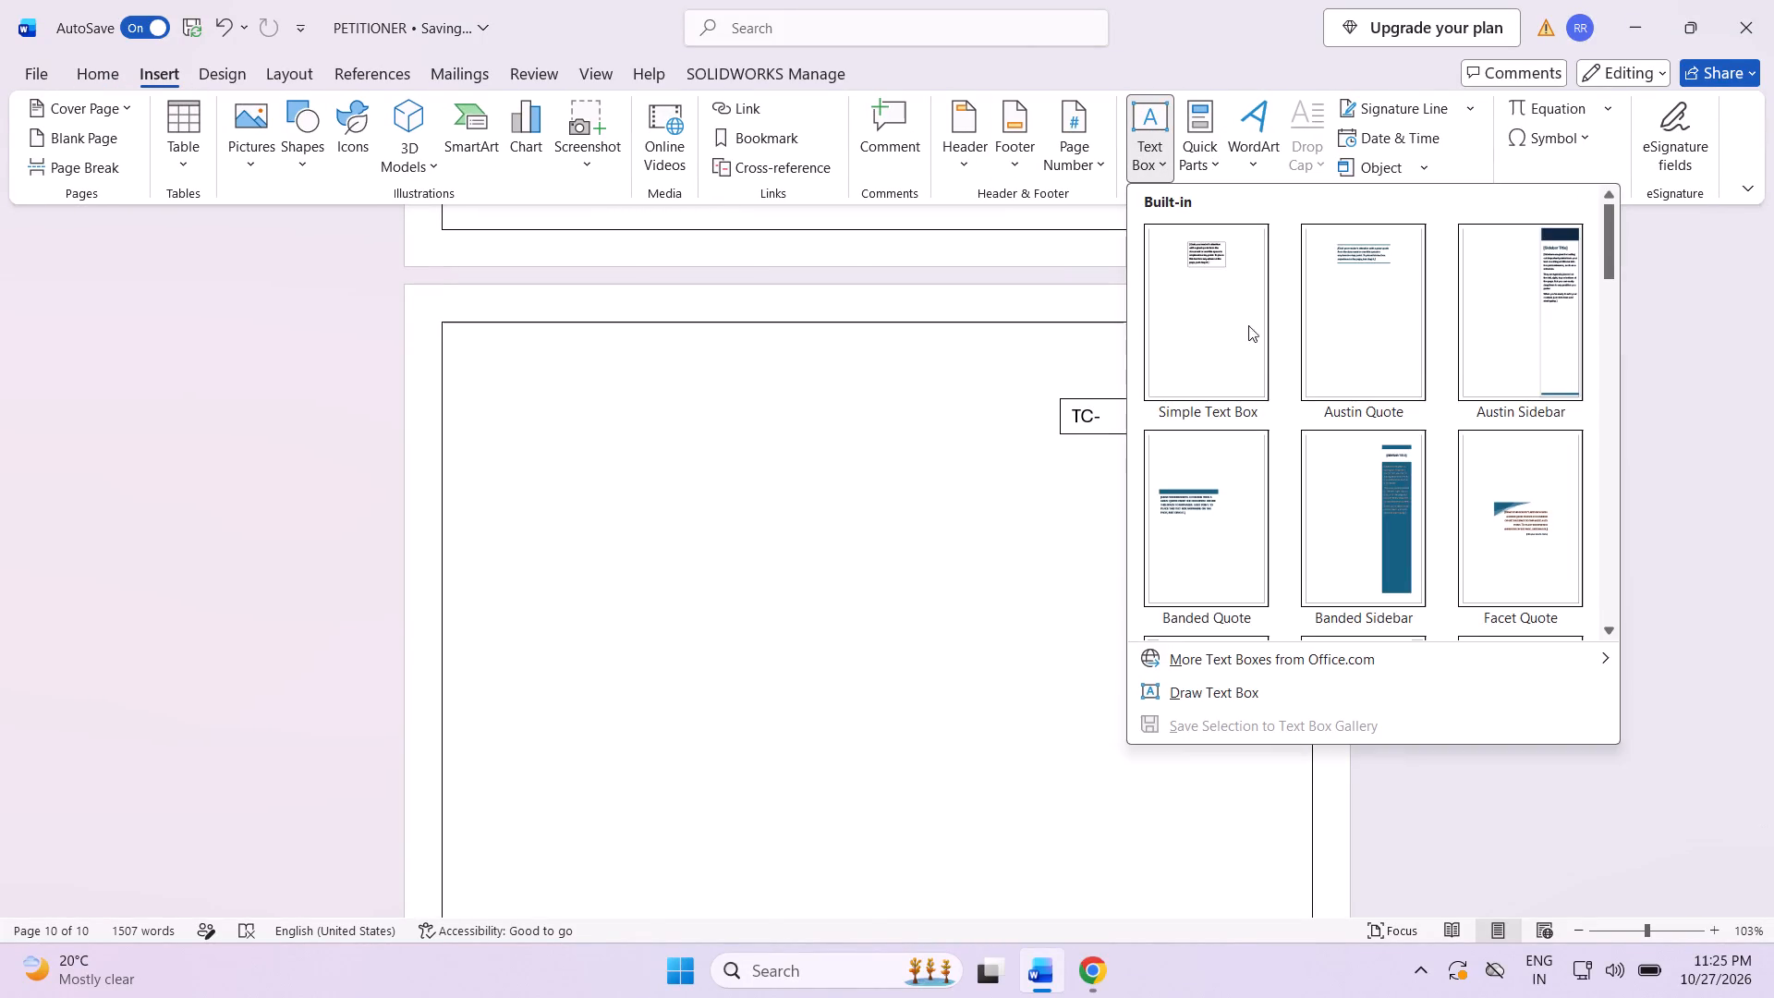
# Insert a second simple text box on page 10 below the "TC-" box.
pyautogui.click(1229, 319)
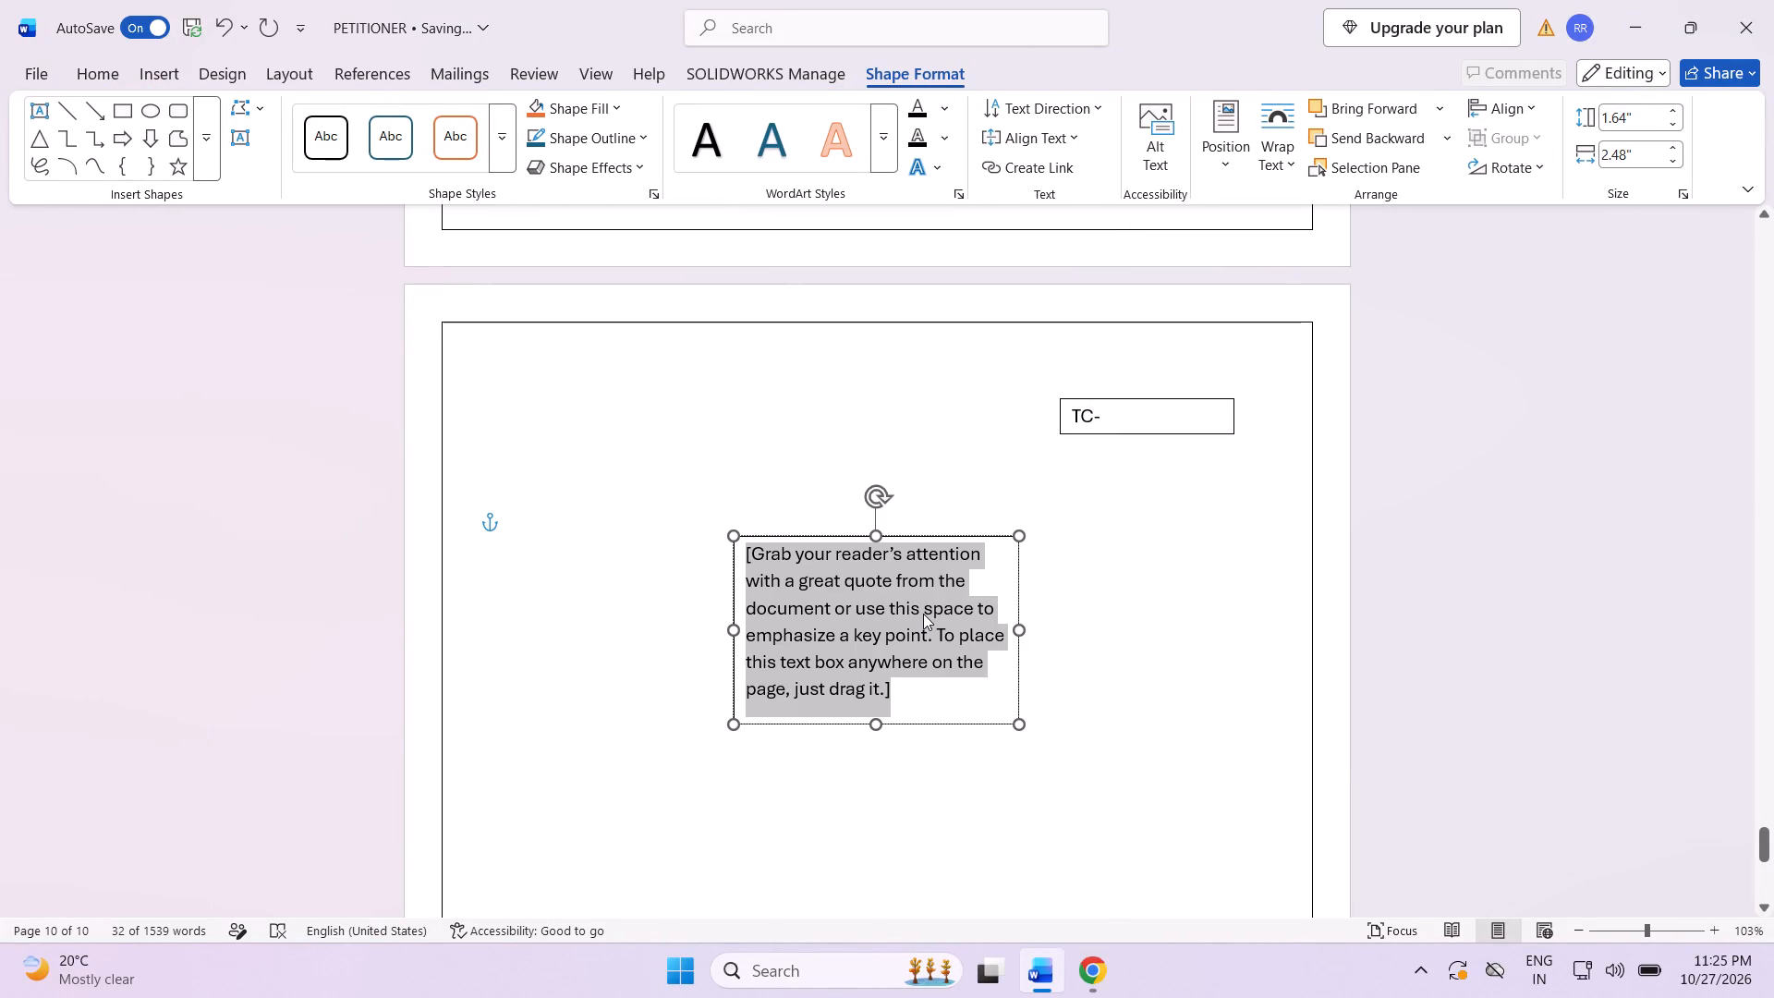
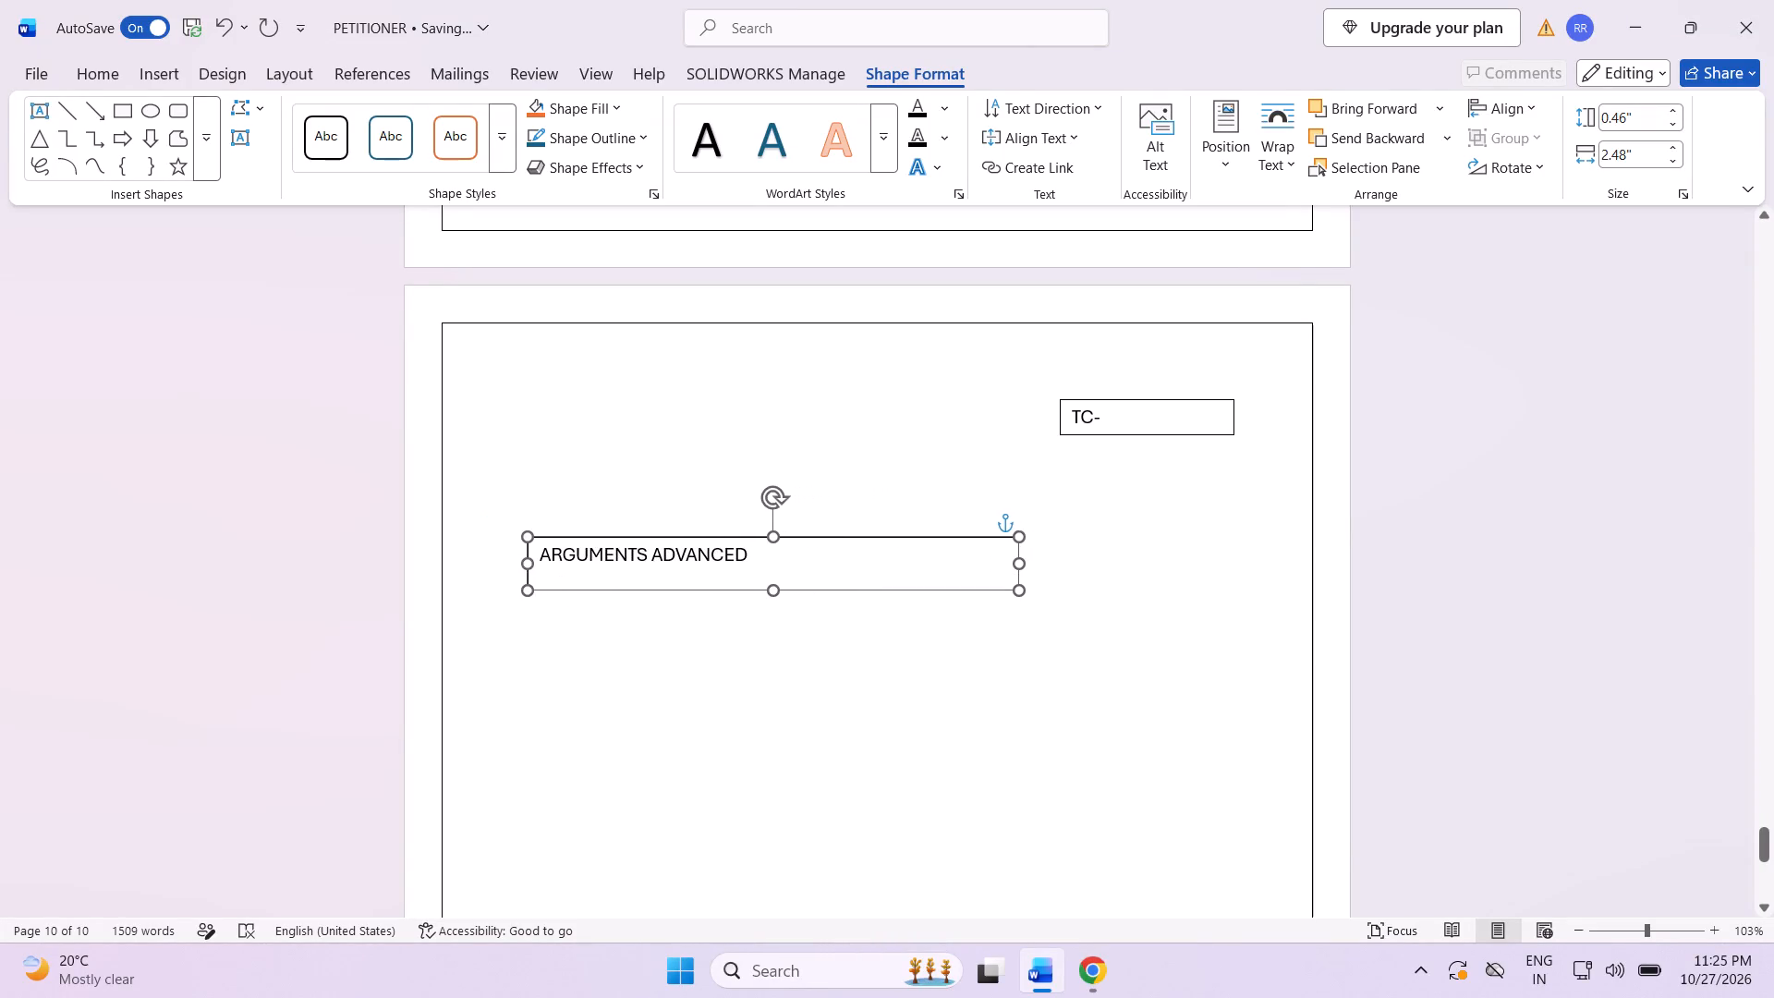
# Widen the "ARGUMENTS ADVANCED" heading box on page 10 on both sides to a width of about 6.52".
pyautogui.moveTo(524, 566); pyautogui.dragTo(487, 566)
pyautogui.moveTo(1017, 558); pyautogui.dragTo(1022, 560)
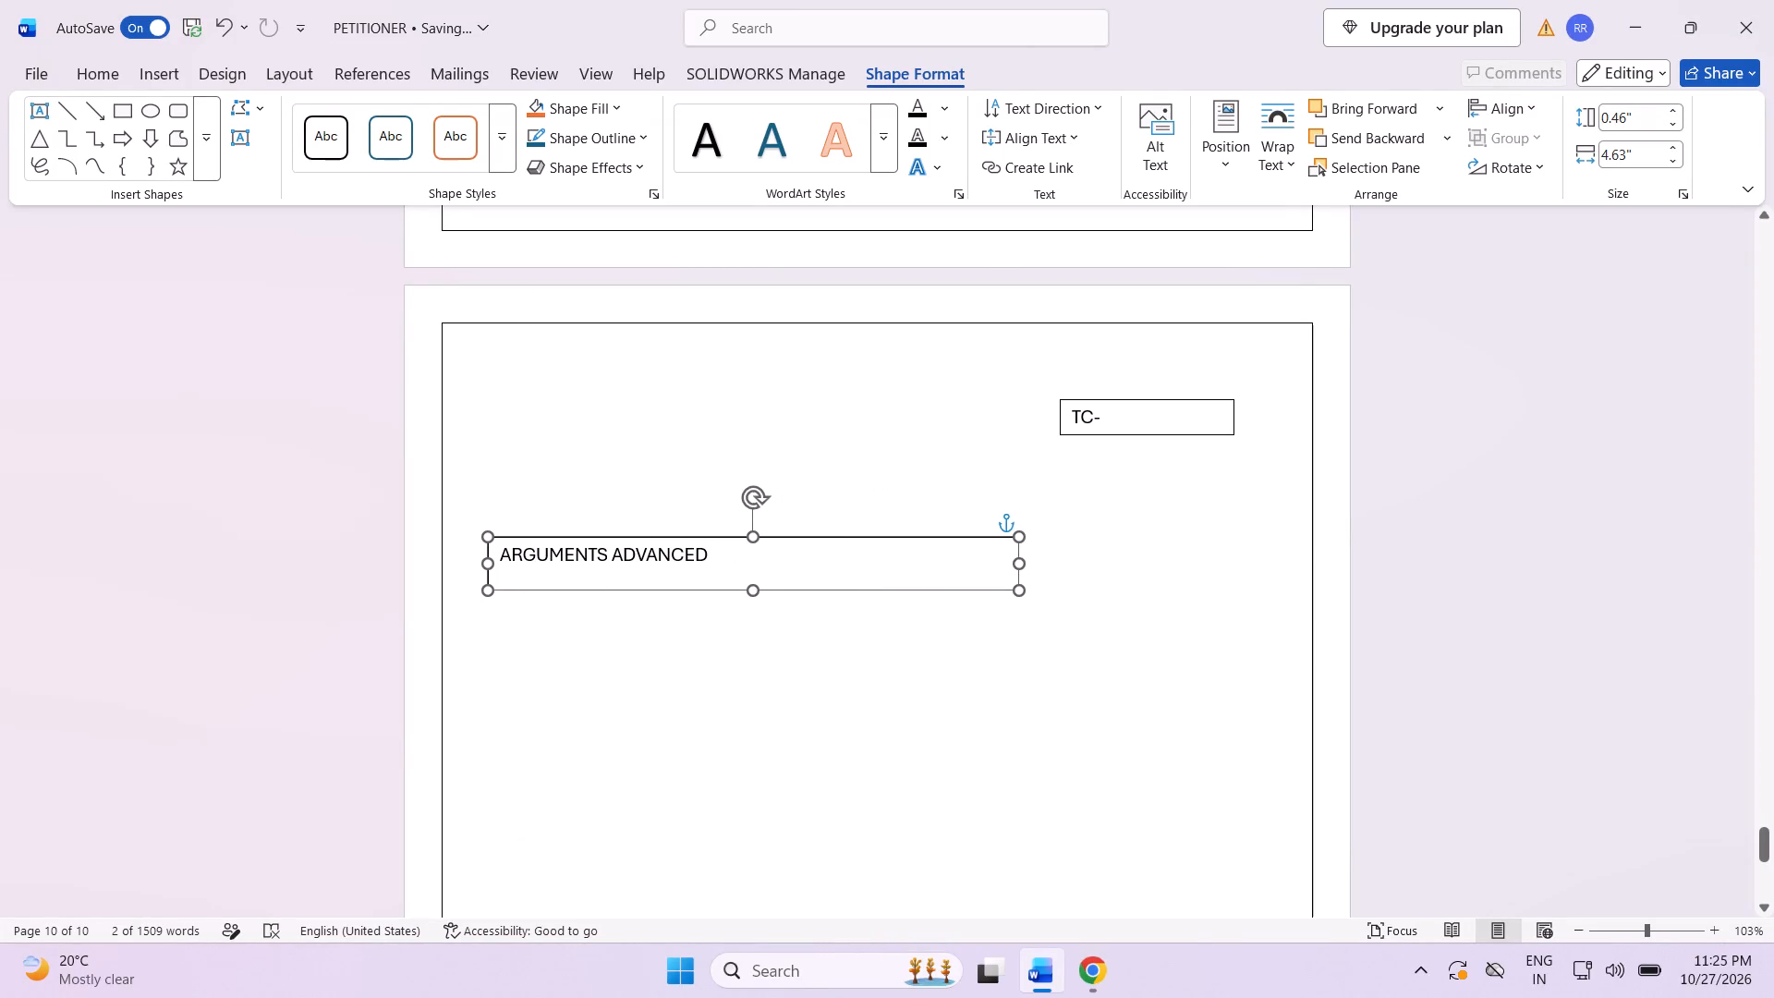
pyautogui.moveTo(1022, 560); pyautogui.dragTo(1238, 520)
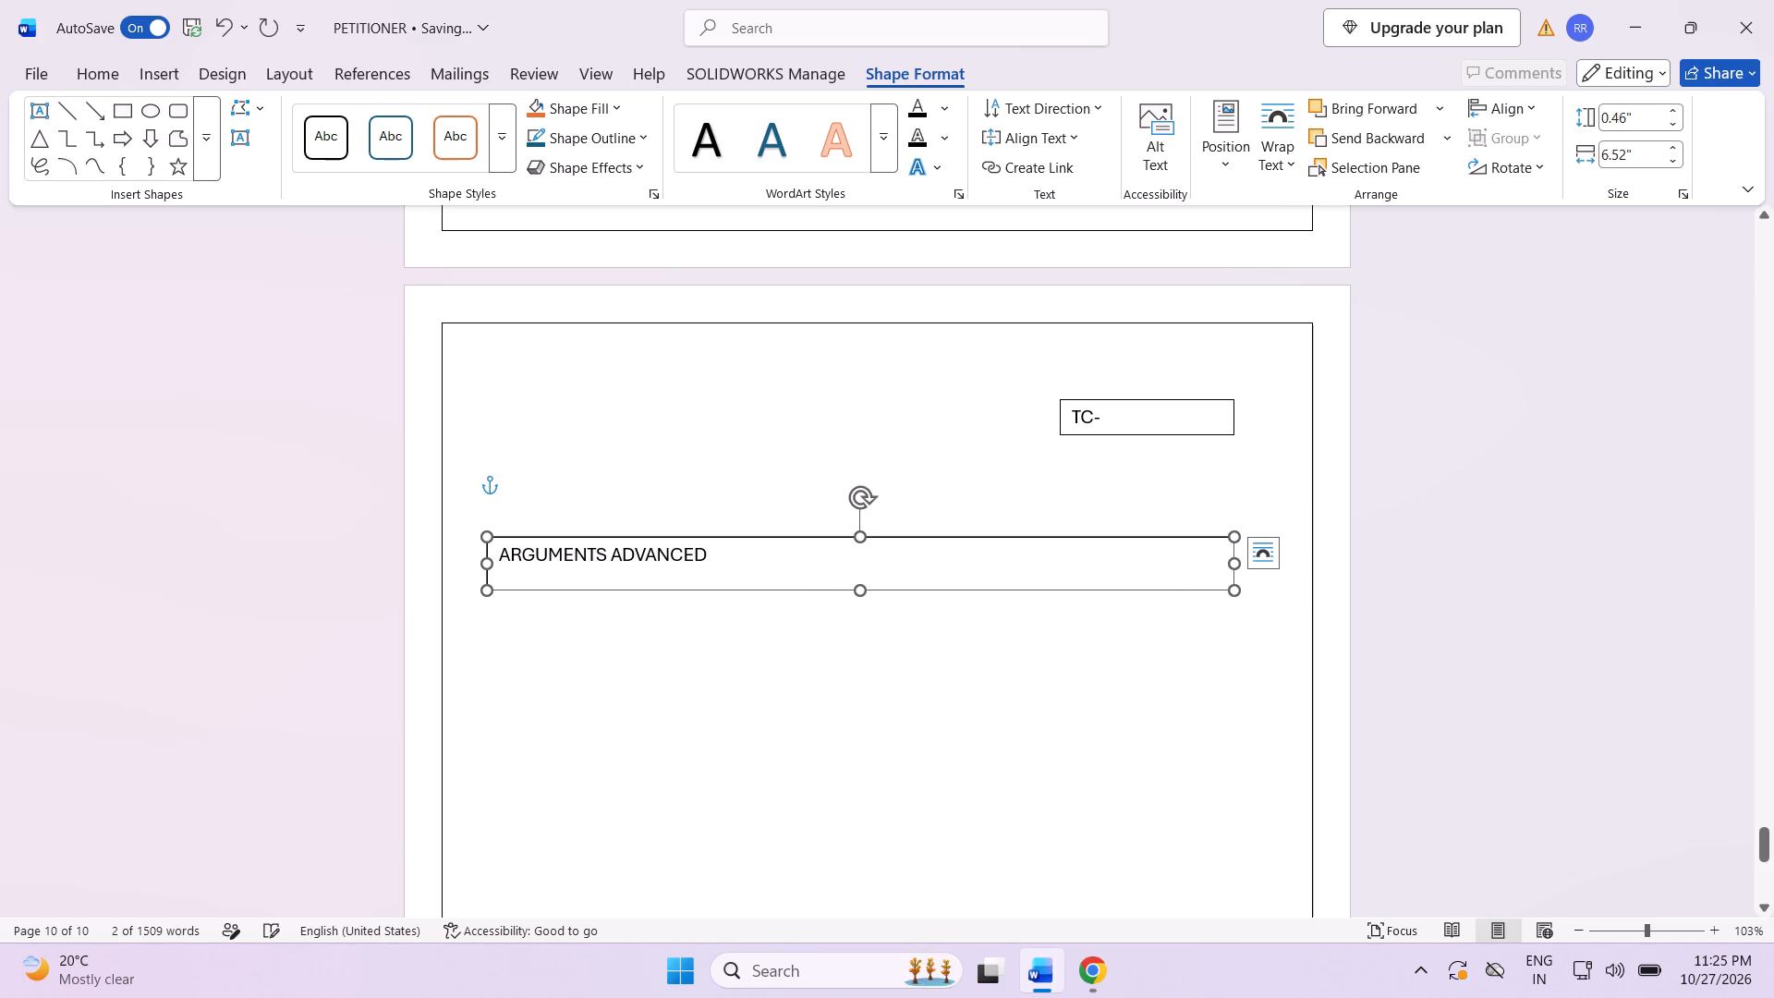
# Narrow the "ARGUMENTS ADVANCED" box on page 10 from its left edge to a width of about 6.24".
pyautogui.moveTo(483, 563); pyautogui.dragTo(526, 560)
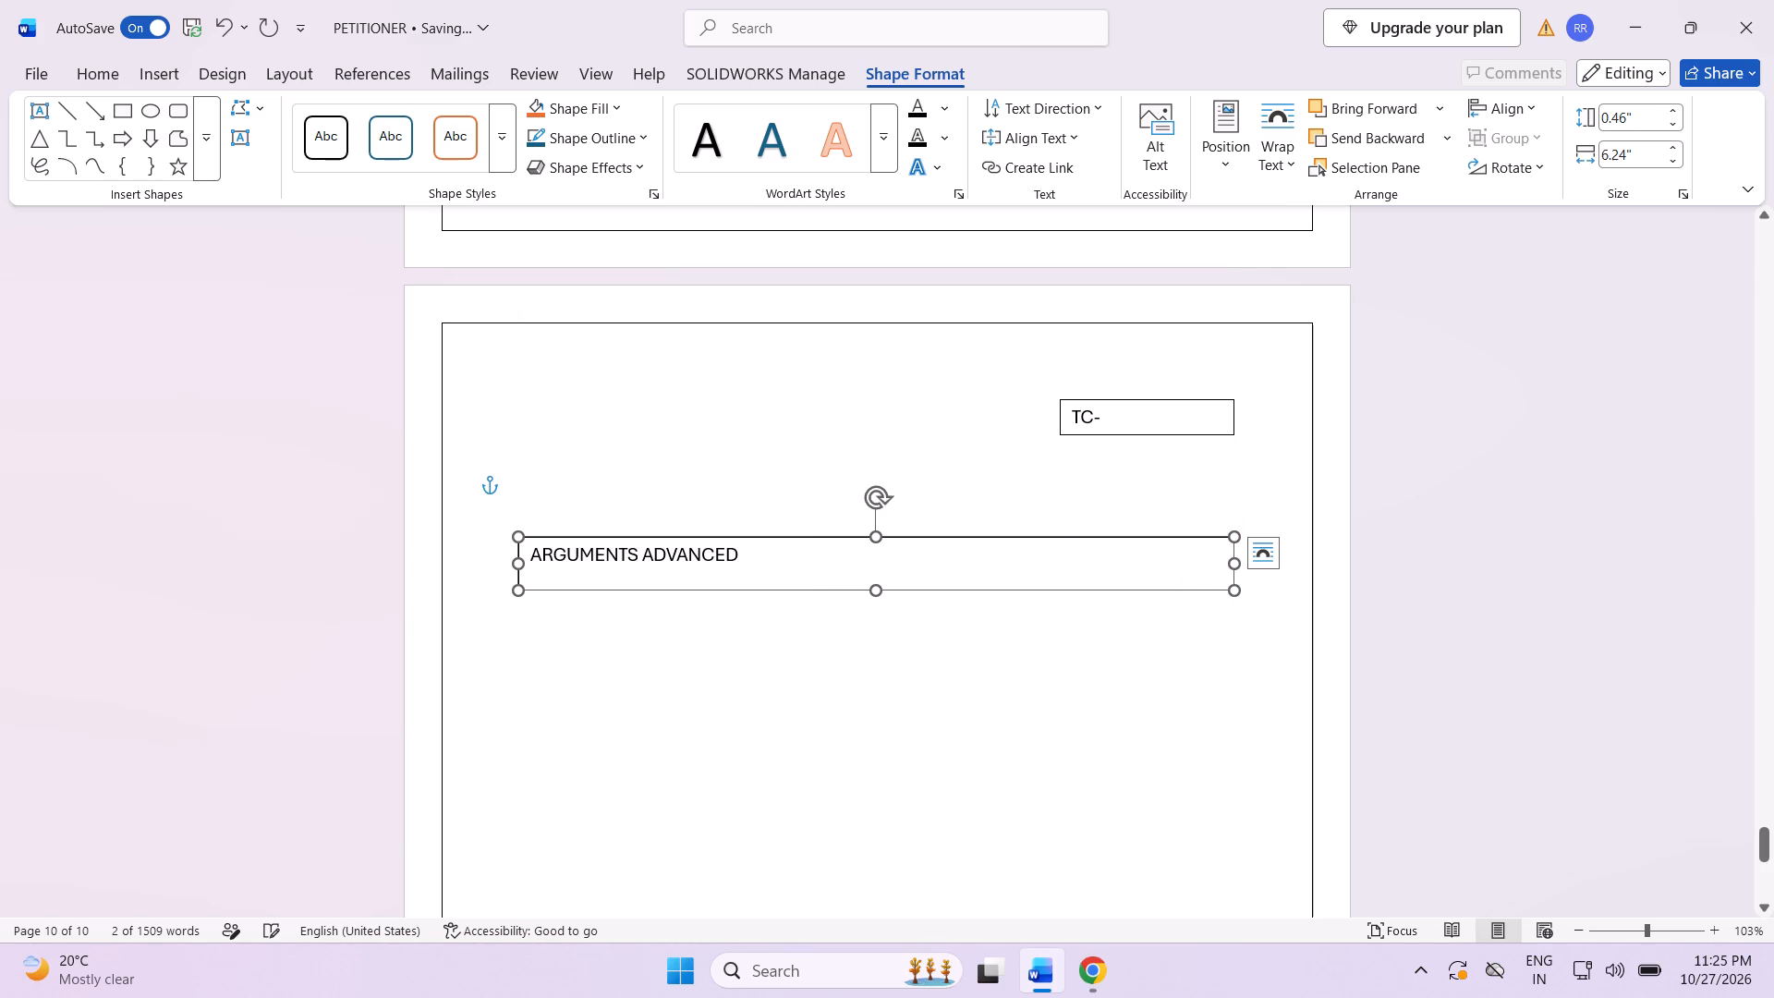
# Indent the "ARGUMENTS ADVANCED" text with leading spaces until it sits roughly centred in its box.
pyautogui.click(530, 552)
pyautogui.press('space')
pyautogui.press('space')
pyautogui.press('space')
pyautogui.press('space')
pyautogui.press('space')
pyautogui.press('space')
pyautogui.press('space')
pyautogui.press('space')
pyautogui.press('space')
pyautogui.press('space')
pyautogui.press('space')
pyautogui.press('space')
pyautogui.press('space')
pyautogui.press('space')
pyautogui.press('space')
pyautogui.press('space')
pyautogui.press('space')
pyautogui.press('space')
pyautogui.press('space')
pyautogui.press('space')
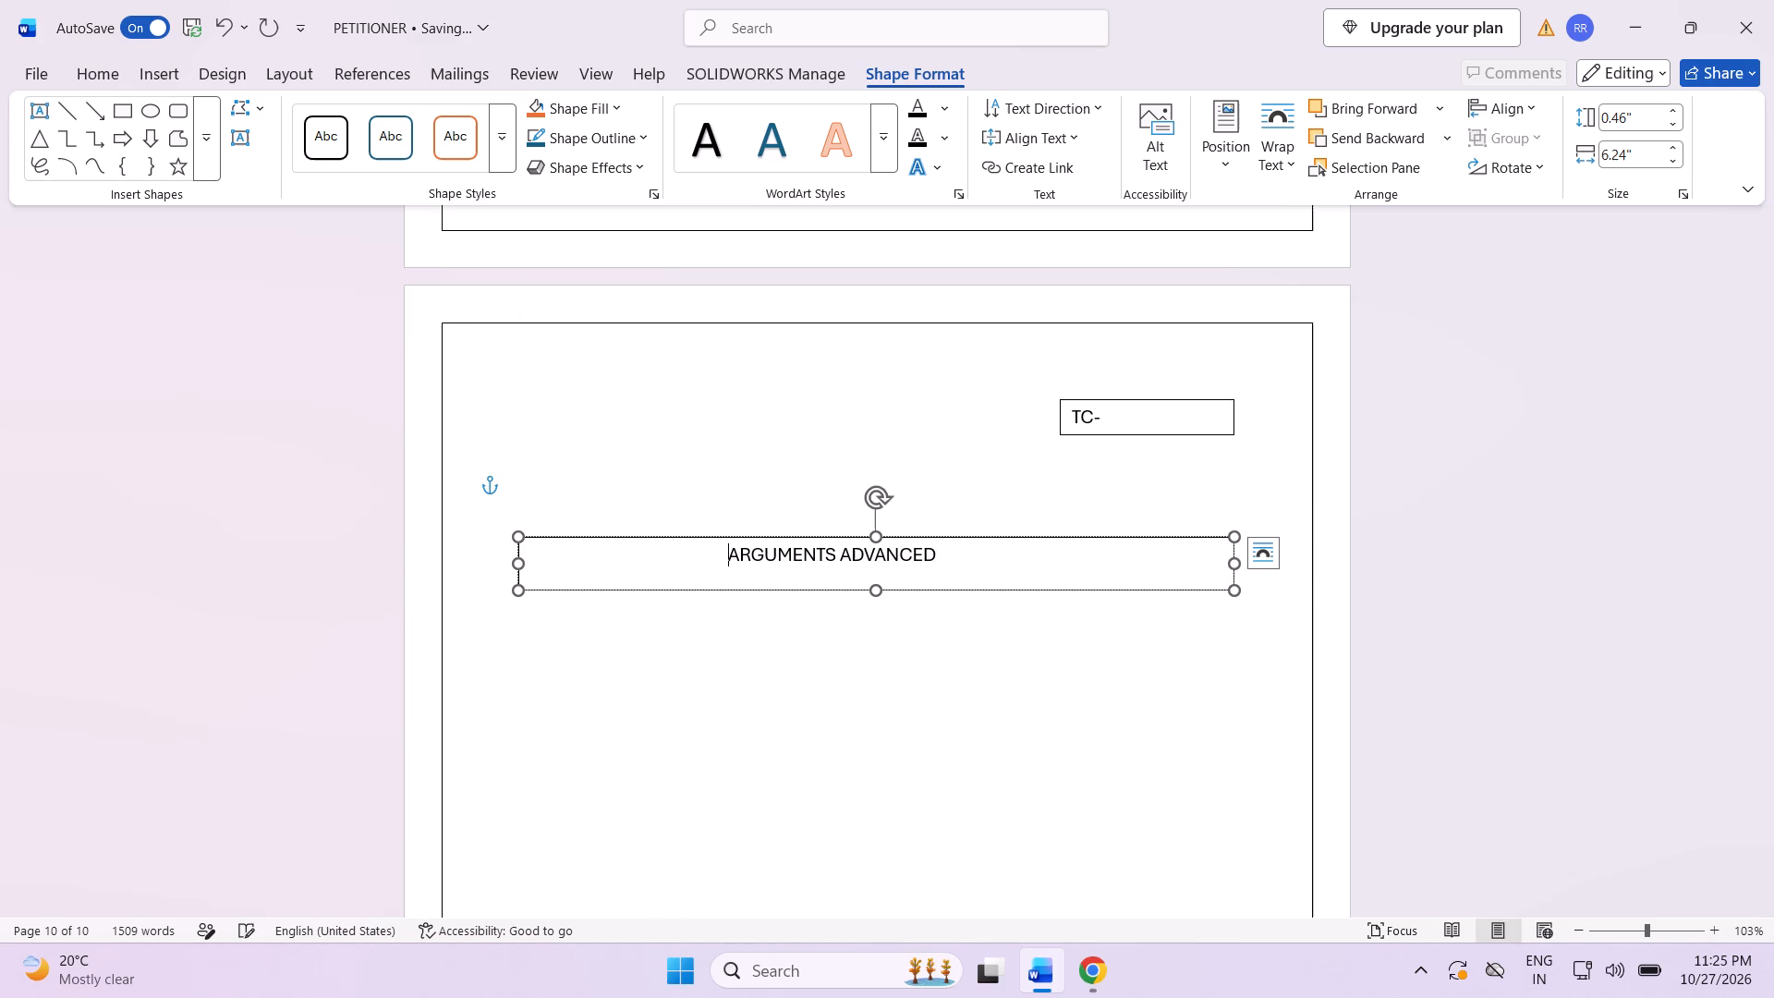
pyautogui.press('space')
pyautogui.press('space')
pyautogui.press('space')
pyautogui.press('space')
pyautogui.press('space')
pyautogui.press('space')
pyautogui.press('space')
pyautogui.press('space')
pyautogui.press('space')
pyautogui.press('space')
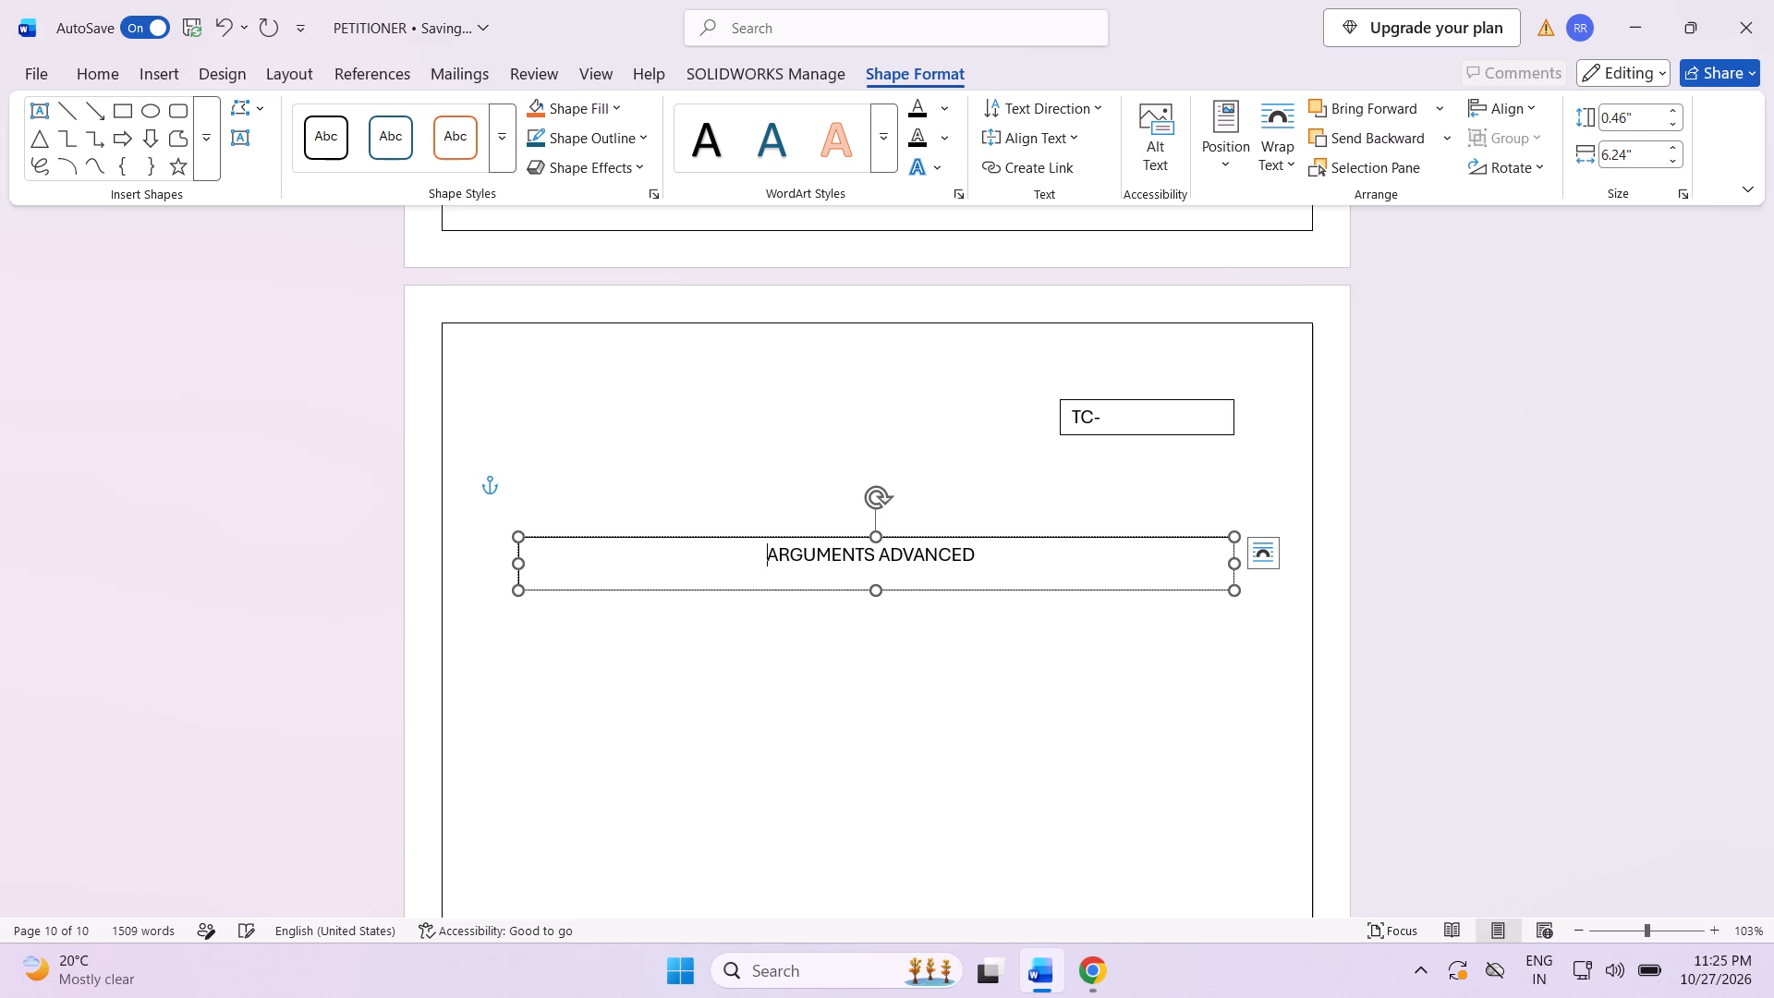
# Extend the "ARGUMENTS ADVANCED" box up to just below the "TC-" box and shrink its lower edge to a single-line height.
pyautogui.moveTo(873, 542); pyautogui.dragTo(872, 537)
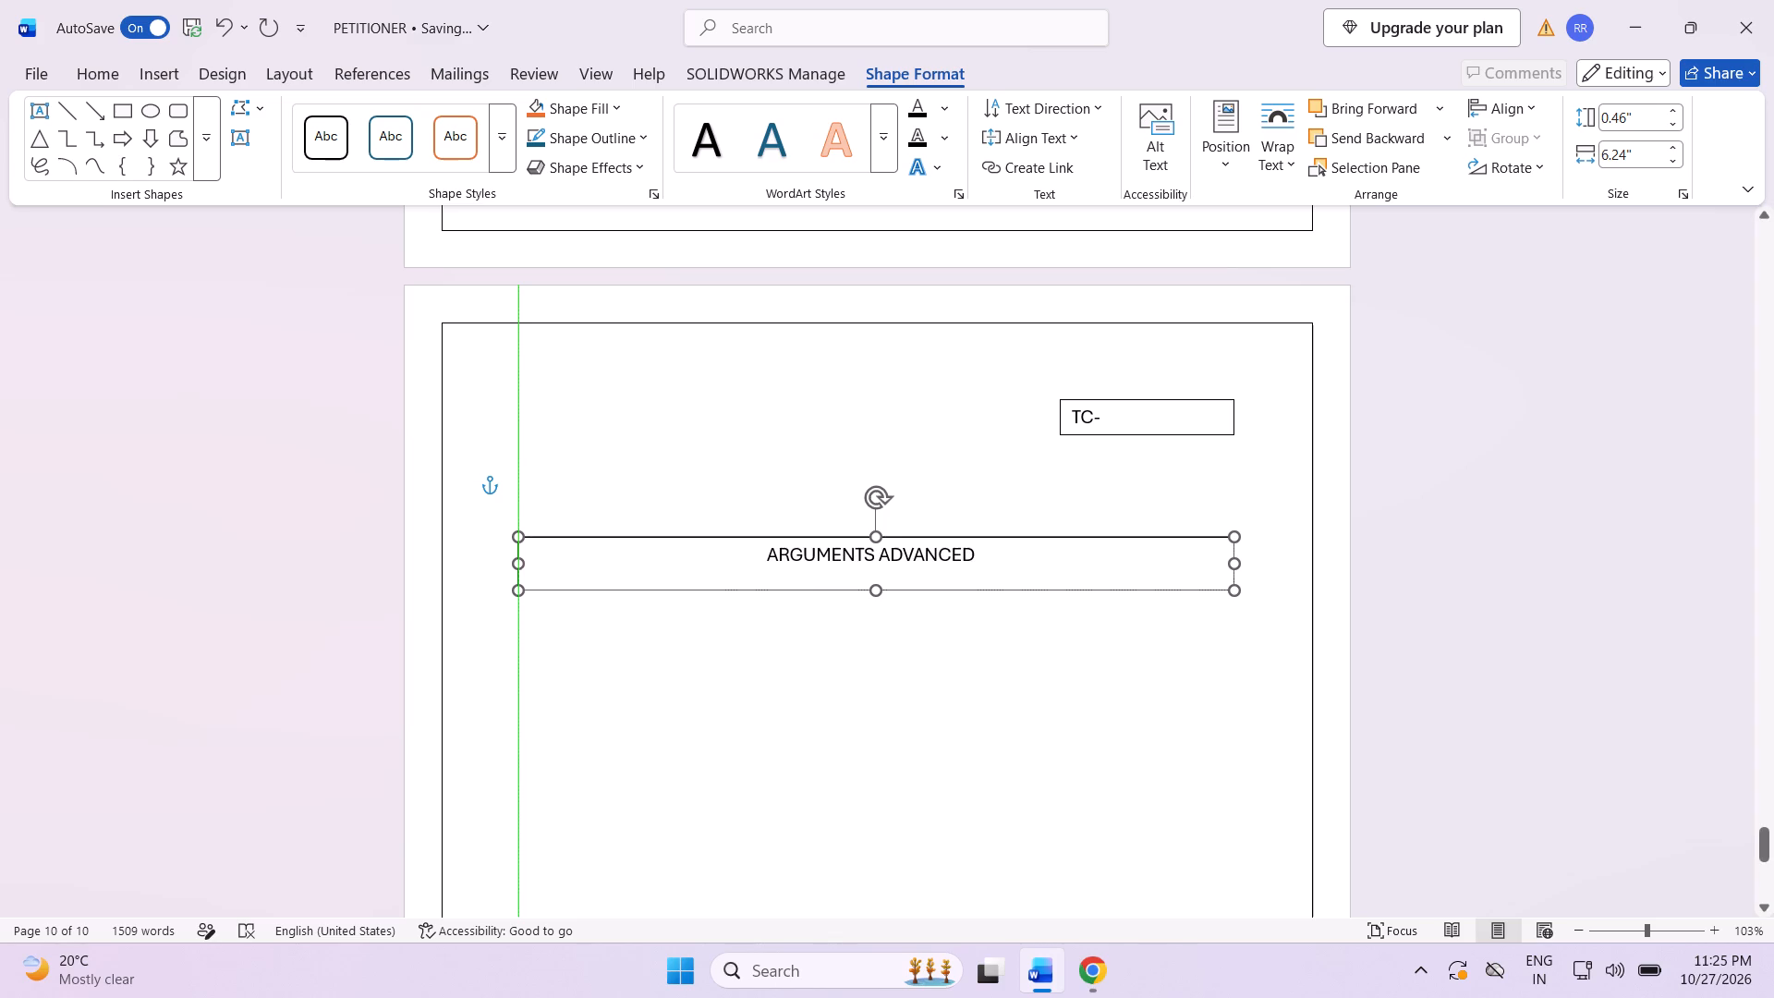
pyautogui.moveTo(872, 537); pyautogui.dragTo(867, 443)
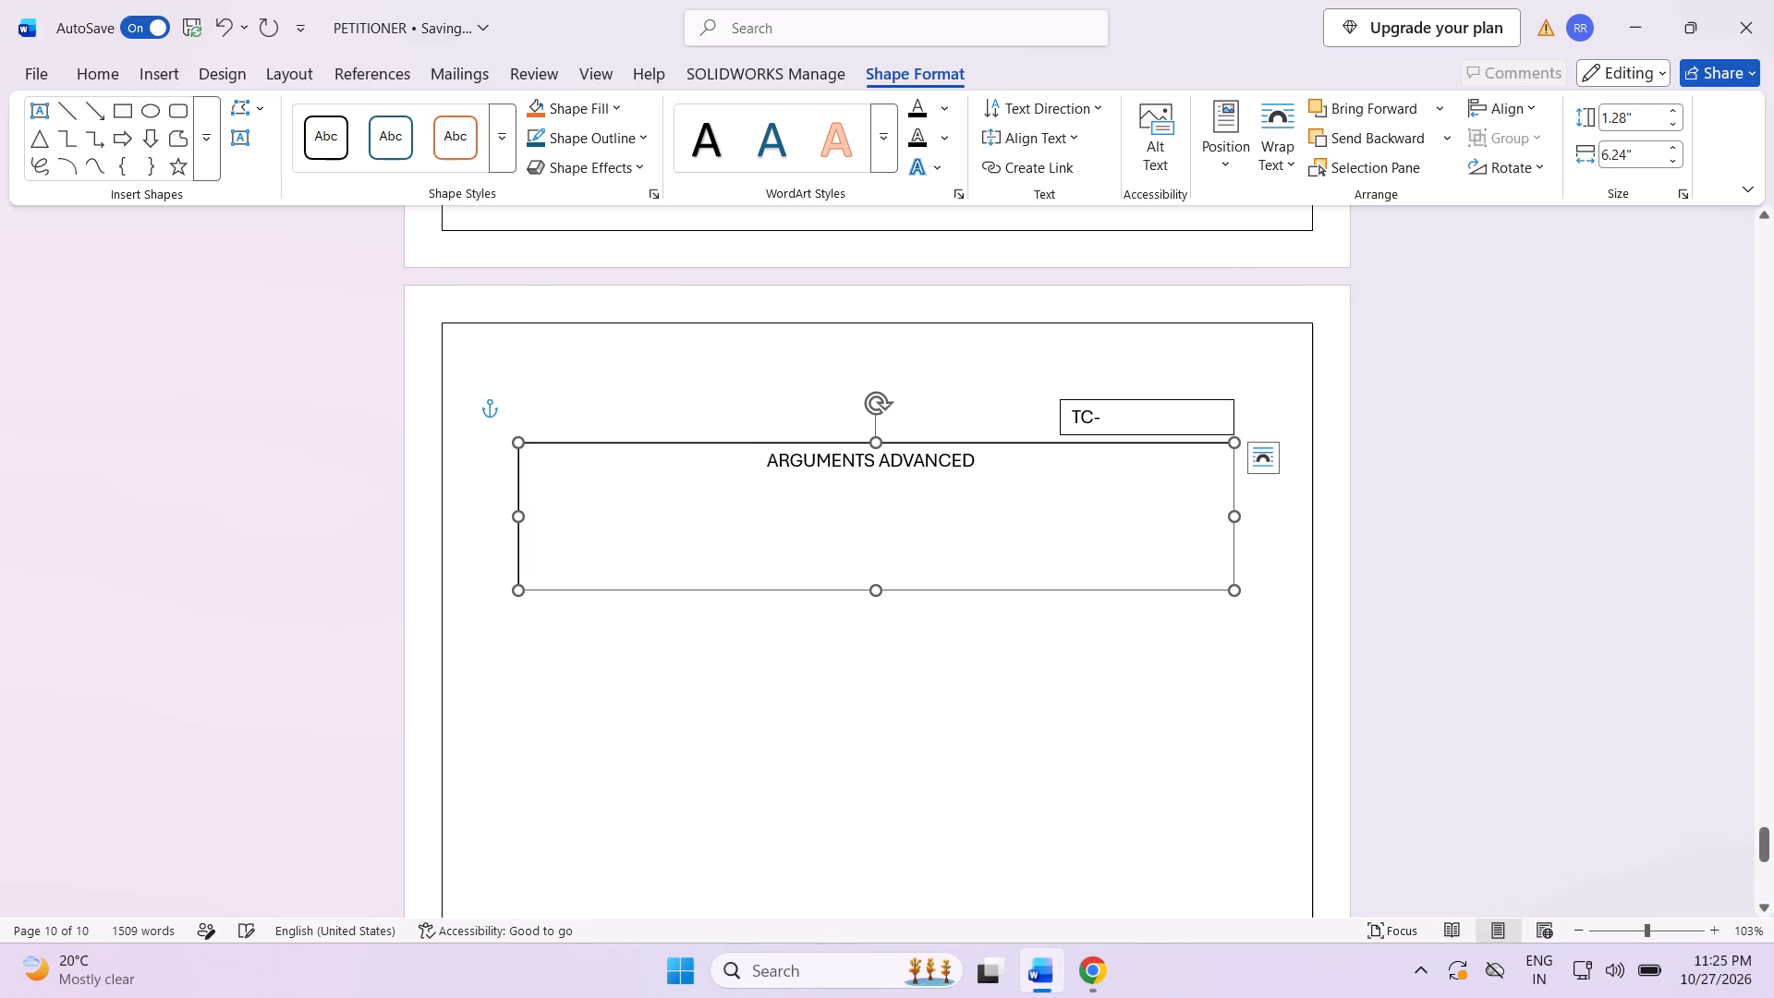
pyautogui.moveTo(875, 595); pyautogui.dragTo(870, 482)
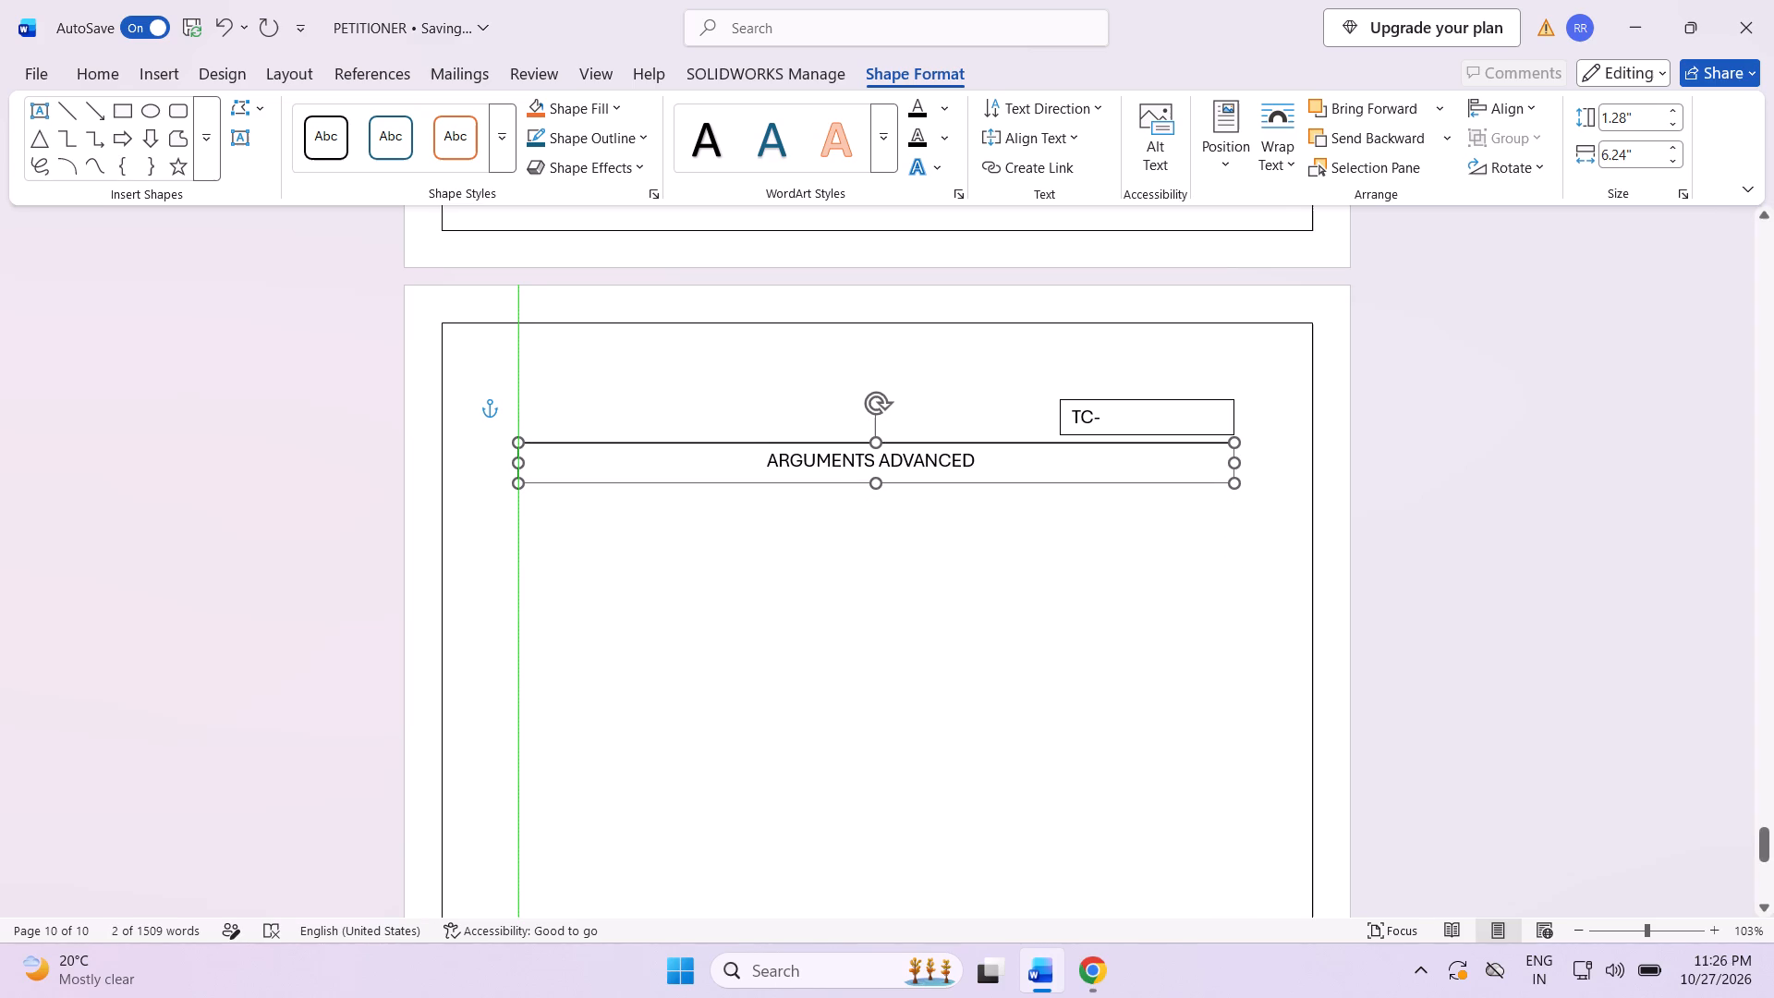
pyautogui.moveTo(870, 482); pyautogui.dragTo(870, 477)
pyautogui.click(876, 563)
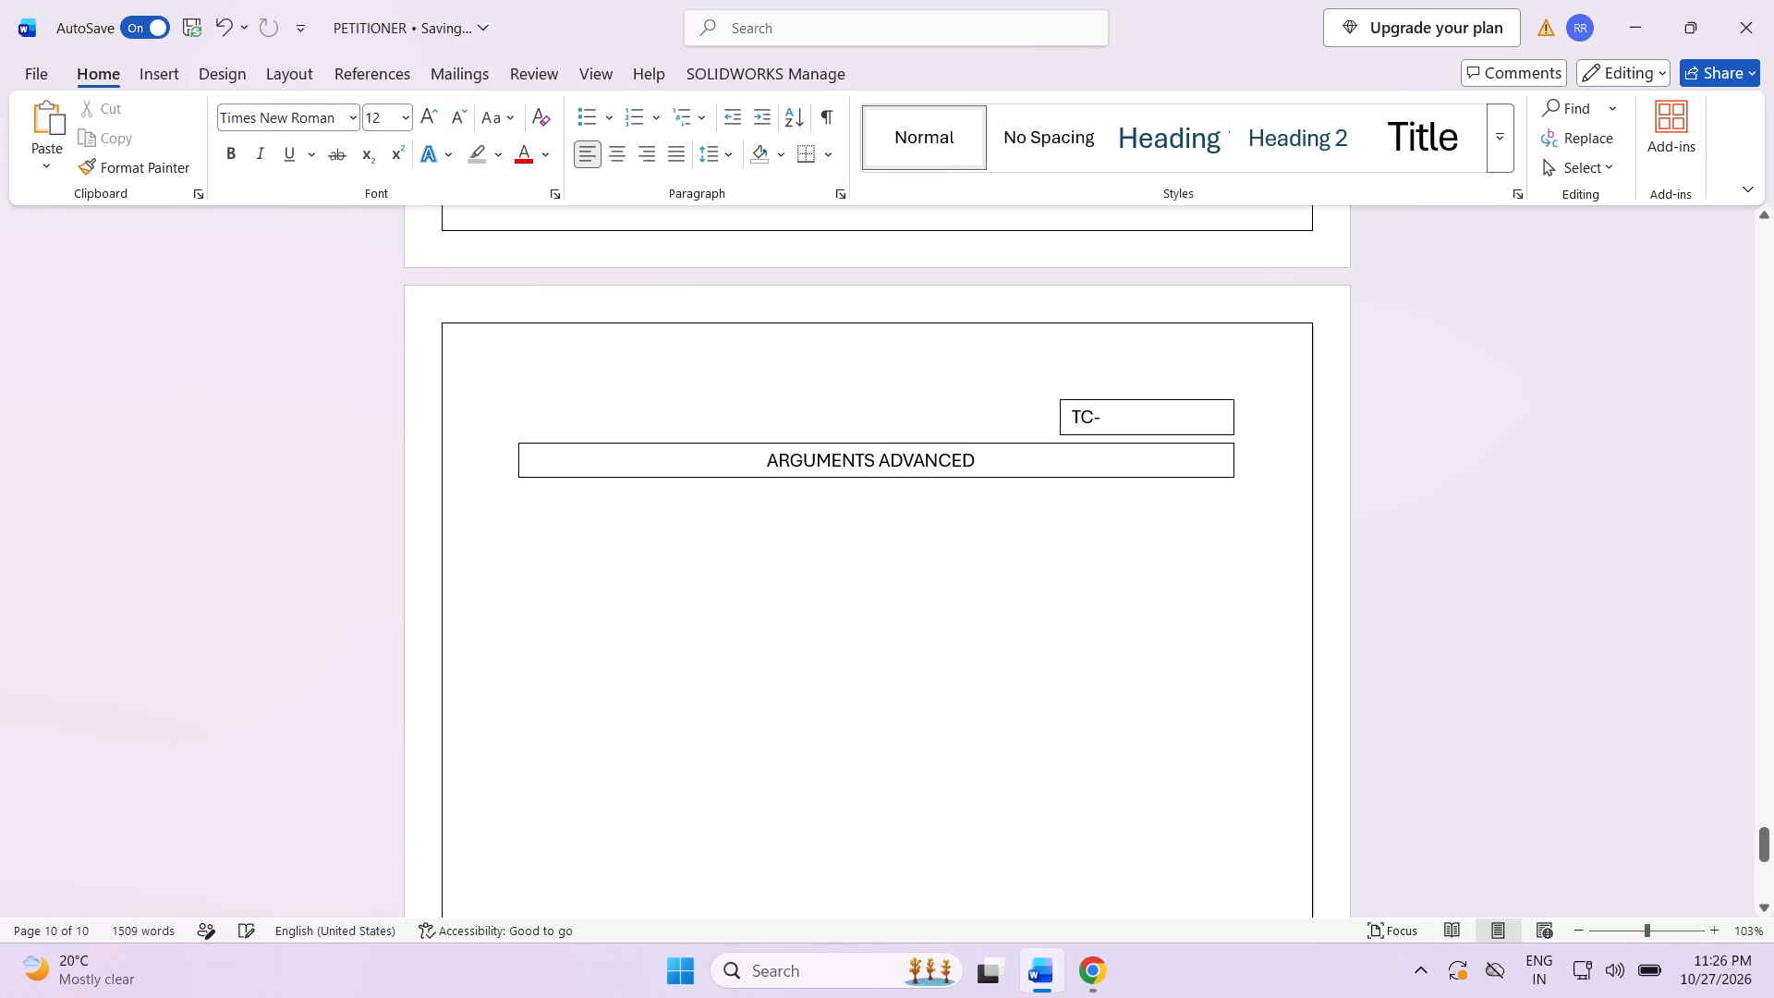
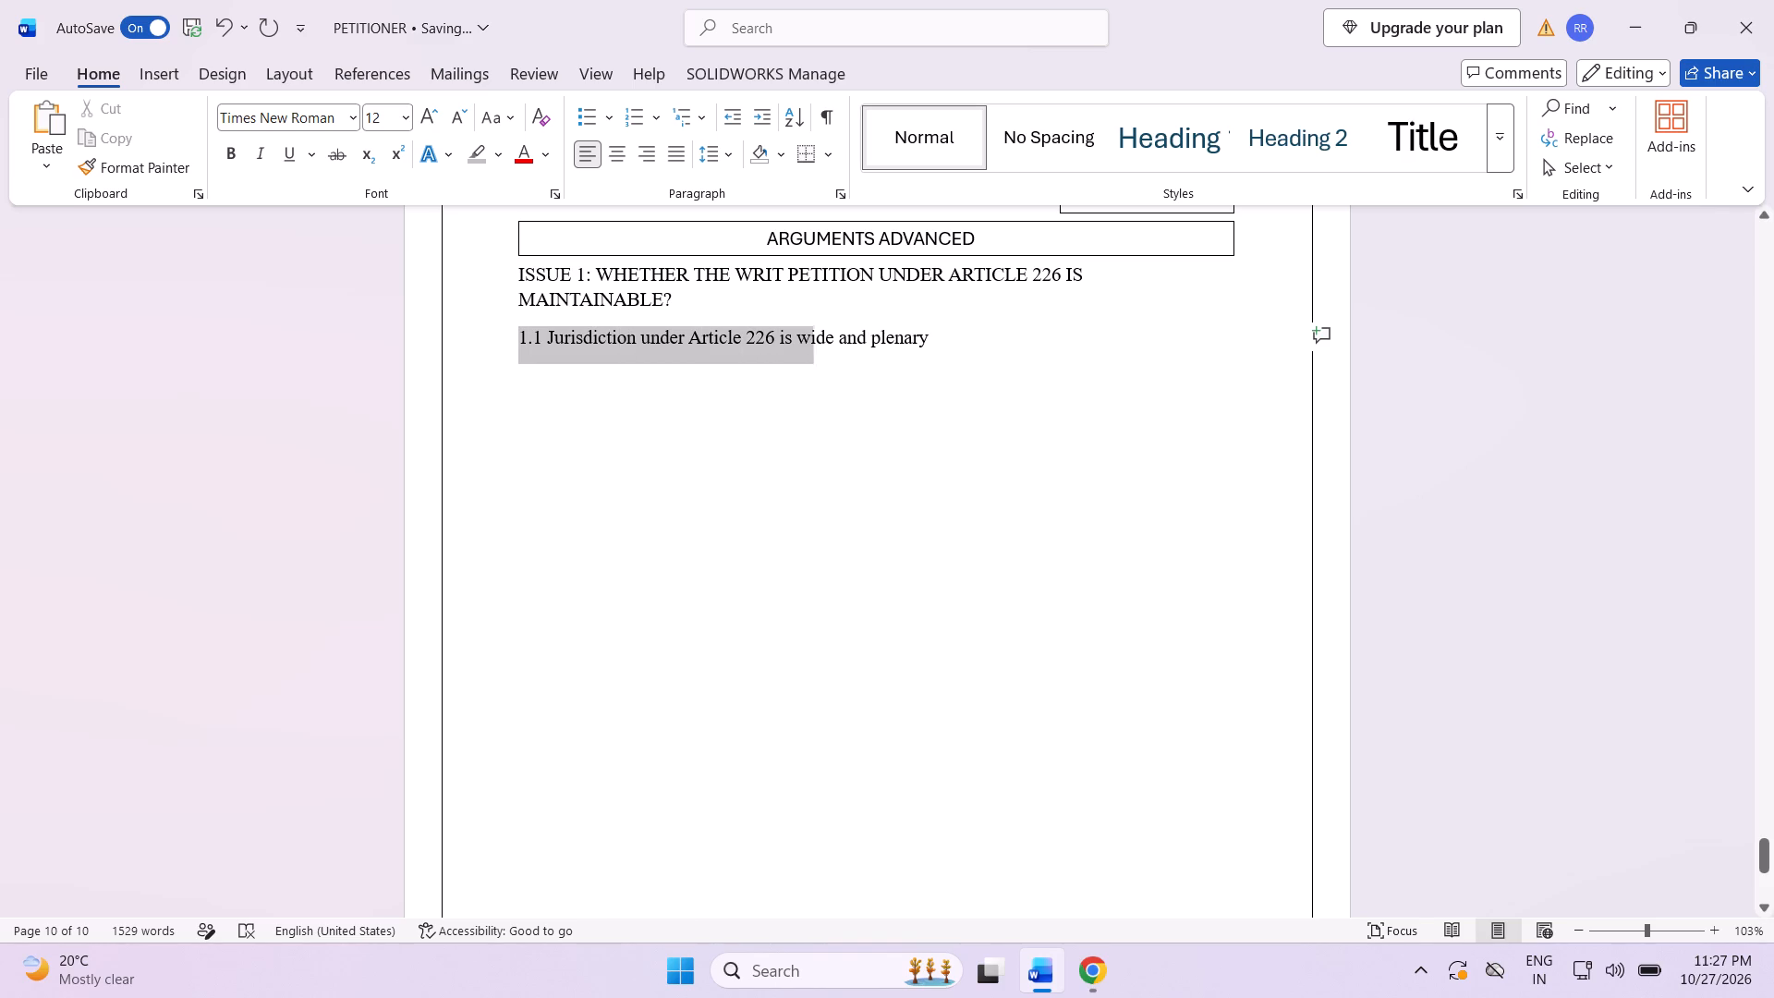
# Bold the "1.1 Jurisdiction under Article 226 is wide and plenary" subheading and the two-line "ISSUE 1" heading above it on page 10.
pyautogui.moveTo(839, 336); pyautogui.dragTo(911, 335)
pyautogui.click(920, 304)
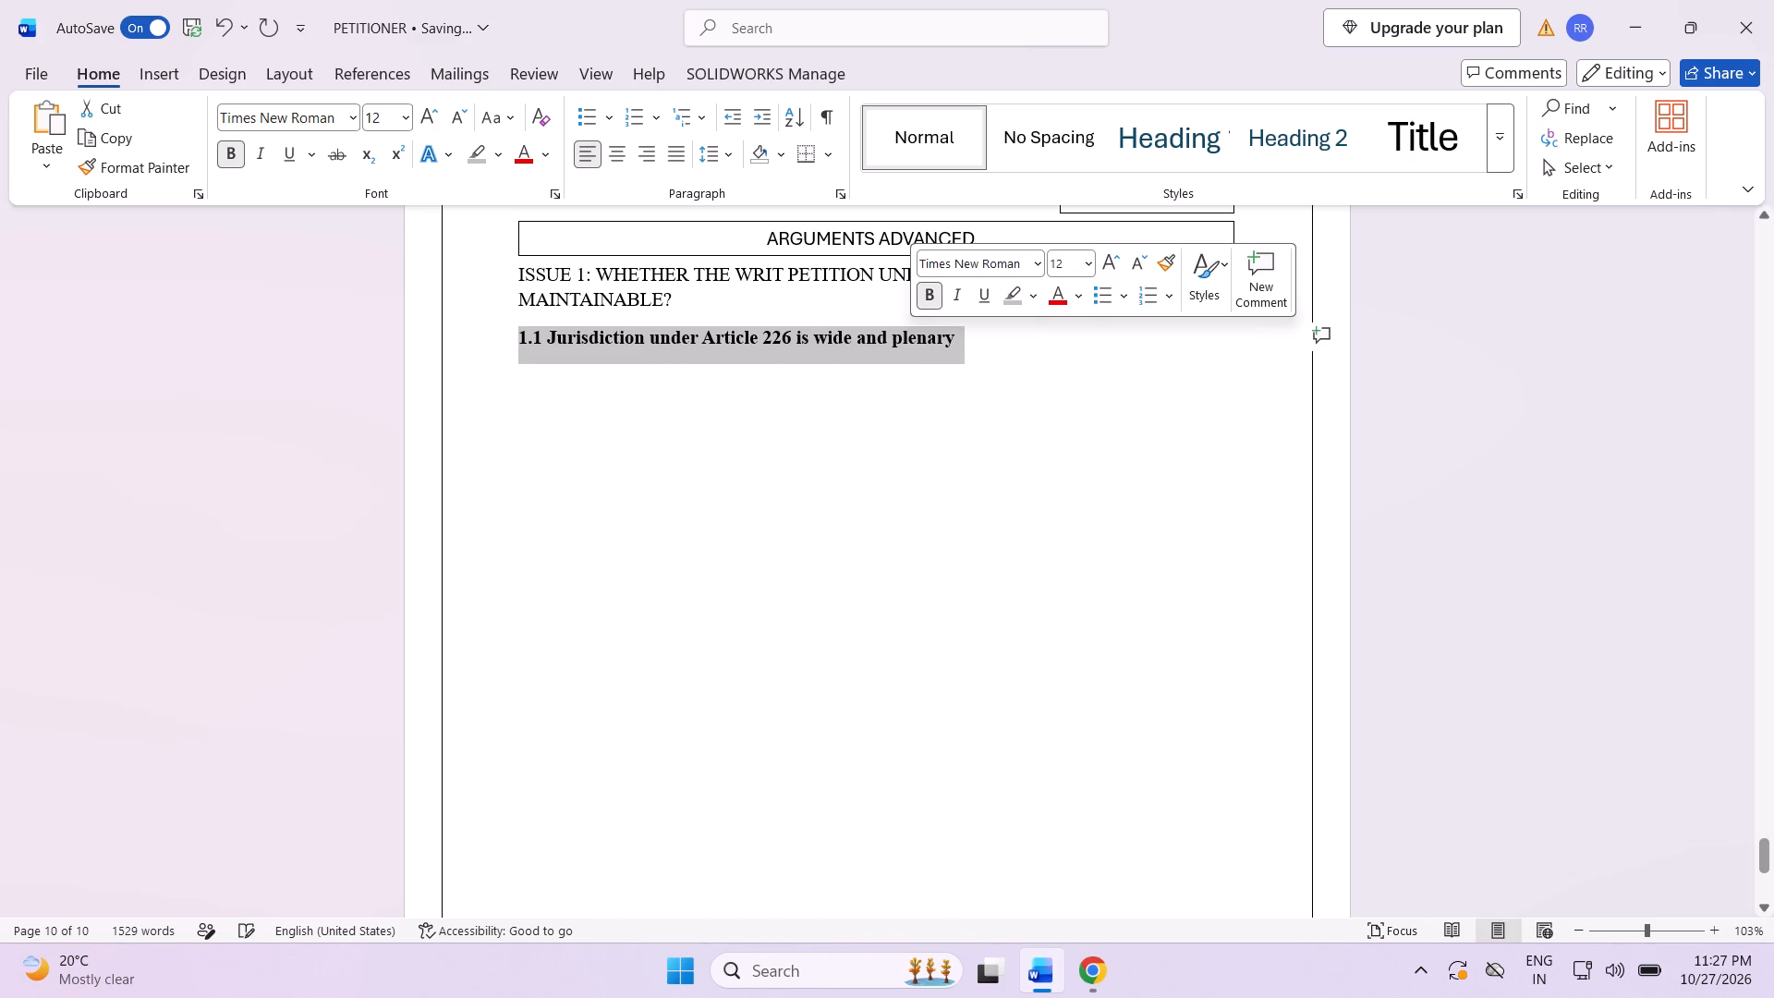
pyautogui.moveTo(674, 301); pyautogui.dragTo(492, 274)
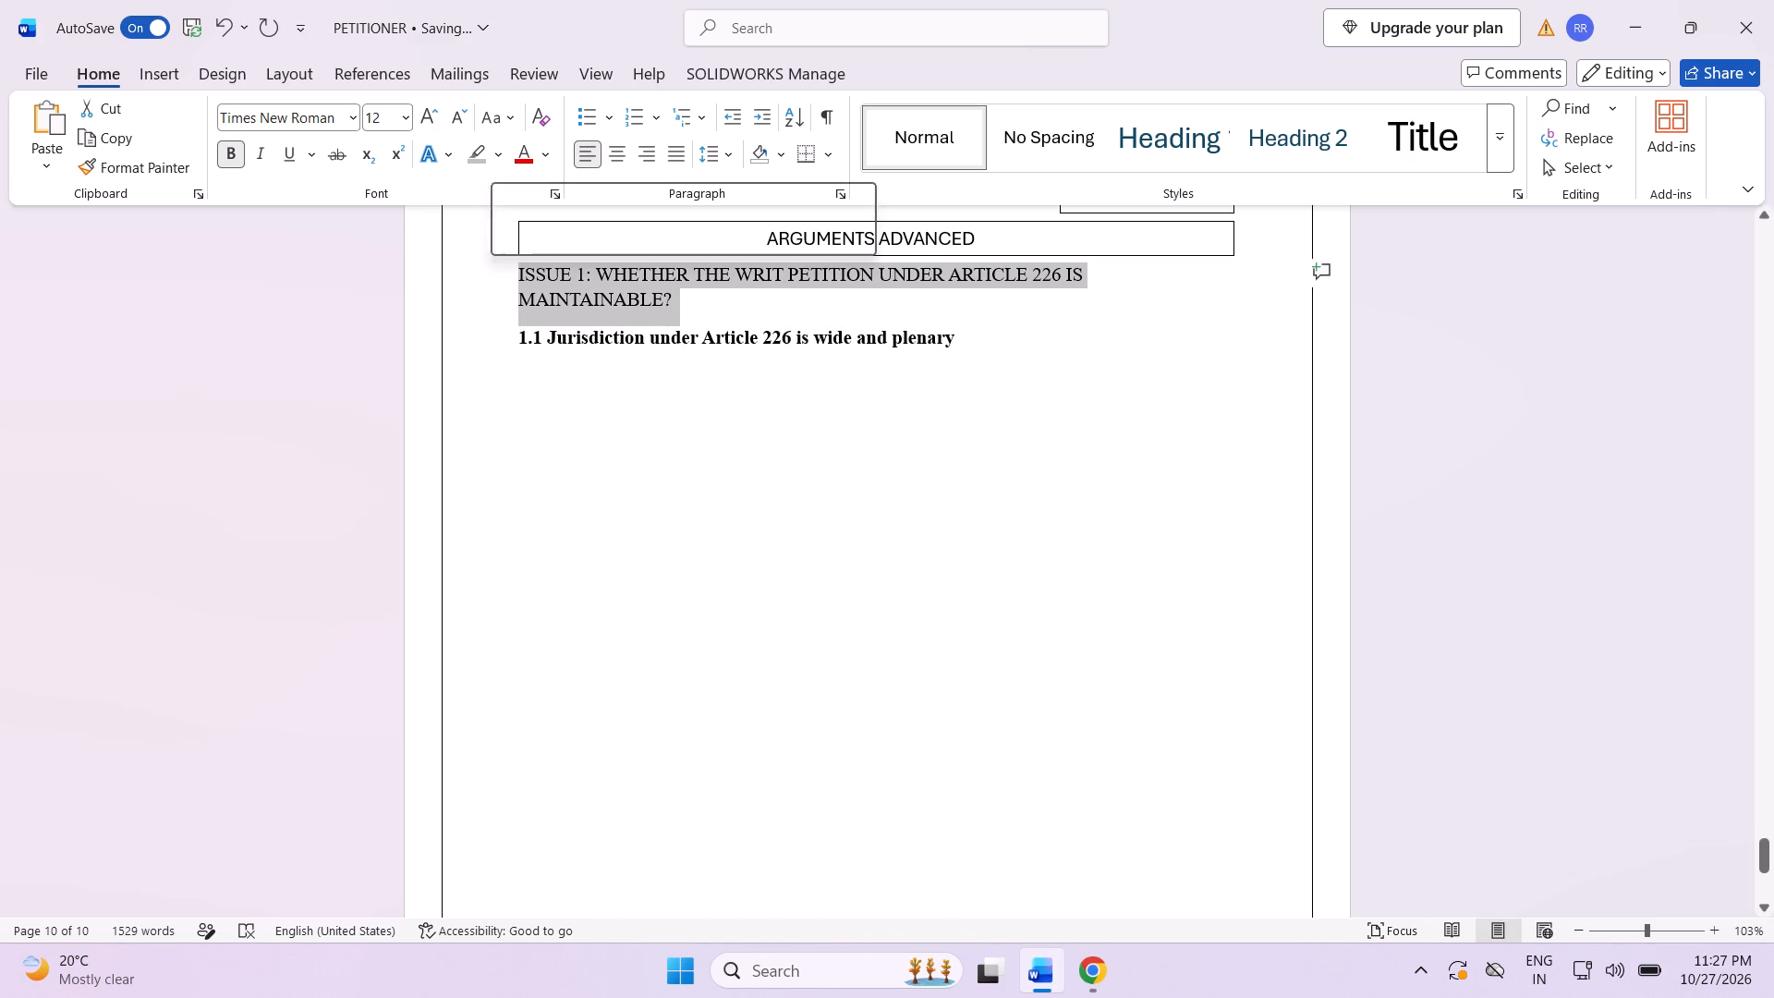
pyautogui.click(504, 238)
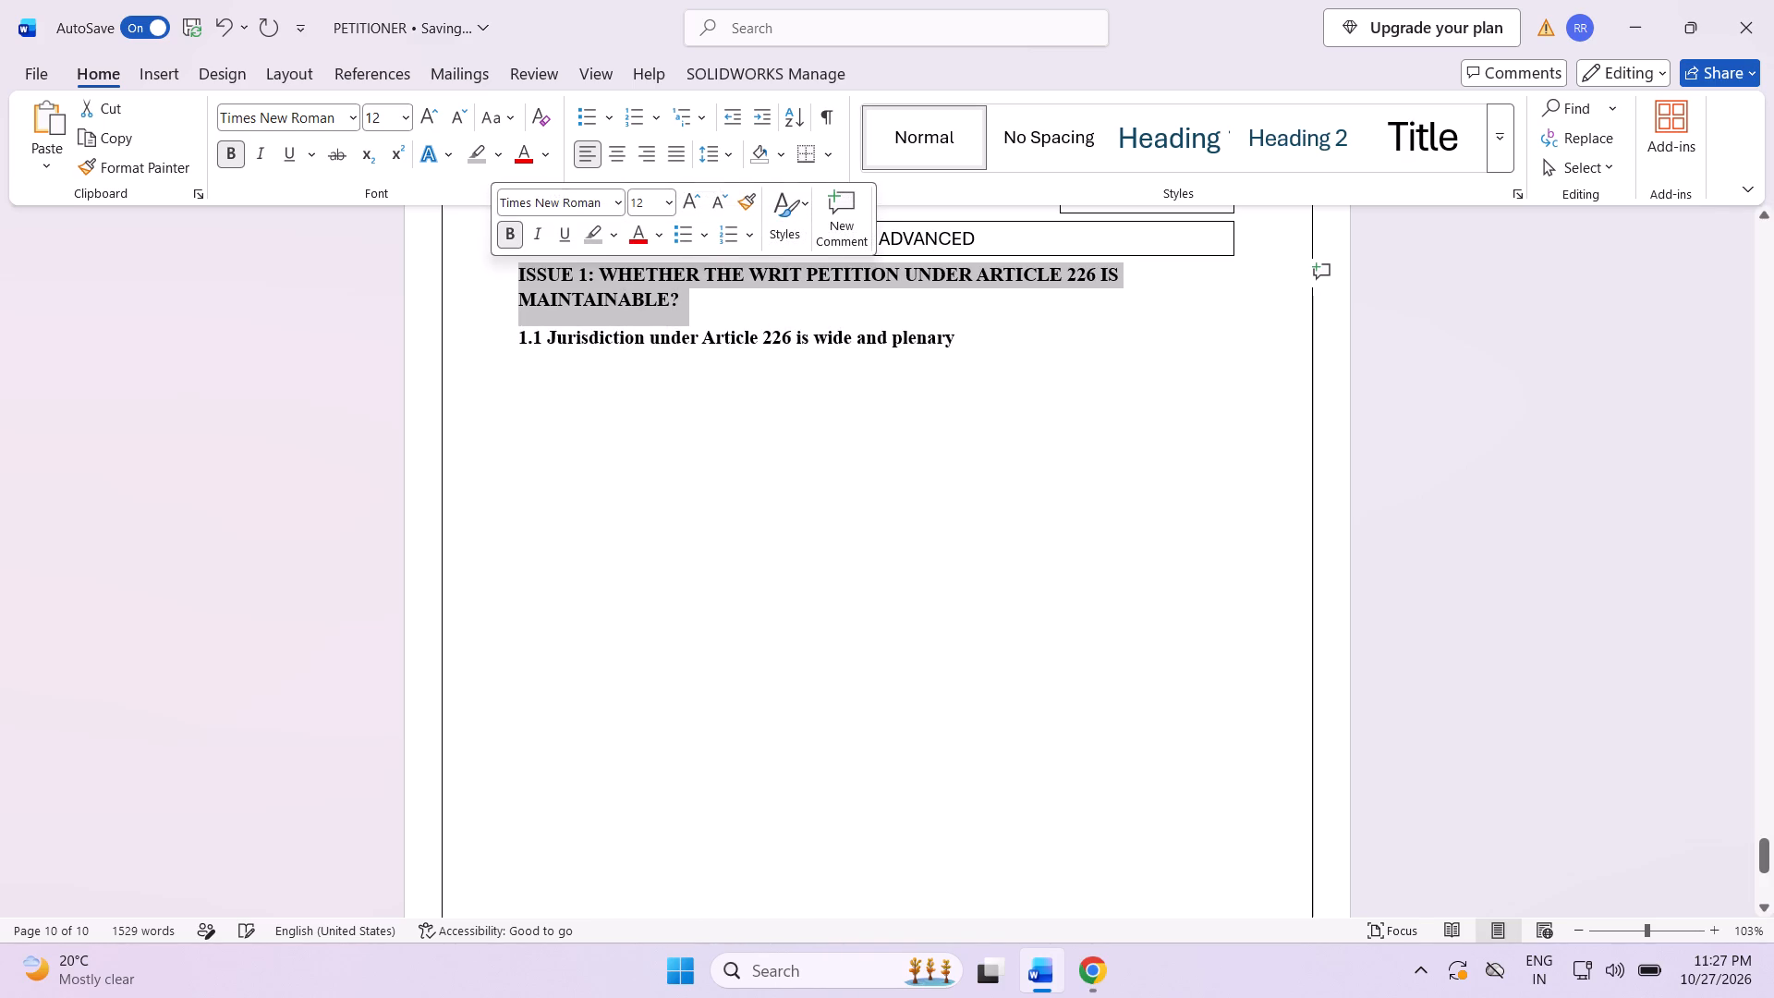
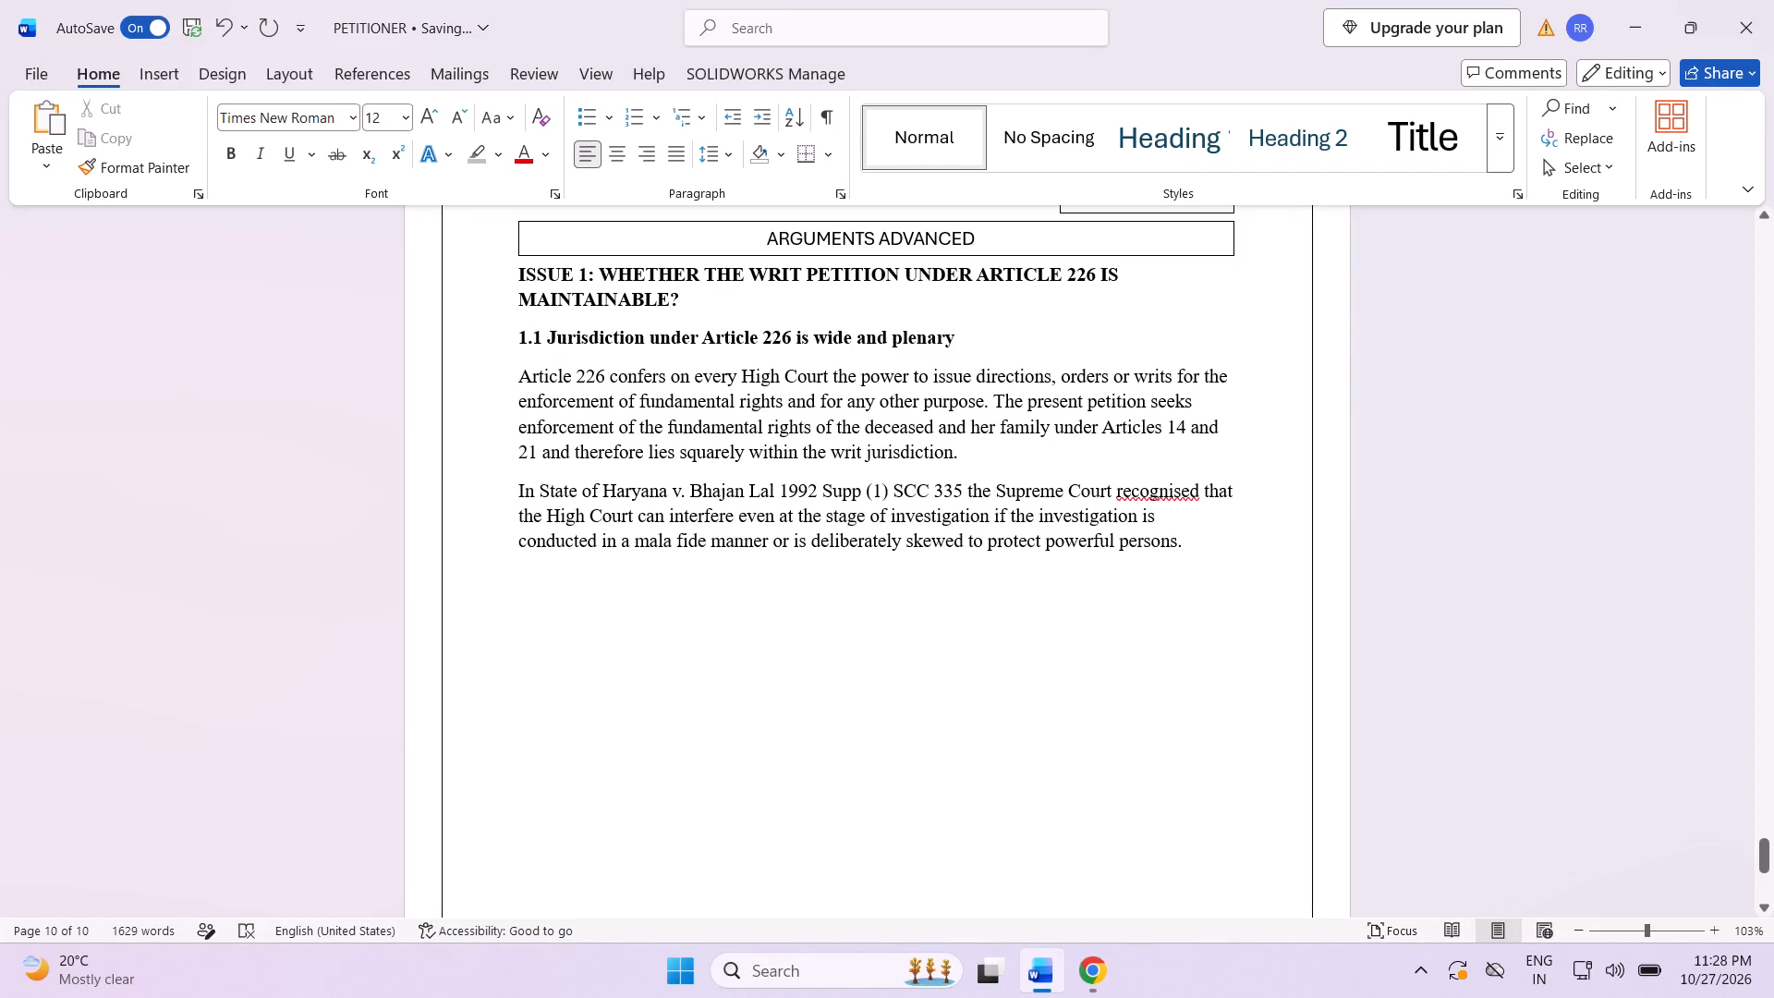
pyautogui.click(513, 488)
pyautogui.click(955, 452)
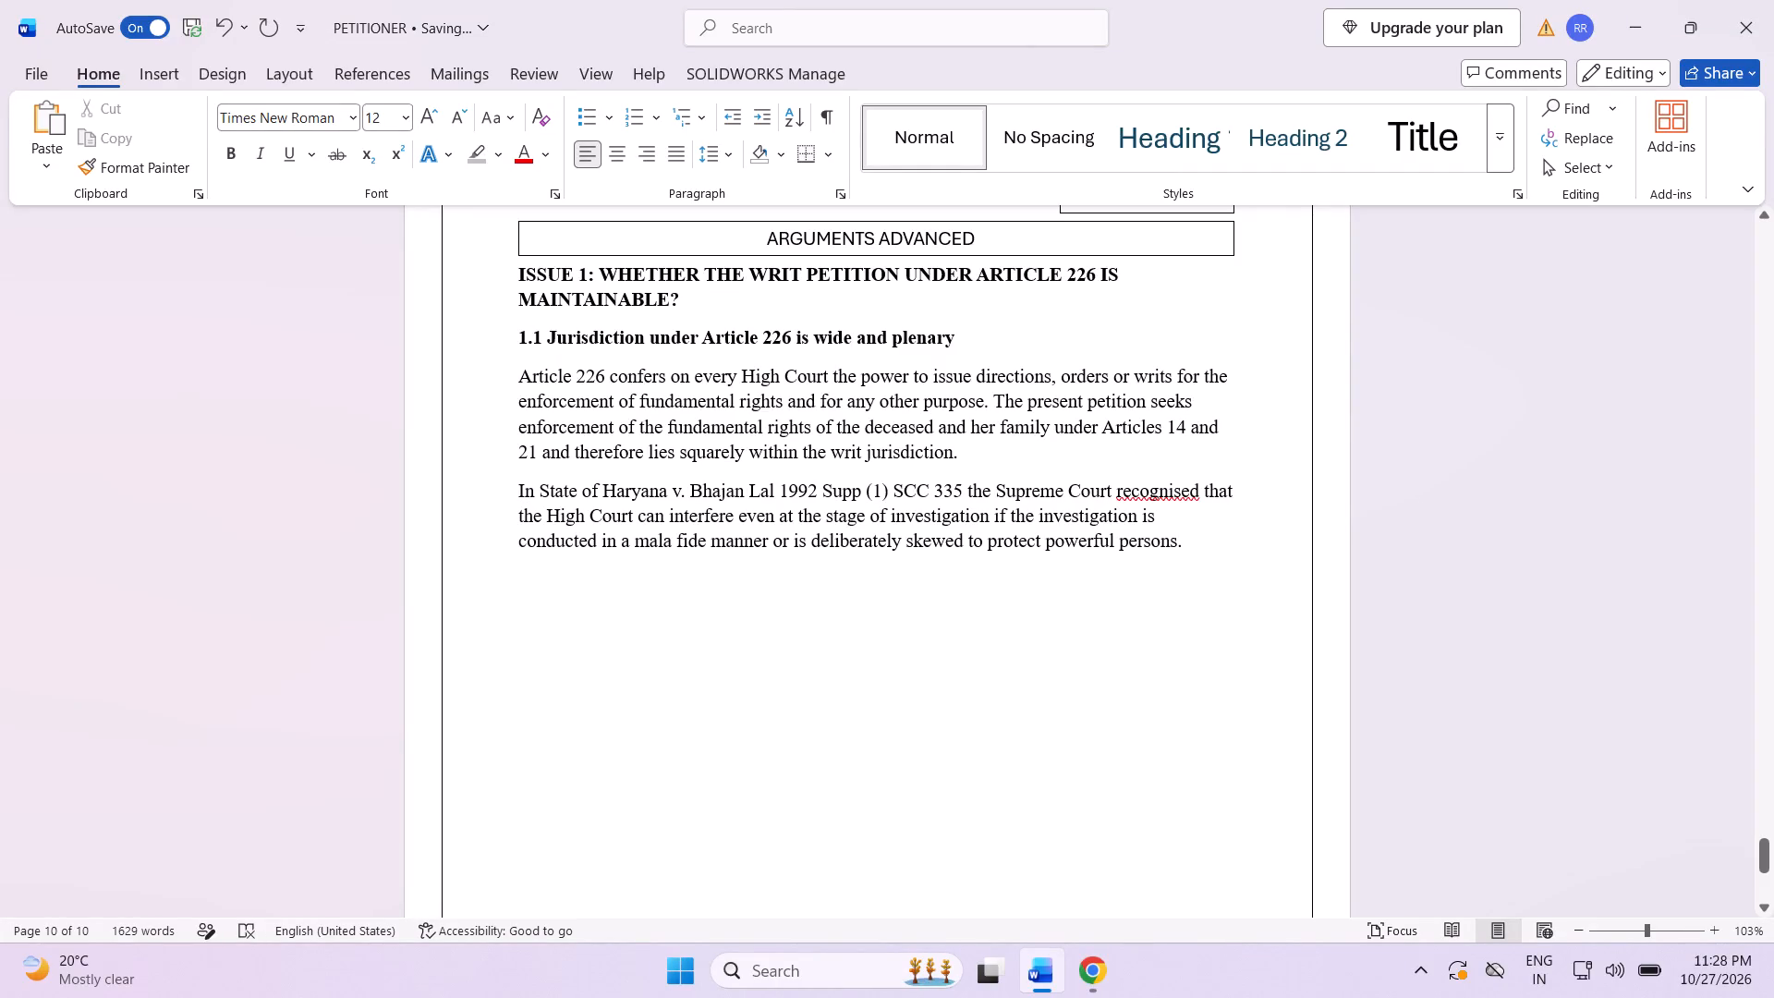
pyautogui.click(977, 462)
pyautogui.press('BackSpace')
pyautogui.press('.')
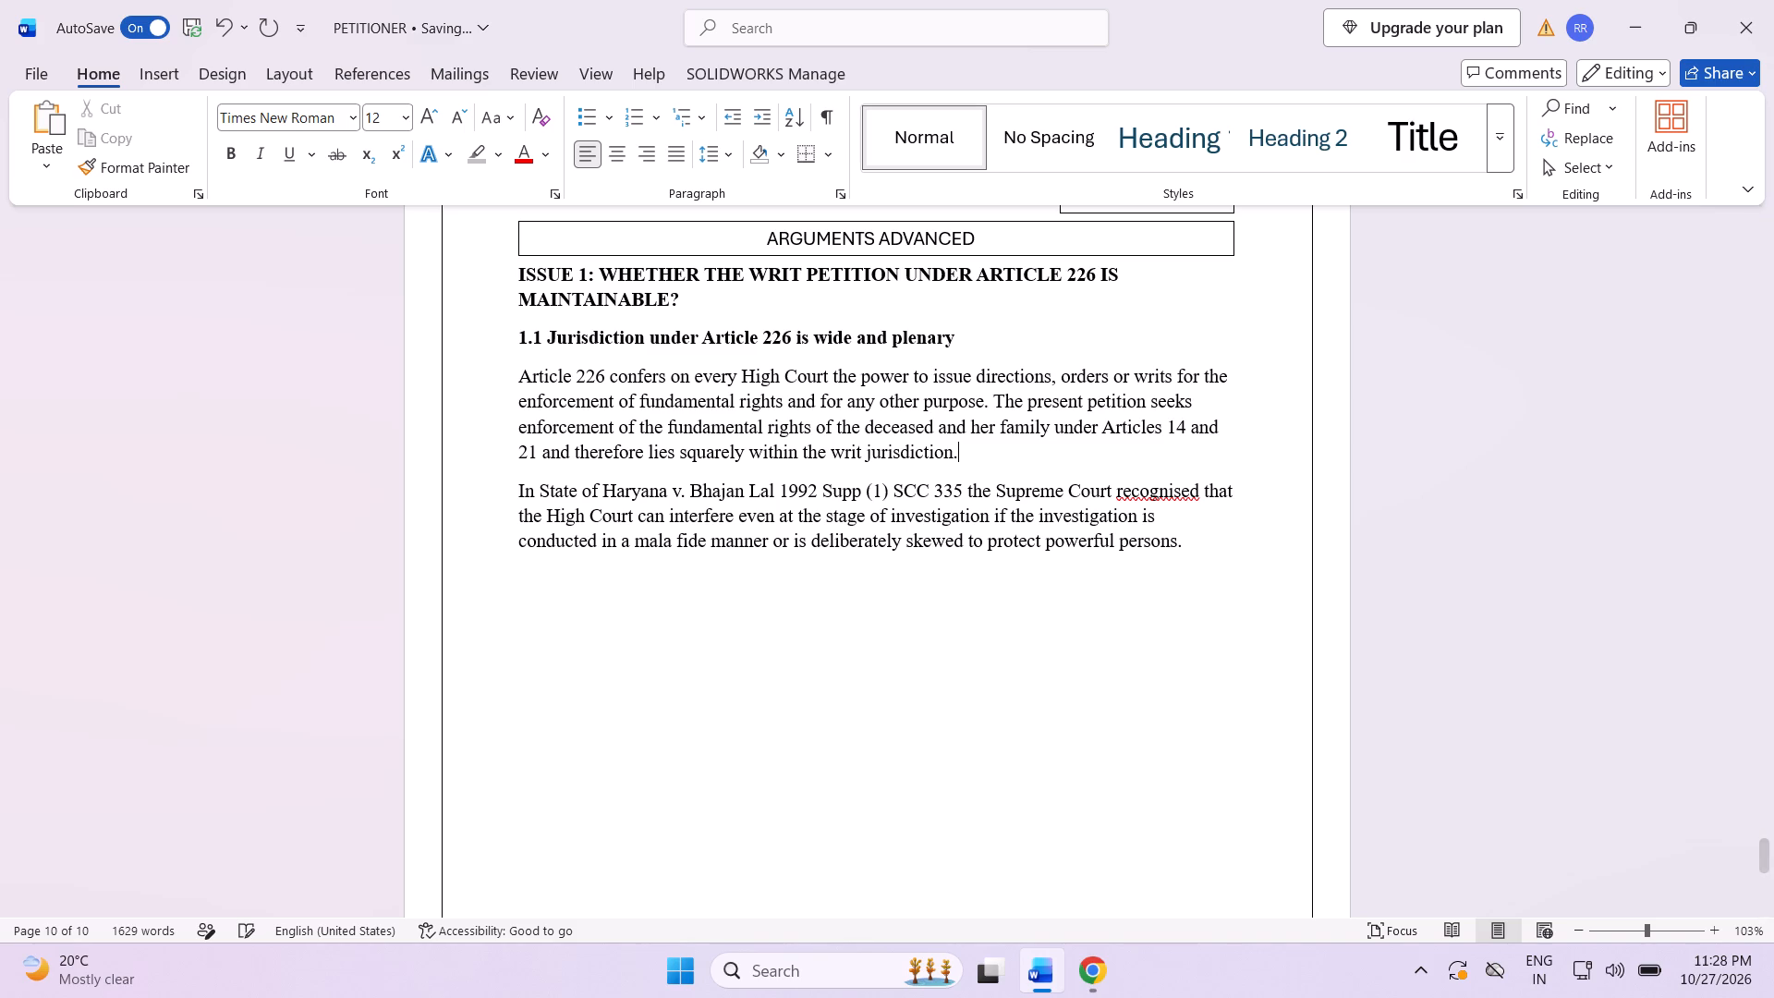
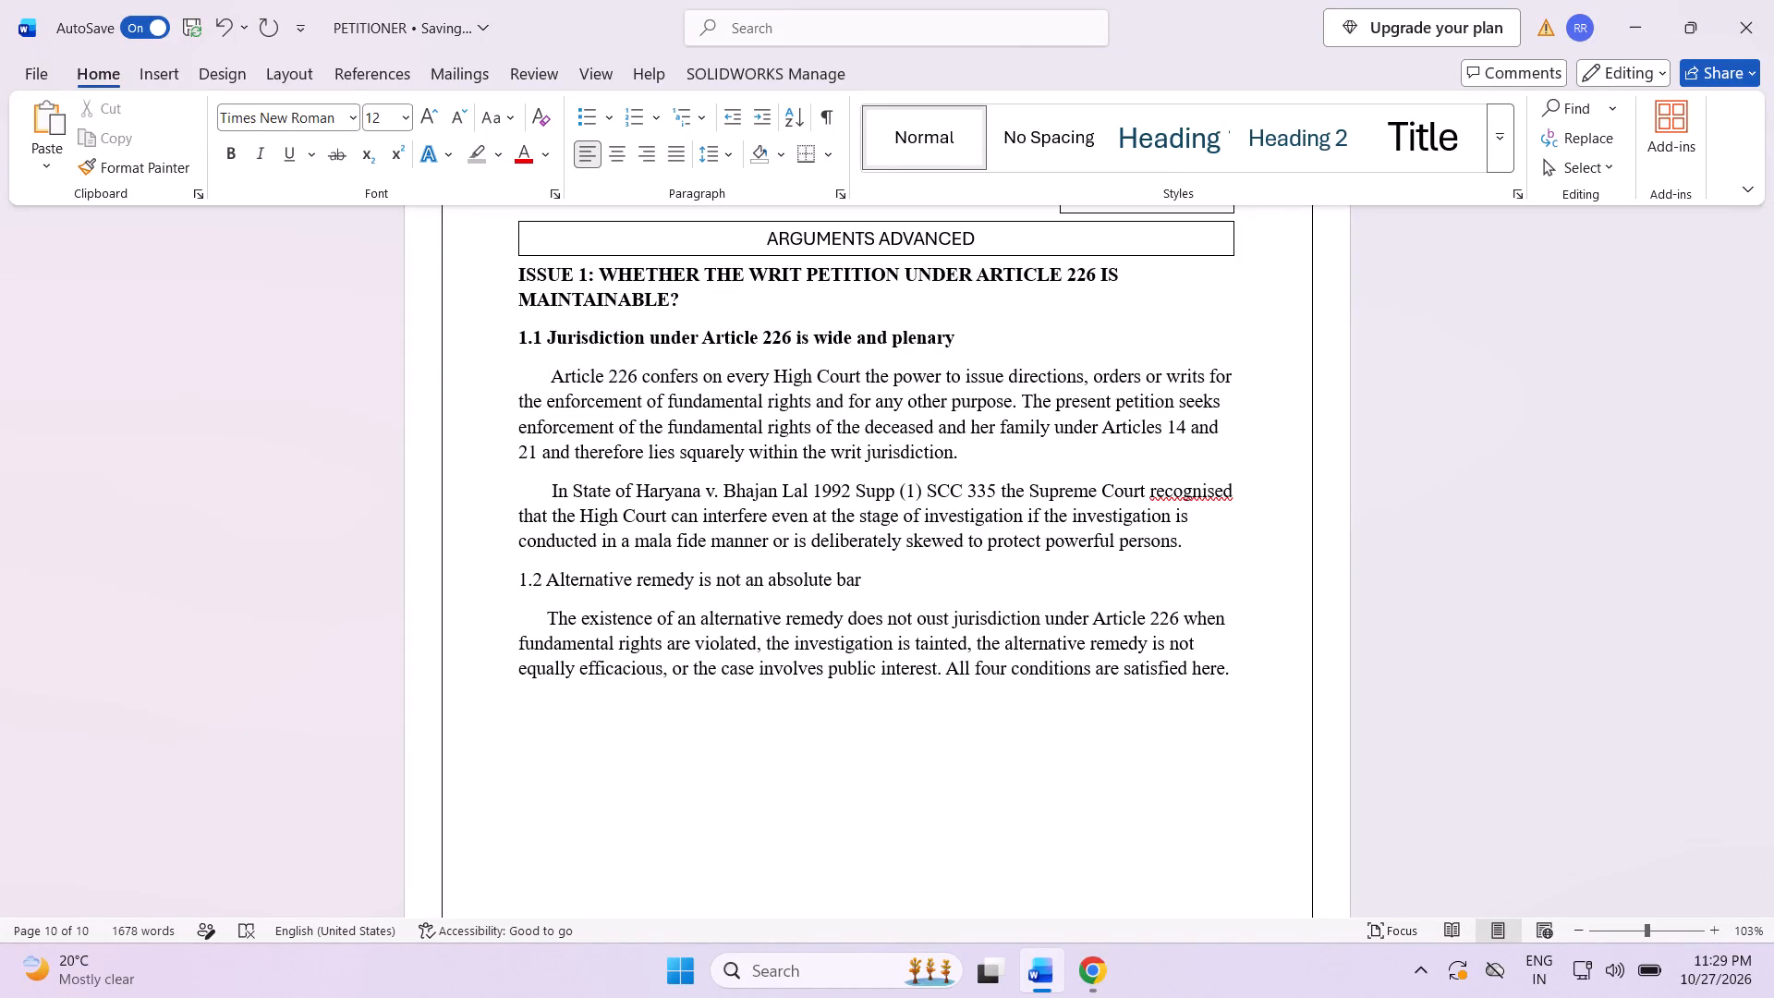
# Remove one extra leading space before "Article 226 confers" in the first paragraph under subheading 1.1.
pyautogui.press('BackSpace')
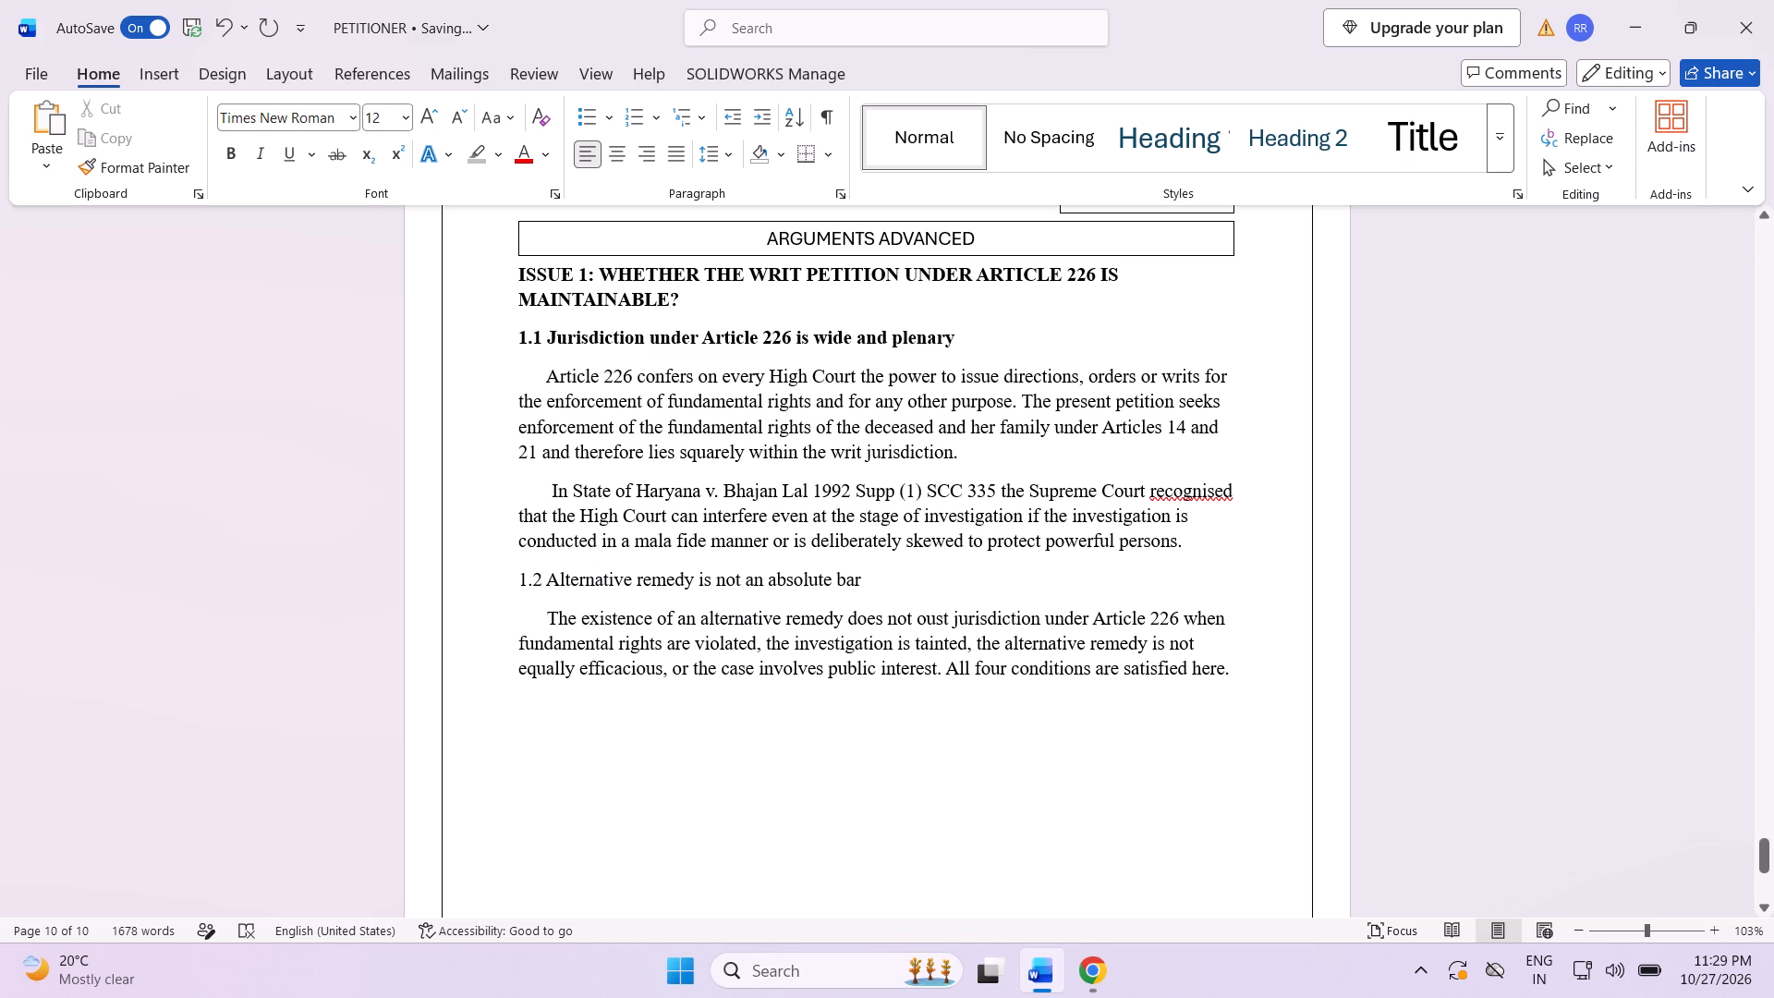
# Make the subheading "1.2 Alternative remedy is not an absolute bar" bold.
pyautogui.scroll(-1, 1003, 716)
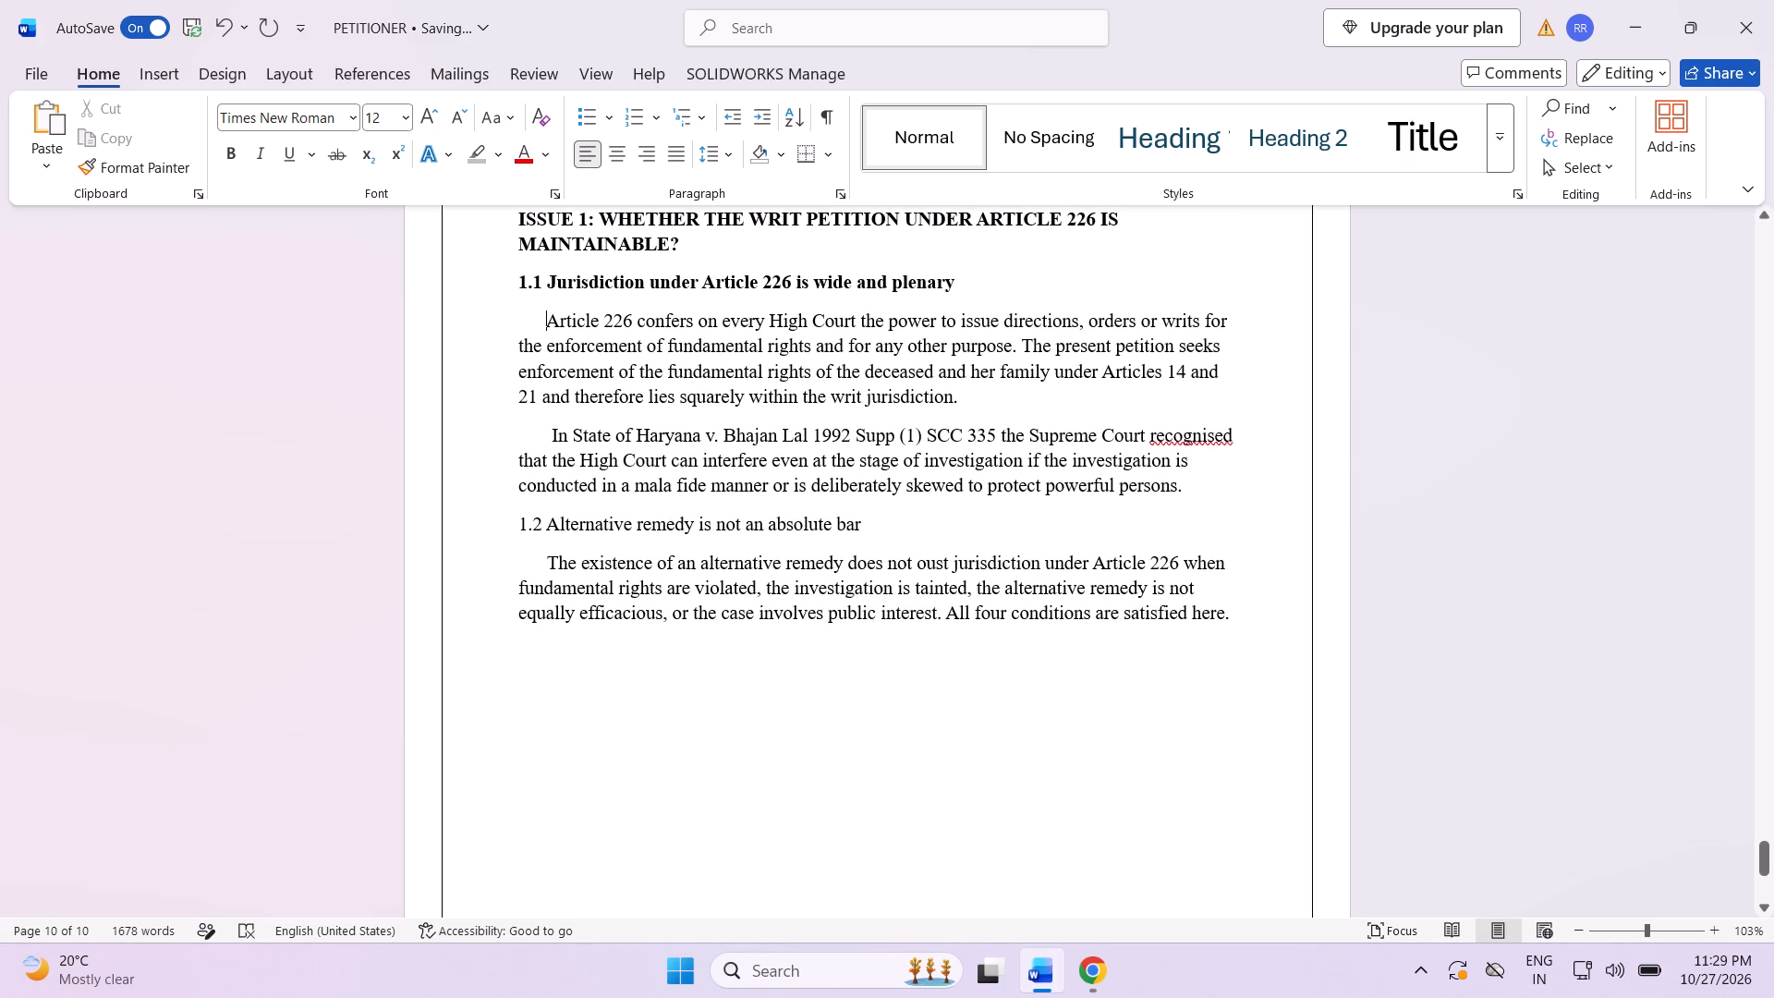
pyautogui.moveTo(500, 526); pyautogui.dragTo(868, 505)
pyautogui.click(884, 520)
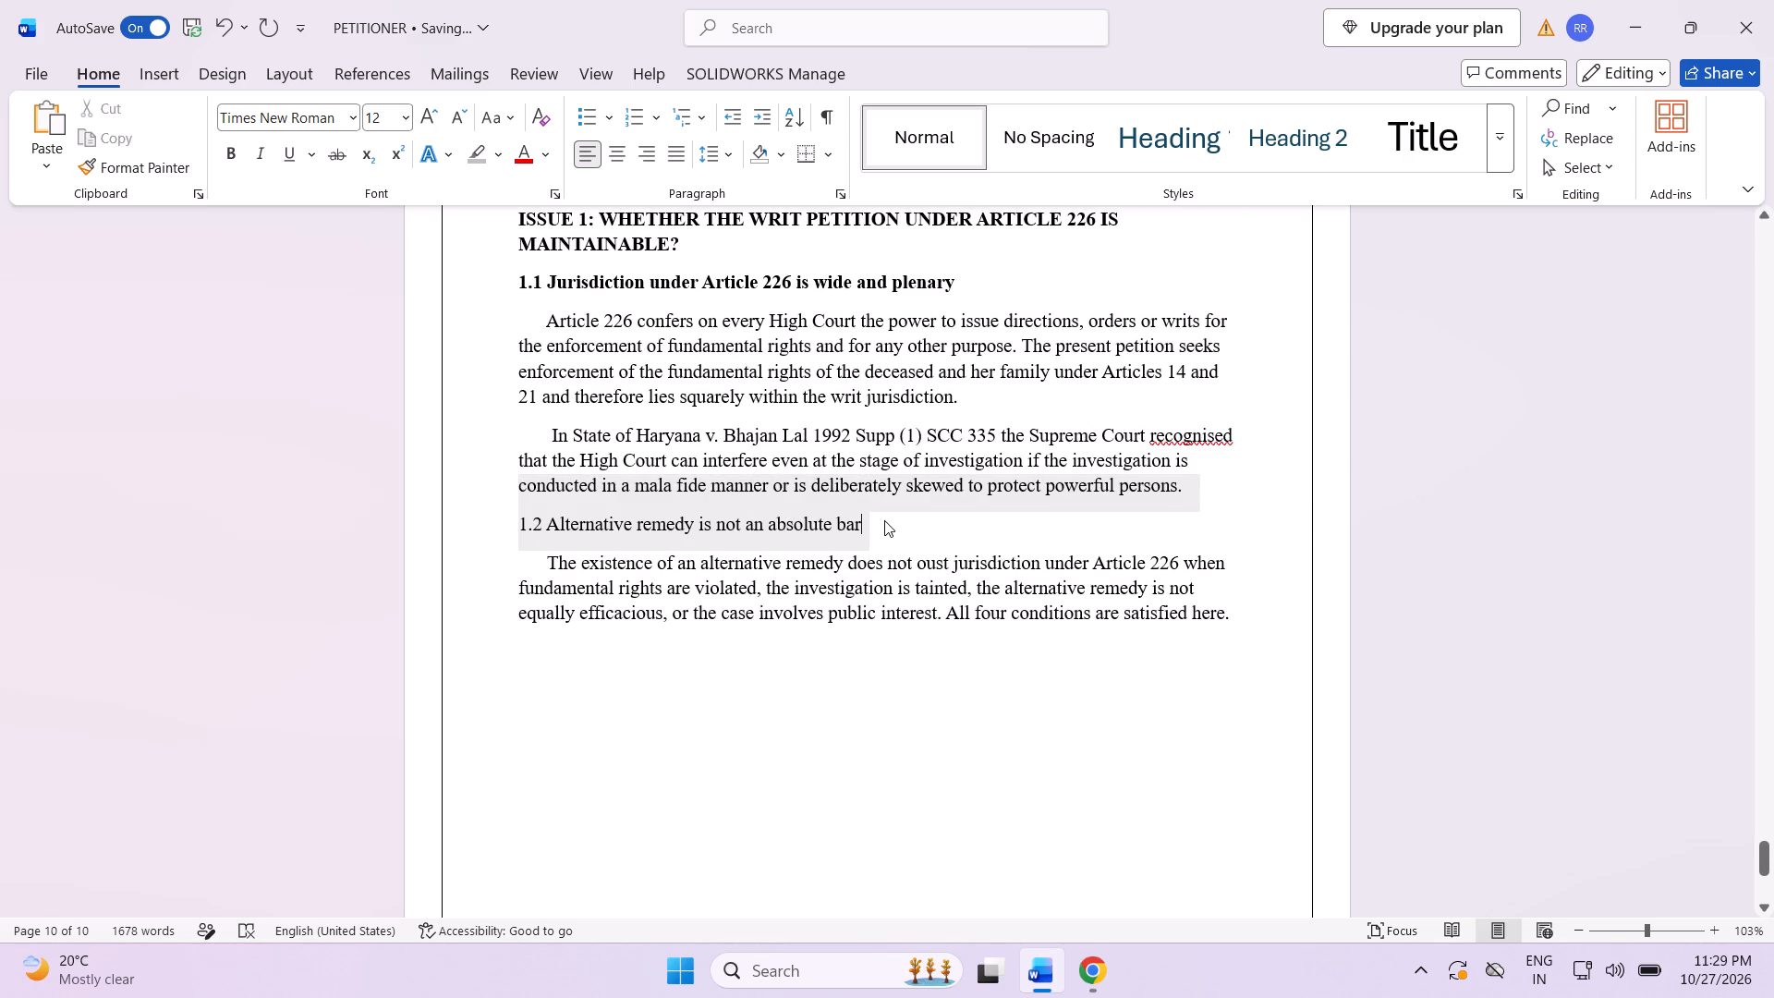
pyautogui.moveTo(884, 520); pyautogui.dragTo(488, 540)
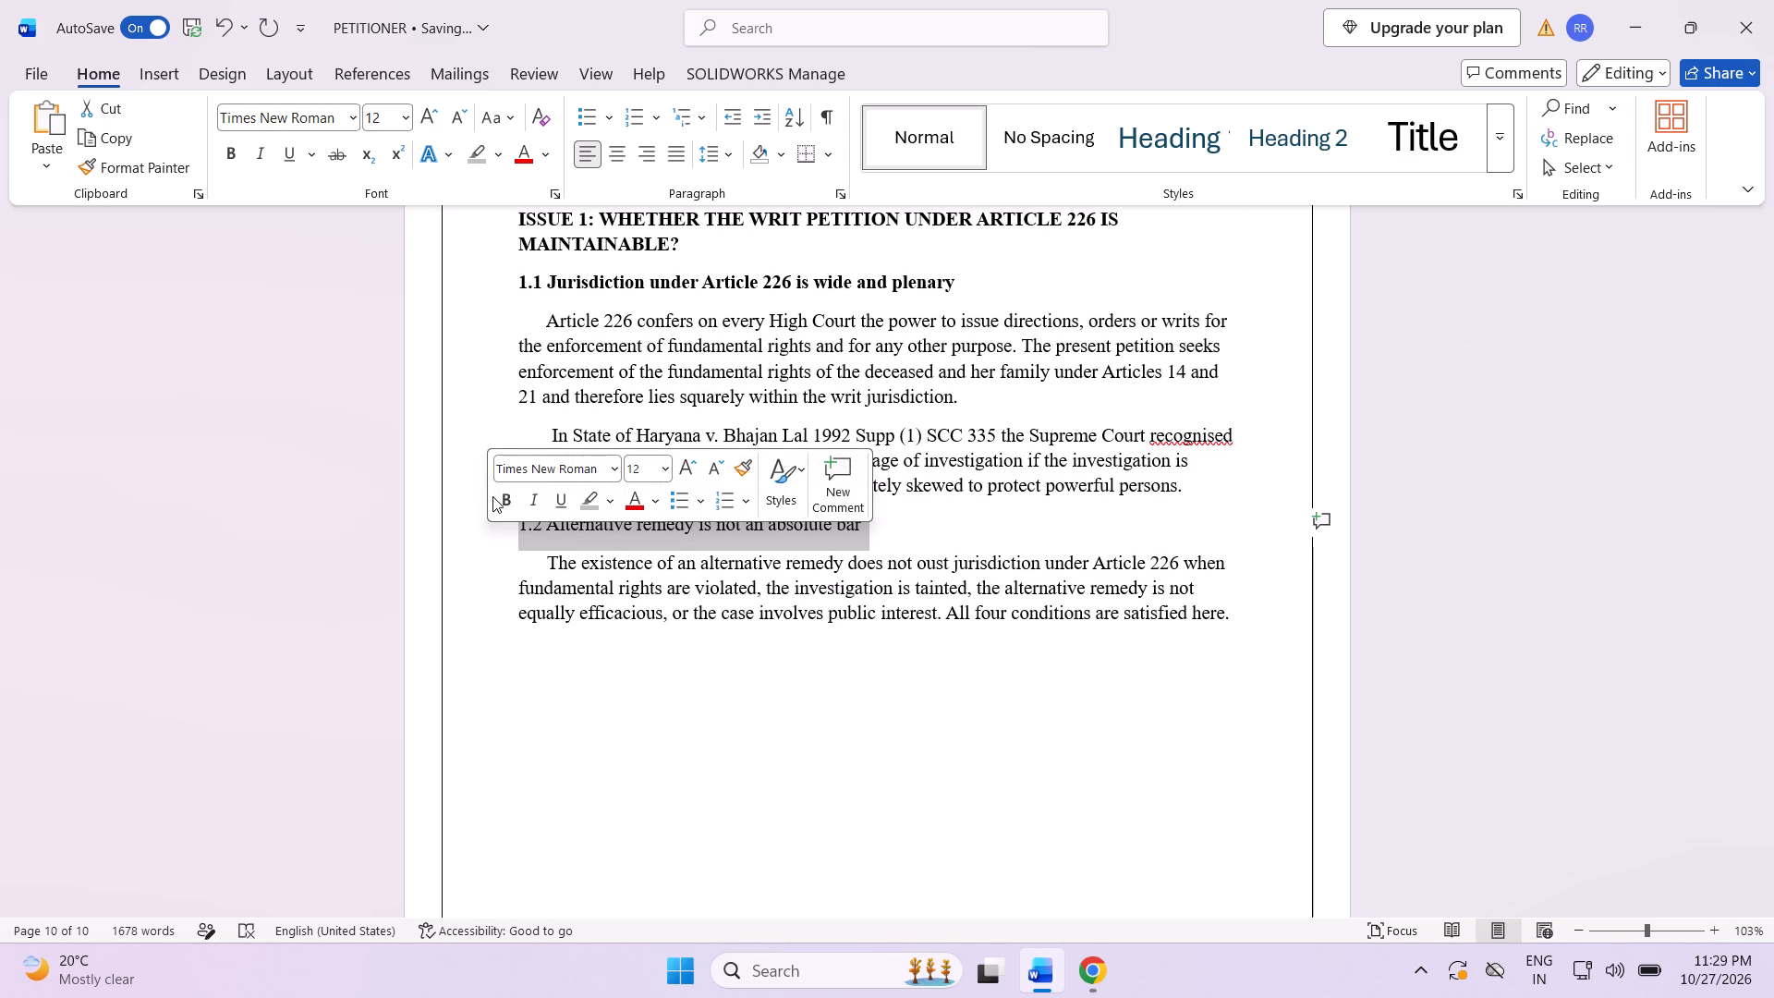
pyautogui.click(504, 500)
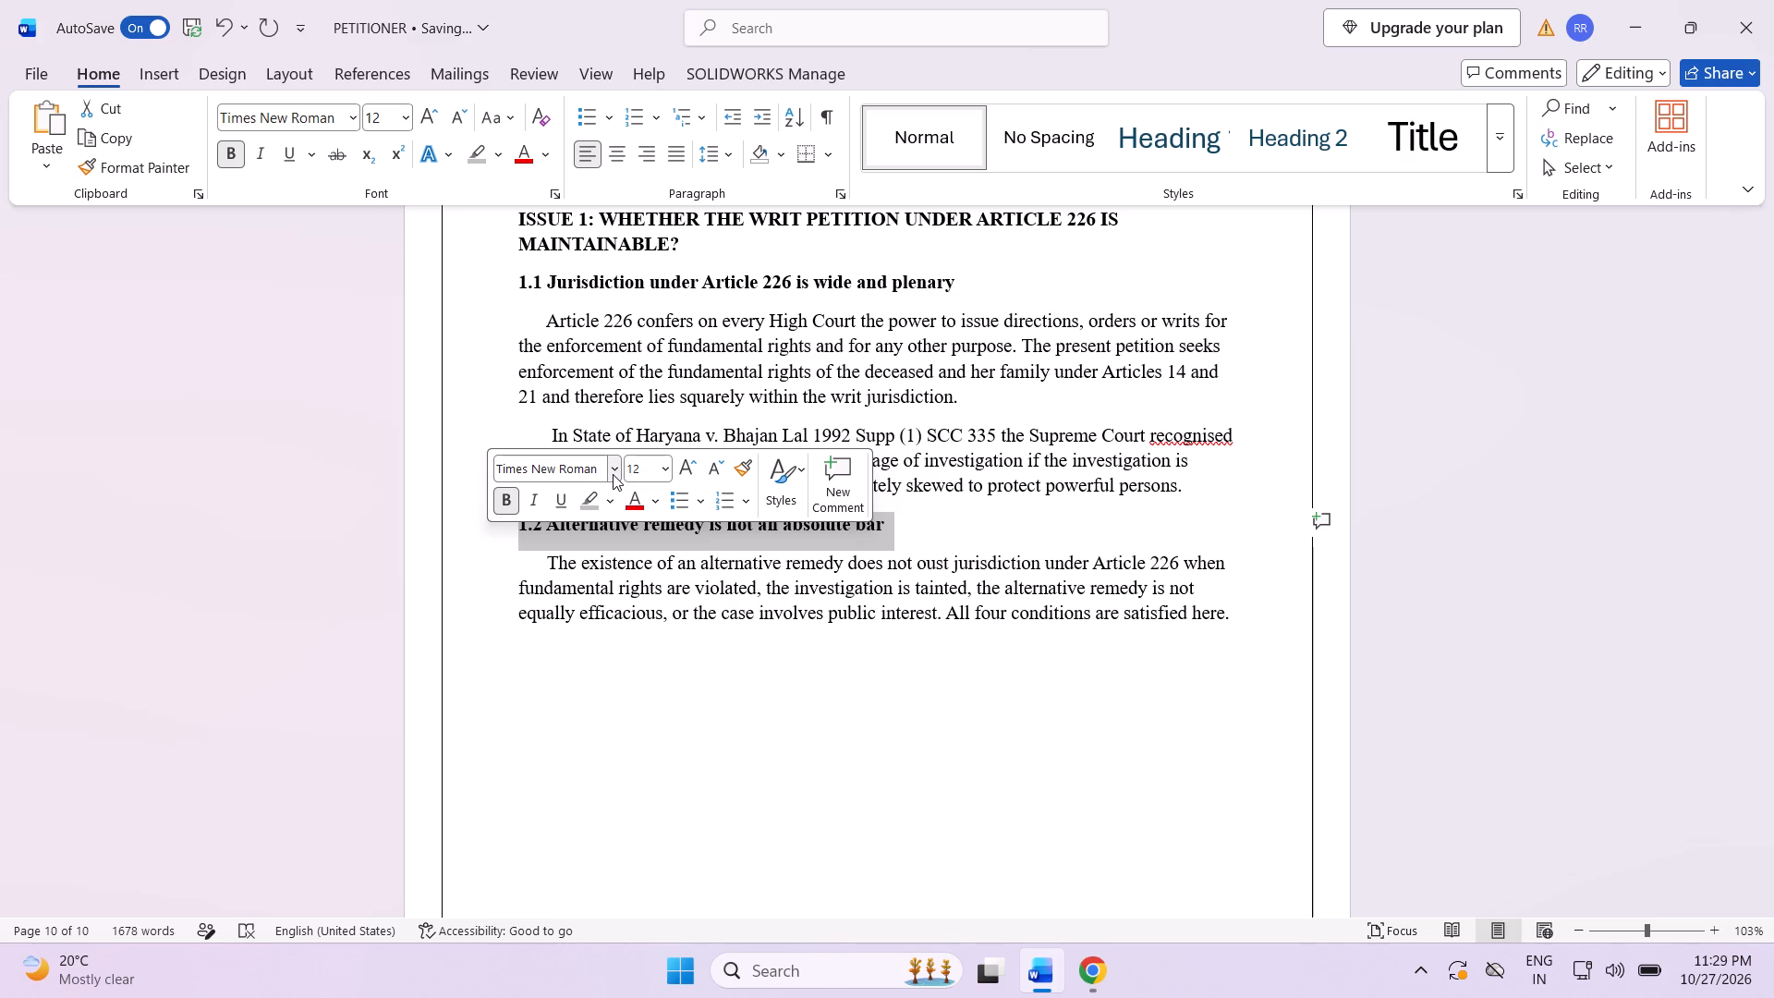
pyautogui.click(613, 474)
pyautogui.click(624, 638)
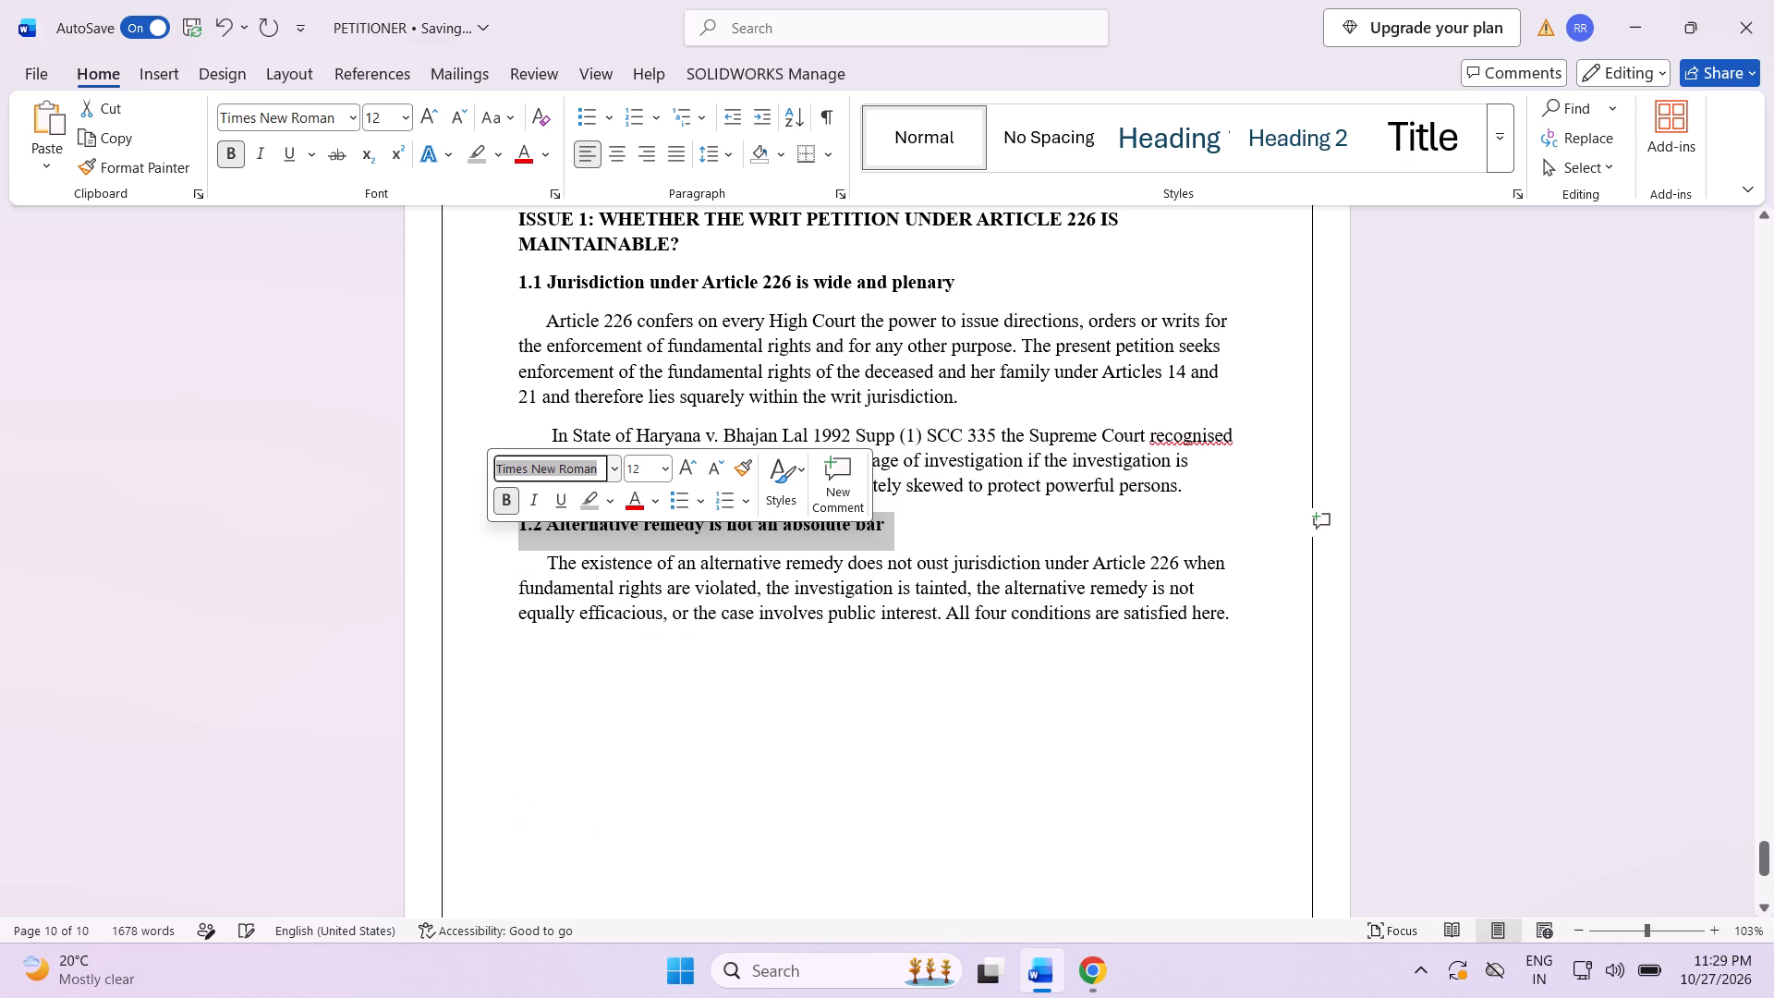
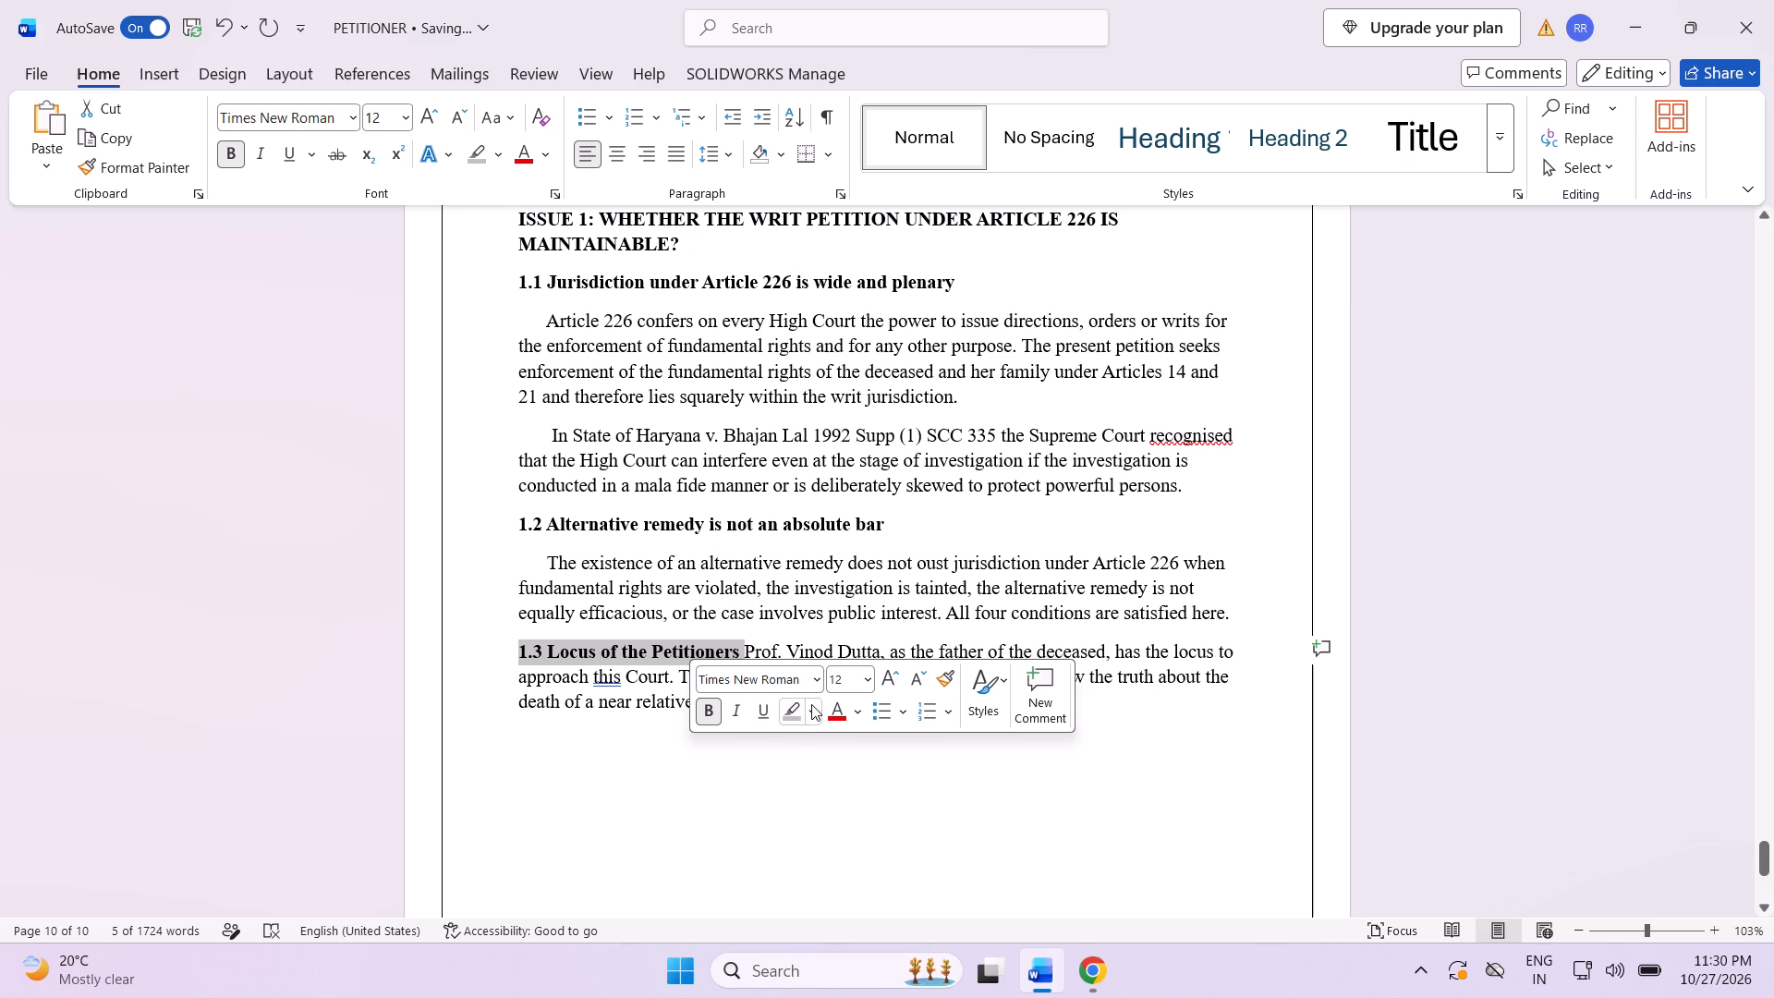
# Make "1.3 Locus of the Petitioner" a heading on its own line, with the text after it as a paragraph indented by five spaces.
pyautogui.click(833, 796)
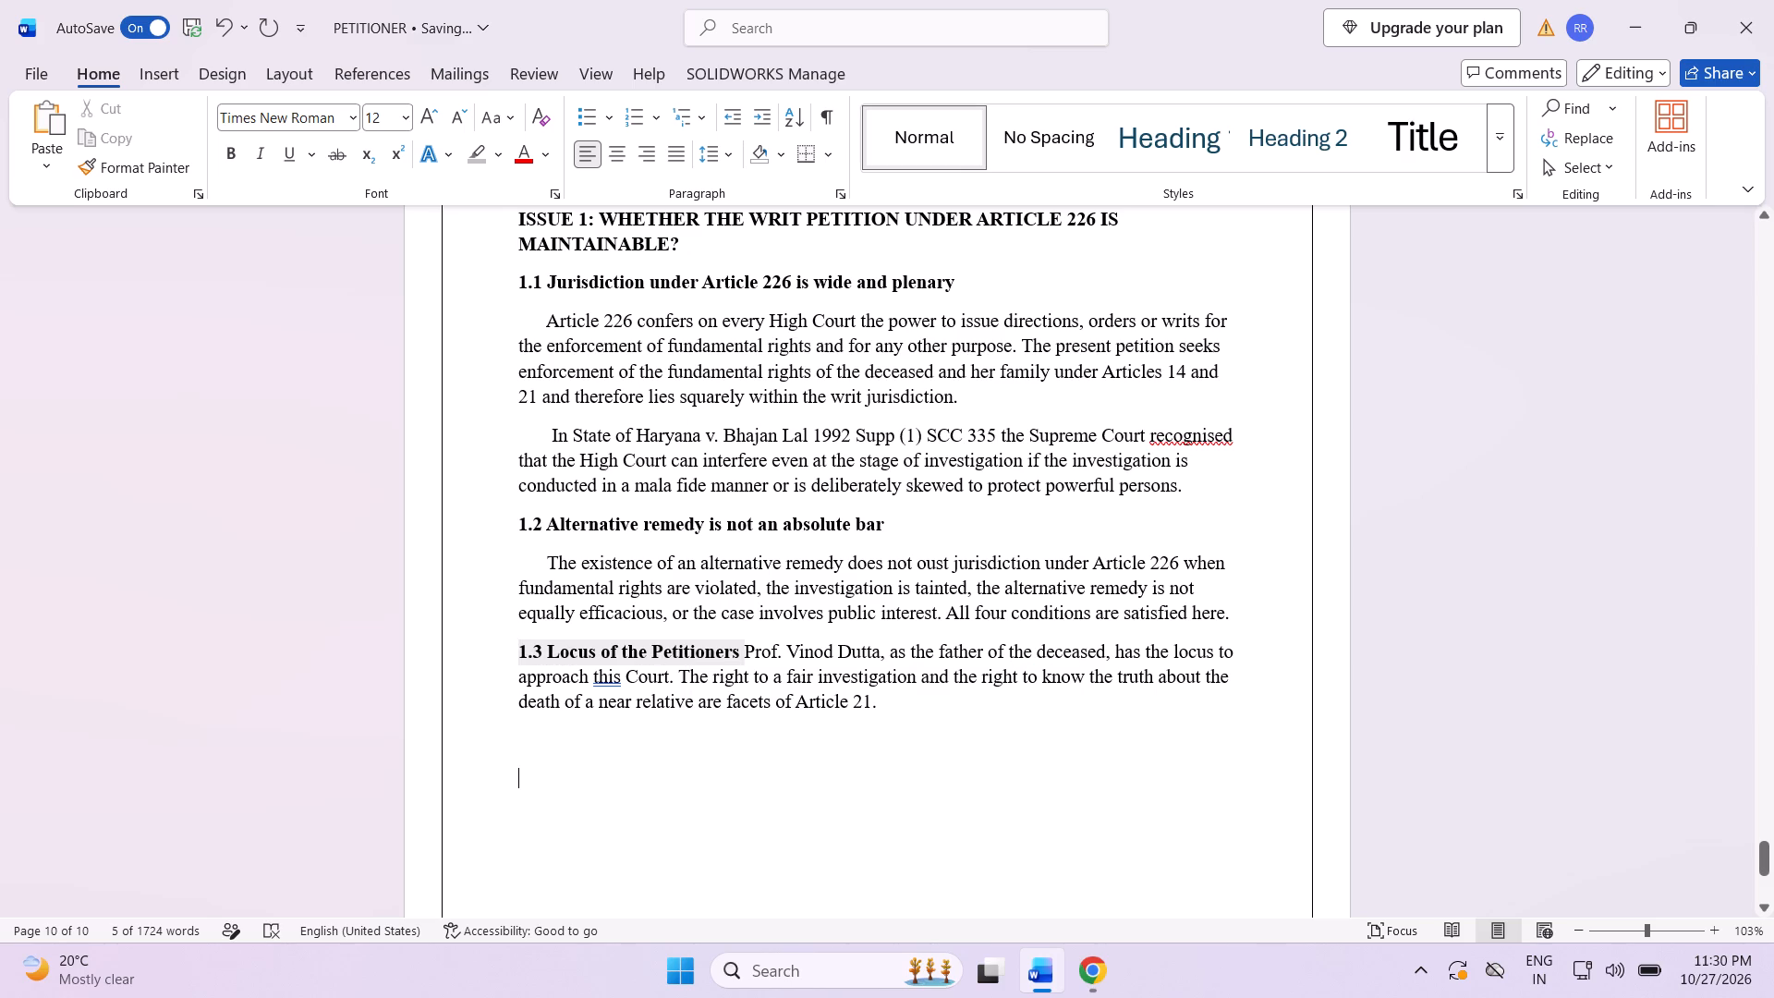
pyautogui.click(740, 656)
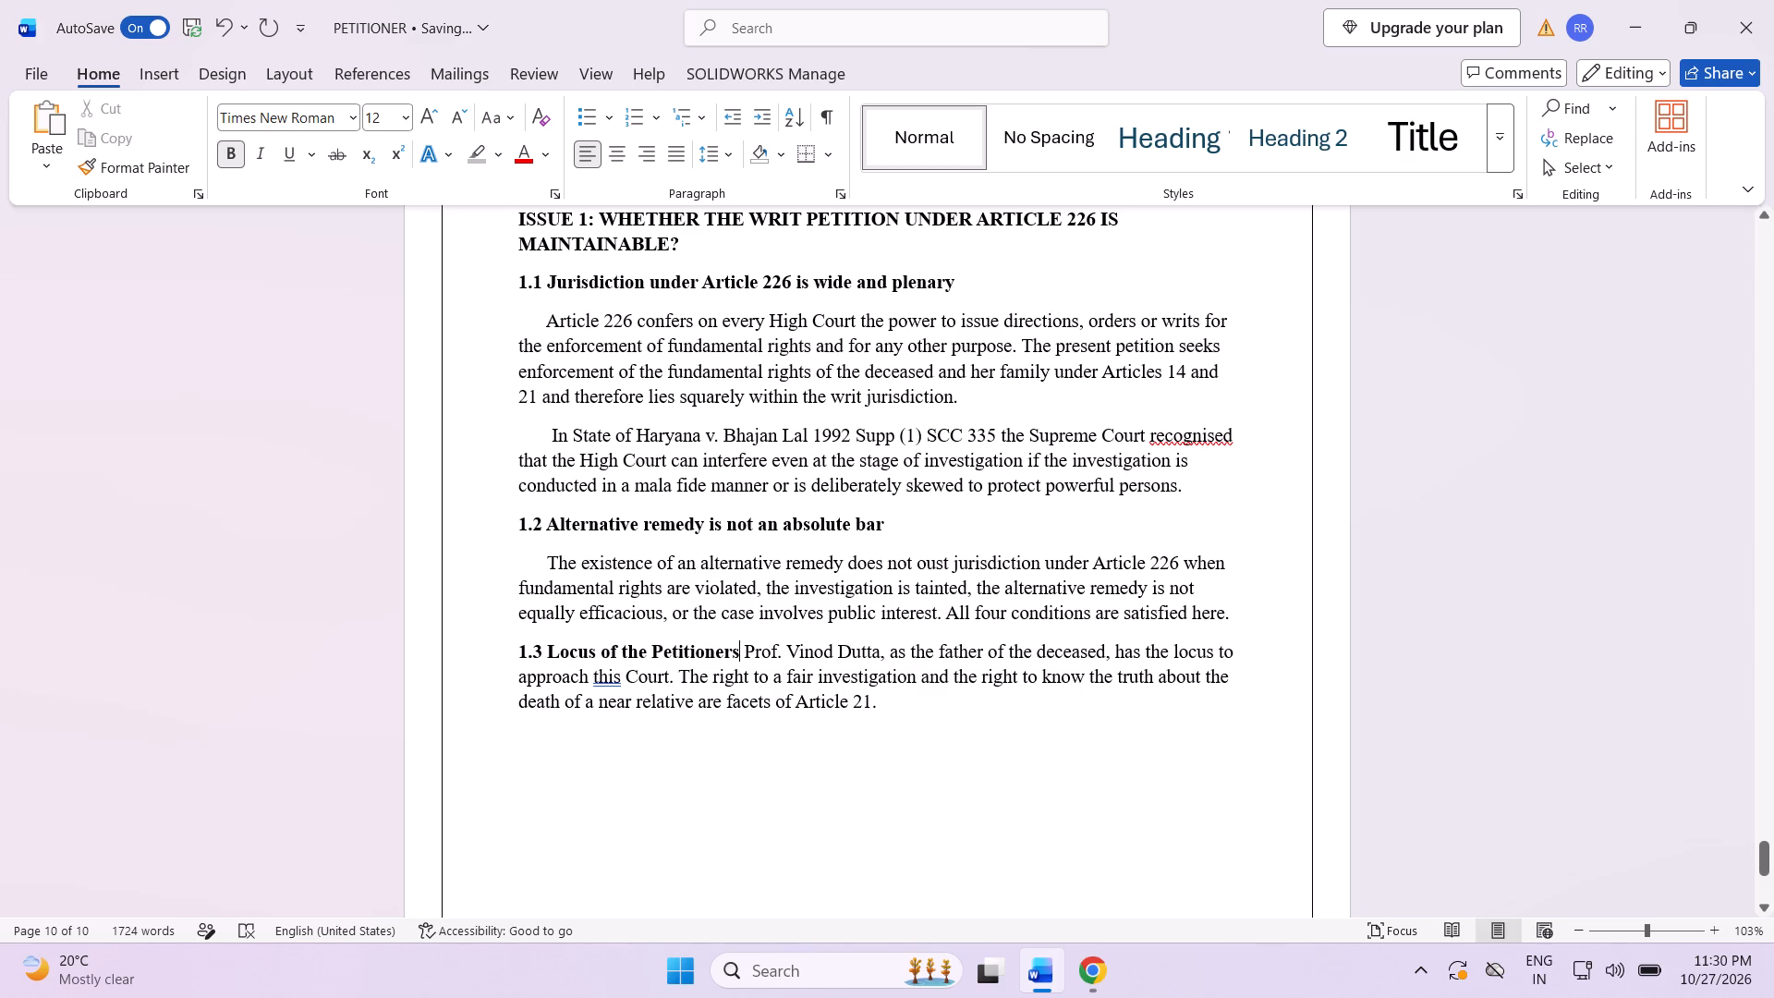
pyautogui.press('BackSpace')
pyautogui.press('Return')
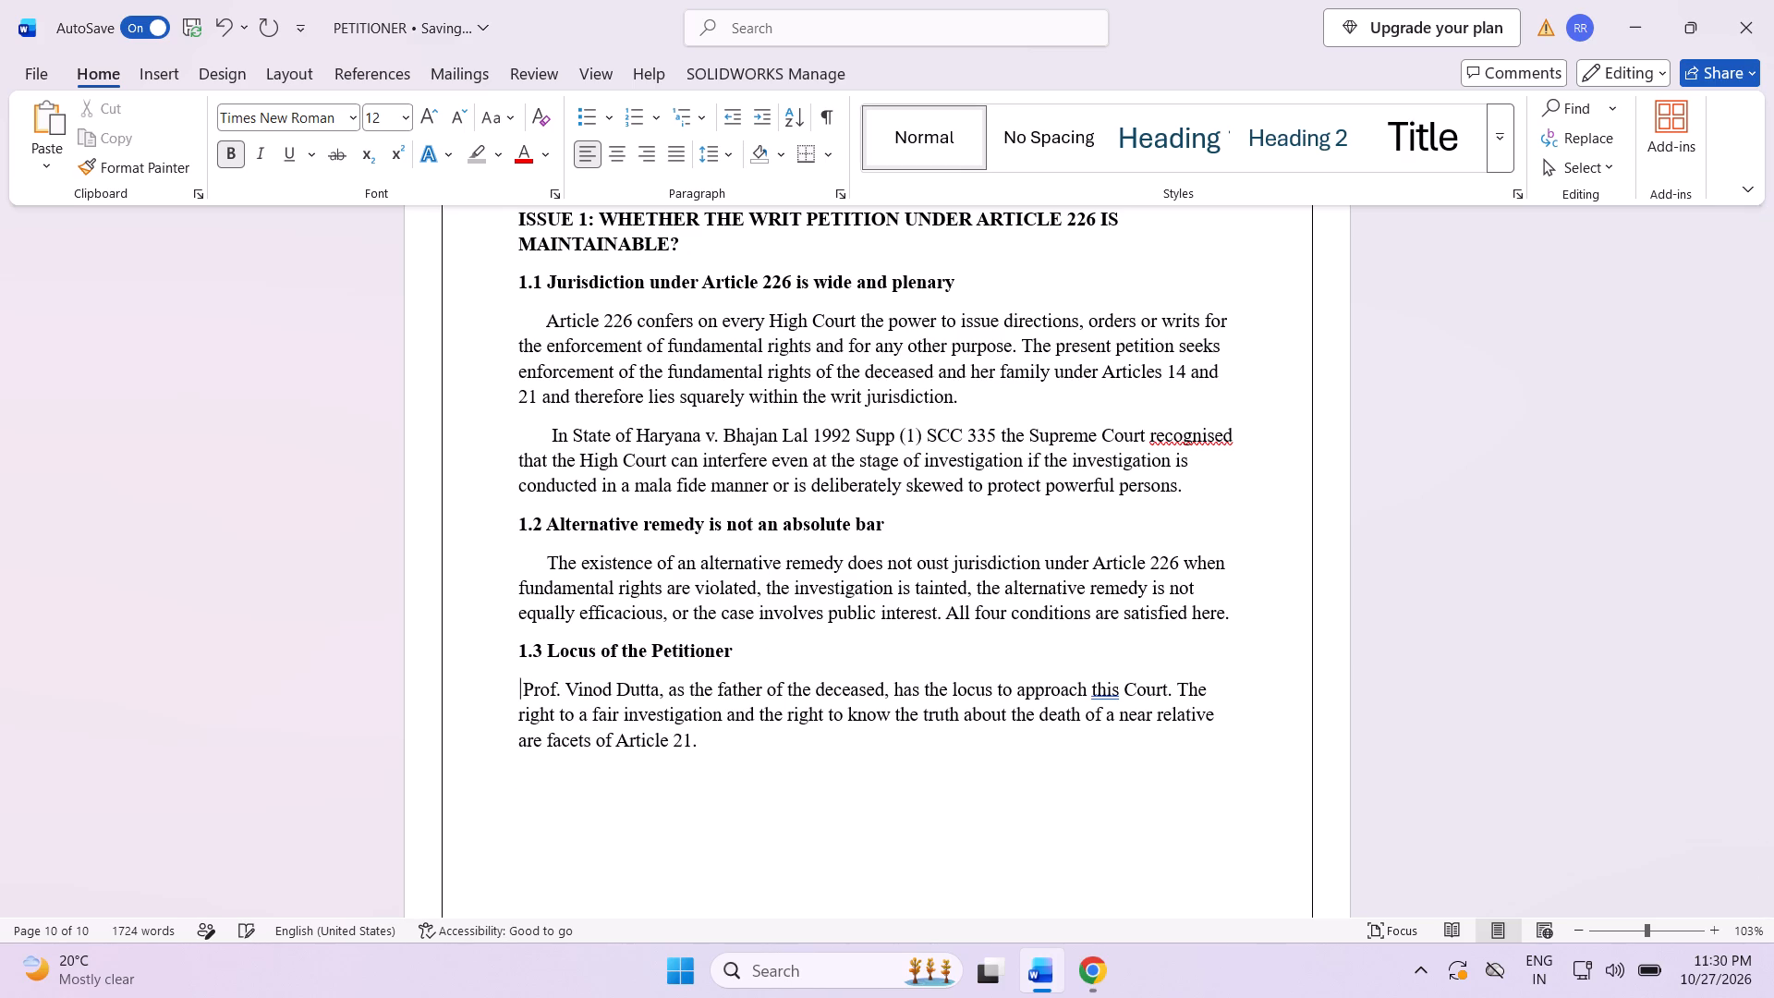
pyautogui.press('space')
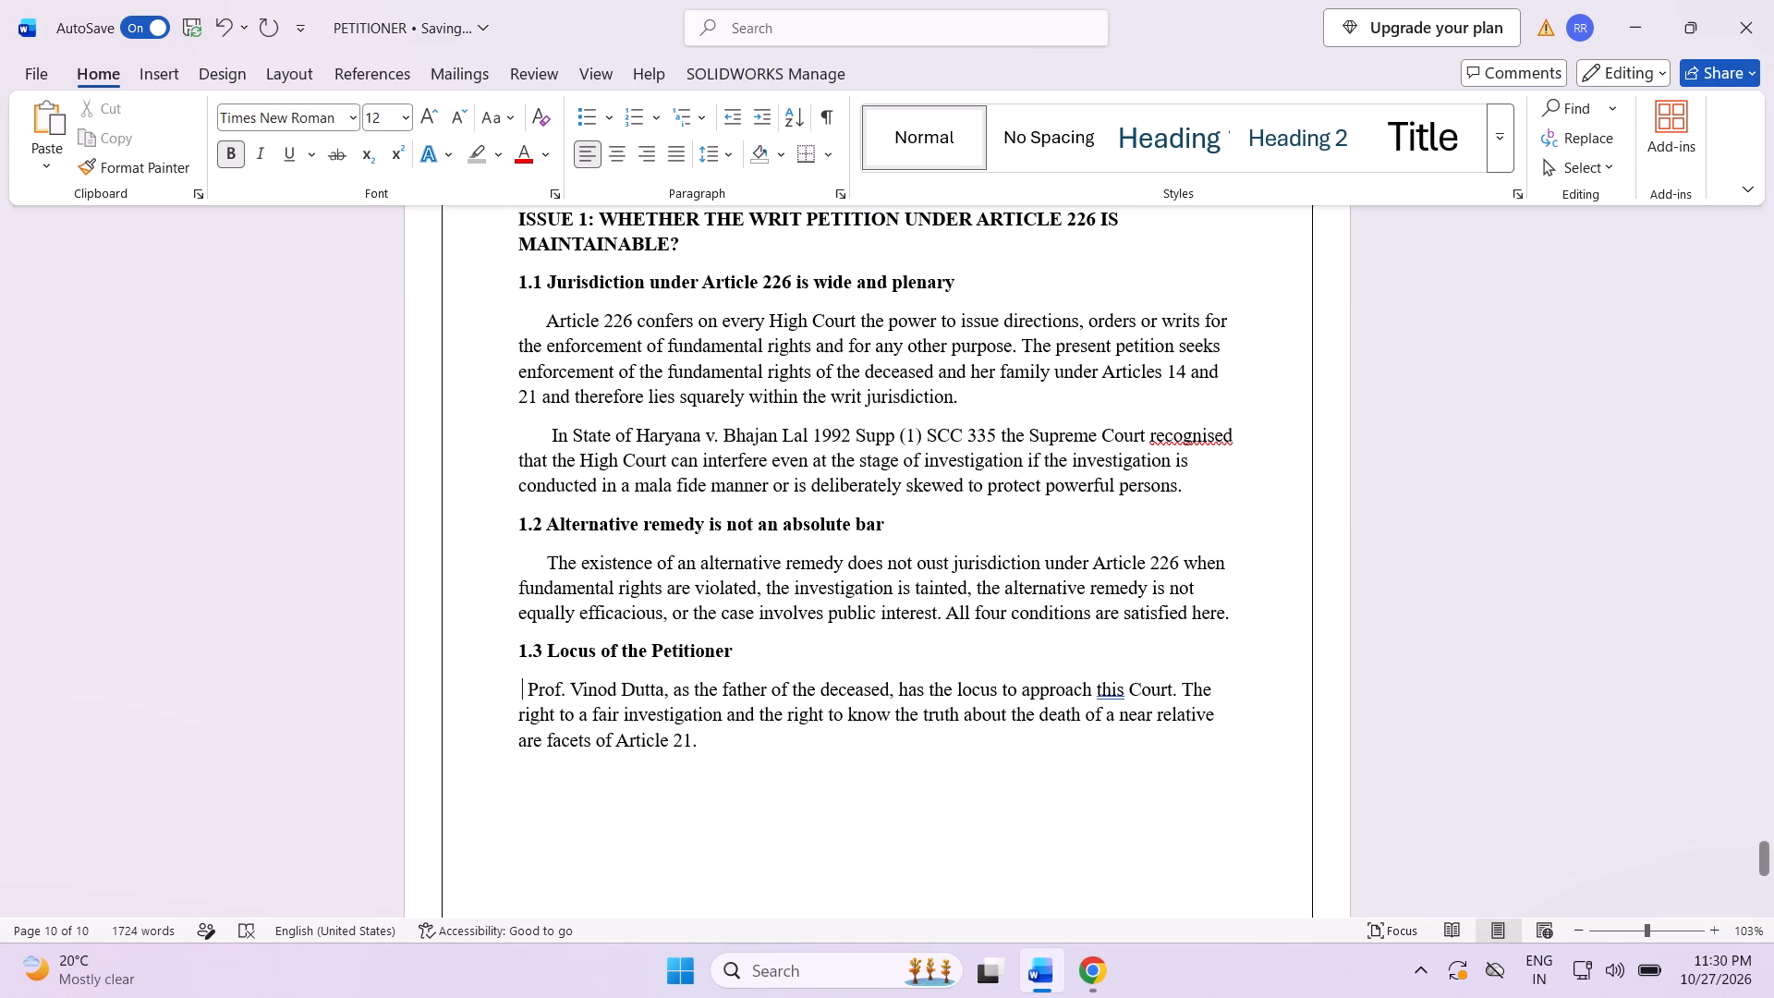
pyautogui.press('space')
pyautogui.press('space')
pyautogui.press('space')
pyautogui.press('space')
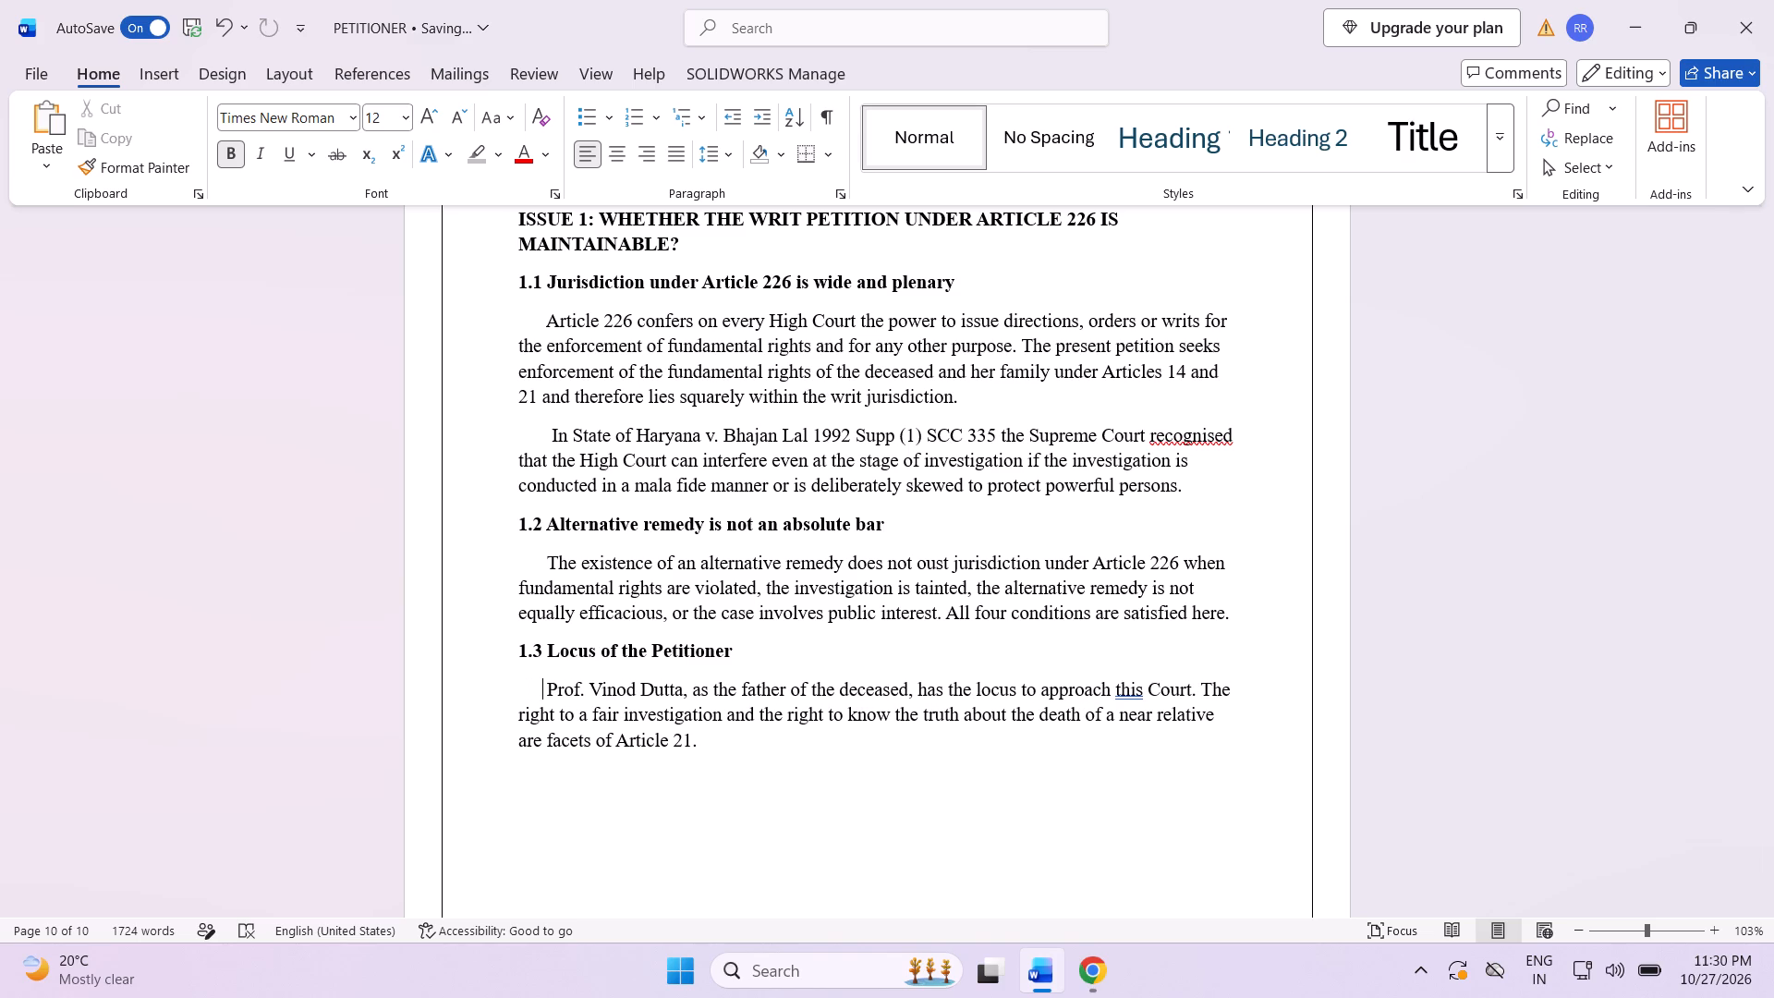
# Insert a Simple Text Box on the Arguments Advanced page and clear its placeholder text.
pyautogui.scroll(2, 436, 576)
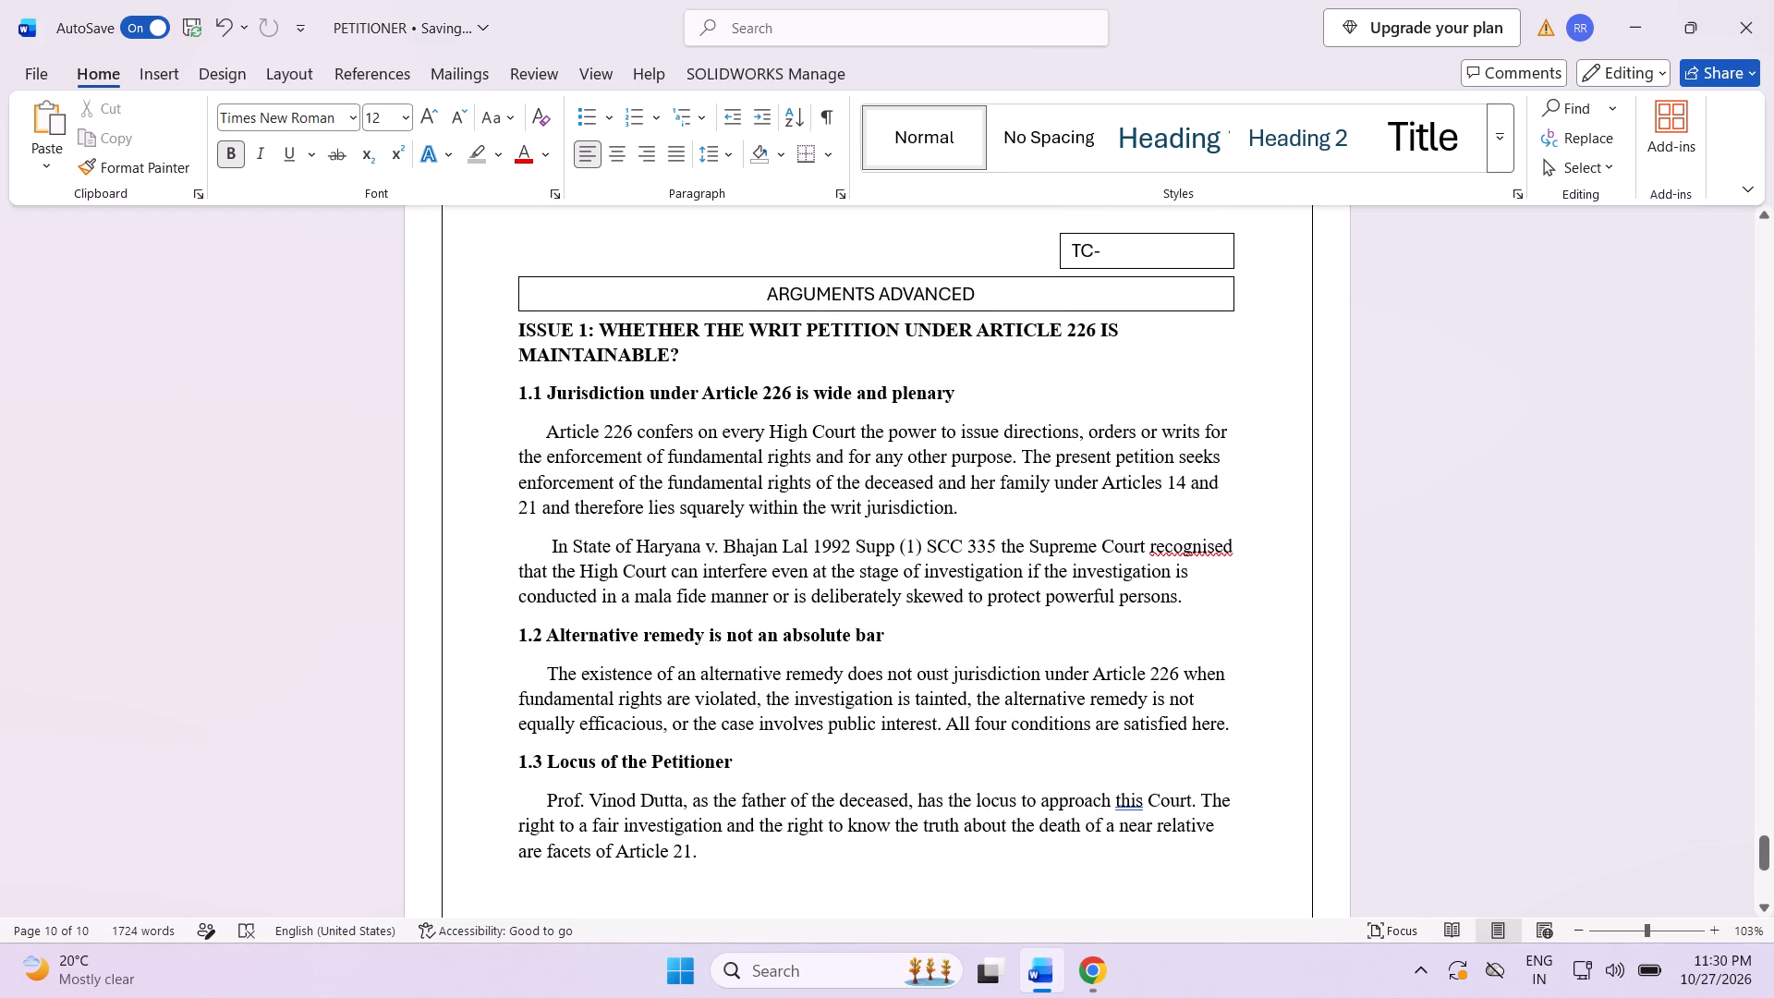
pyautogui.click(157, 68)
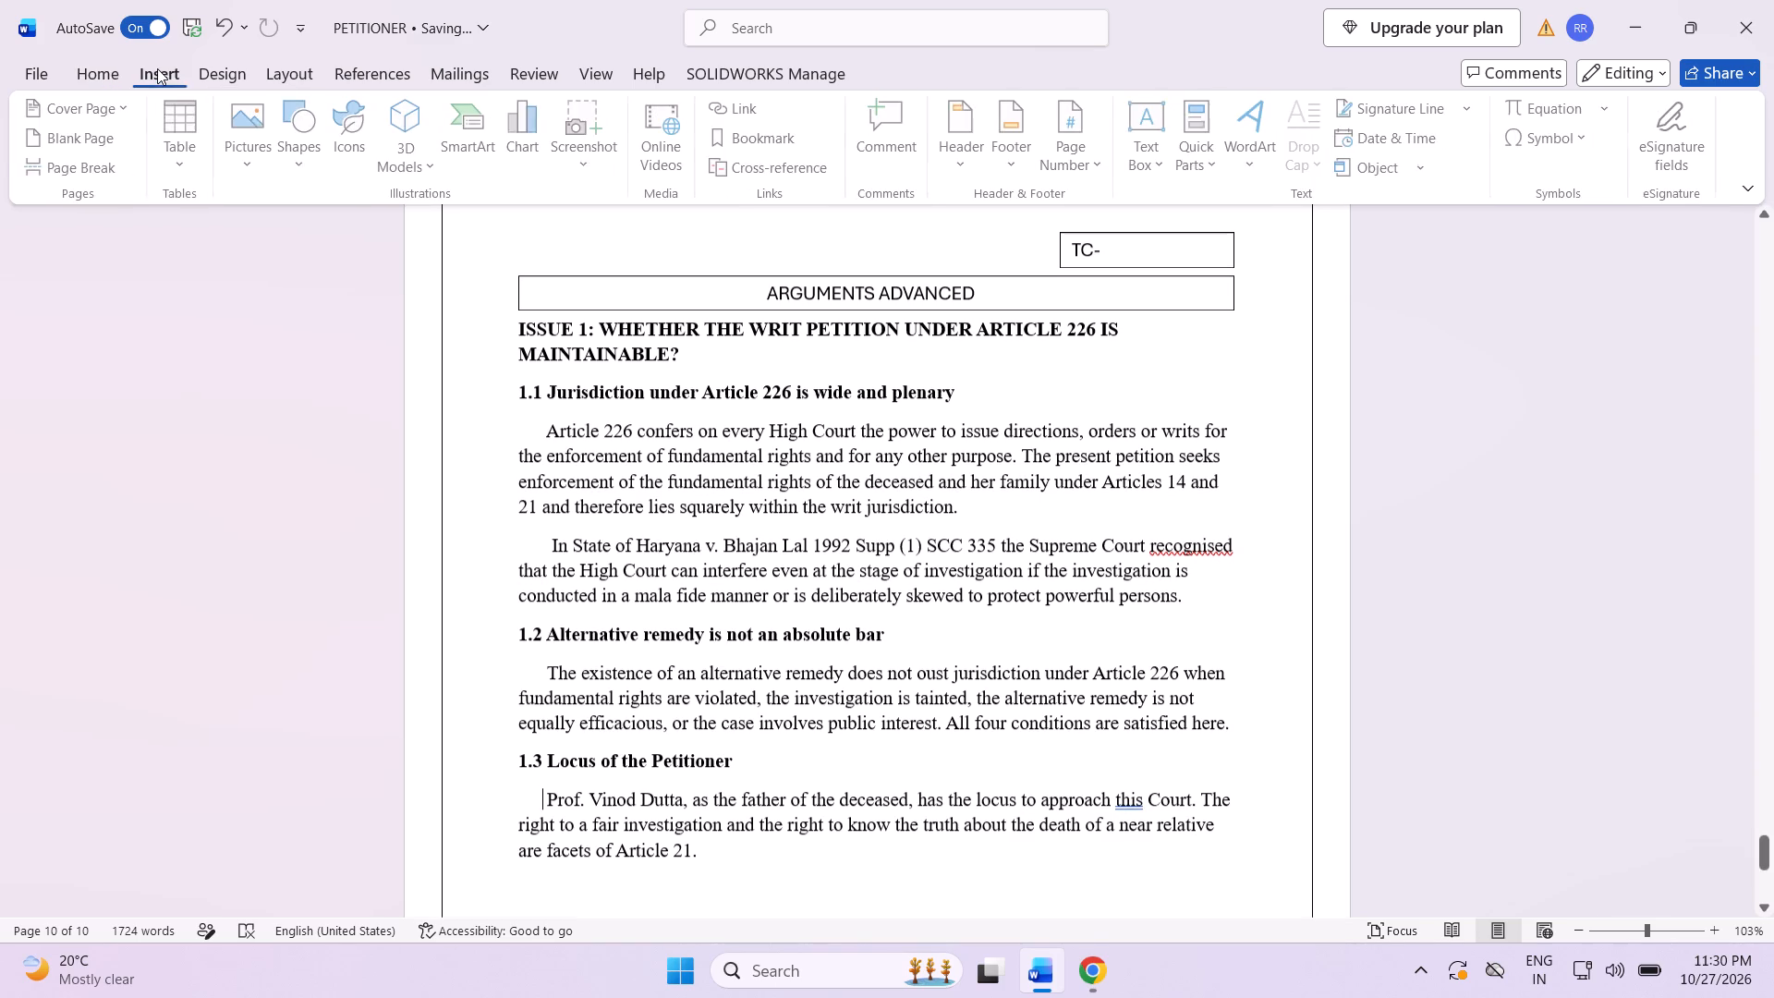
pyautogui.click(1142, 140)
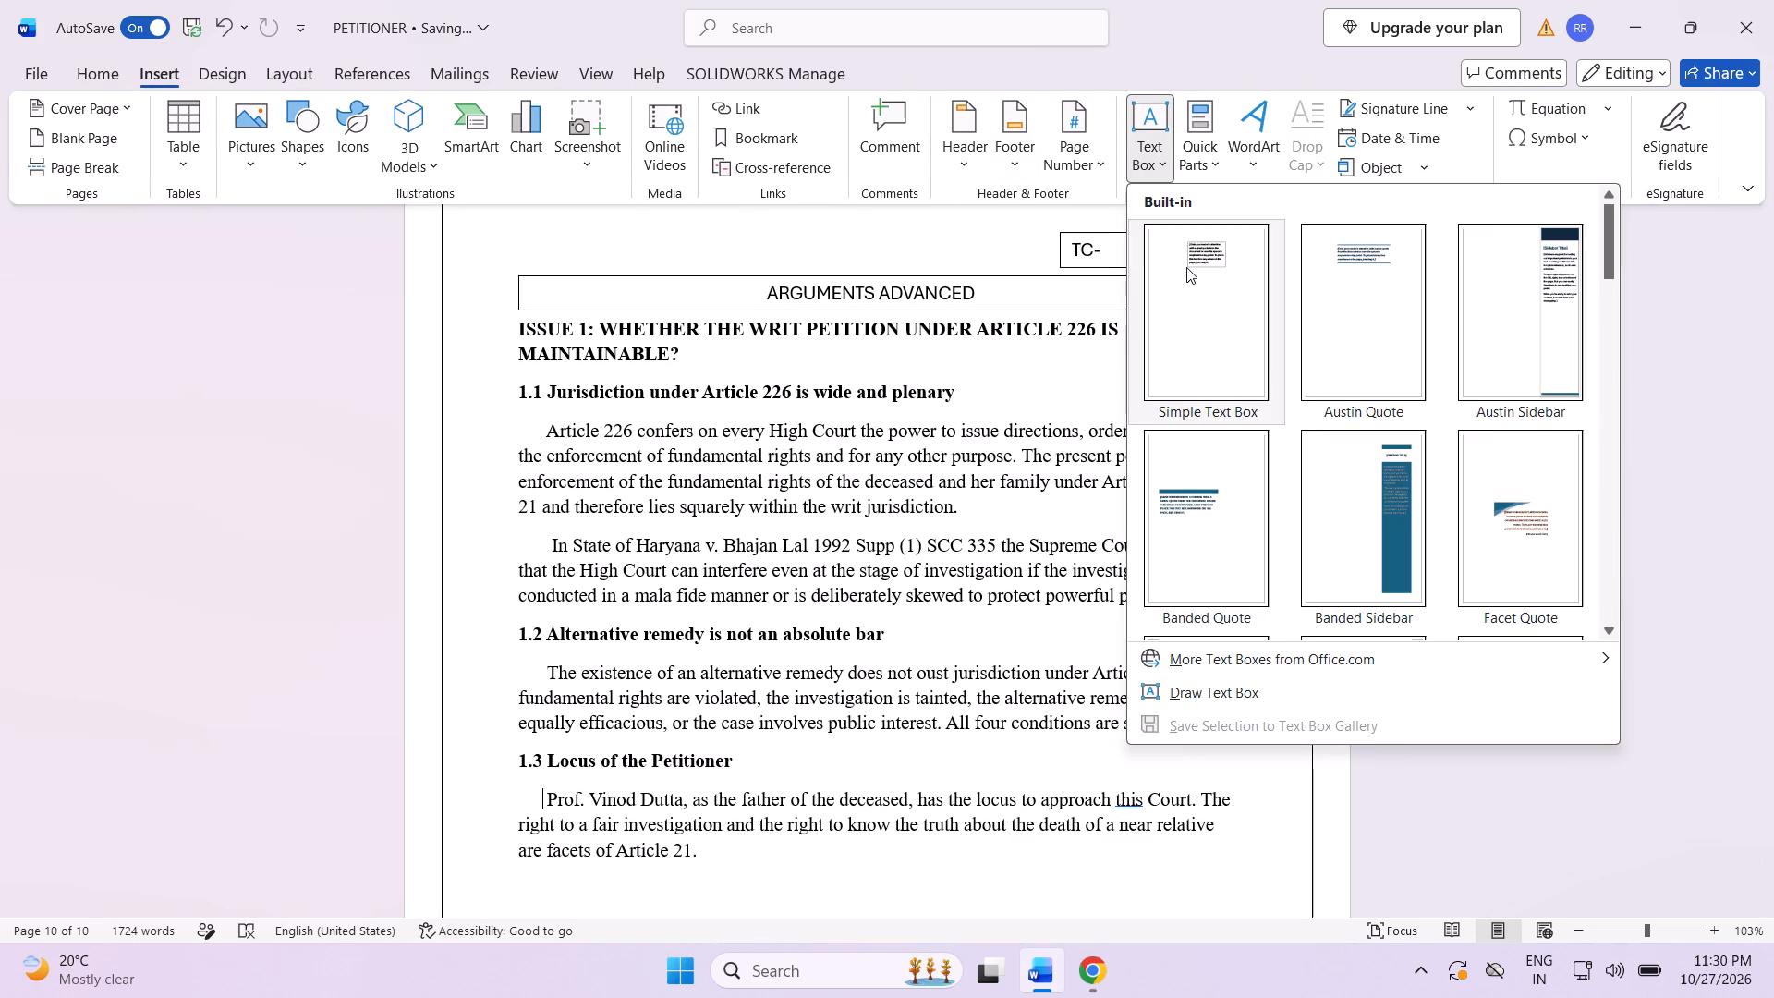
pyautogui.click(1186, 267)
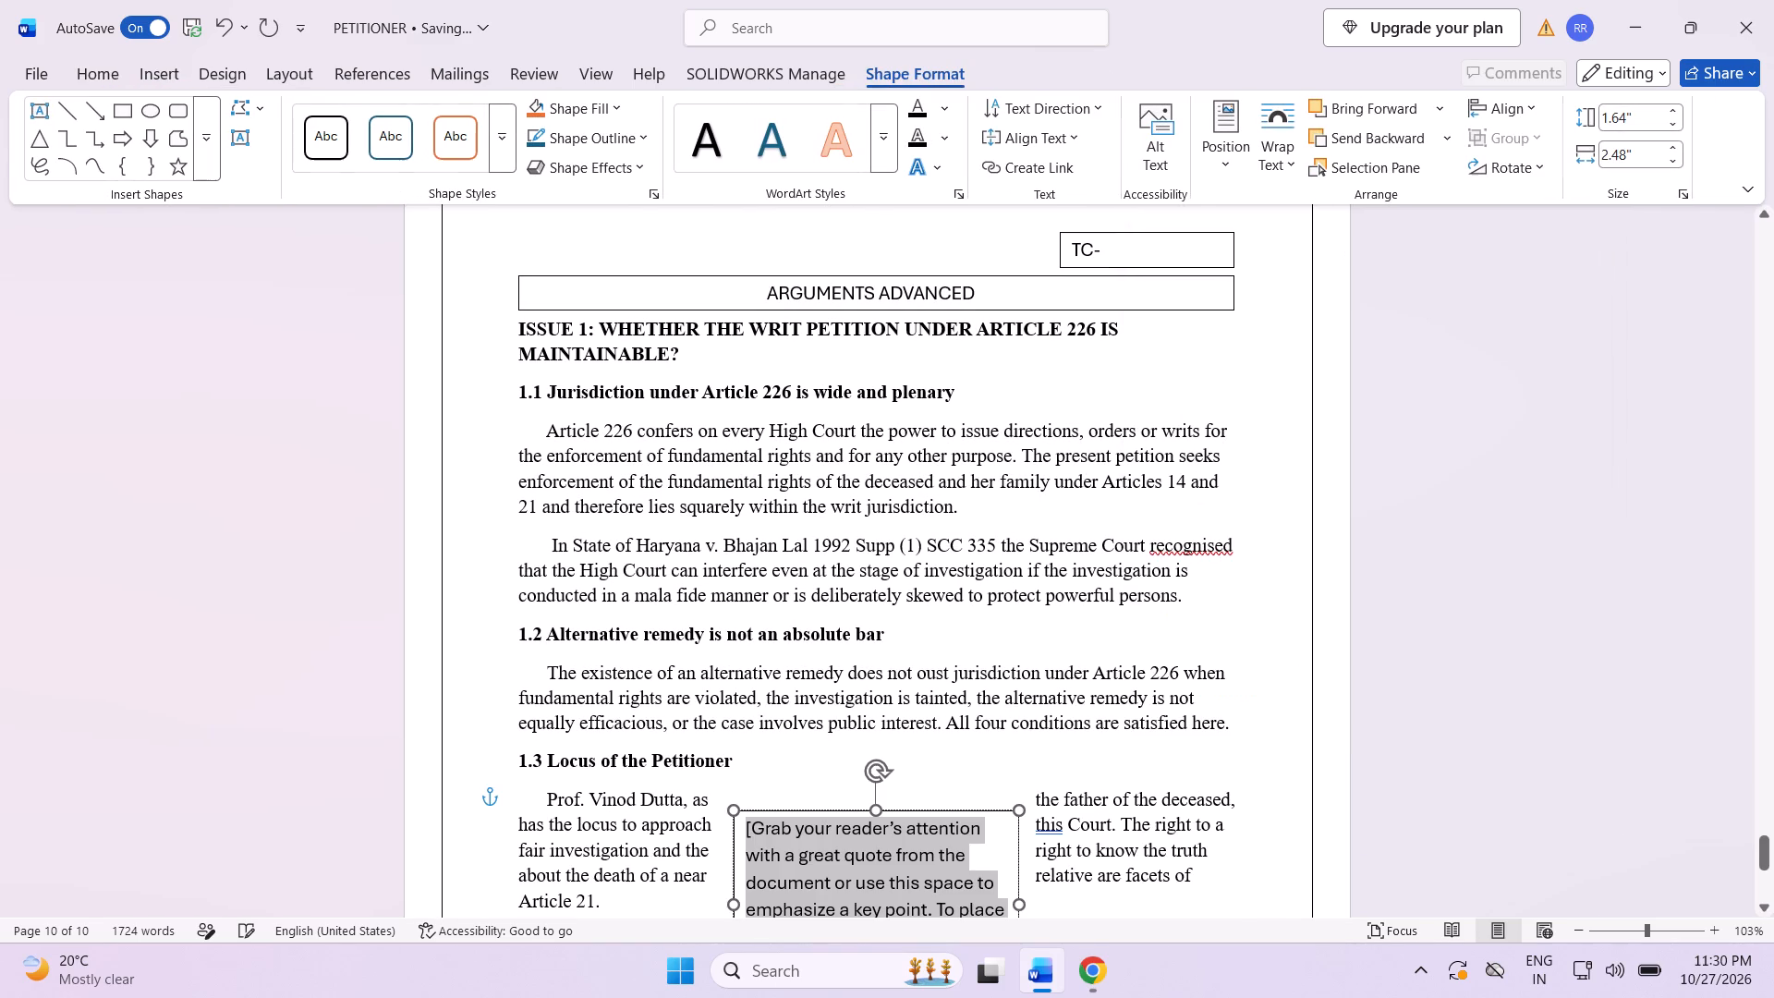
pyautogui.moveTo(686, 361); pyautogui.dragTo(667, 350)
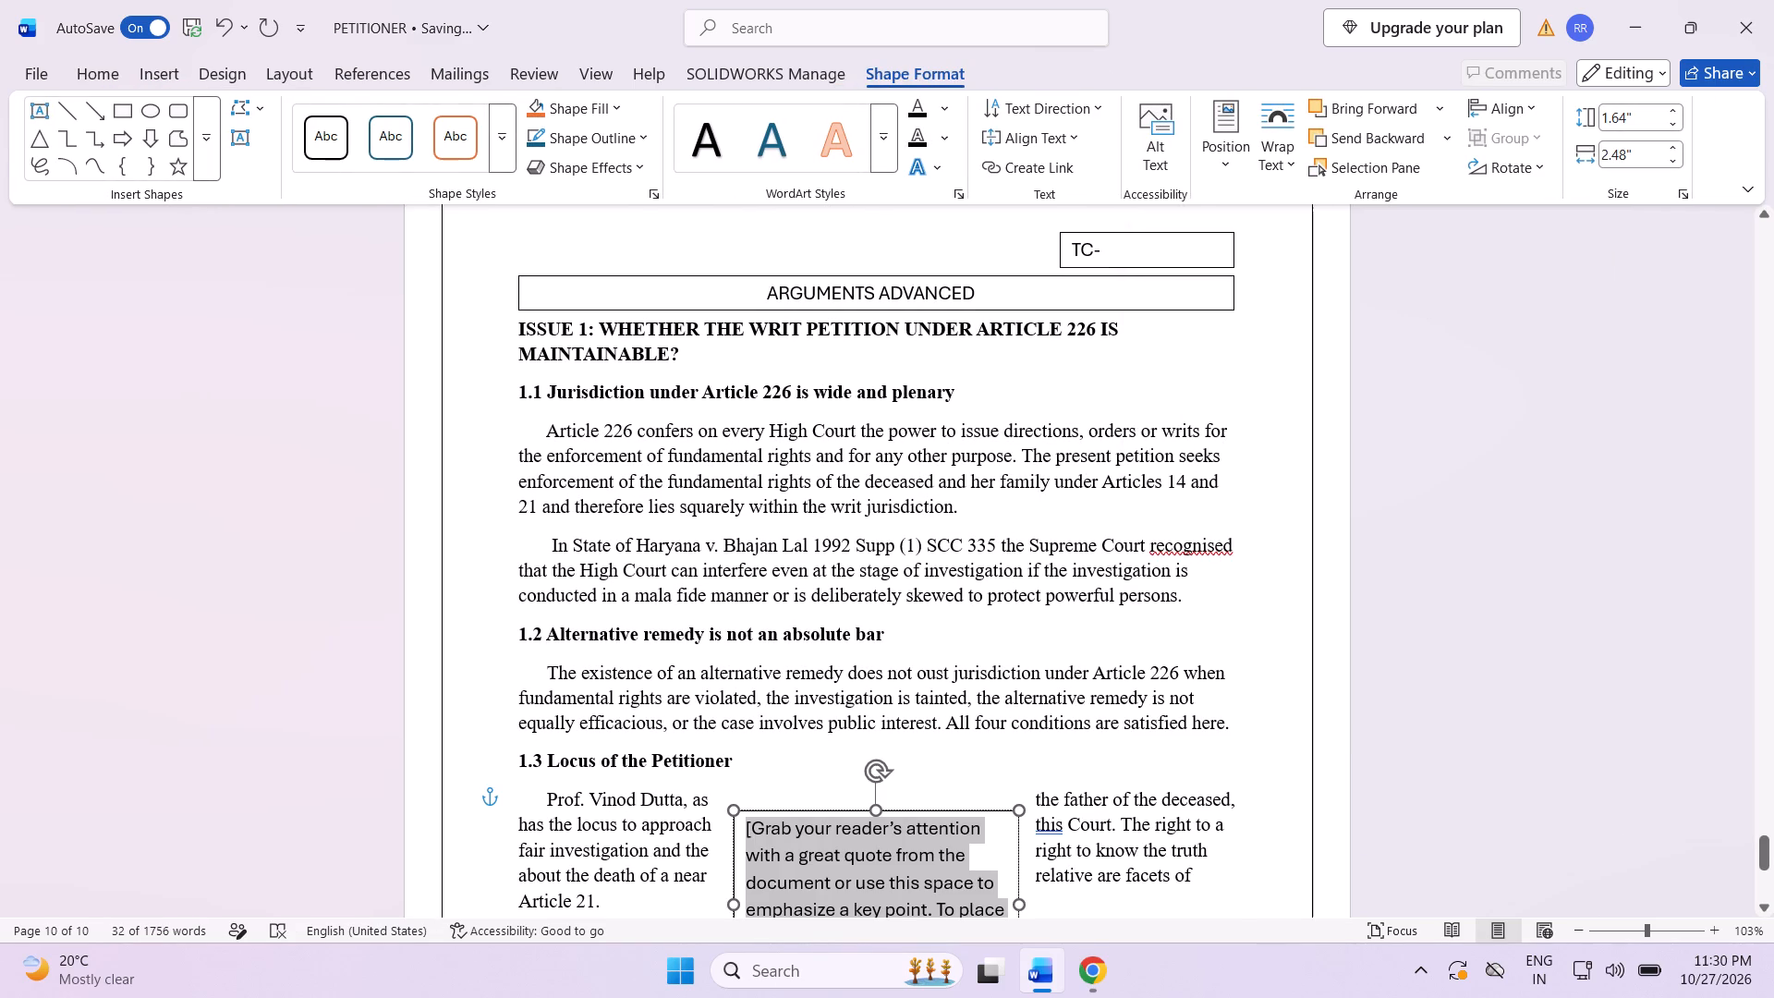
pyautogui.moveTo(667, 350); pyautogui.dragTo(521, 322)
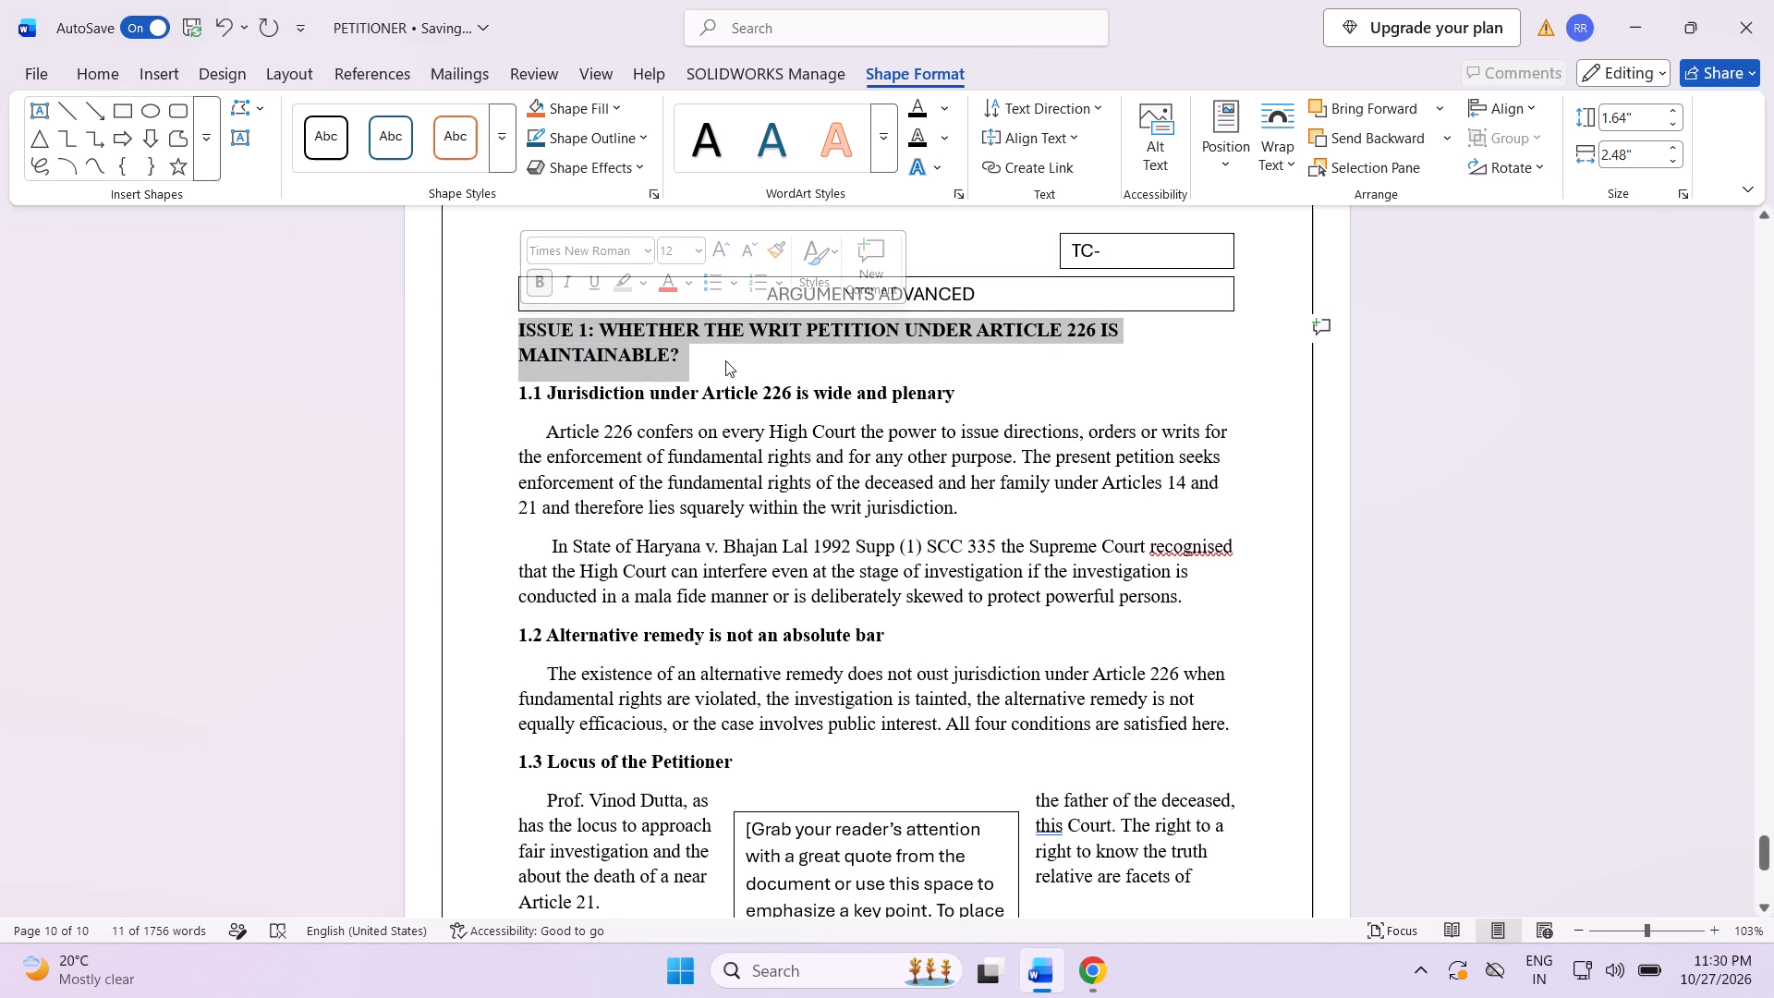
pyautogui.click(951, 873)
pyautogui.press('BackSpace')
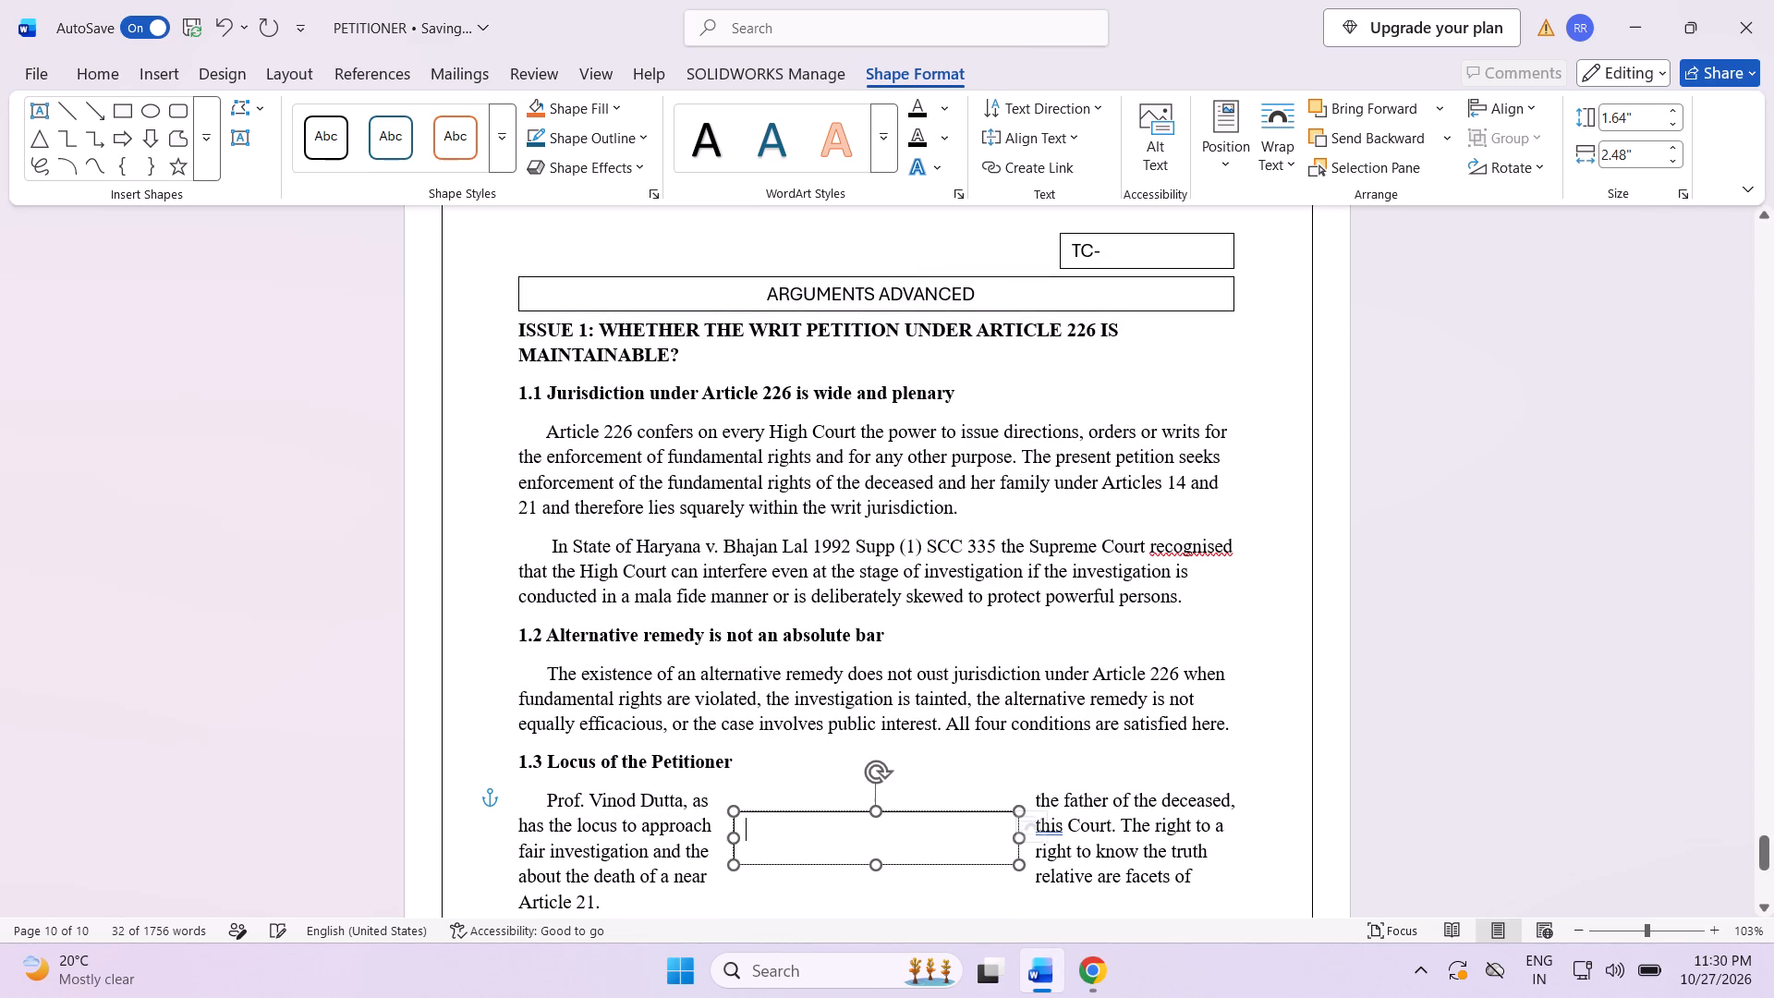
# Copy the heading "ISSUE 1: WHETHER THE WRIT PETITION UNDER ARTICLE 226 IS MAINTAINABLE?" into the empty text box.
pyautogui.moveTo(690, 363); pyautogui.dragTo(528, 320)
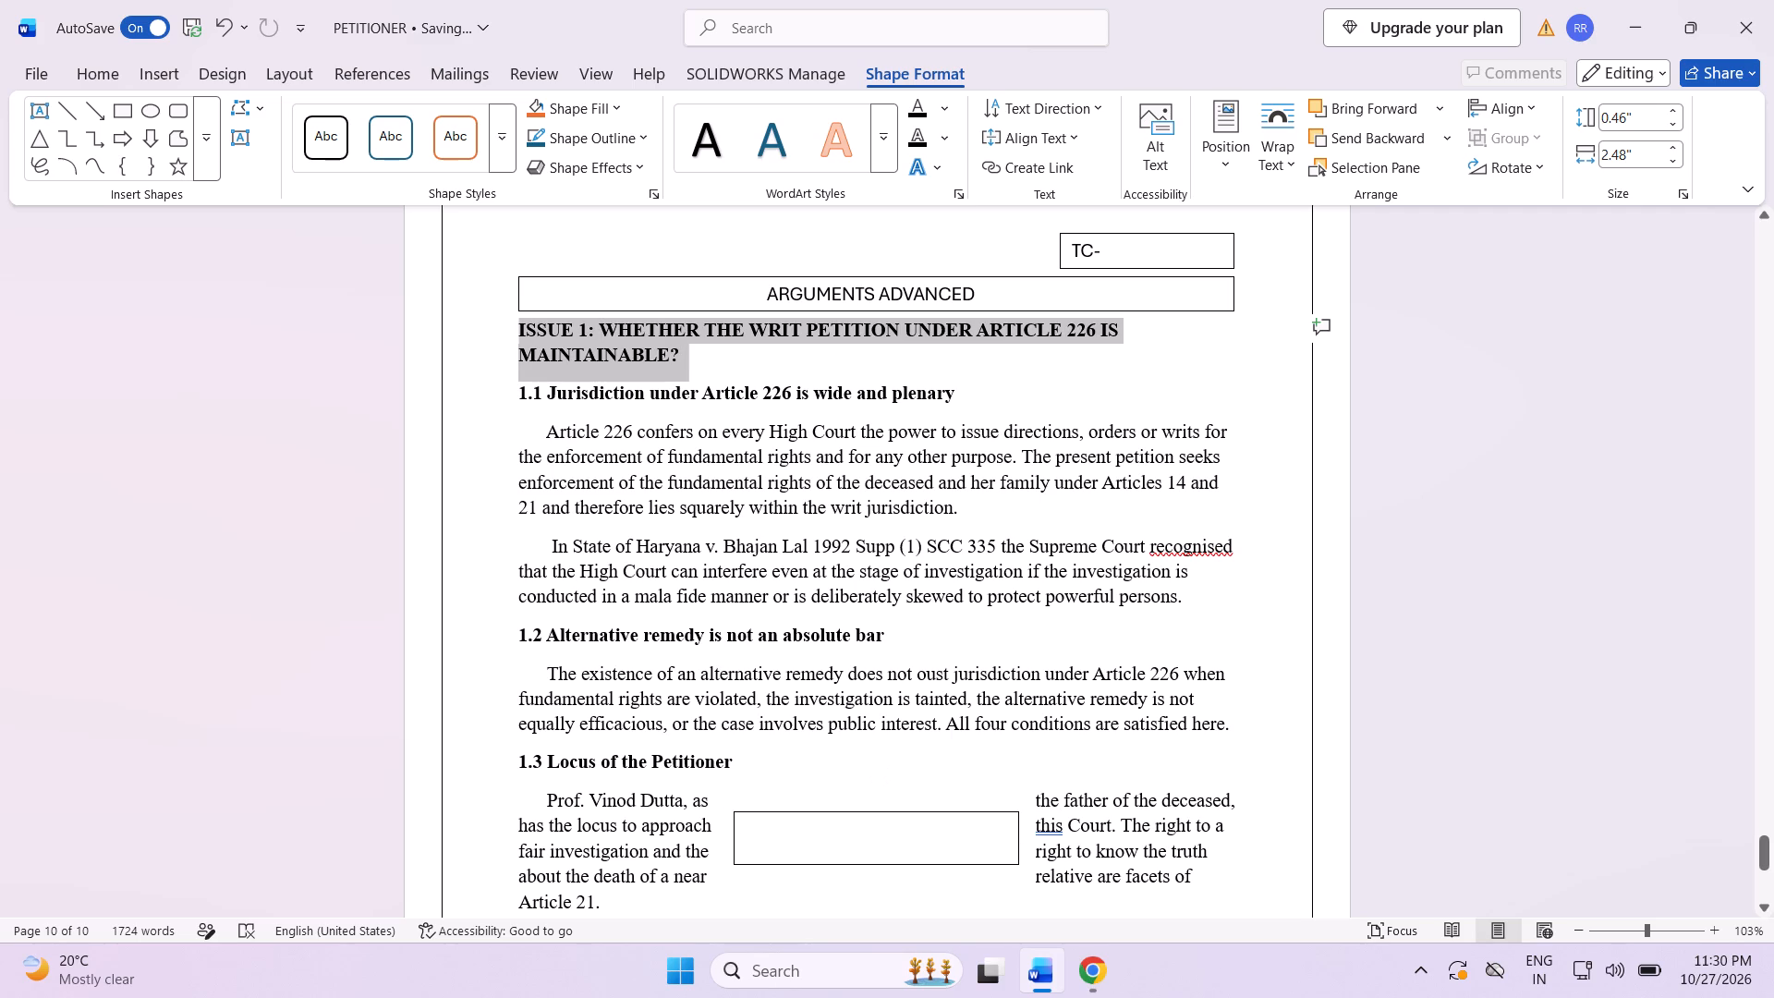
pyautogui.moveTo(528, 320); pyautogui.dragTo(500, 315)
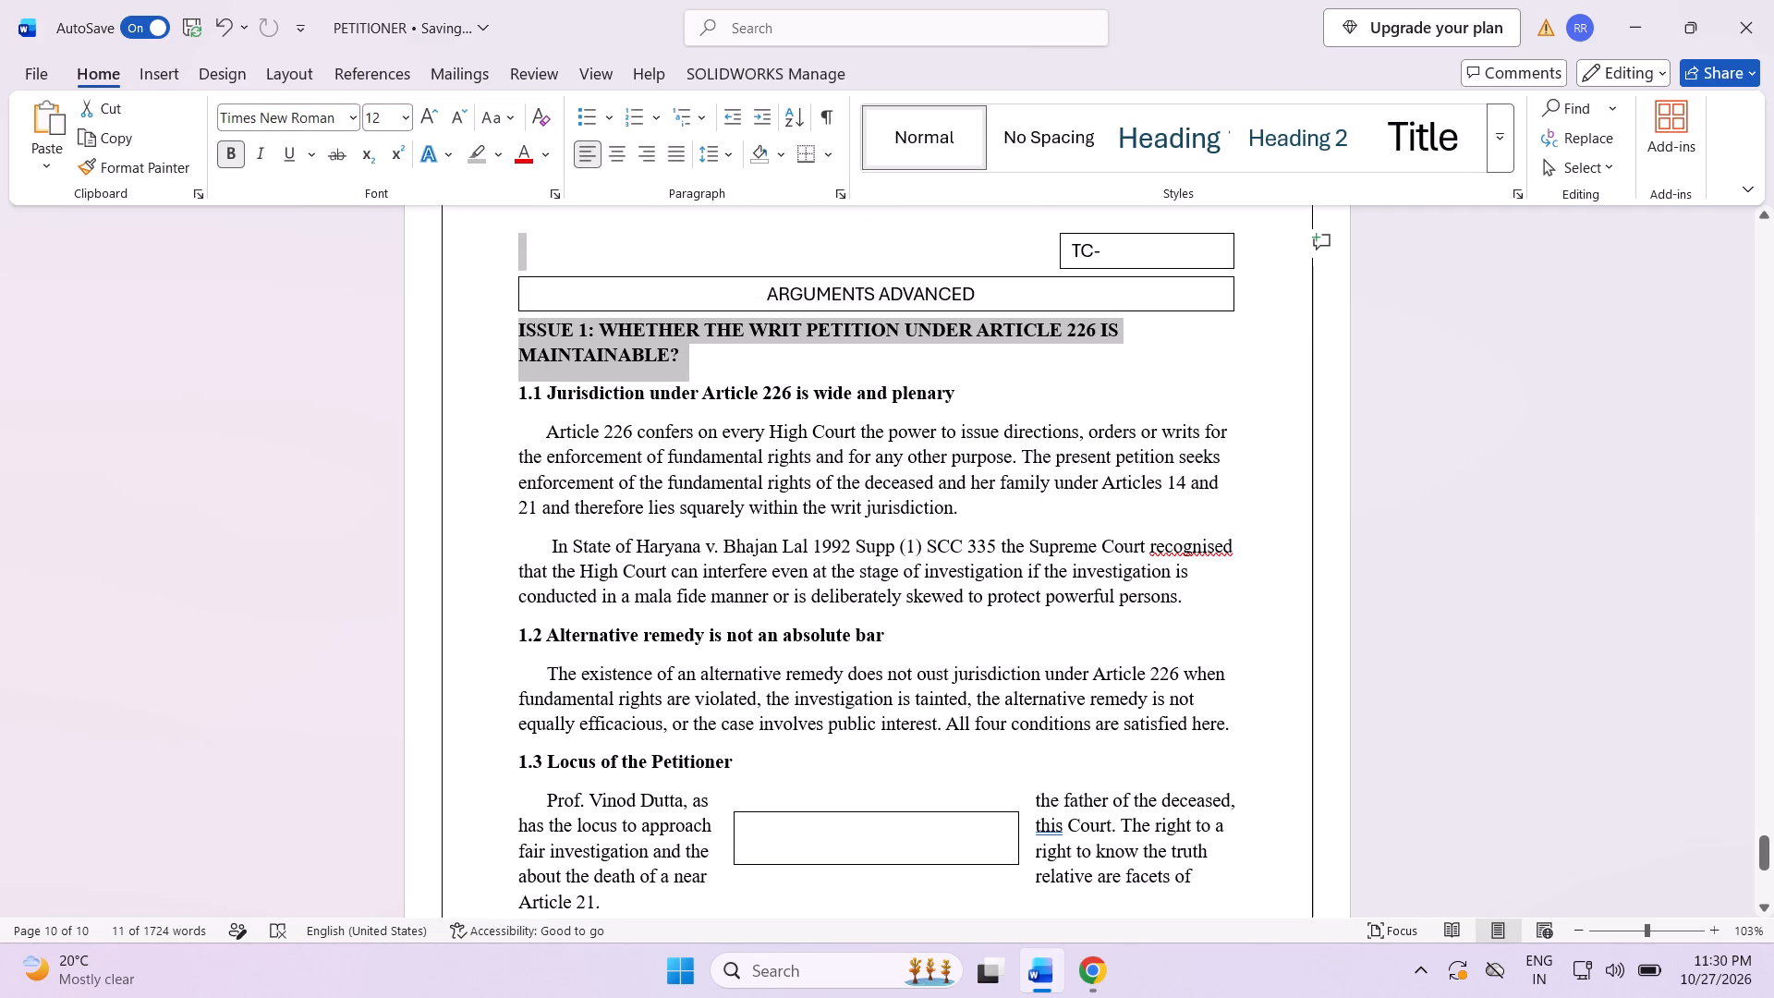
pyautogui.hotkey('ctrl', 'v')
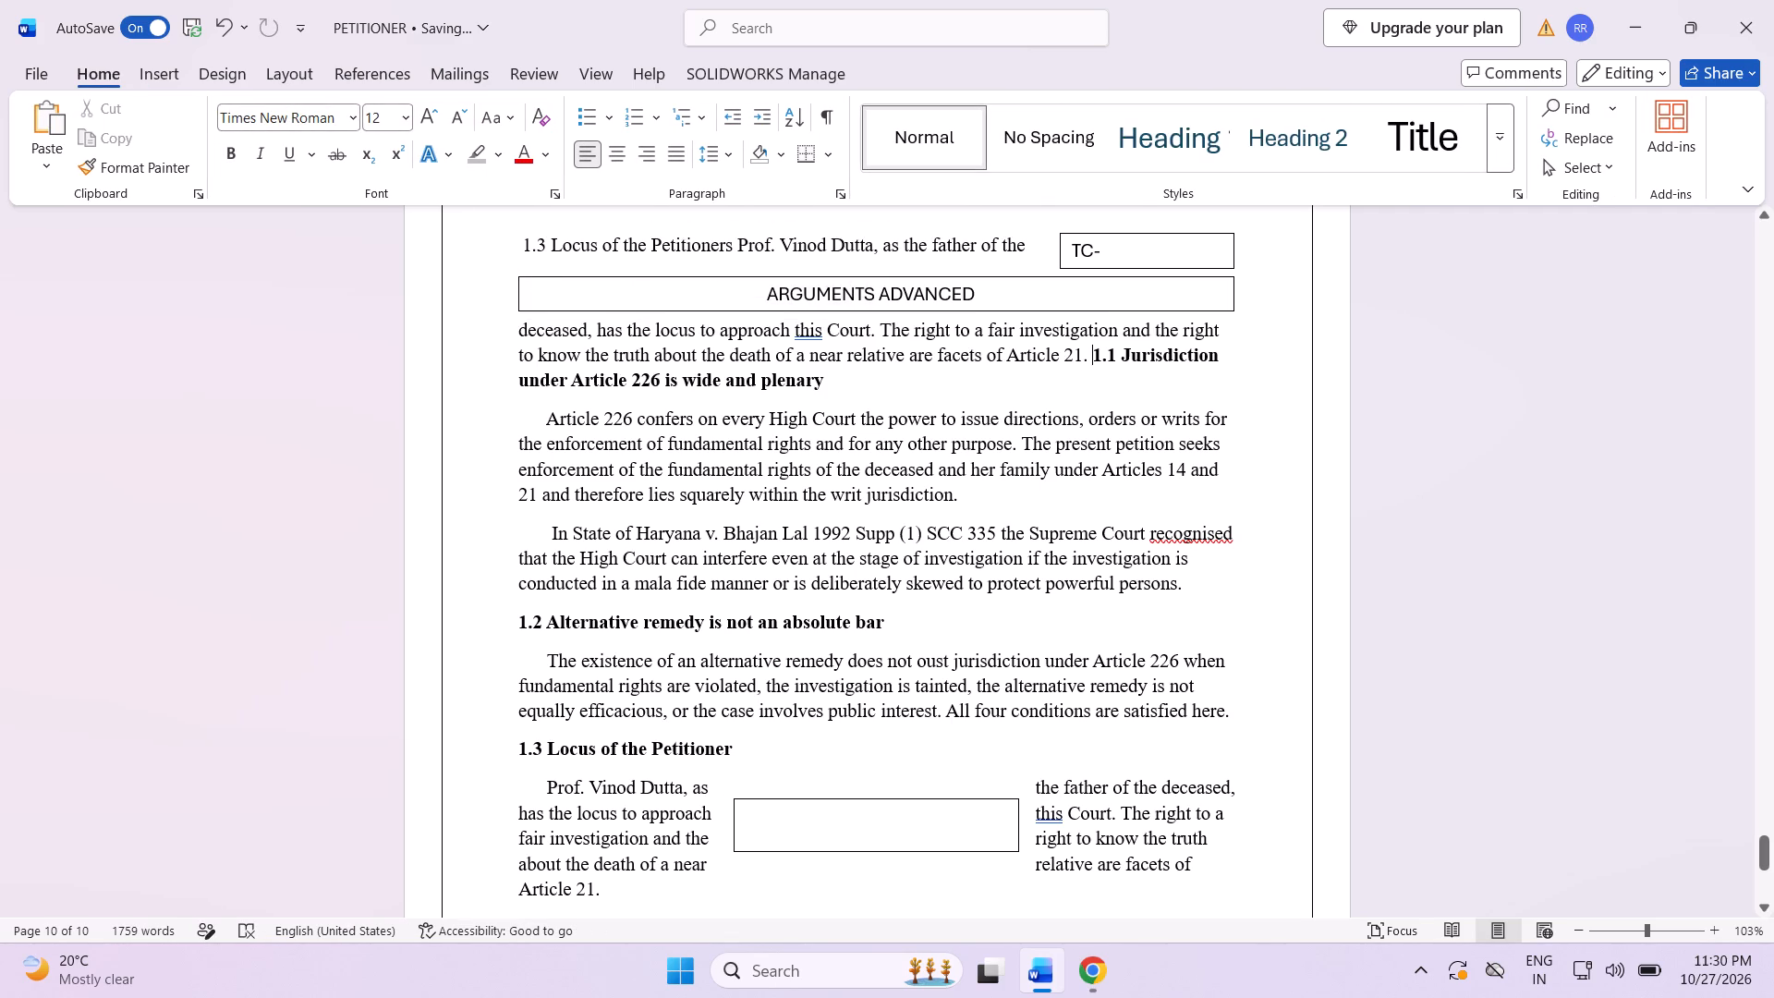
pyautogui.hotkey('ctrl', 'z')
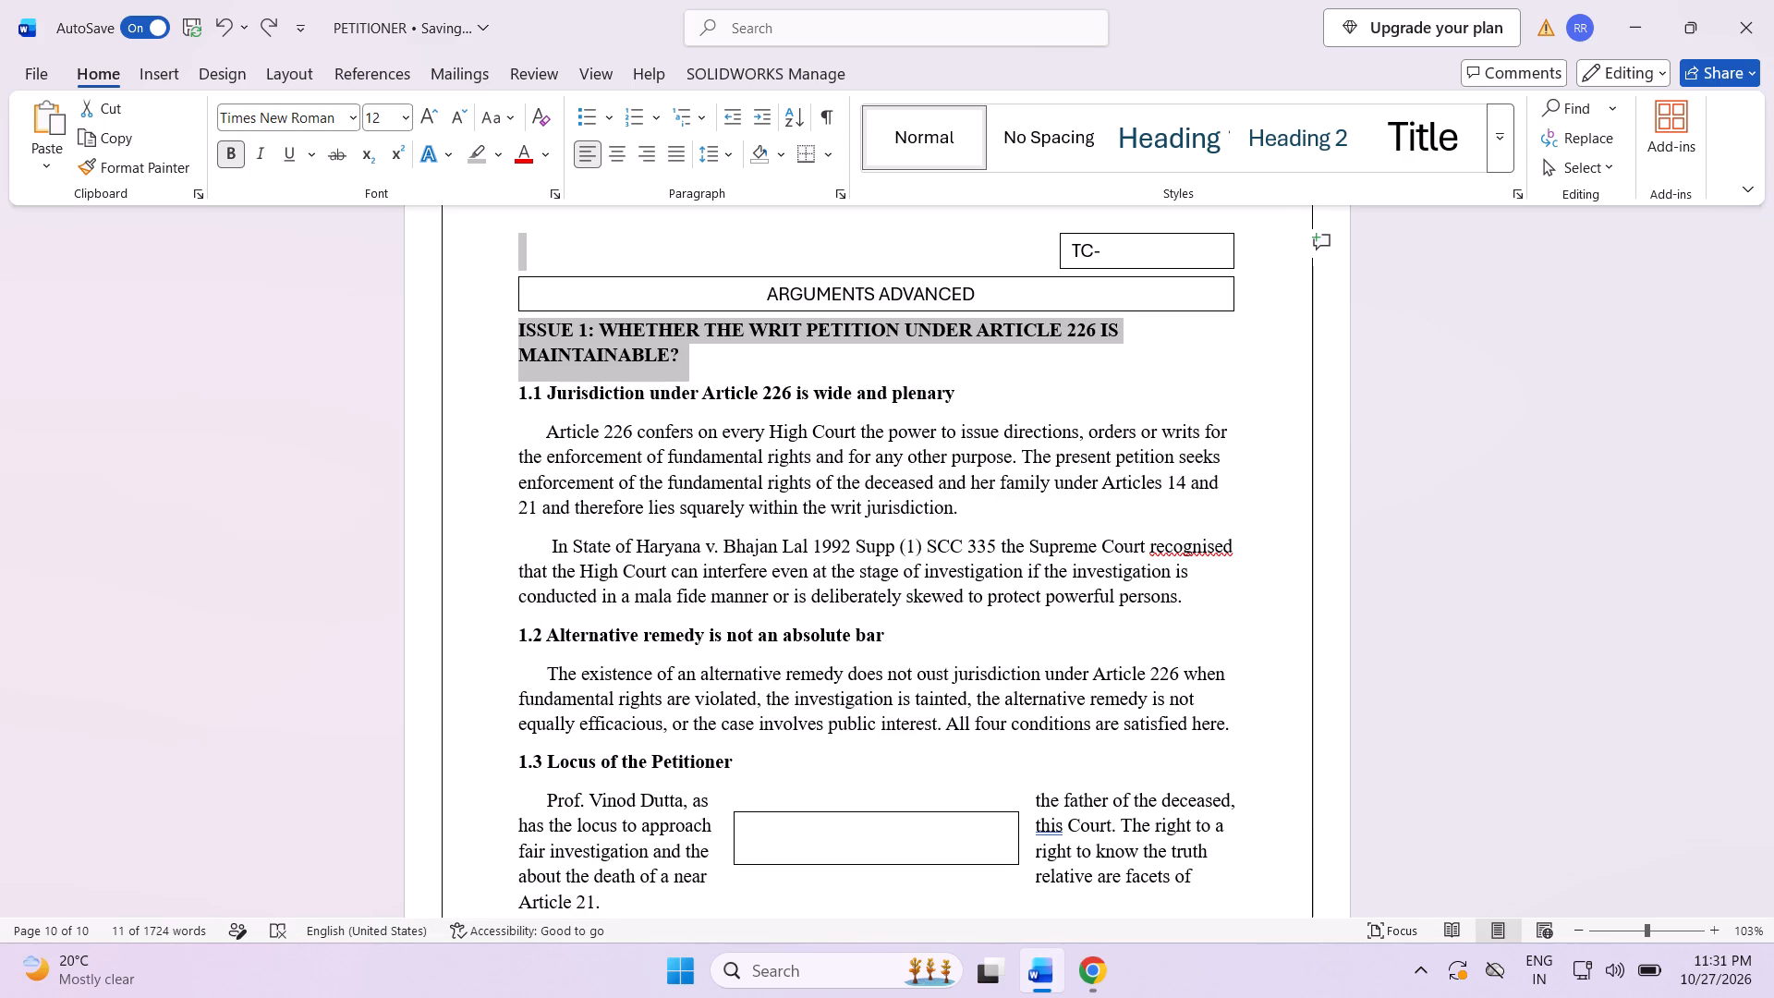
pyautogui.hotkey('ctrl', 'c')
pyautogui.click(868, 851)
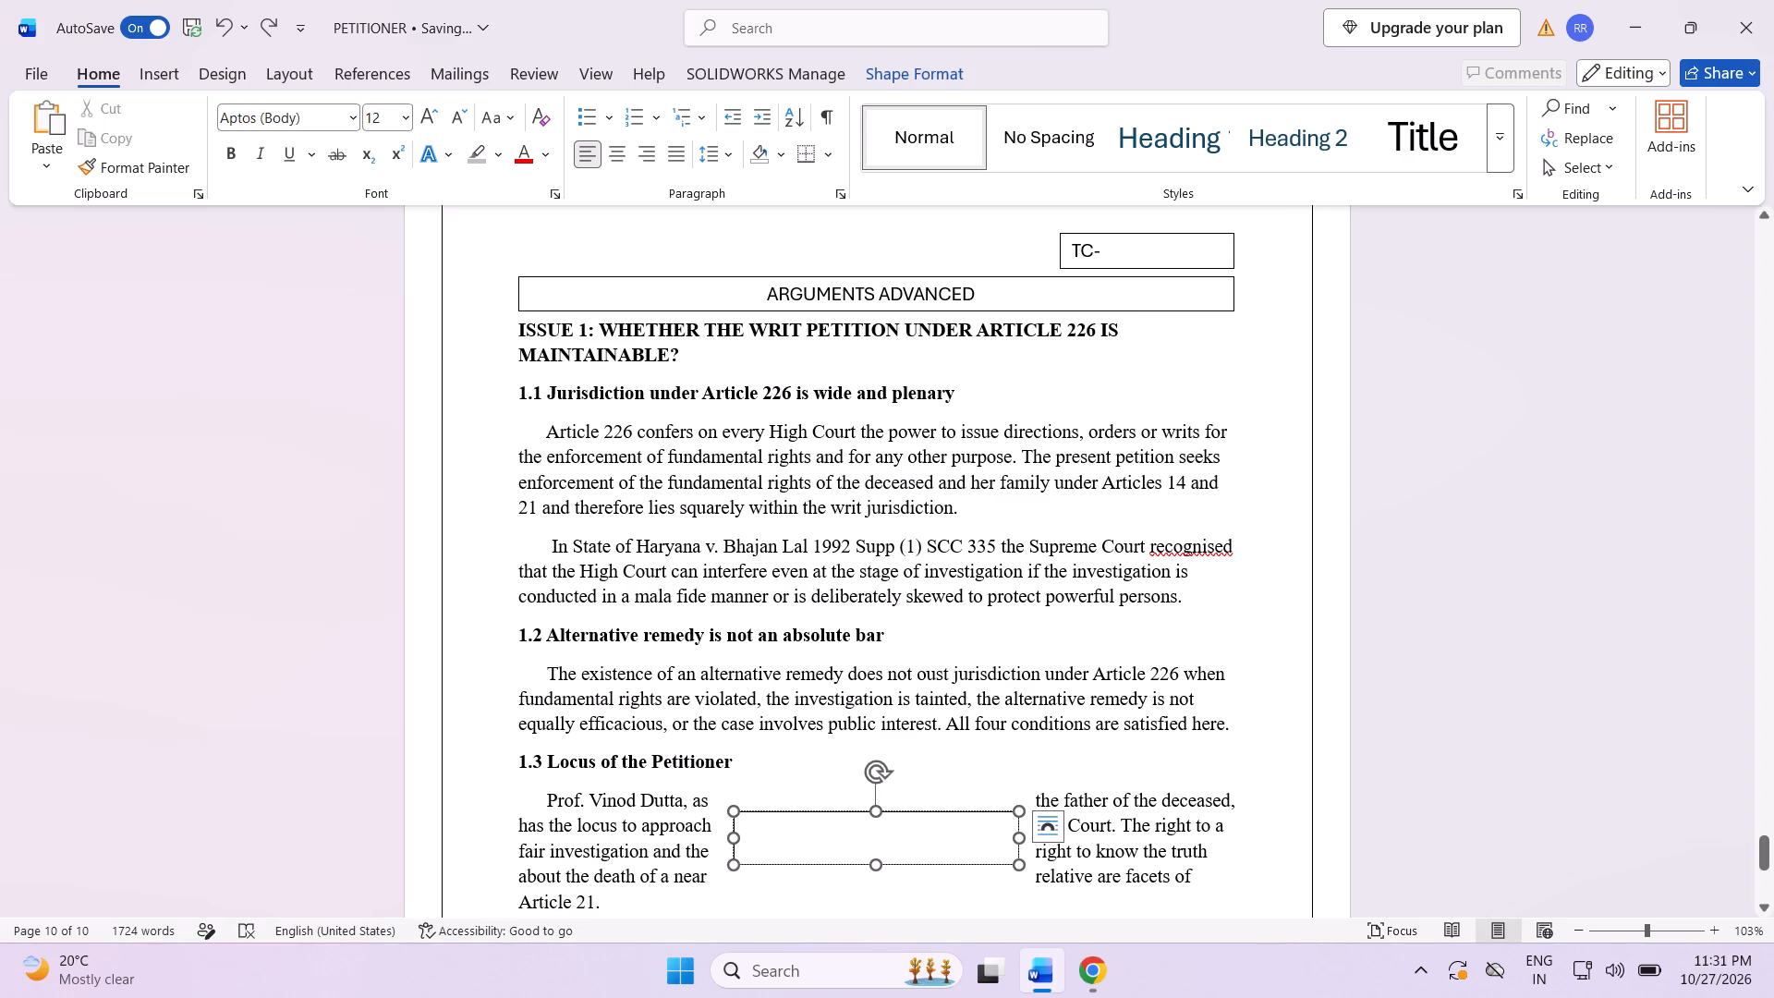
pyautogui.hotkey('ctrl', 'v')
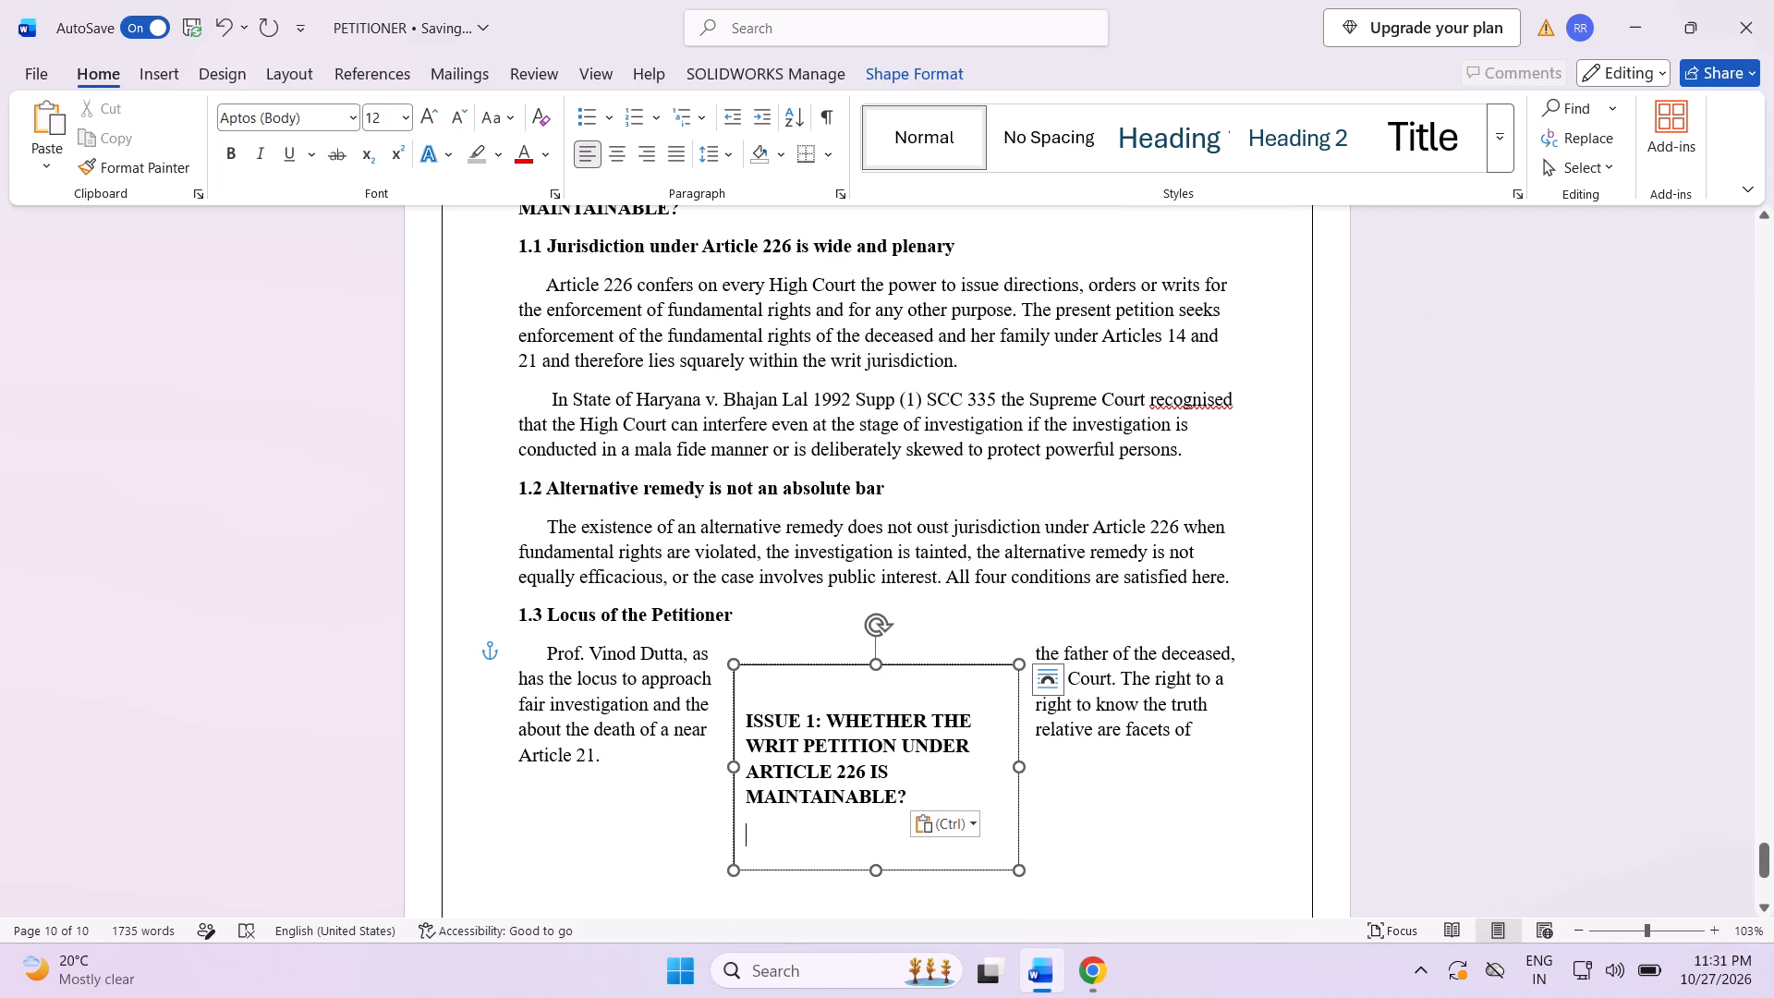
# Delete the original ISSUE 1 heading from the body text and leave two blank lines above heading 1.1.
pyautogui.scroll(2, 872, 688)
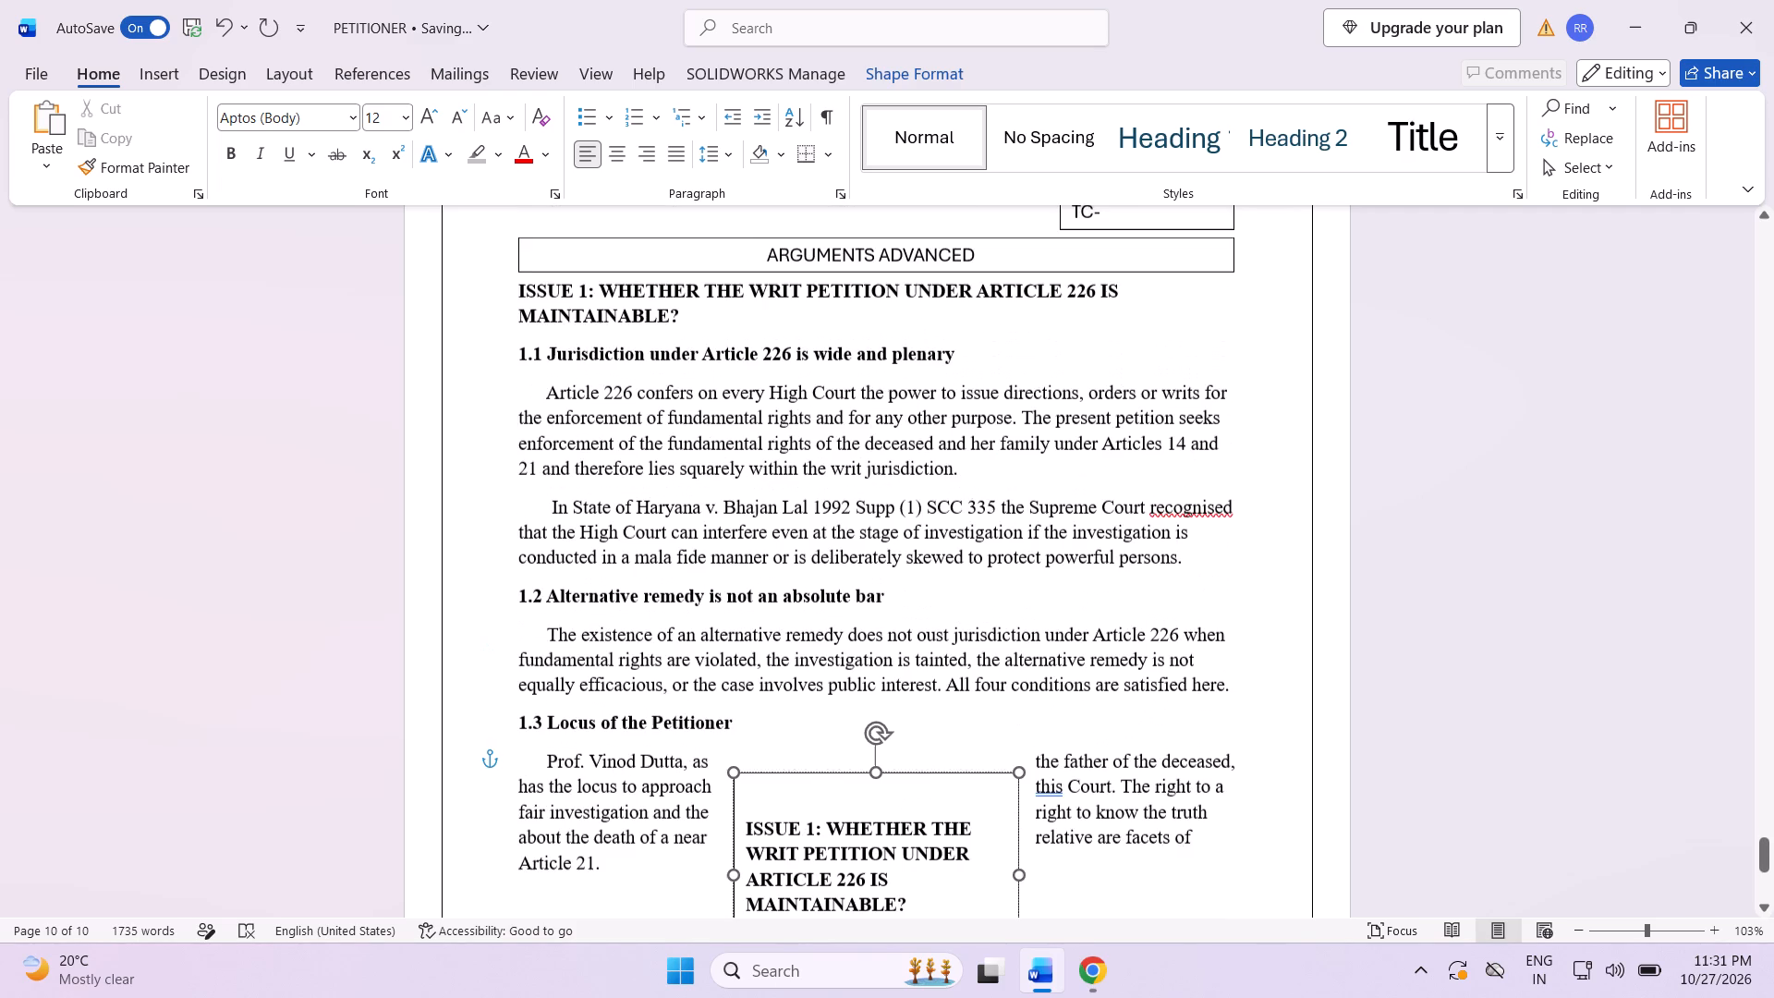
pyautogui.moveTo(687, 313); pyautogui.dragTo(602, 303)
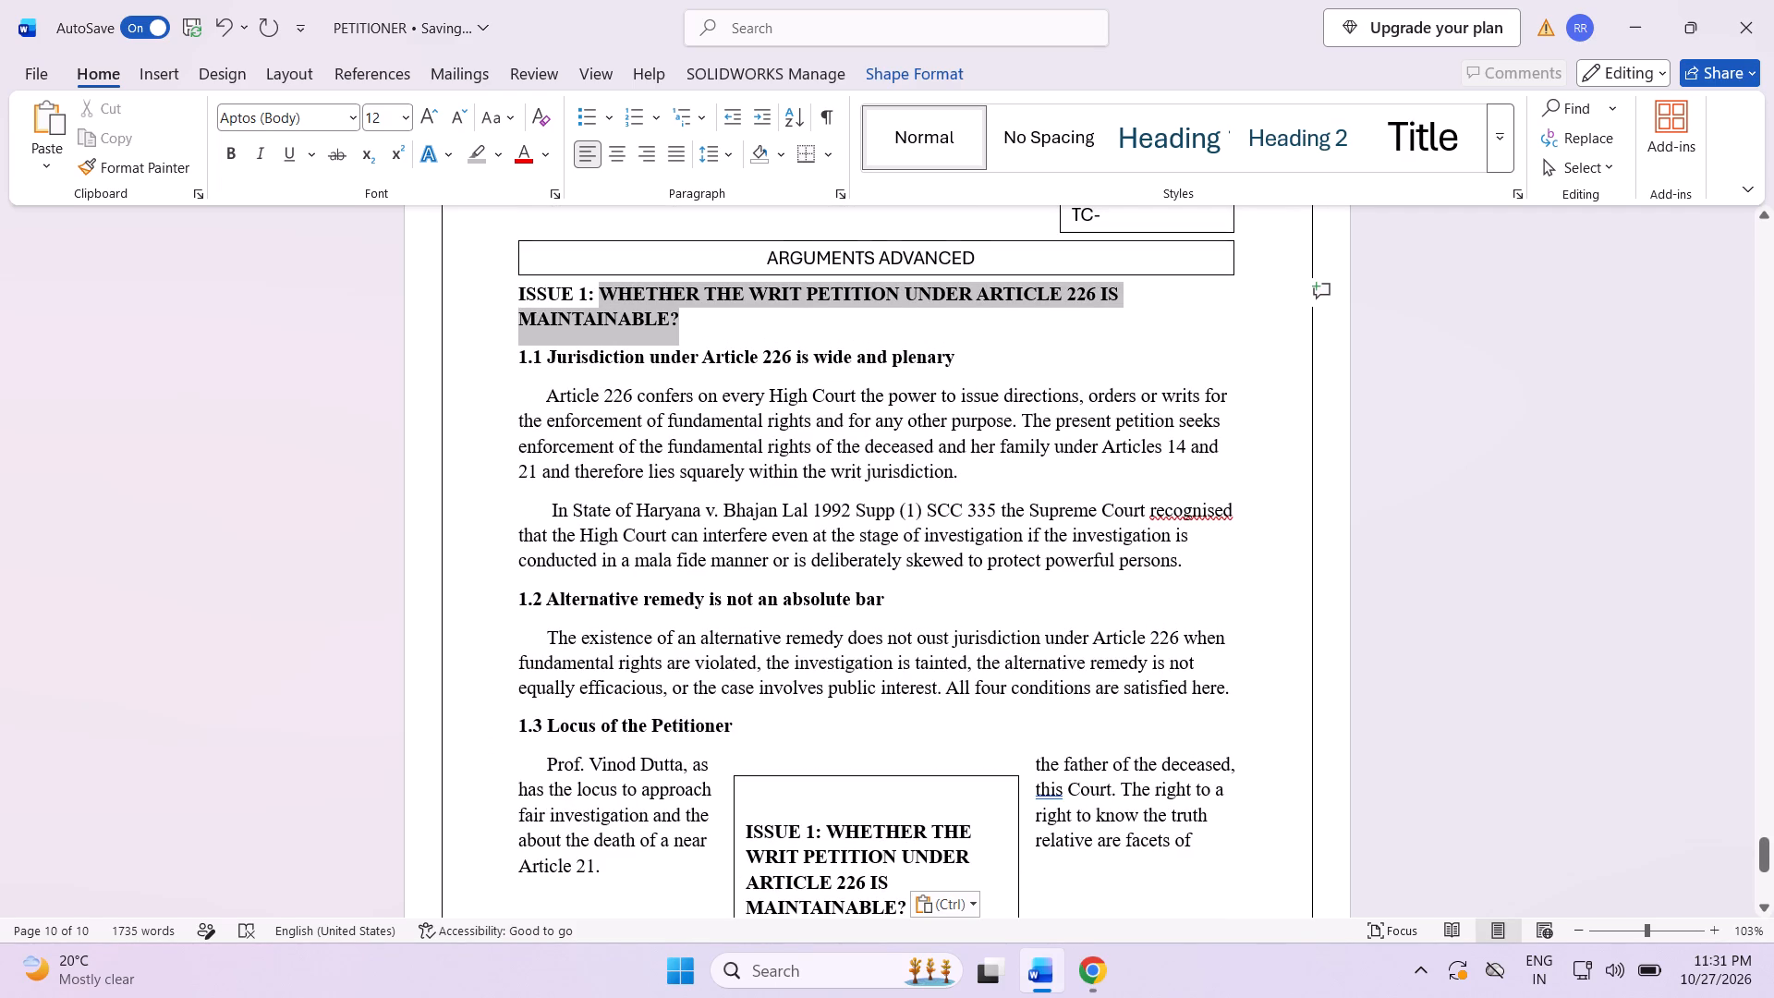
pyautogui.moveTo(602, 303); pyautogui.dragTo(451, 287)
pyautogui.press('BackSpace')
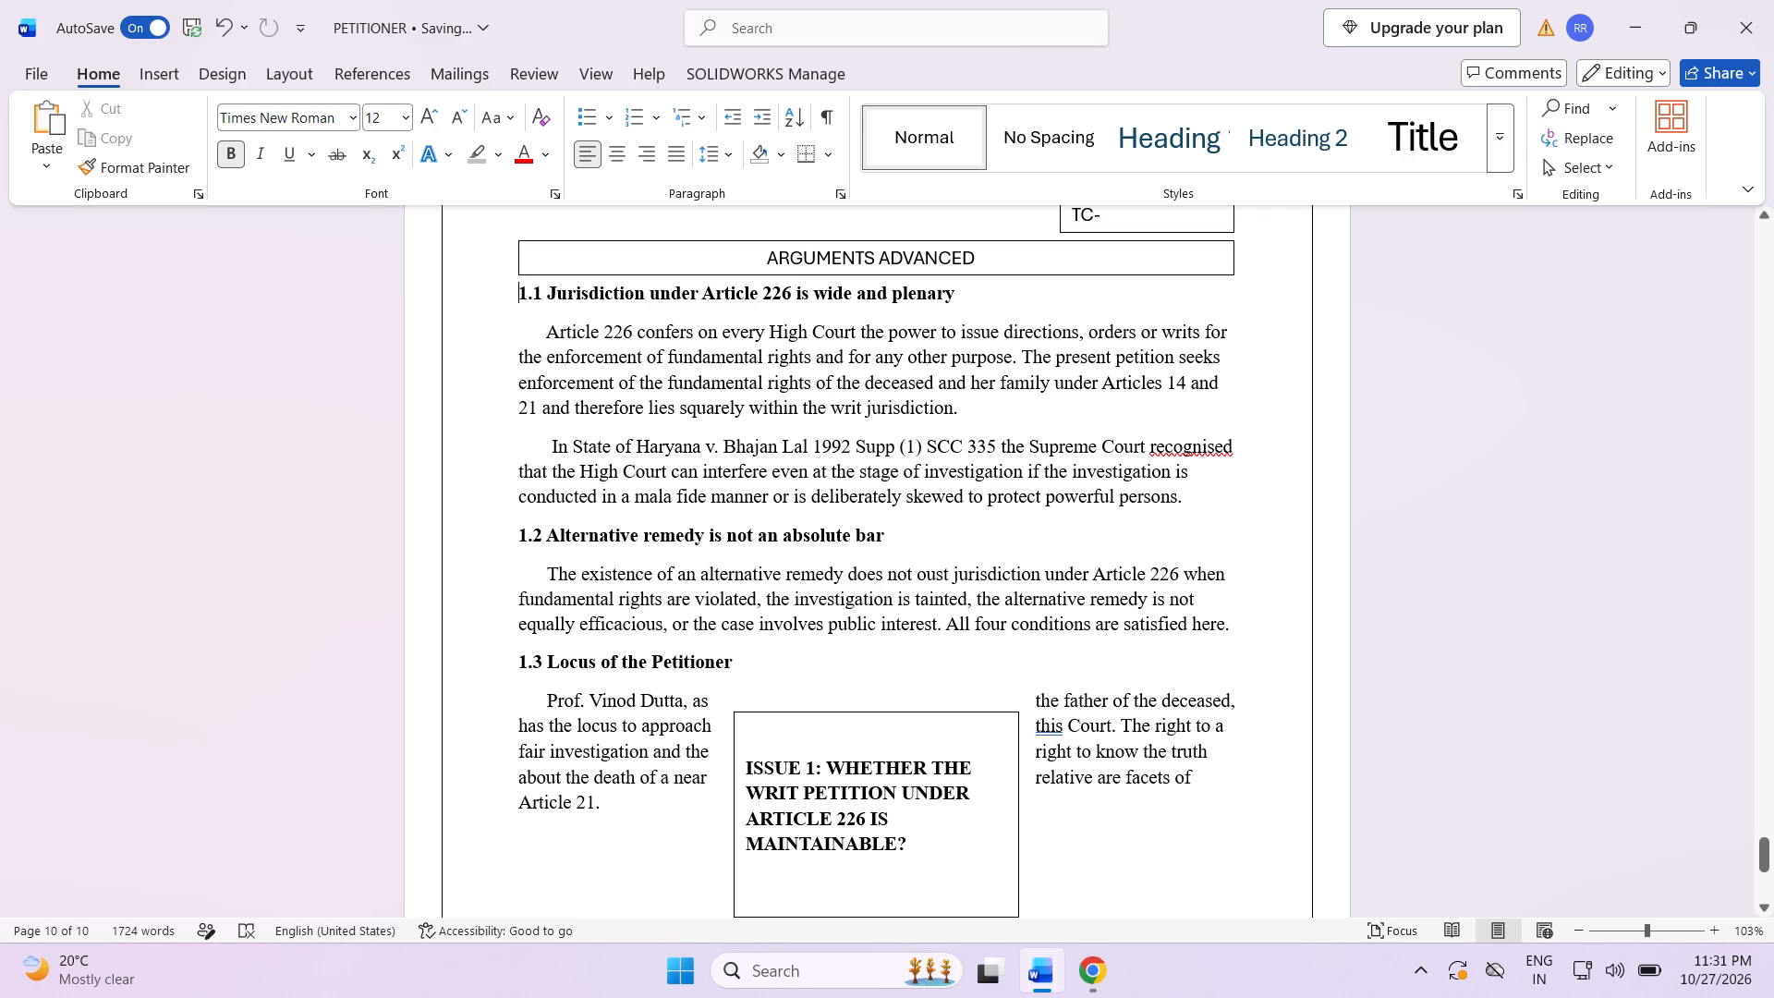
pyautogui.press('Return')
pyautogui.press('Return')
pyautogui.click(519, 314)
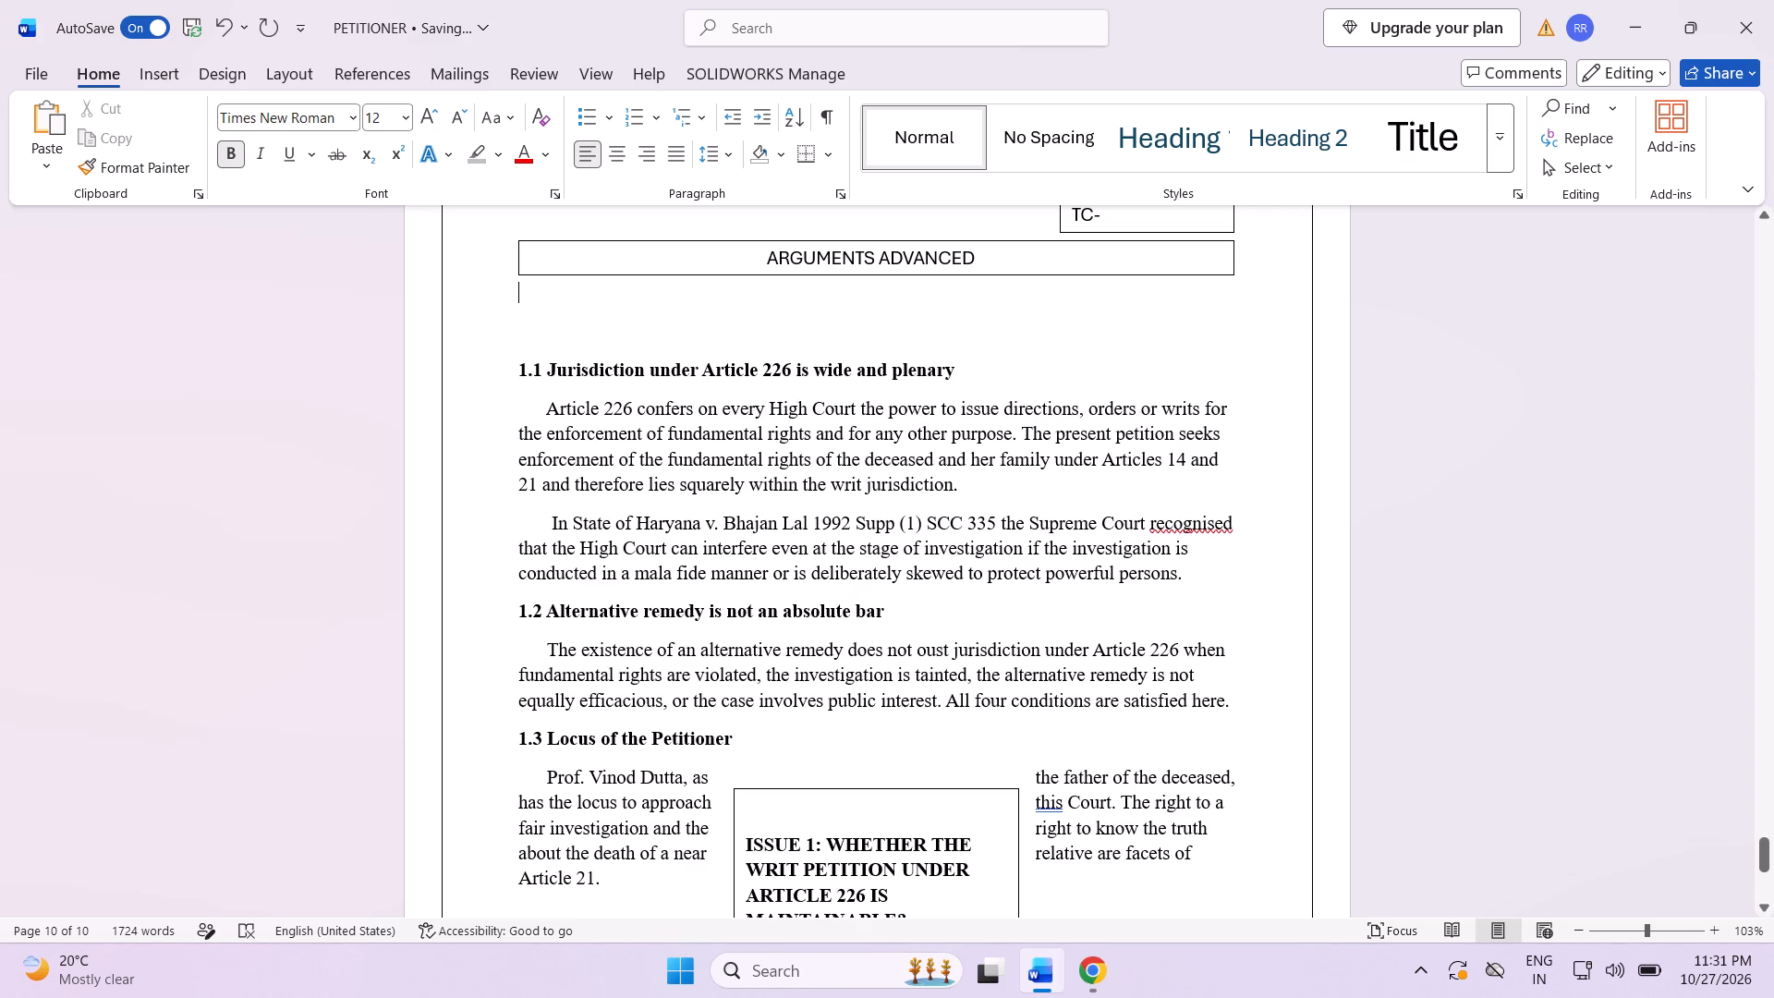
# Stretch the ISSUE 1 box up to just below ARGUMENTS ADVANCED and shorten it from below to about the heading's height.
pyautogui.click(828, 795)
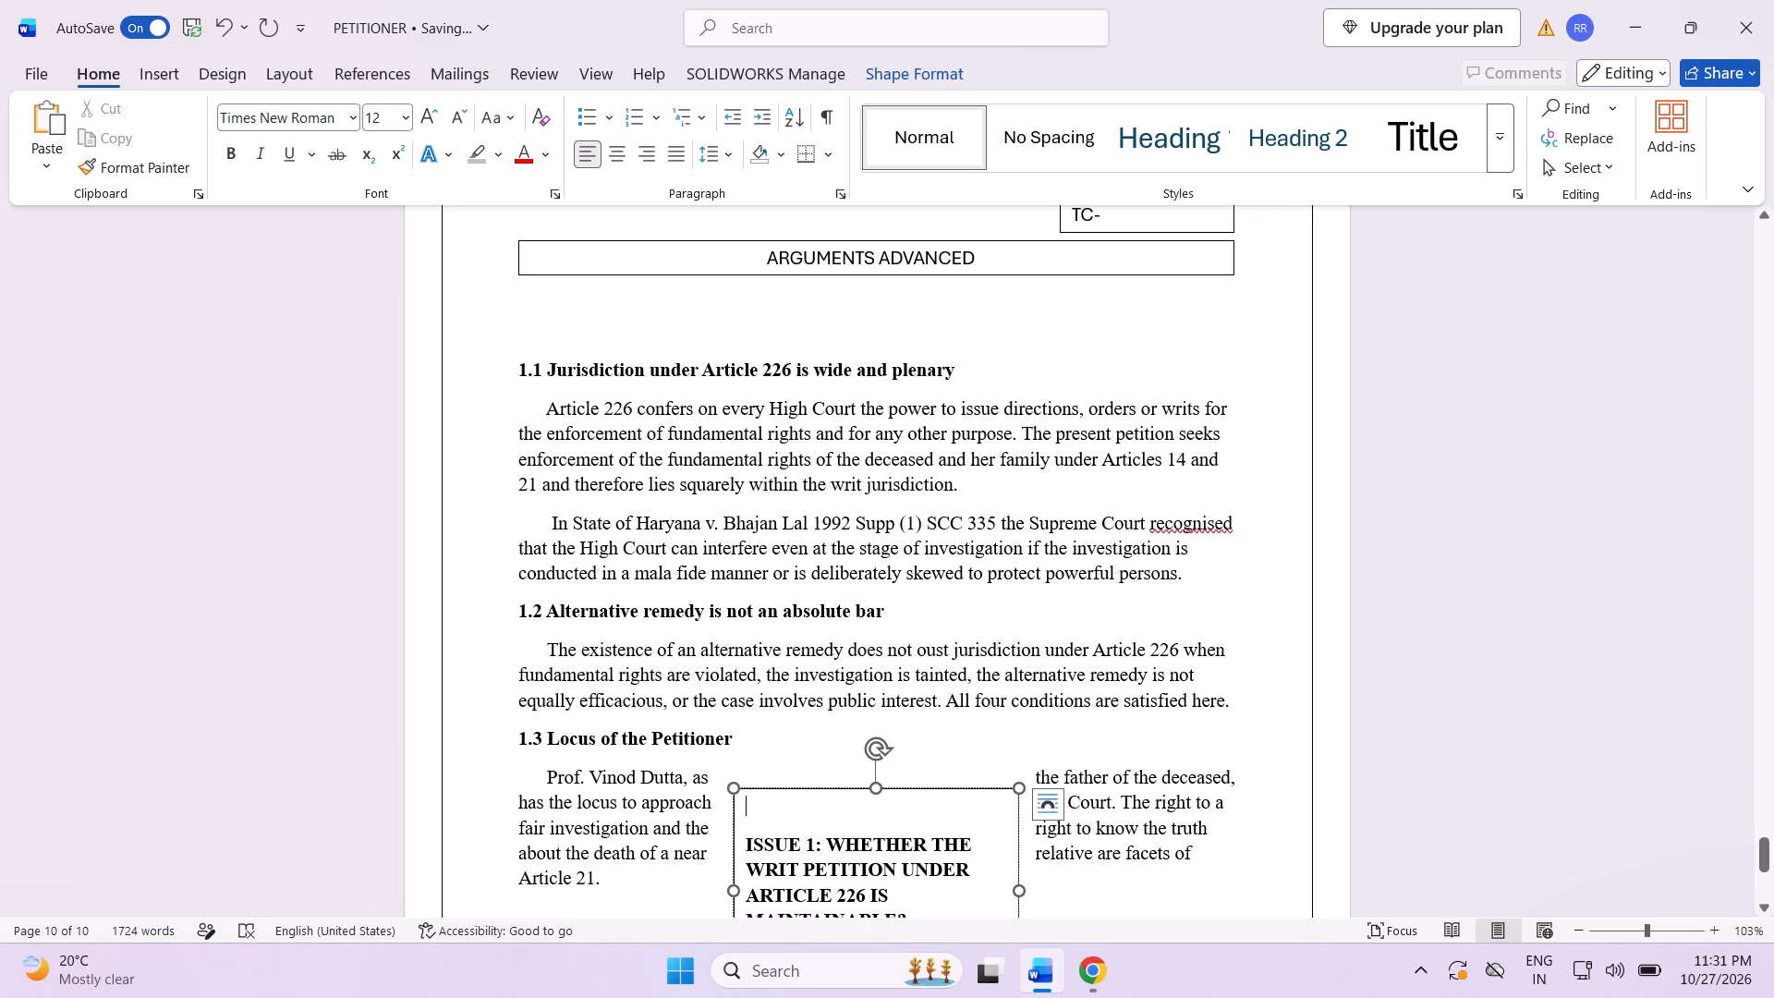
pyautogui.moveTo(844, 796); pyautogui.dragTo(928, 776)
pyautogui.moveTo(875, 794); pyautogui.dragTo(723, 303)
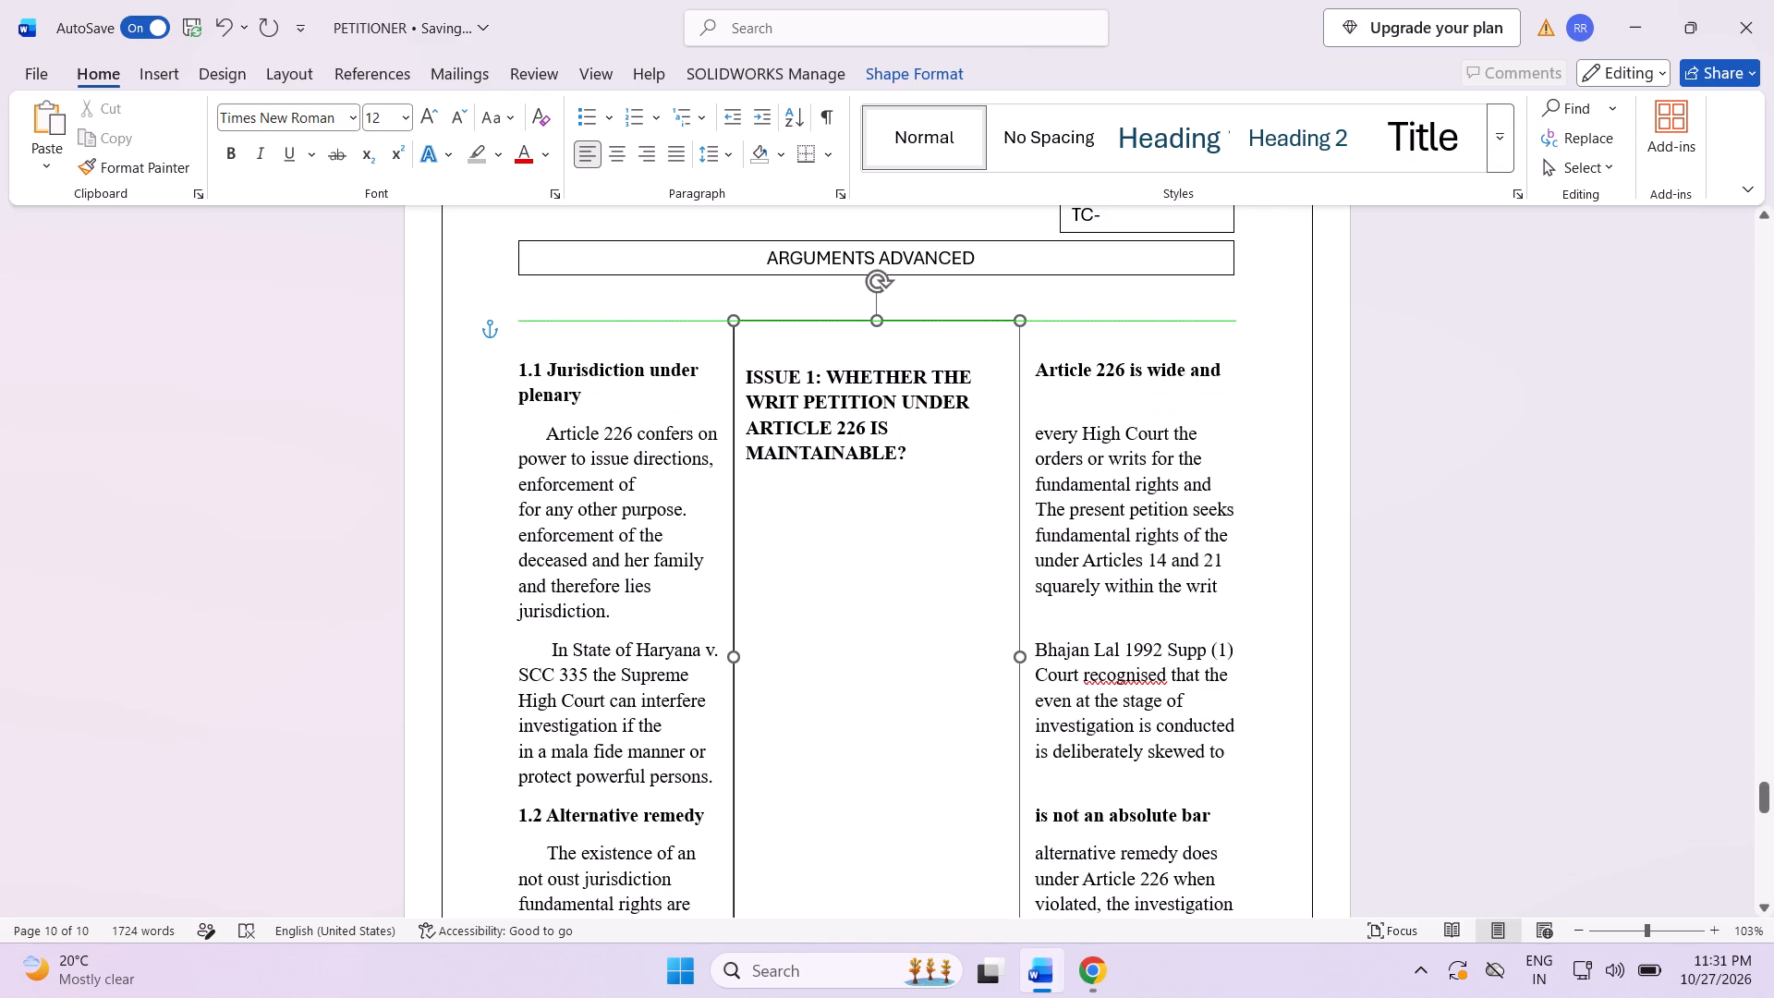
pyautogui.scroll(-3, 925, 653)
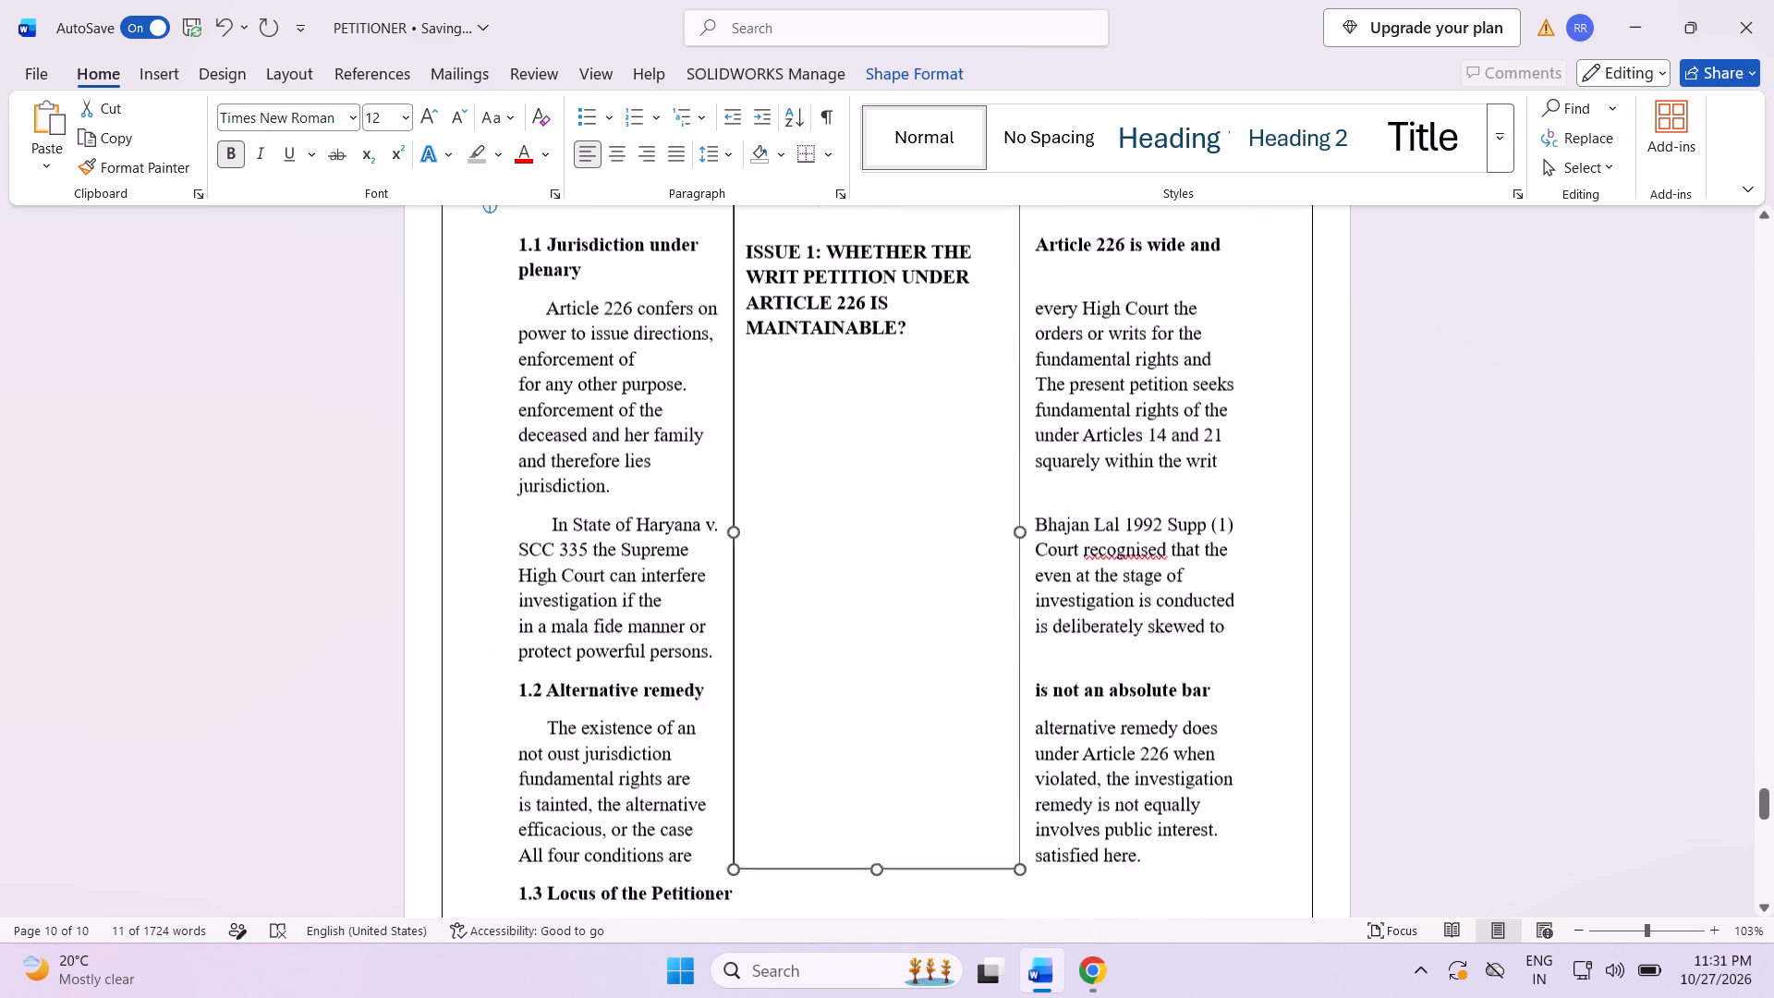
pyautogui.scroll(-1, 922, 653)
pyautogui.moveTo(876, 770); pyautogui.dragTo(863, 721)
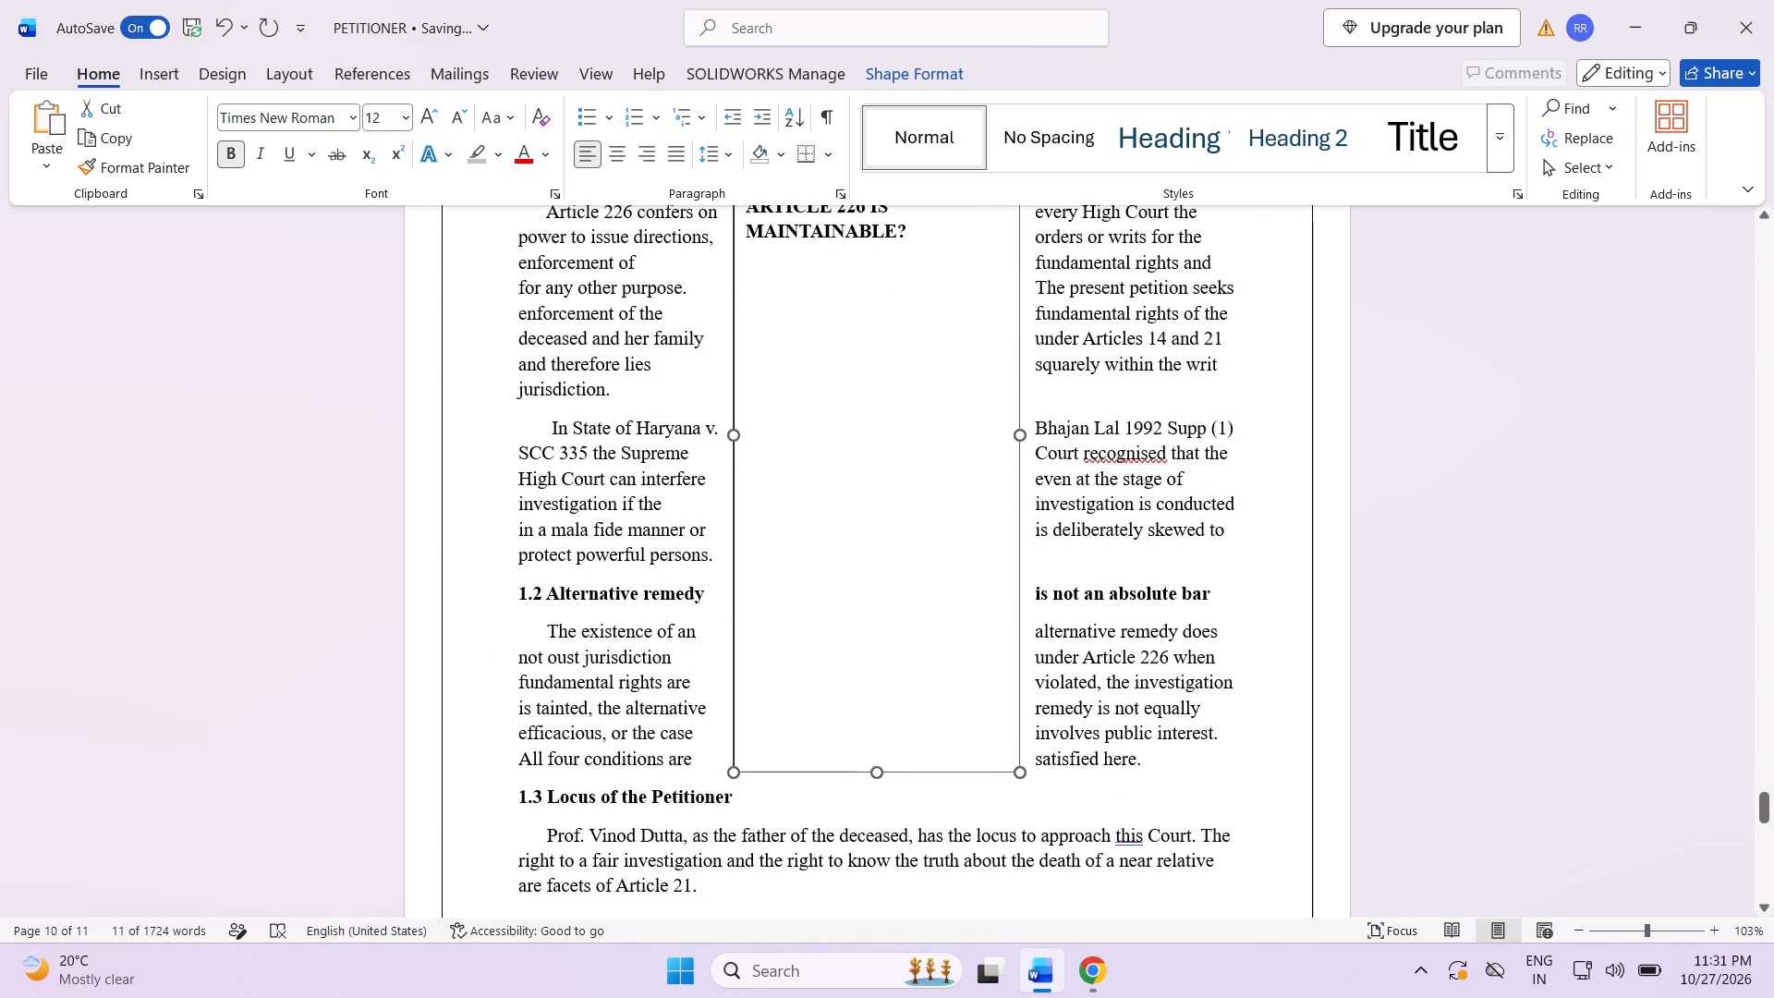
pyautogui.moveTo(863, 721); pyautogui.dragTo(830, 233)
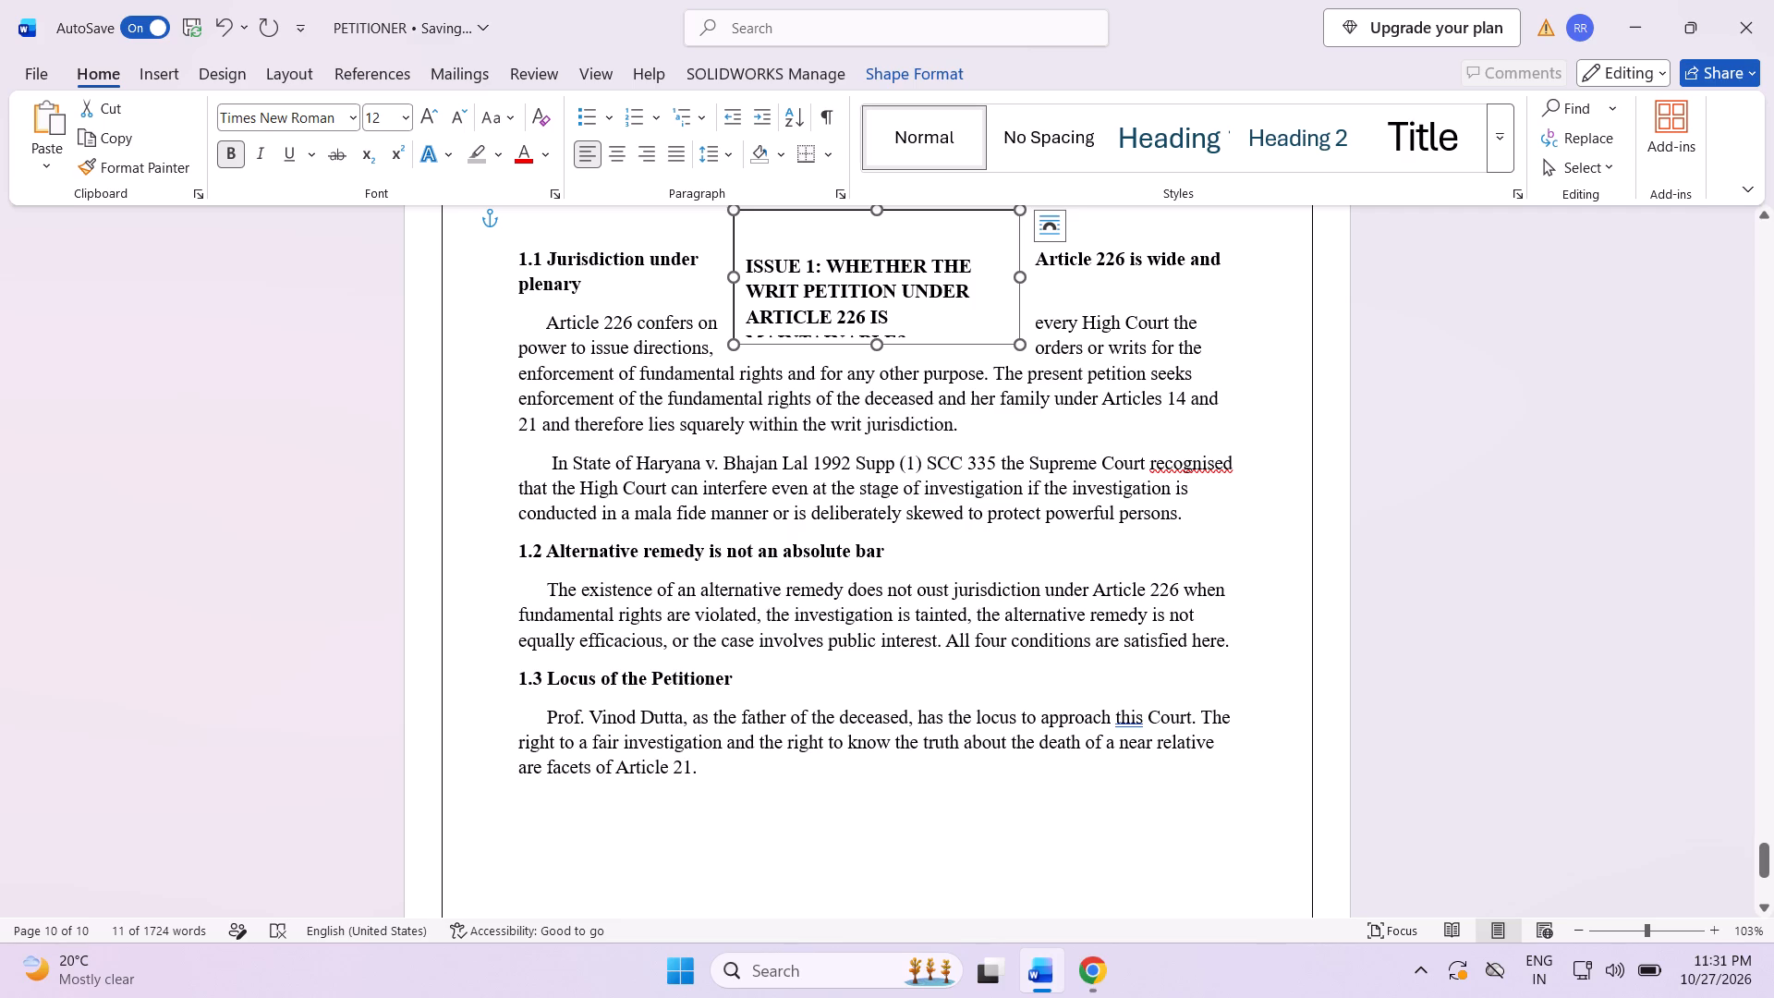
# Widen the ISSUE 1 box on both sides so it spans the text width between the page margins.
pyautogui.moveTo(732, 278); pyautogui.dragTo(511, 286)
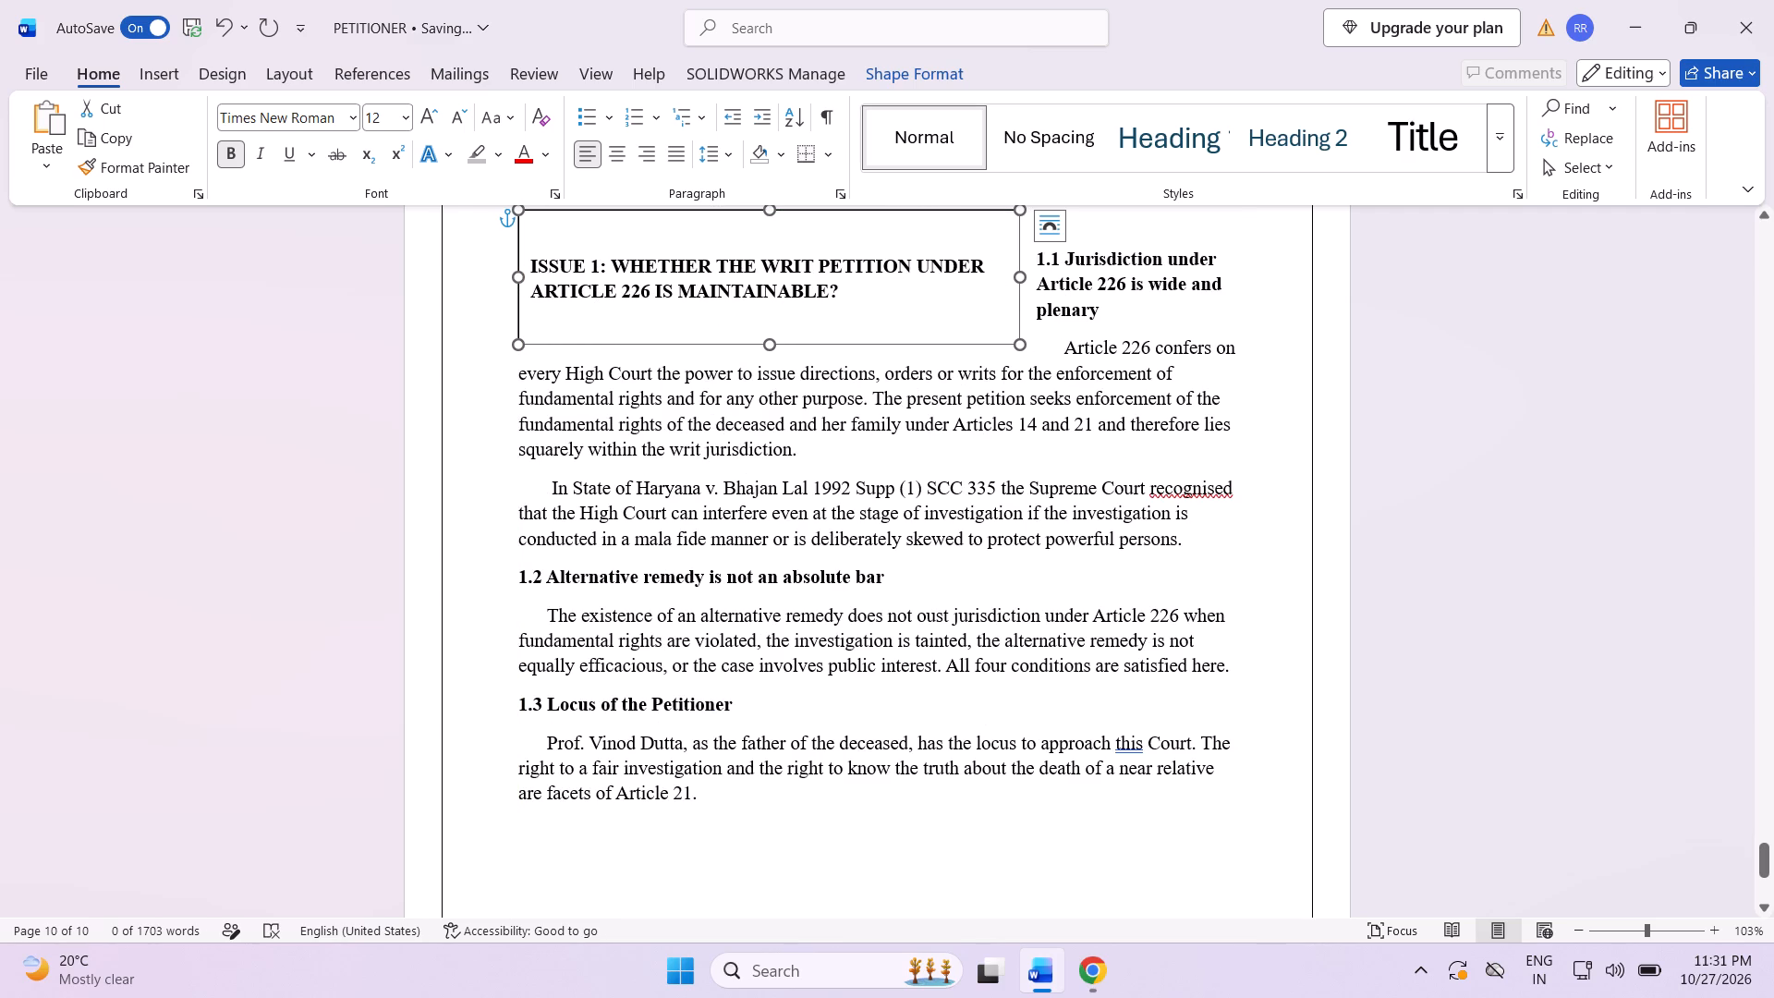
pyautogui.moveTo(1015, 277); pyautogui.dragTo(1227, 278)
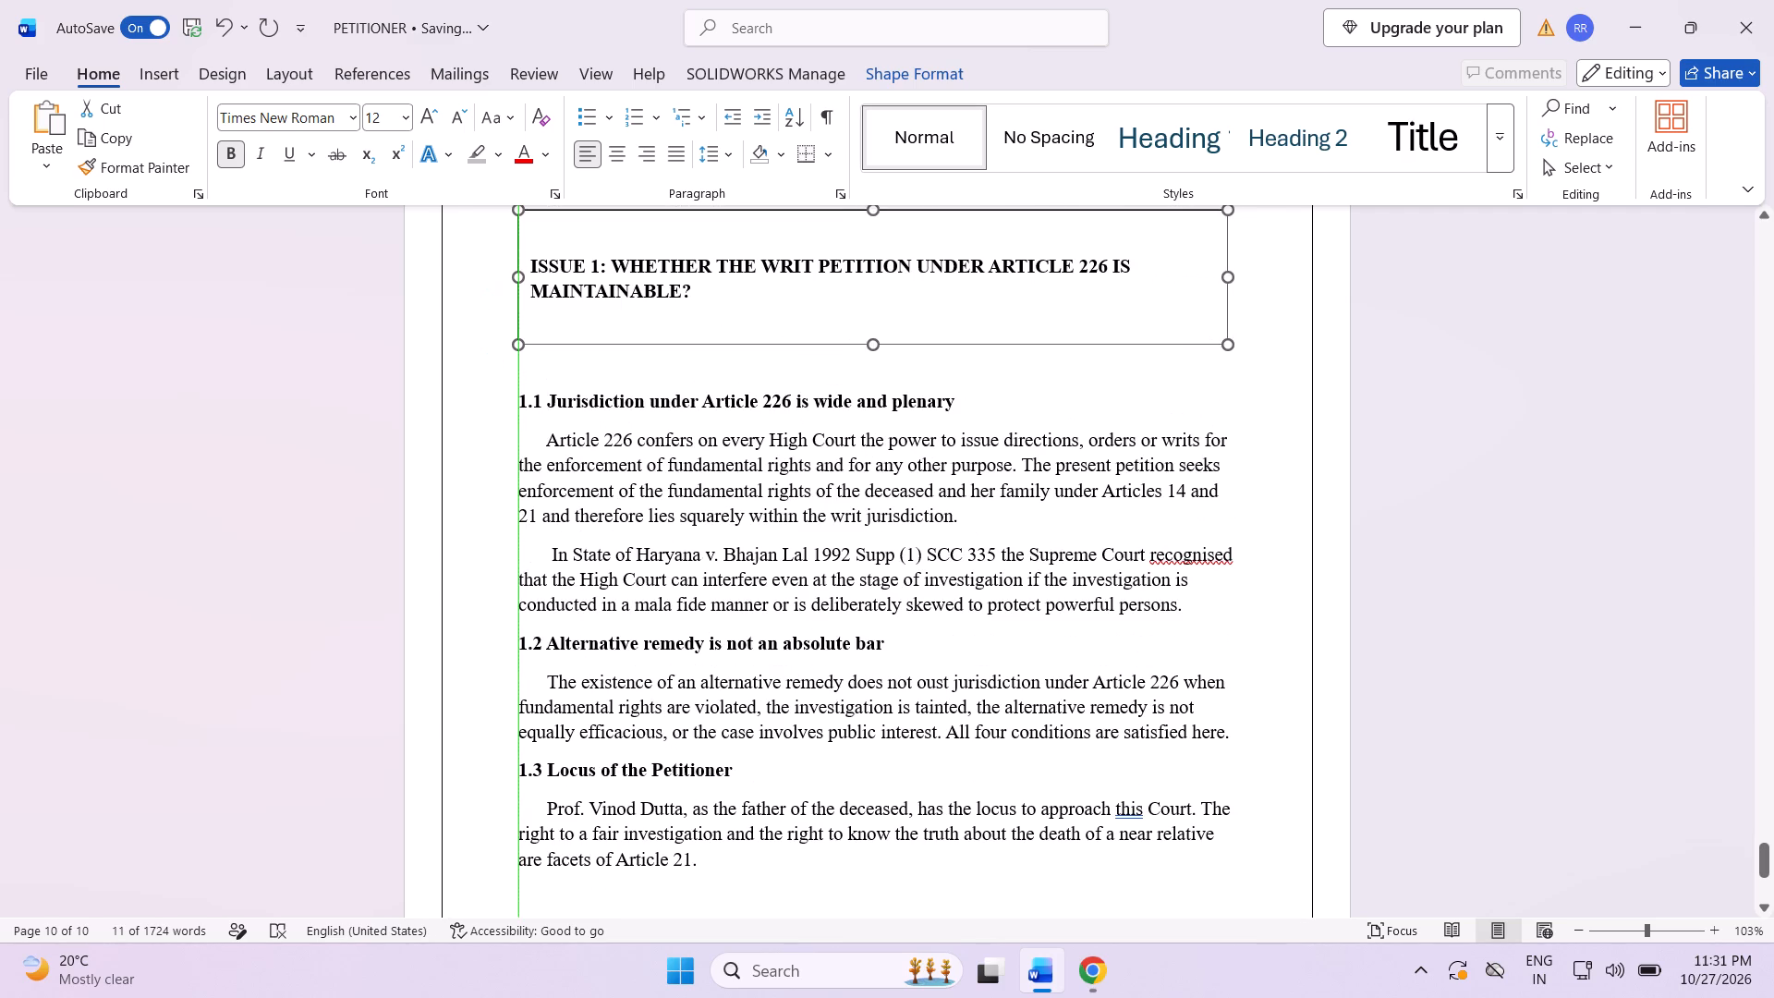
pyautogui.moveTo(1227, 278); pyautogui.dragTo(1233, 278)
# Tighten the ISSUE 1 box's height and bring its upper edge close beneath the ARGUMENTS ADVANCED box.
pyautogui.scroll(1, 1128, 382)
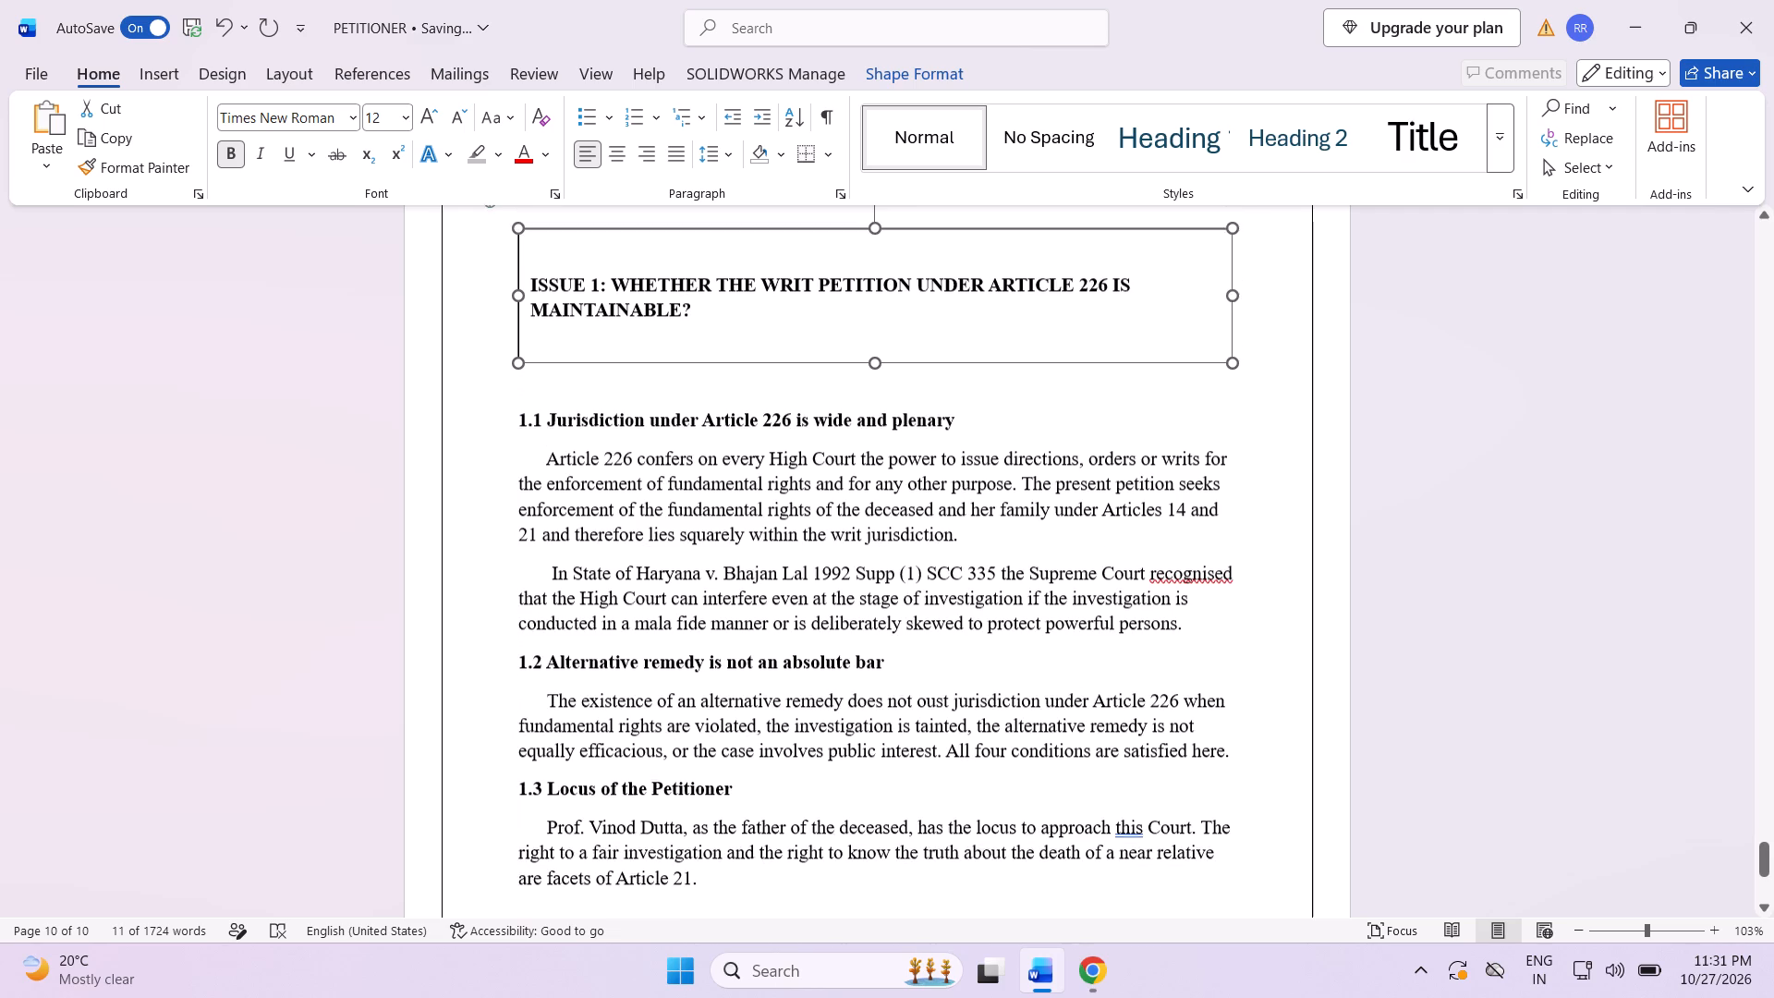
pyautogui.moveTo(877, 397); pyautogui.dragTo(871, 377)
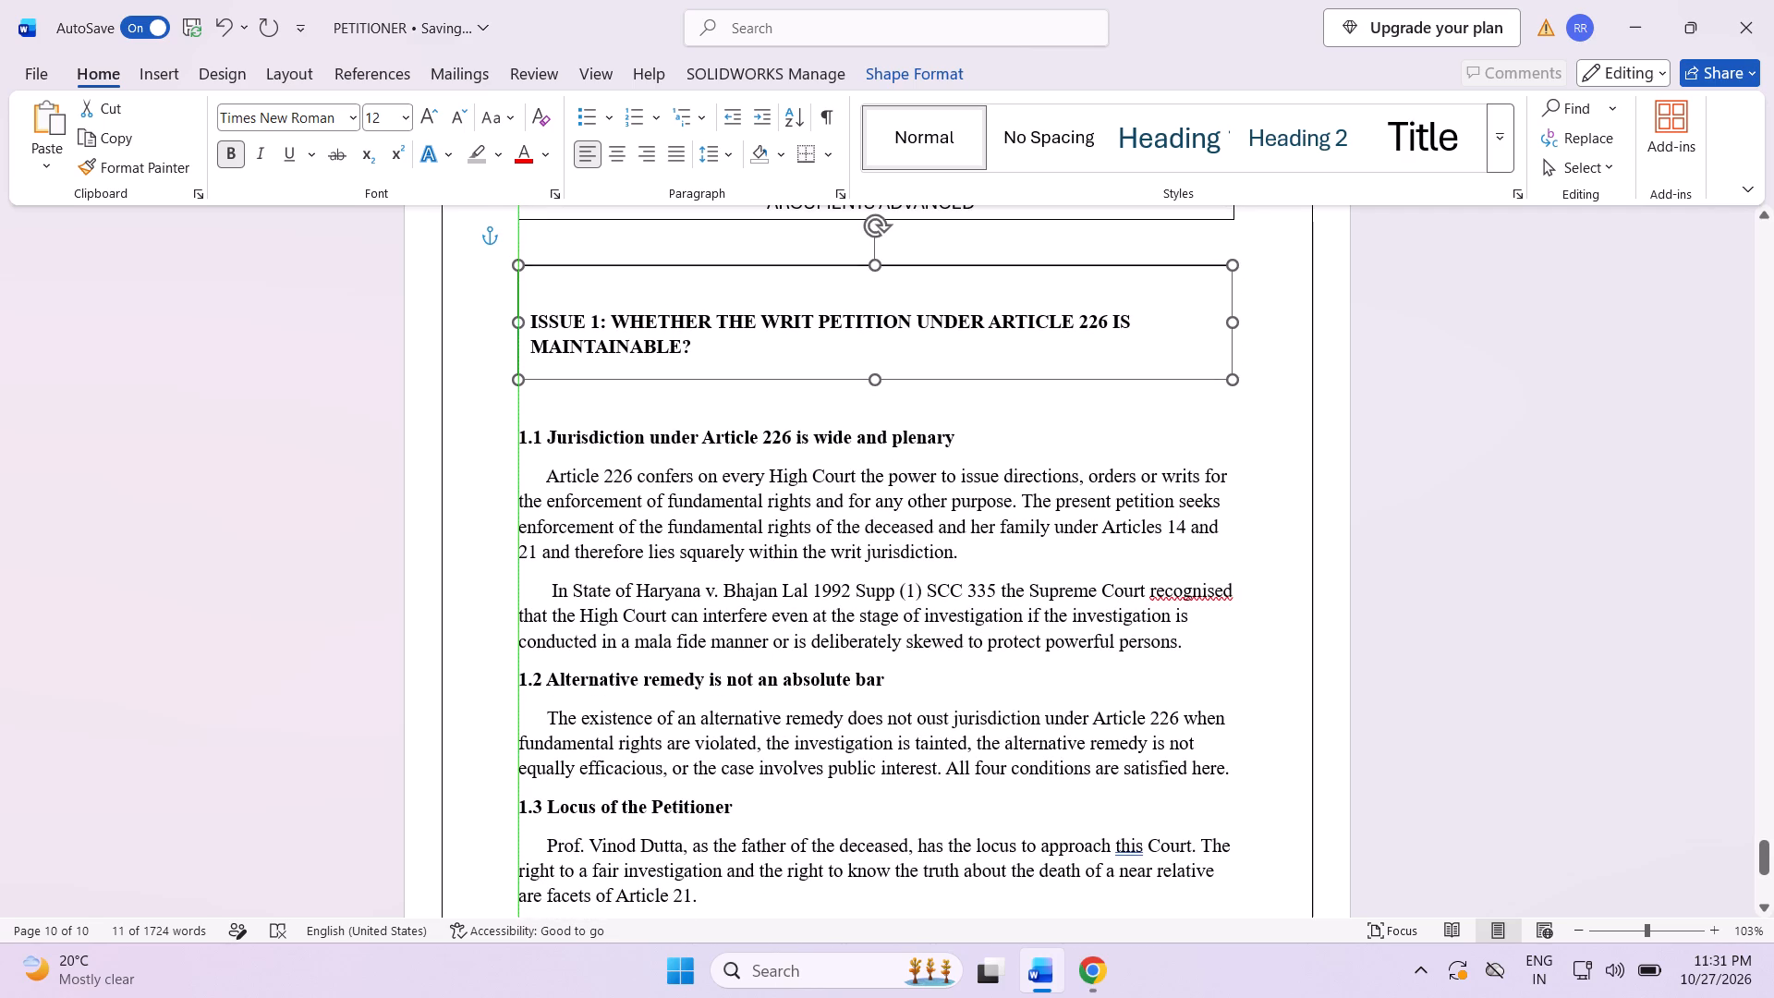
pyautogui.moveTo(871, 377); pyautogui.dragTo(869, 368)
pyautogui.scroll(1, 871, 276)
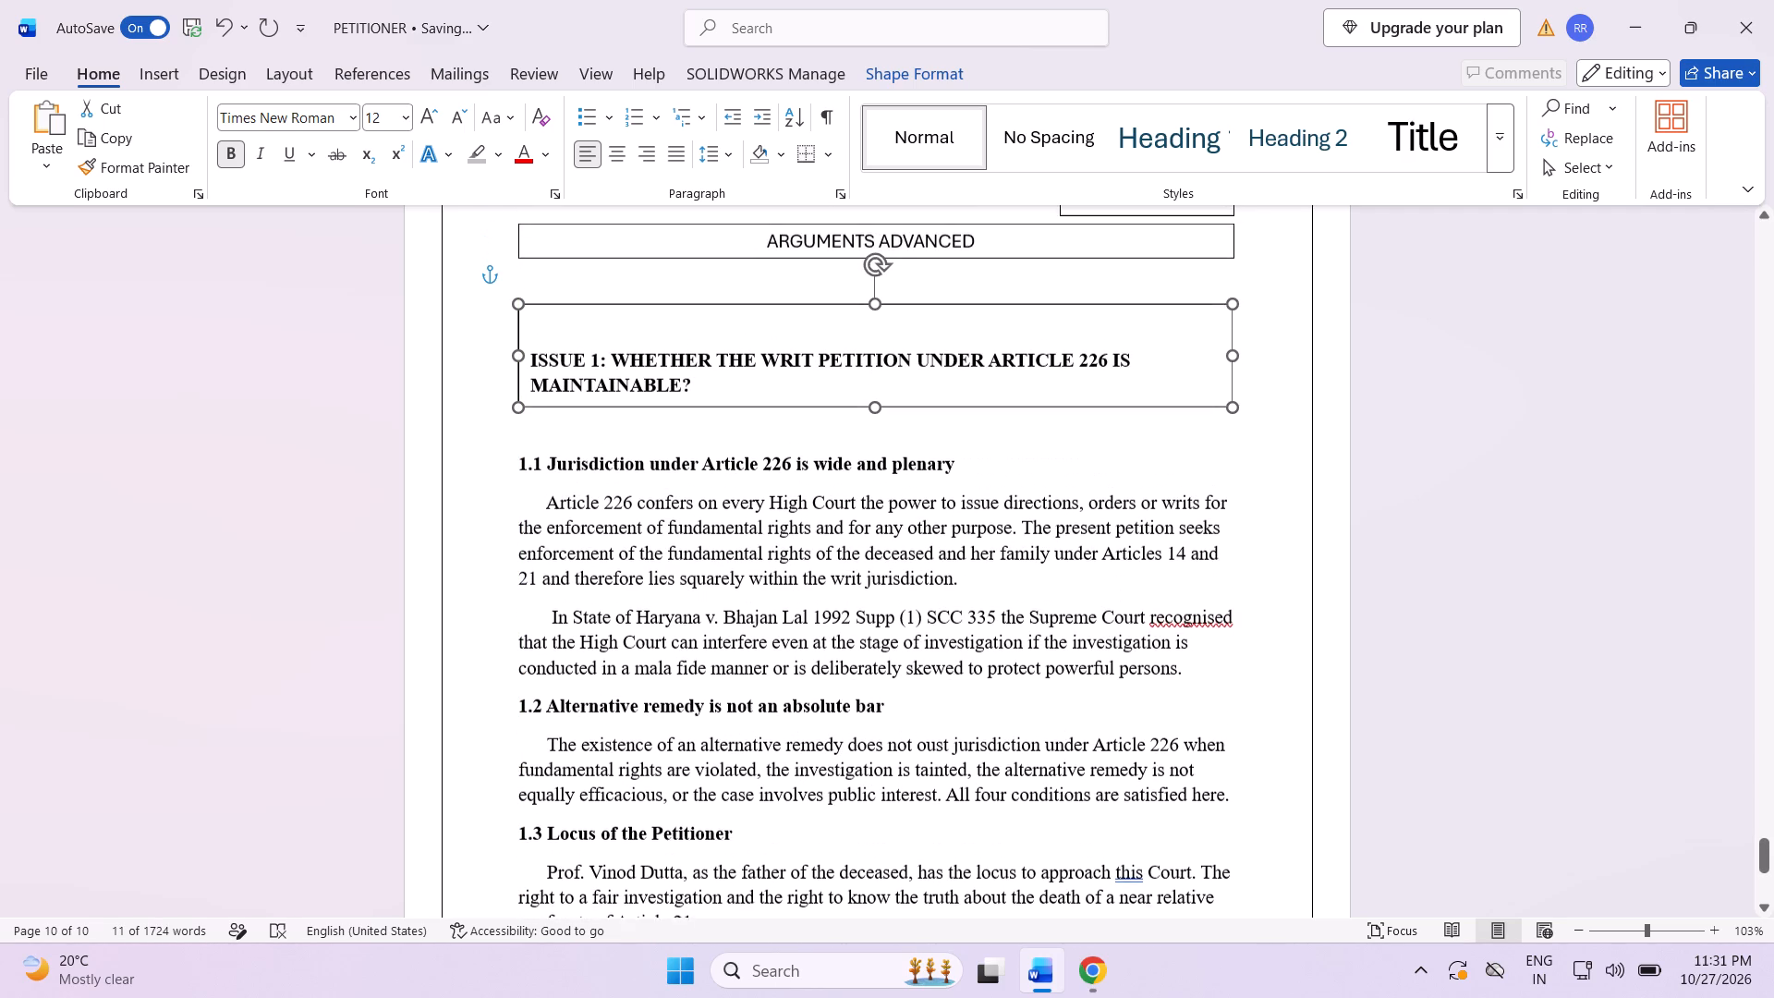
pyautogui.moveTo(870, 323); pyautogui.dragTo(861, 300)
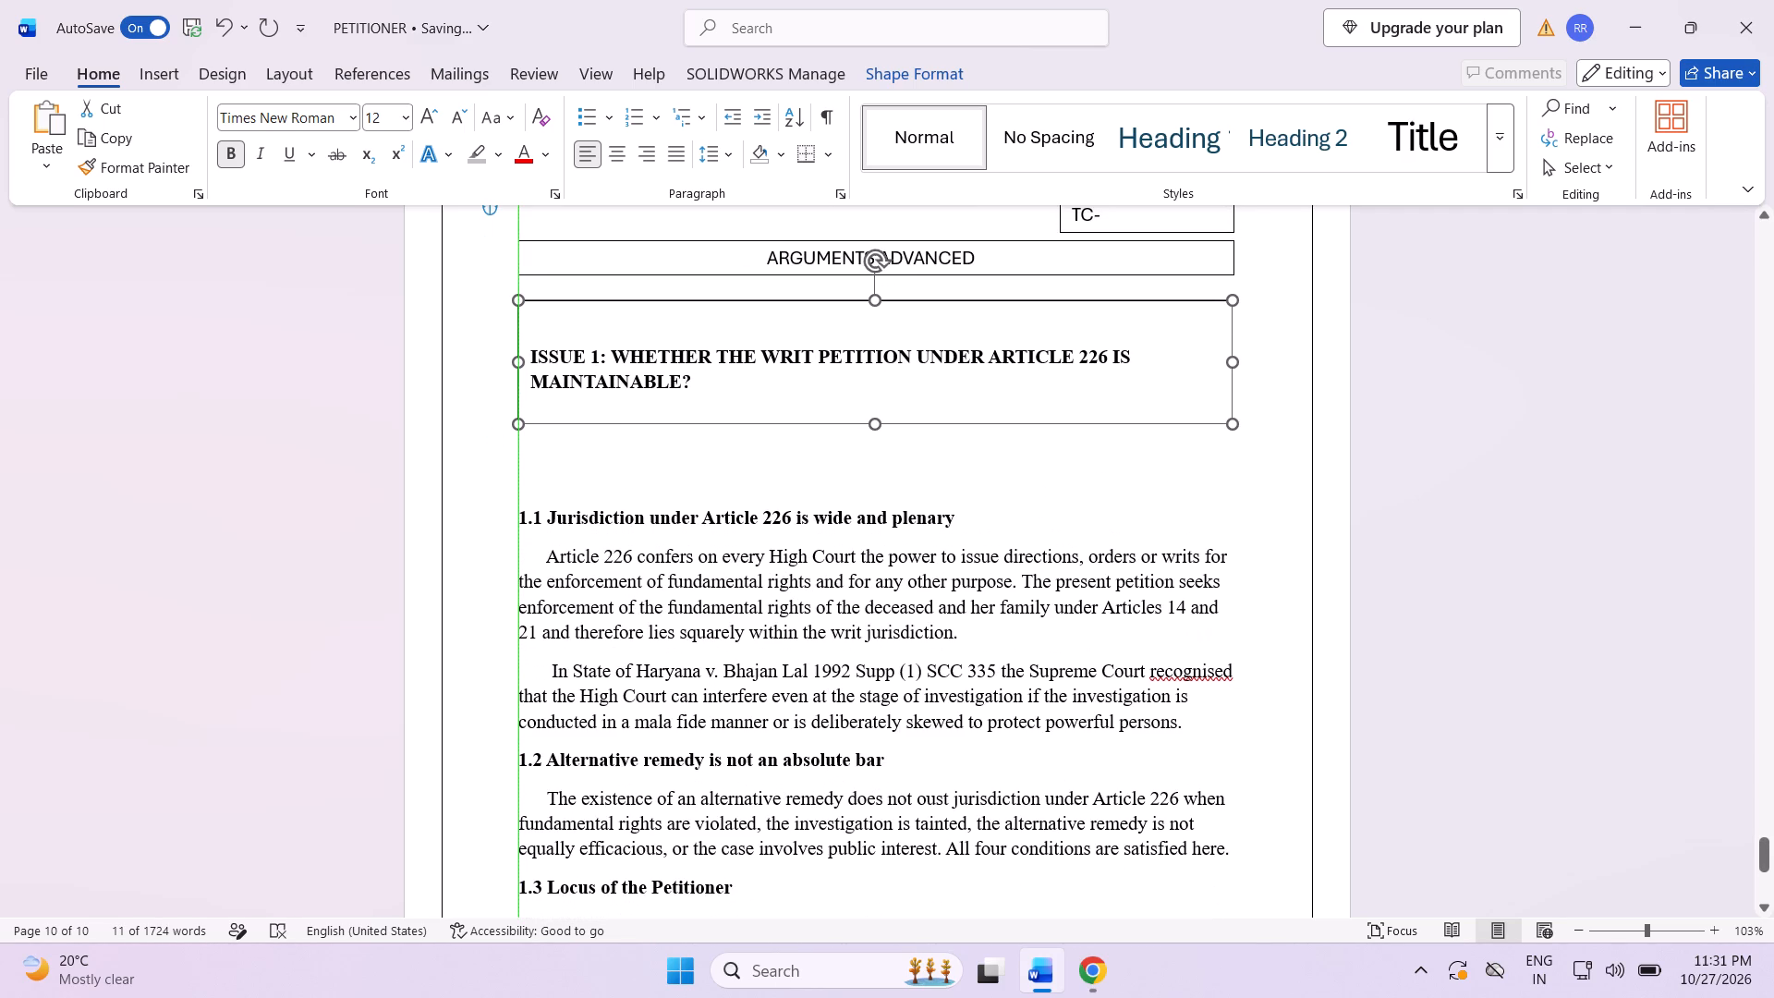
pyautogui.moveTo(861, 300); pyautogui.dragTo(861, 294)
pyautogui.moveTo(875, 419); pyautogui.dragTo(869, 408)
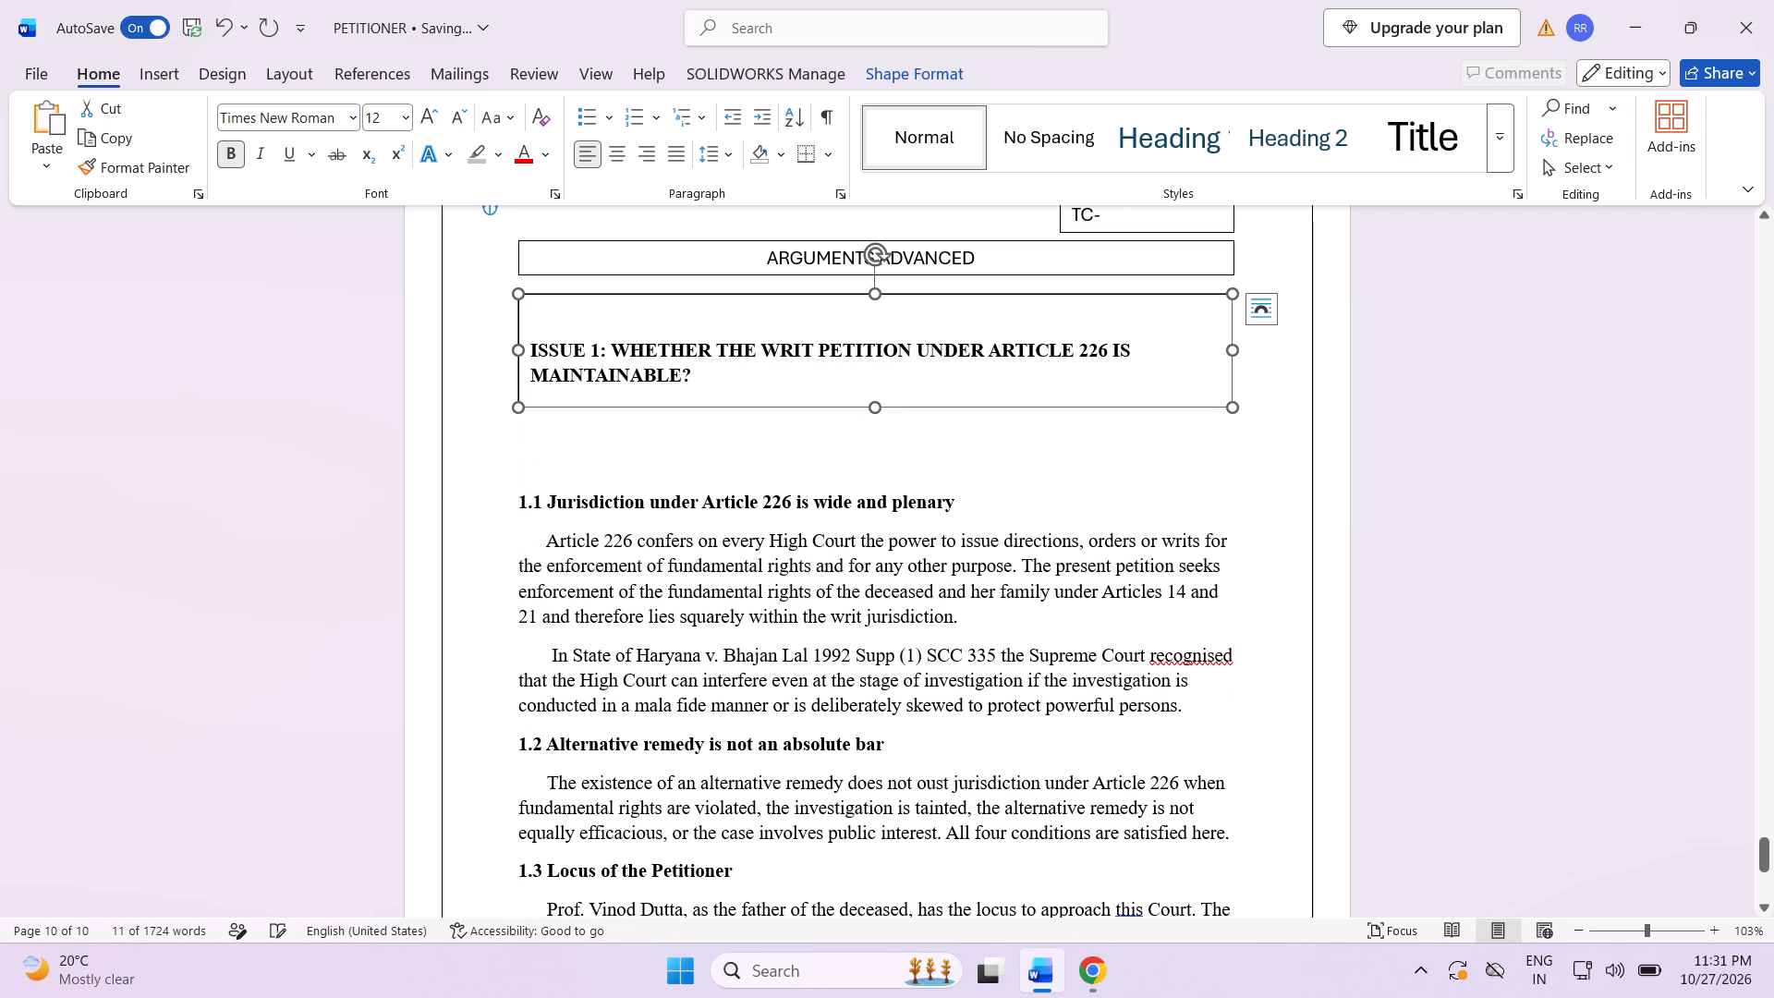
# Remove the blank line above the heading inside the ISSUE 1 box and shorten the box from below to fit the two text lines.
pyautogui.click(533, 351)
pyautogui.press('BackSpace')
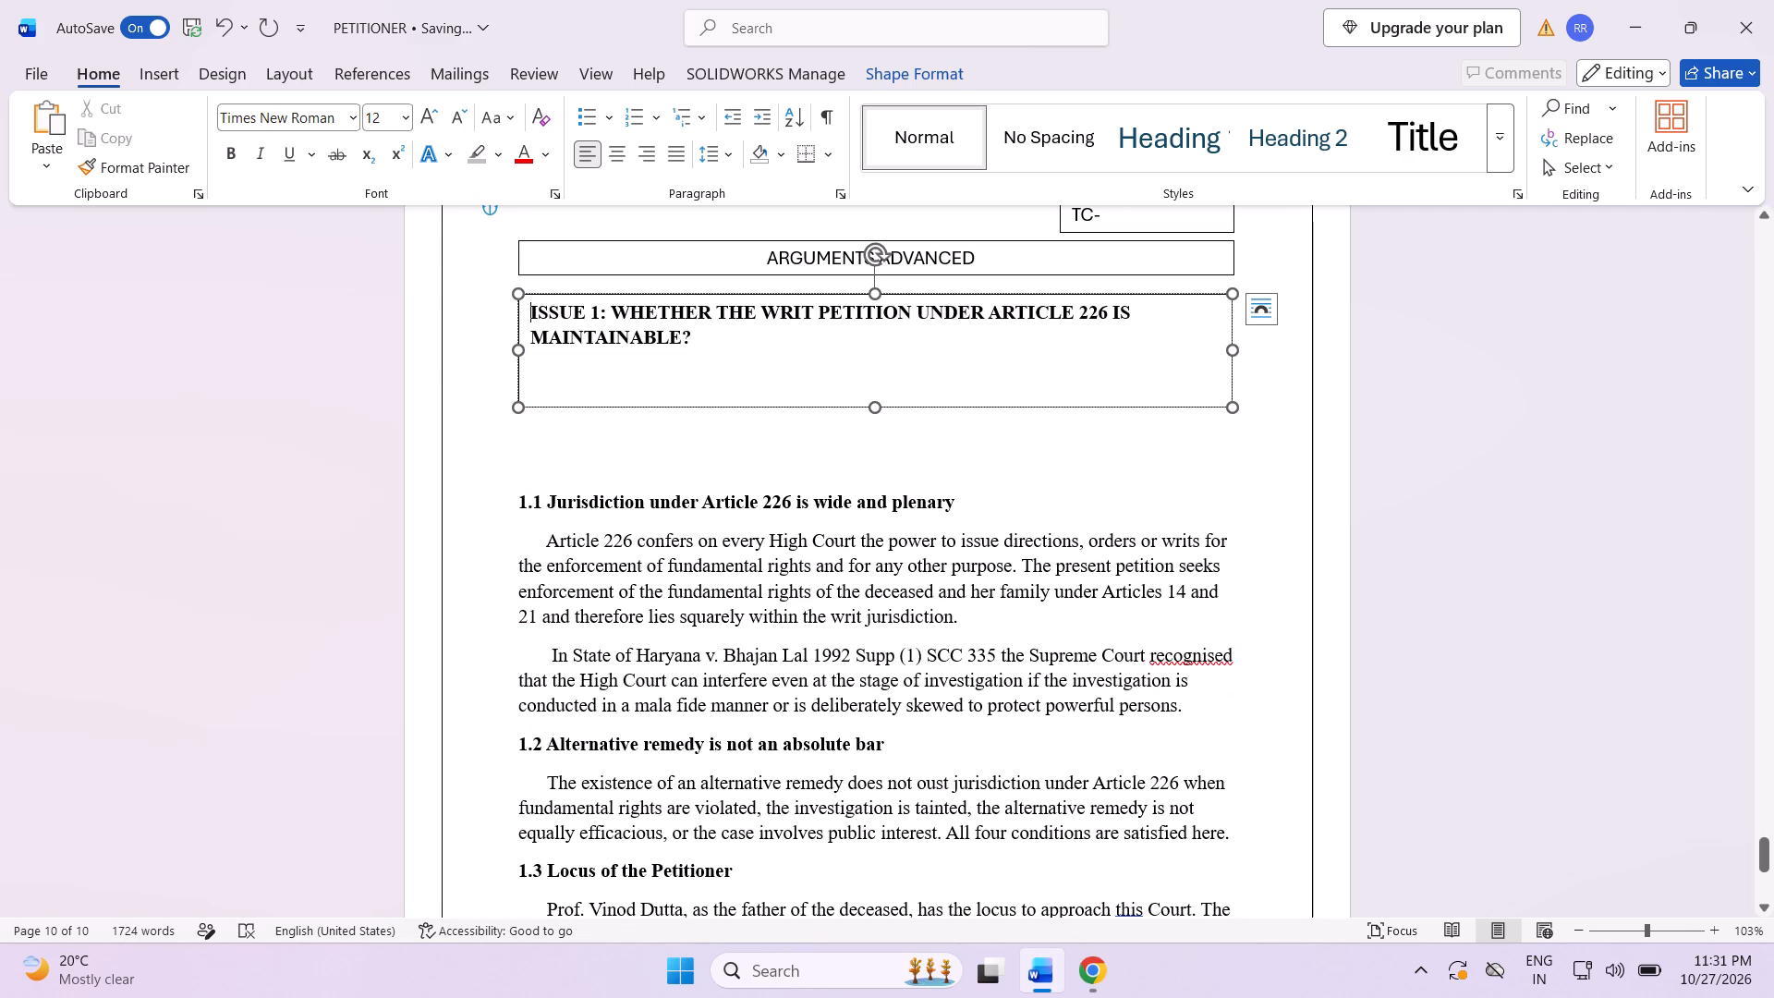
pyautogui.click(864, 410)
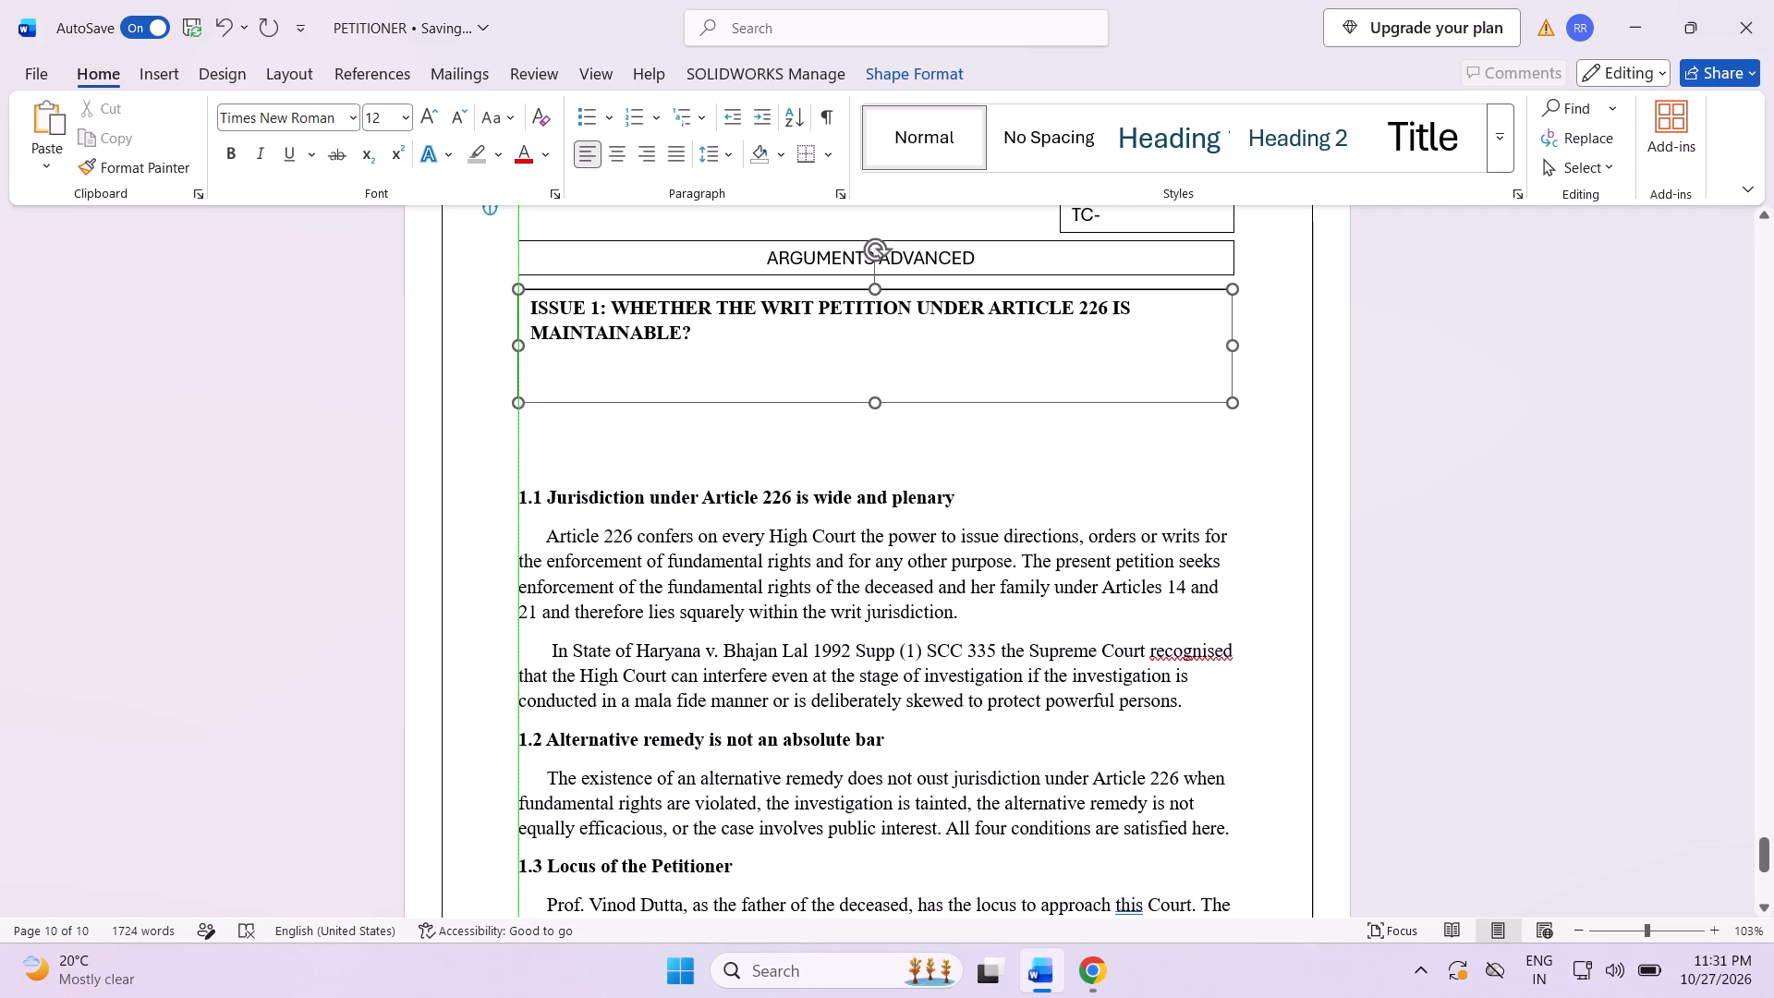
pyautogui.moveTo(877, 397); pyautogui.dragTo(850, 359)
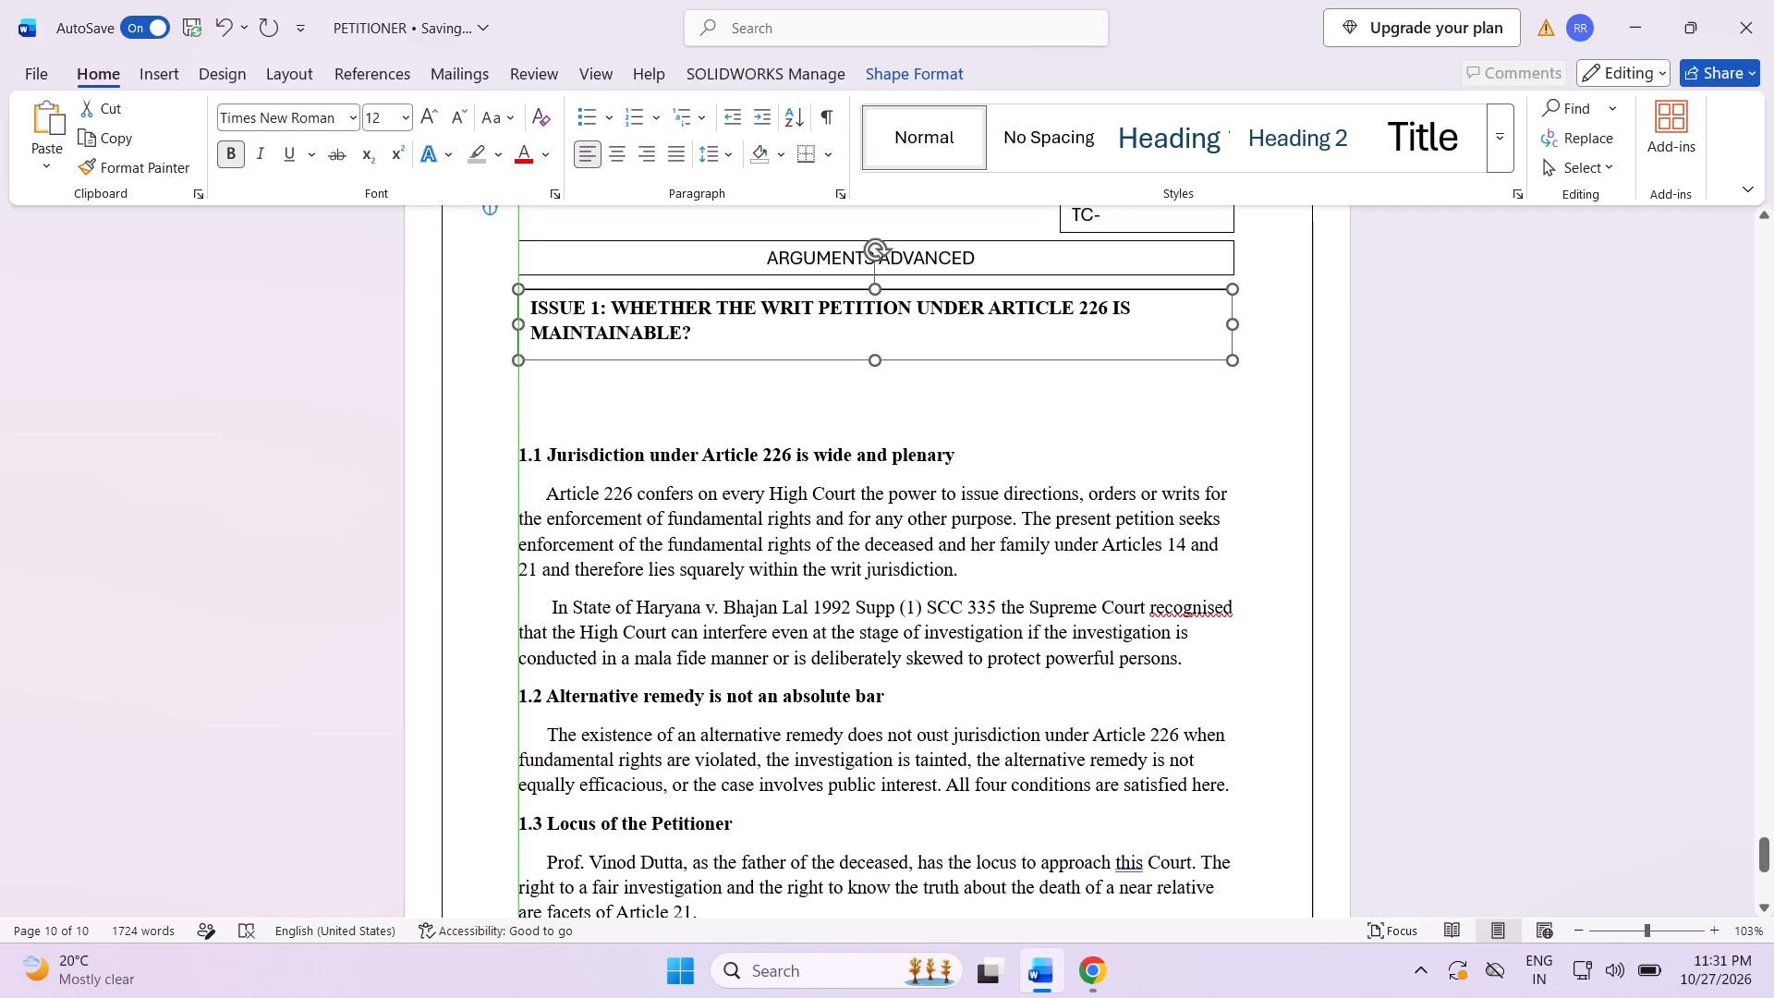
pyautogui.moveTo(850, 359); pyautogui.dragTo(849, 357)
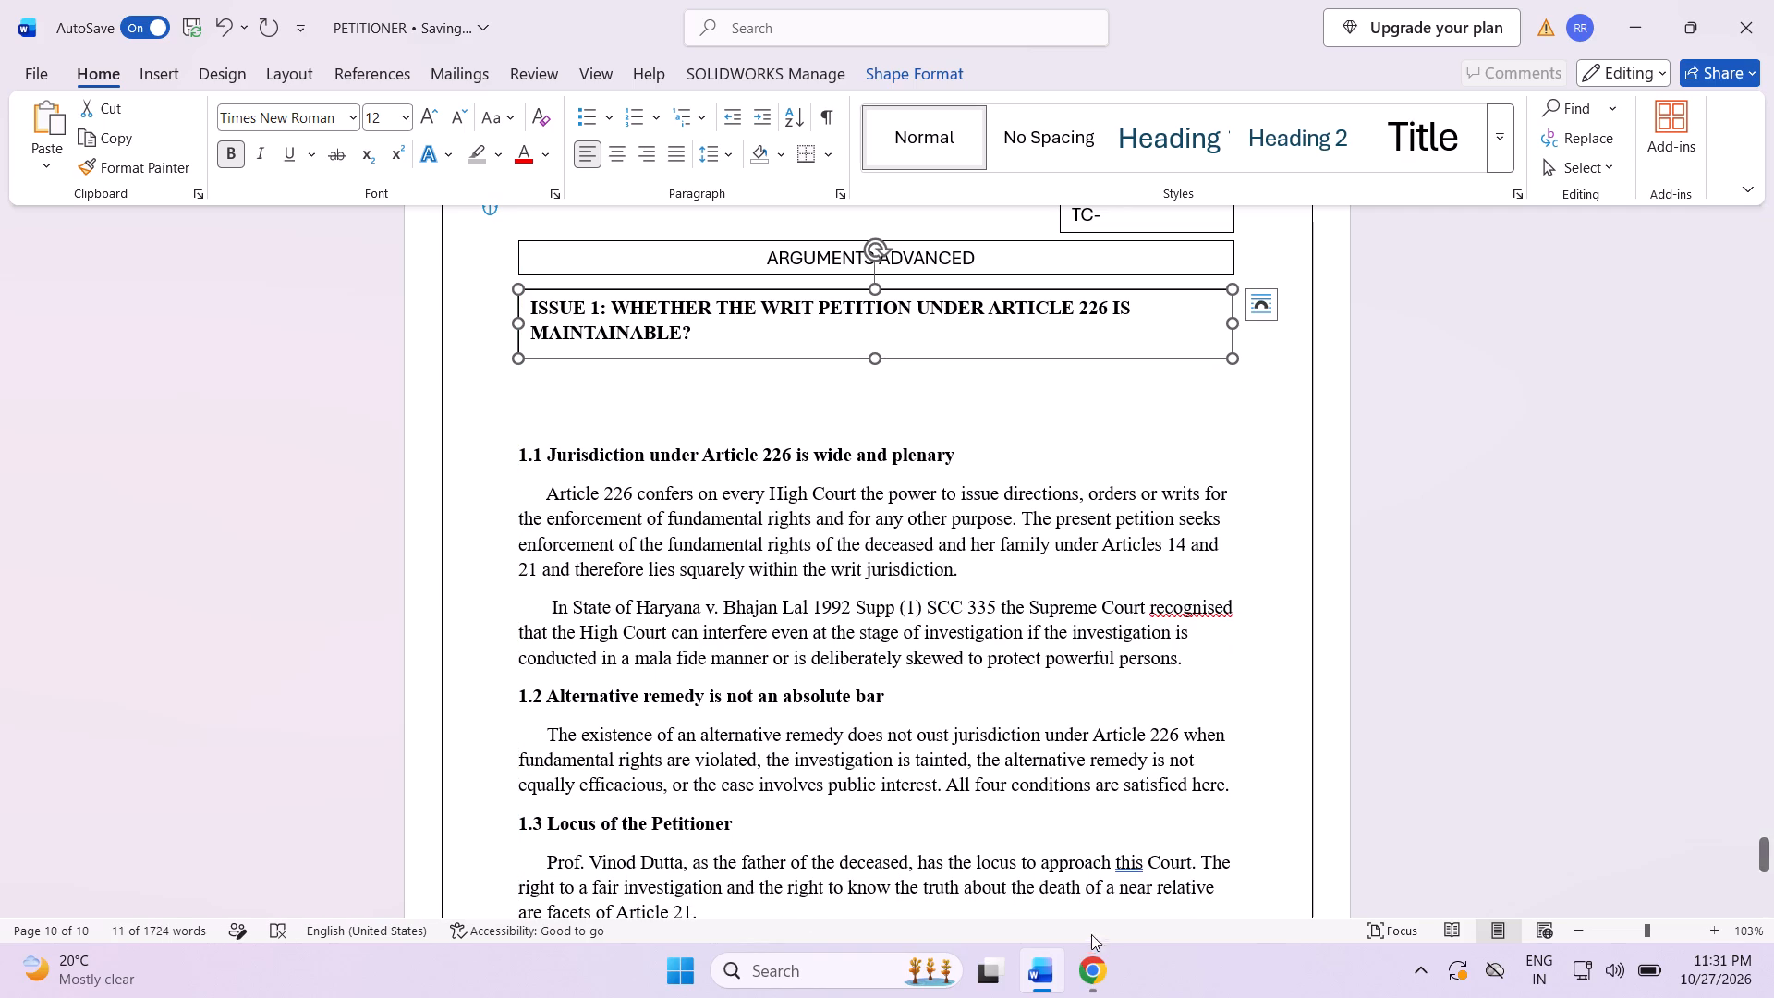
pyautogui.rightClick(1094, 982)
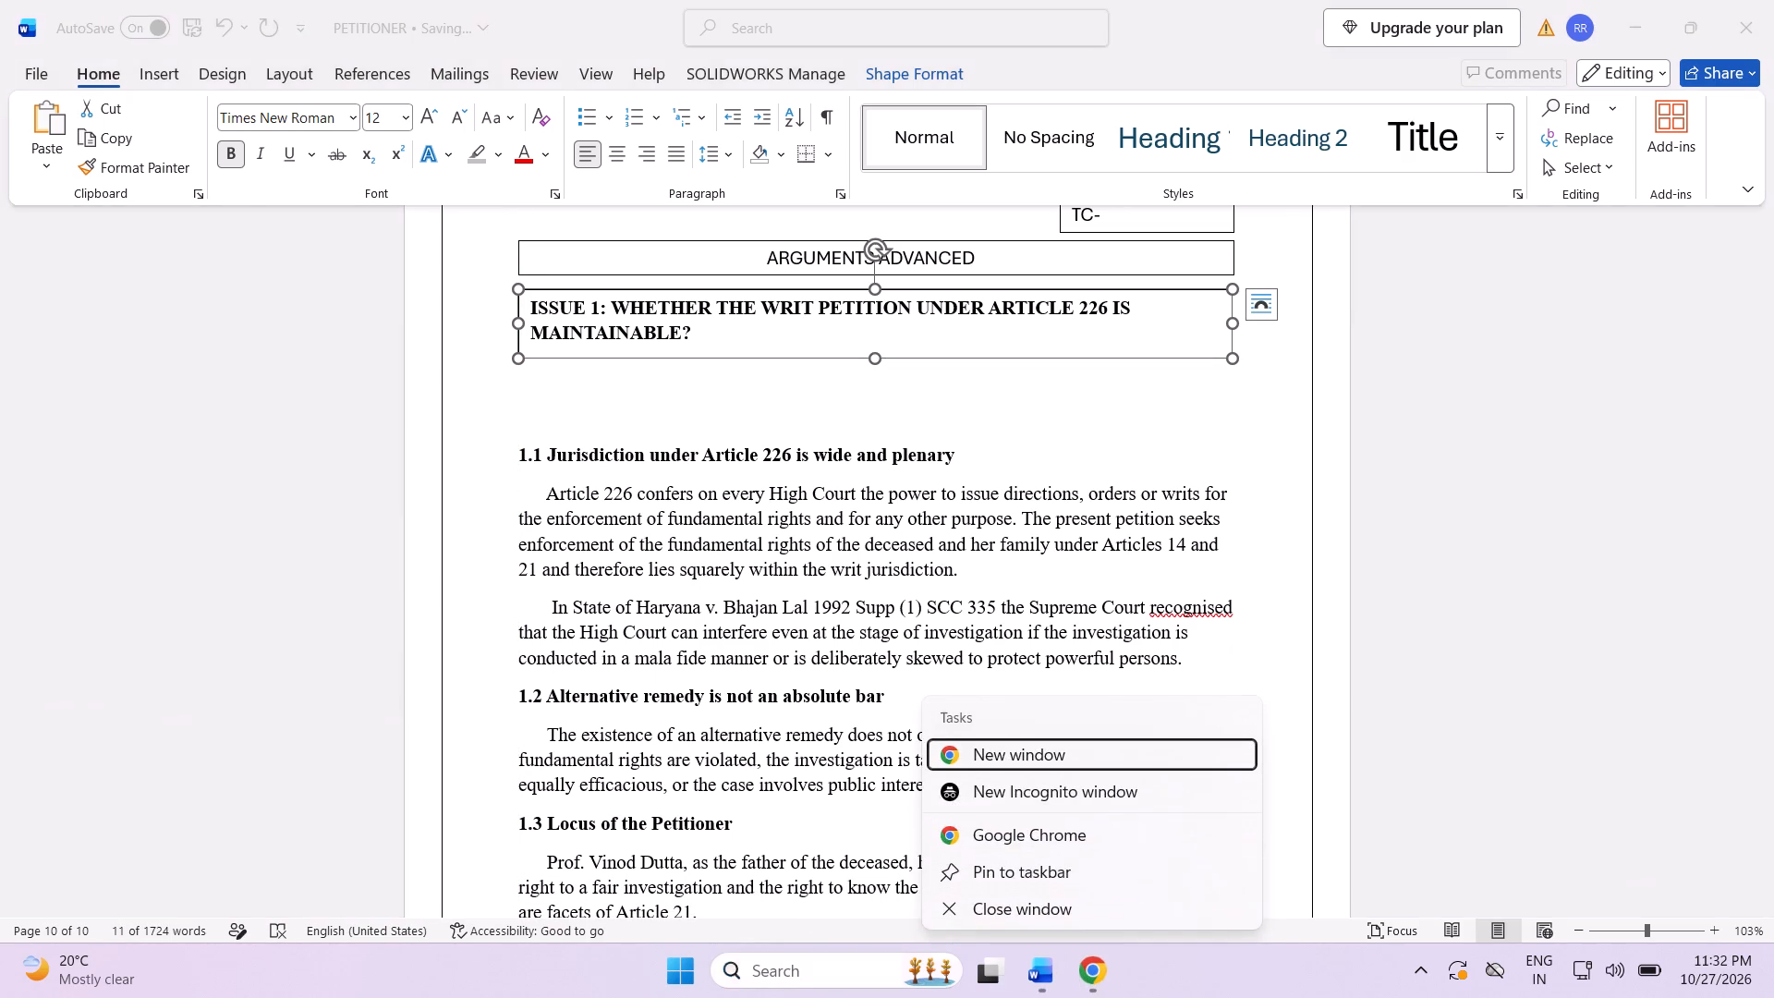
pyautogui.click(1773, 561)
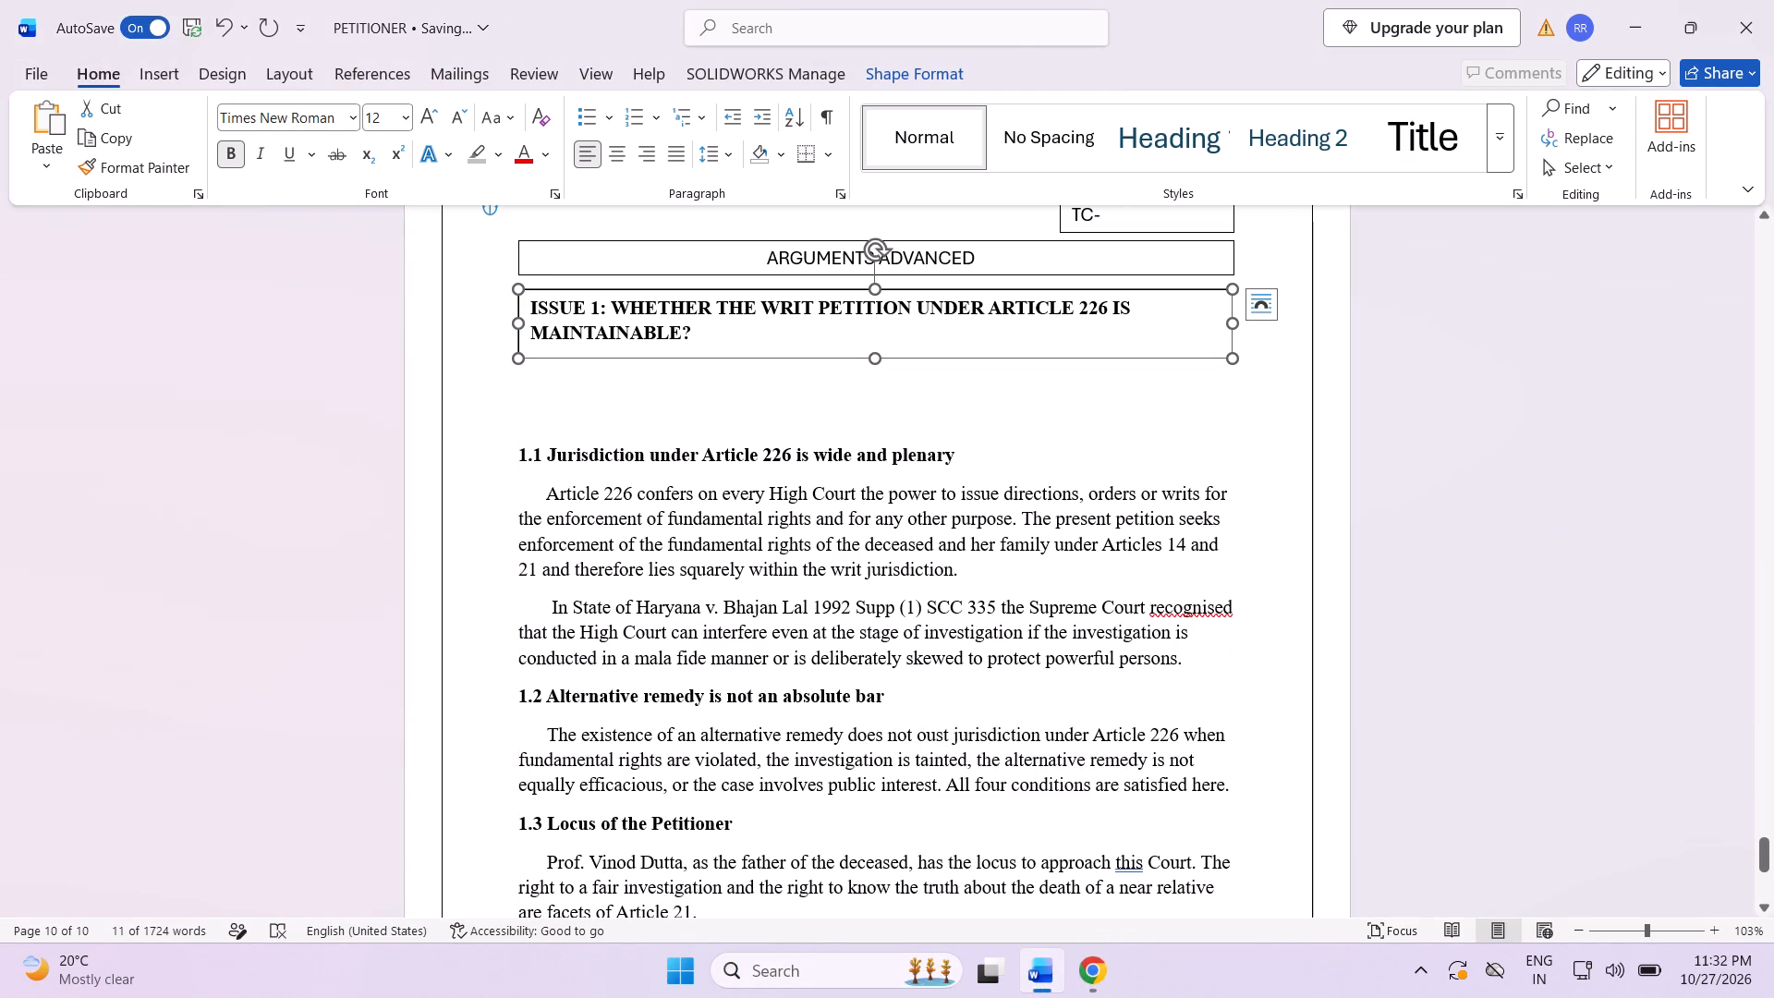
# Delete one blank line above heading 1.1 so it sits closer beneath the ISSUE 1 box.
pyautogui.click(513, 455)
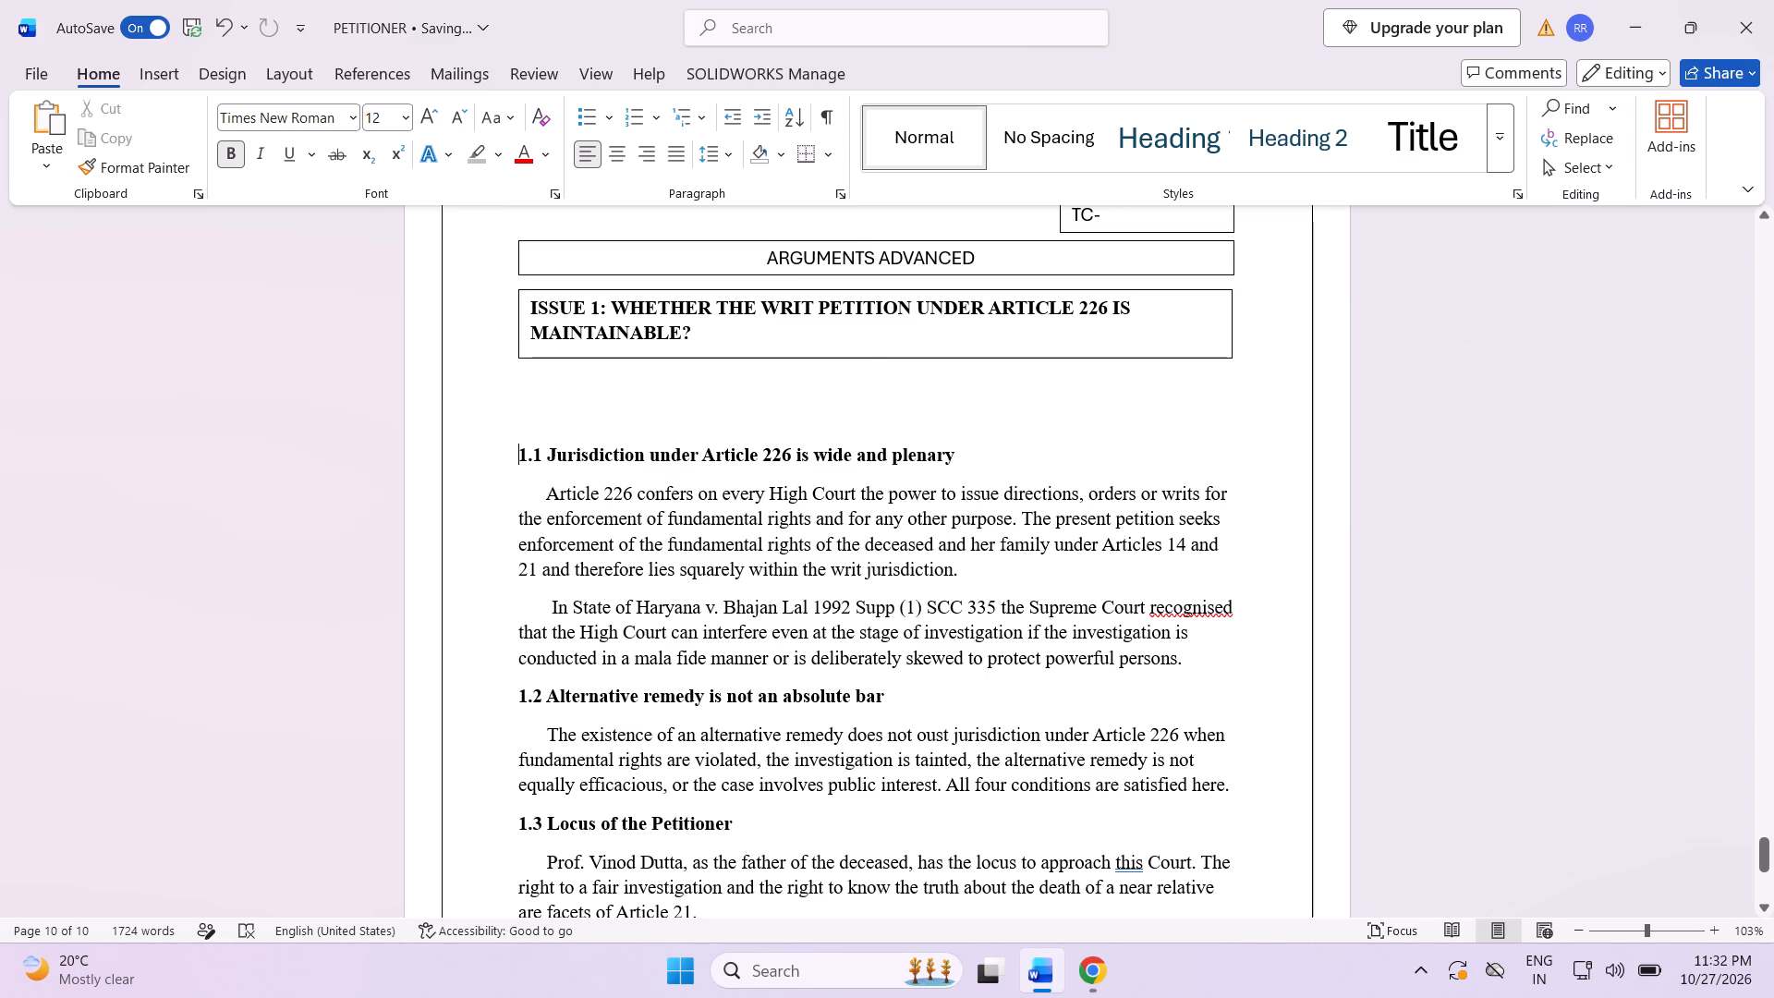
pyautogui.click(516, 420)
pyautogui.press('BackSpace')
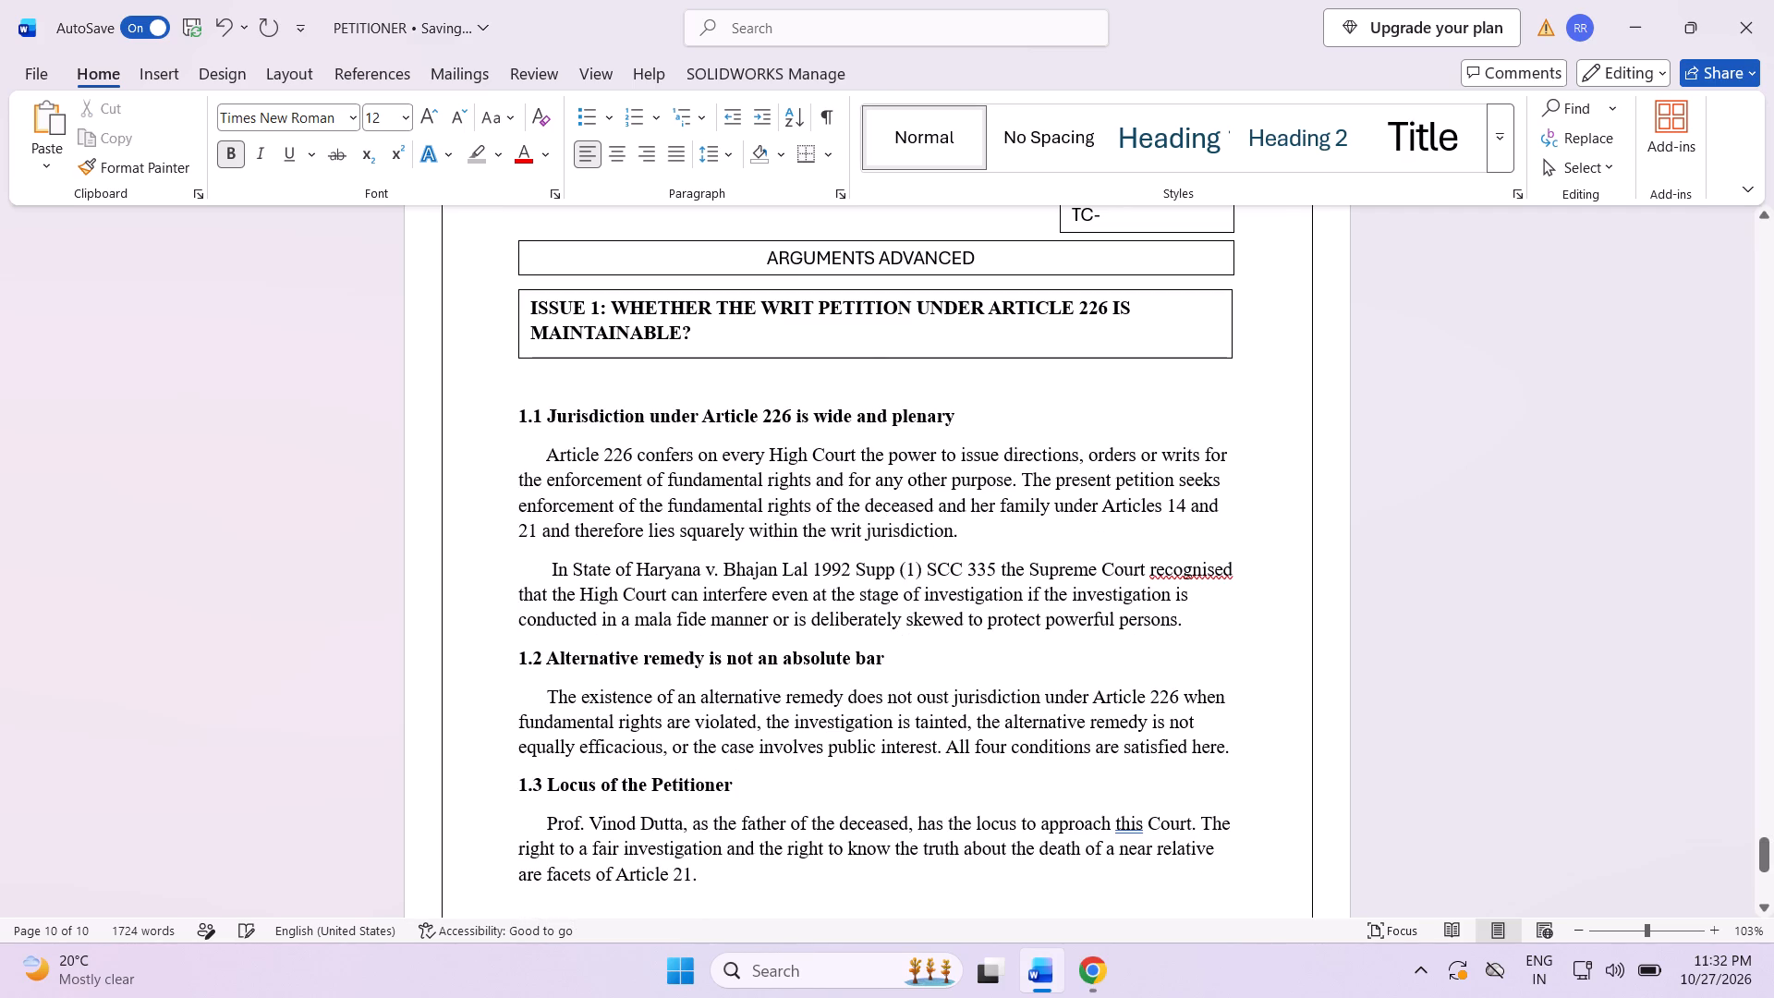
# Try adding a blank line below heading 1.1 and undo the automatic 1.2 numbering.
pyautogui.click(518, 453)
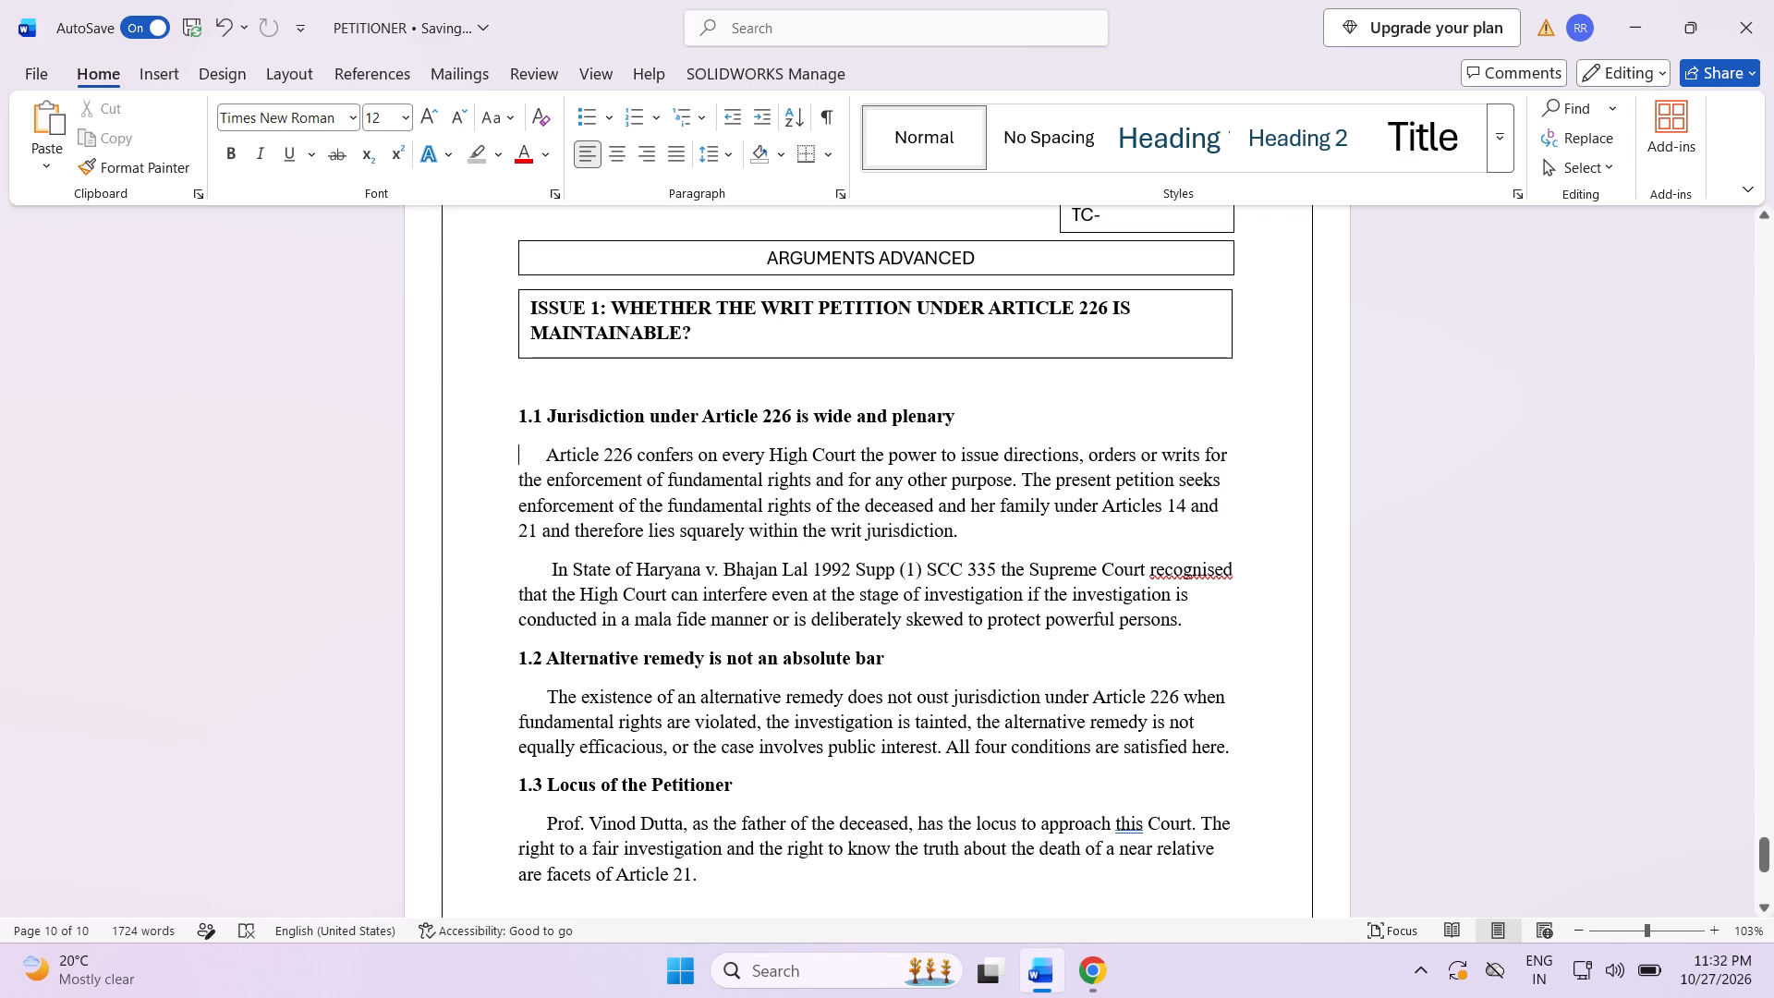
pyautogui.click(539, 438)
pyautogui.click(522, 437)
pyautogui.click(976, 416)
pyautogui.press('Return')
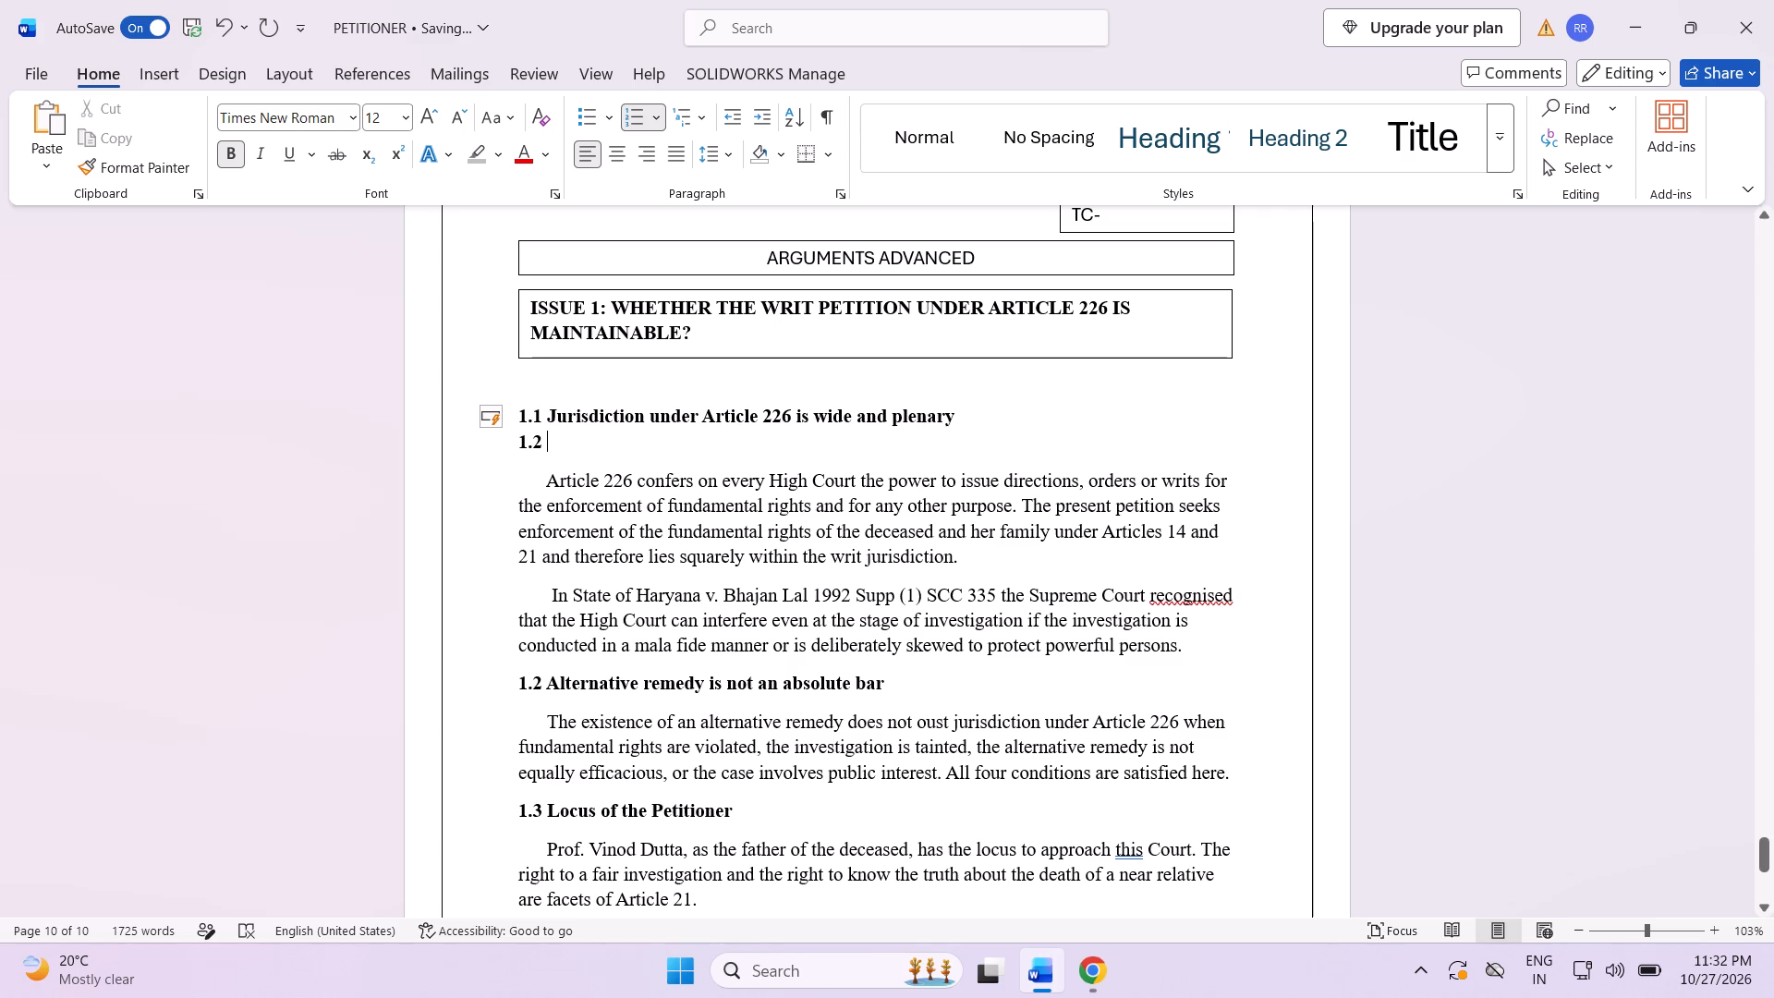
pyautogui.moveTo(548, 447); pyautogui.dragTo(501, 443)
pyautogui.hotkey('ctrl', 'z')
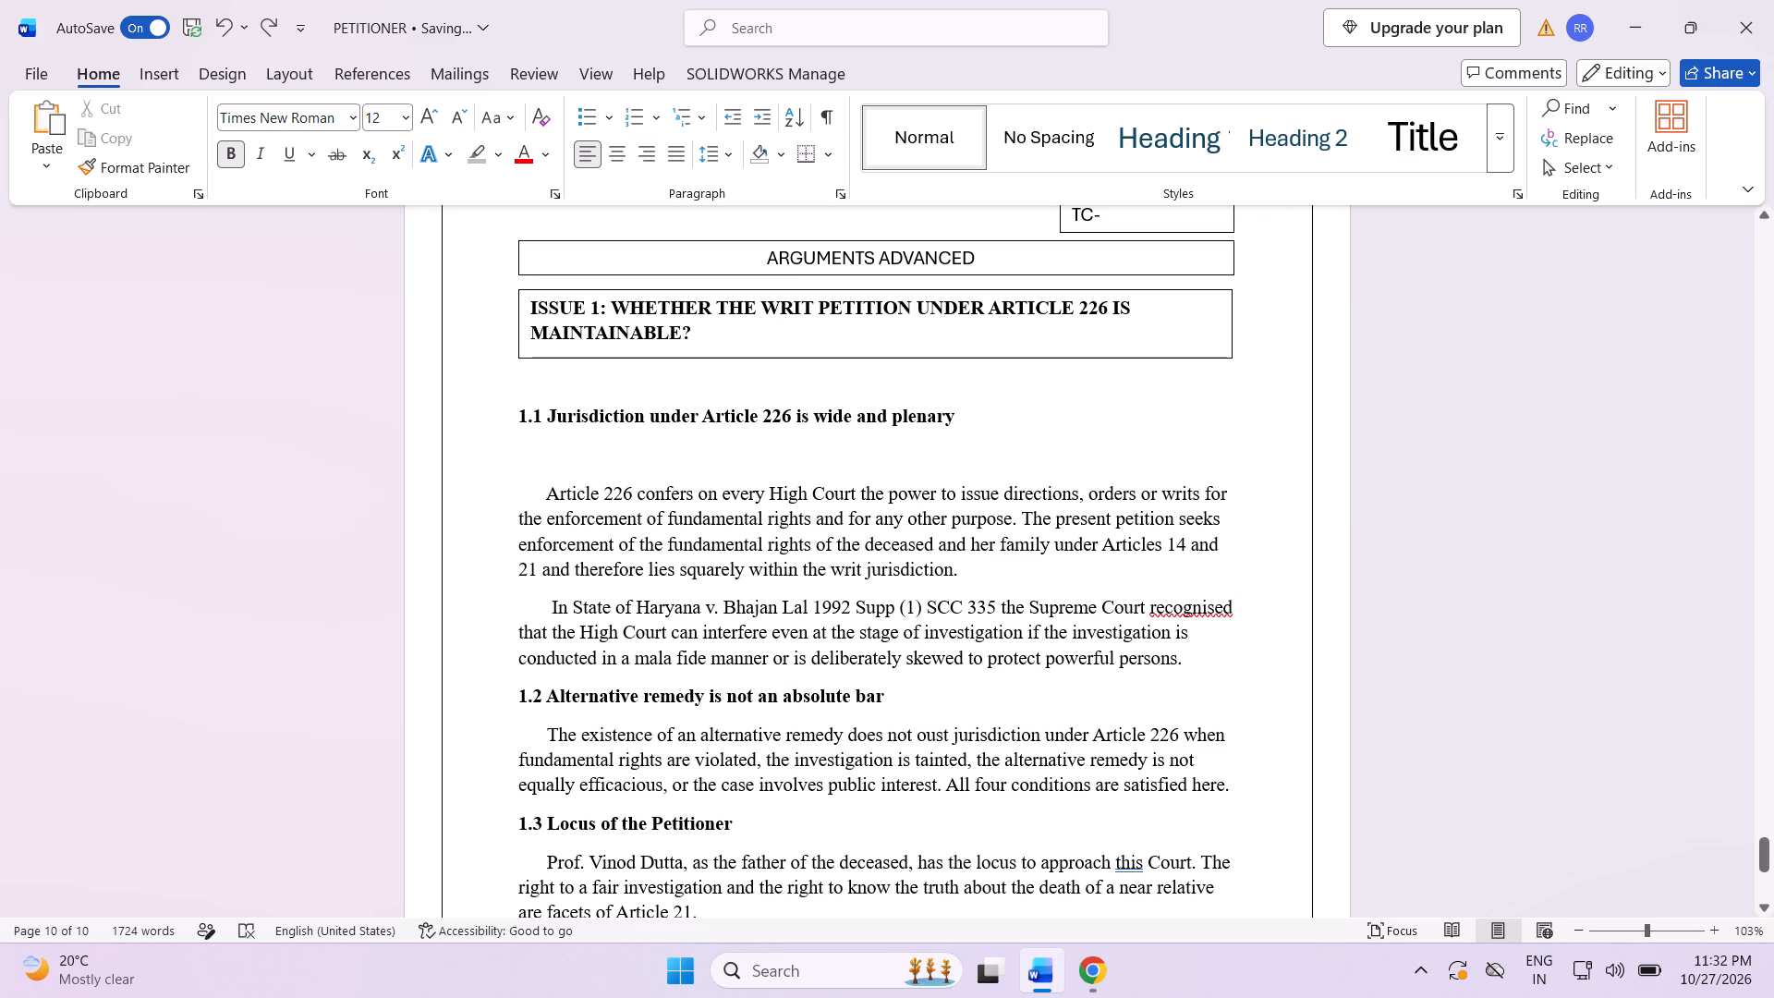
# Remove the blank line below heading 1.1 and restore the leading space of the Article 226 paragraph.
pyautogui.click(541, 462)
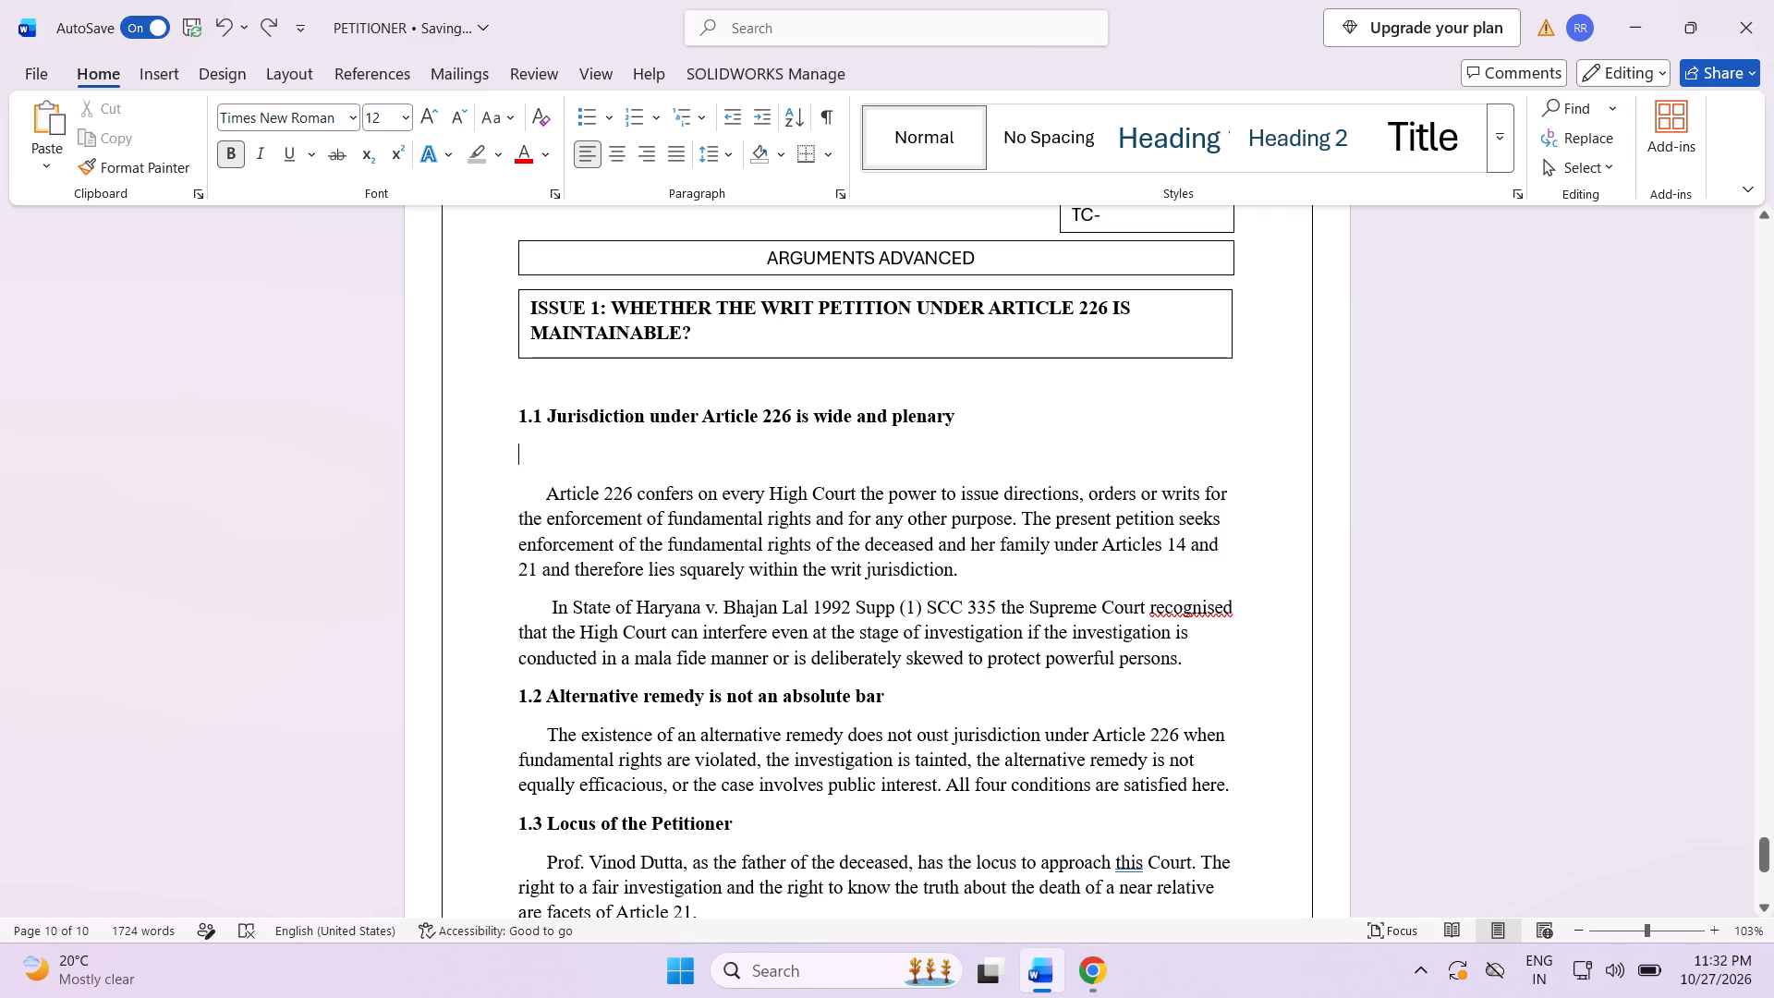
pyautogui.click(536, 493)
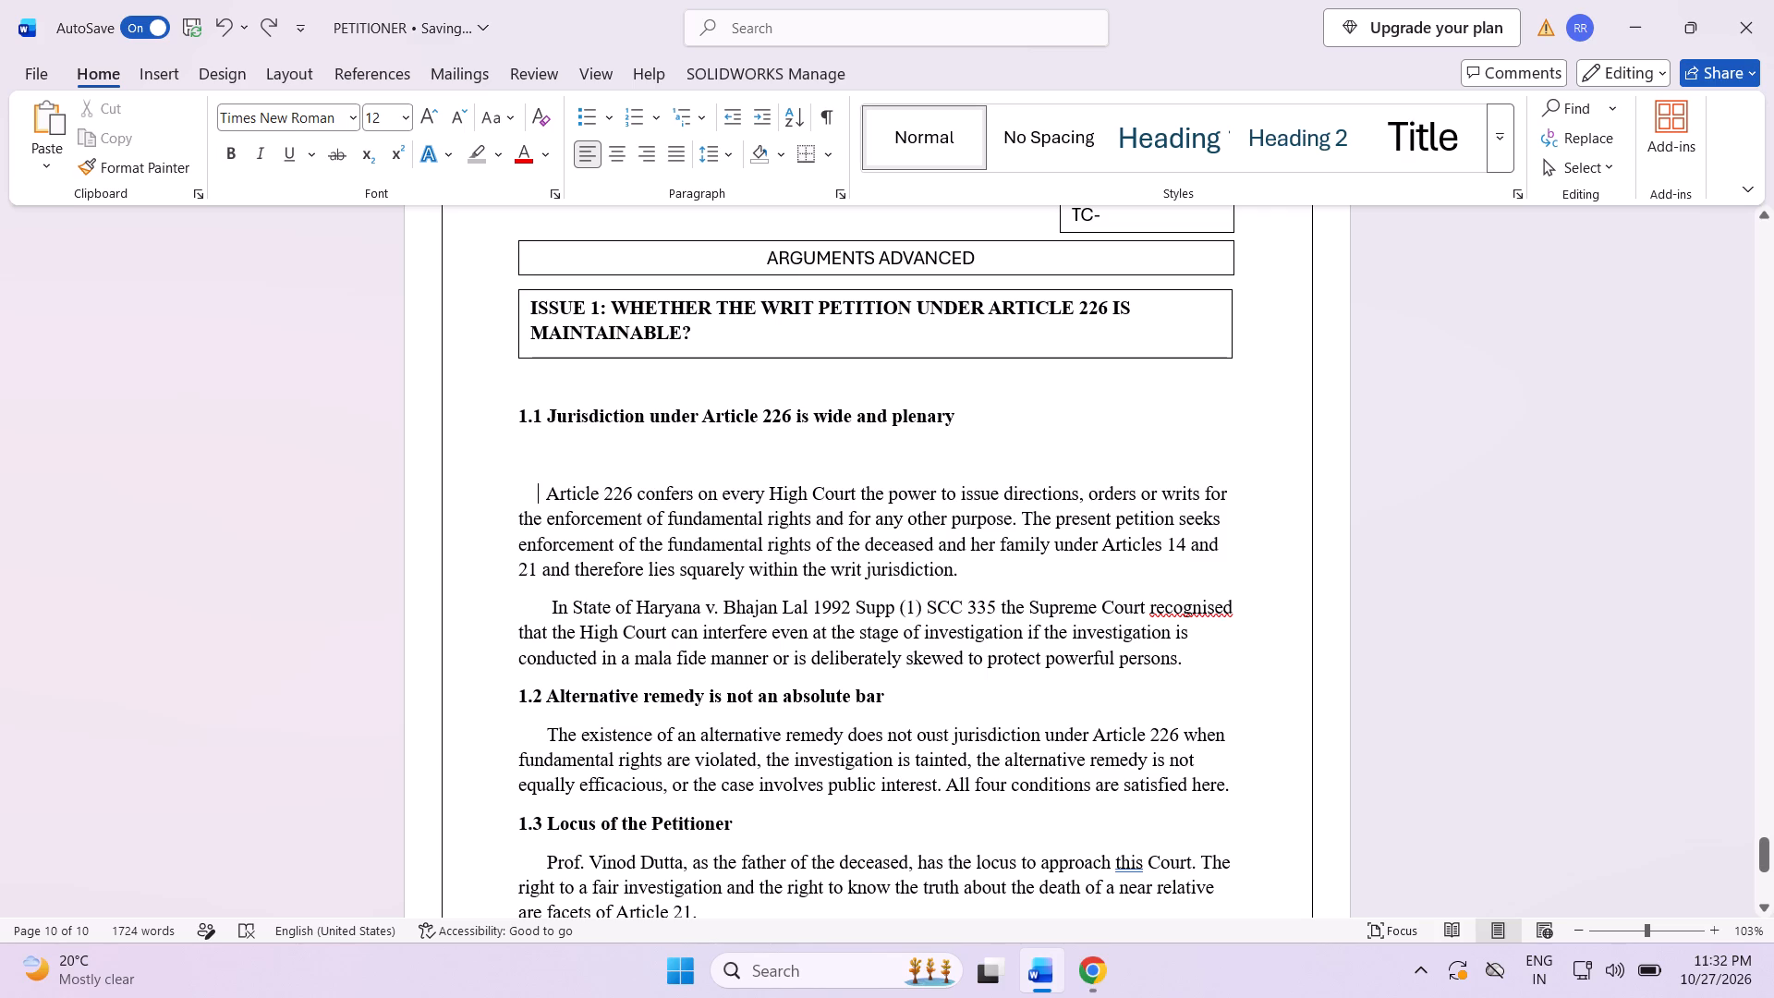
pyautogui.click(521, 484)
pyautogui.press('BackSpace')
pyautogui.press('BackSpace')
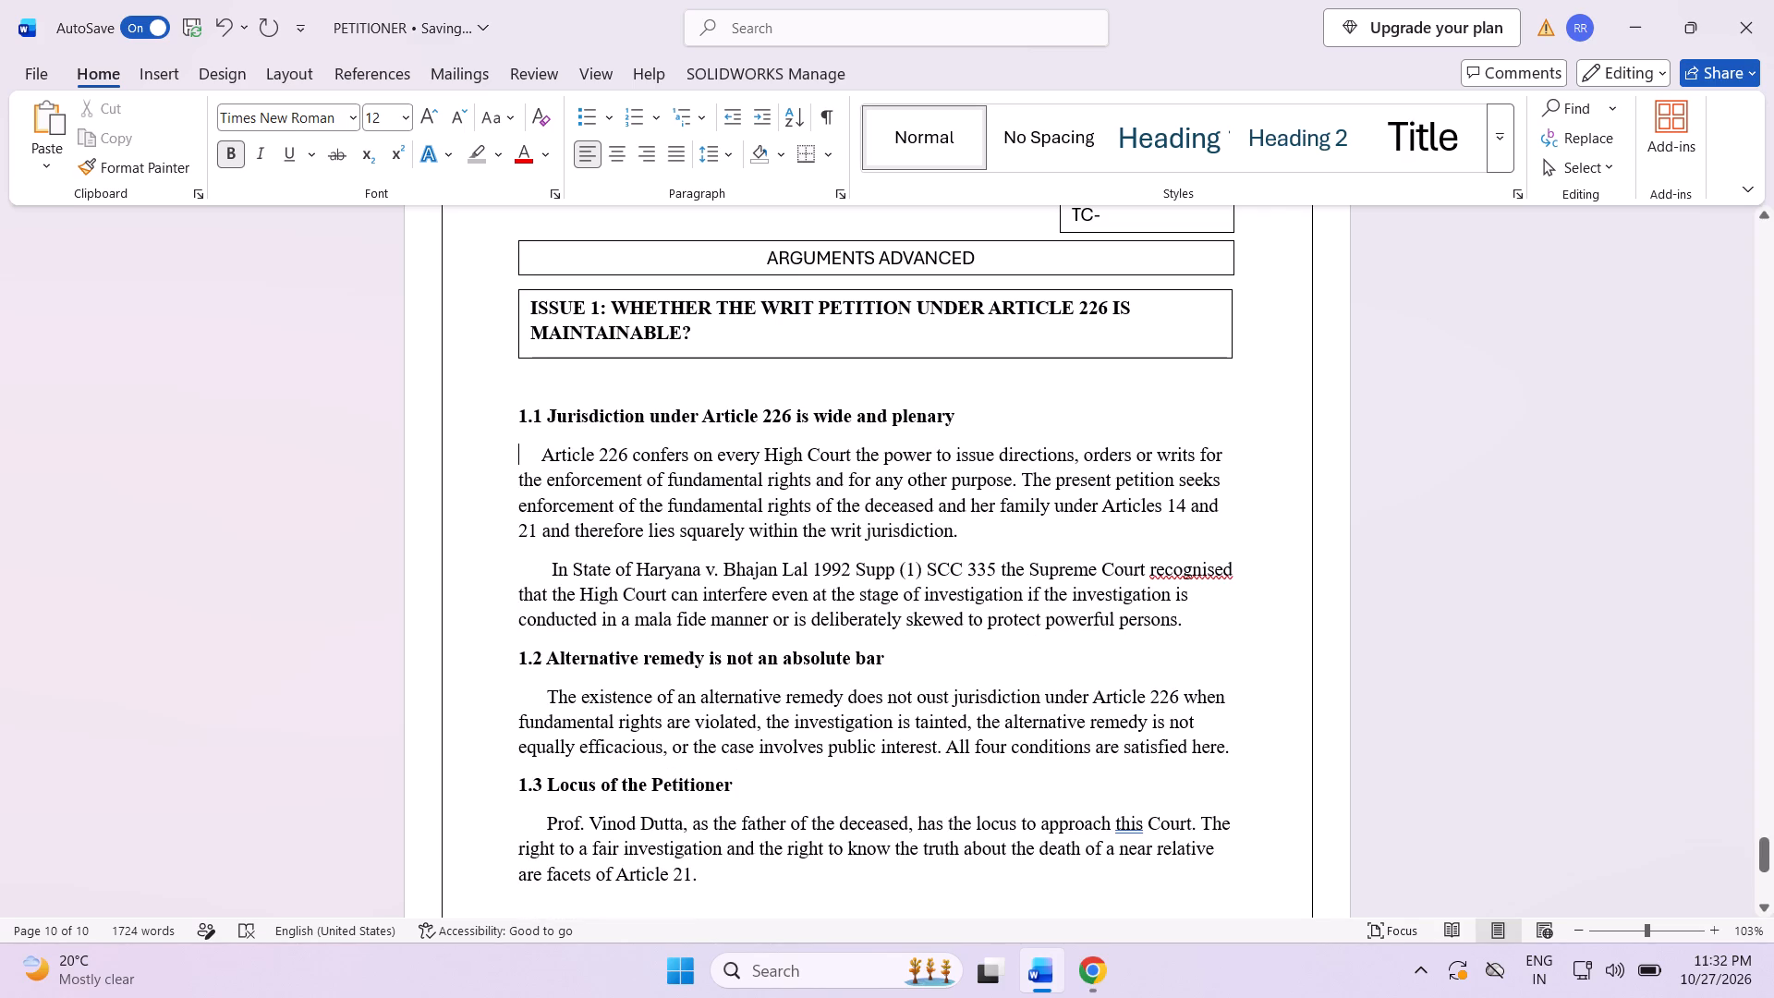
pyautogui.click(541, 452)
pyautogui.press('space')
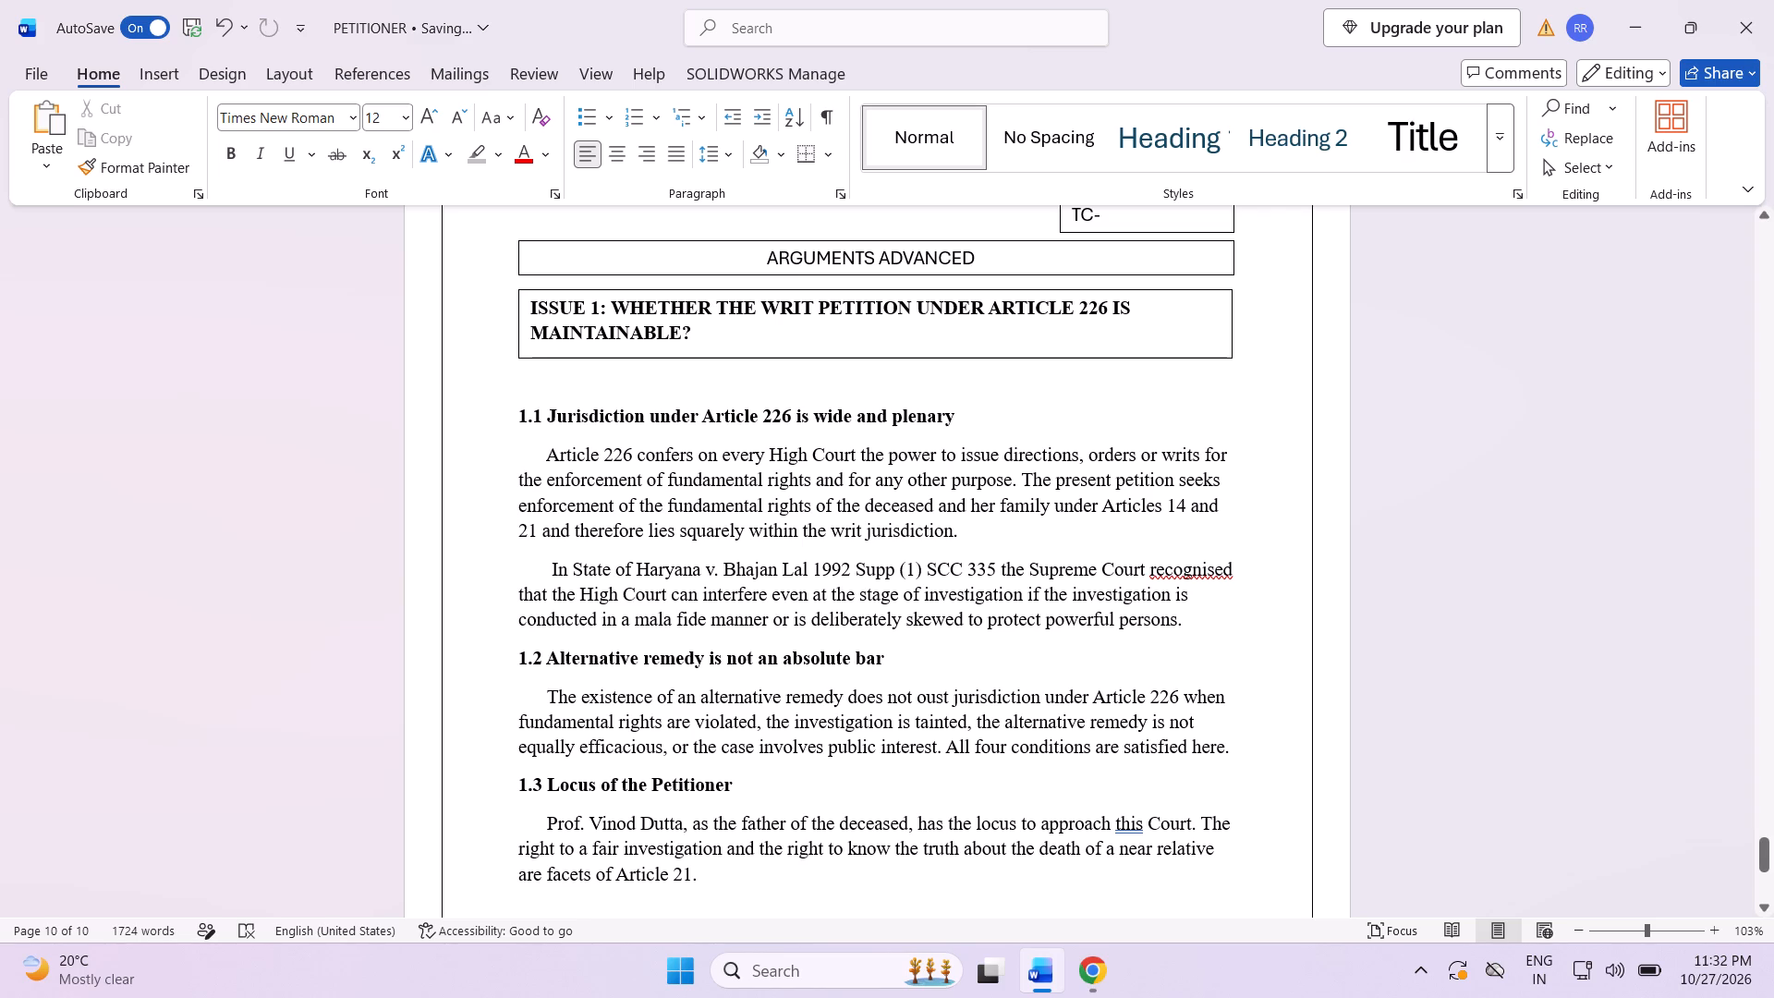
# Go to the empty area below section 1.3 at the end of page 10.
pyautogui.scroll(-9, 652, 448)
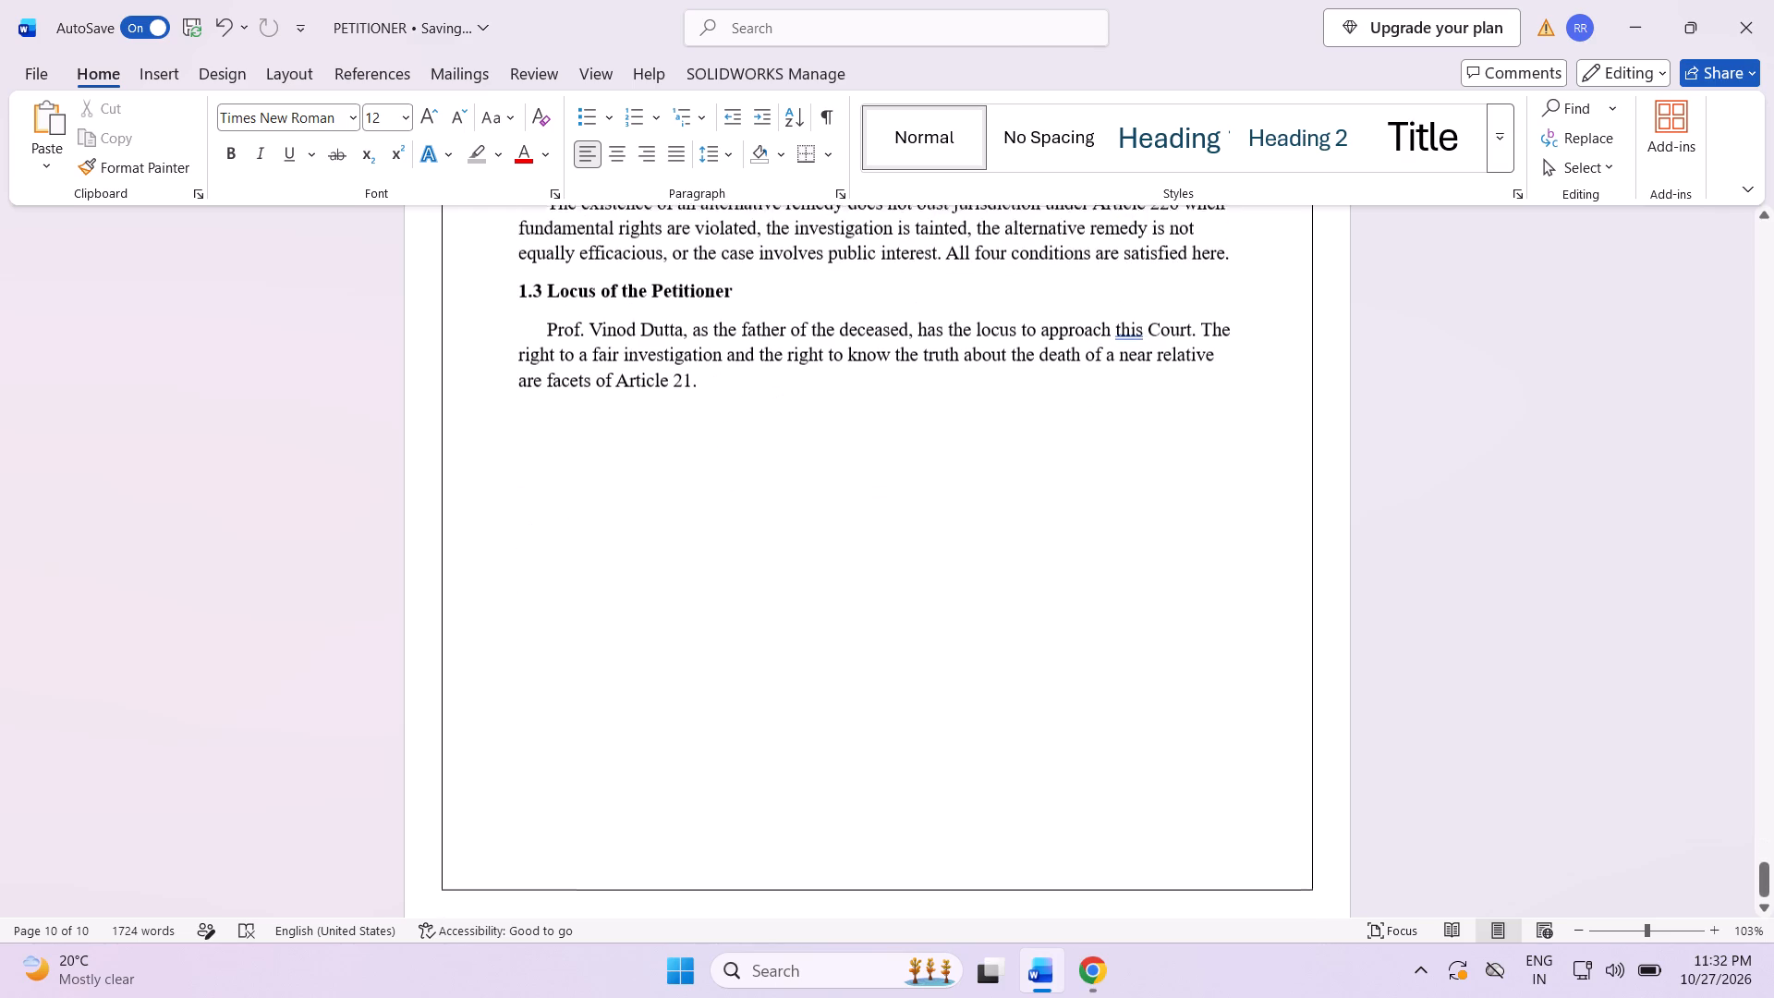
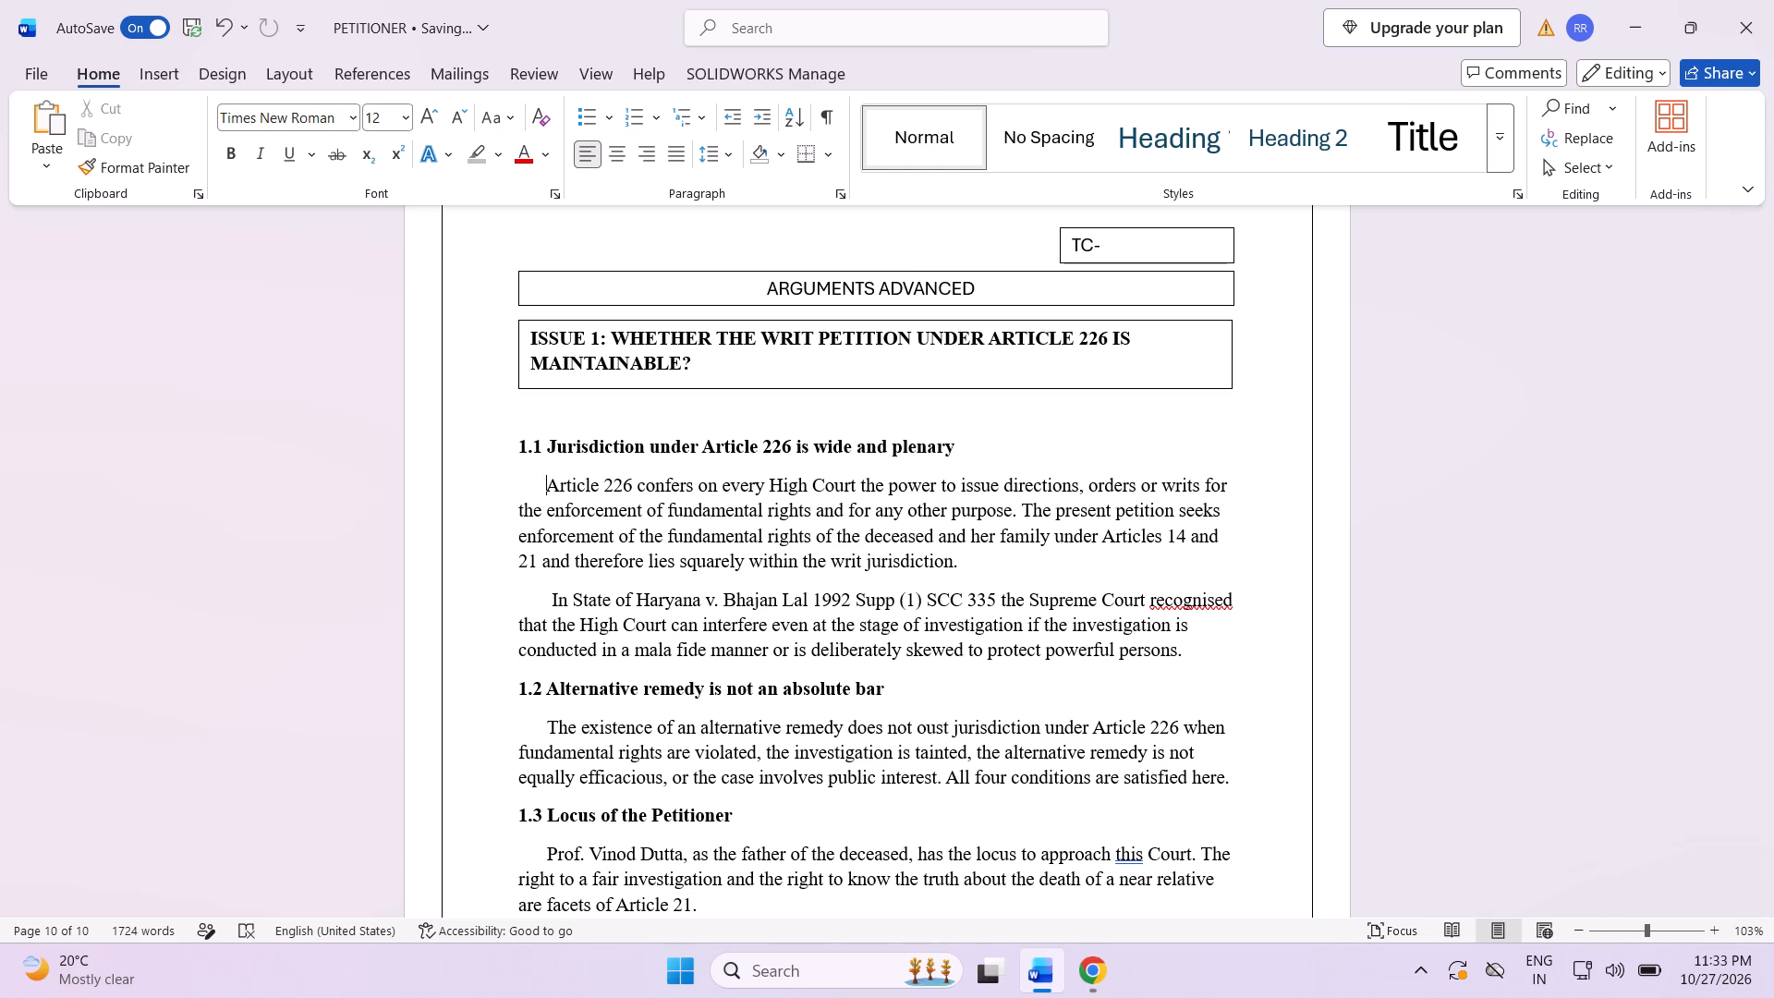
# Go to the end of section 1.3, Locus of the Petitioner, and the empty area below it.
pyautogui.scroll(-8, 534, 481)
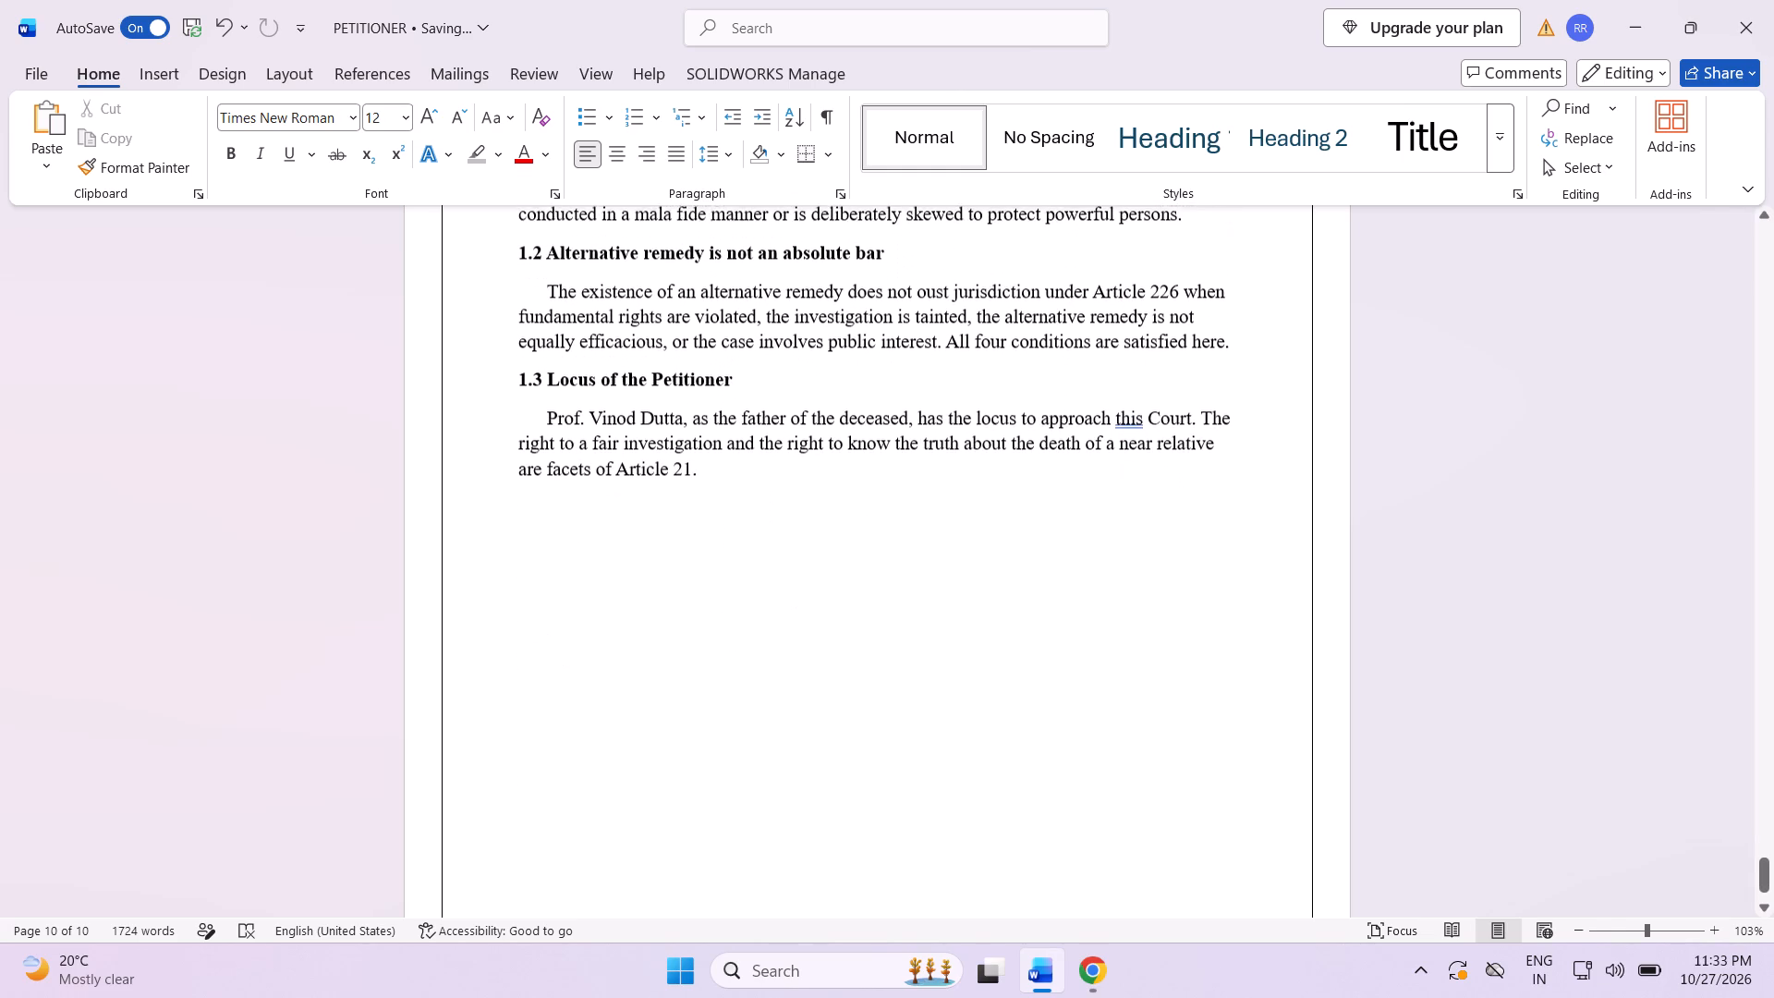
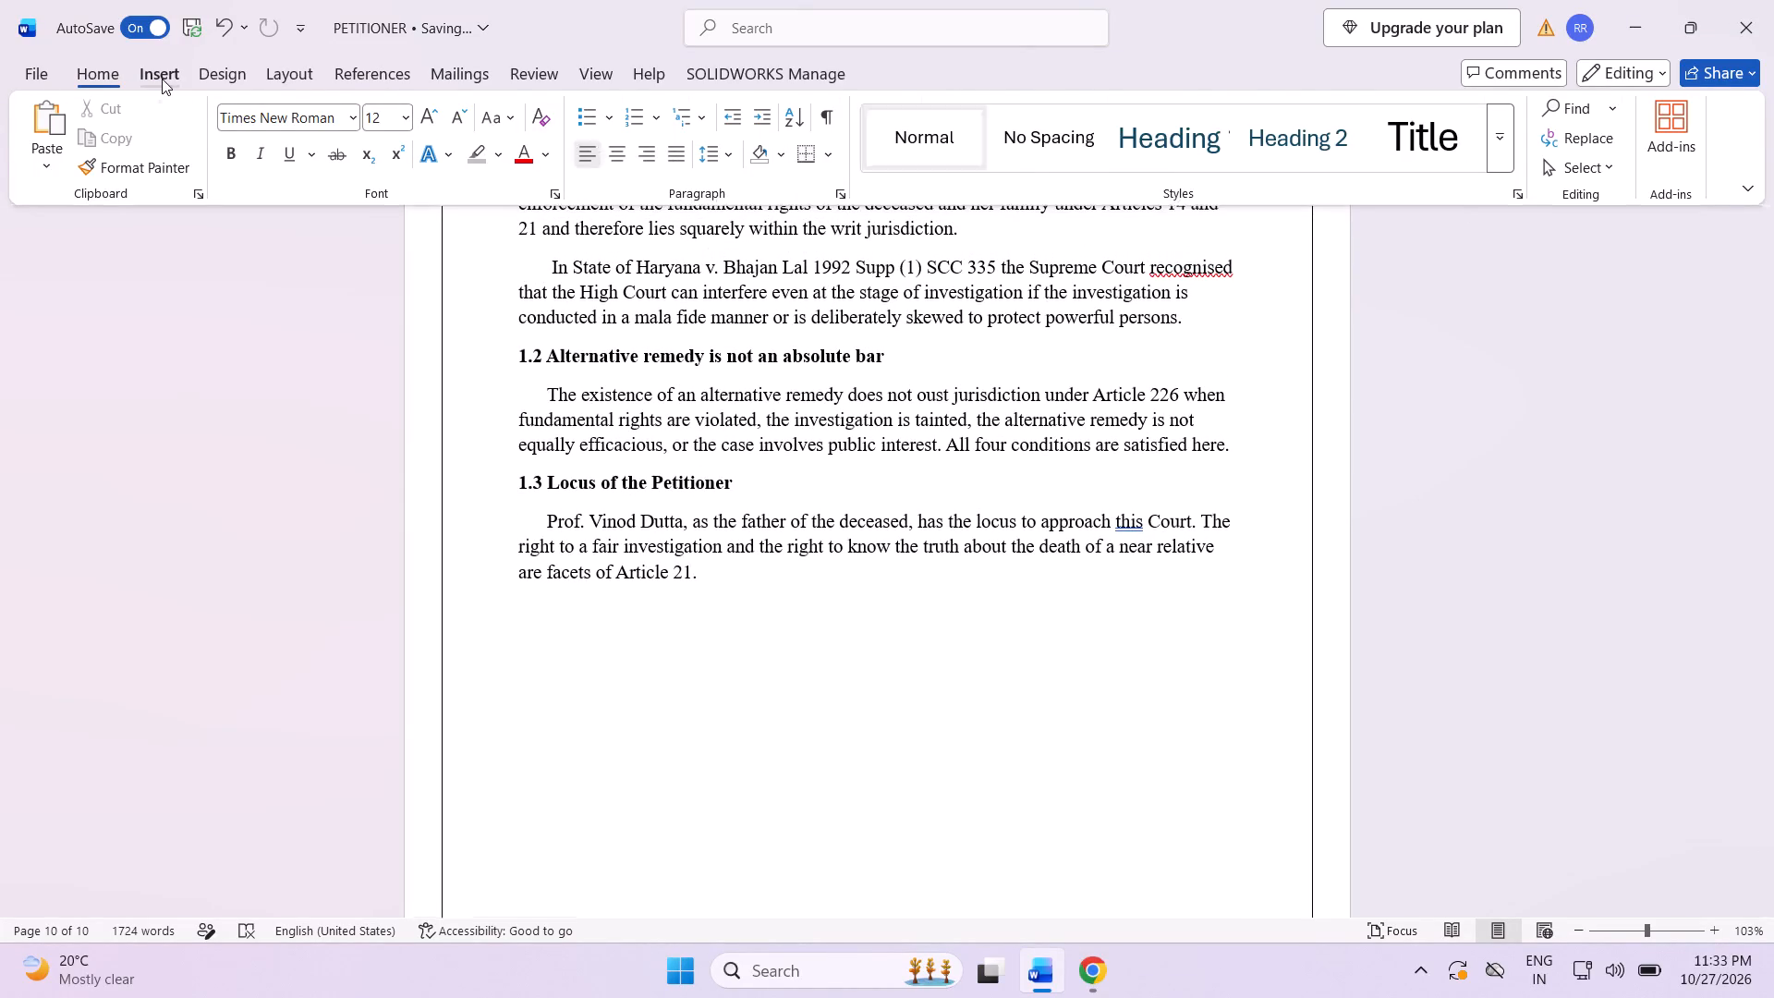
# Insert a Simple Text Box, place it in the empty area below section 1.3's paragraph, and clear its placeholder text.
pyautogui.click(1143, 133)
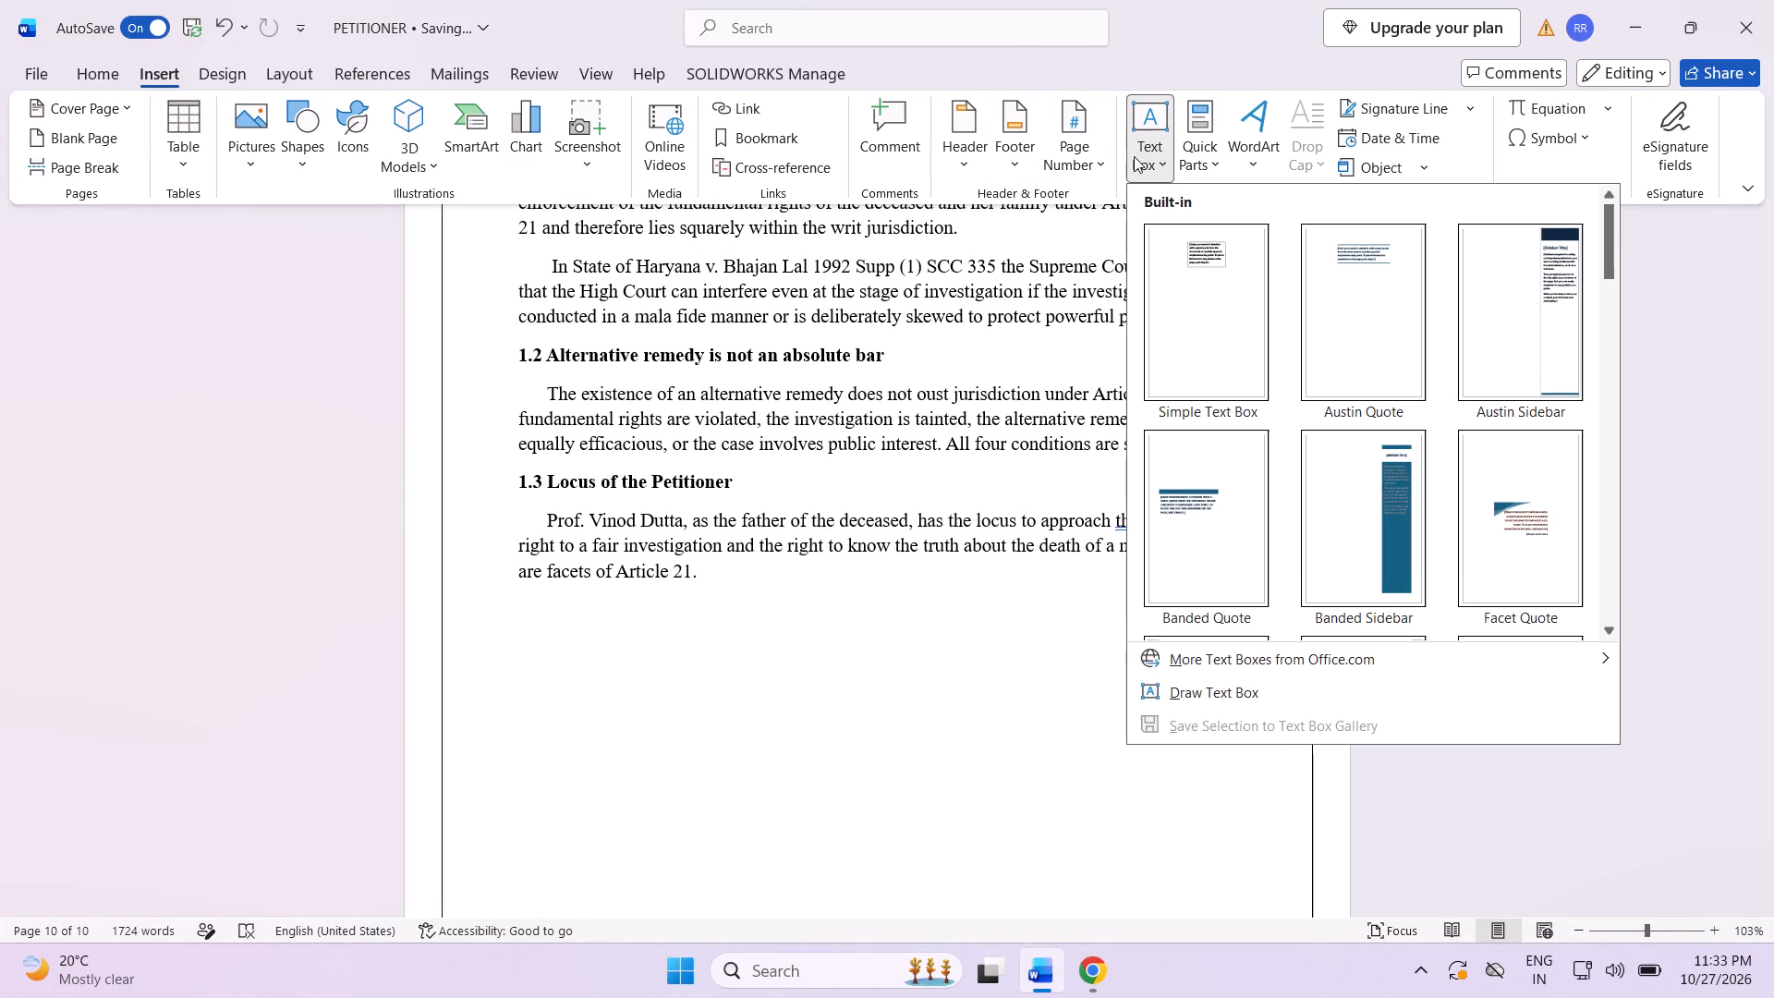
pyautogui.click(1212, 318)
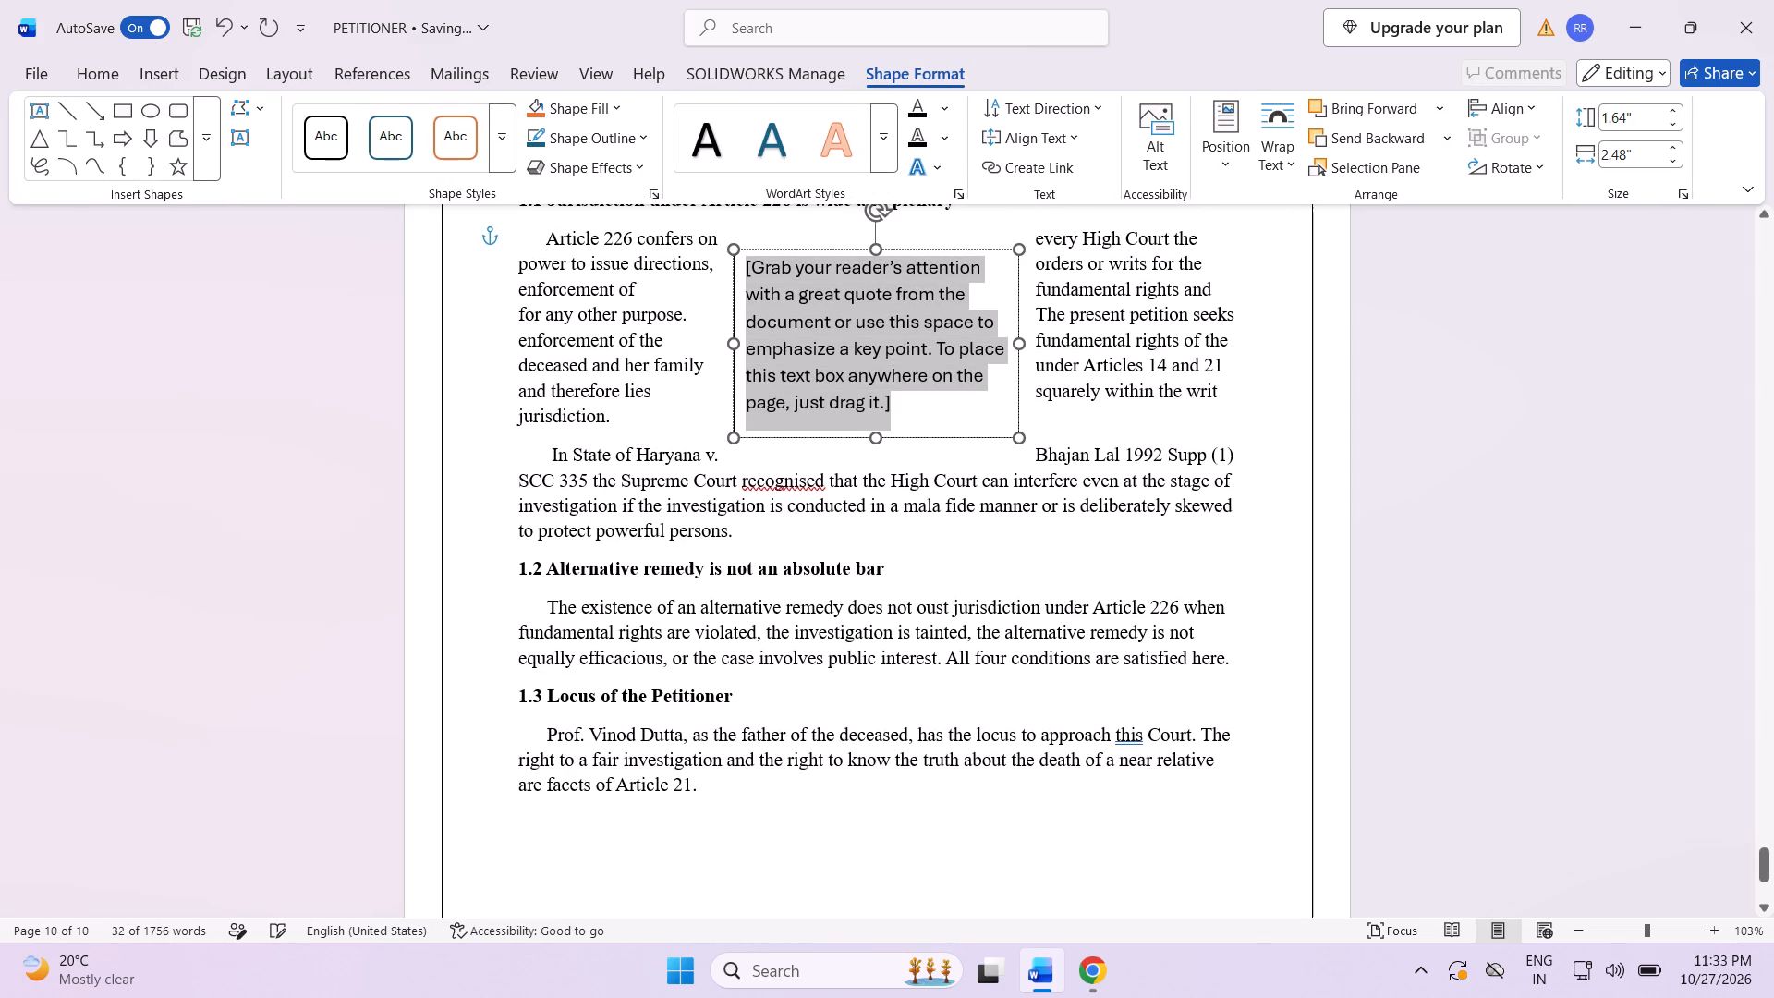
pyautogui.moveTo(890, 249); pyautogui.dragTo(854, 730)
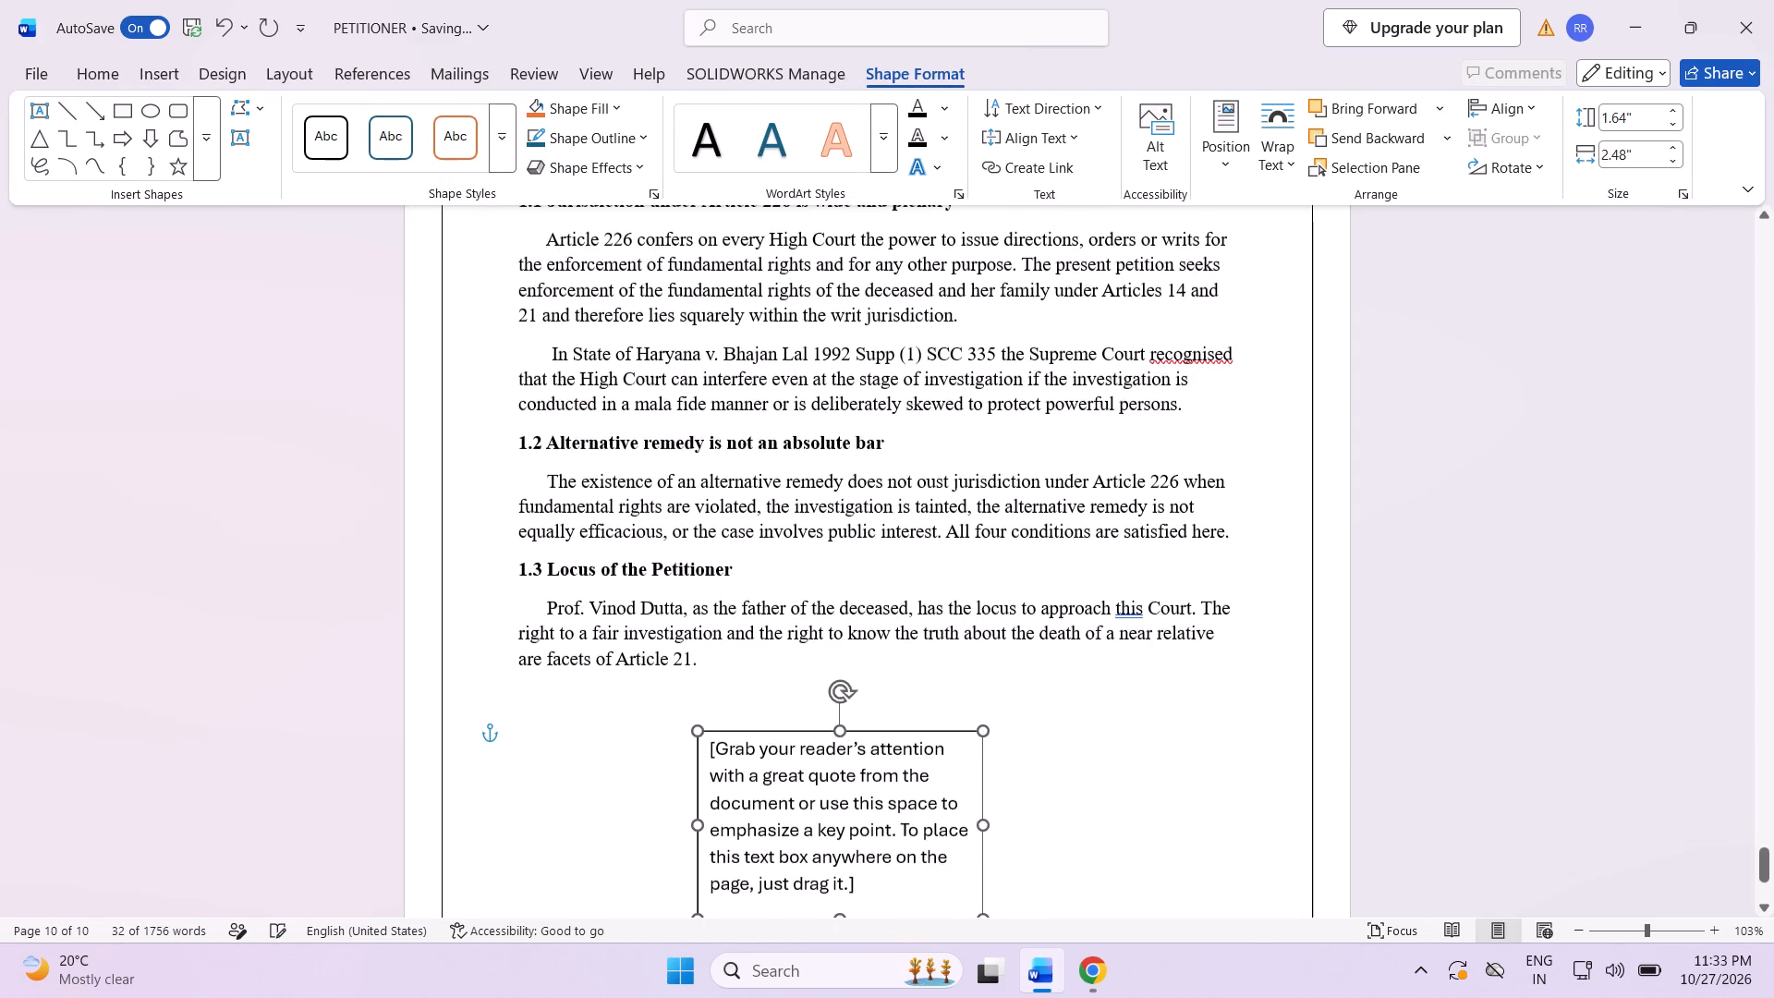
pyautogui.scroll(-3, 855, 729)
pyautogui.scroll(-1, 834, 647)
pyautogui.click(902, 651)
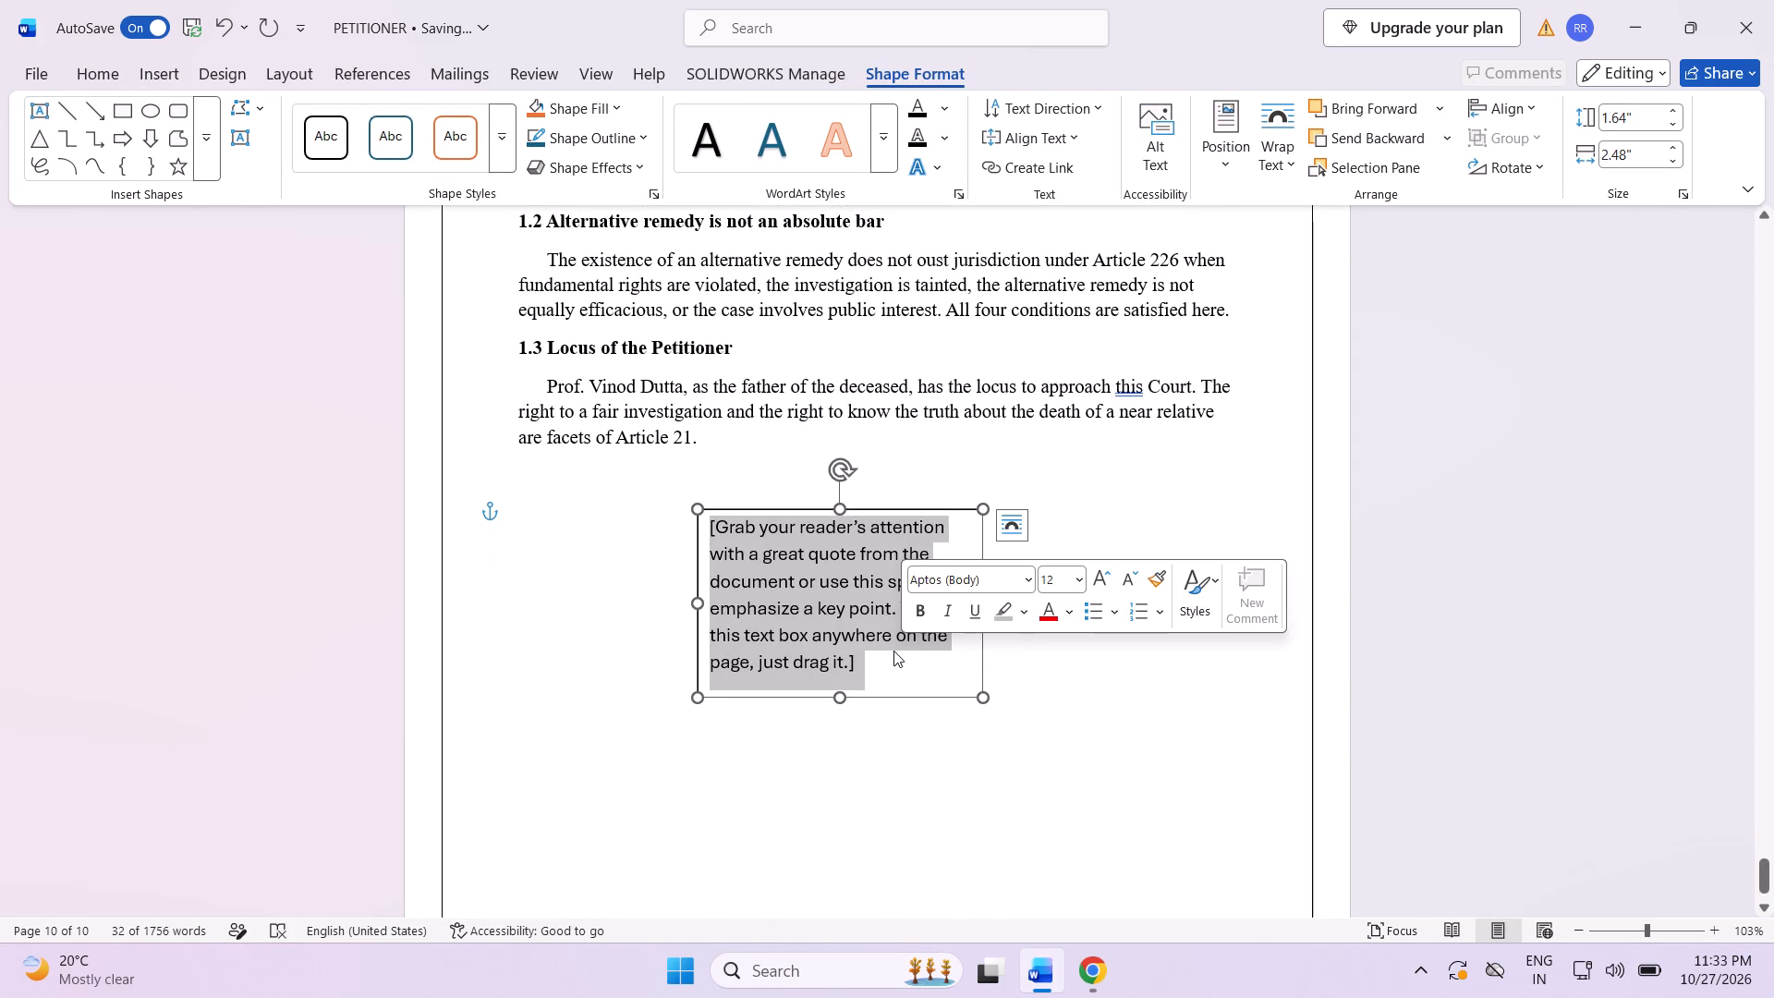
pyautogui.press('BackSpace')
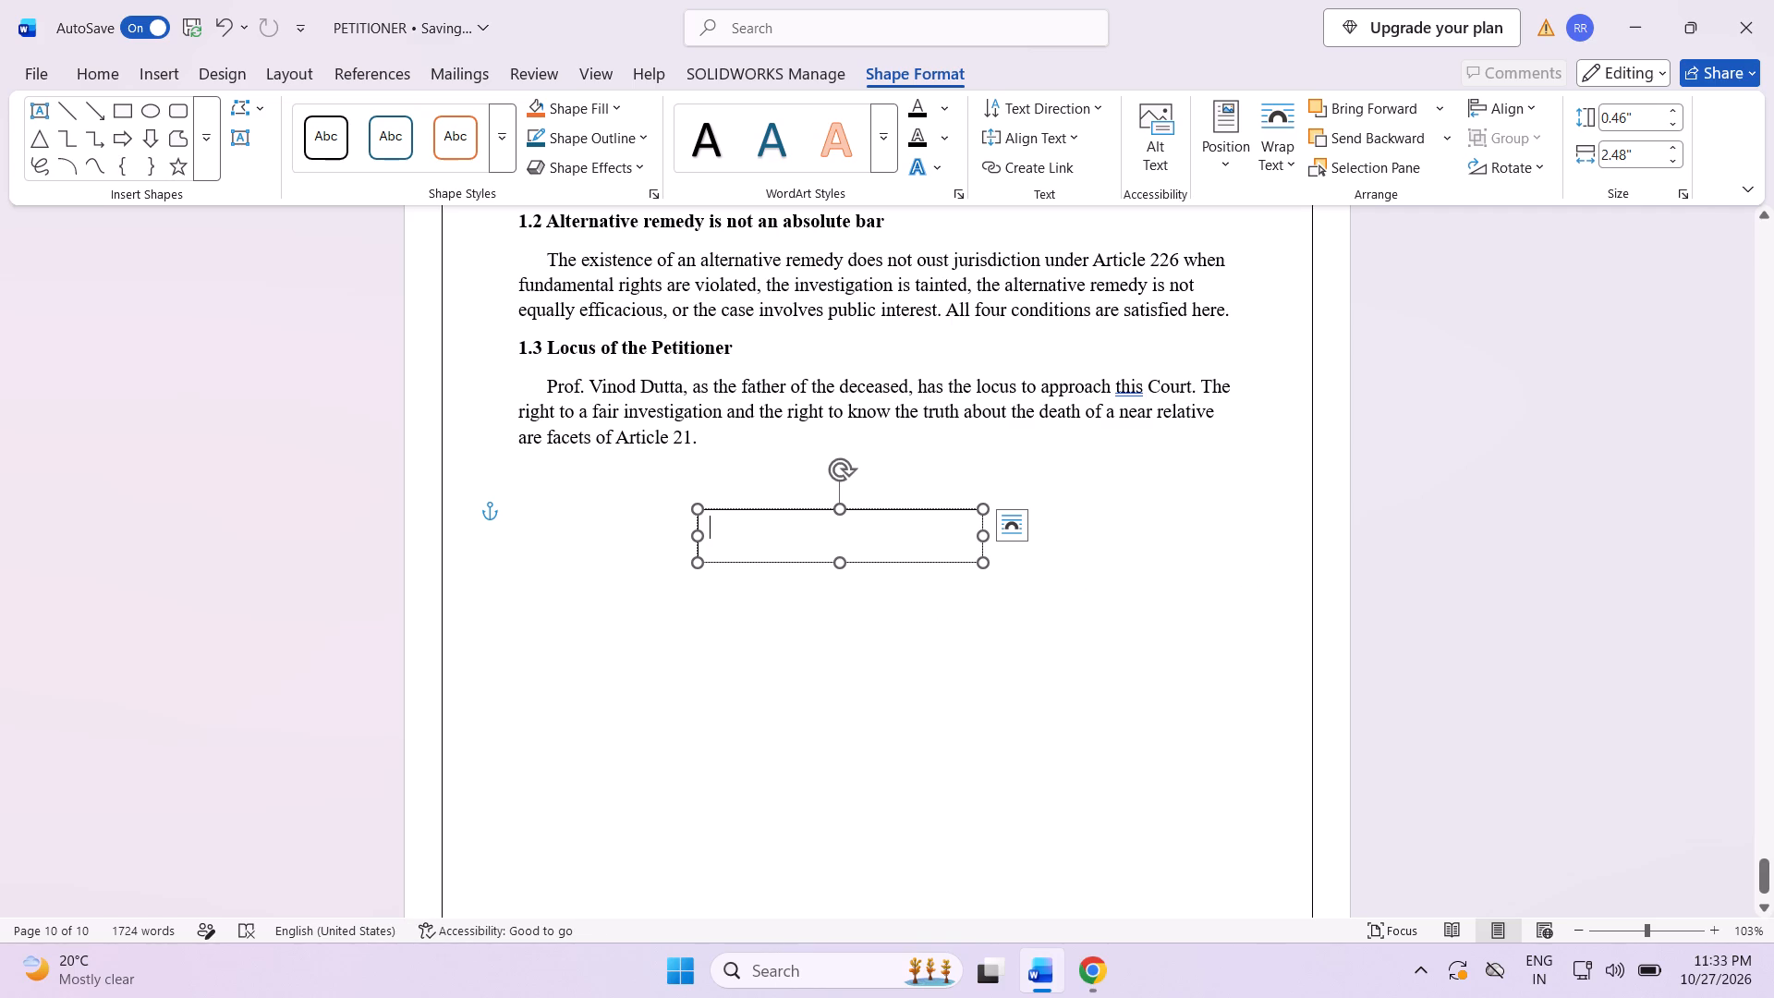
# Widen the empty text box below section 1.3 to about 4.68", extending its right edge to the text margin.
pyautogui.moveTo(982, 534); pyautogui.dragTo(1142, 517)
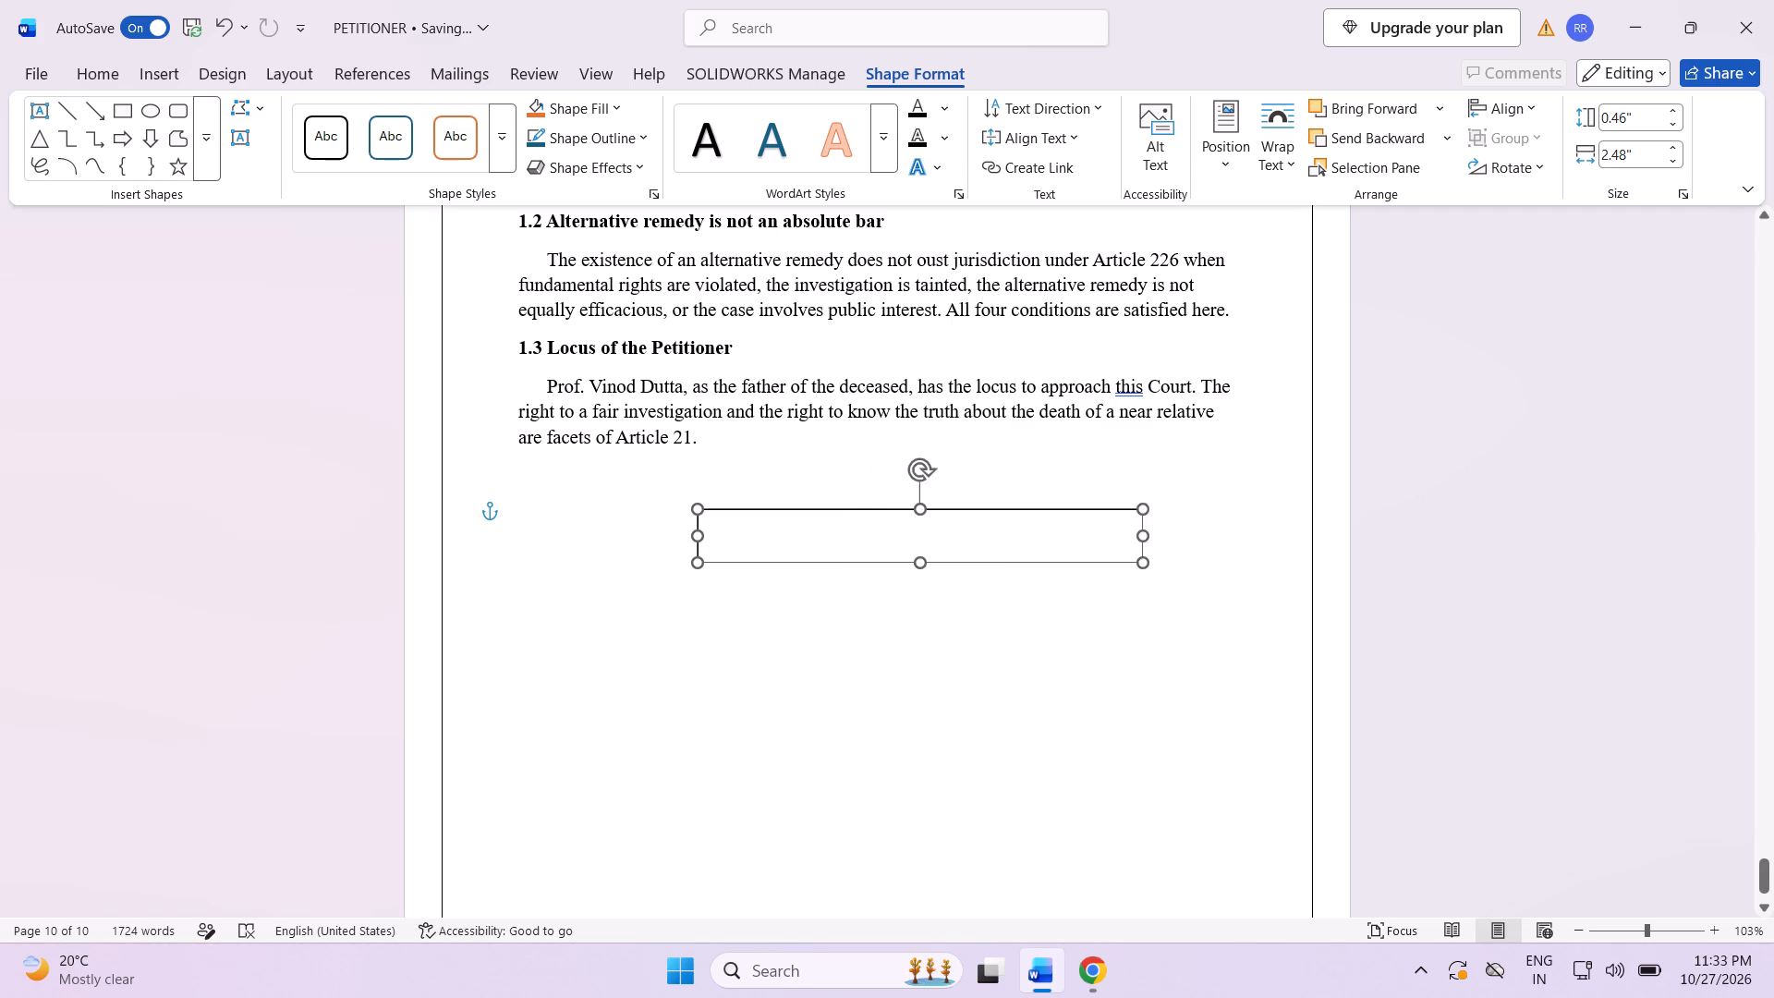
pyautogui.moveTo(1142, 517); pyautogui.dragTo(1261, 508)
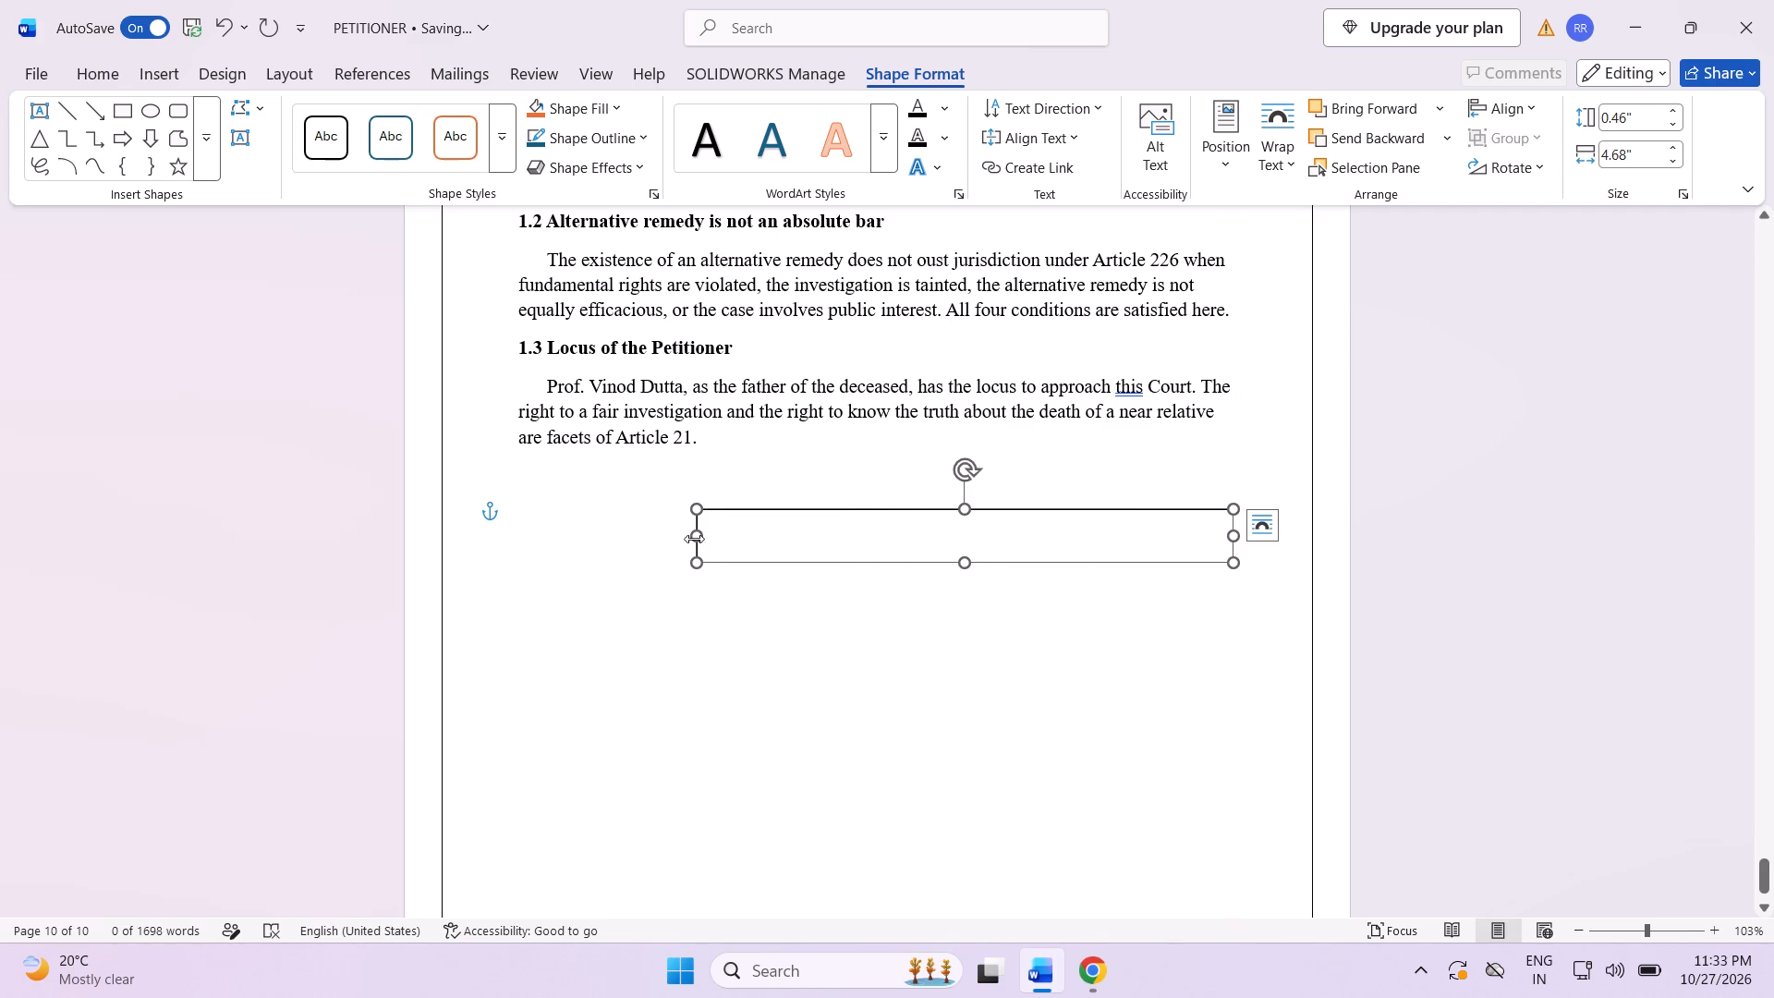
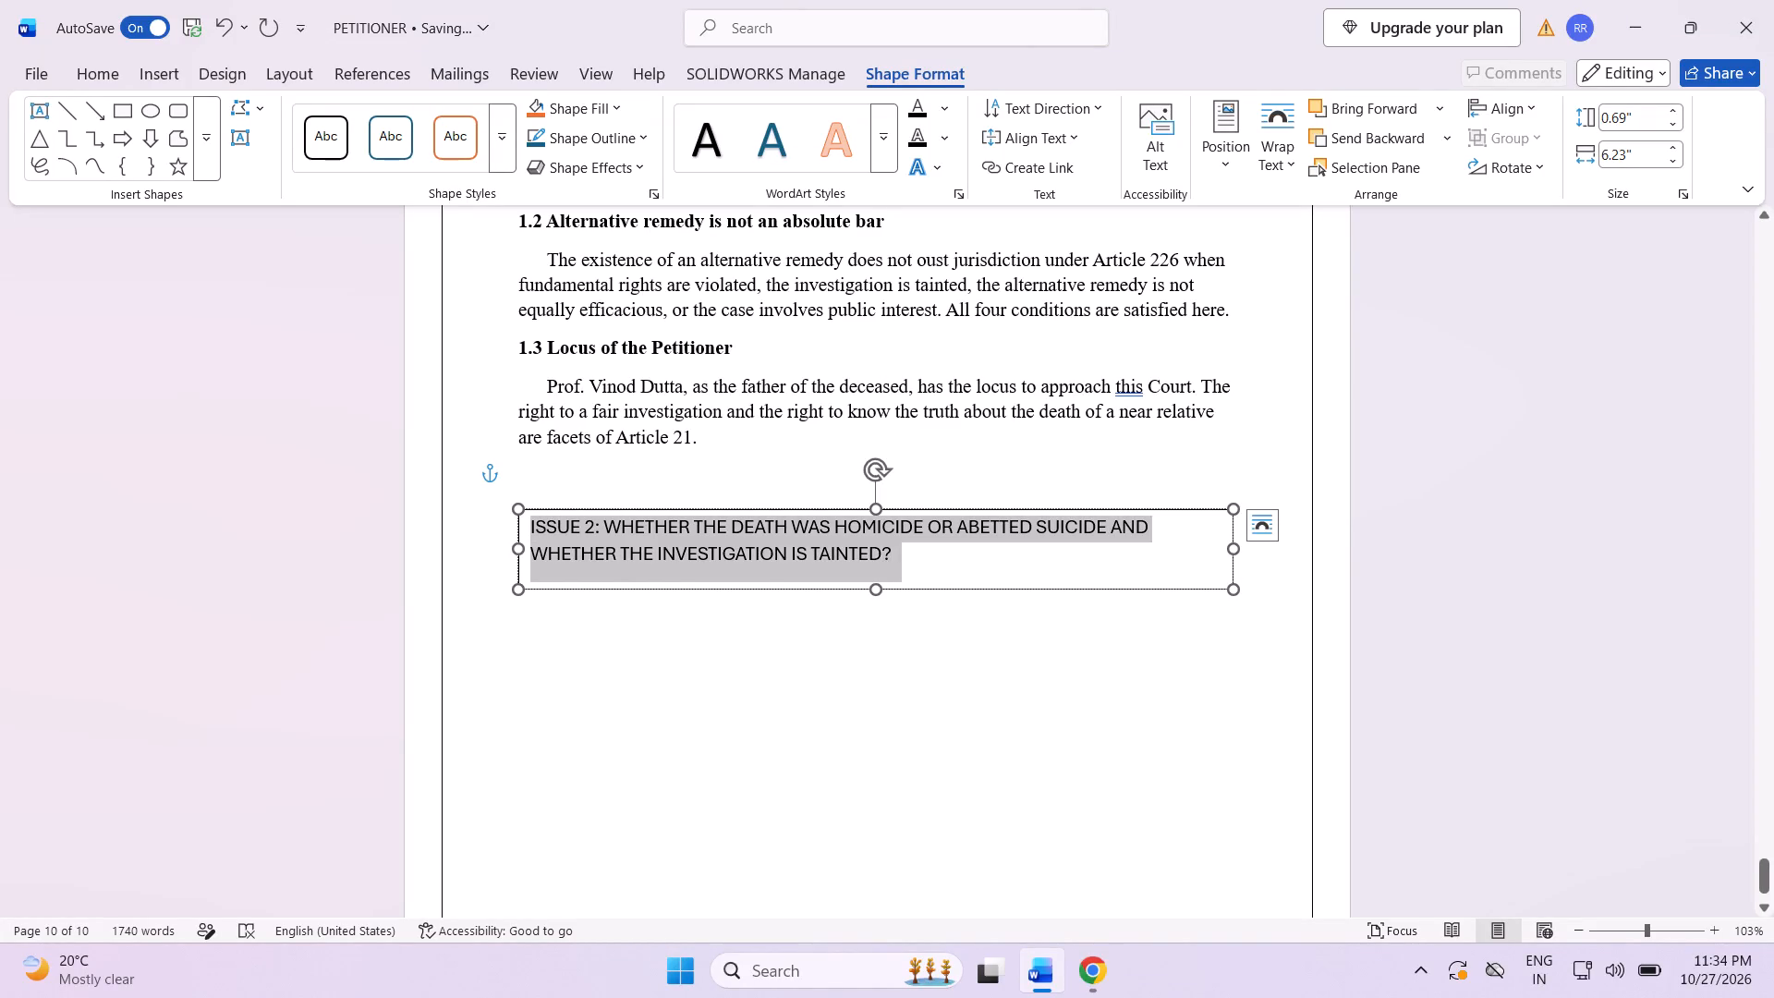
# Make the whole ISSUE 2 heading text in the box below section 1.3 bold.
pyautogui.moveTo(563, 528); pyautogui.dragTo(558, 524)
pyautogui.click(573, 490)
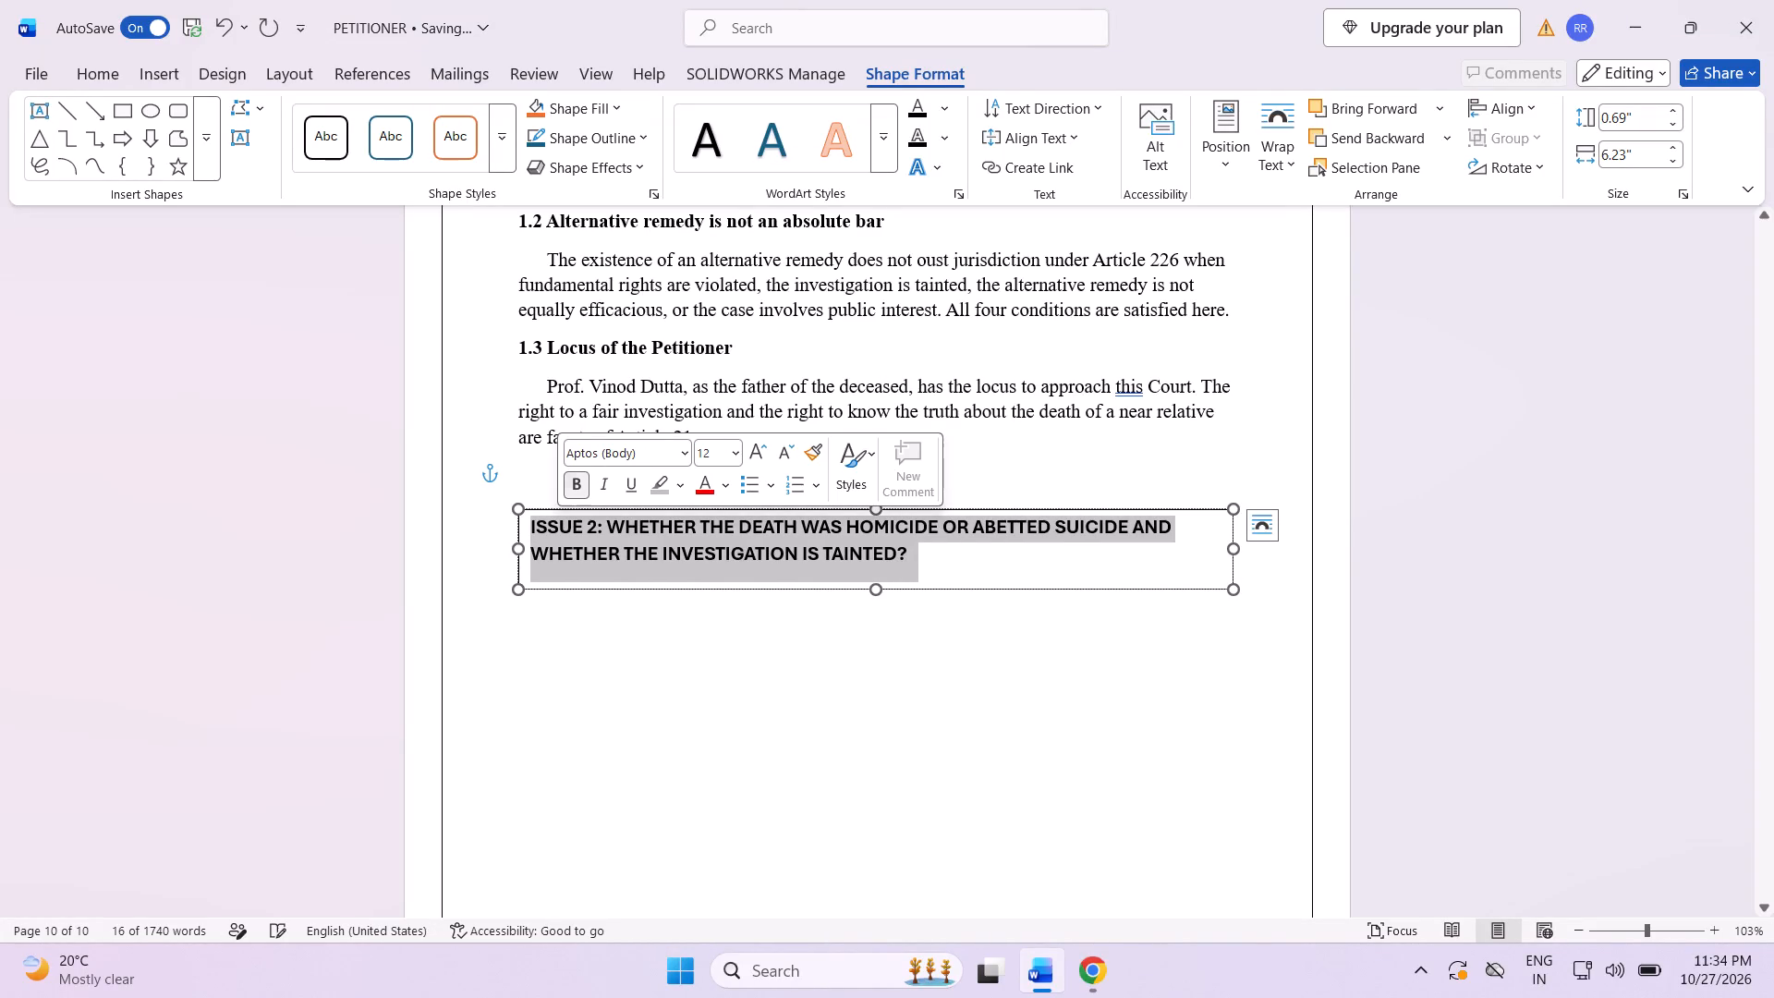
pyautogui.click(946, 564)
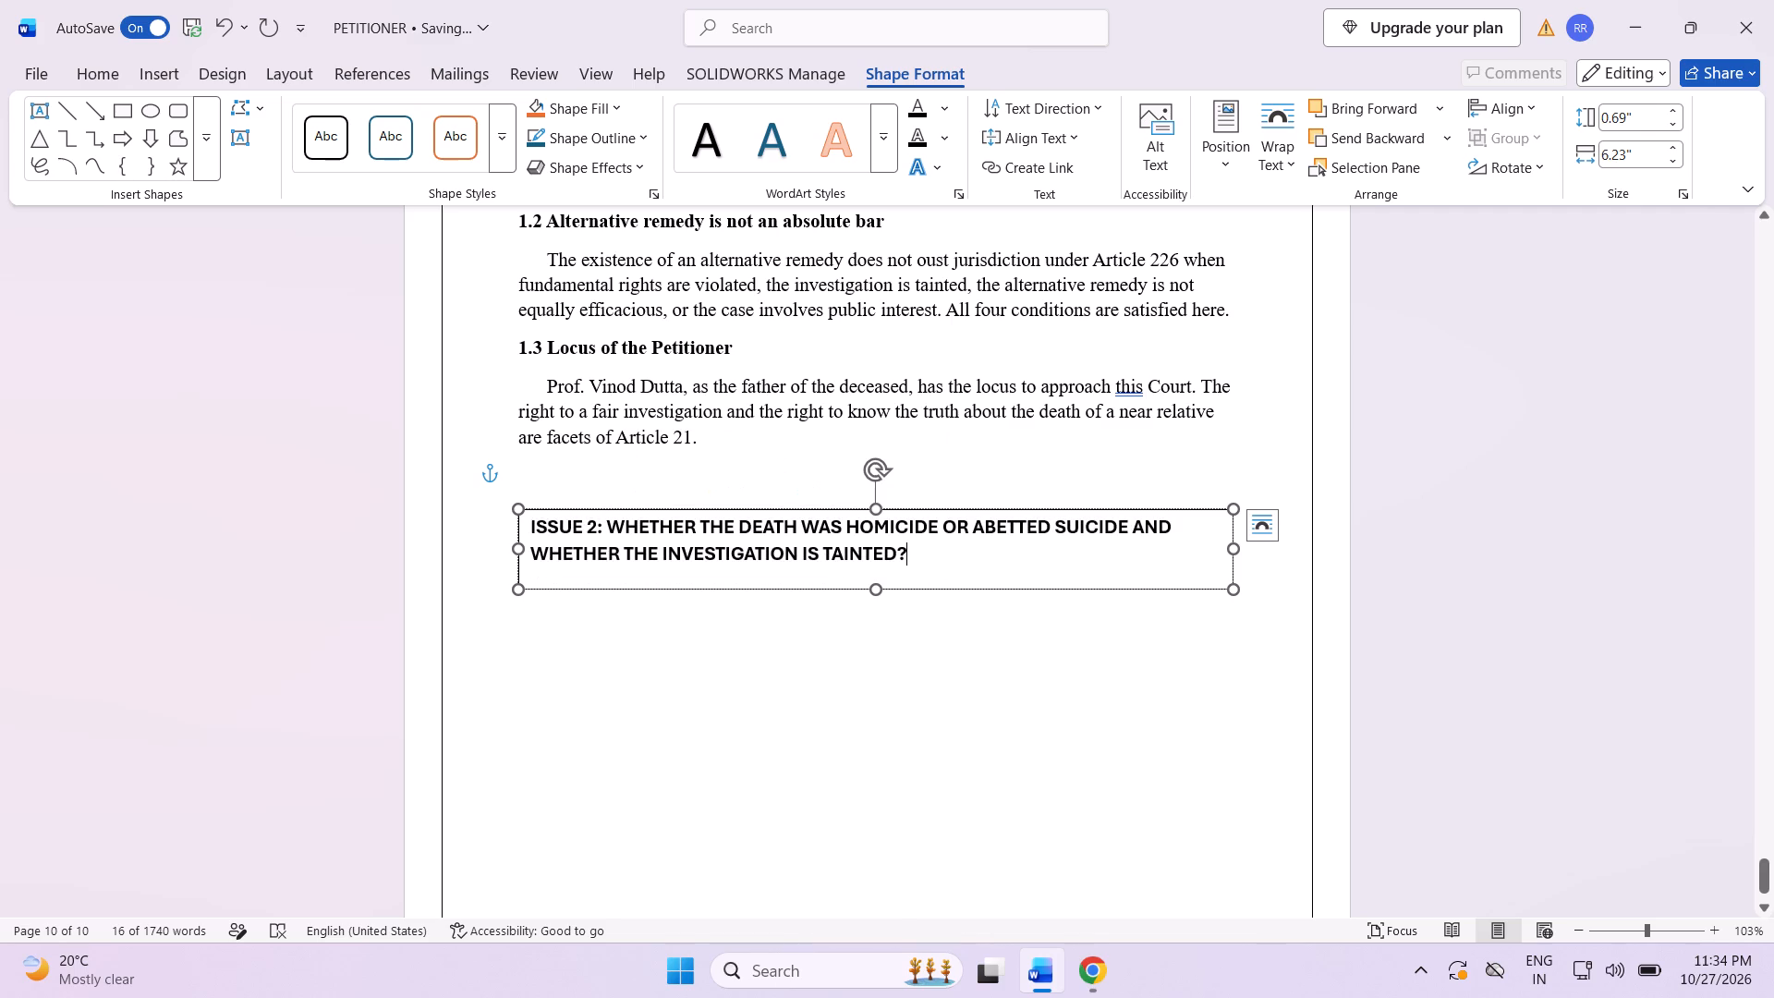
# Reduce the height of the ISSUE 2 text box so its bottom edge fits closely under the two-line heading.
pyautogui.moveTo(878, 588); pyautogui.dragTo(880, 573)
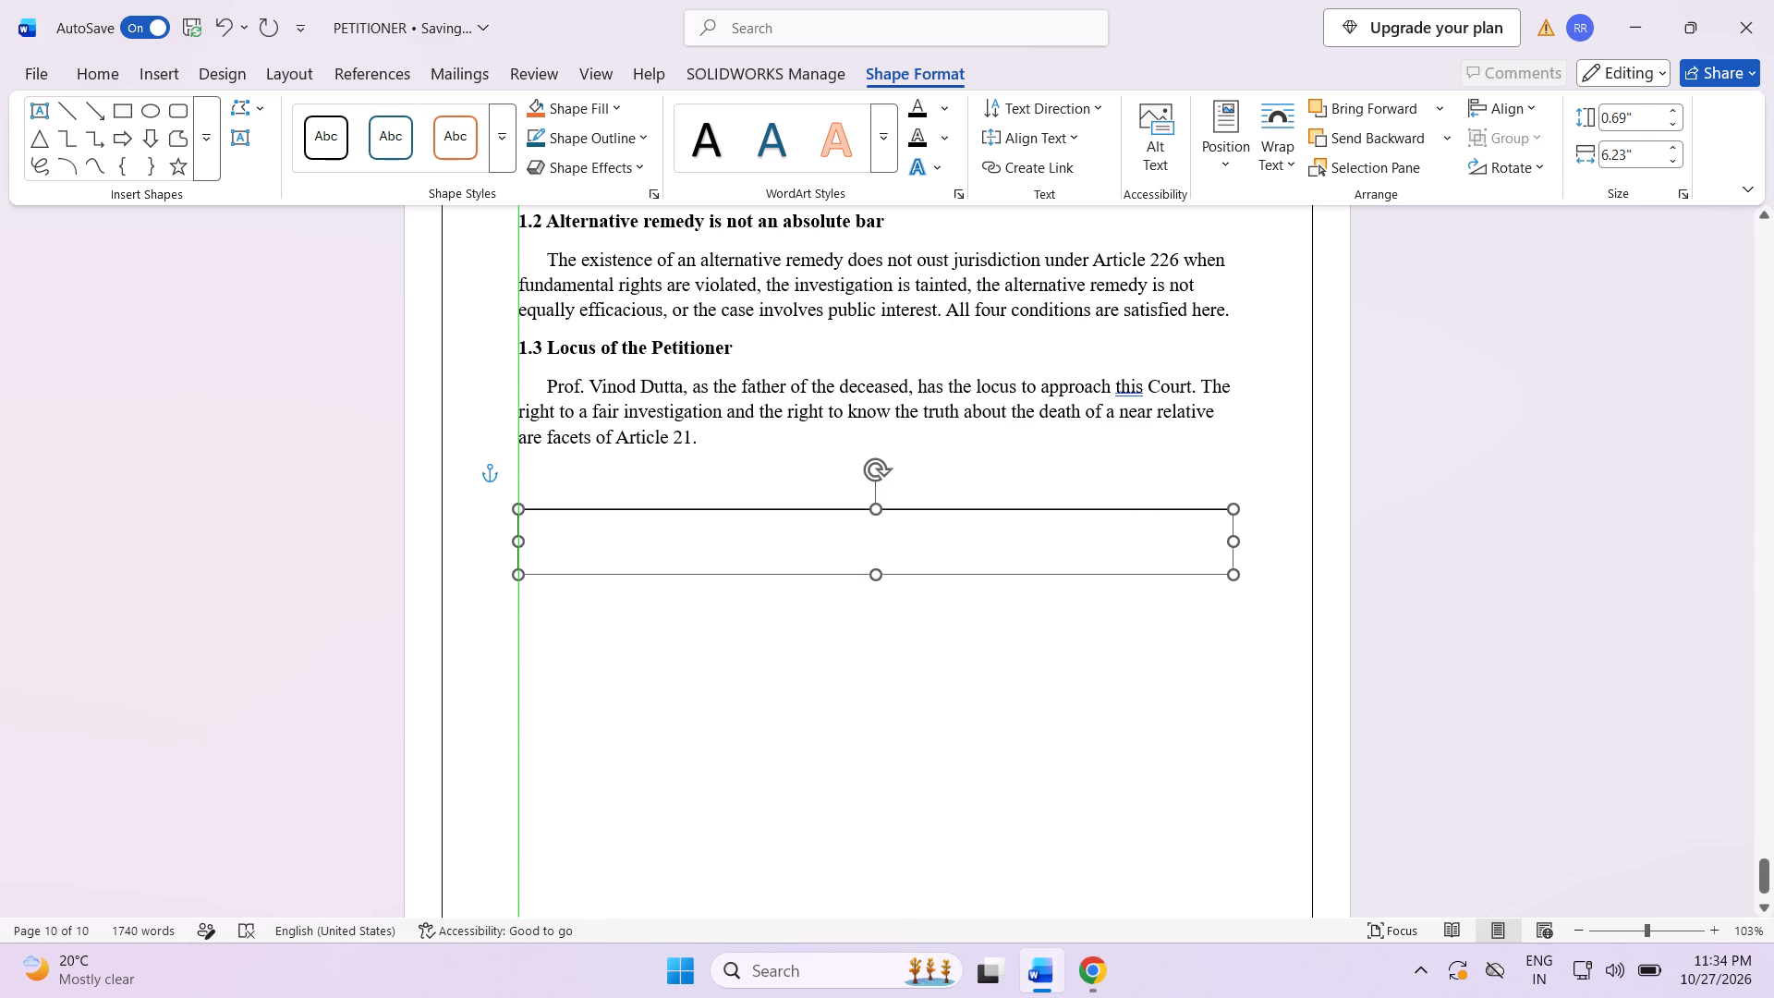
pyautogui.moveTo(880, 573); pyautogui.dragTo(880, 572)
pyautogui.click(980, 476)
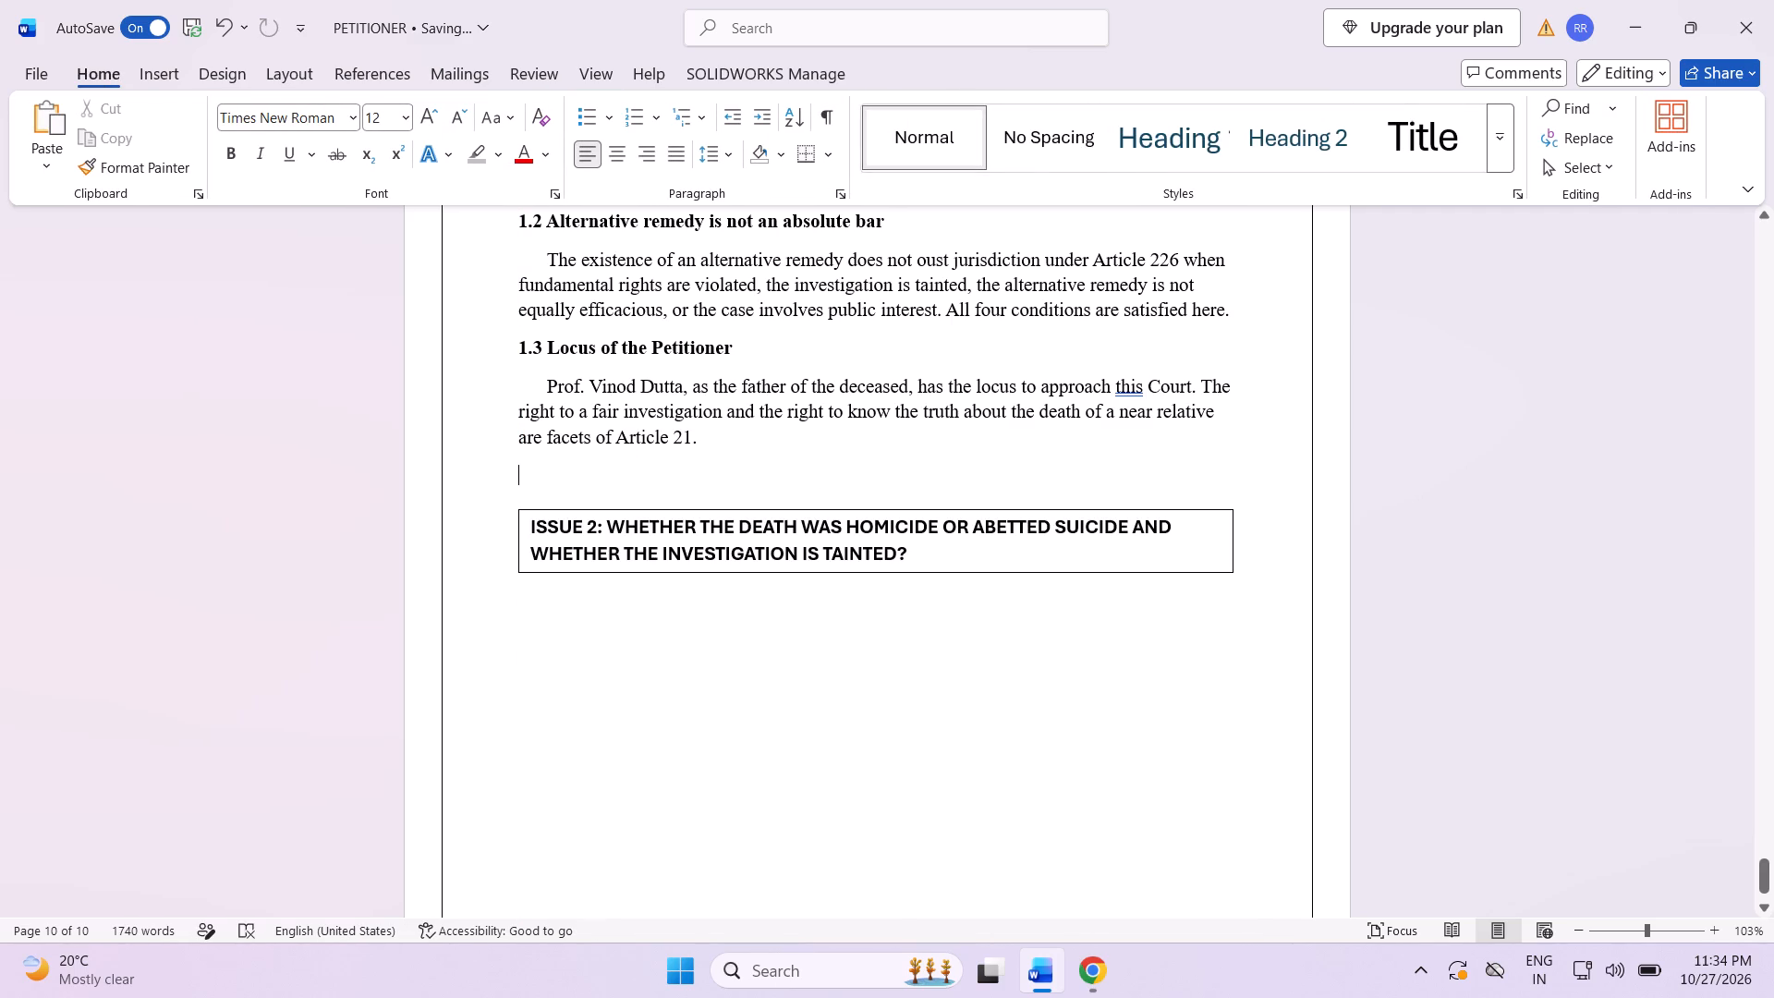
# Delete the empty paragraph between section 1.3's text and the ISSUE 2 box.
pyautogui.click(539, 600)
pyautogui.click(529, 493)
pyautogui.press('BackSpace')
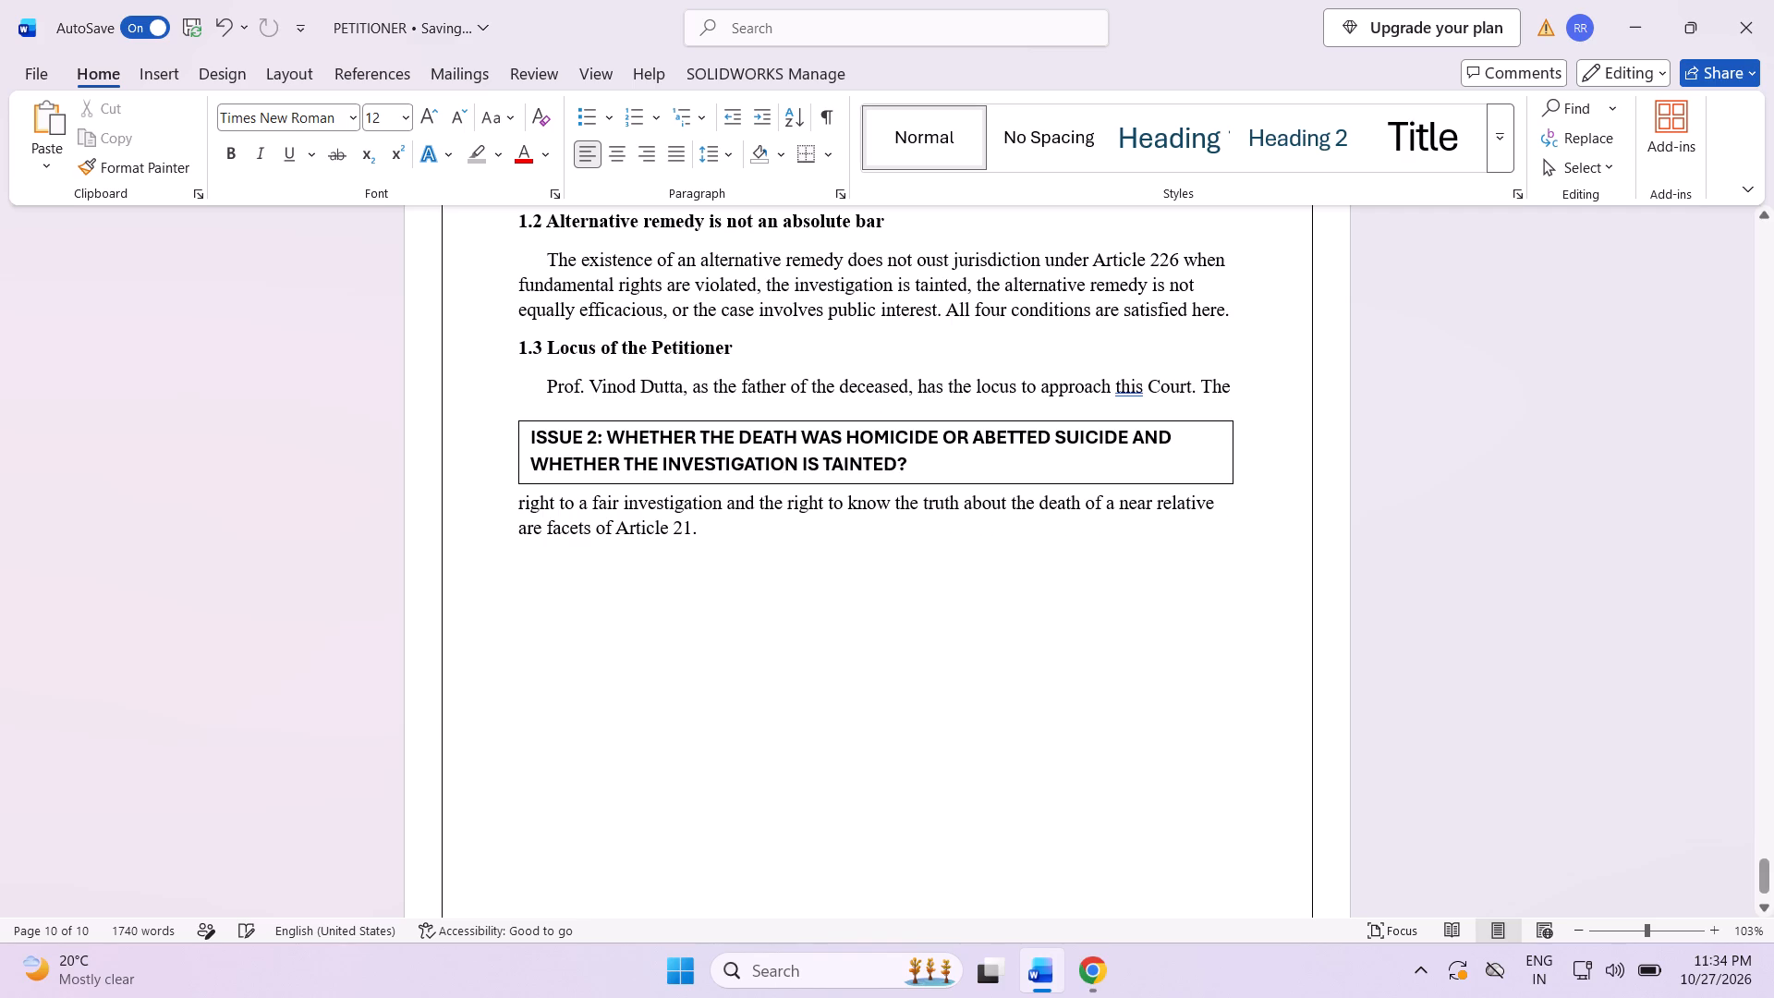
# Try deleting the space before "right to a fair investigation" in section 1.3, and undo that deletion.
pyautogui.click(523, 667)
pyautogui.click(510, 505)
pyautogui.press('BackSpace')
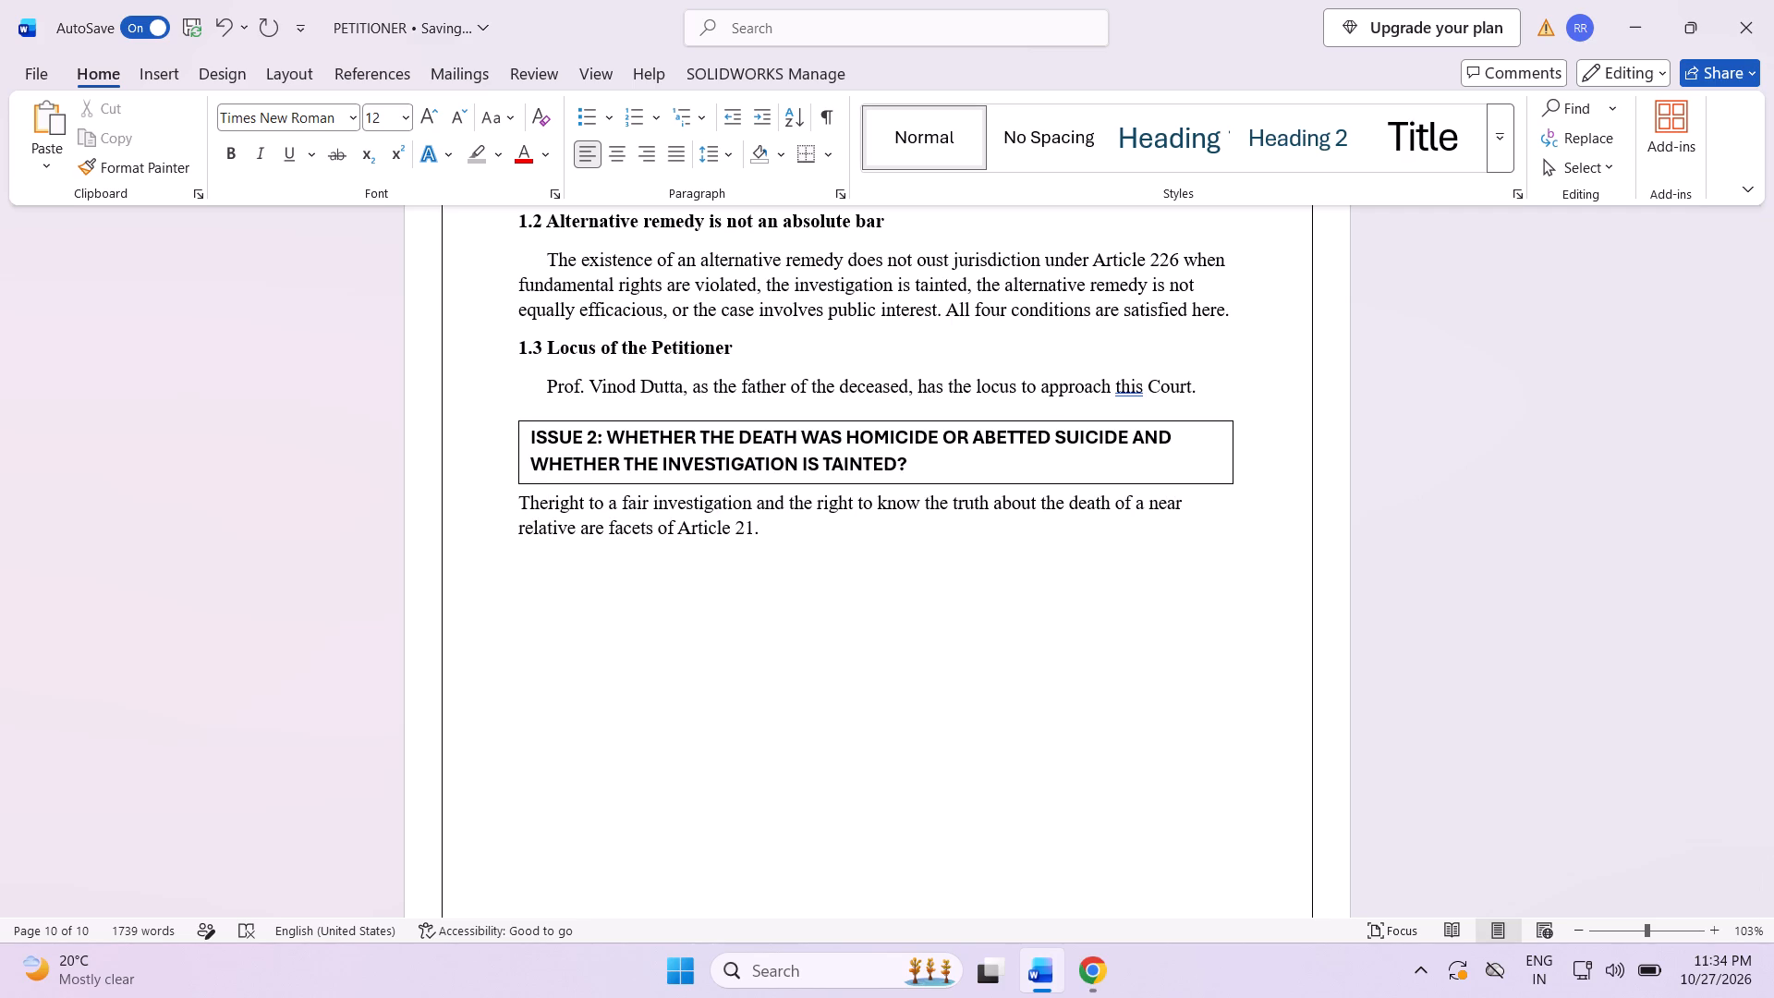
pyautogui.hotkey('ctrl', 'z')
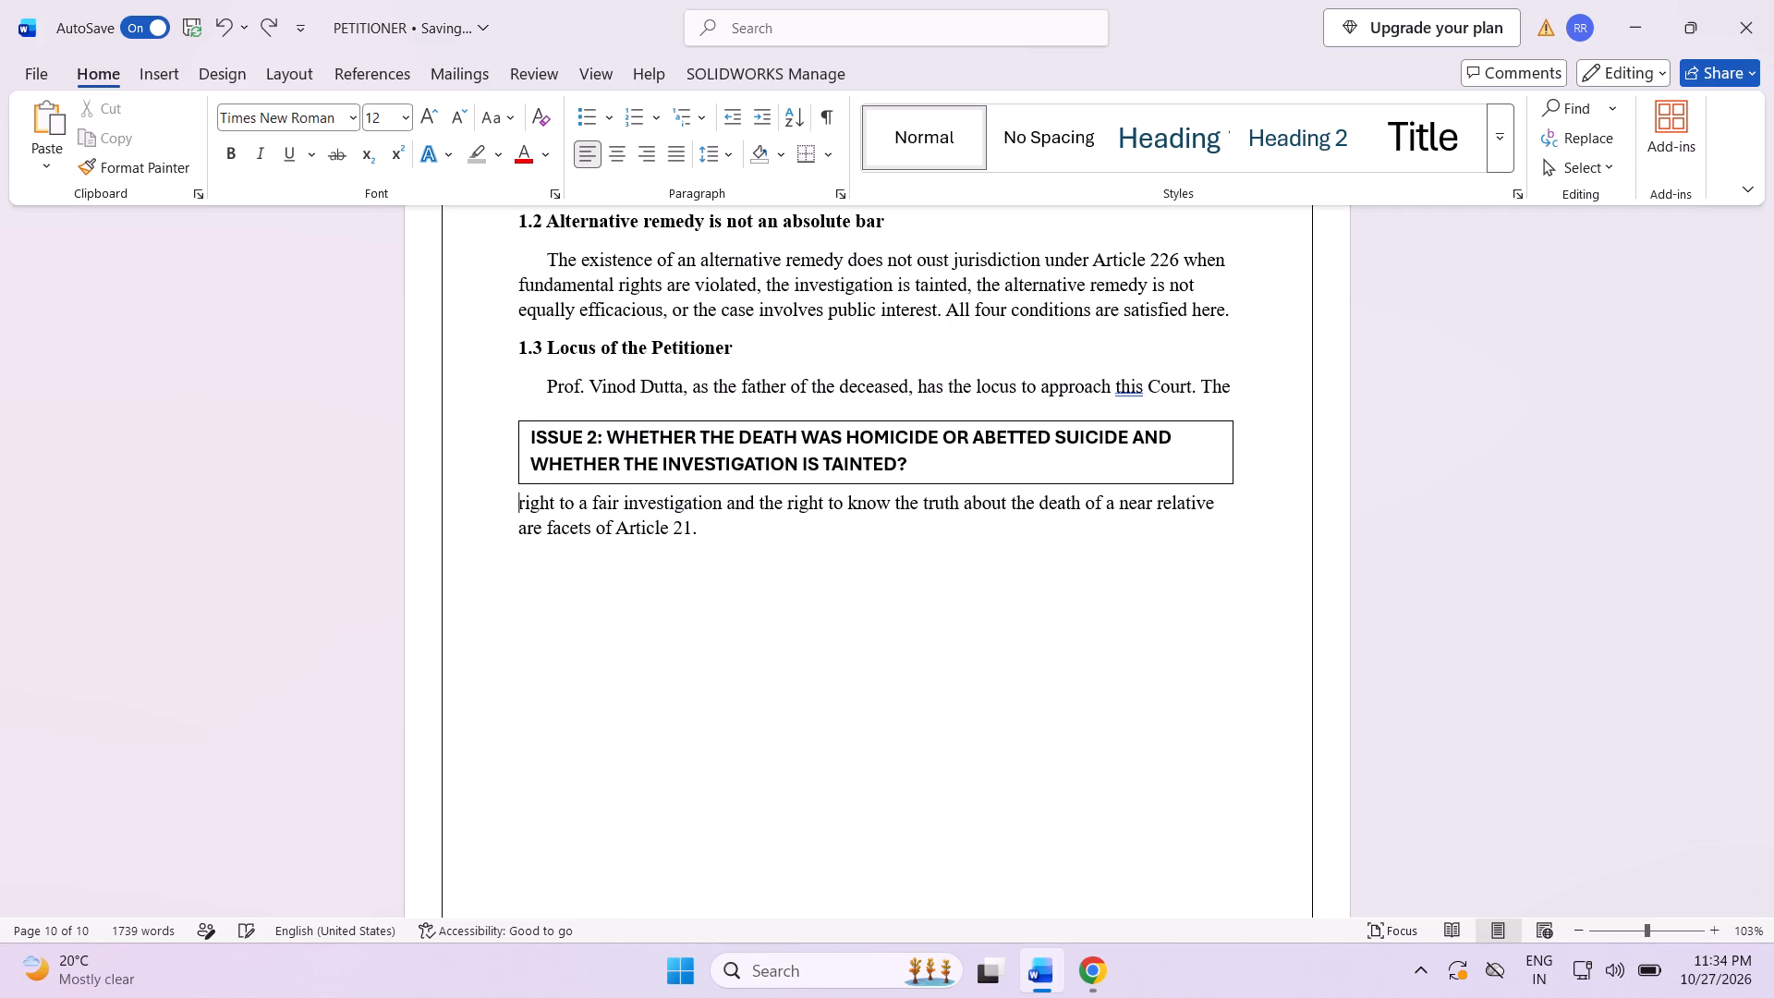
# Split section 1.3's paragraph before "right to a fair investigation" so that line moves above the ISSUE 2 box.
pyautogui.press('Return')
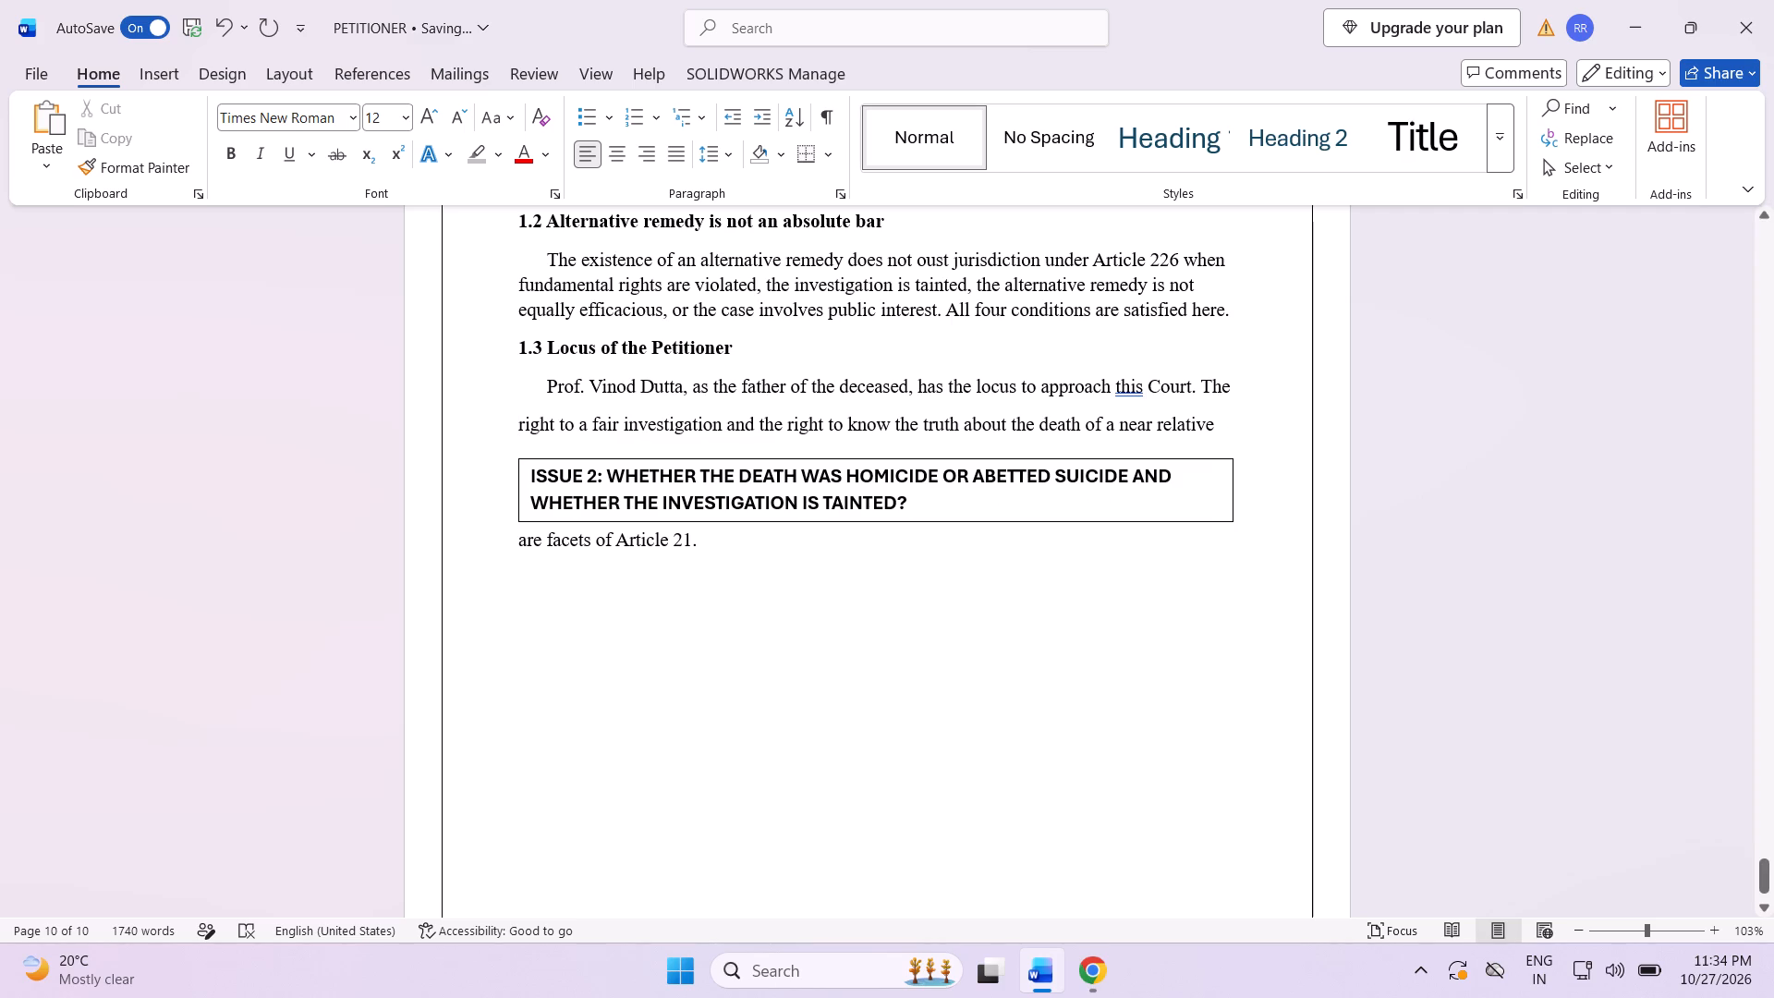
# Insert a page break before "are facets of Article 21." in section 1.3.
pyautogui.click(510, 538)
pyautogui.hotkey('ctrl', 'Return')
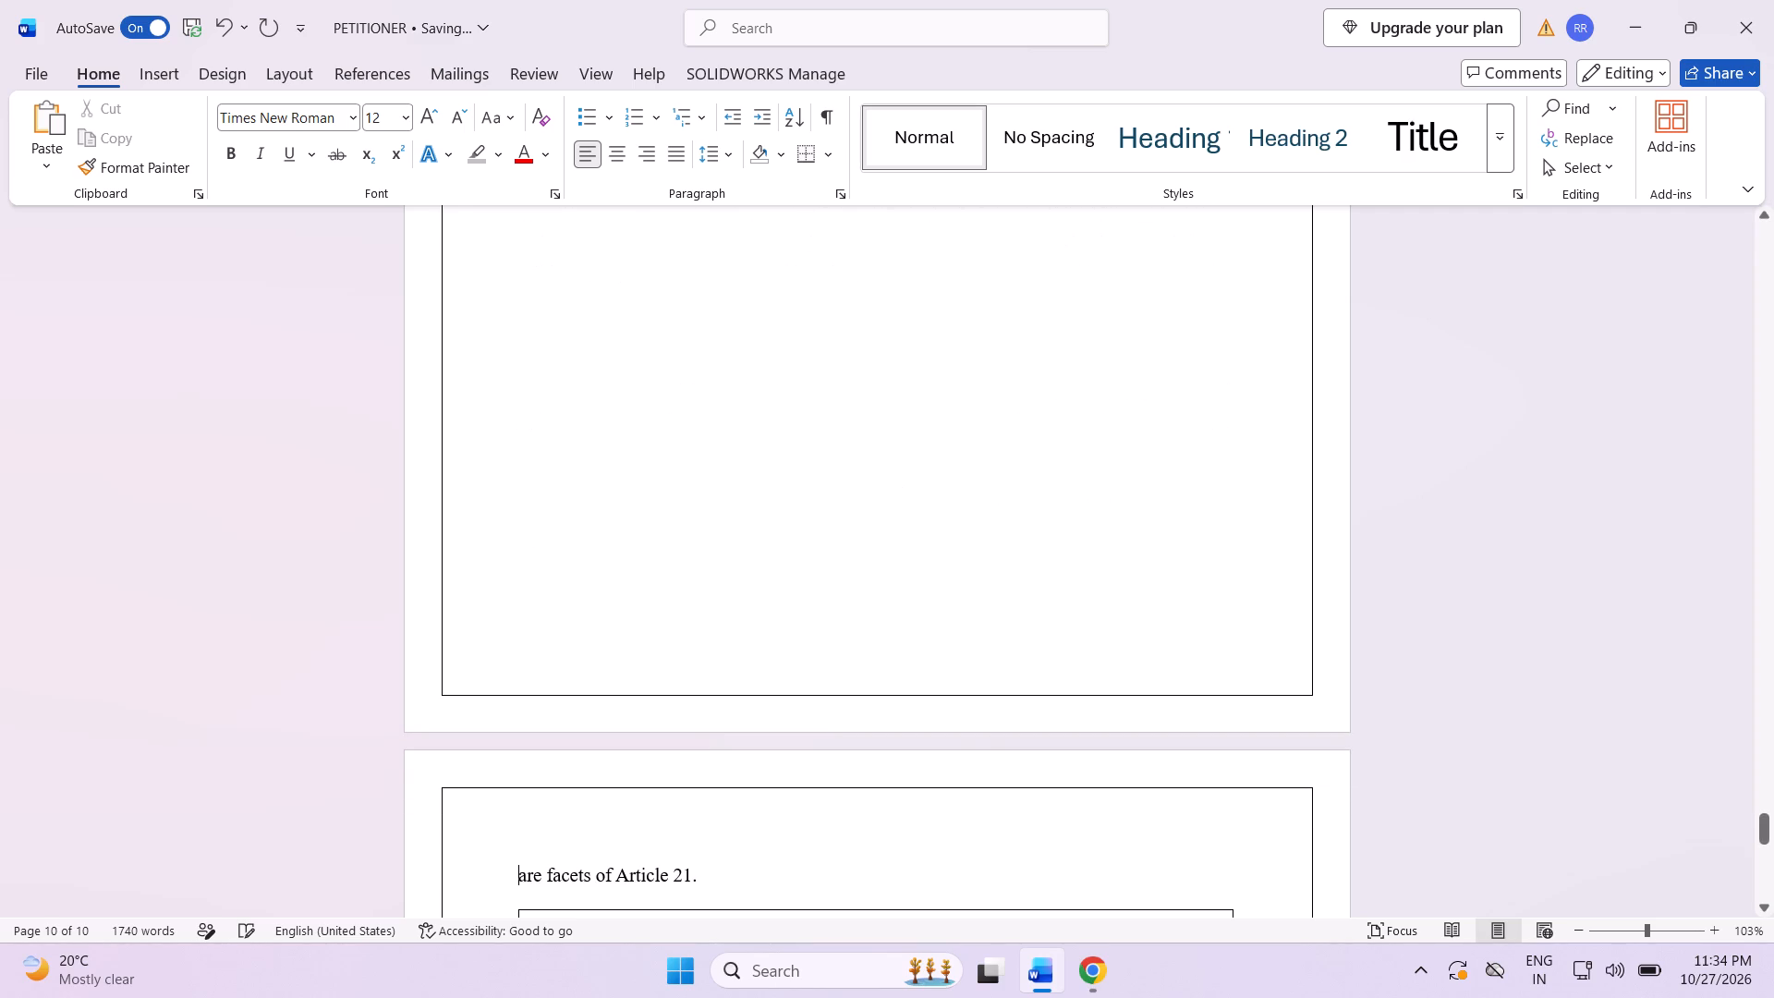
# Check the pages around the break and remove the page break before "are facets of Article 21.".
pyautogui.scroll(5, 626, 505)
pyautogui.scroll(-3, 611, 521)
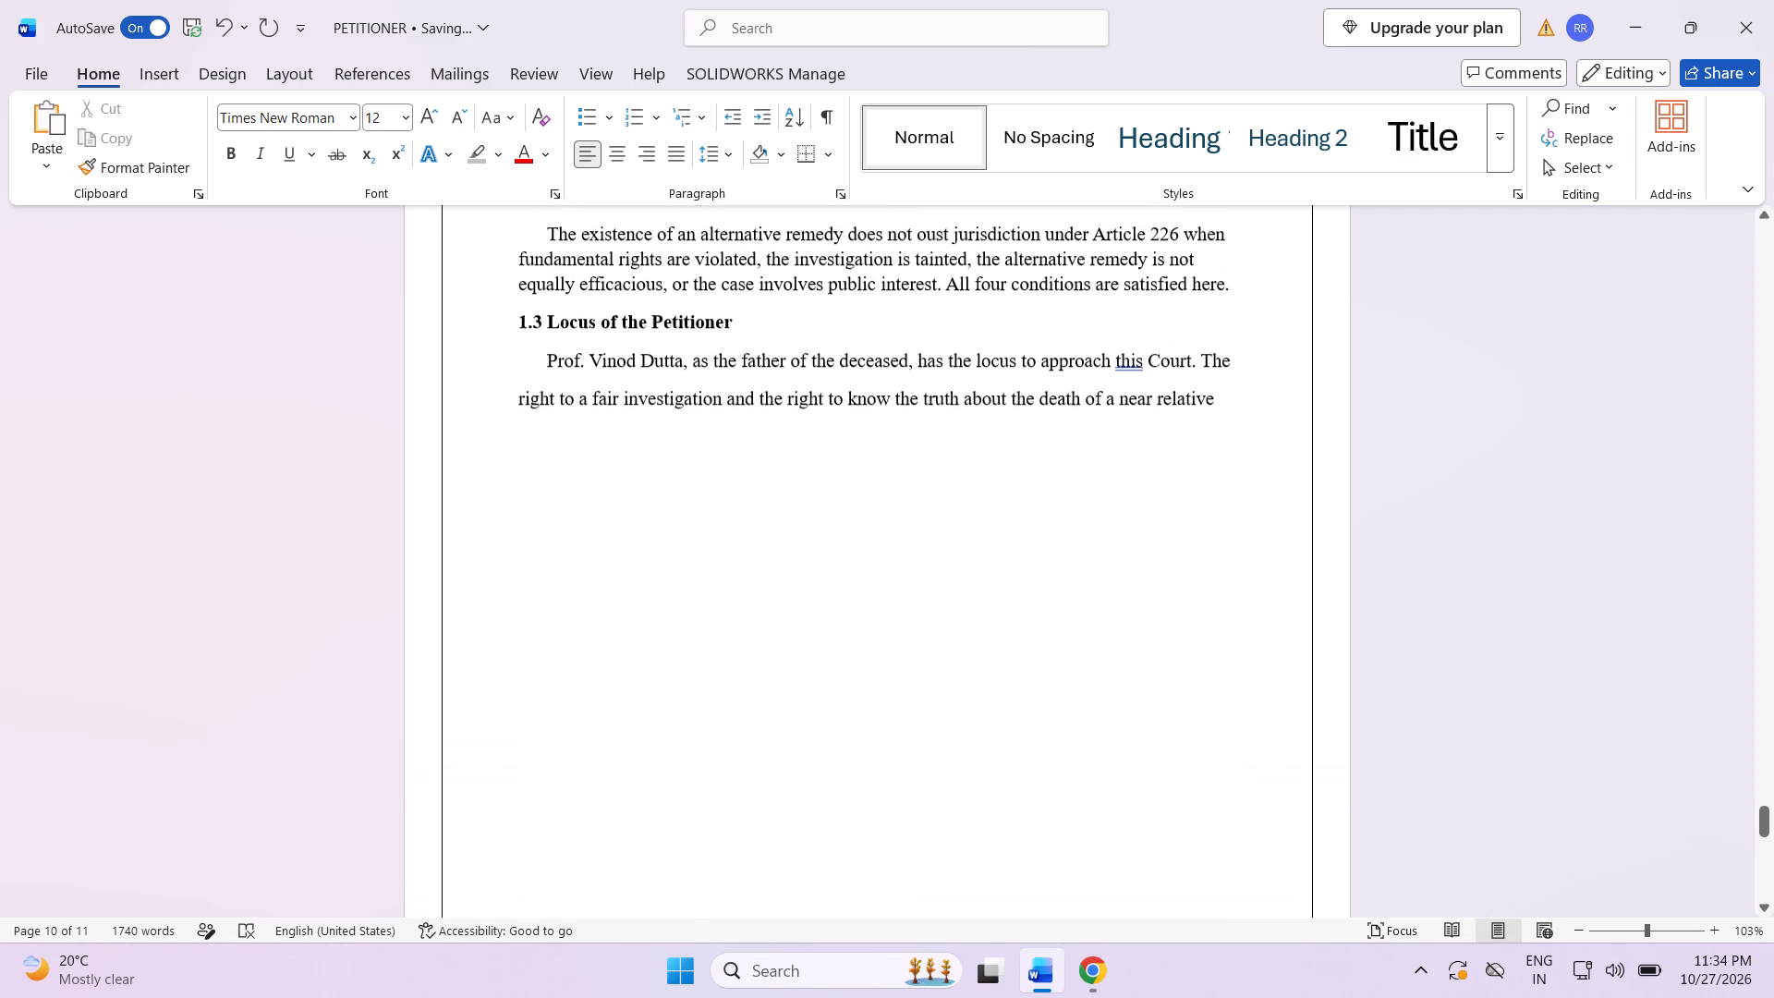
pyautogui.scroll(-3, 611, 521)
pyautogui.scroll(7, 612, 521)
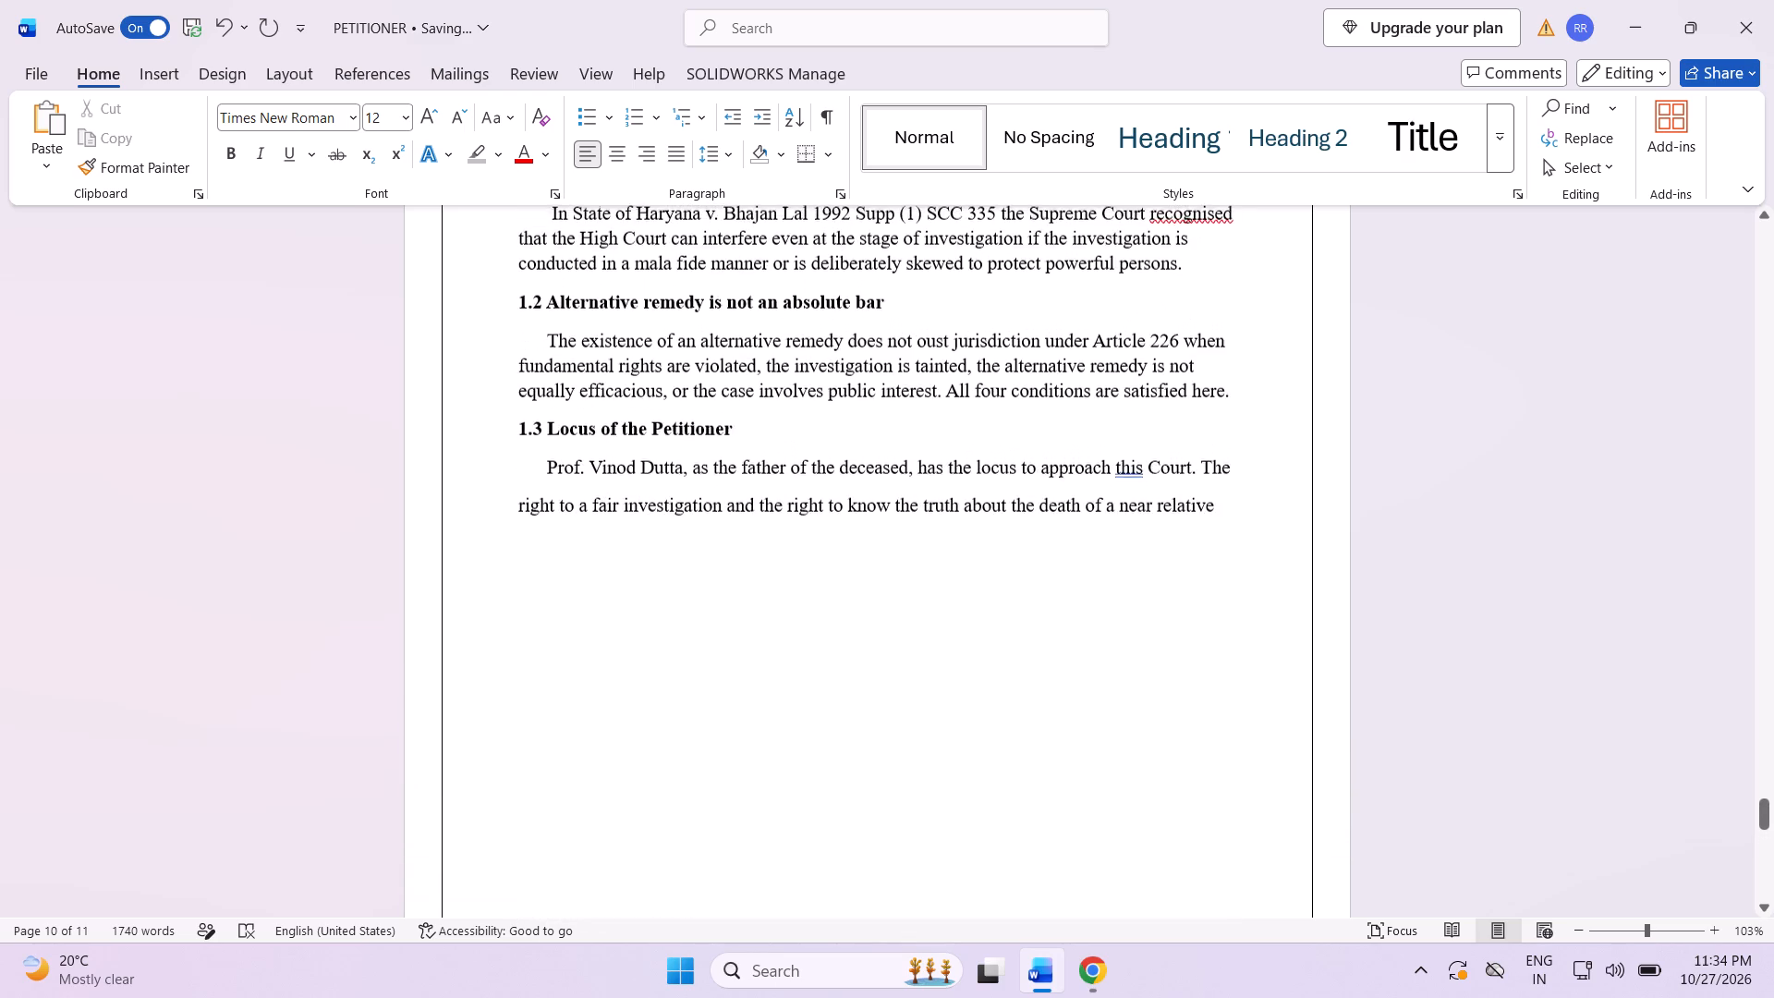
pyautogui.scroll(-3, 606, 604)
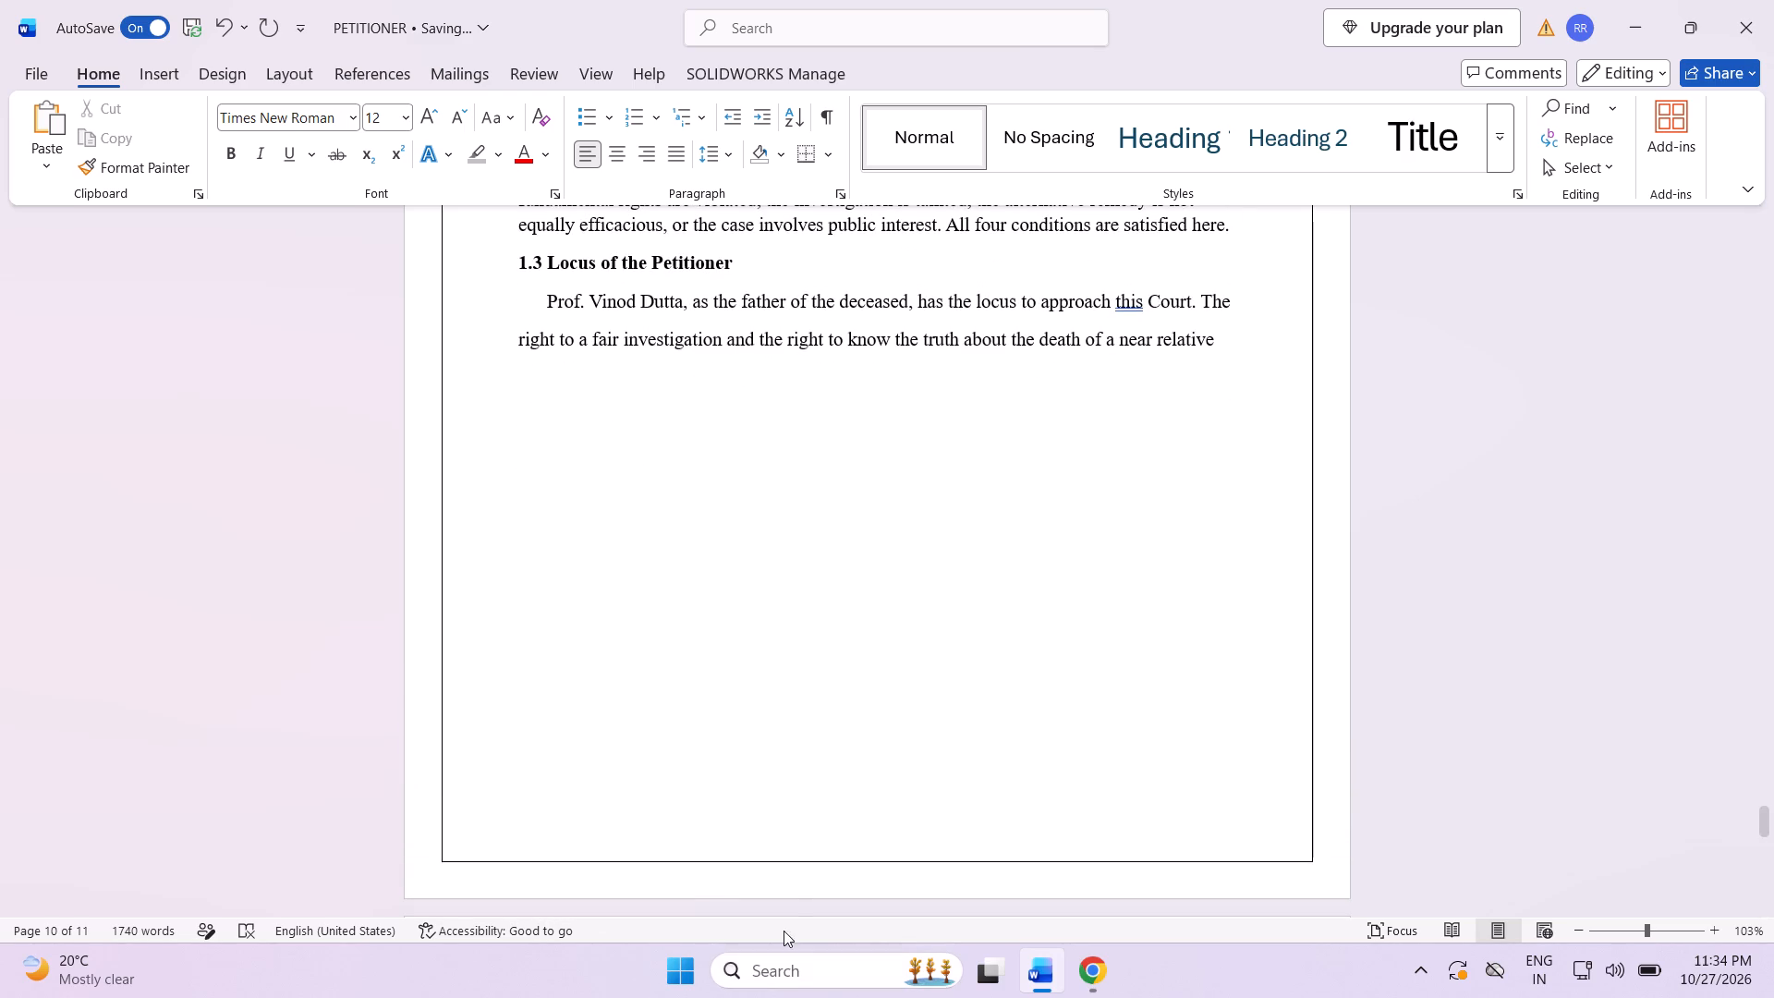
pyautogui.scroll(-4, 772, 826)
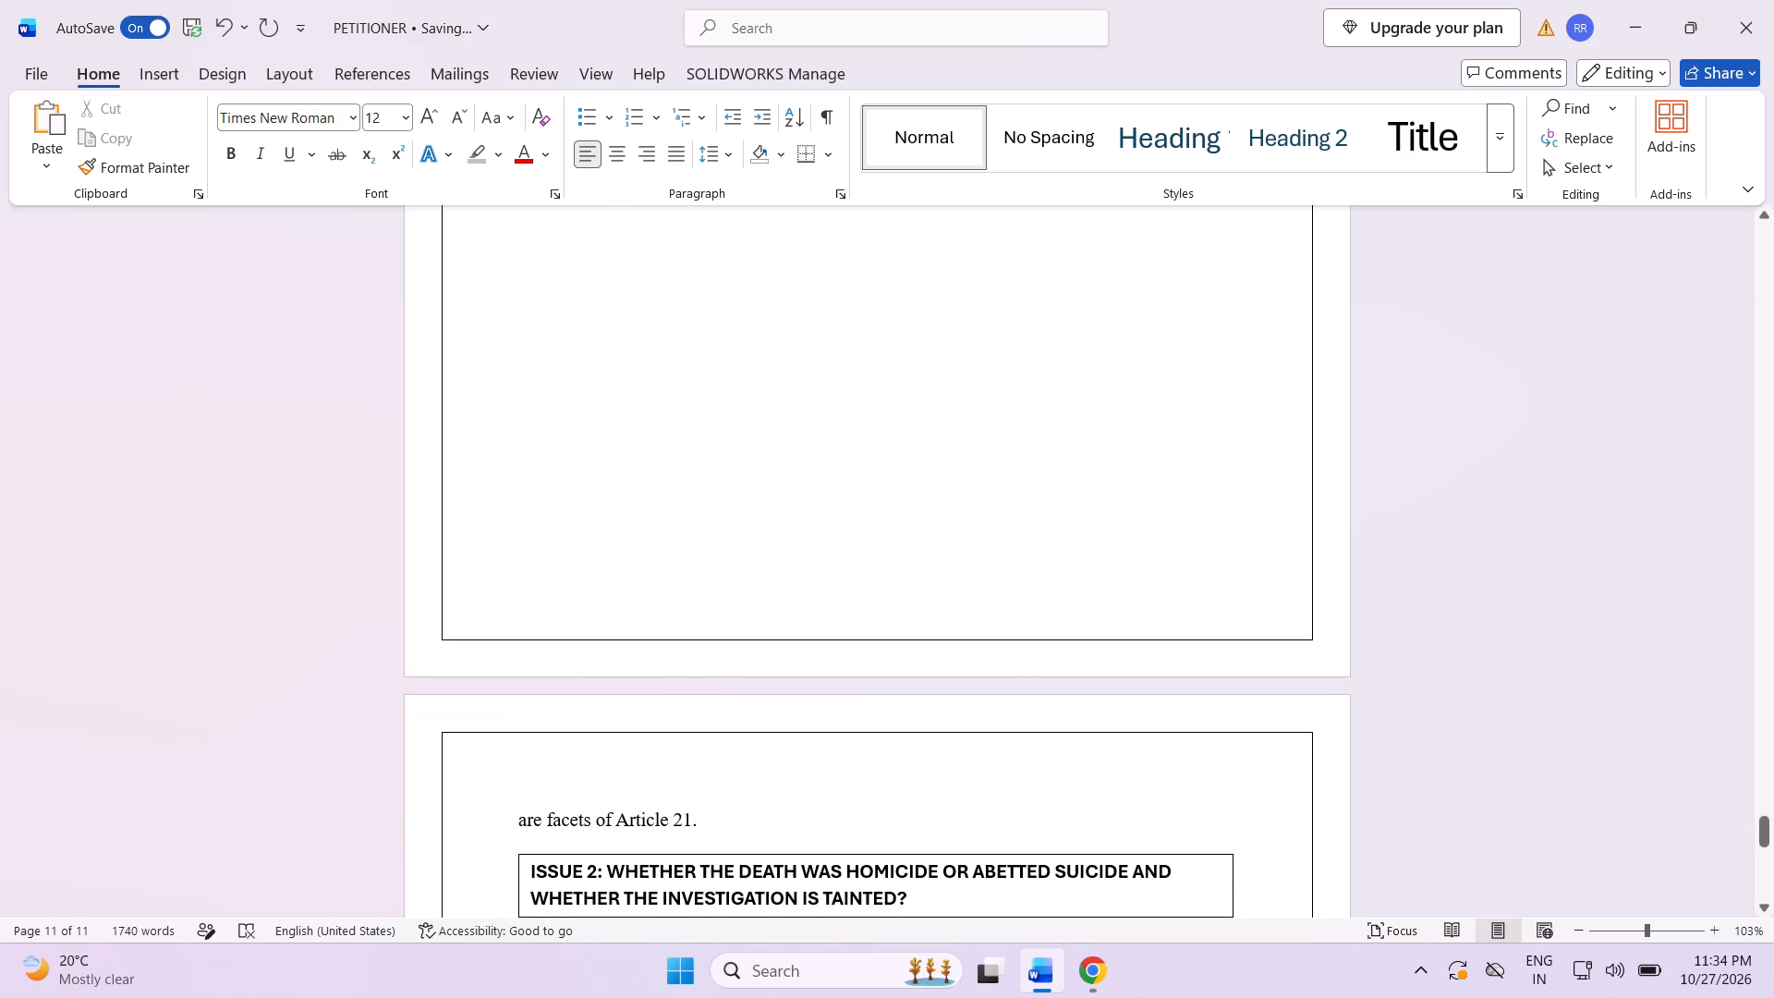
pyautogui.press('BackSpace')
pyautogui.press('BackSpace')
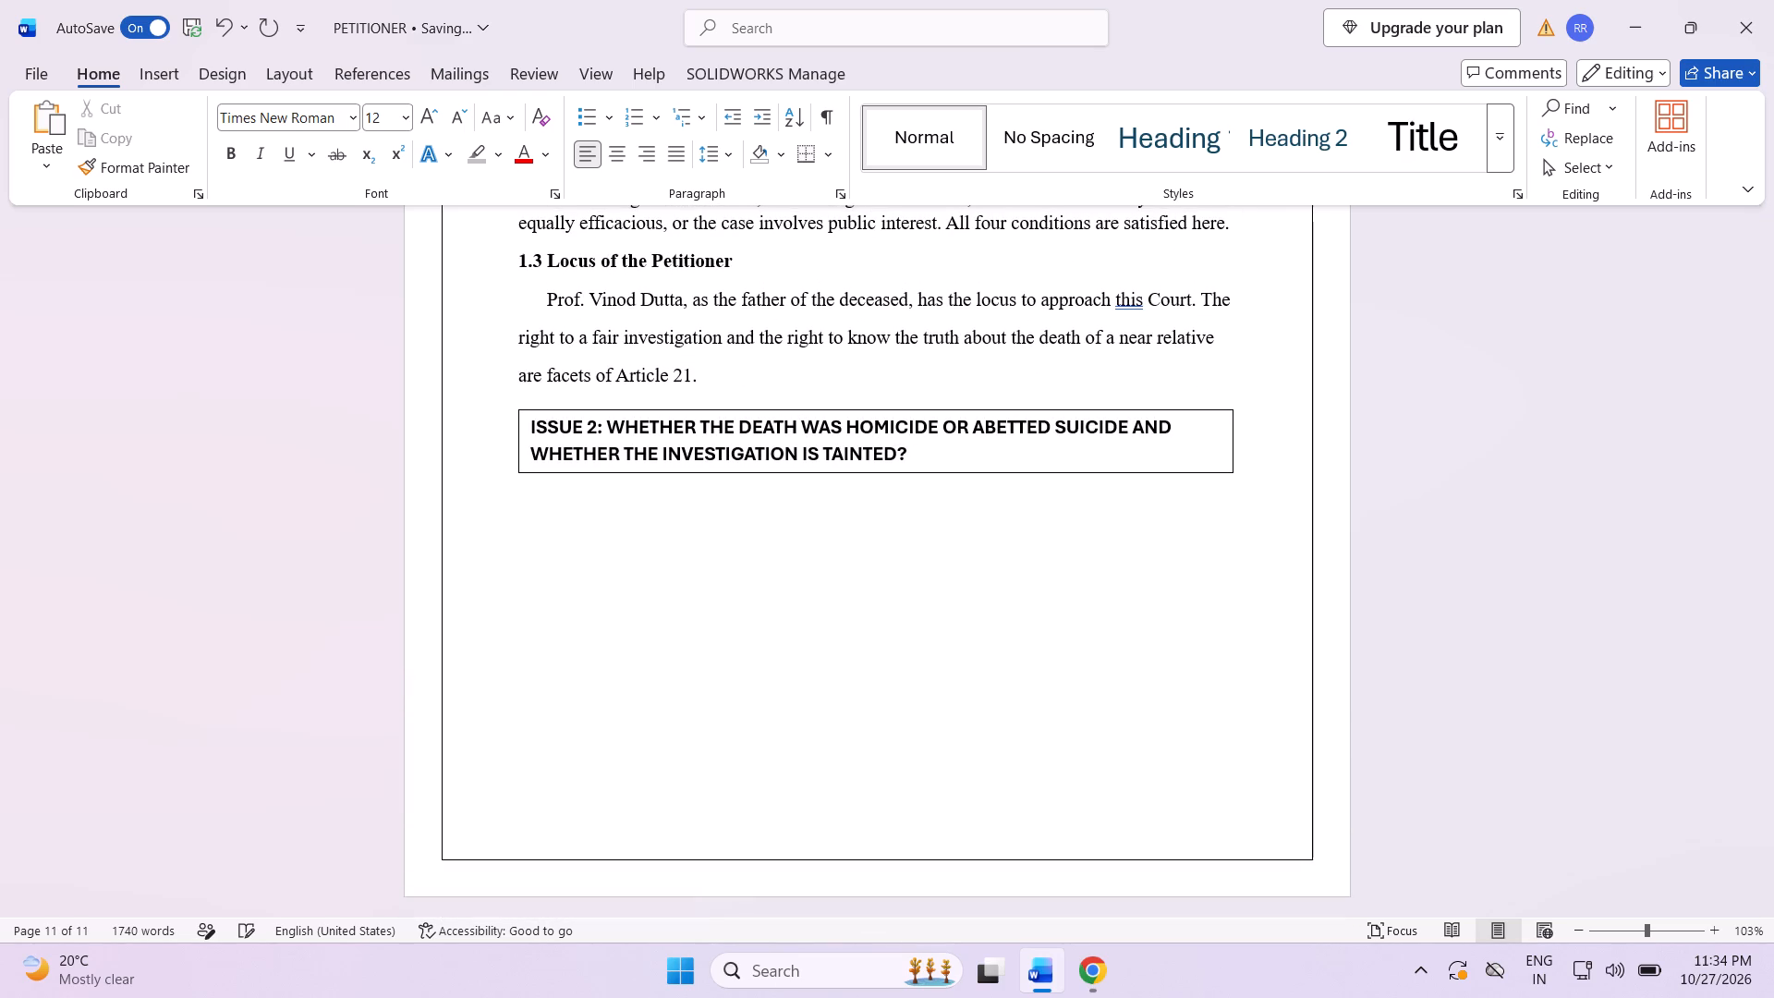
# Move the ISSUE 2 box slightly up so it sits directly below the line "are facets of Article 21.".
pyautogui.scroll(1, 506, 815)
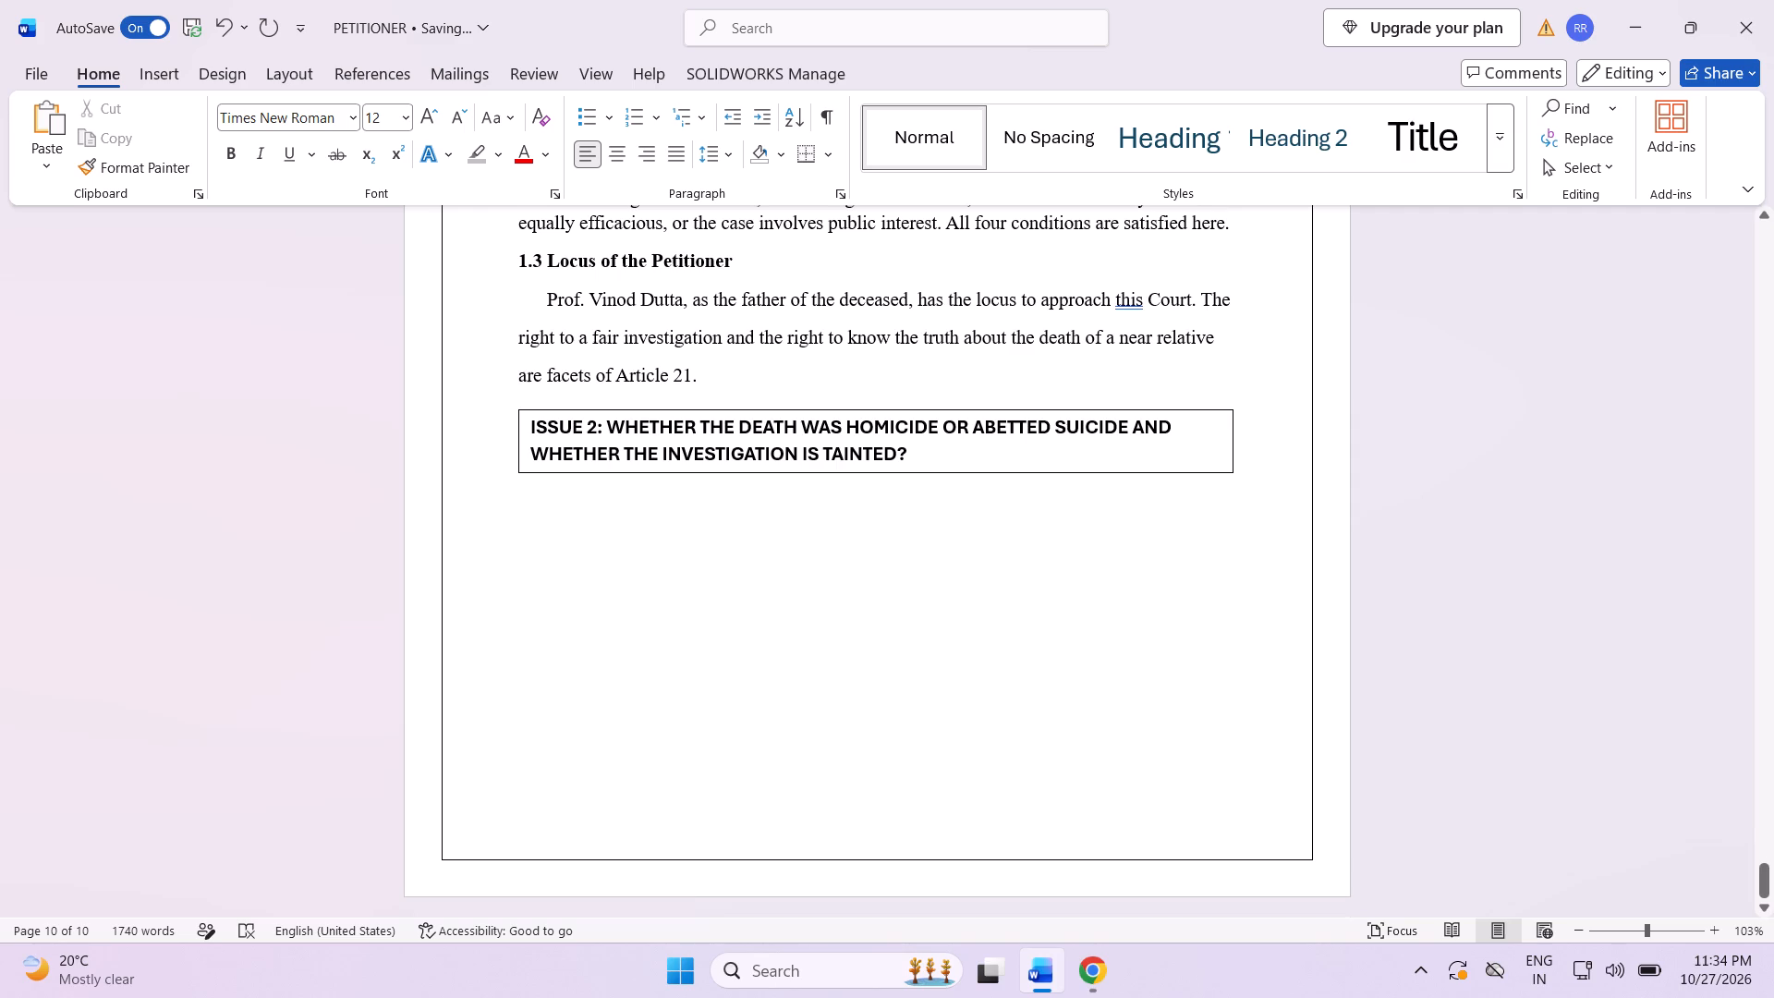
pyautogui.scroll(2, 506, 815)
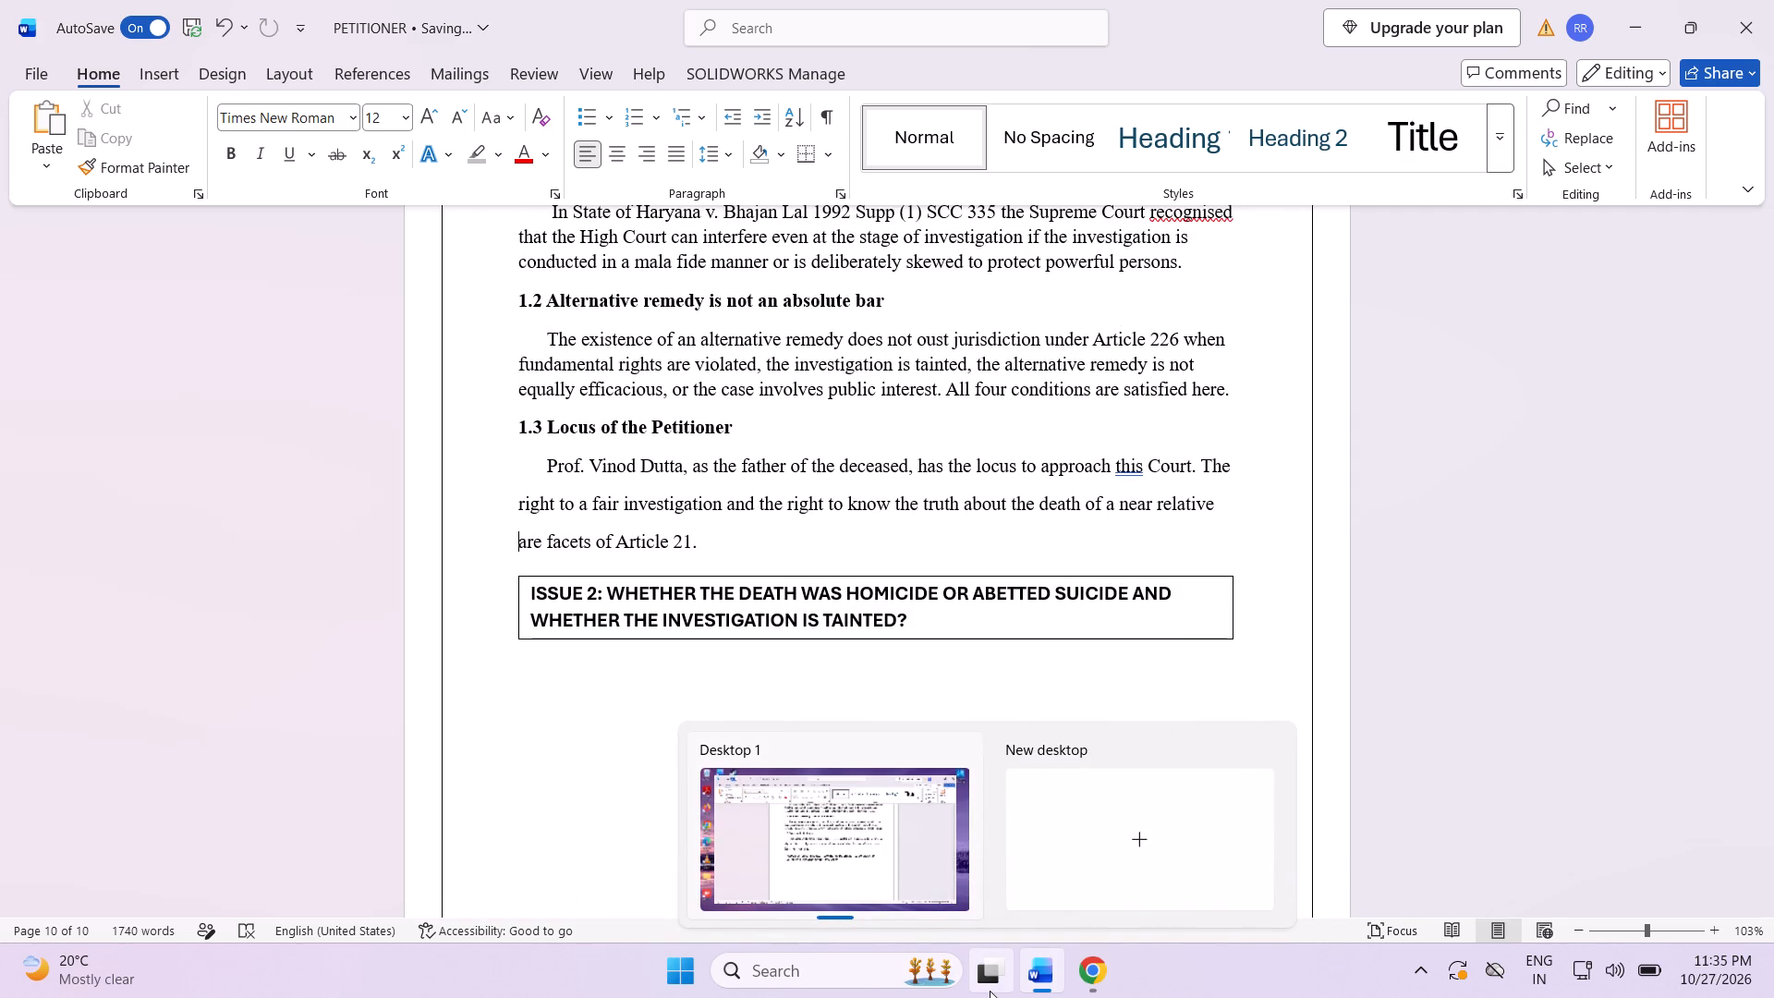
pyautogui.scroll(-3, 978, 660)
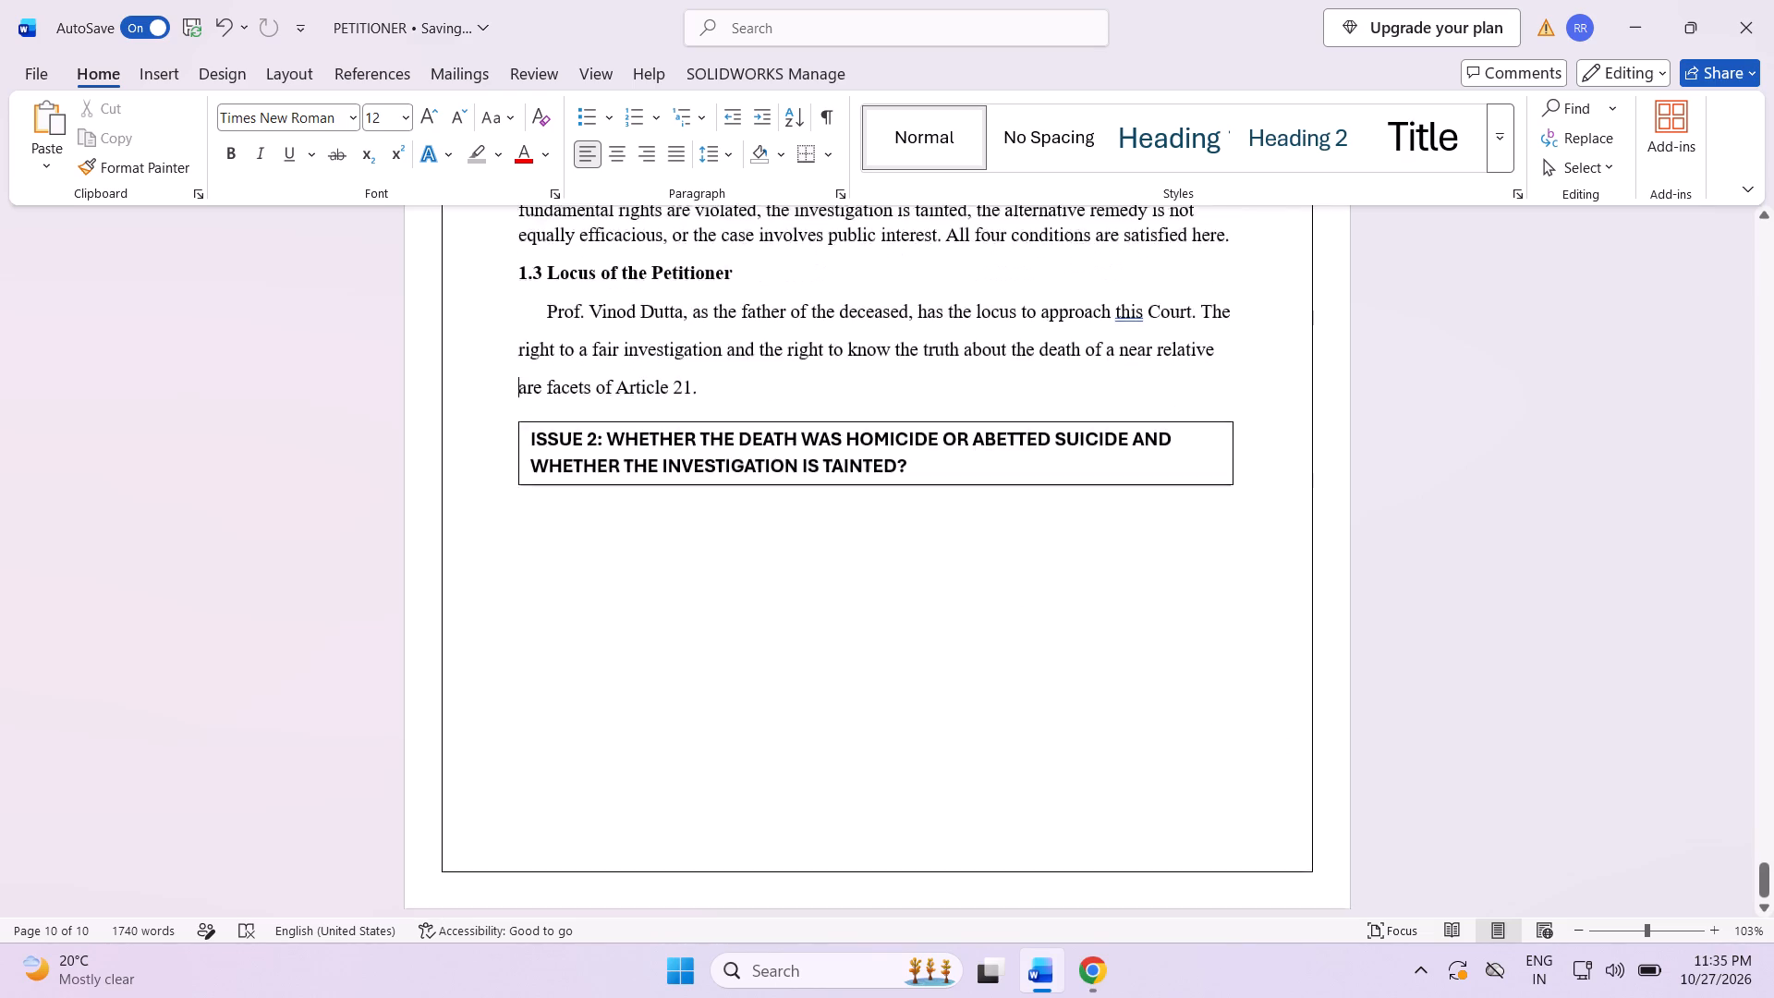
pyautogui.scroll(-2, 978, 660)
pyautogui.scroll(1, 978, 660)
pyautogui.scroll(-2, 1063, 717)
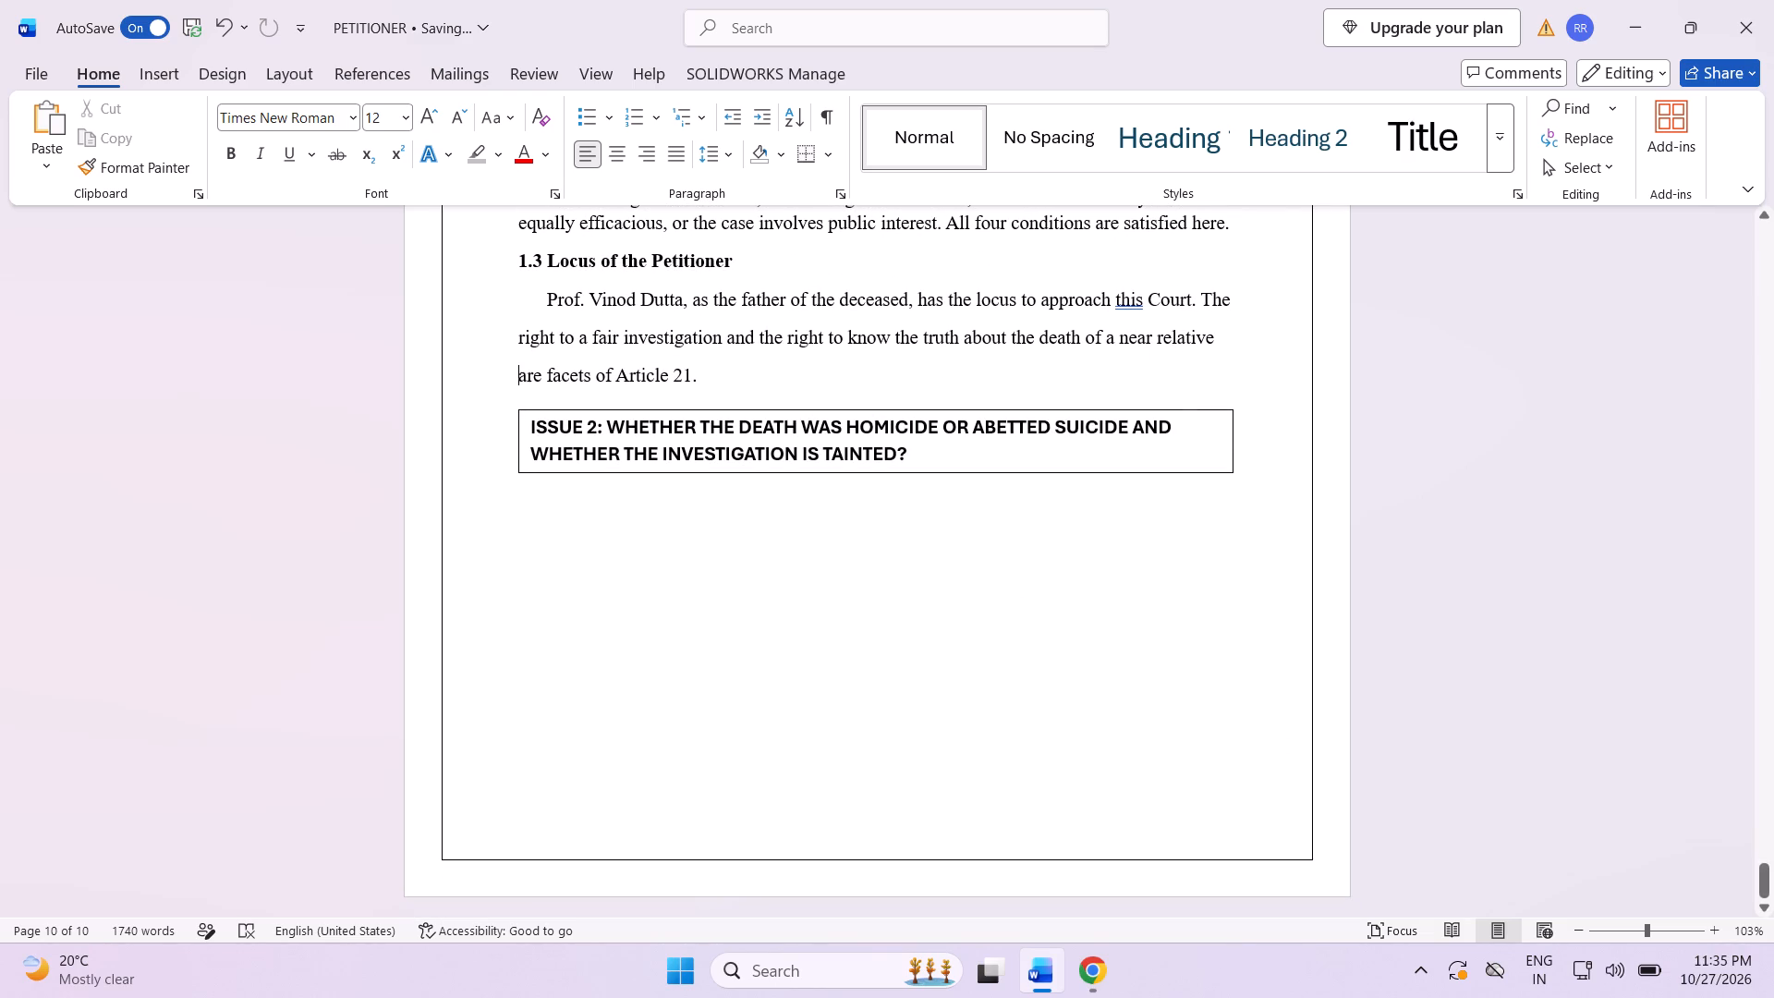
pyautogui.moveTo(533, 409); pyautogui.dragTo(533, 401)
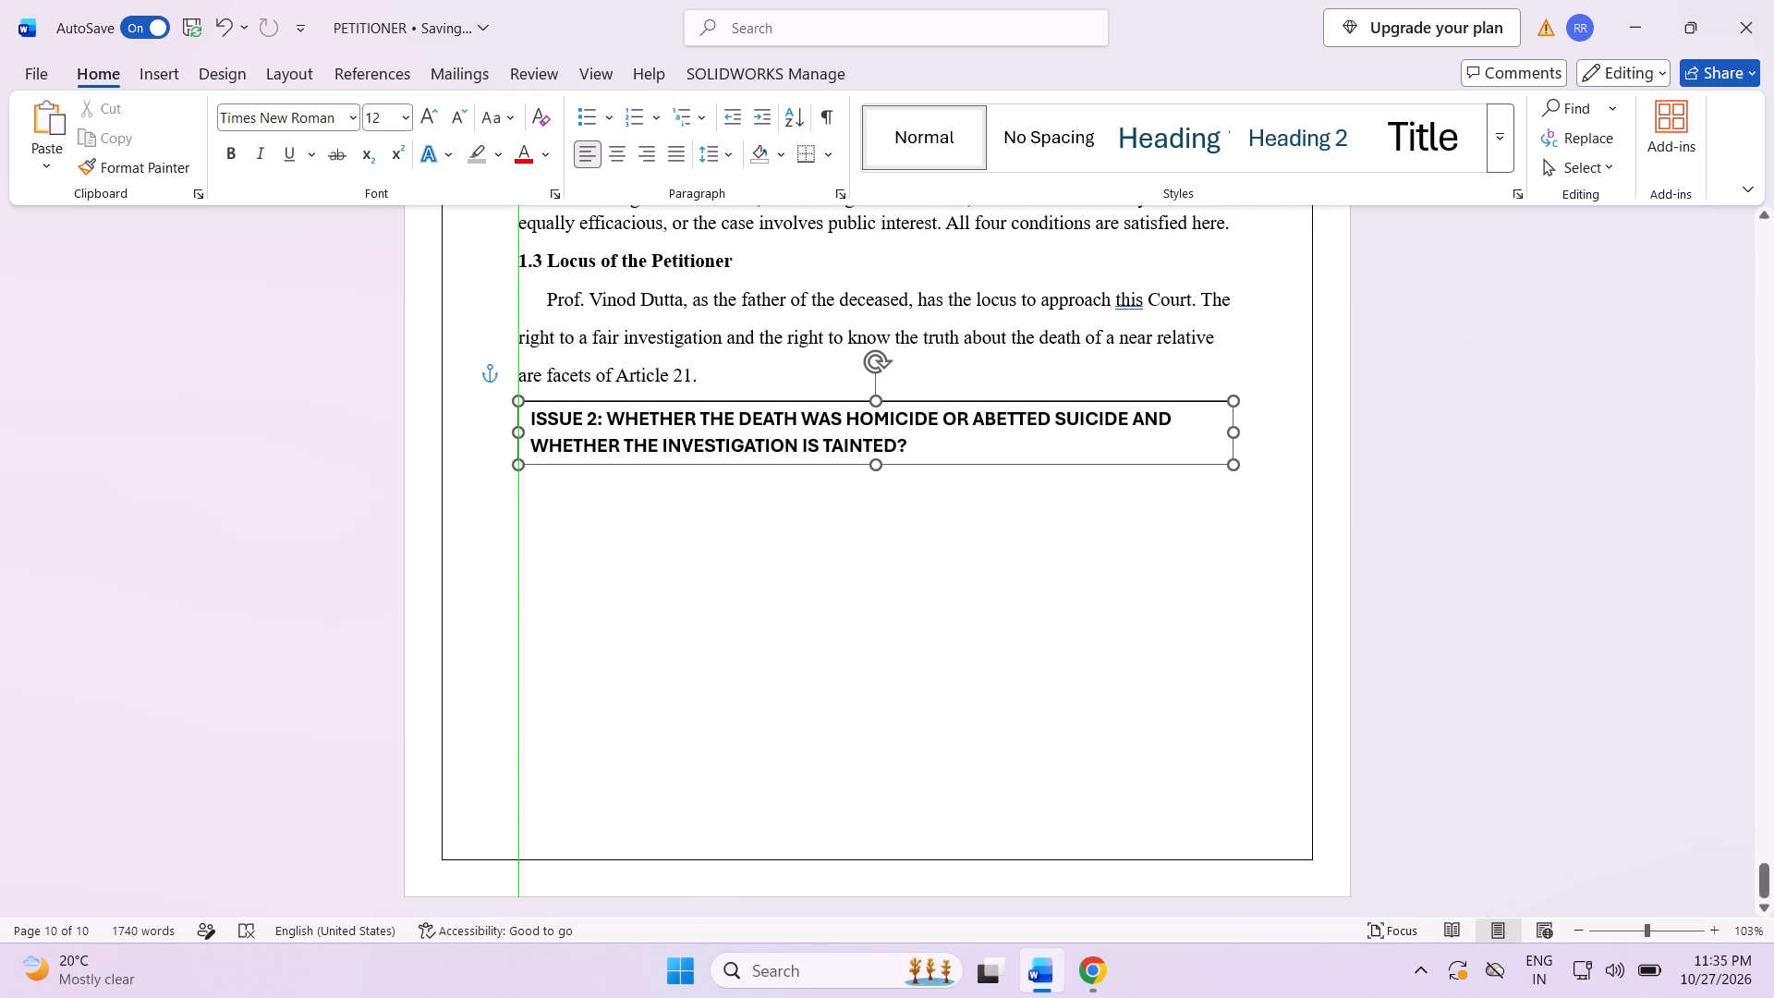
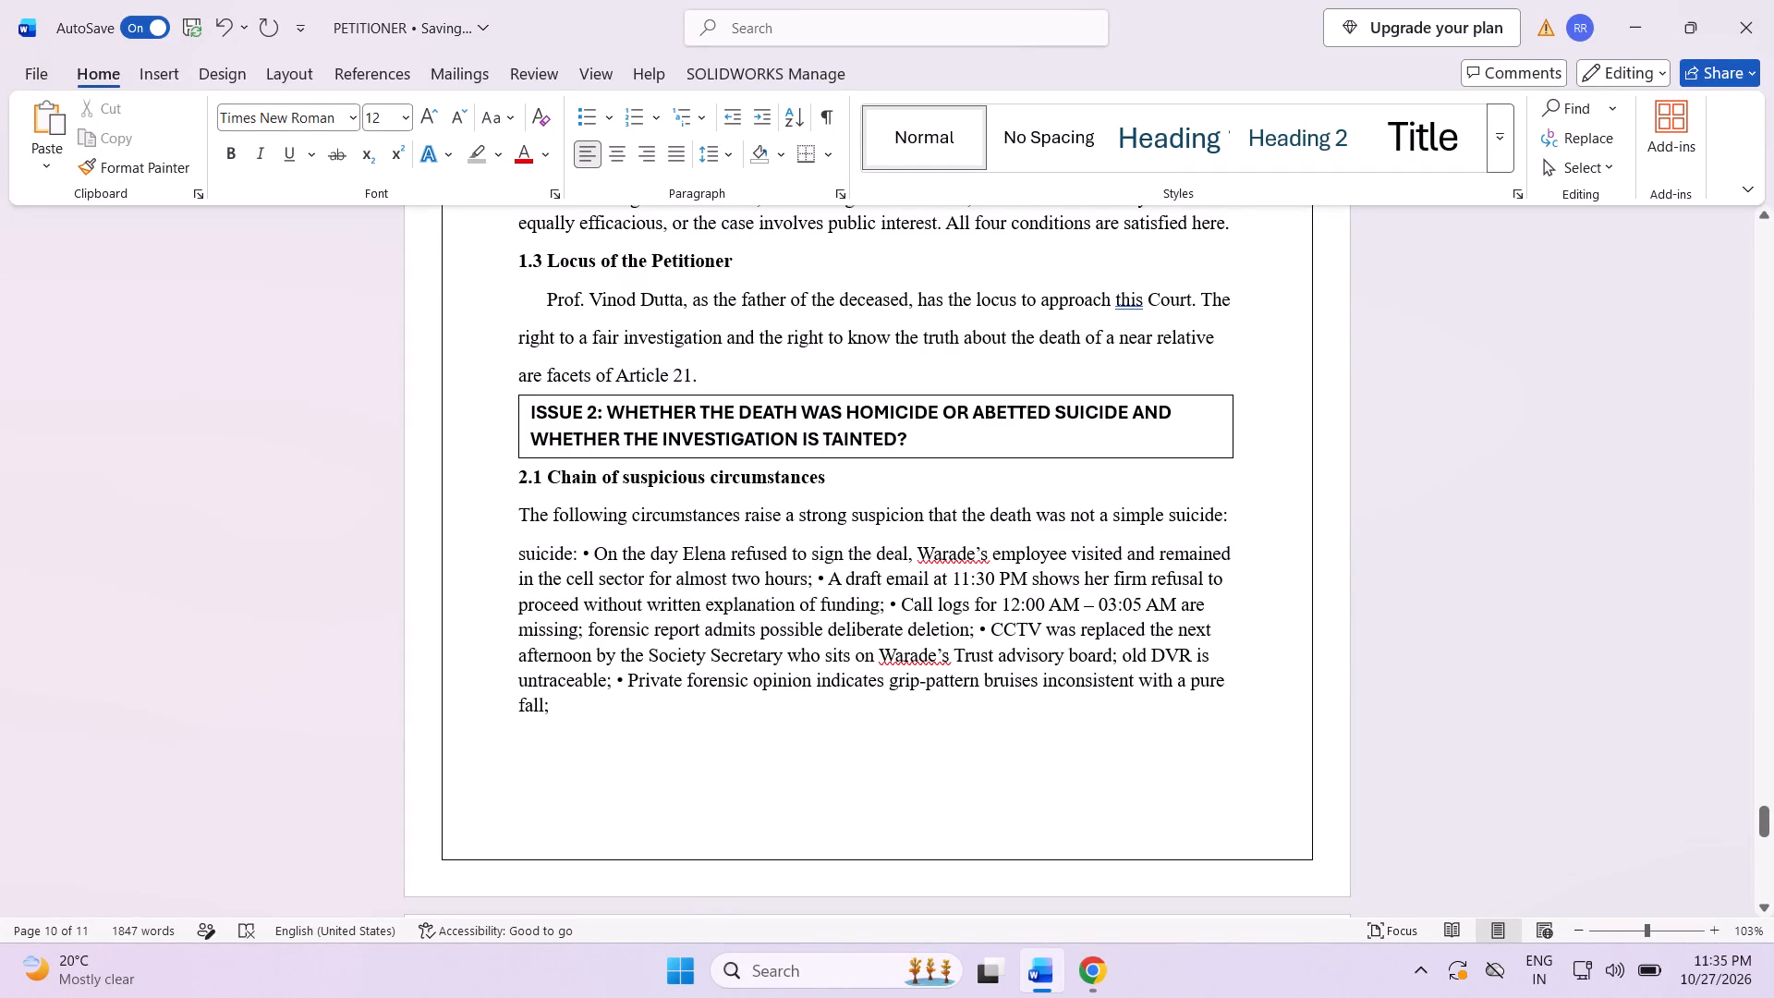
# Split the run-on text under heading 2.1 so each bulleted circumstance, from the draft email to the private forensic opinion, starts its own paragraph.
pyautogui.press('Return')
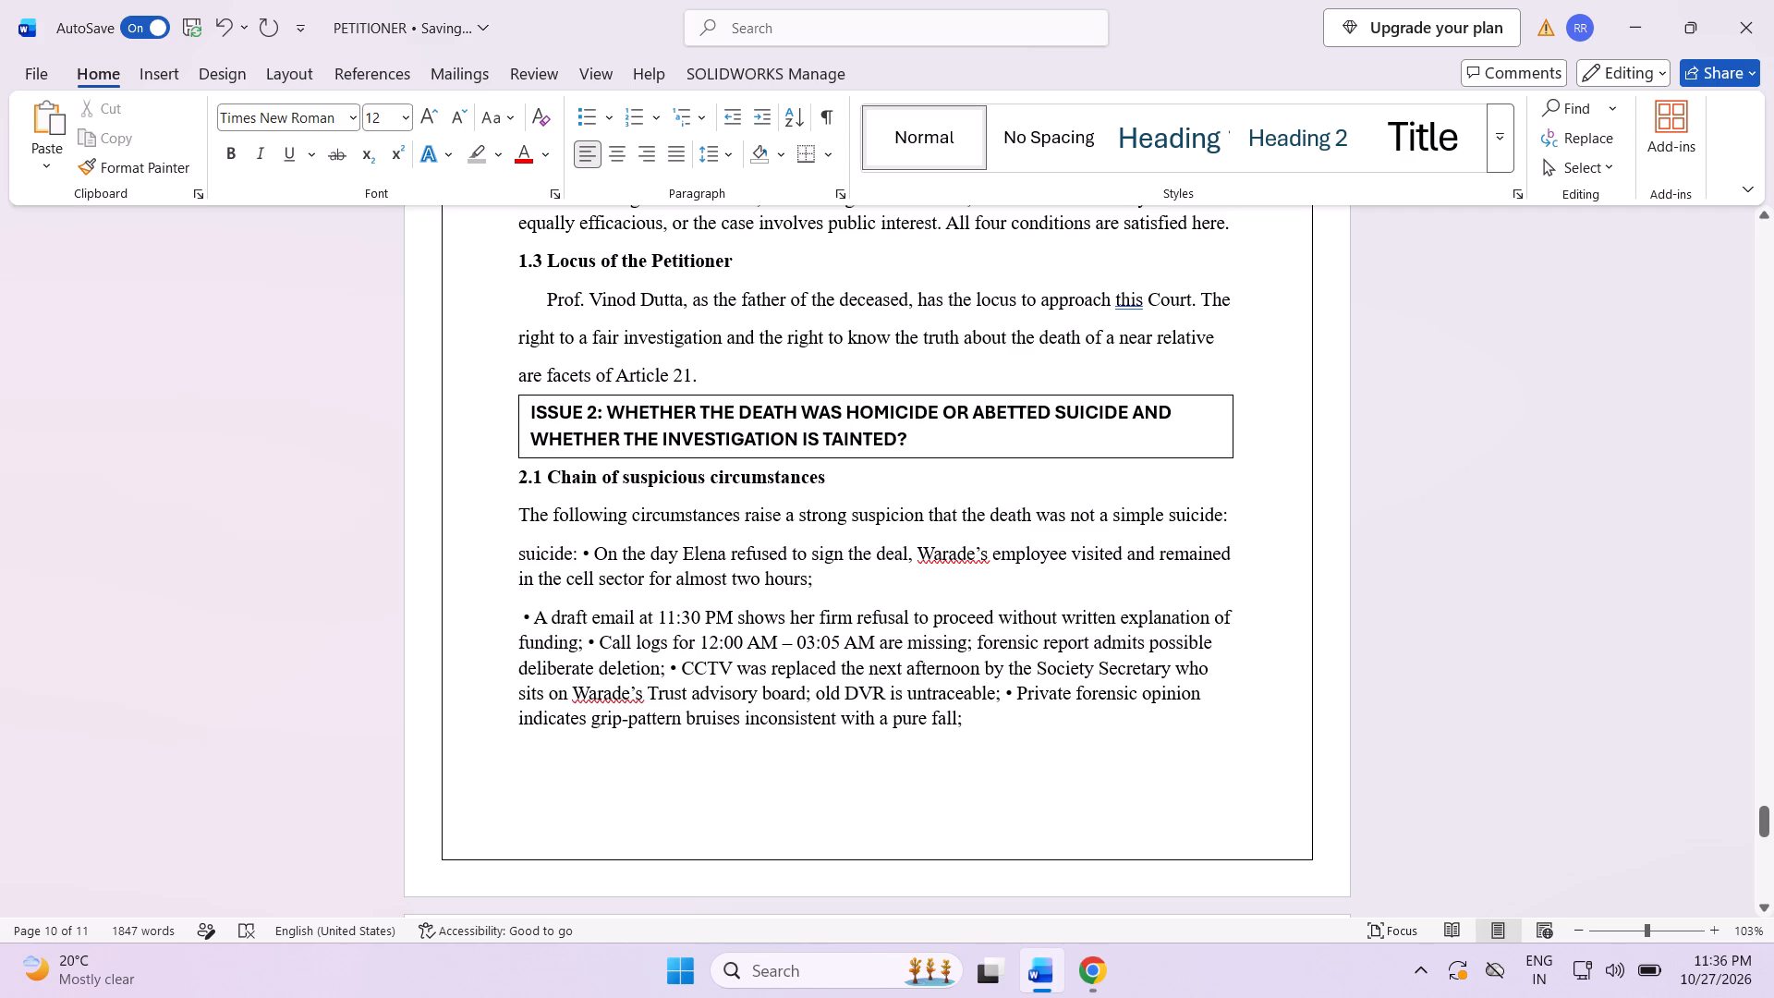
pyautogui.click(580, 639)
pyautogui.press('Return')
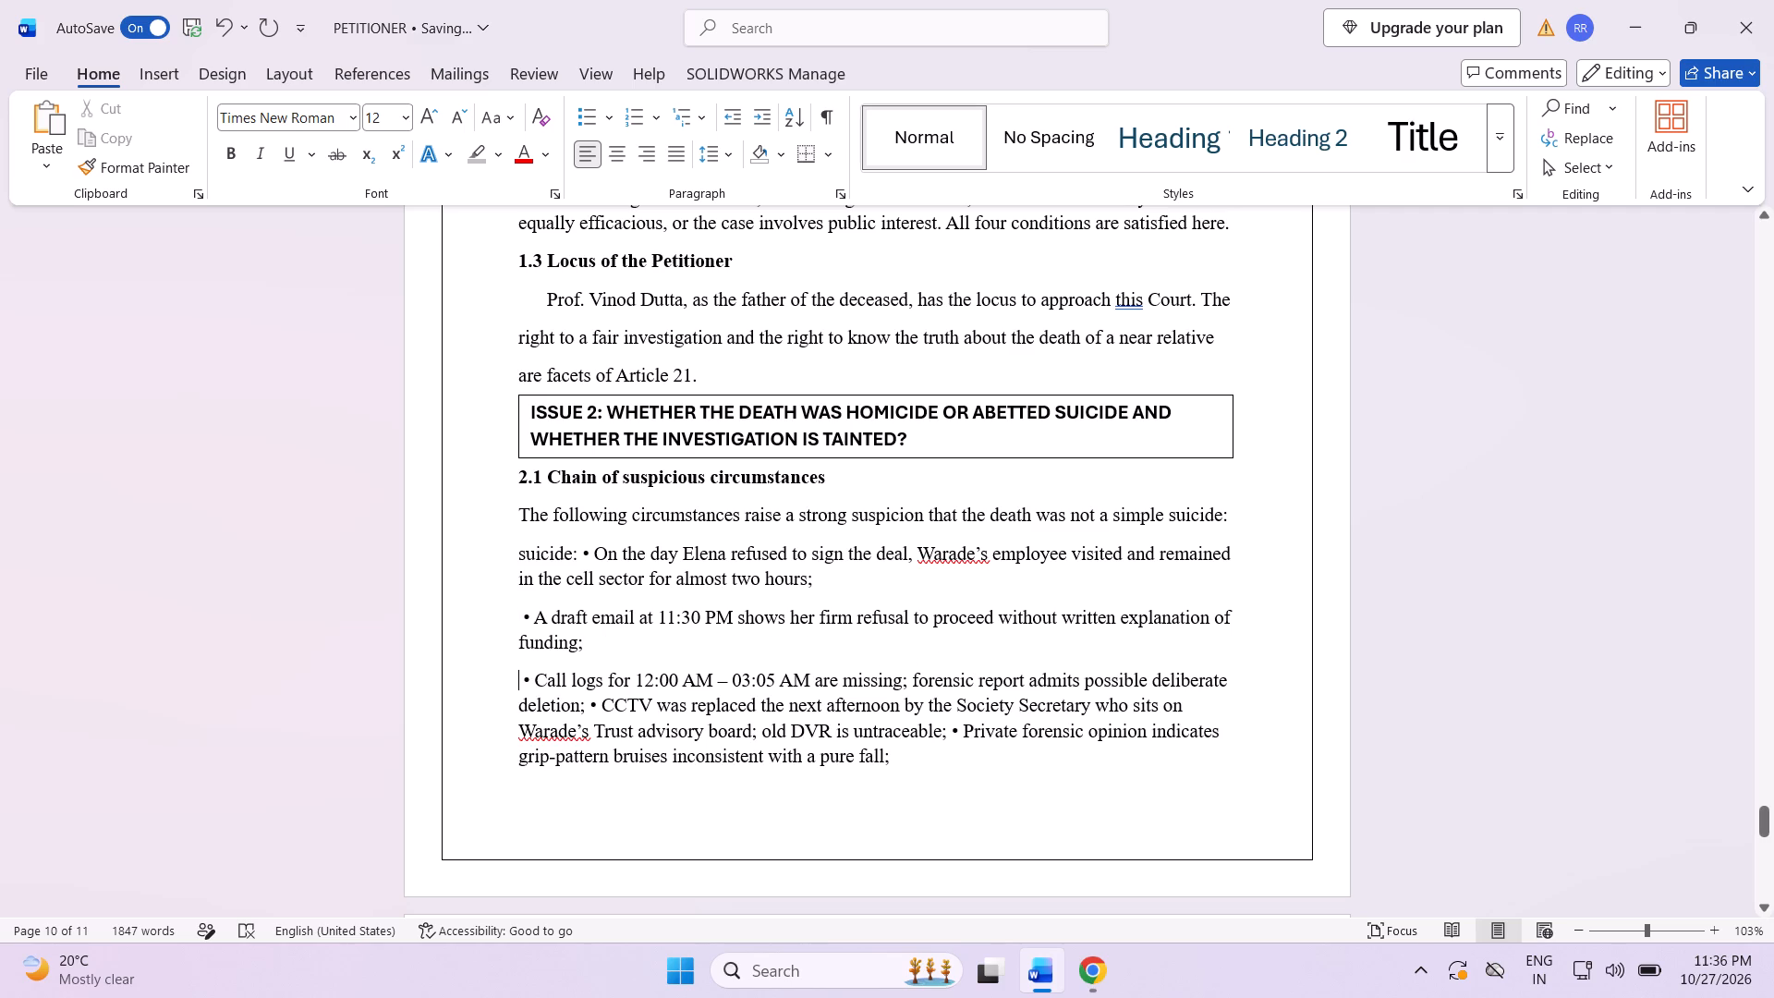
pyautogui.click(587, 700)
pyautogui.press('Return')
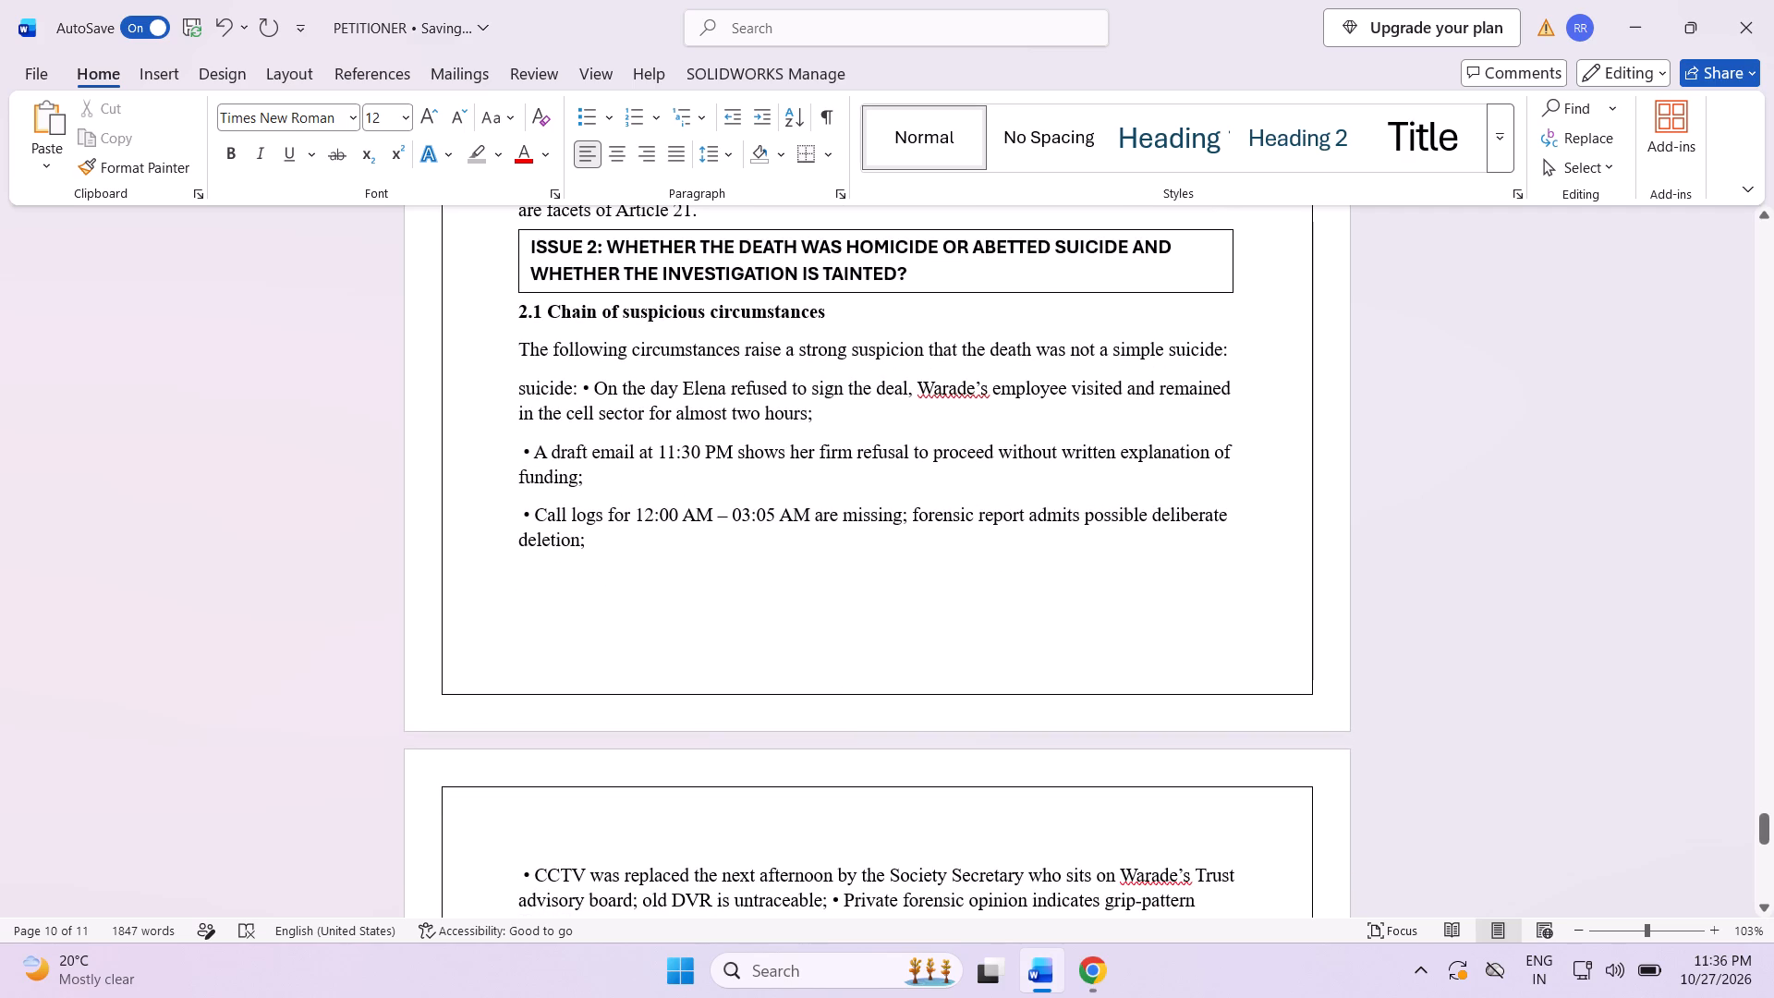
pyautogui.click(829, 901)
pyautogui.press('Return')
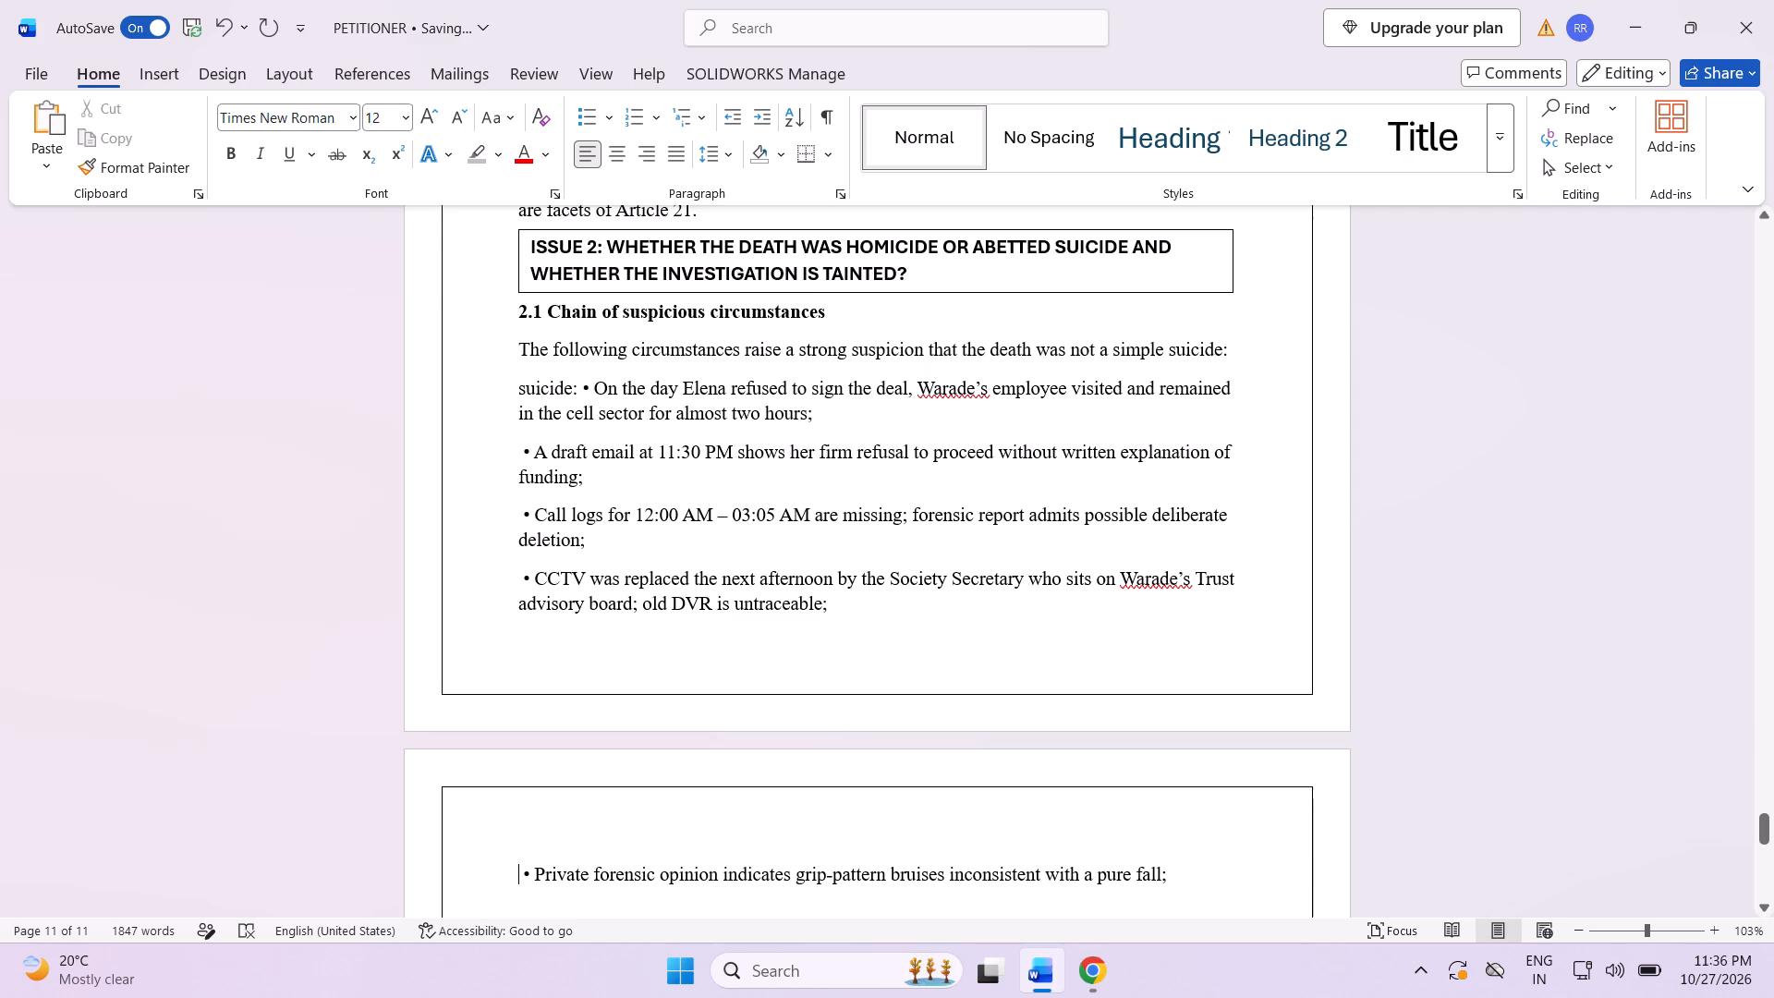
# Set the line spacing of all the text below heading 2.1, from "The following circumstances" onward, to 1.0.
pyautogui.scroll(5, 558, 838)
pyautogui.scroll(-1, 550, 830)
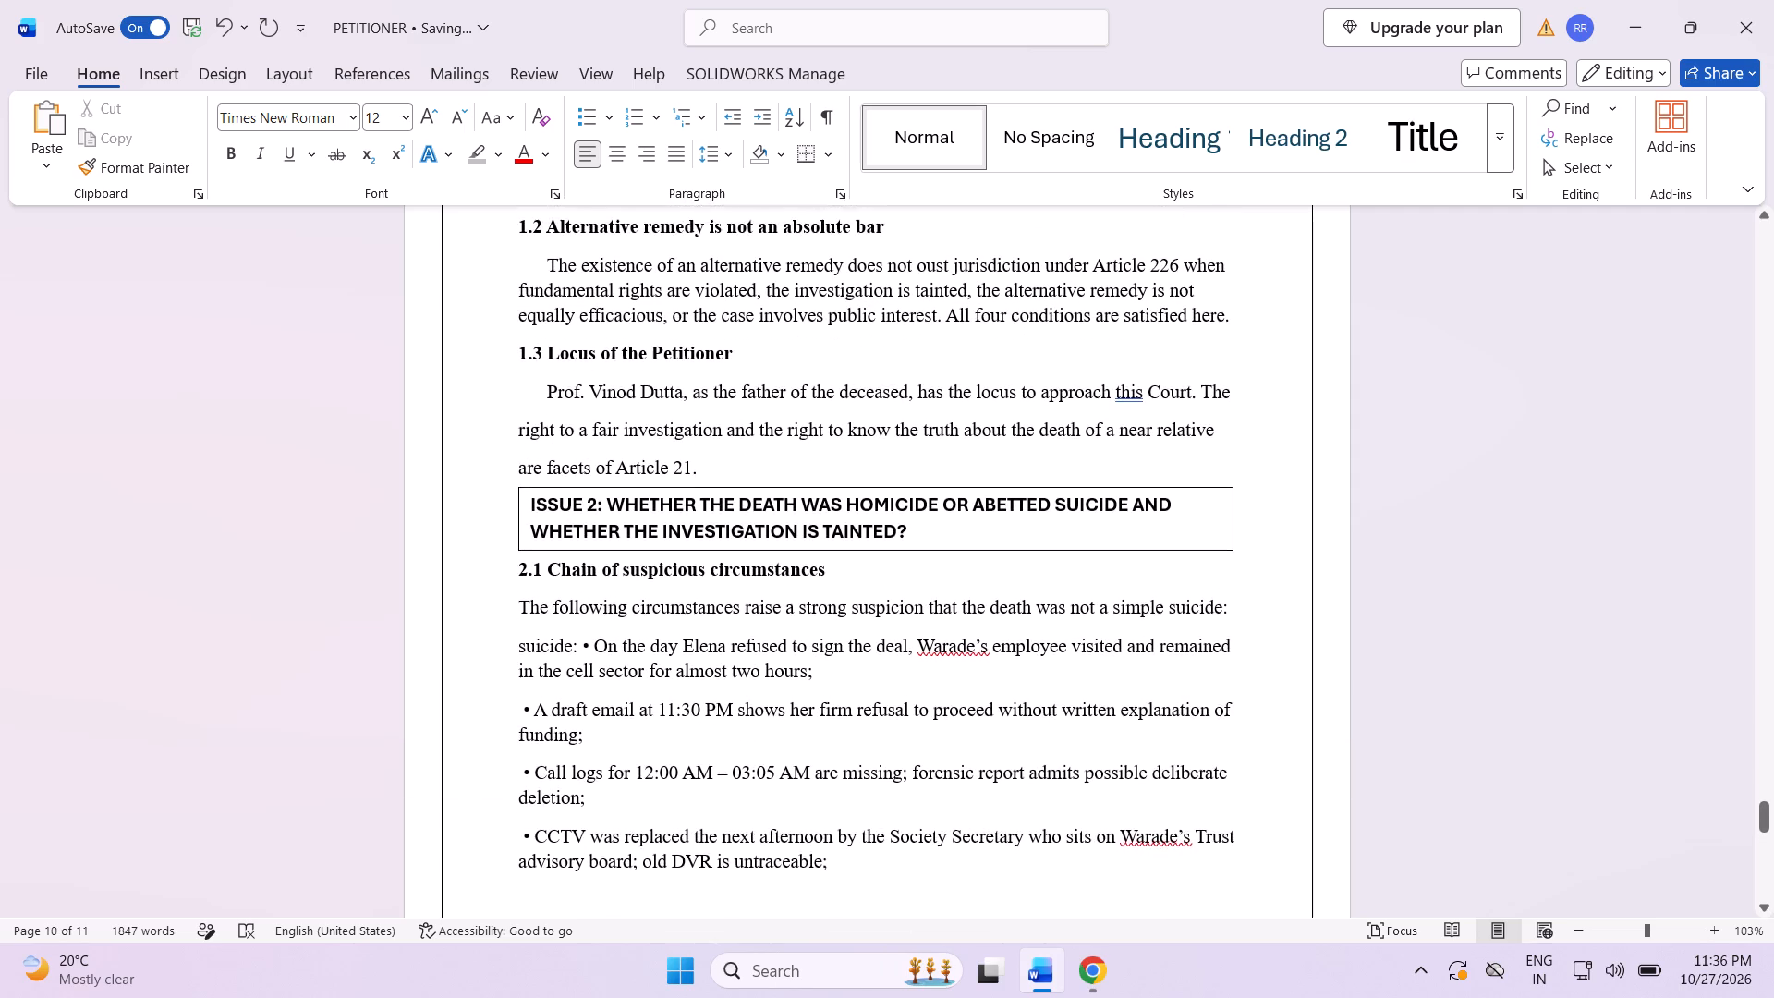
pyautogui.moveTo(514, 560); pyautogui.dragTo(569, 653)
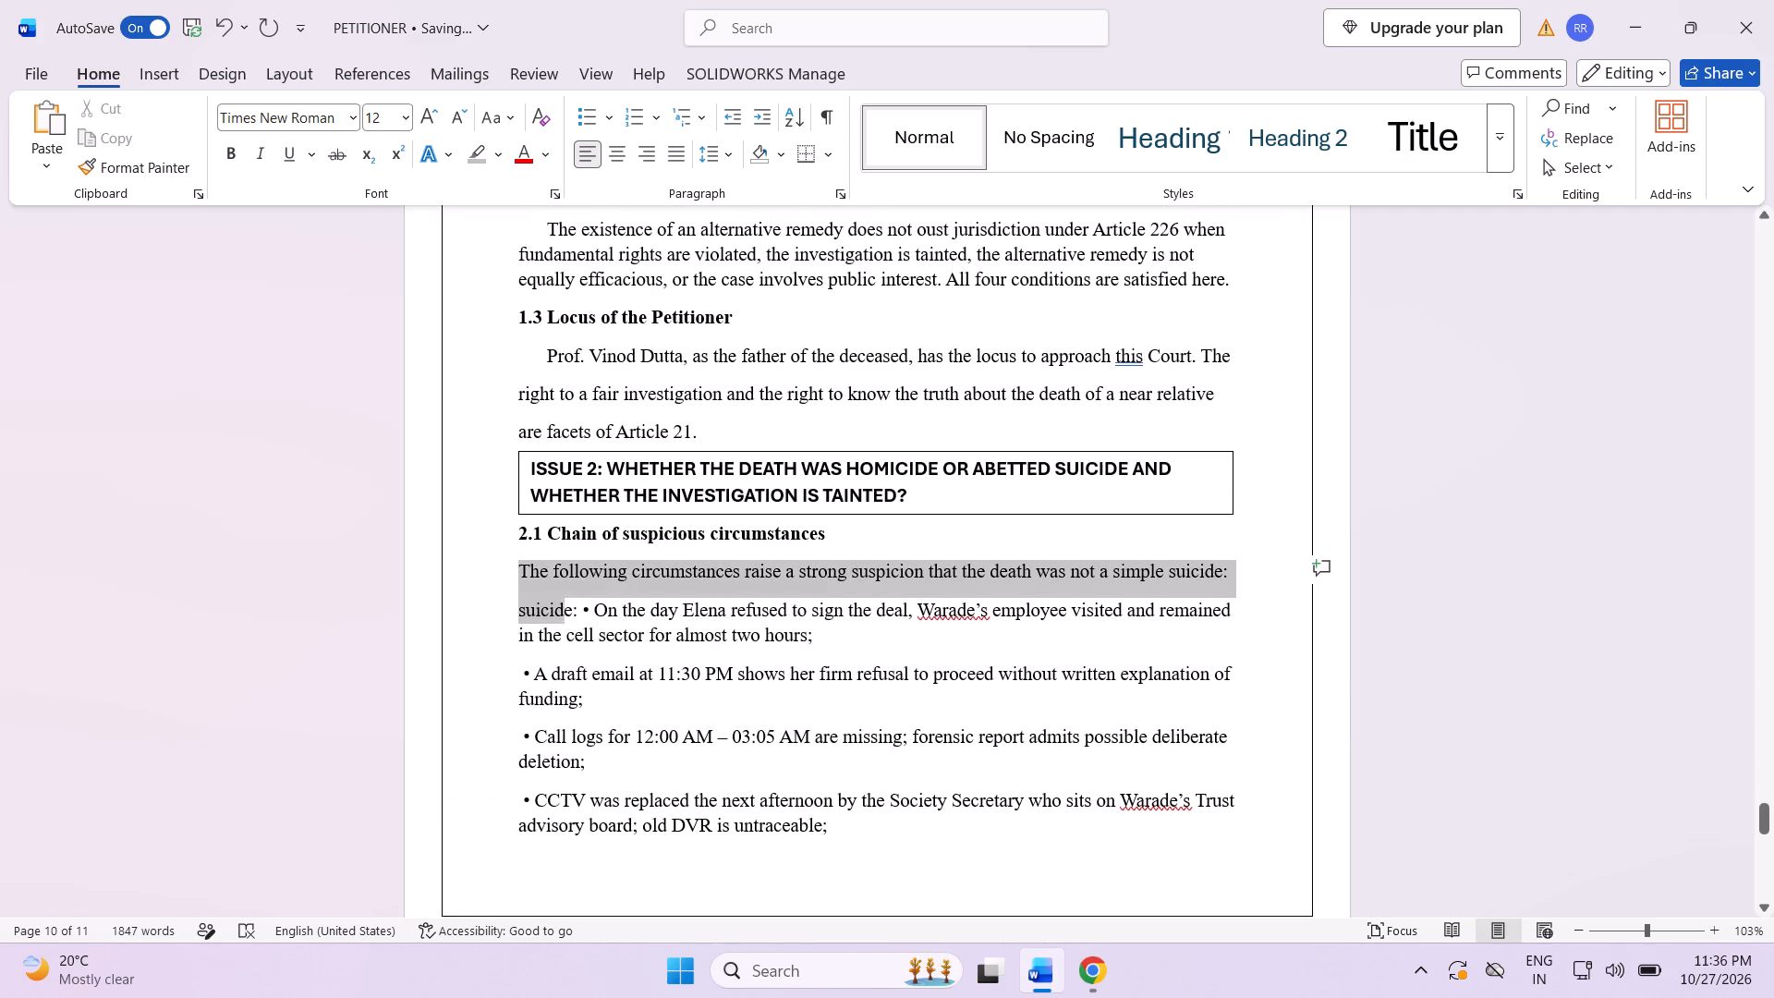
pyautogui.moveTo(569, 653); pyautogui.dragTo(939, 335)
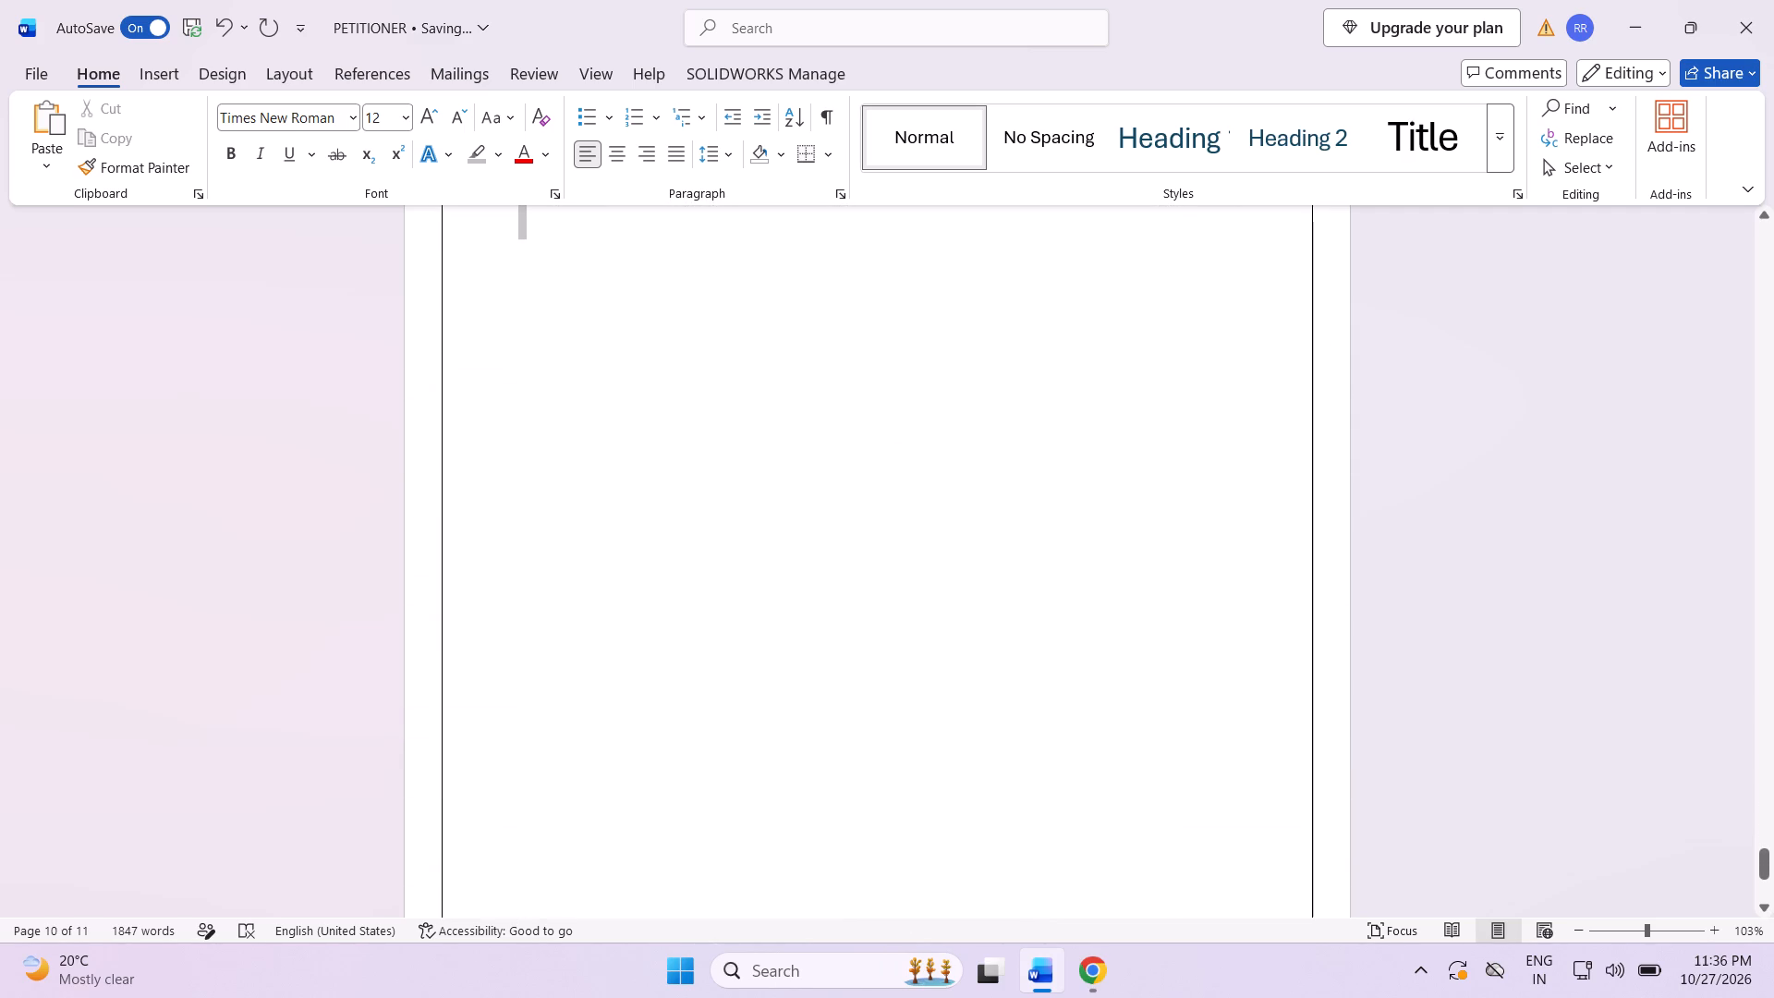
pyautogui.moveTo(939, 335); pyautogui.dragTo(940, 335)
pyautogui.click(732, 154)
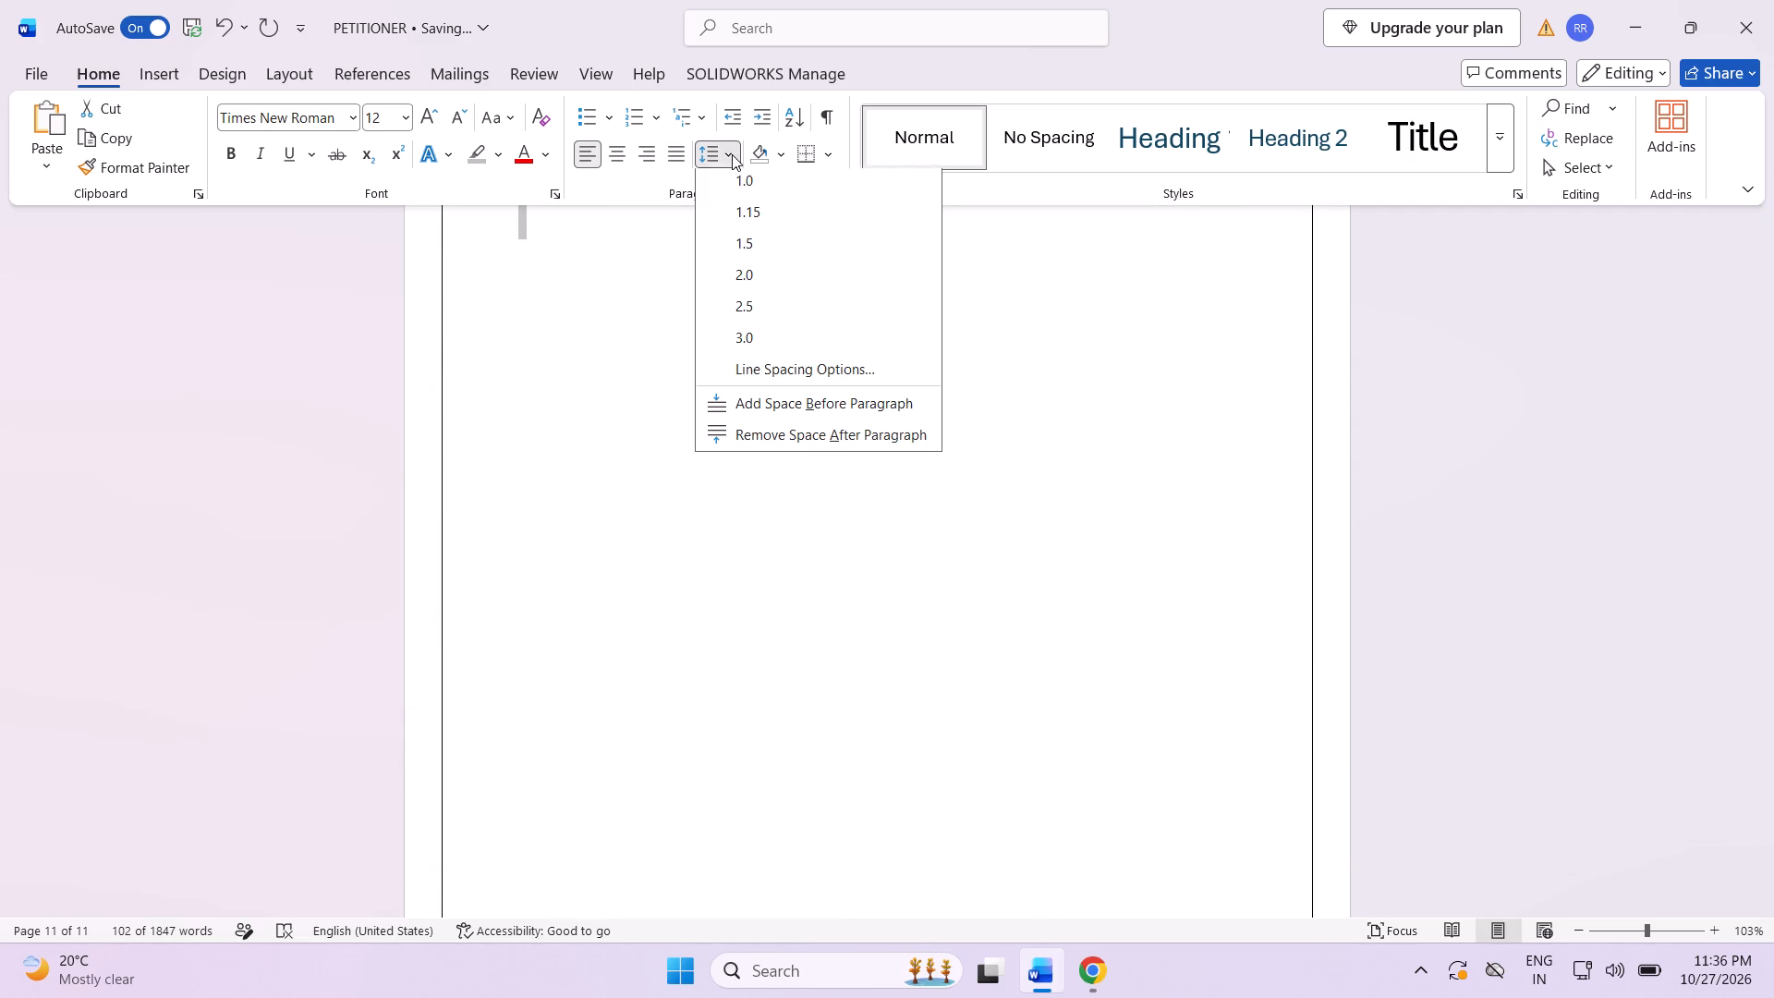
pyautogui.click(741, 188)
pyautogui.scroll(7, 780, 352)
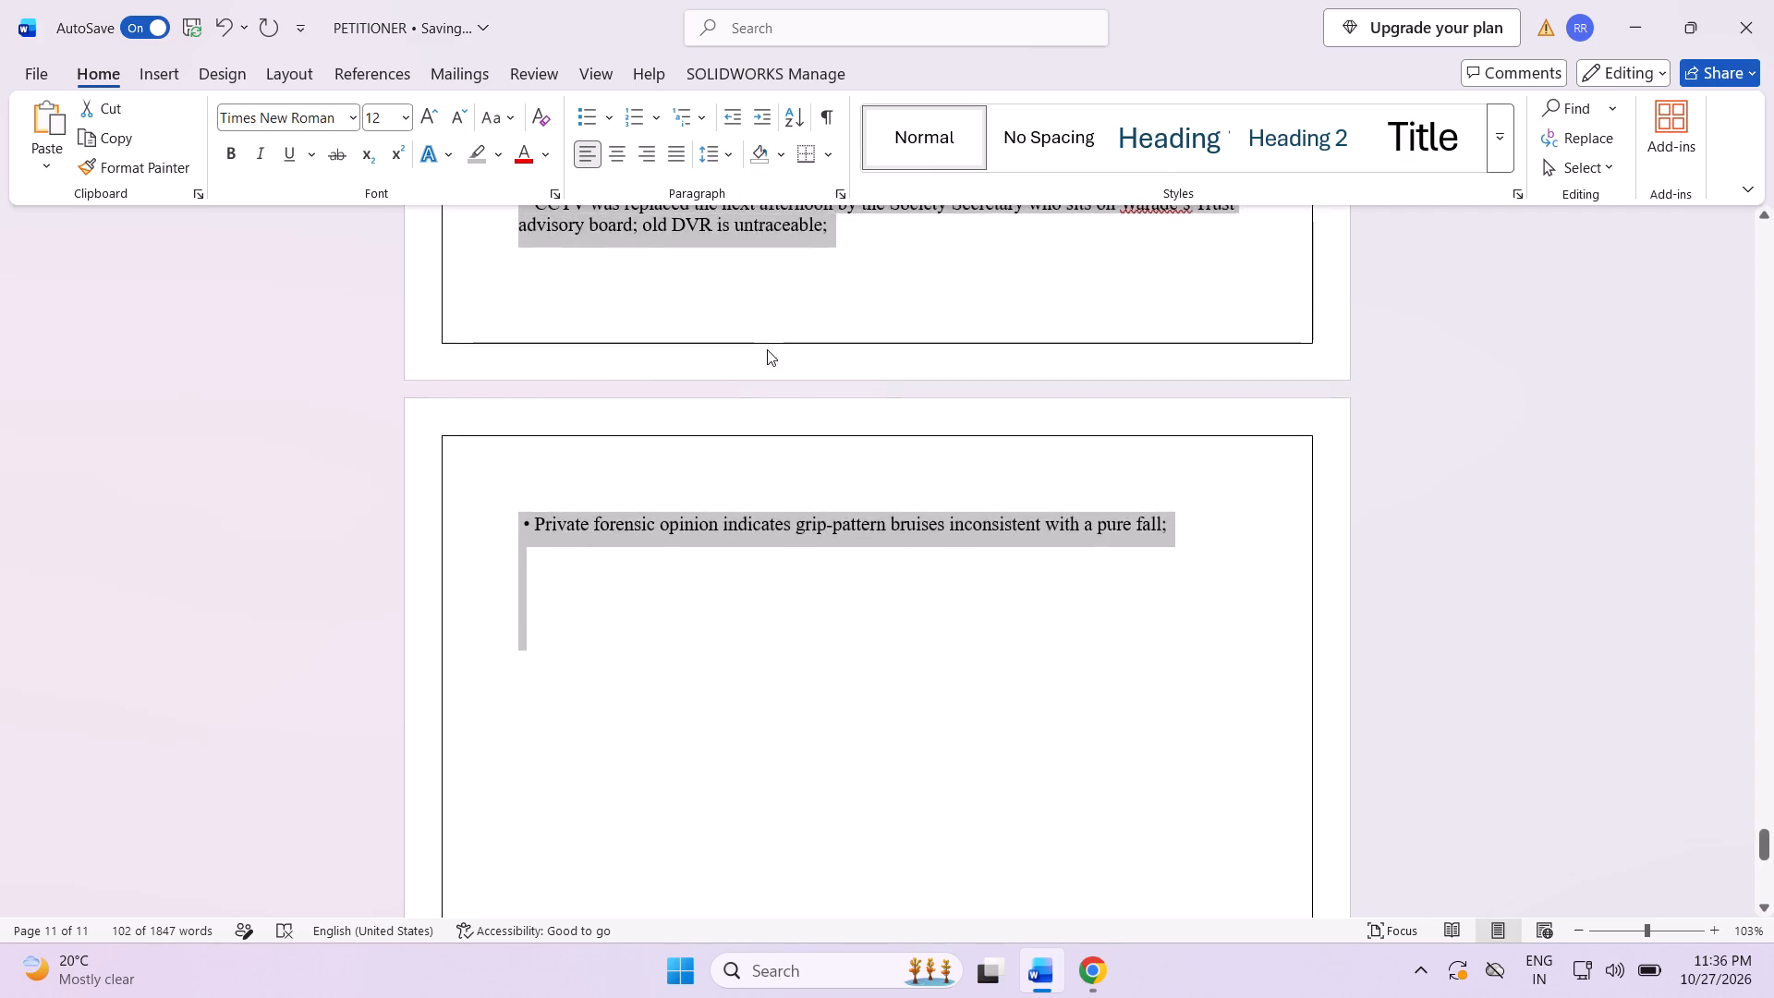
pyautogui.scroll(8, 767, 349)
pyautogui.scroll(-2, 758, 366)
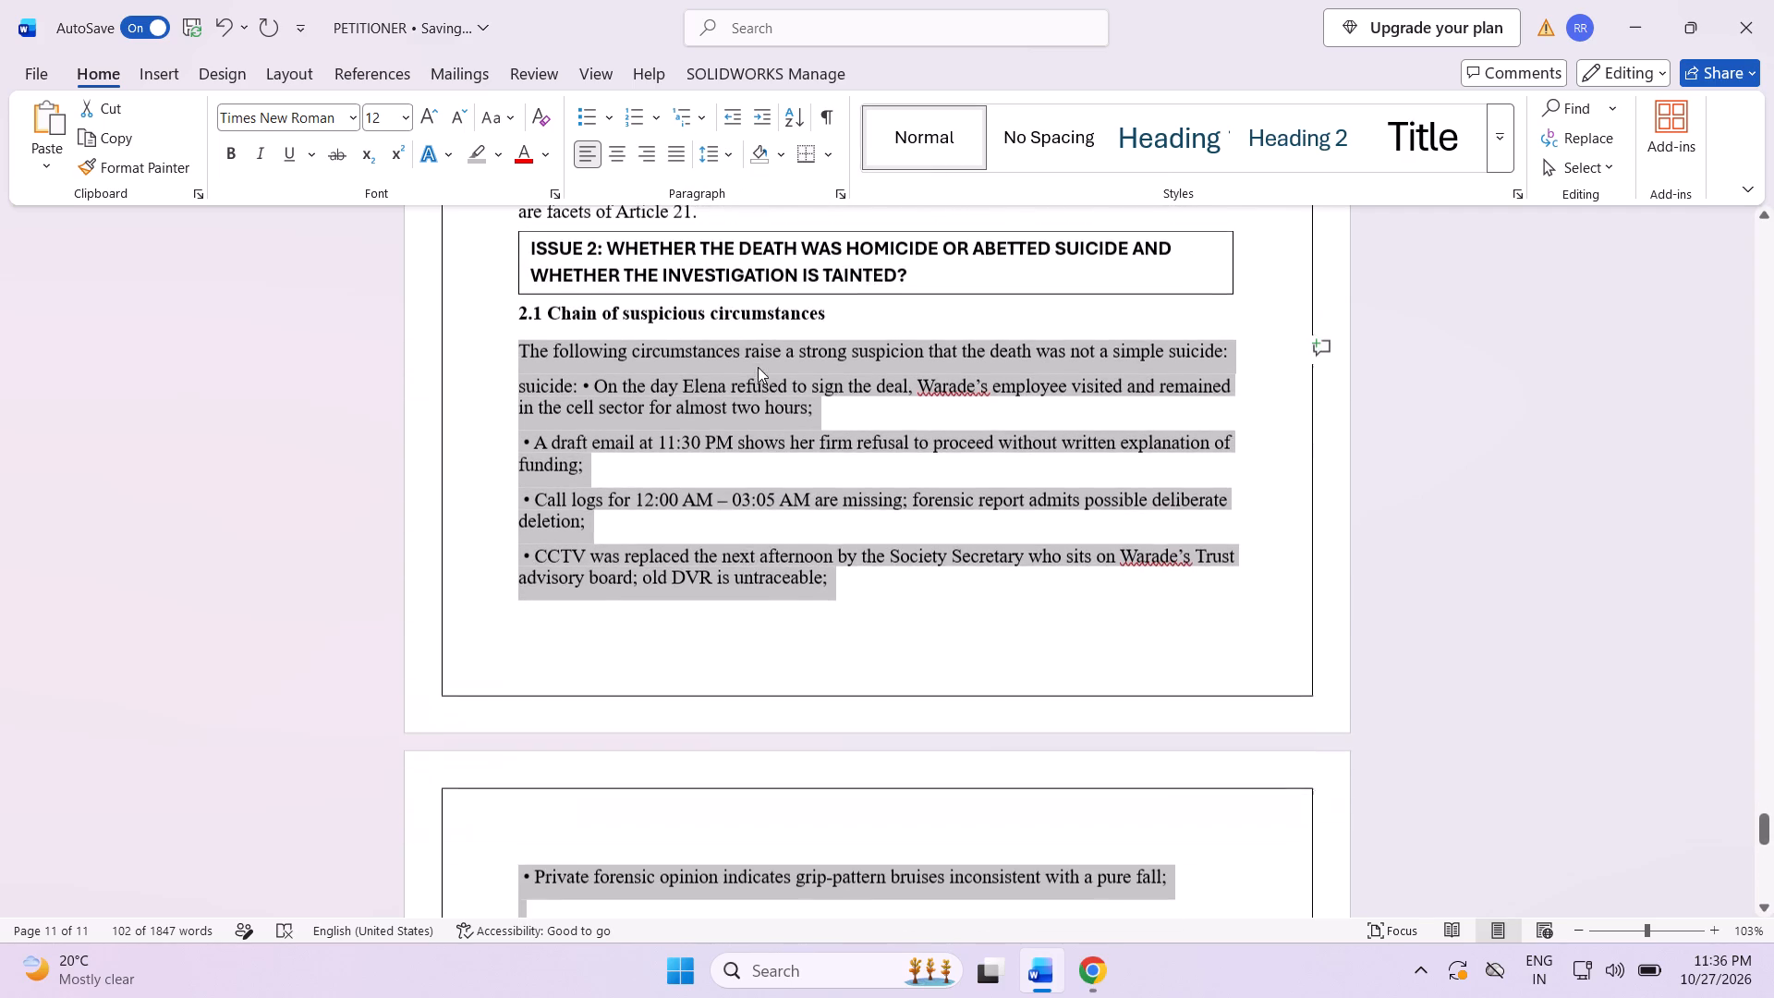
pyautogui.click(909, 571)
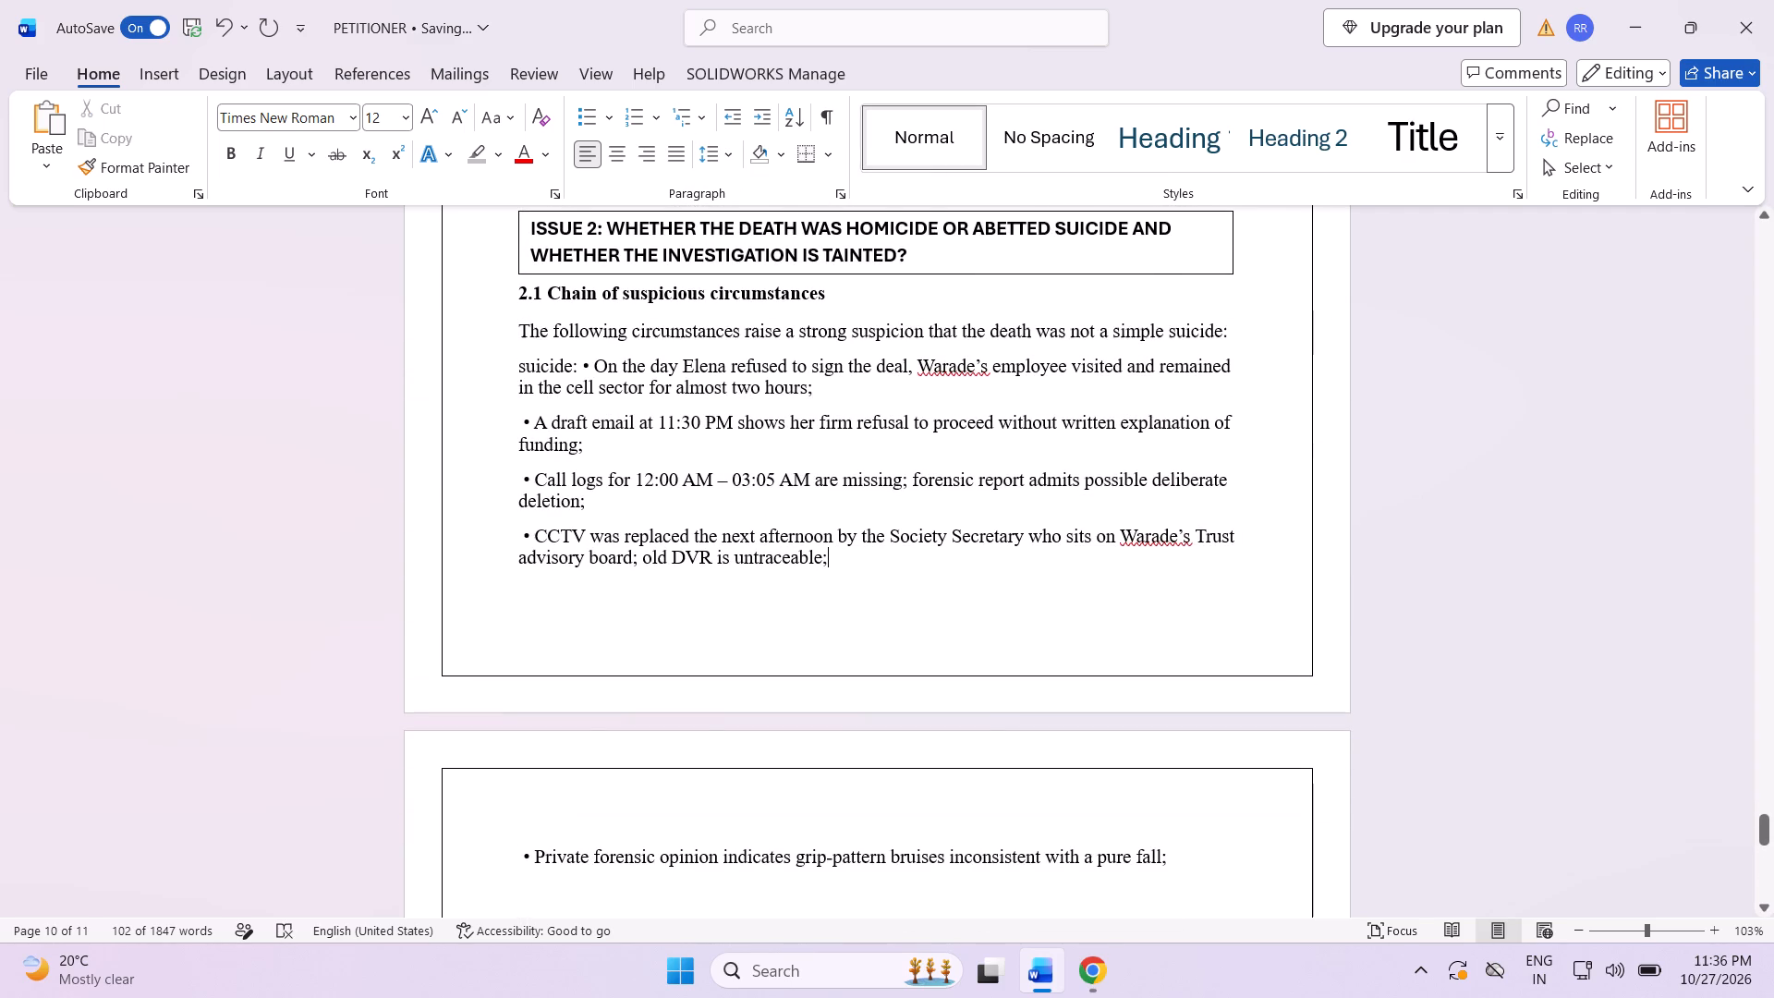
# Nudge the "TC-" box on the ARGUMENTS ADVANCED page slightly to the right, keeping it at the top margin.
pyautogui.scroll(14, 809, 508)
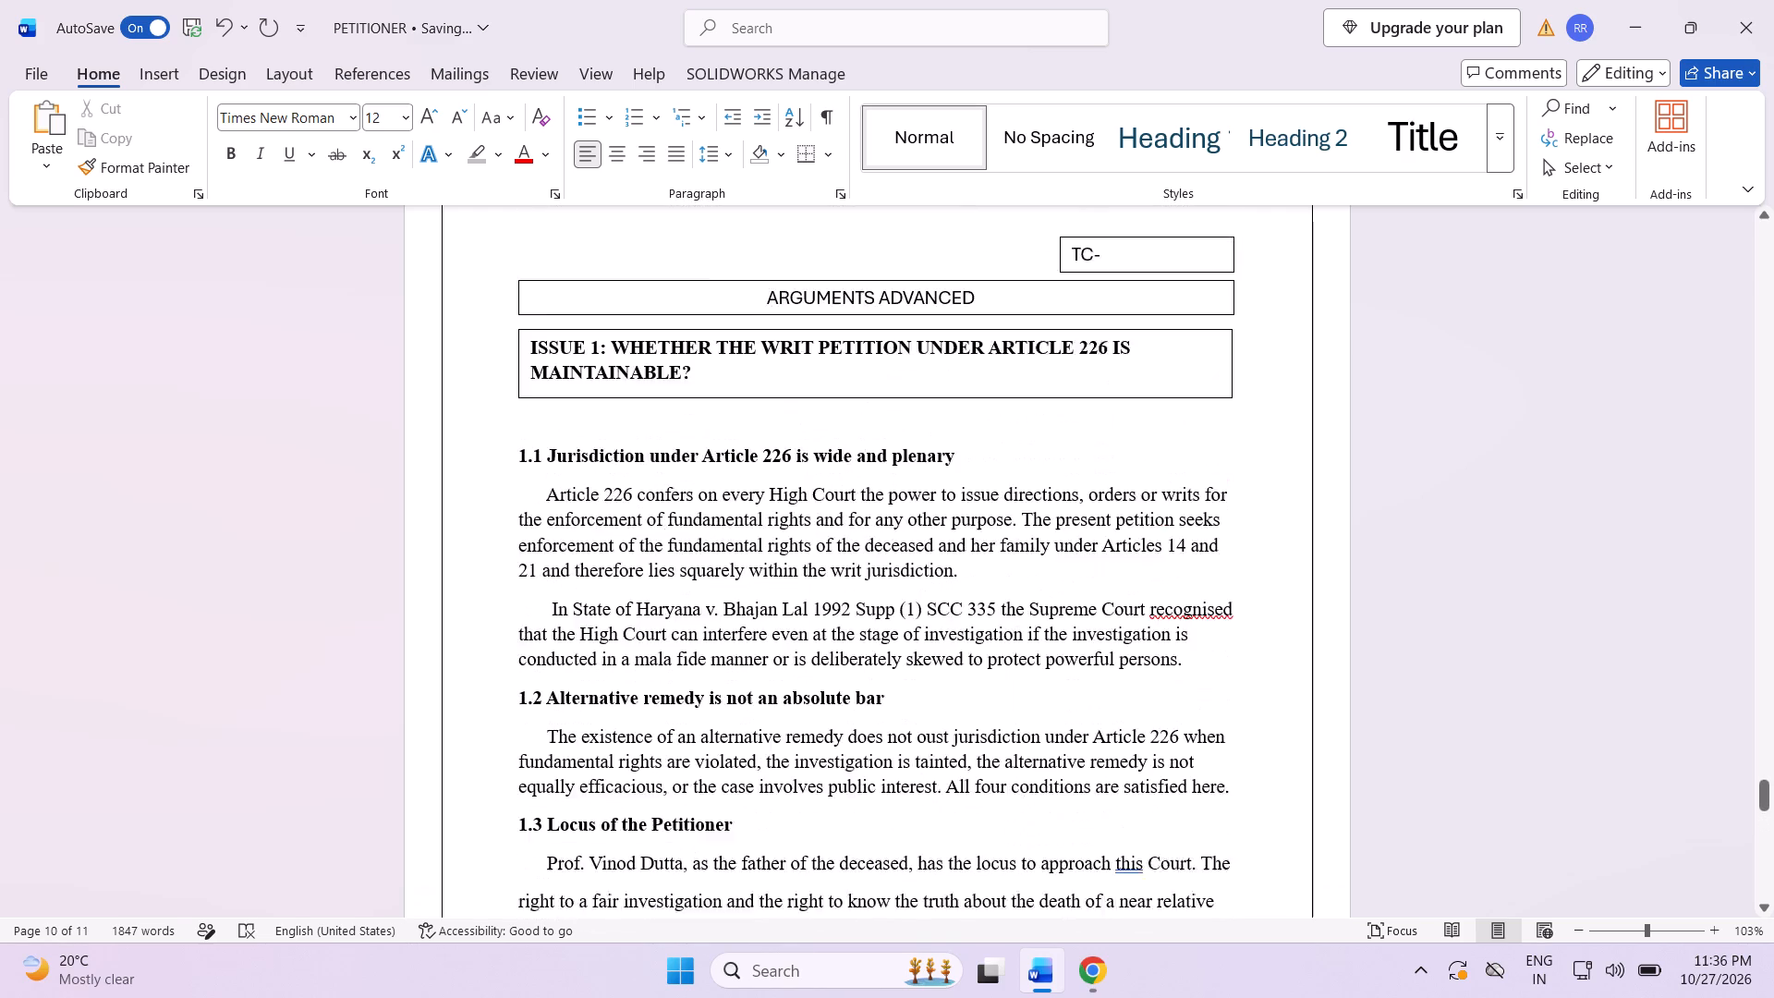
pyautogui.scroll(4, 800, 505)
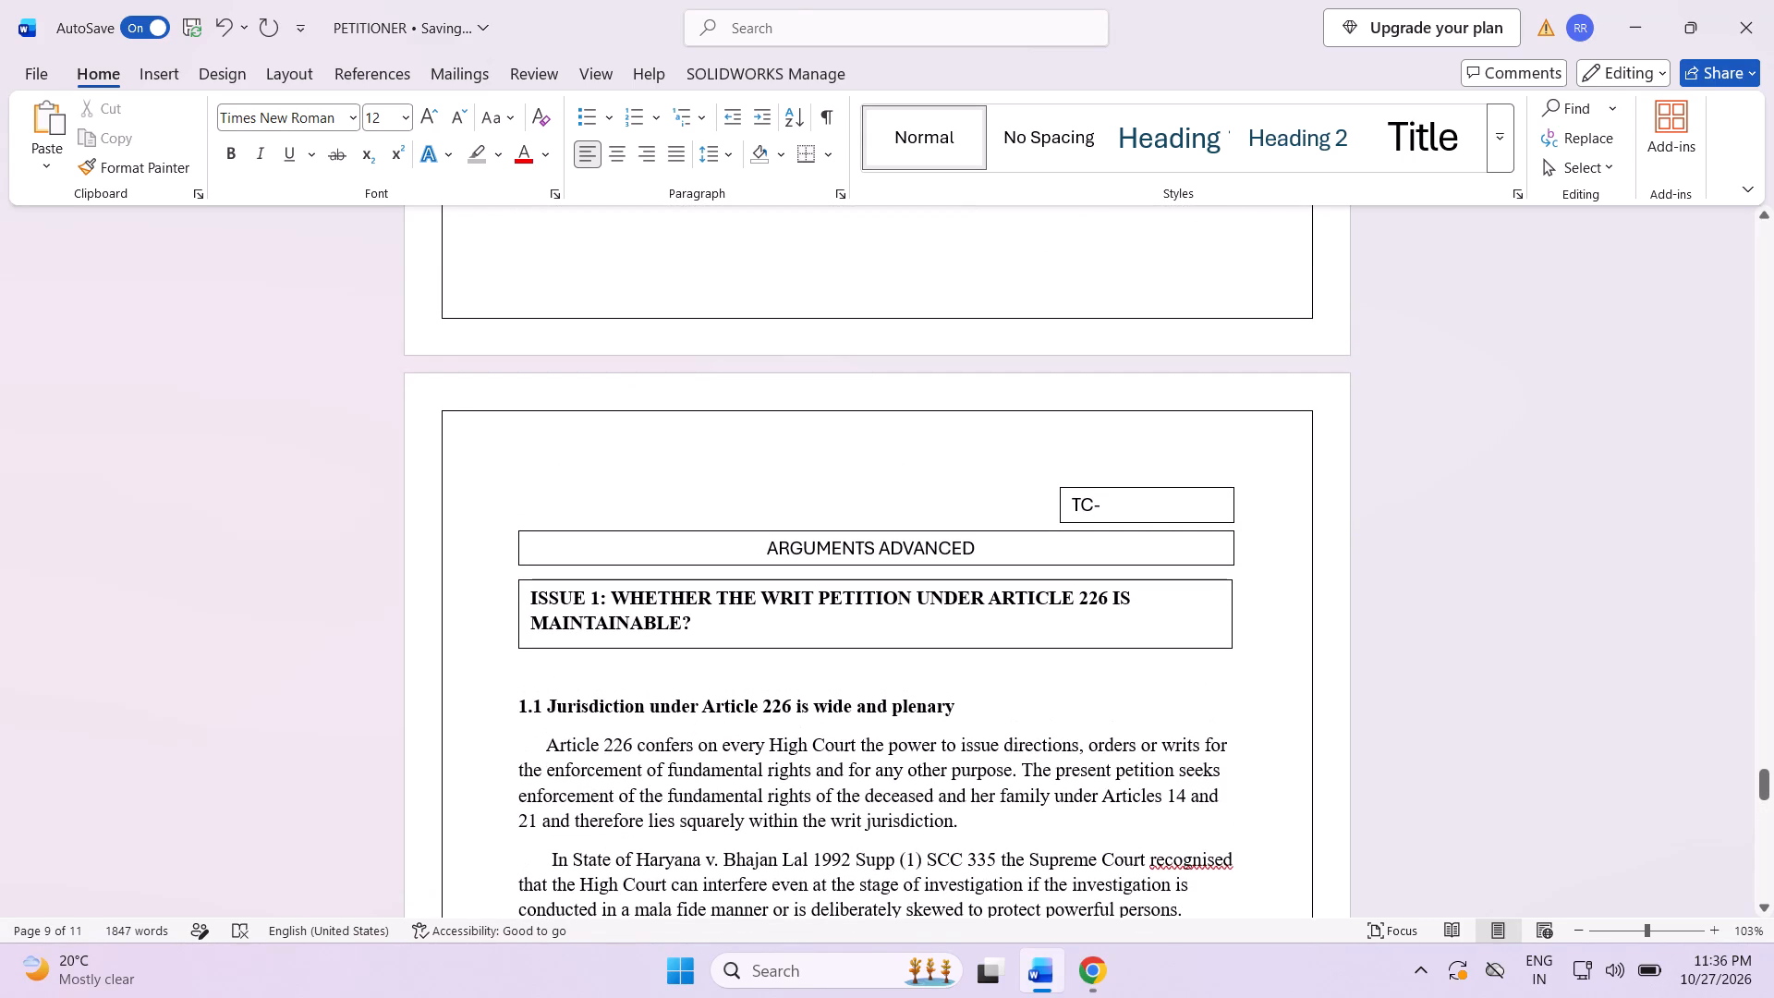
pyautogui.click(1133, 494)
pyautogui.moveTo(1125, 487); pyautogui.dragTo(1126, 476)
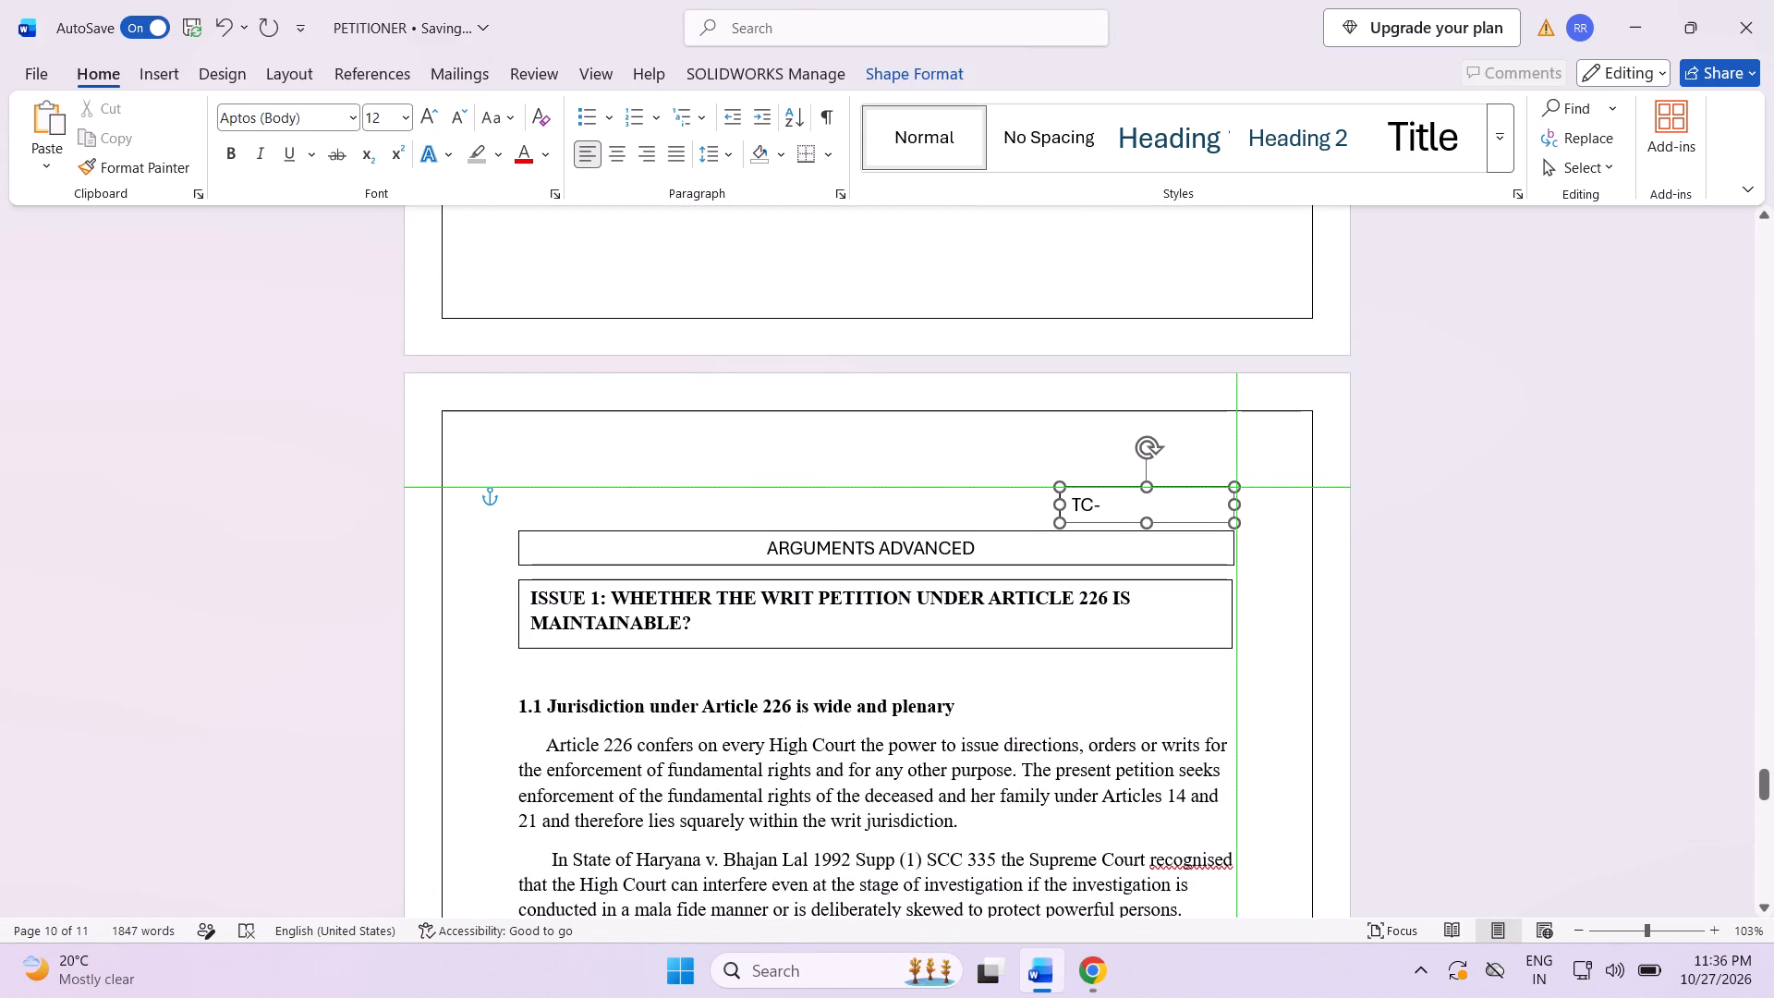
pyautogui.moveTo(1126, 476); pyautogui.dragTo(1129, 469)
pyautogui.moveTo(1162, 486); pyautogui.dragTo(1162, 469)
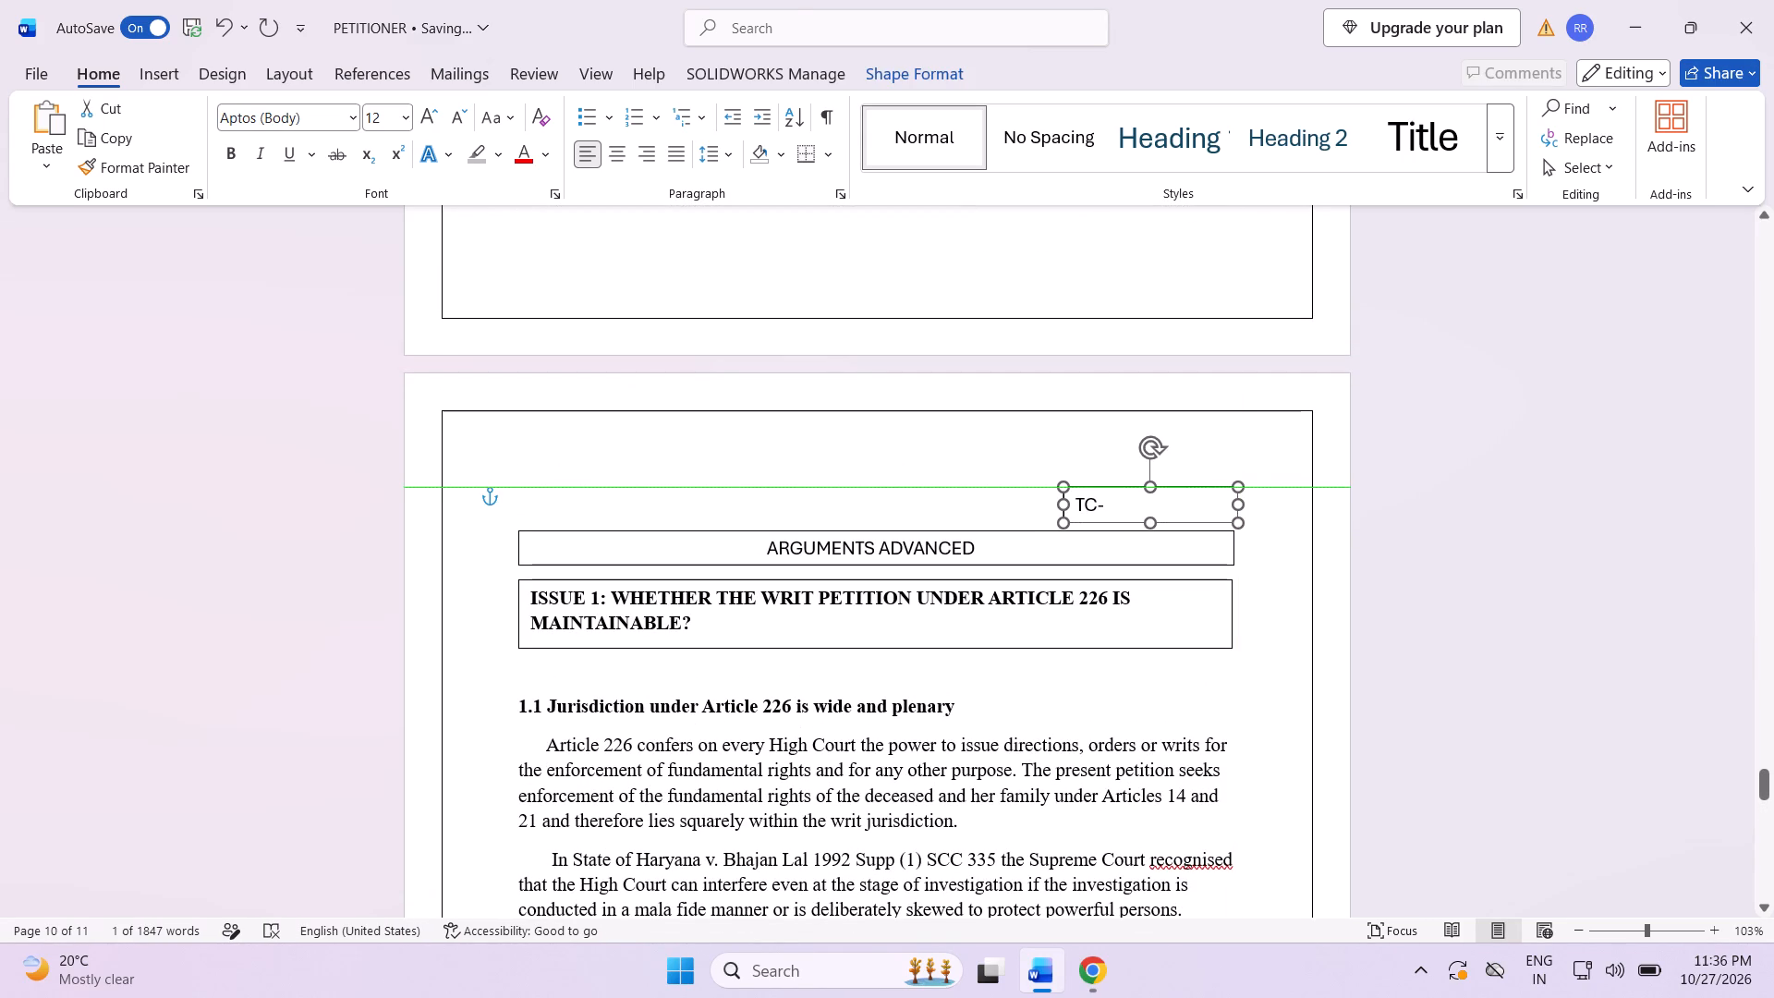
pyautogui.moveTo(1162, 469); pyautogui.dragTo(1170, 456)
# Move the ARGUMENTS ADVANCED box slightly up so it sits directly beneath the "TC-" box.
pyautogui.click(908, 549)
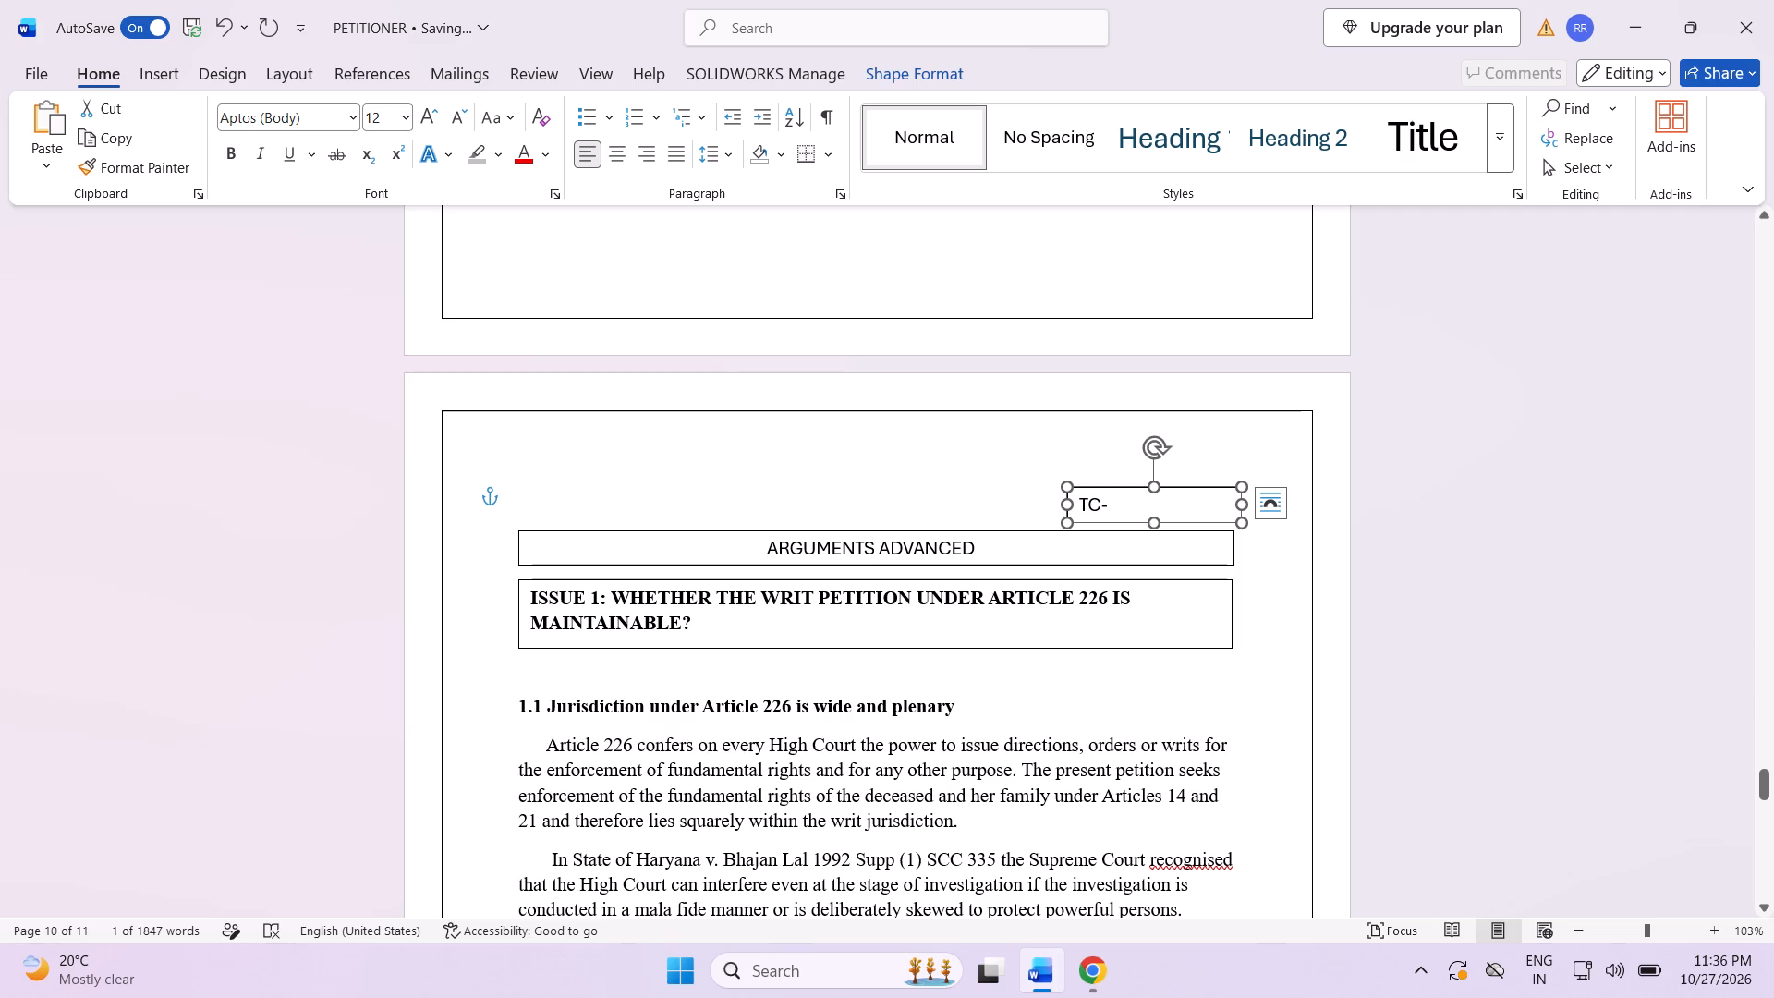
pyautogui.click(917, 533)
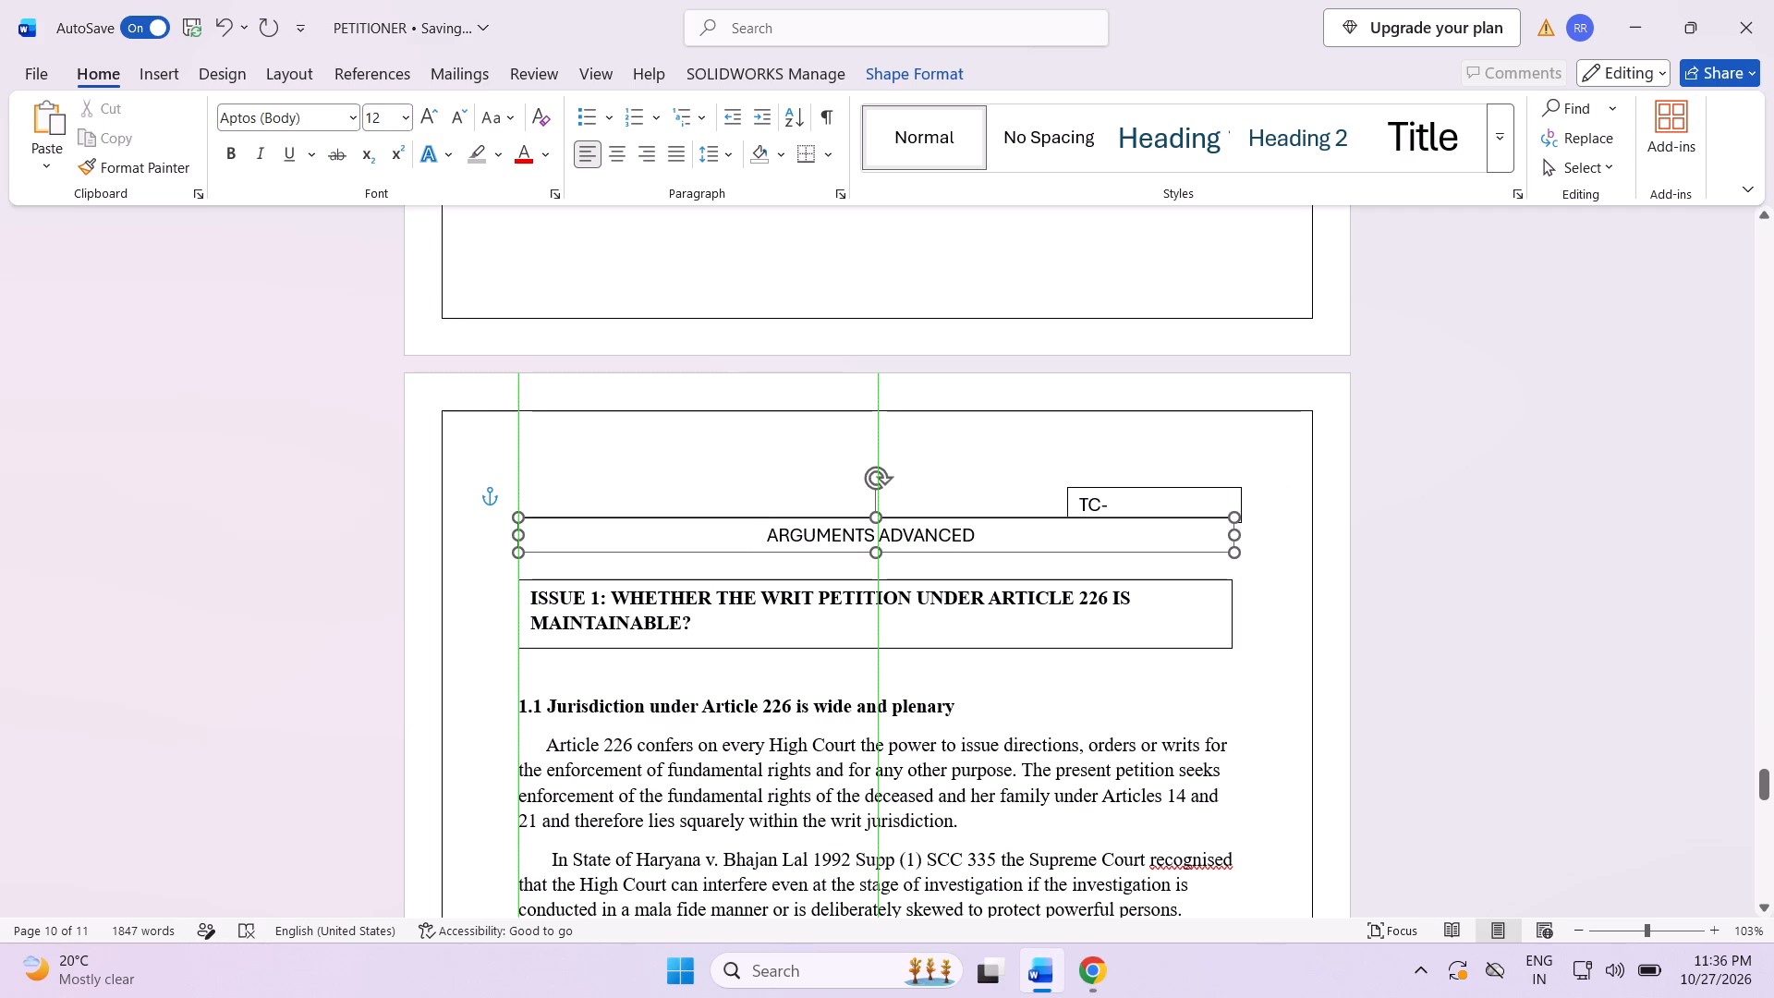
# Resize the ISSUE 1 box so its top edge is just below ARGUMENTS ADVANCED and its bottom edge fits the two-line heading.
pyautogui.click(910, 607)
pyautogui.moveTo(913, 586); pyautogui.dragTo(913, 575)
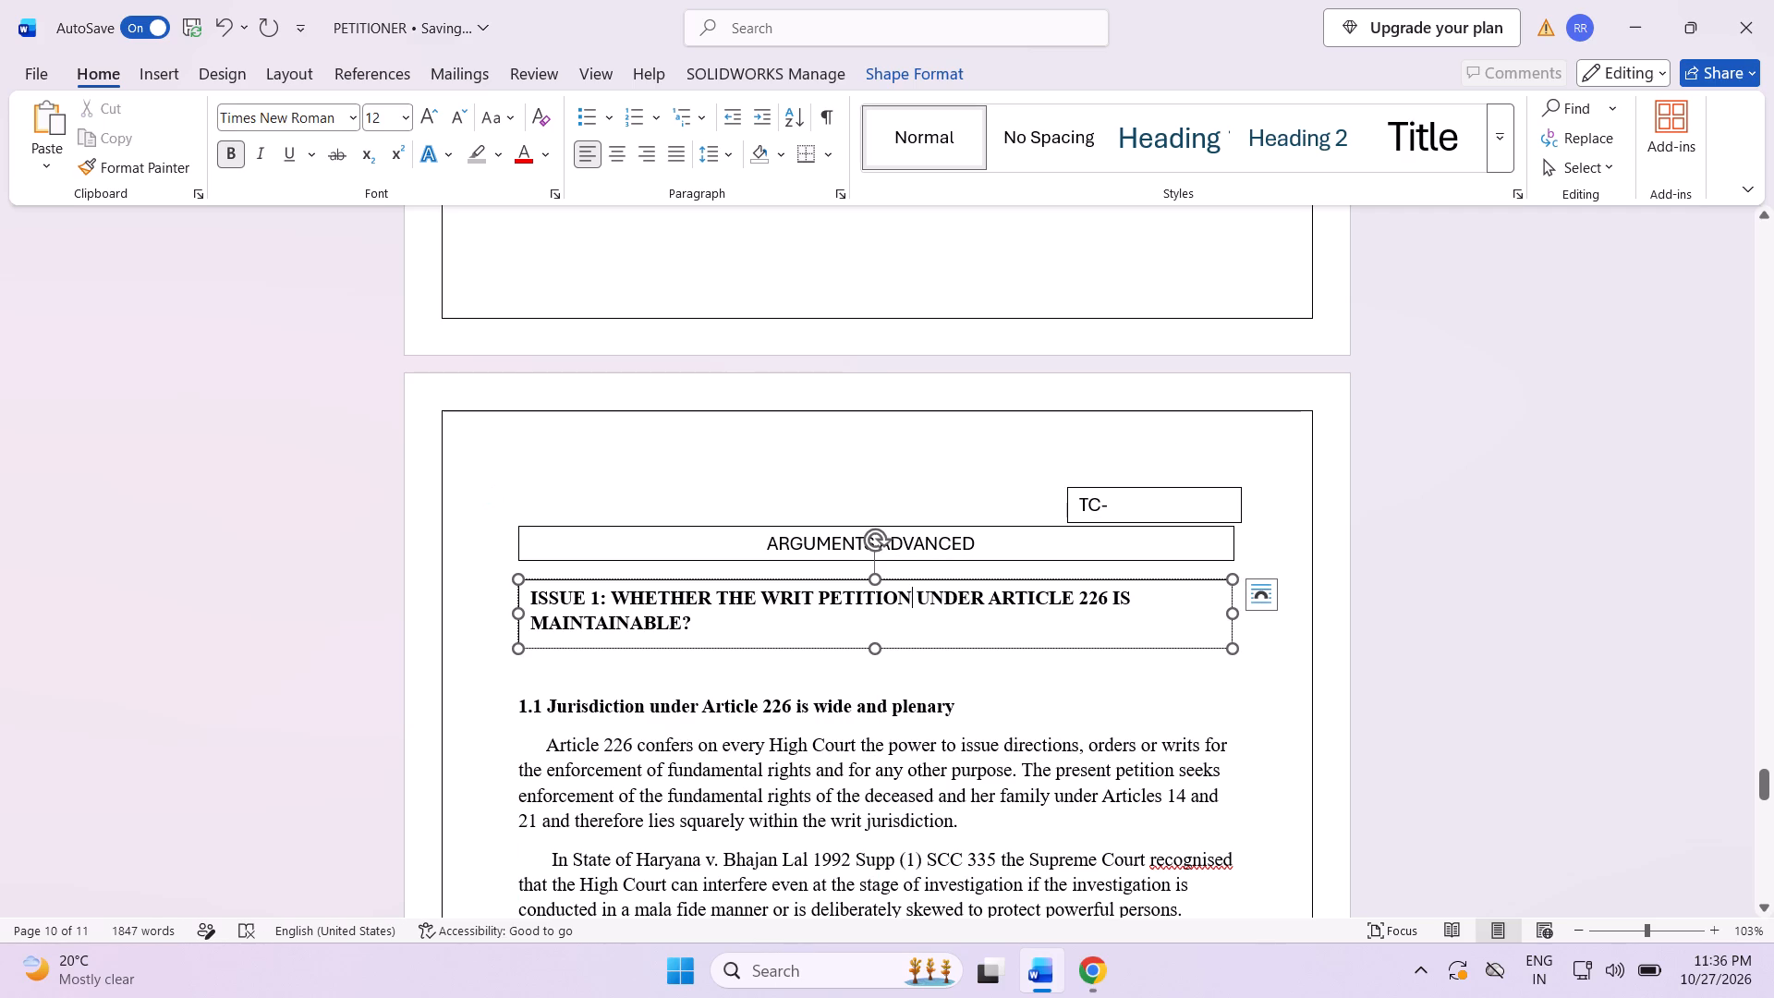
pyautogui.moveTo(913, 575); pyautogui.dragTo(913, 564)
pyautogui.moveTo(876, 576); pyautogui.dragTo(875, 566)
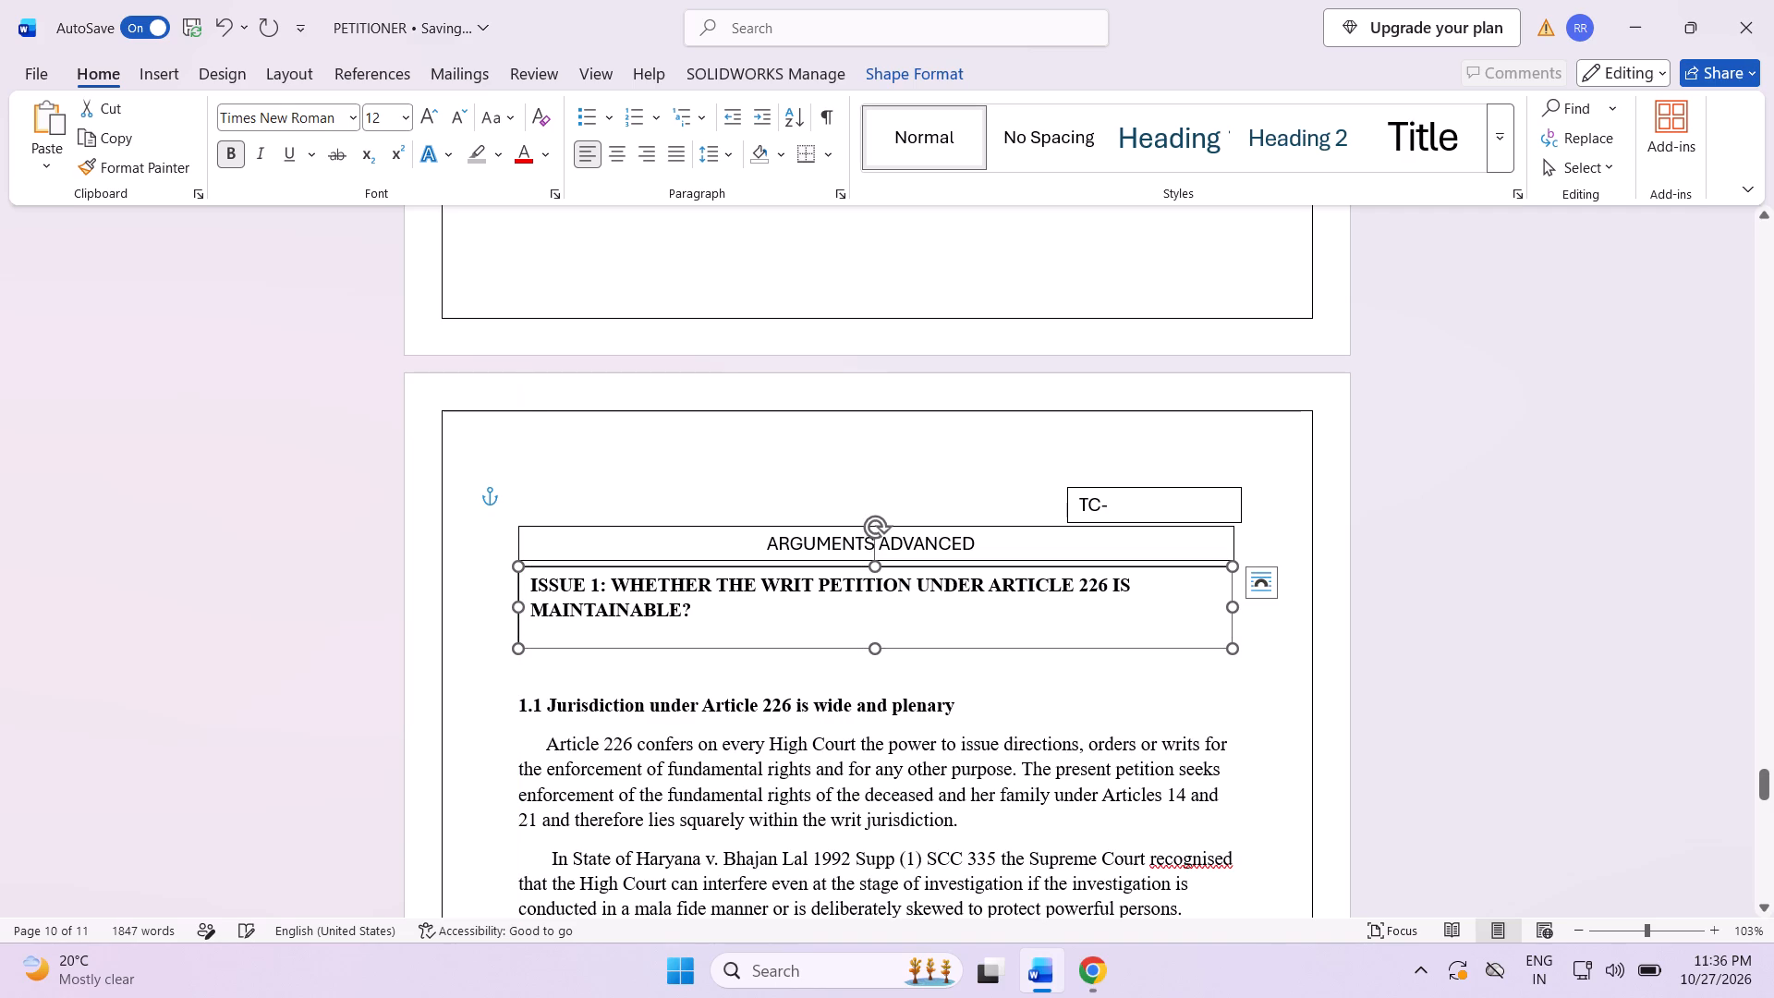
pyautogui.moveTo(877, 644); pyautogui.dragTo(871, 625)
# Delete the empty line between the ISSUE 1 box and heading 1.1.
pyautogui.click(548, 657)
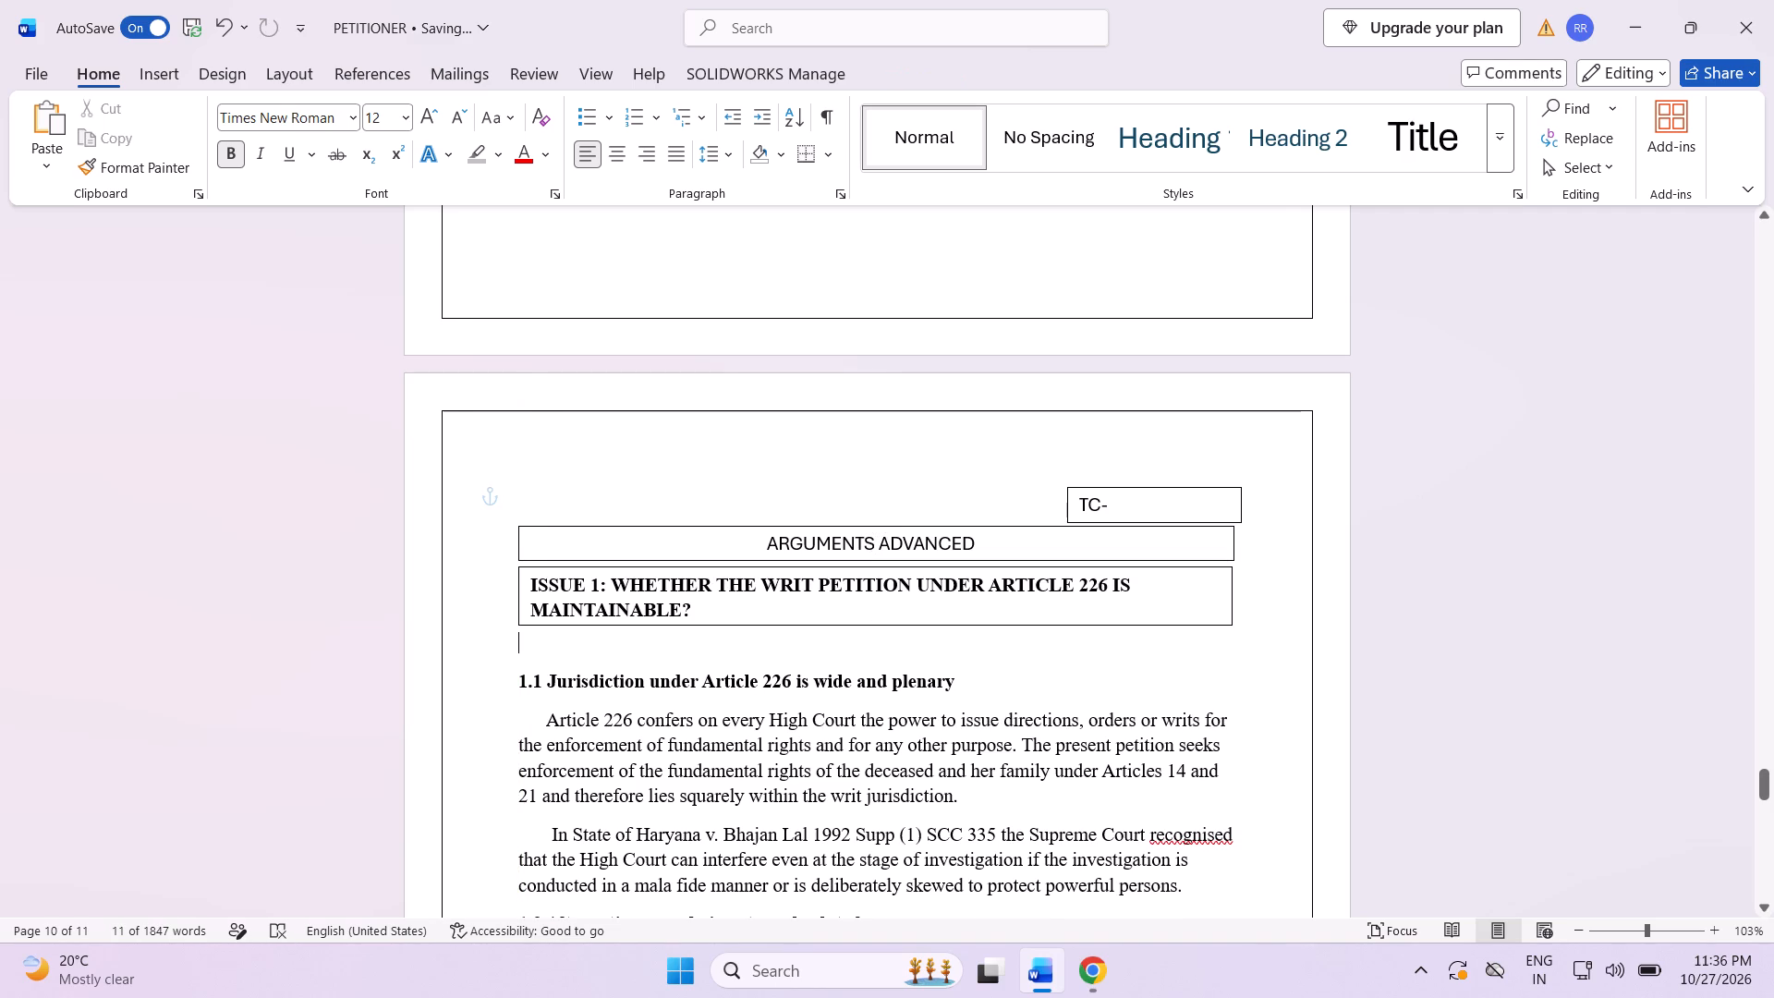
pyautogui.click(539, 659)
pyautogui.click(517, 659)
pyautogui.click(518, 670)
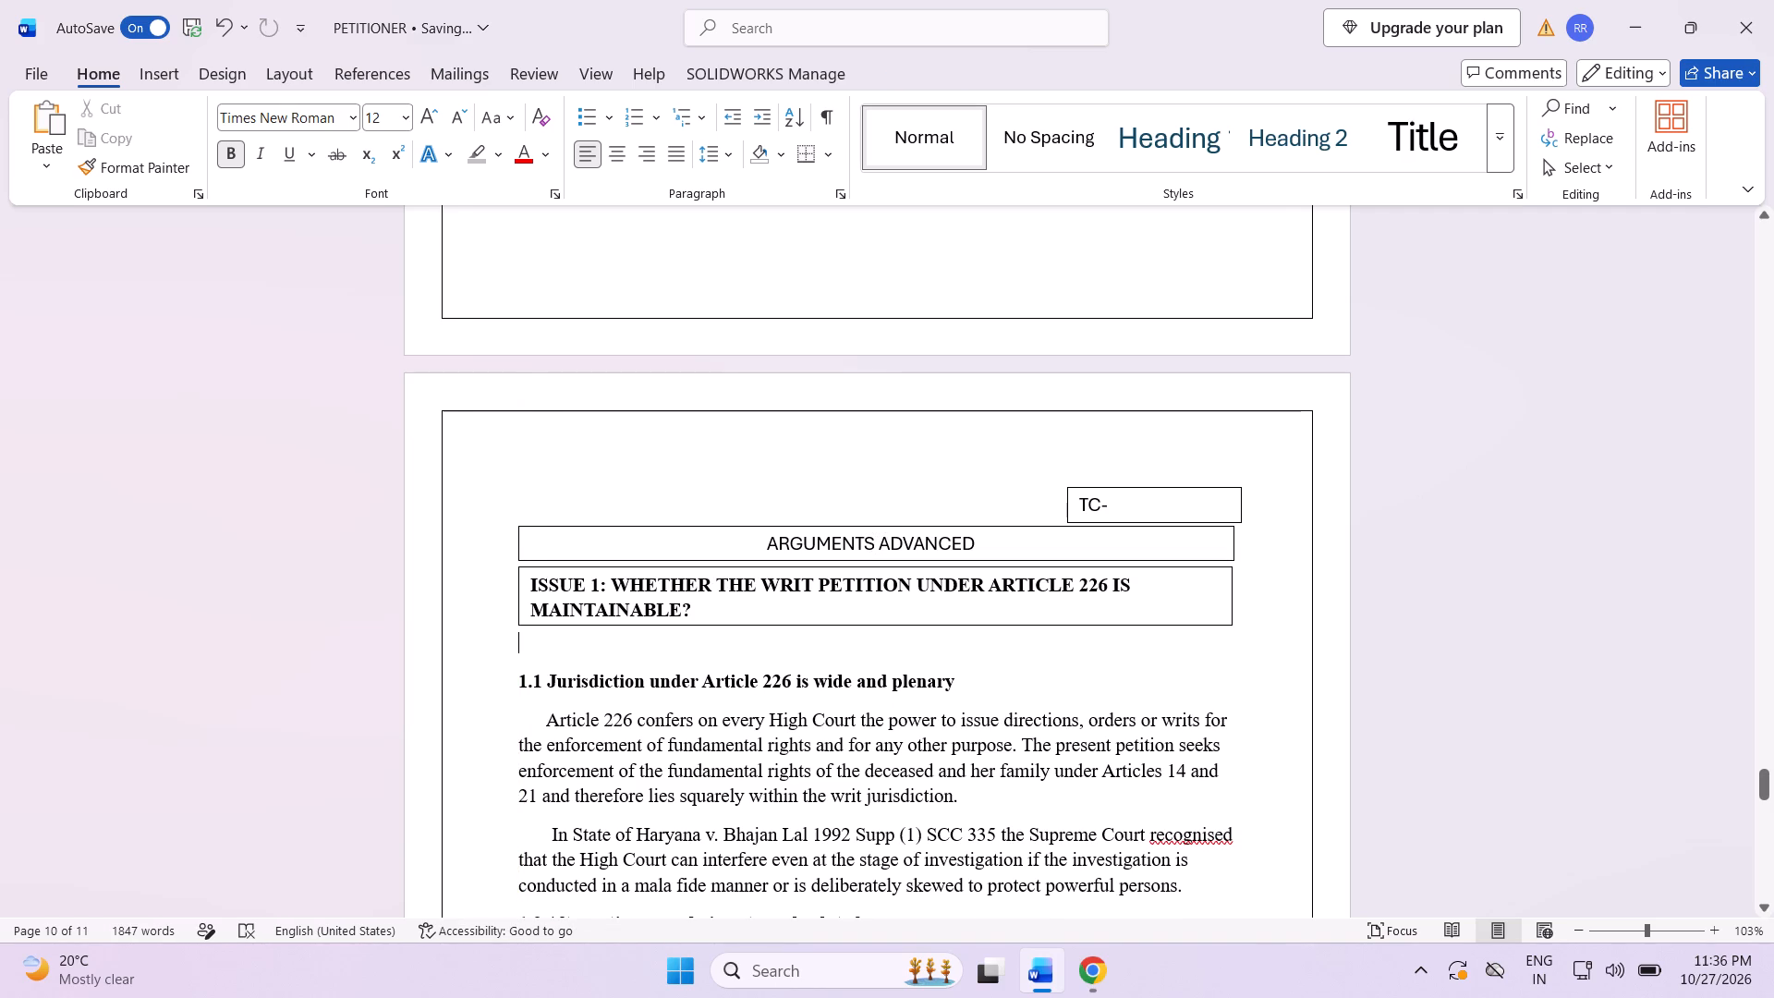
pyautogui.press('BackSpace')
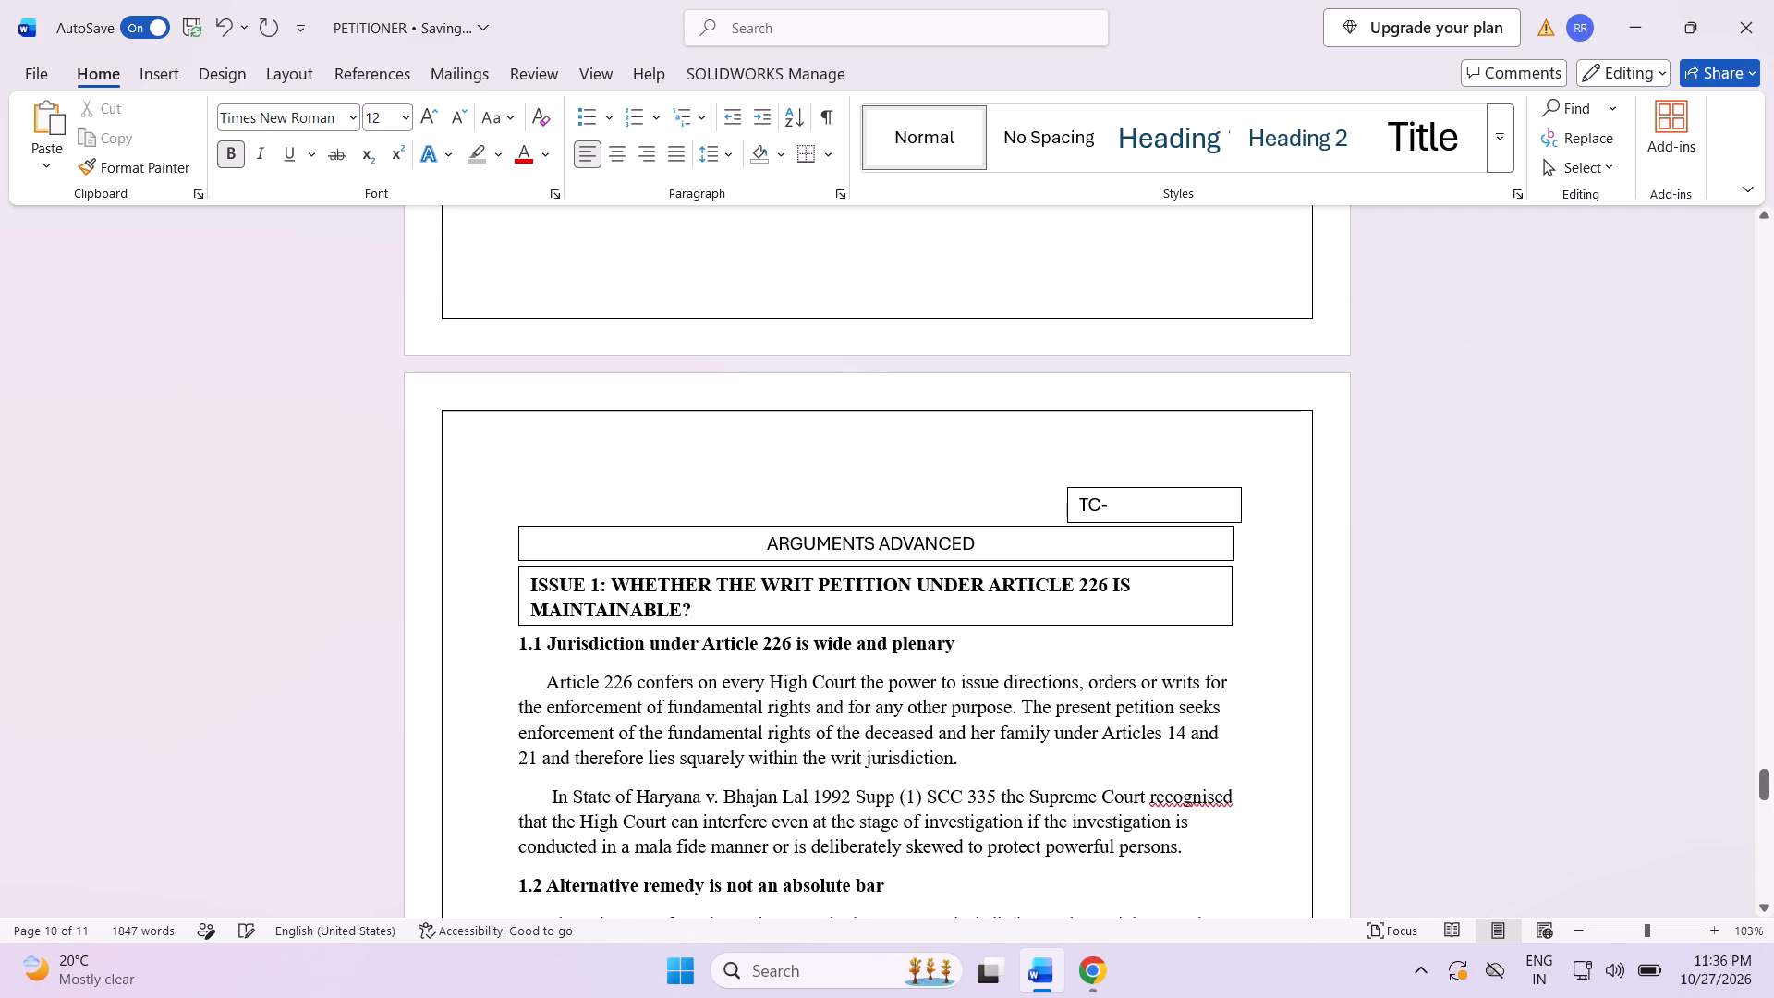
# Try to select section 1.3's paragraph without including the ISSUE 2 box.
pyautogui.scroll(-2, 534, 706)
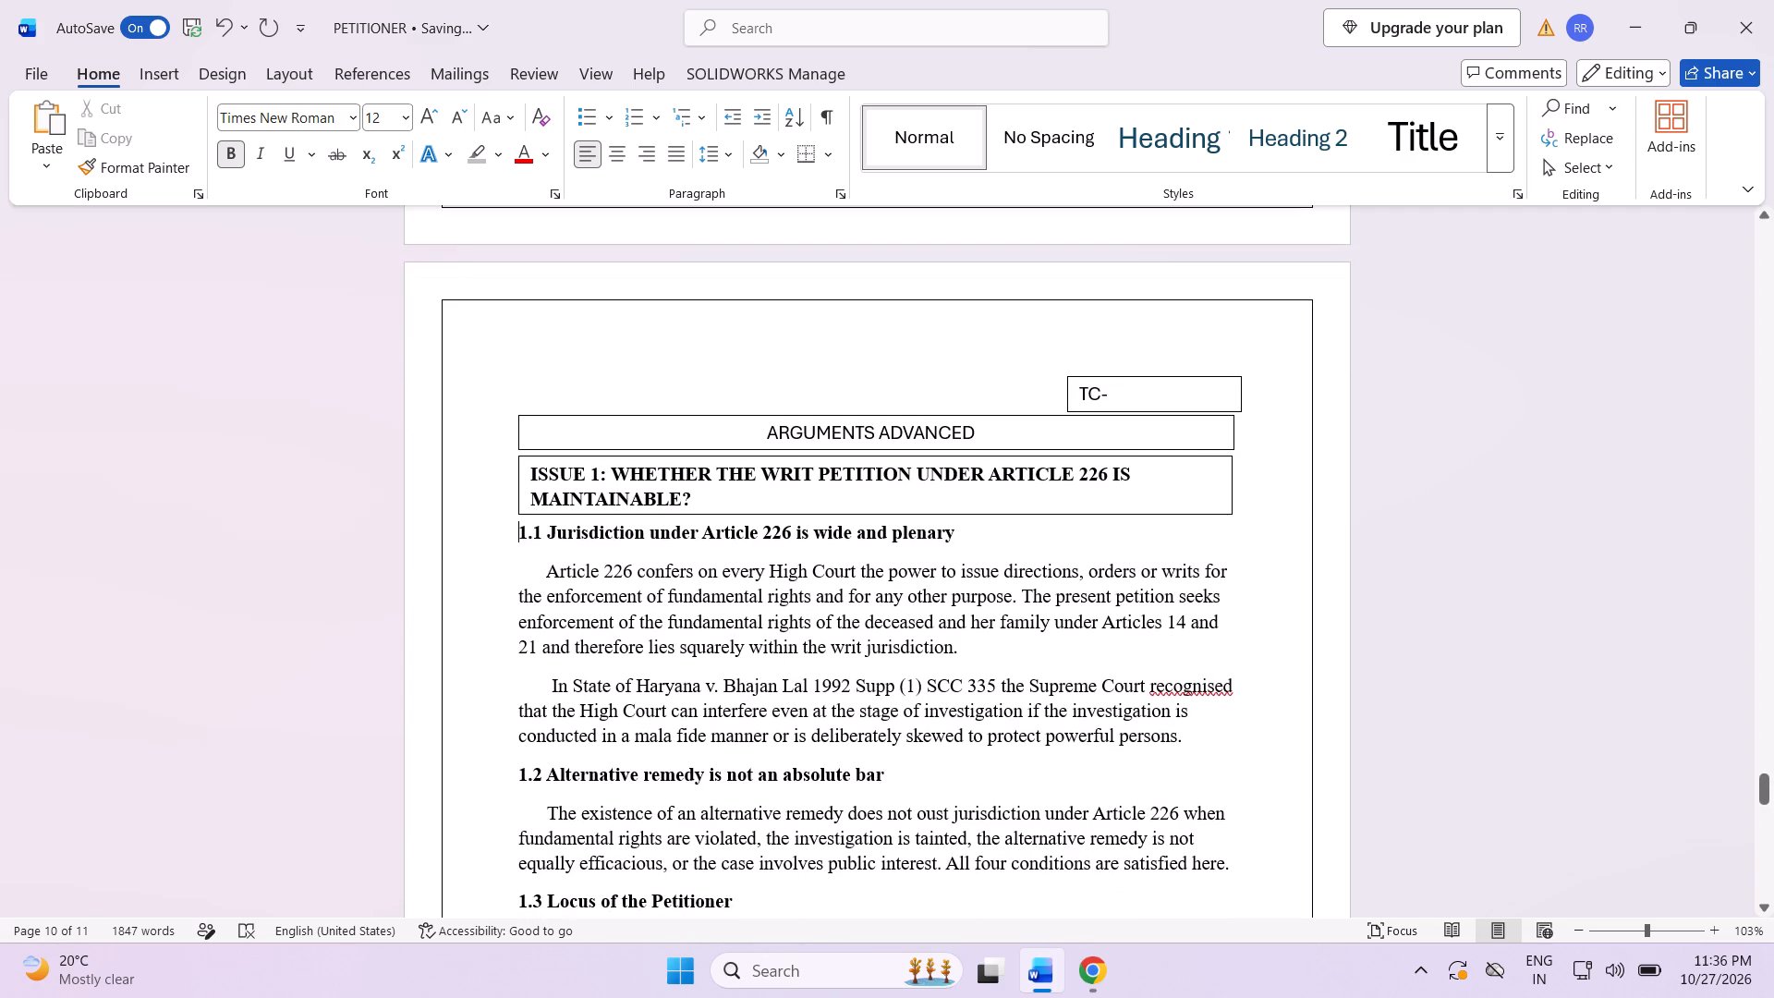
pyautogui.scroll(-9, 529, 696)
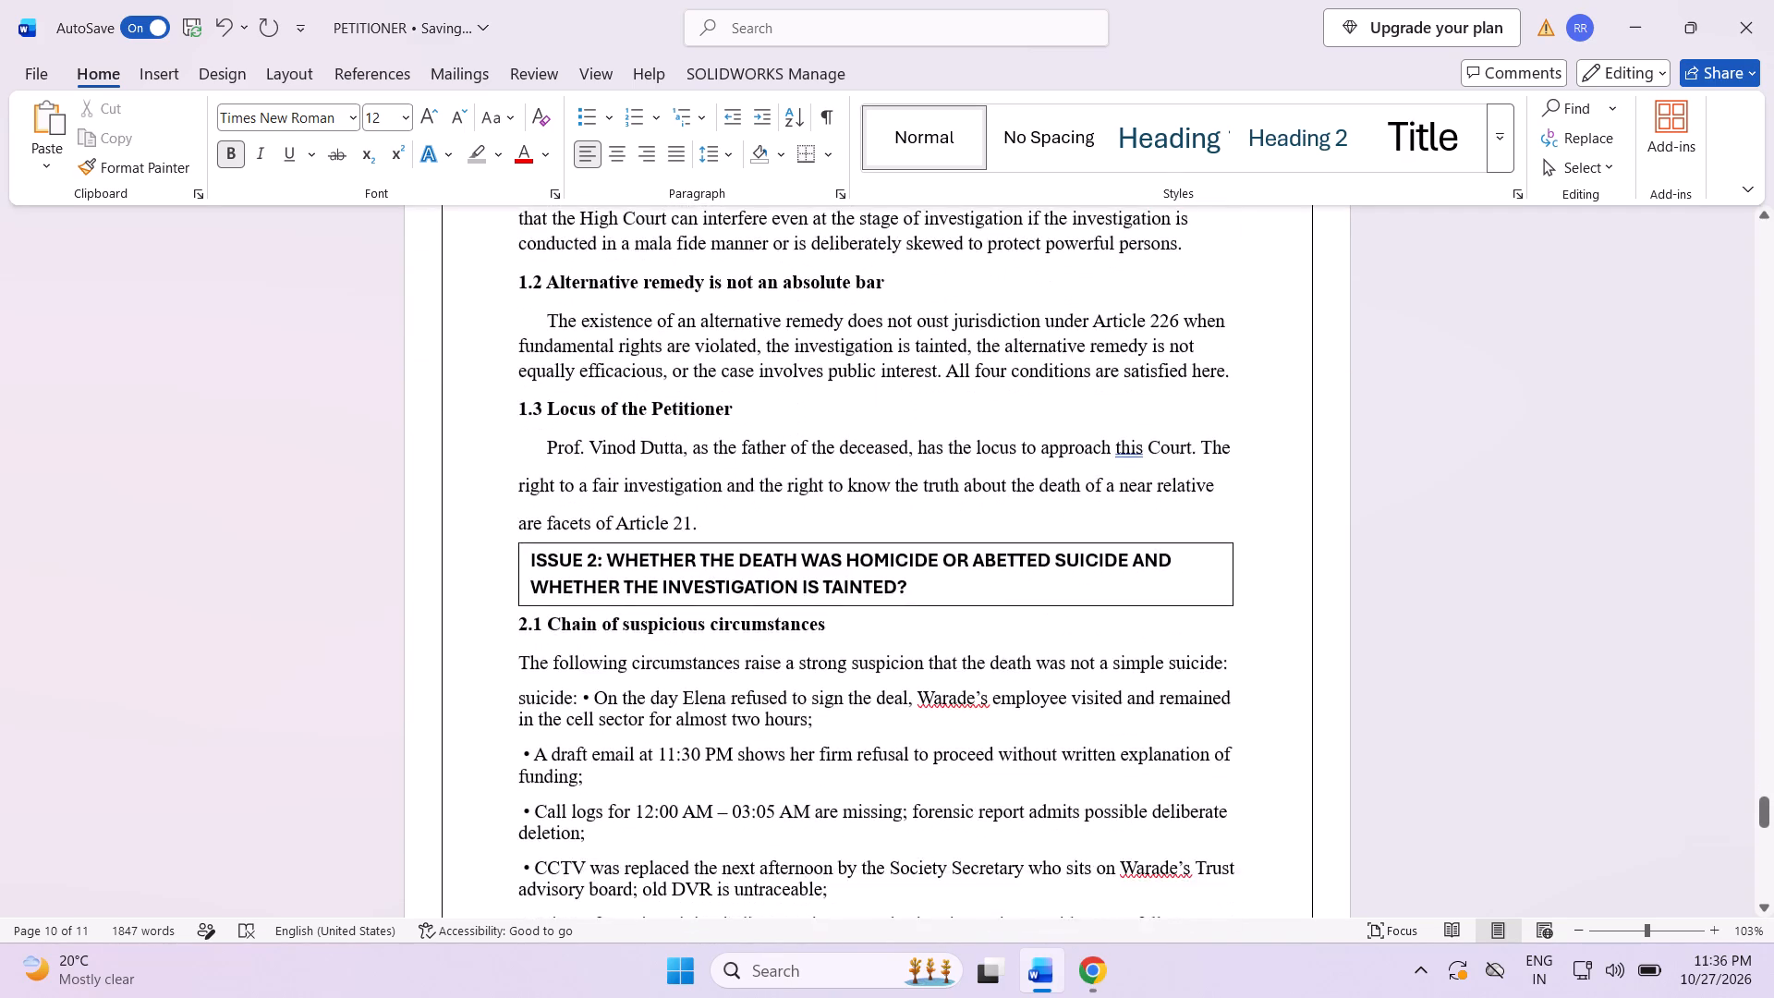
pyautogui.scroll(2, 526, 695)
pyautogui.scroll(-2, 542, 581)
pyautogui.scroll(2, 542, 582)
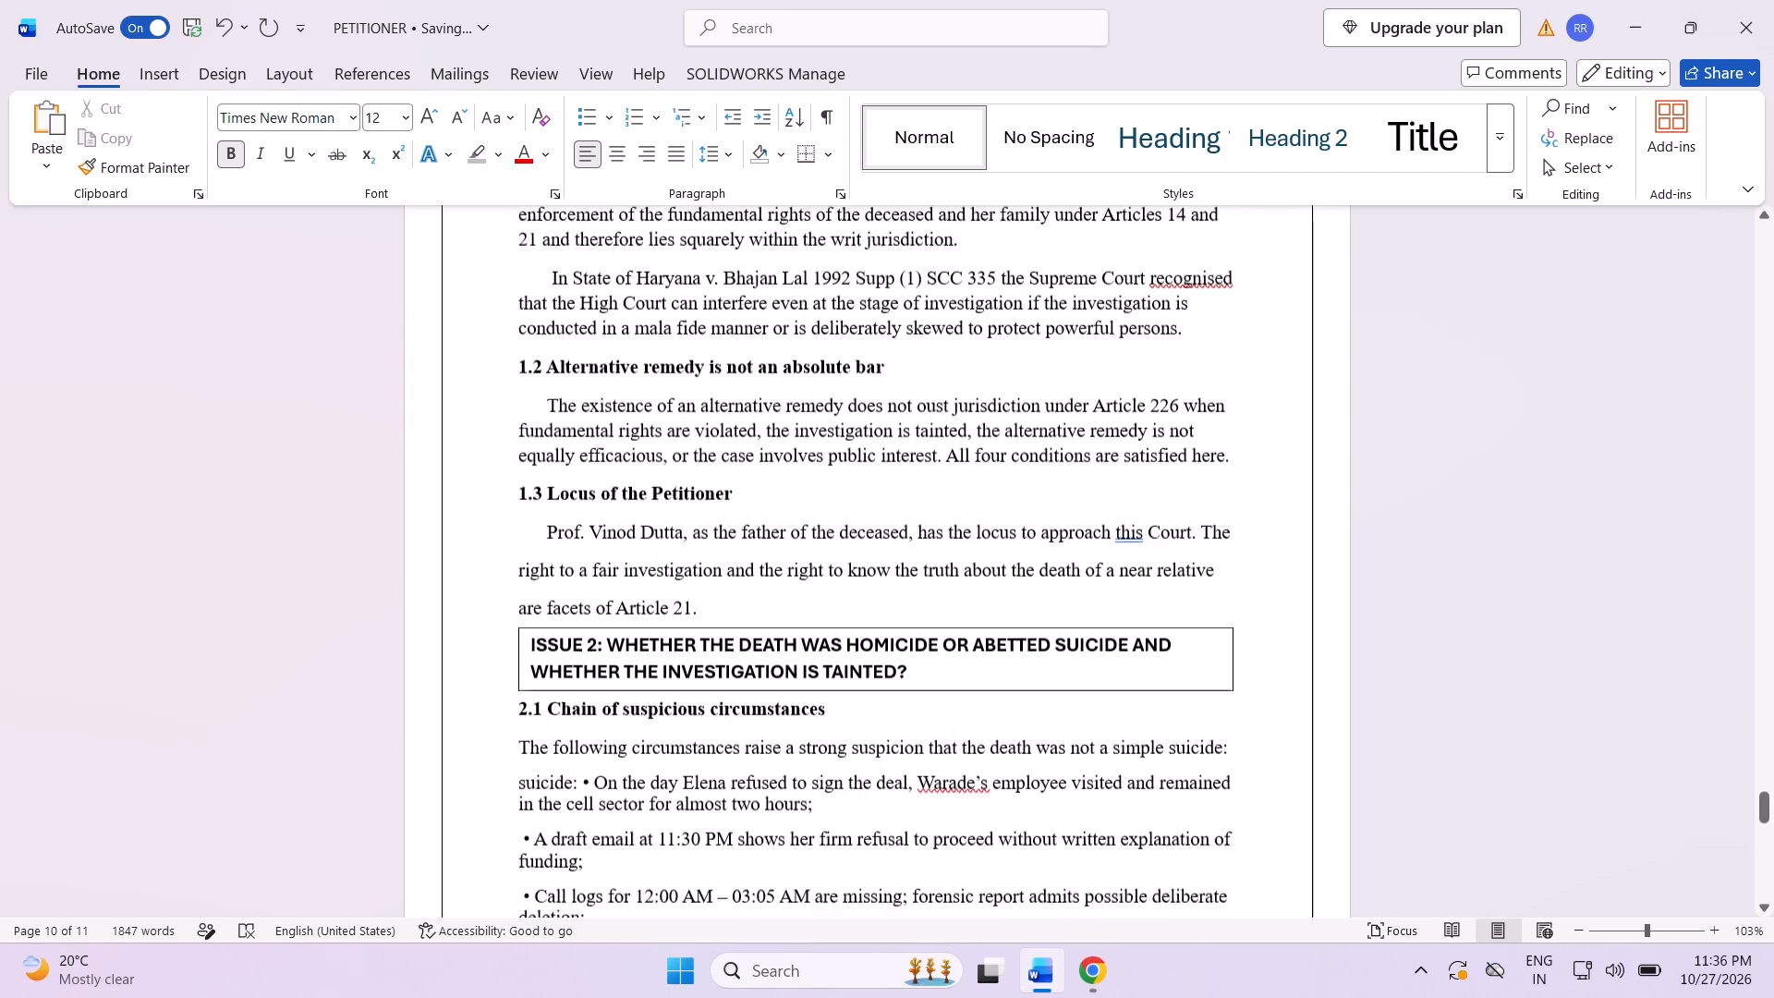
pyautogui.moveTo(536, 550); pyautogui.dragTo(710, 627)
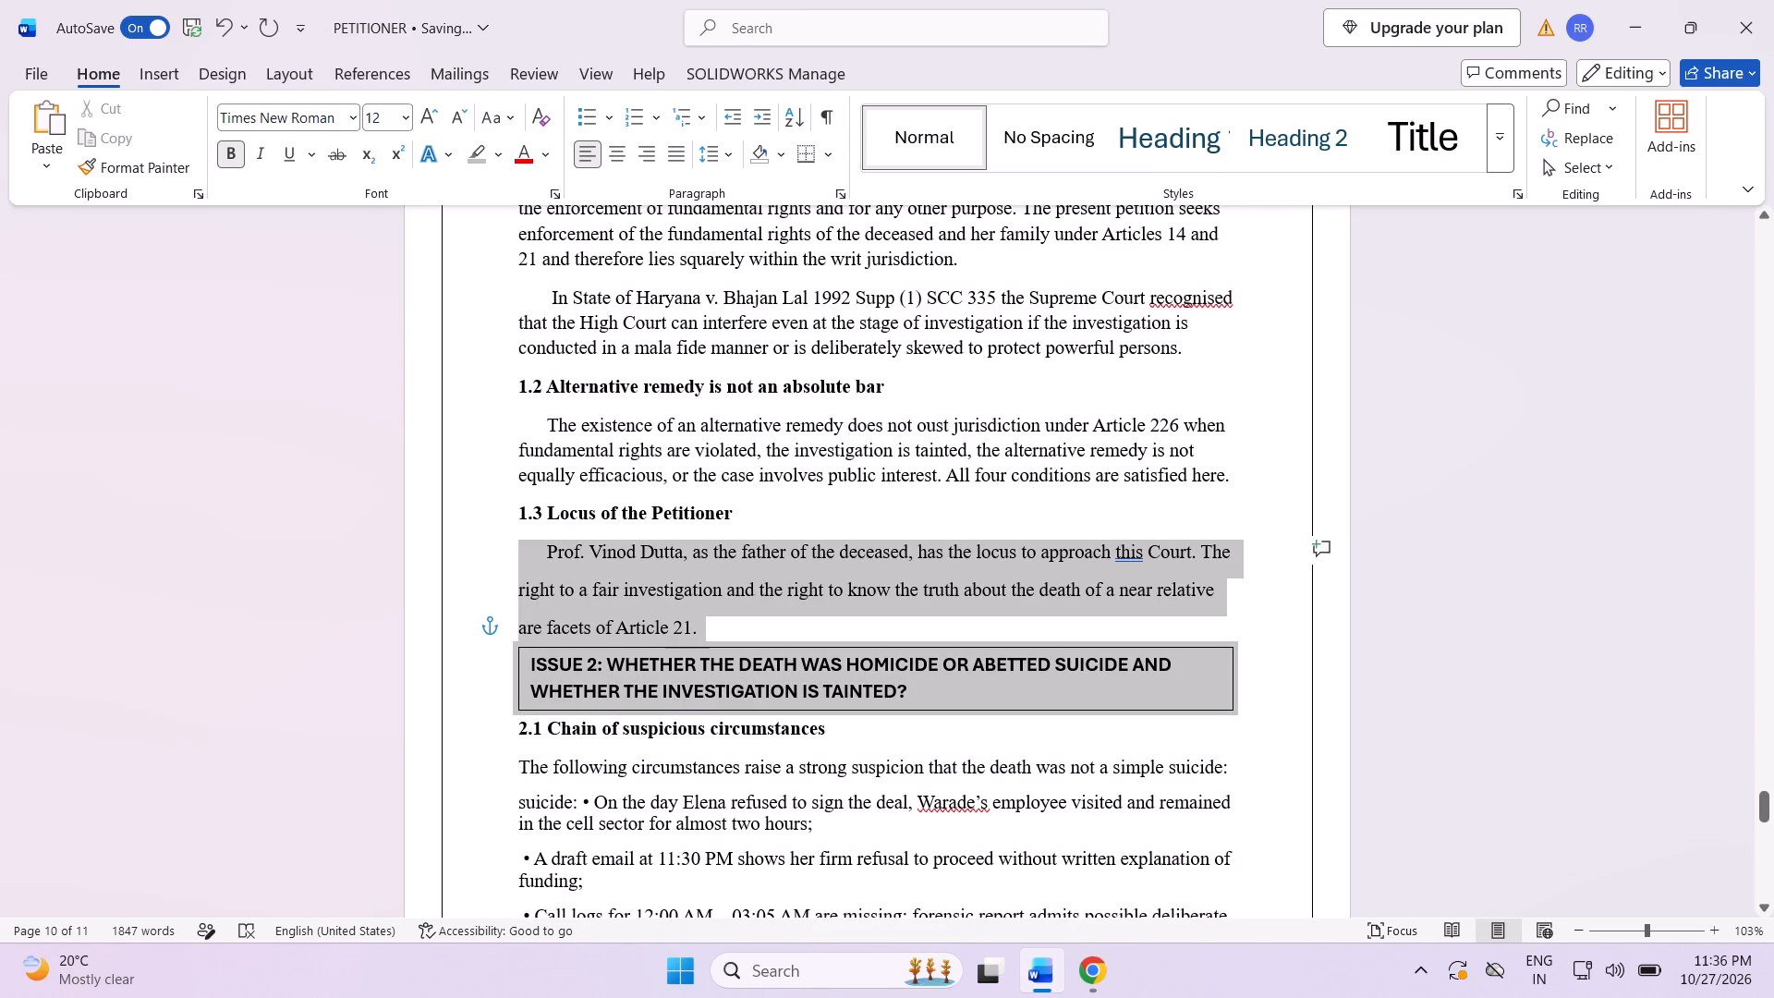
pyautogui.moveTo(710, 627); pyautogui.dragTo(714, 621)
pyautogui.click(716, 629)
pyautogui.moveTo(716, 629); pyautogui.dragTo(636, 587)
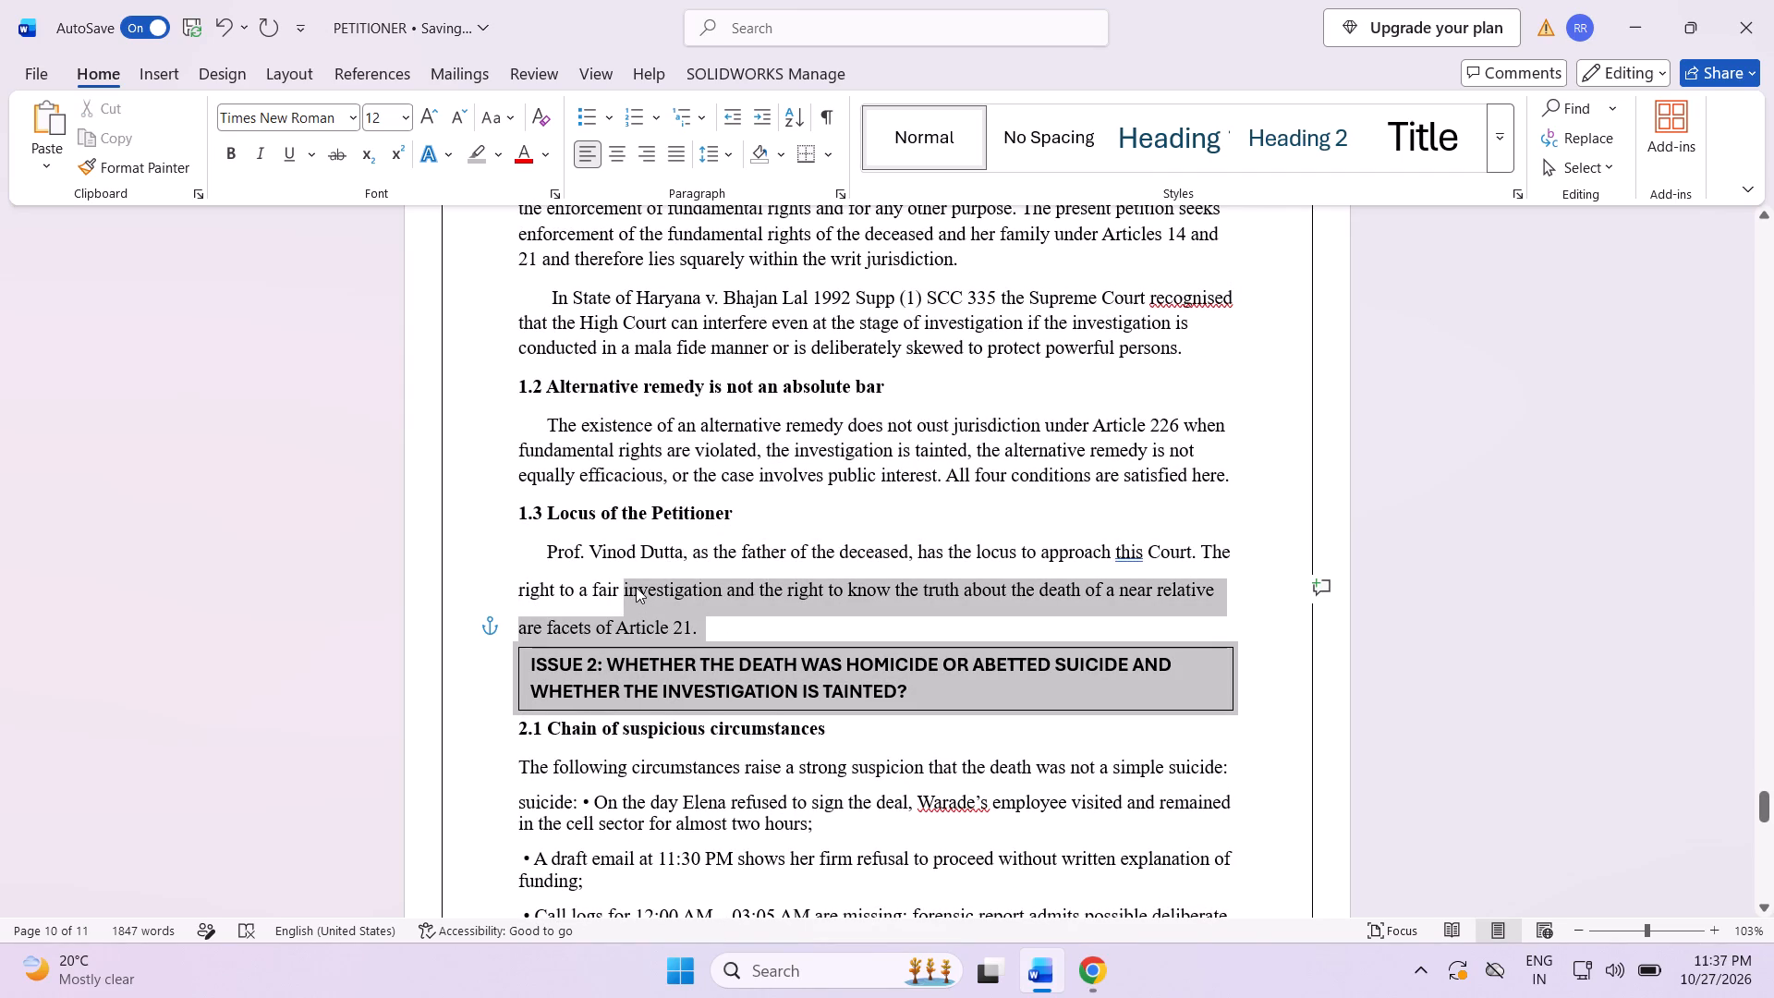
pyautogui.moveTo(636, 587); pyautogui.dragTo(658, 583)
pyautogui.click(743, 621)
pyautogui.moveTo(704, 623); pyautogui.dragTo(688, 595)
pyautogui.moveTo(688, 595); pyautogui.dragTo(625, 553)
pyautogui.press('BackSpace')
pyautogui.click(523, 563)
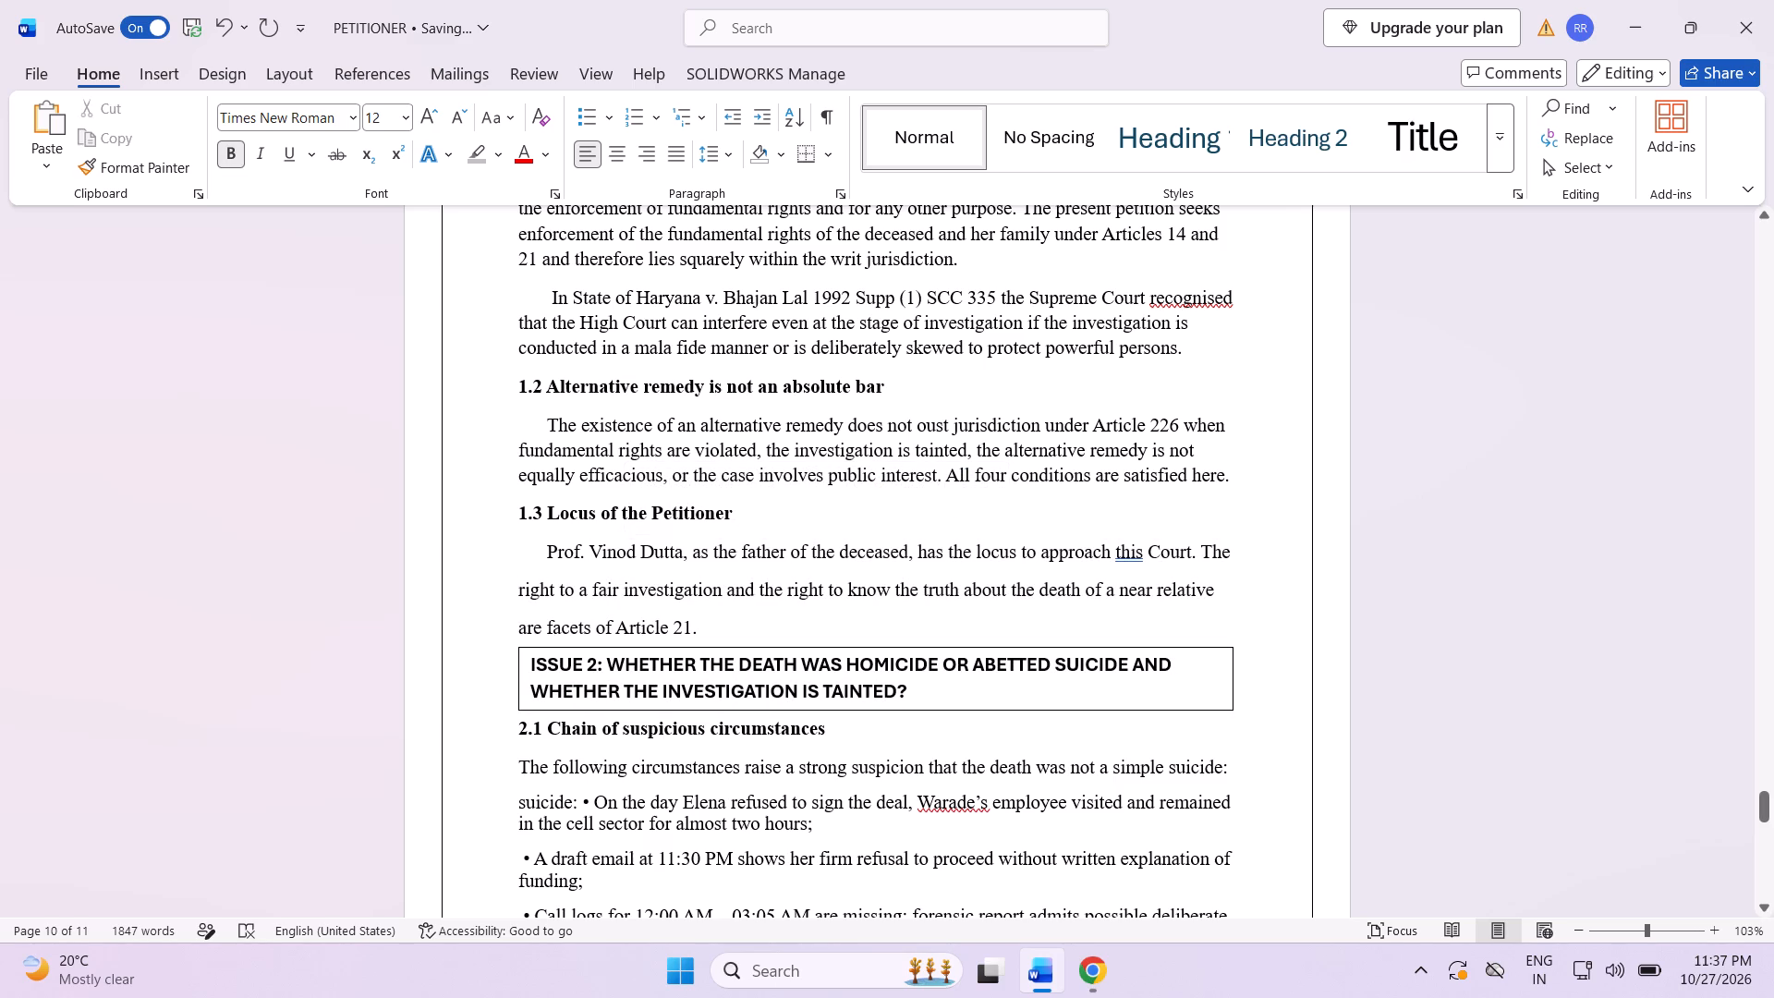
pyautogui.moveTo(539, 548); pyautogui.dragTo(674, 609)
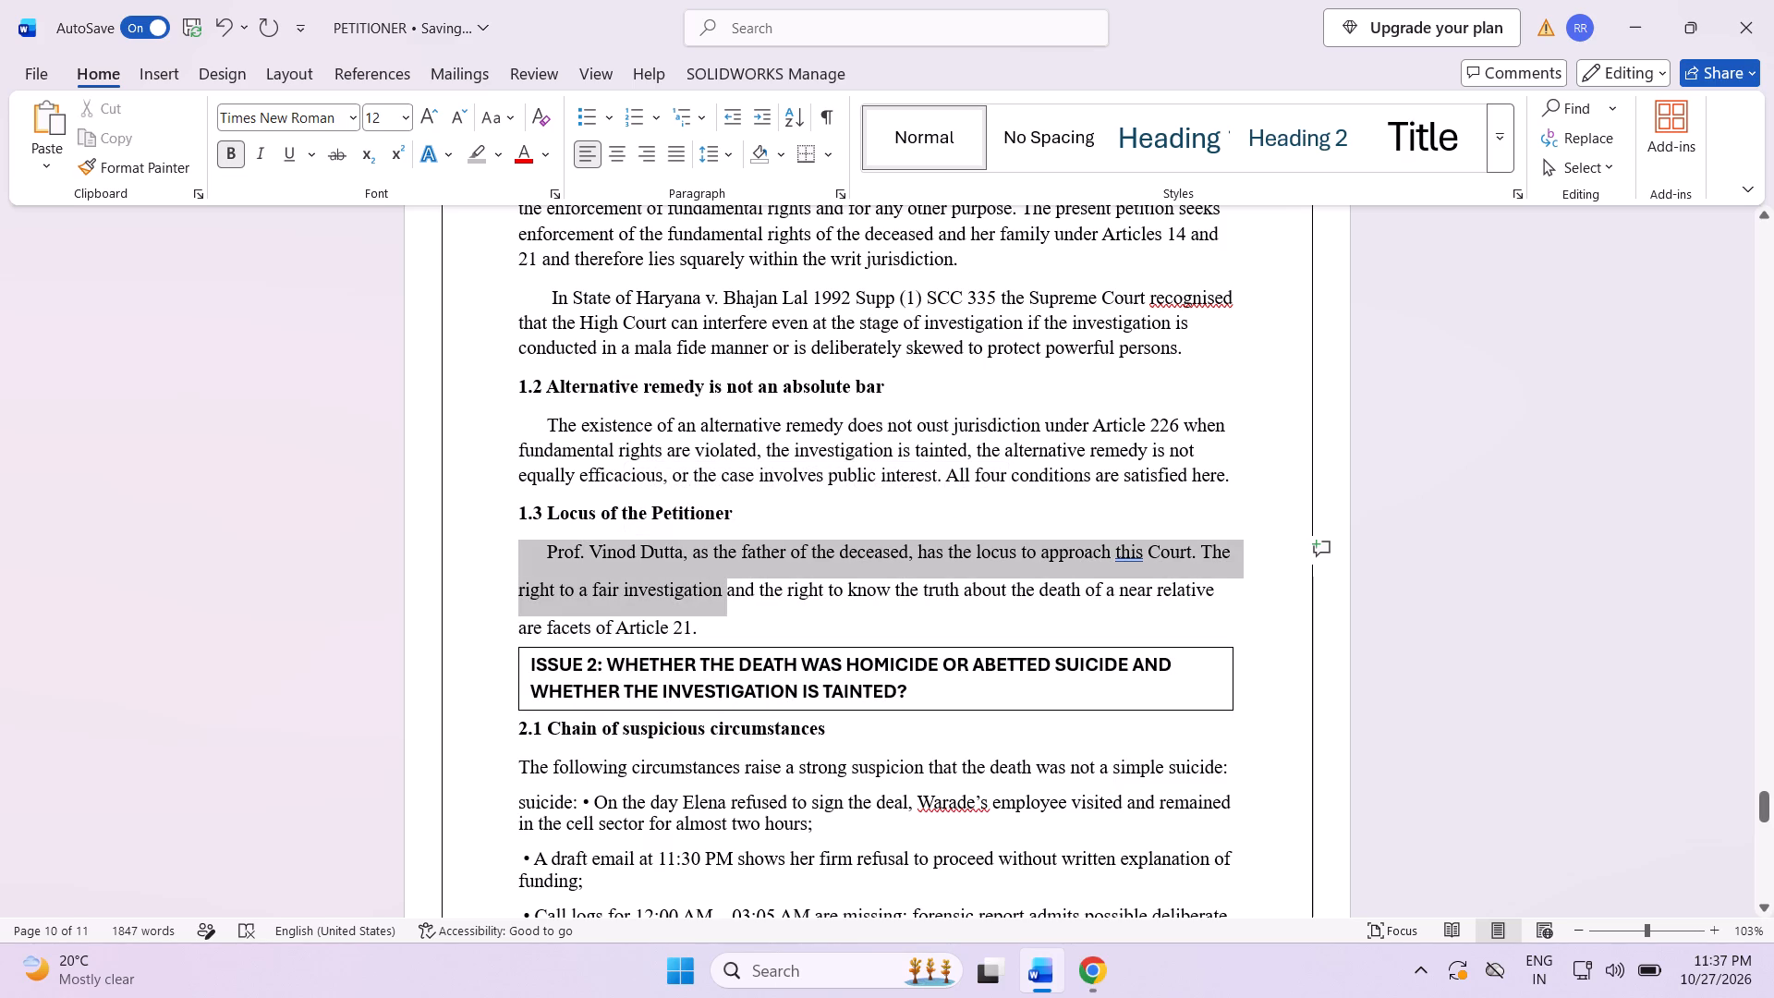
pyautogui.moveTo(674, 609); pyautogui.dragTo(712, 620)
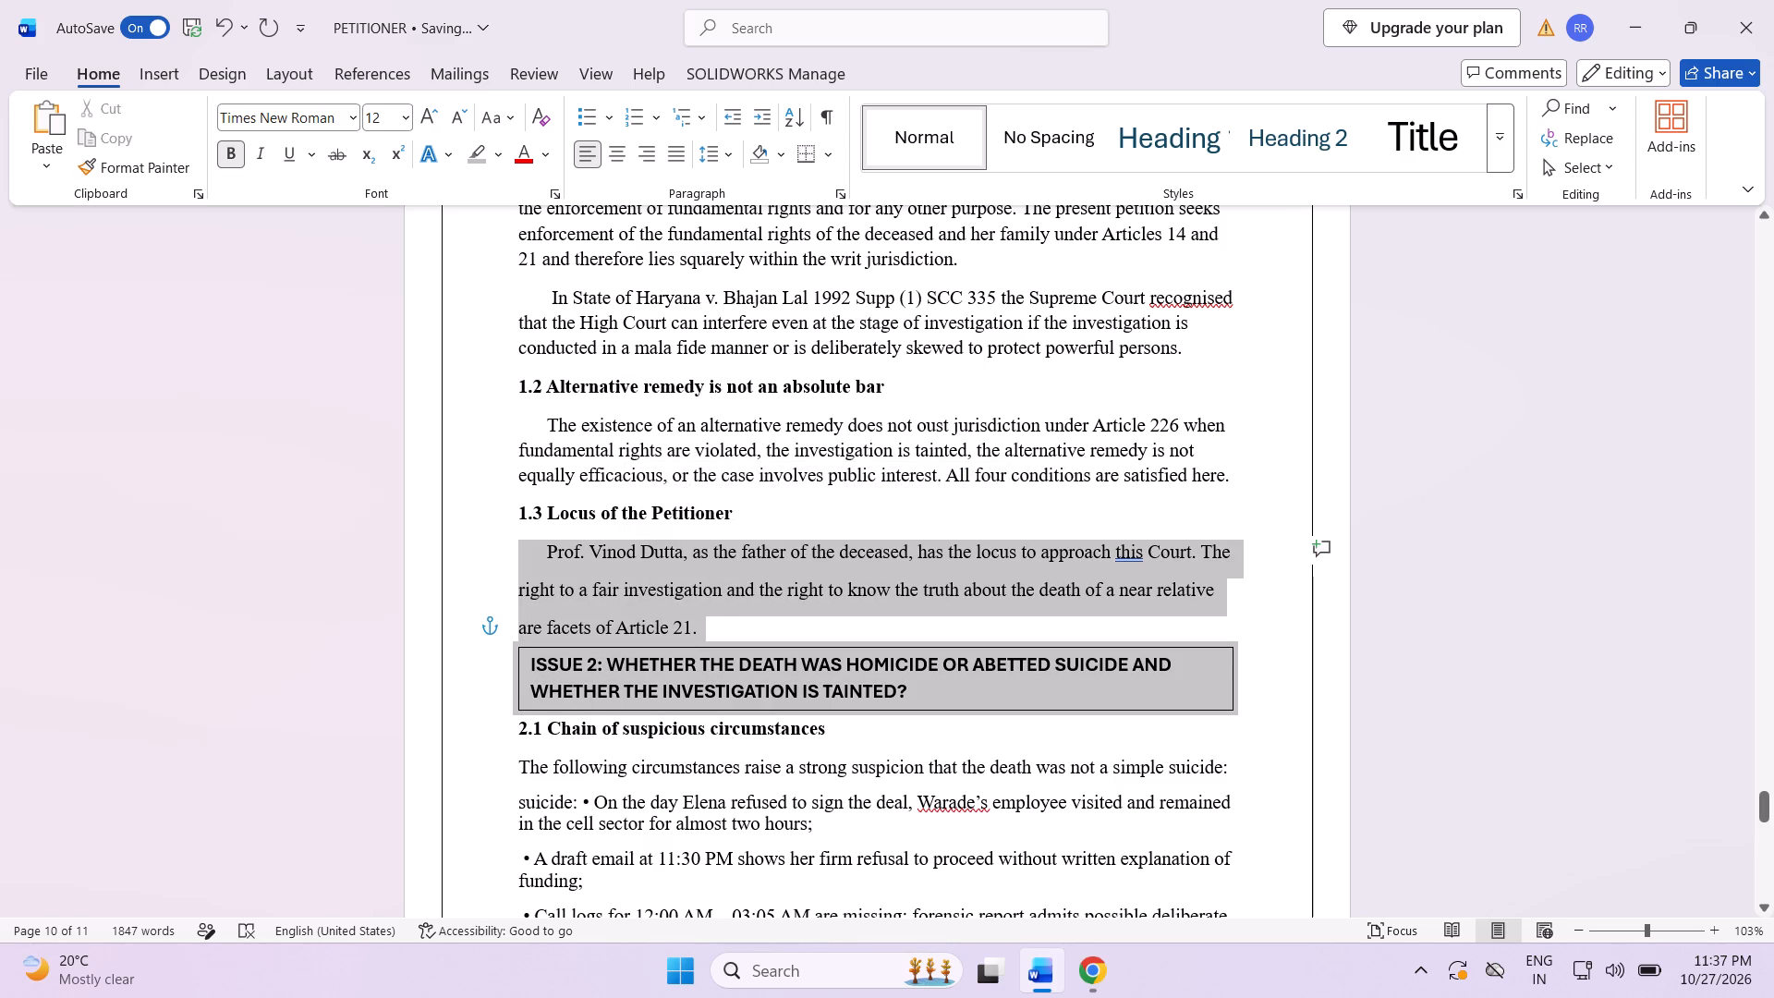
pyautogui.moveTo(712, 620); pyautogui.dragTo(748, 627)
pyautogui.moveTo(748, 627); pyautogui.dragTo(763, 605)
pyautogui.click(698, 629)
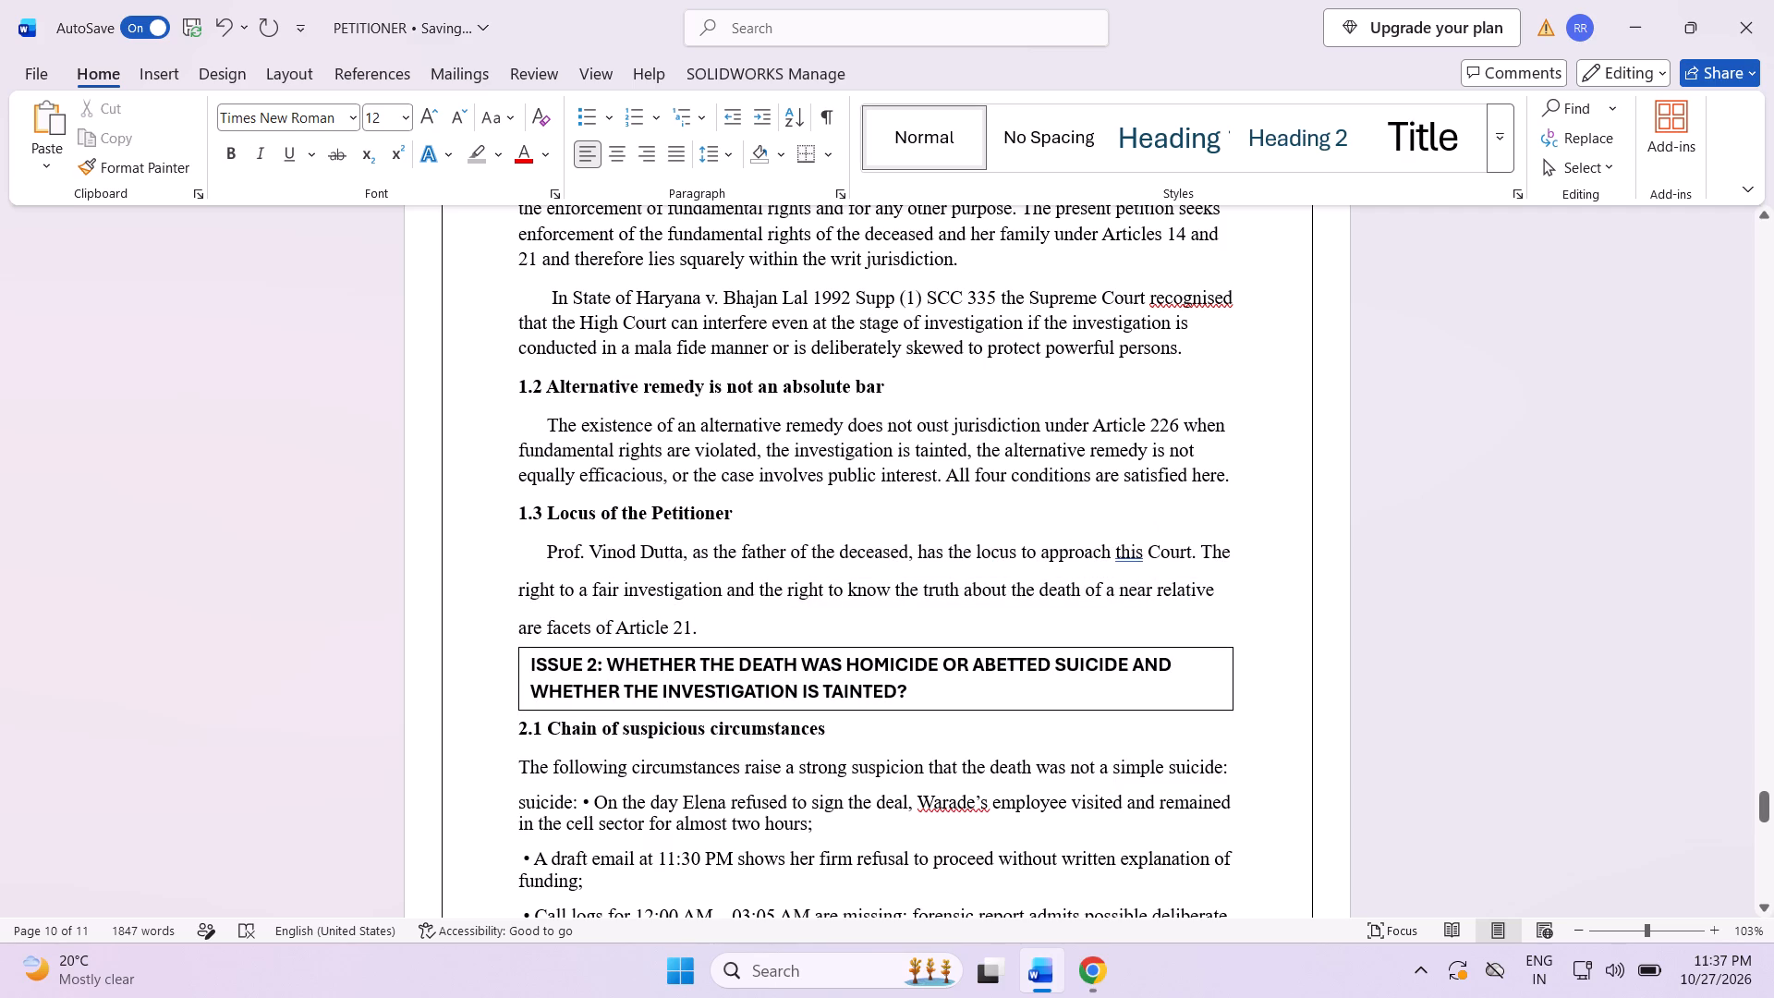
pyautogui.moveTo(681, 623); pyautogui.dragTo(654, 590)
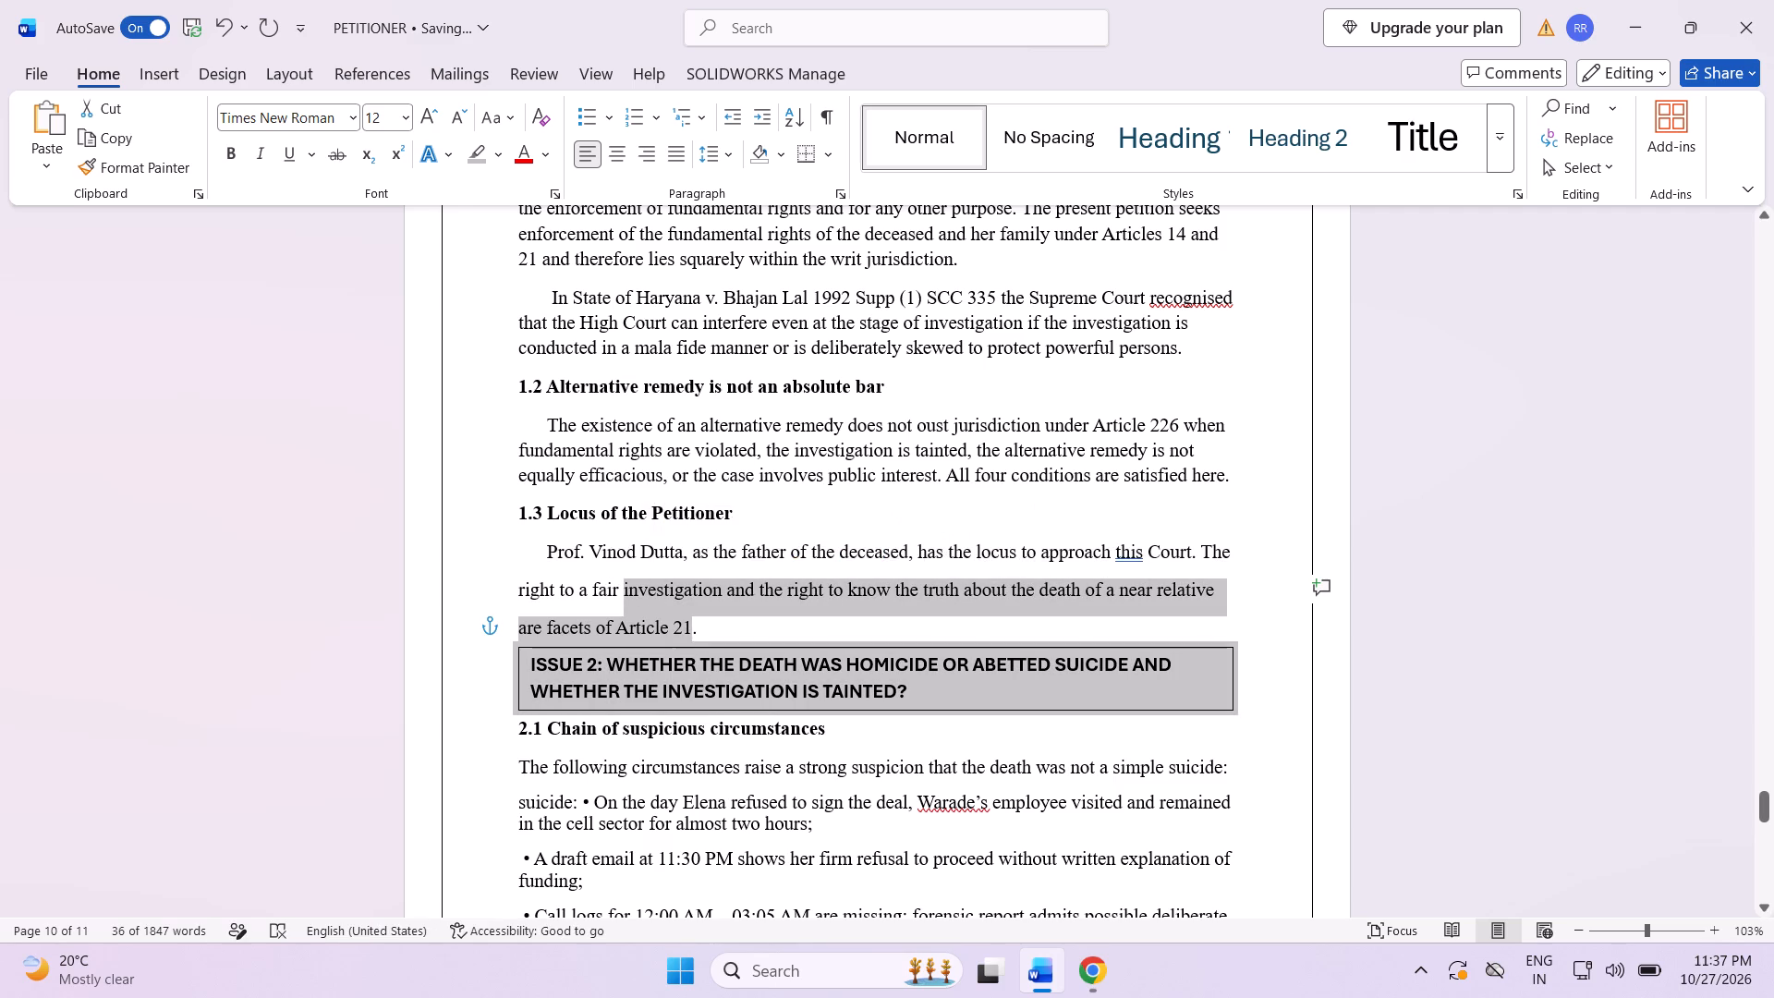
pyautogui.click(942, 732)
# Insert an empty line after "are facets of Article 21." in section 1.3.
pyautogui.click(777, 626)
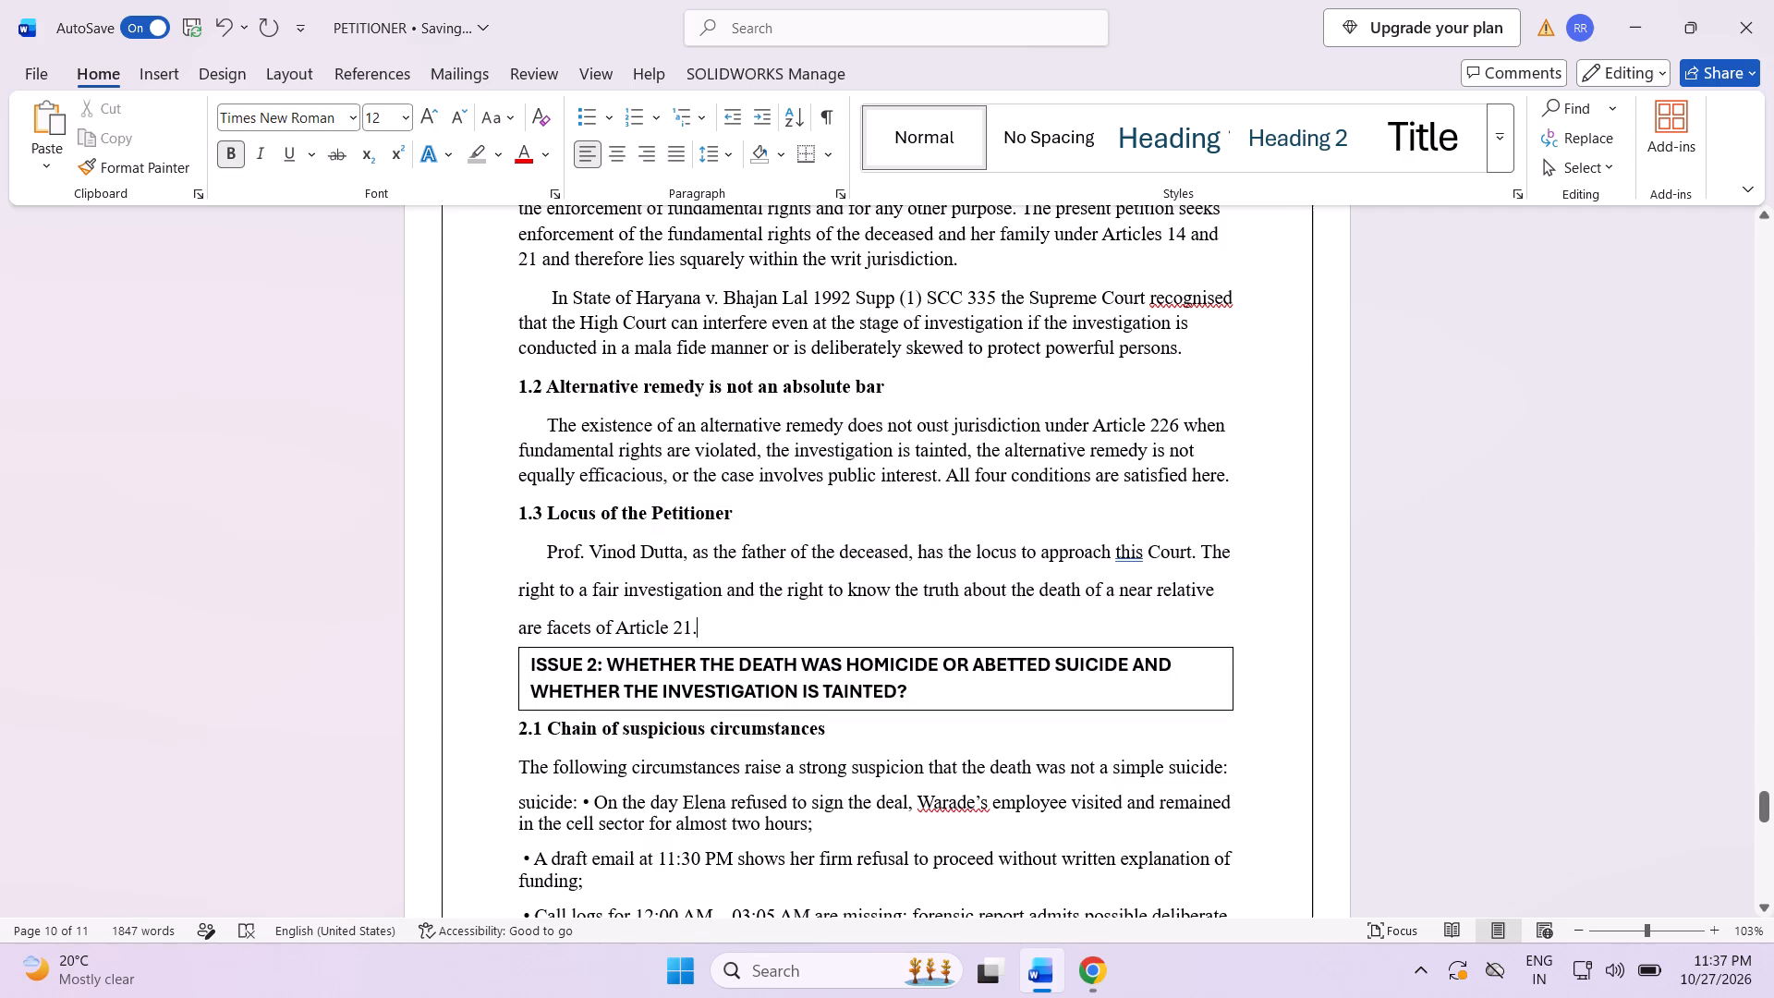
pyautogui.press('Return')
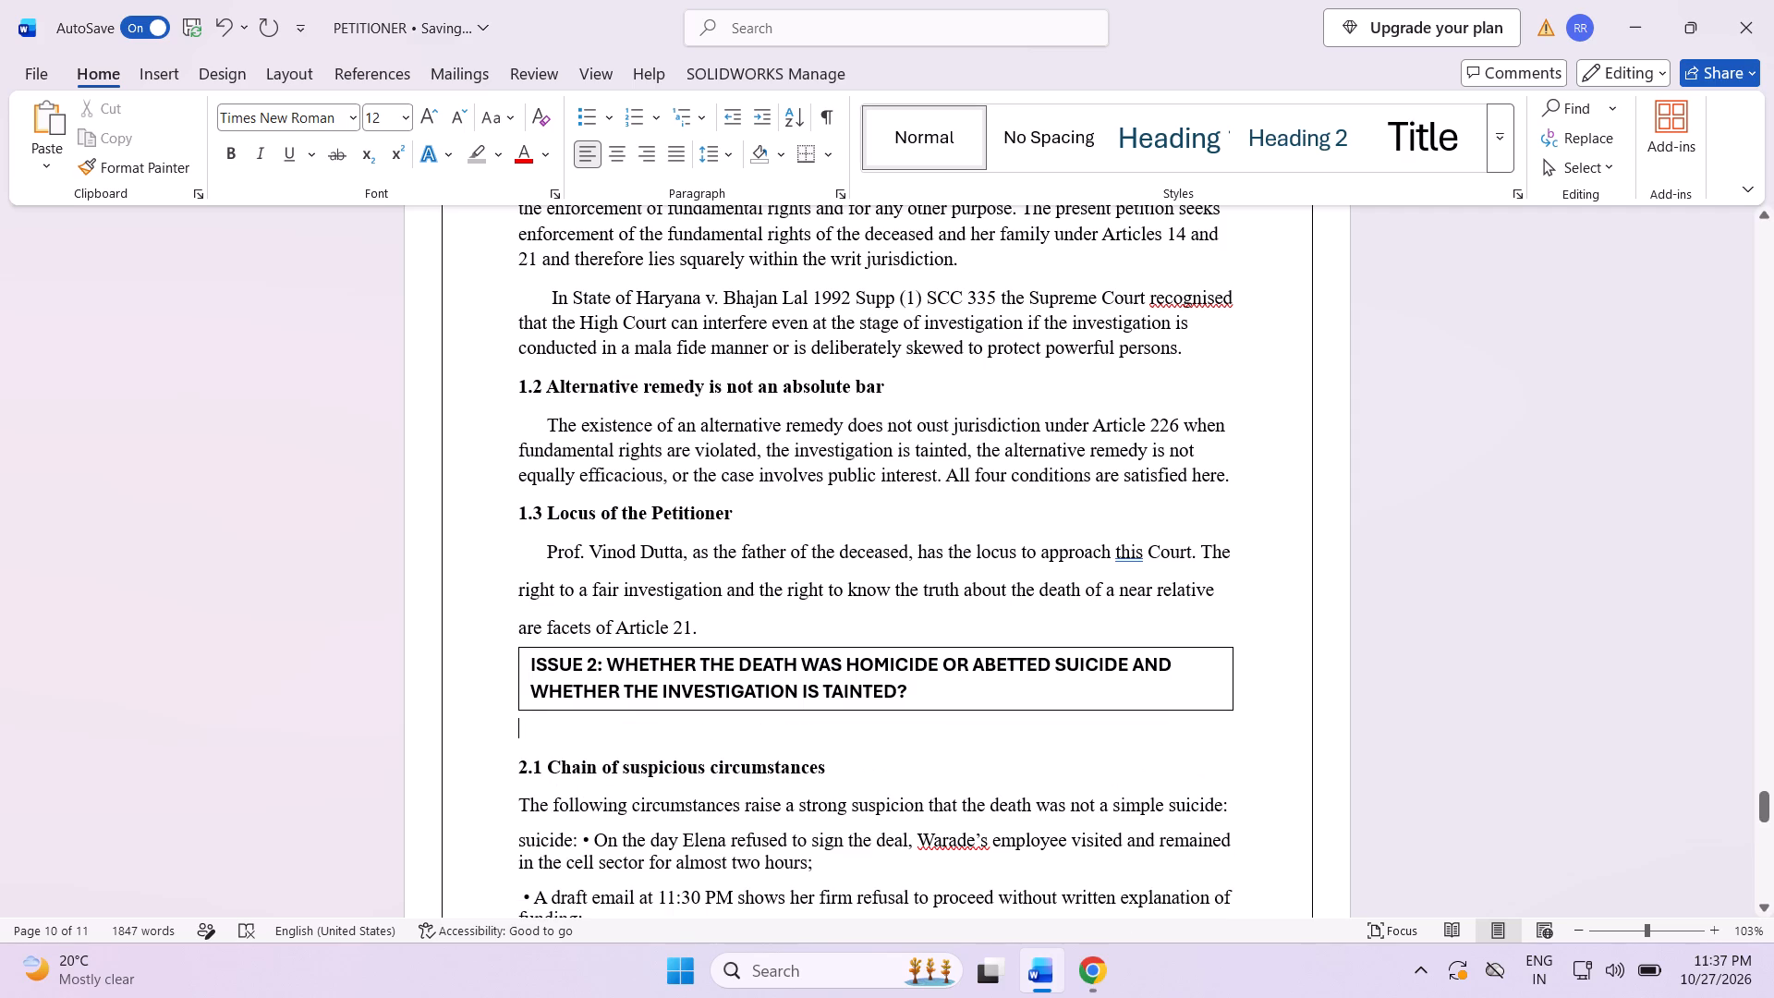
# Move the ISSUE 2 box down, clear of section 1.3, to just below heading 2.1.
pyautogui.click(569, 676)
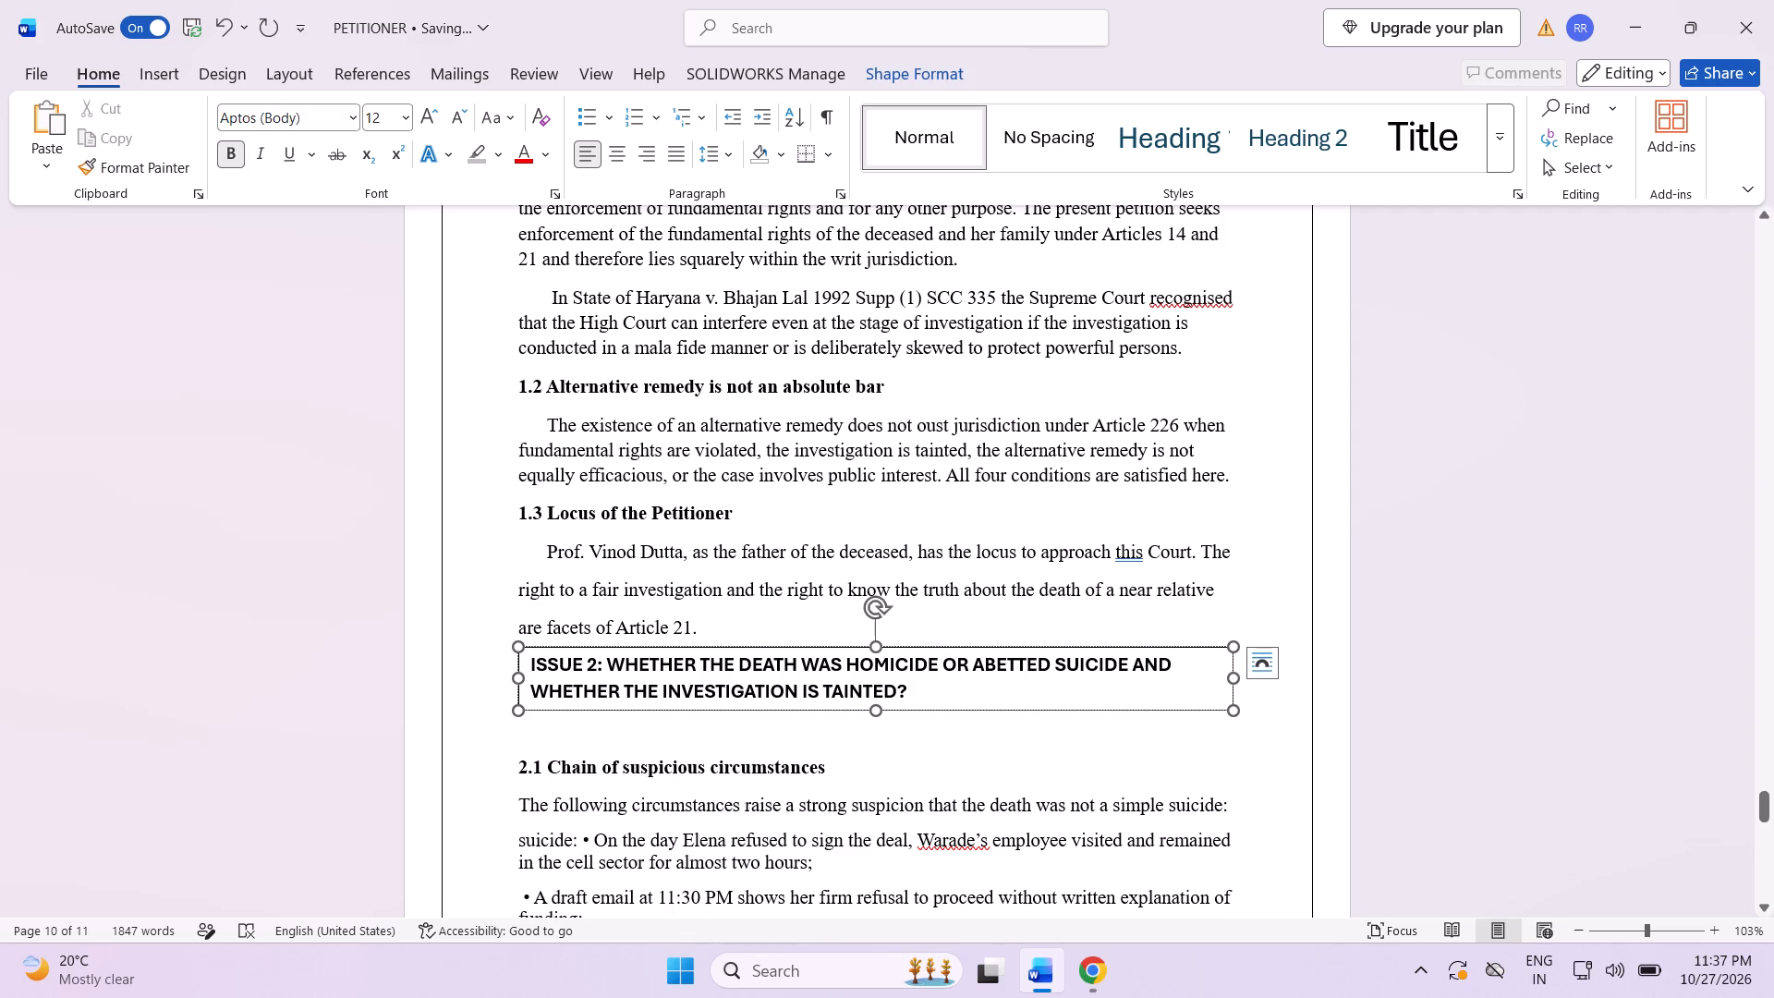
pyautogui.moveTo(764, 648); pyautogui.dragTo(801, 752)
pyautogui.click(798, 654)
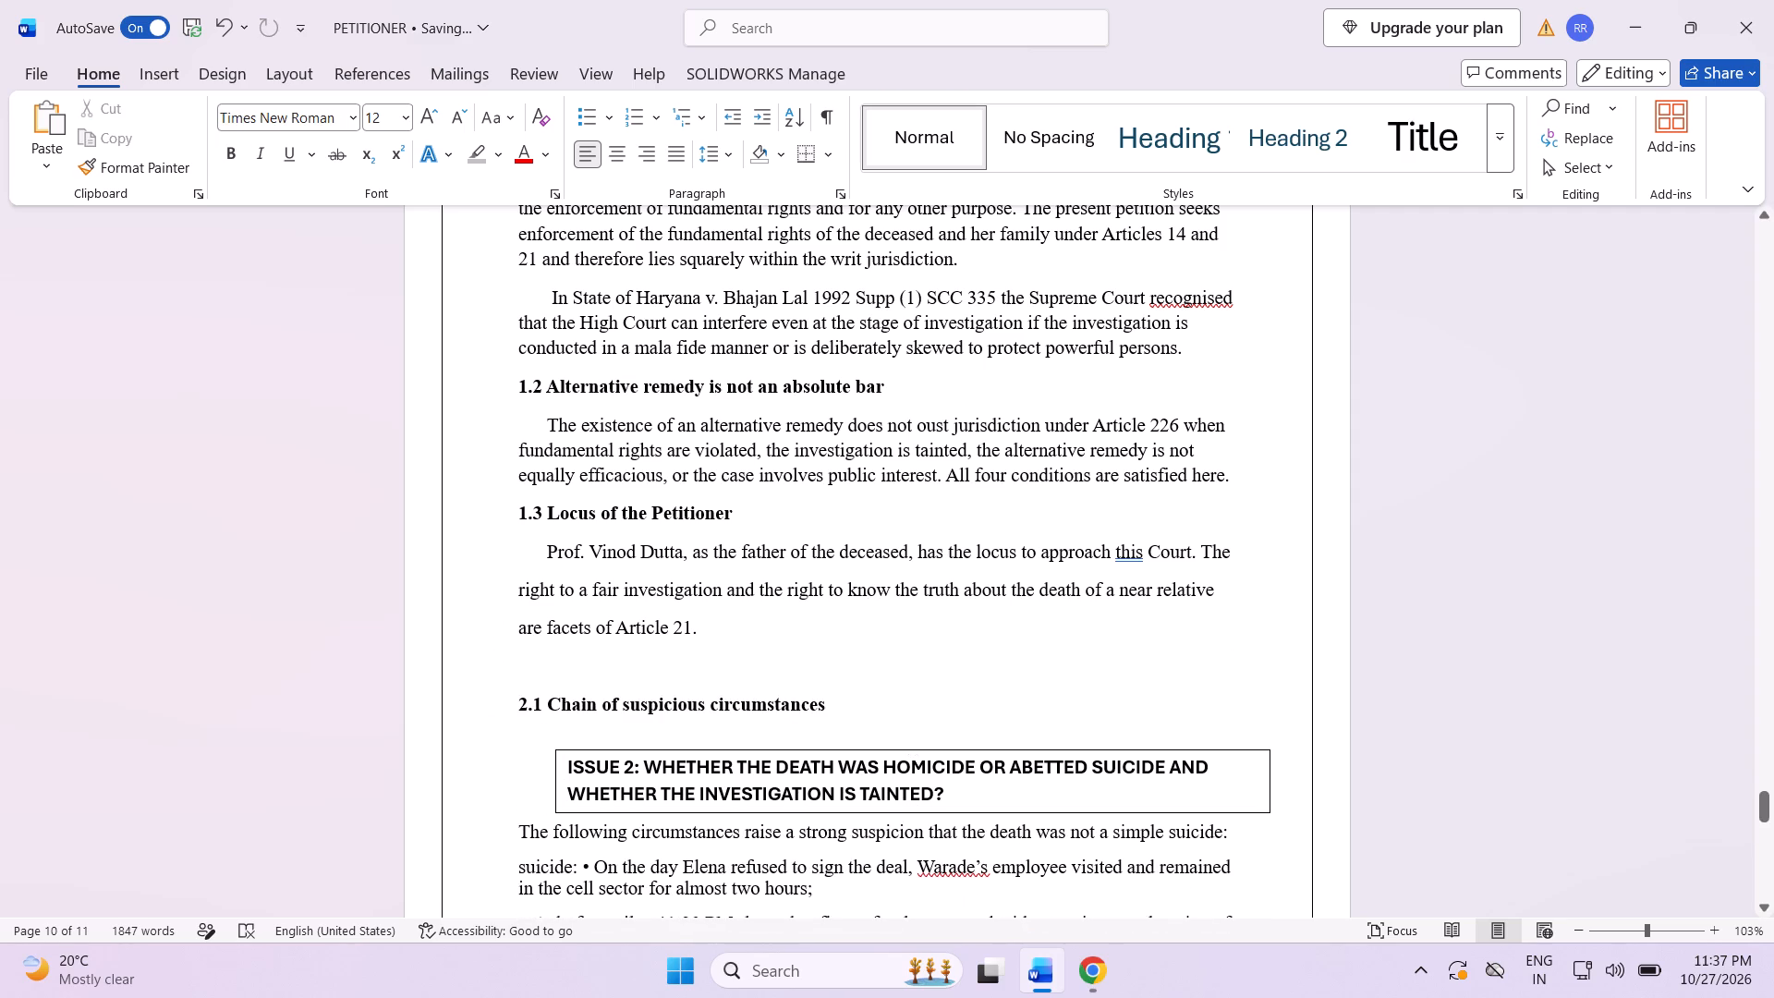
# Select section 1.3's paragraph from "Prof." to "Article 21".
pyautogui.moveTo(689, 633); pyautogui.dragTo(551, 547)
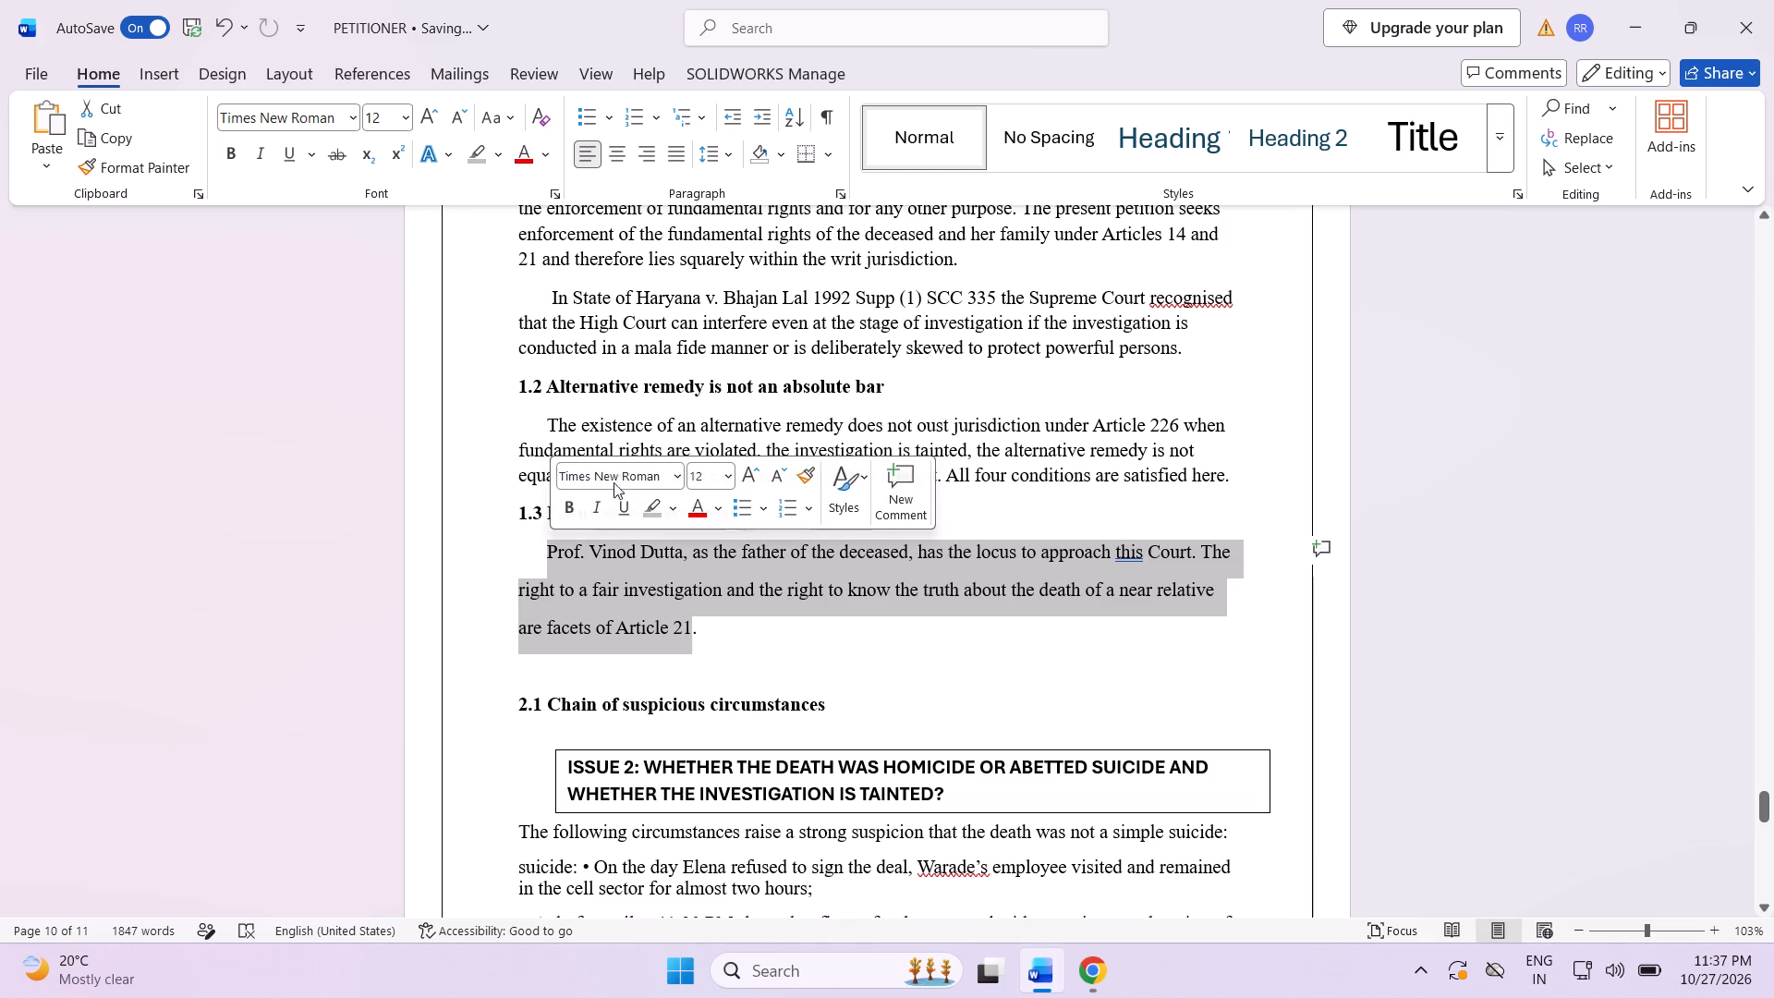
# Tighten the line spacing of the selected "Prof." to "Article 21" paragraph in section 1.3.
pyautogui.click(723, 149)
pyautogui.click(727, 180)
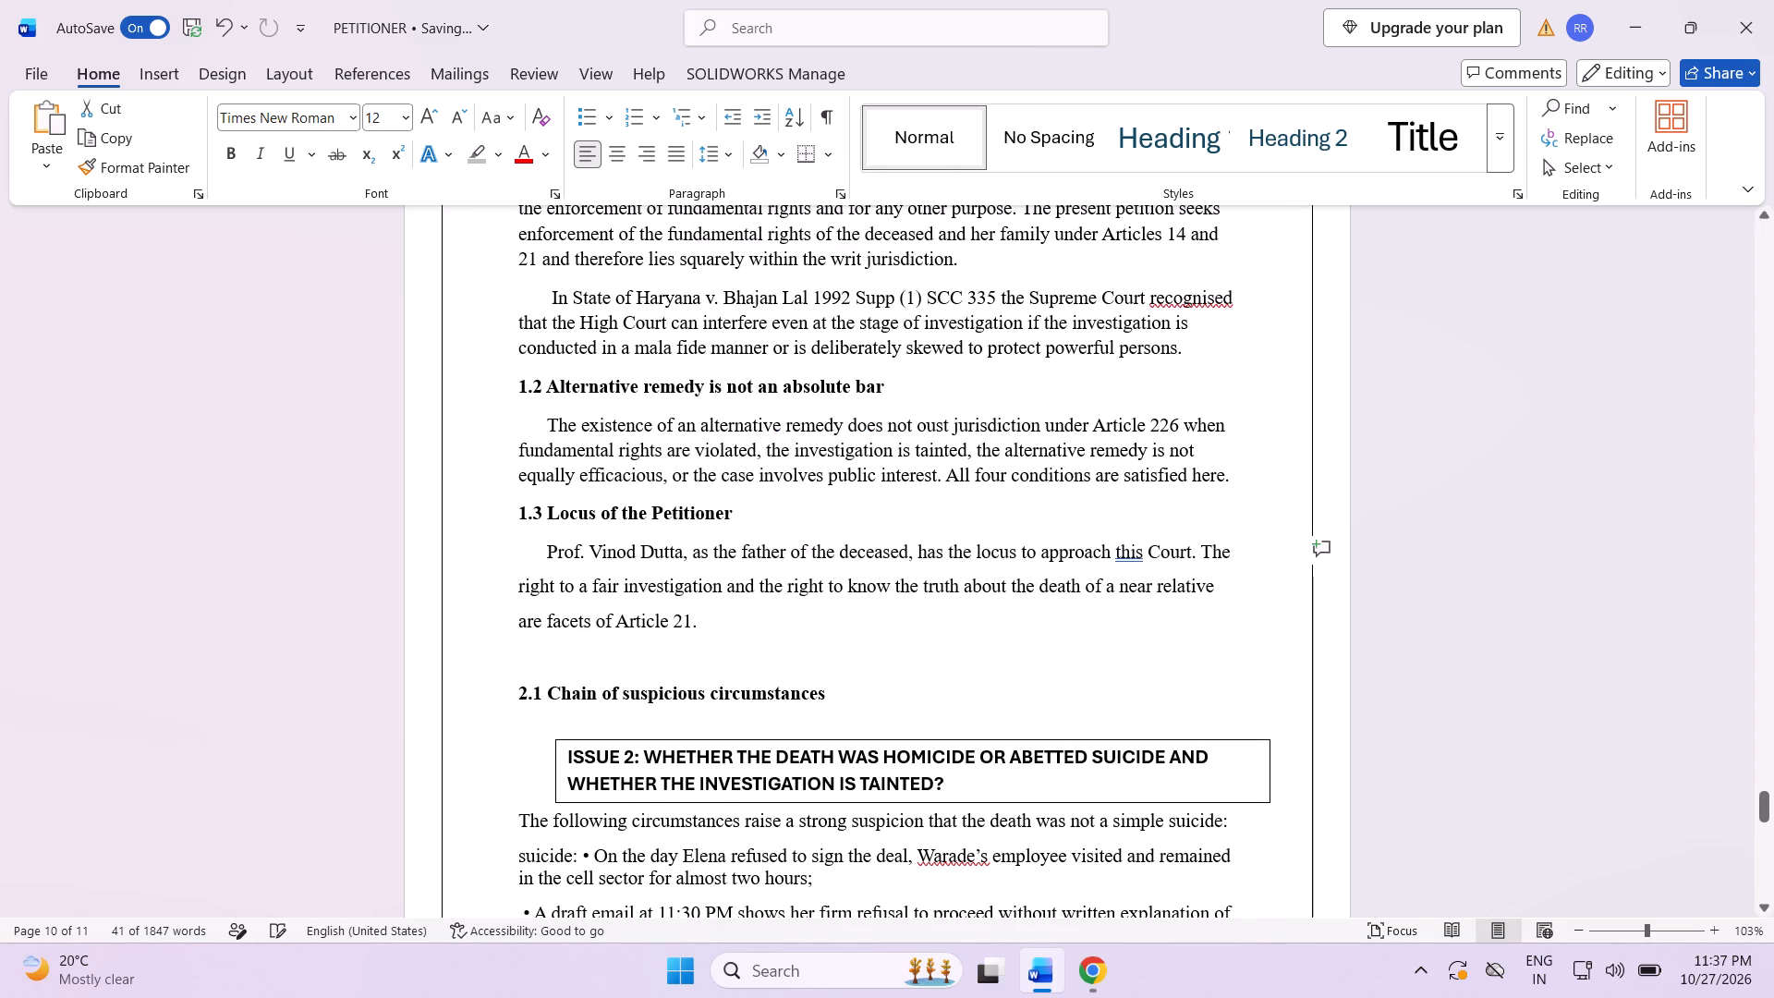
pyautogui.click(870, 627)
# Move the ISSUE 2 box up between the end of section 1.3 and heading 2.1, aligned with the text margins.
pyautogui.scroll(-3, 682, 690)
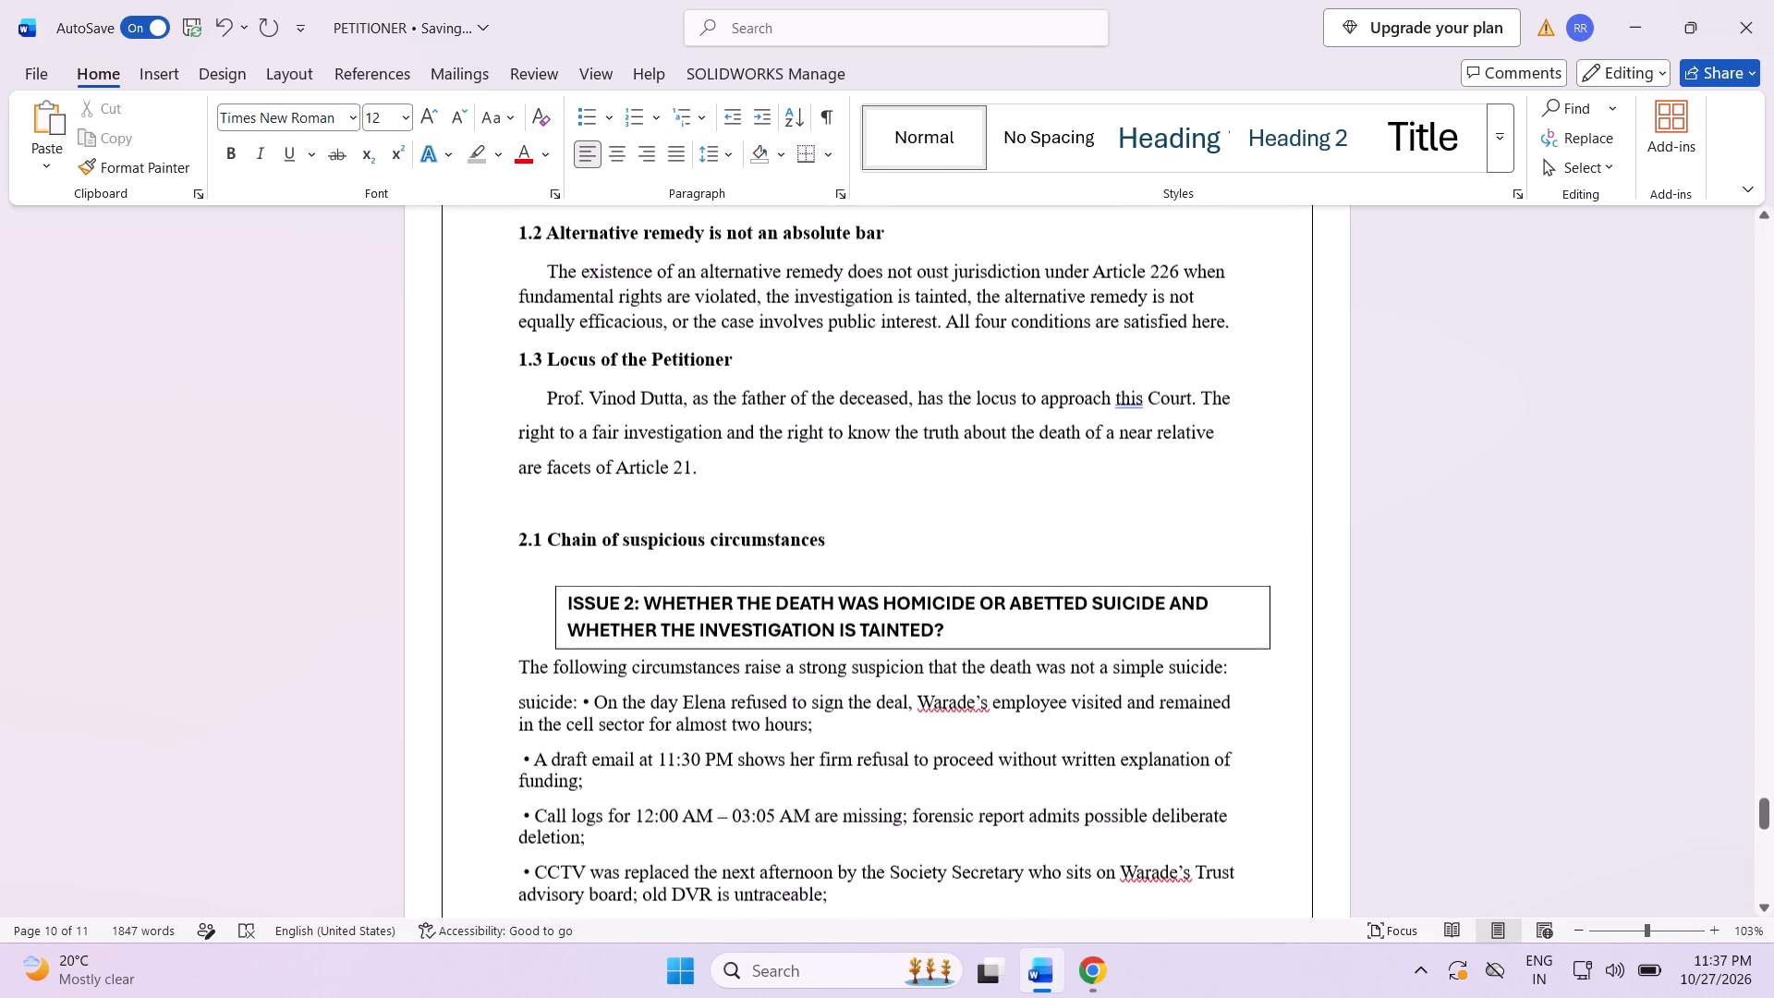
pyautogui.scroll(1, 682, 690)
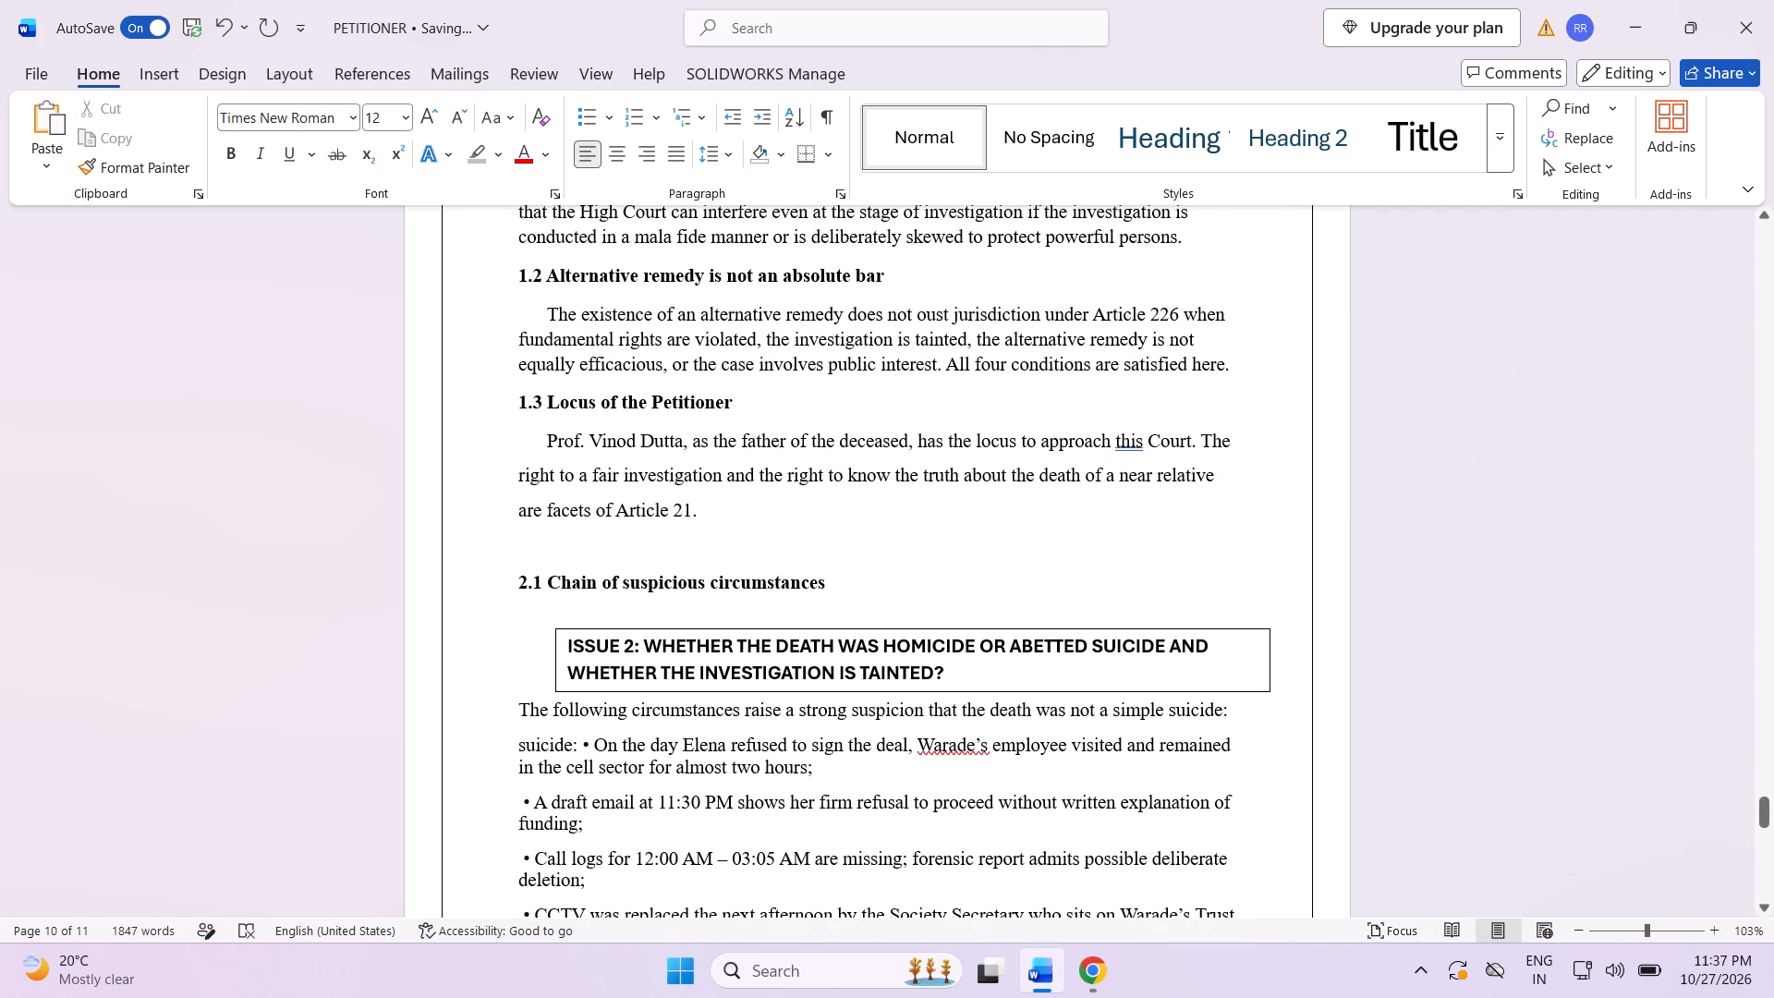
pyautogui.click(611, 635)
pyautogui.moveTo(642, 633); pyautogui.dragTo(645, 591)
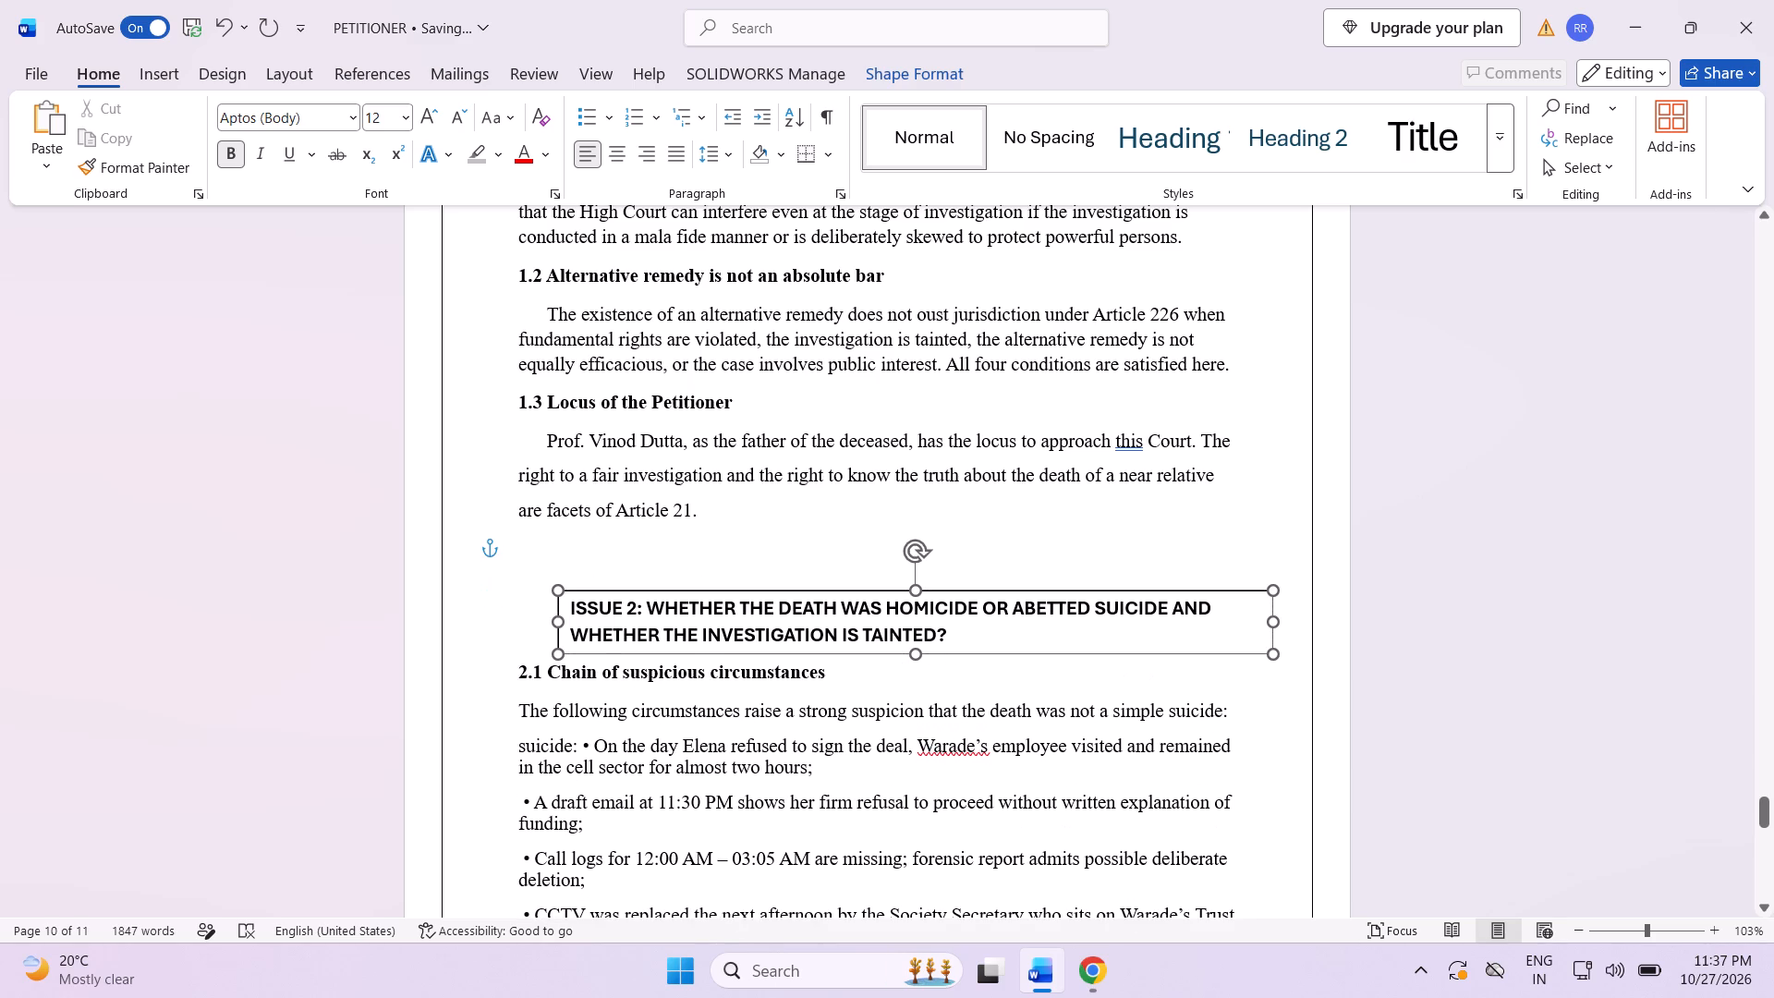
pyautogui.moveTo(645, 591); pyautogui.dragTo(609, 526)
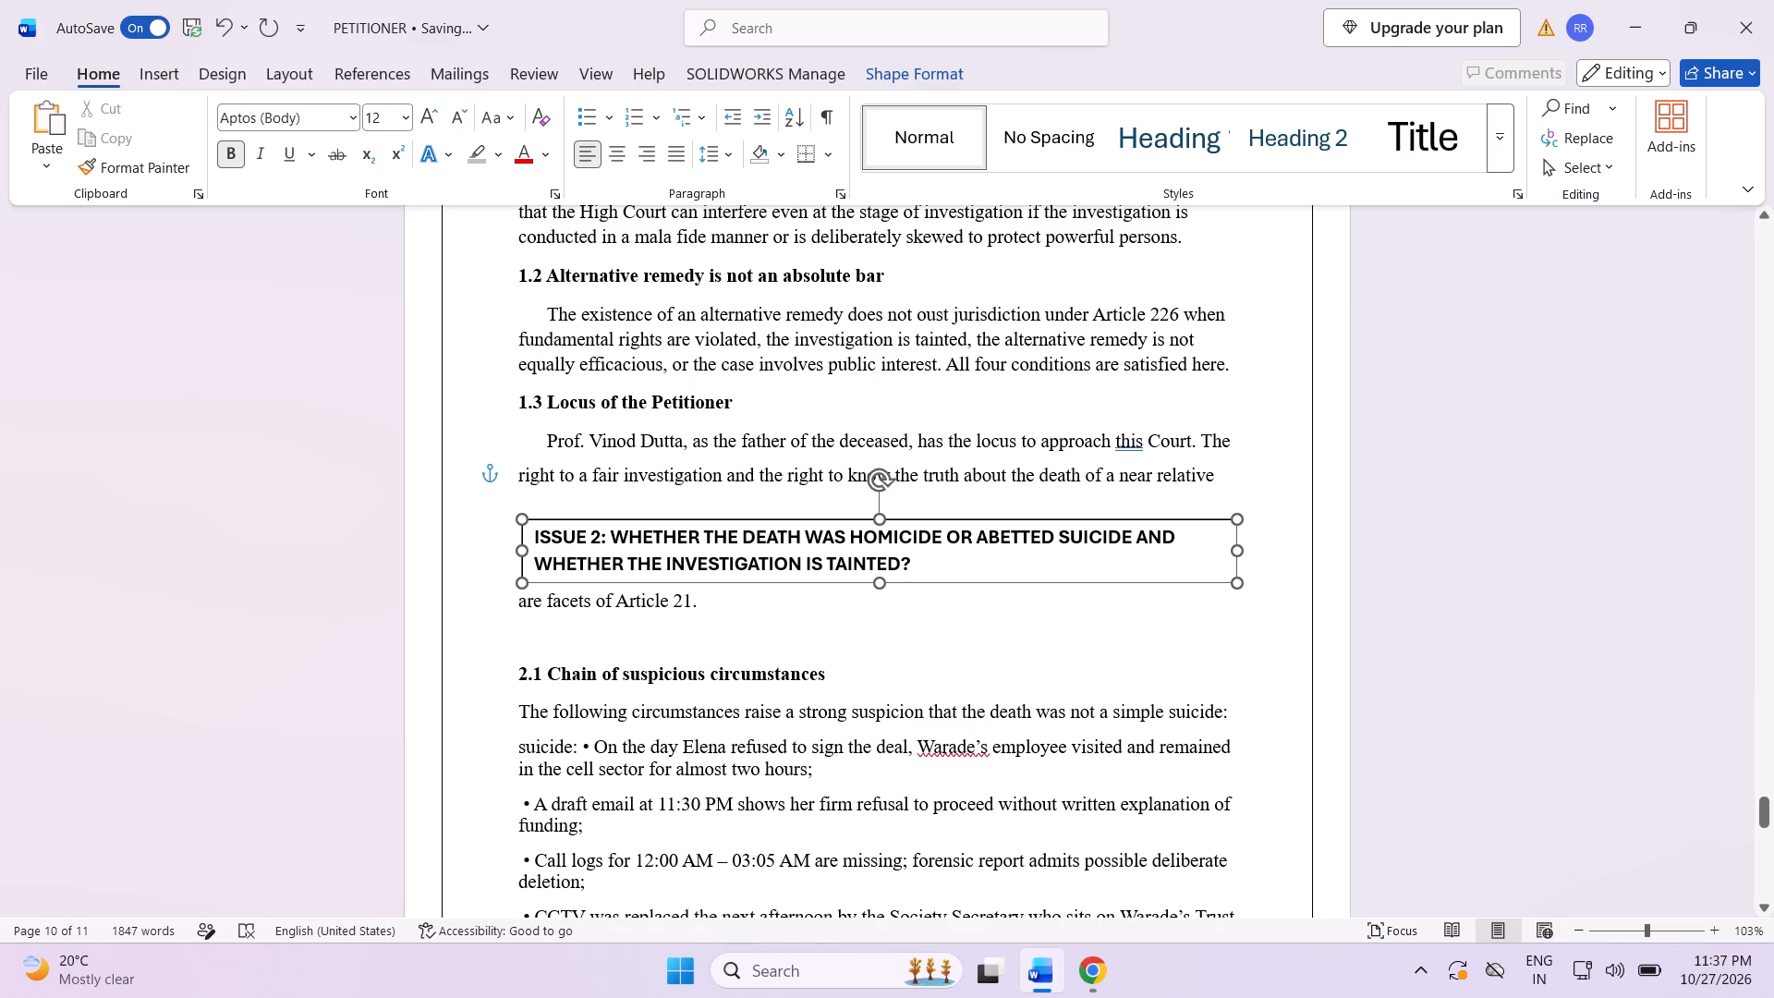
pyautogui.moveTo(609, 526); pyautogui.dragTo(607, 533)
# Delete the empty line above heading "2.1 Chain of suspicious circumstances".
pyautogui.click(515, 643)
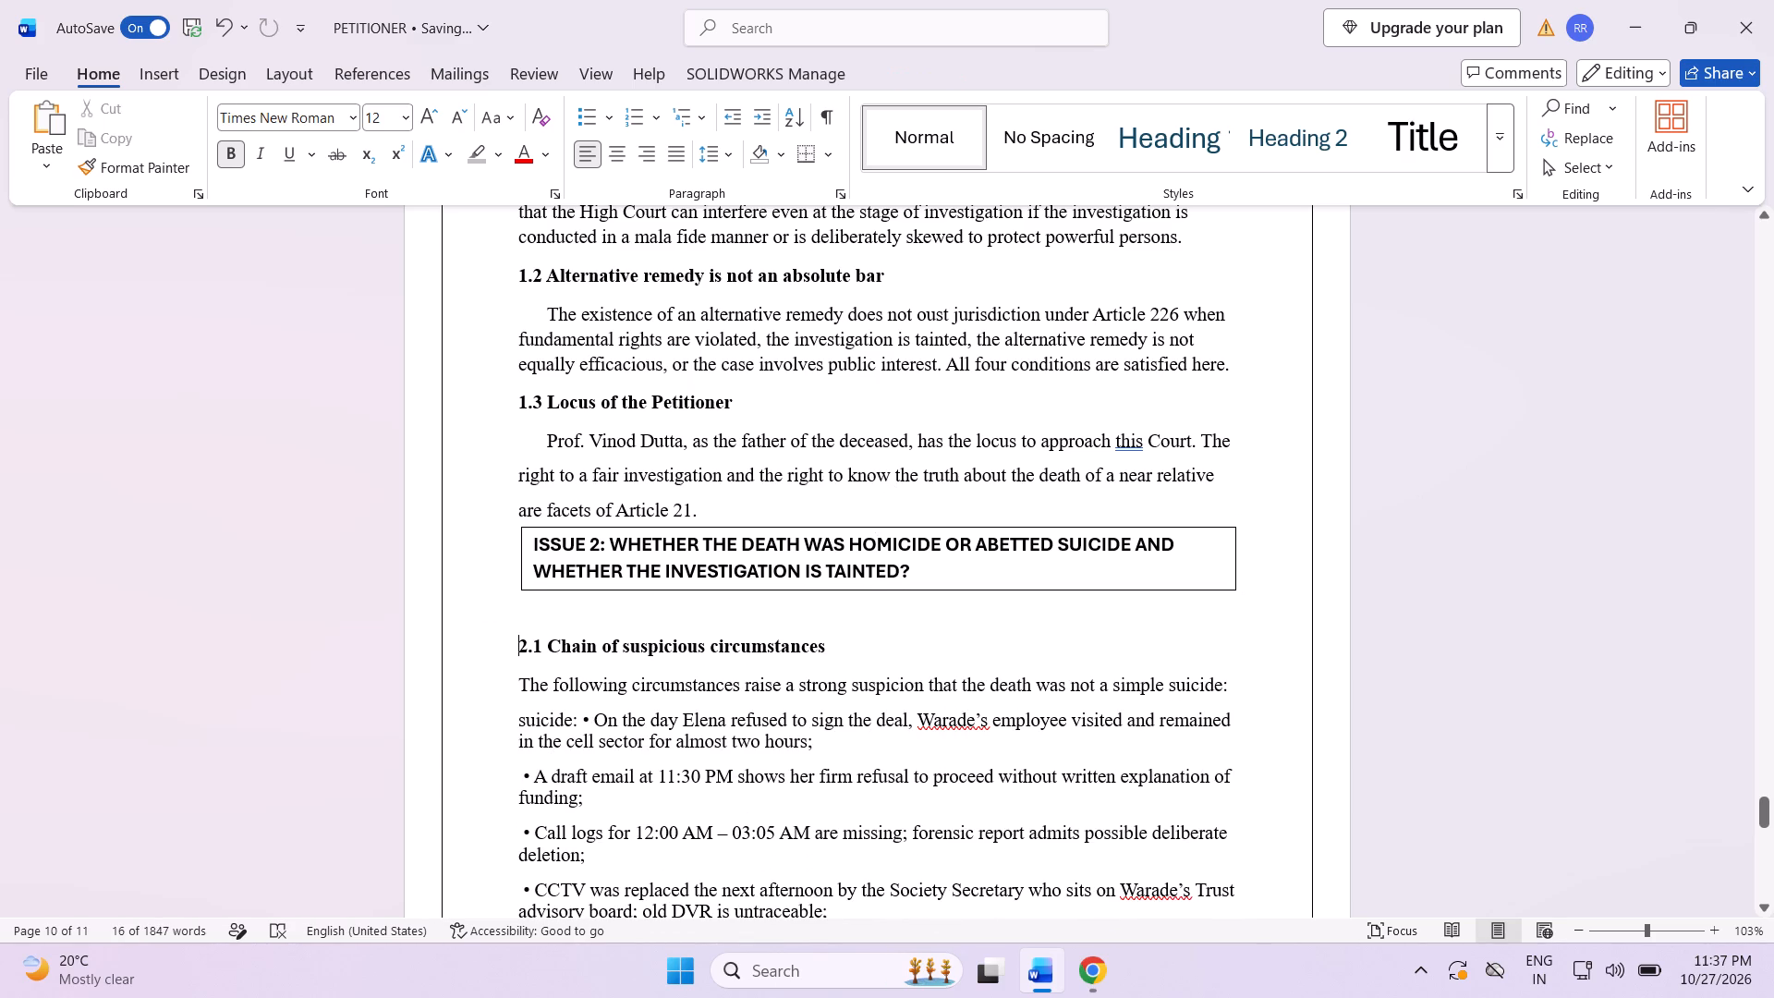
pyautogui.press('BackSpace')
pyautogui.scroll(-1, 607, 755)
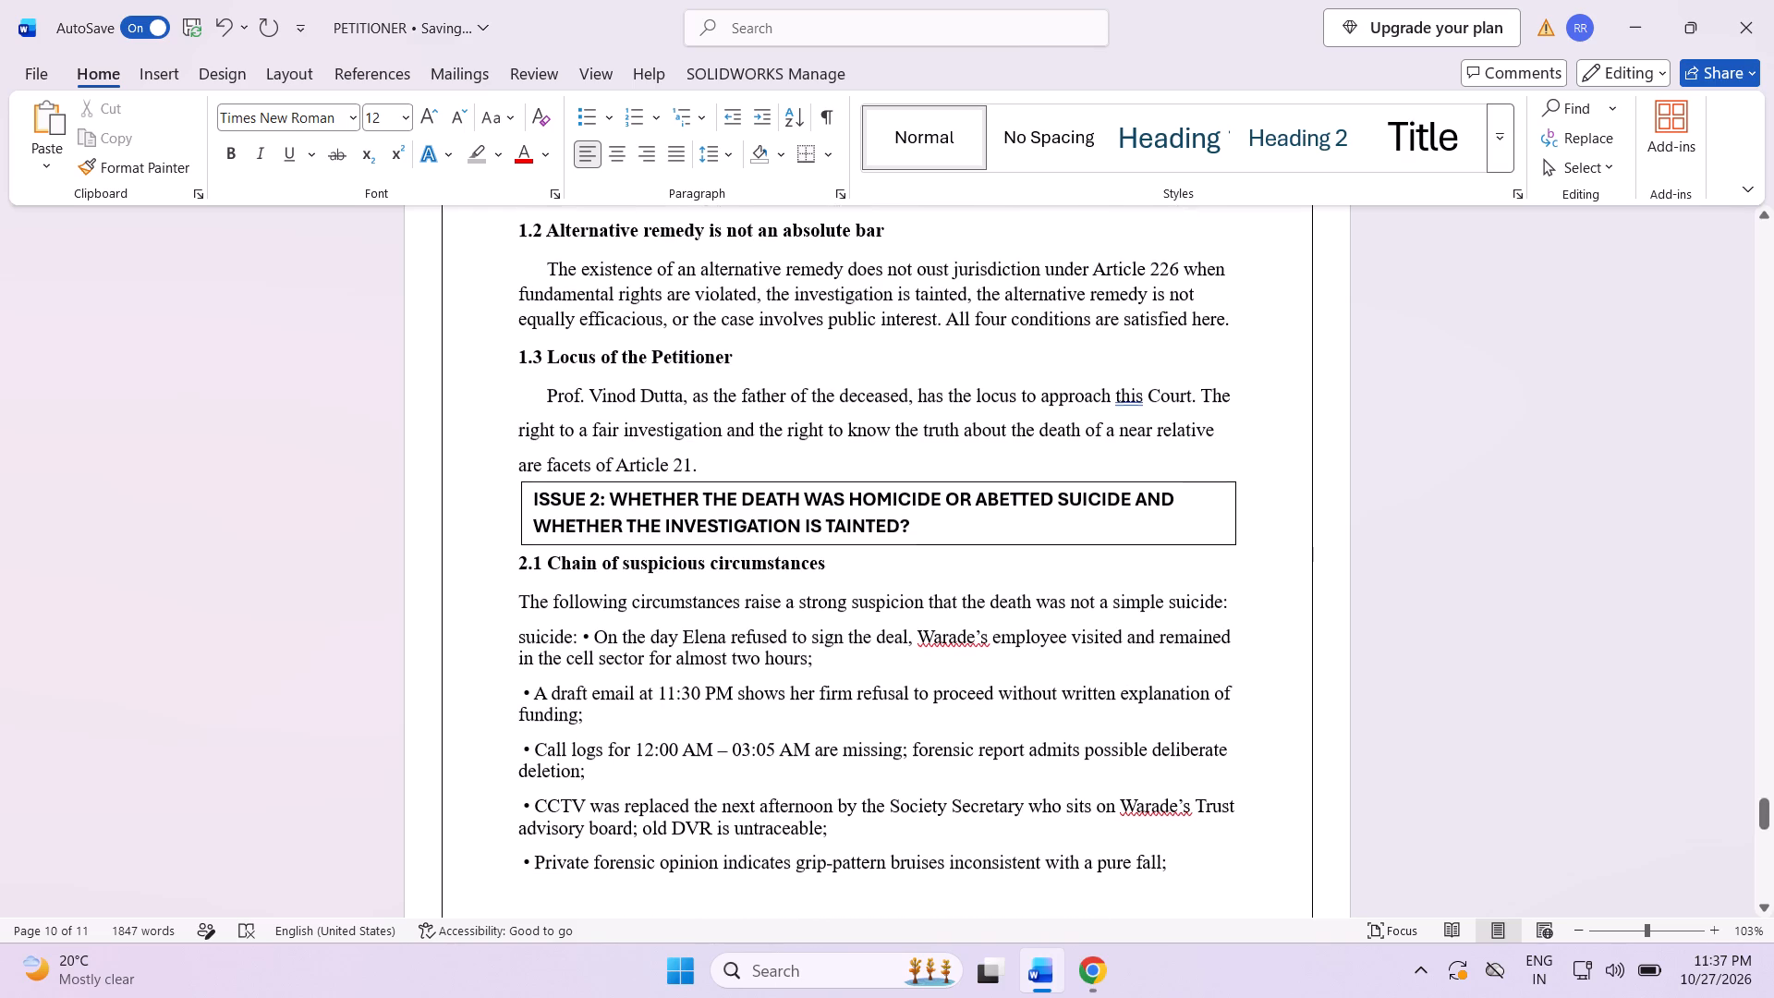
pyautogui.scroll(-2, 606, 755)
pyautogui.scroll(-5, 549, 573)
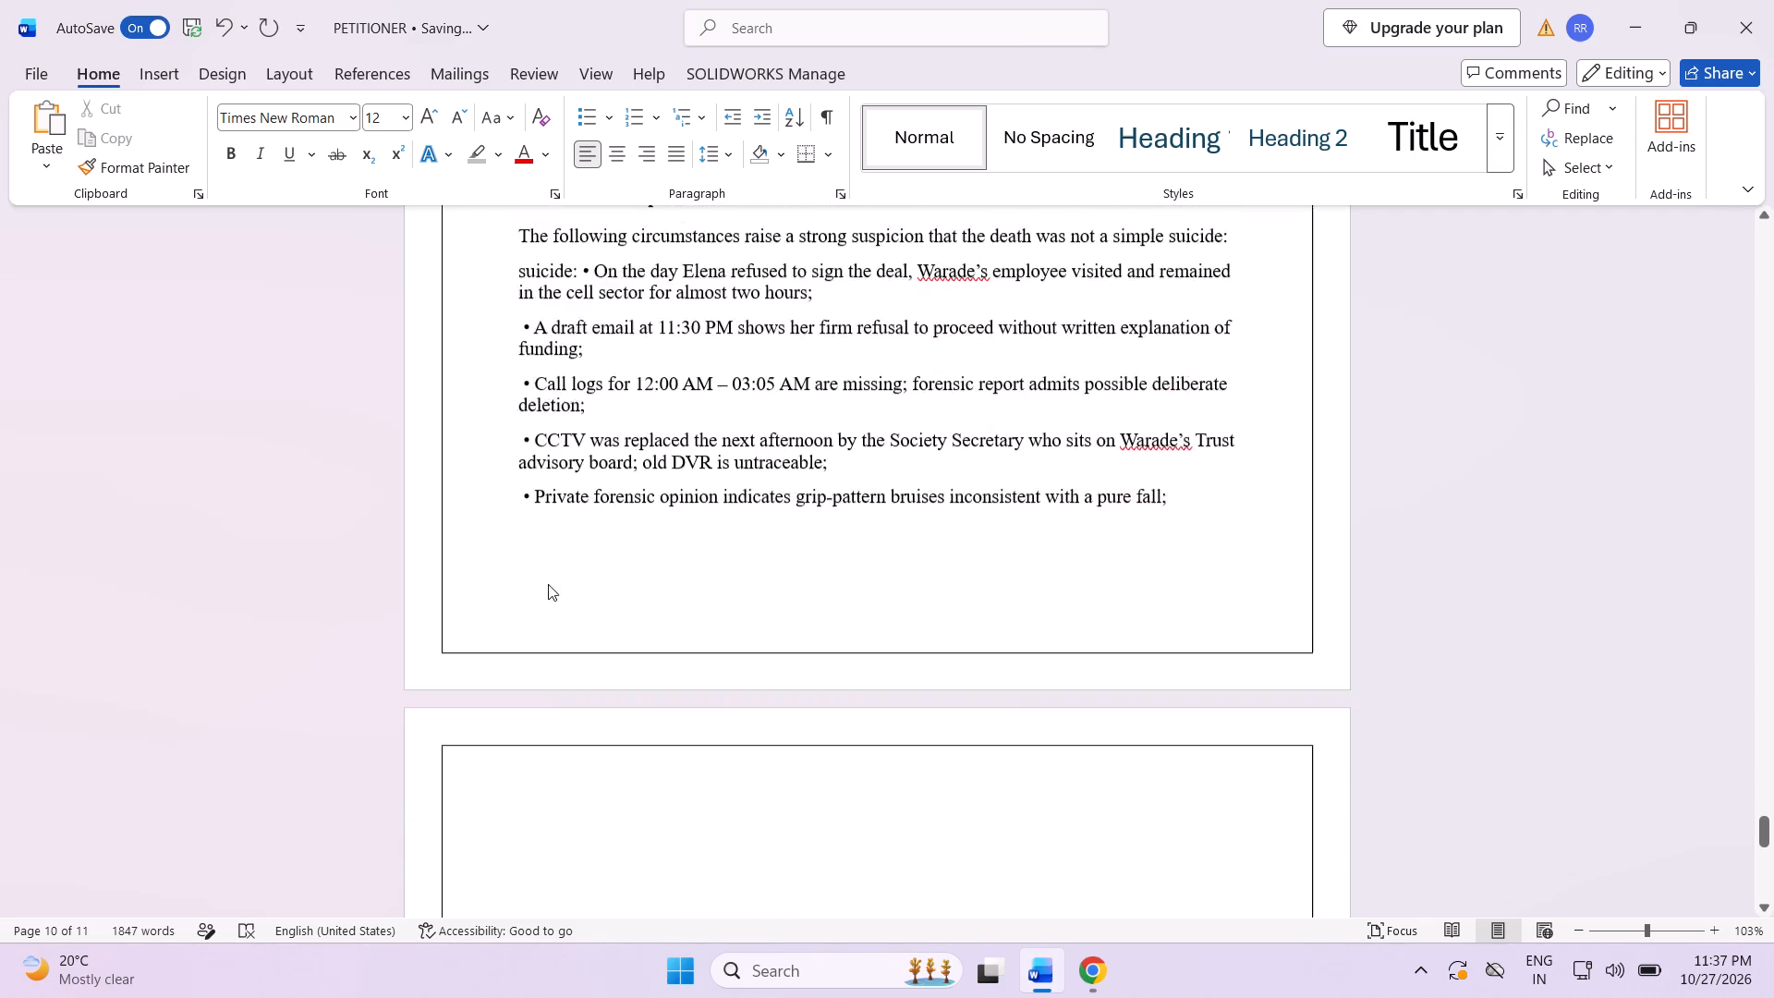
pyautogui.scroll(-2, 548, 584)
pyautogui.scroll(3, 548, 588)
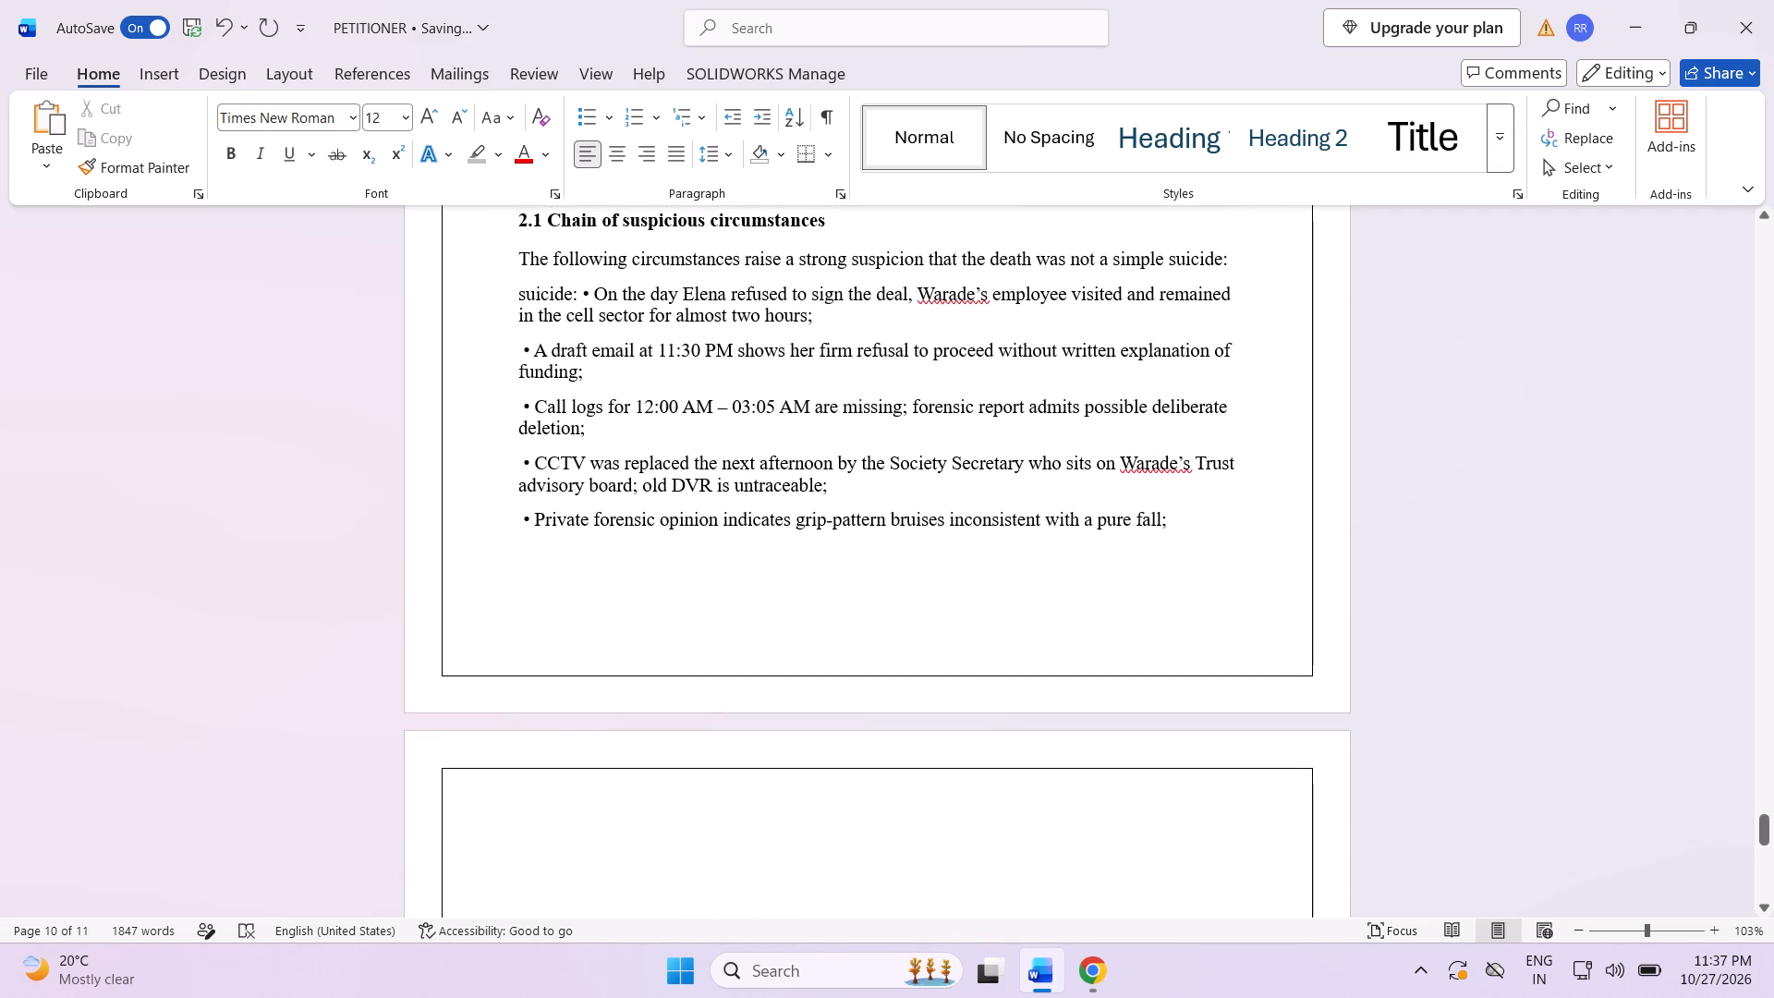
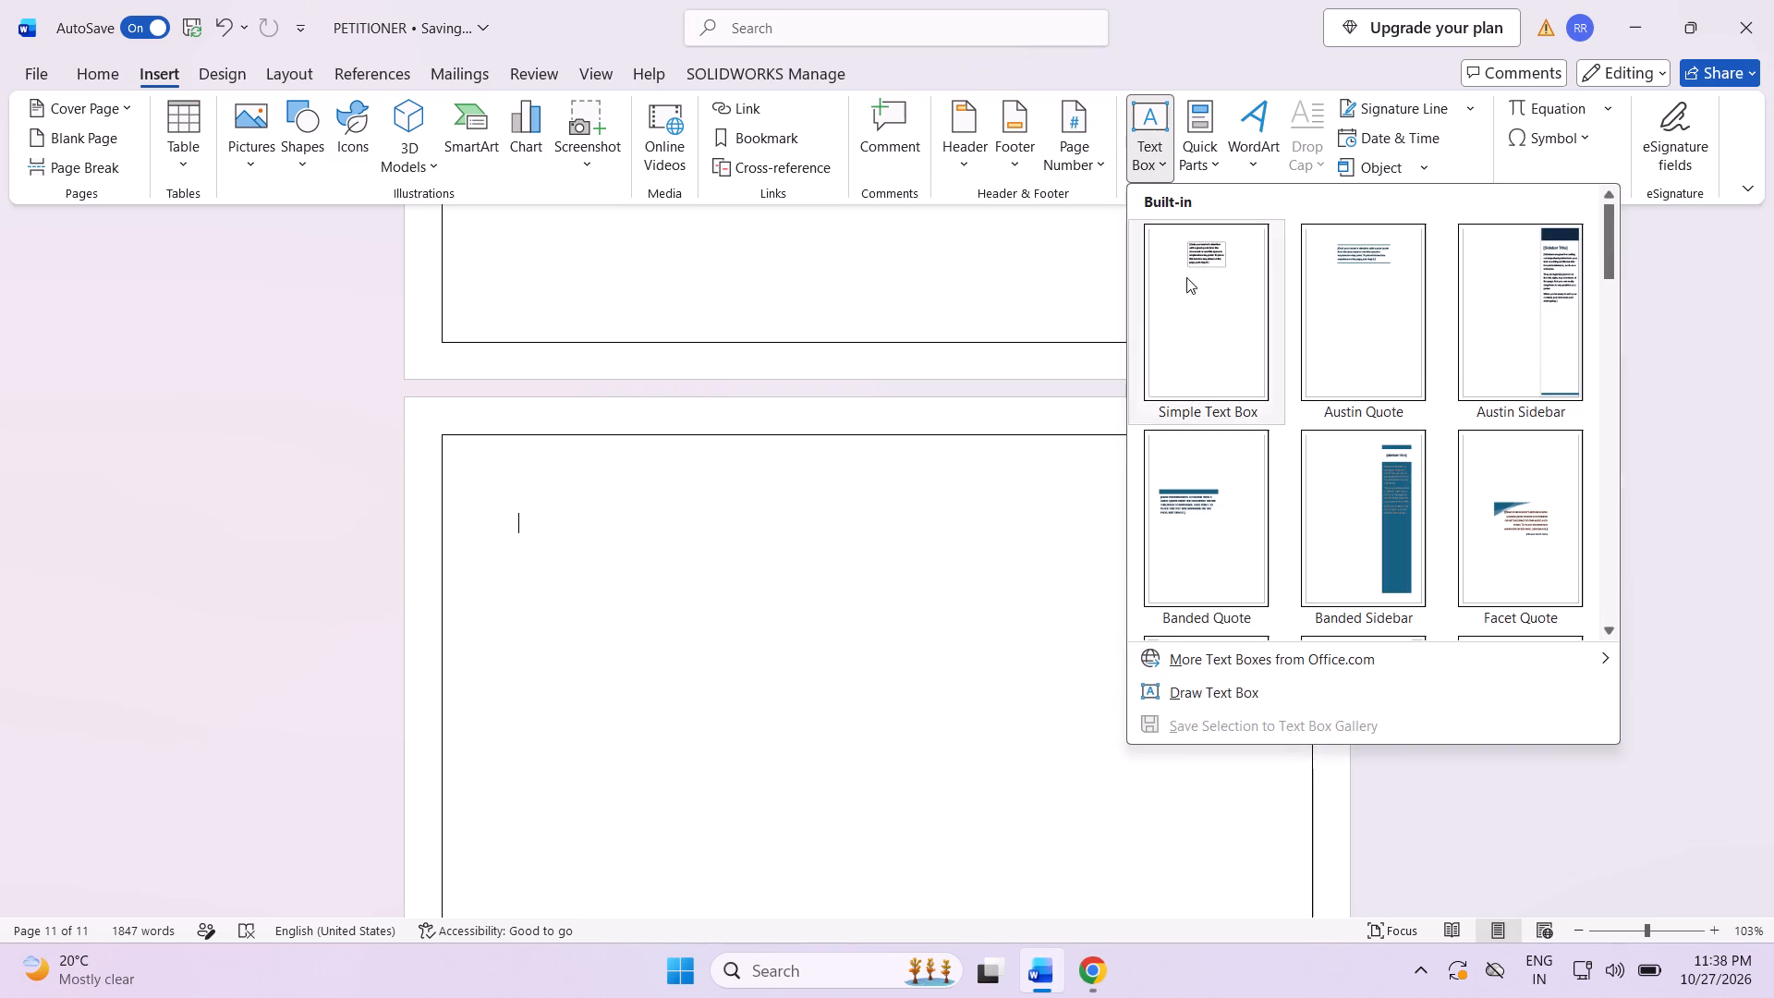
# Insert a Simple Text Box on page 11 and replace its placeholder text with "TC-".
pyautogui.click(1200, 281)
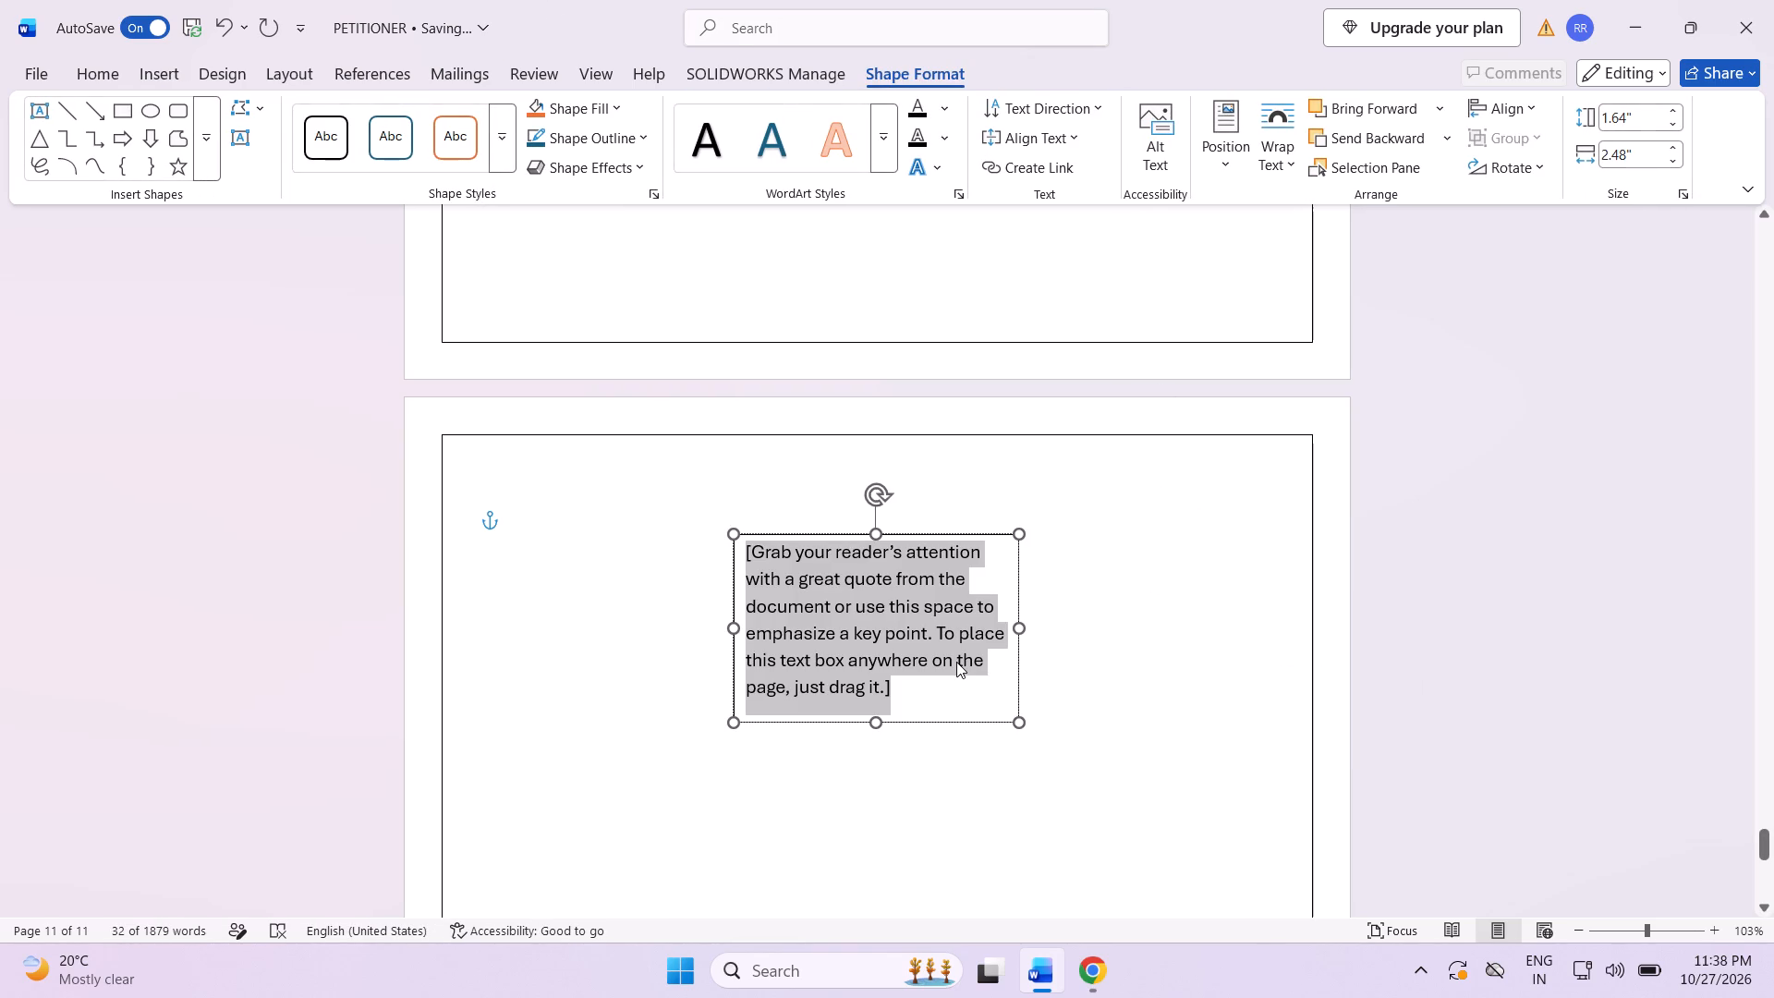
pyautogui.press('BackSpace')
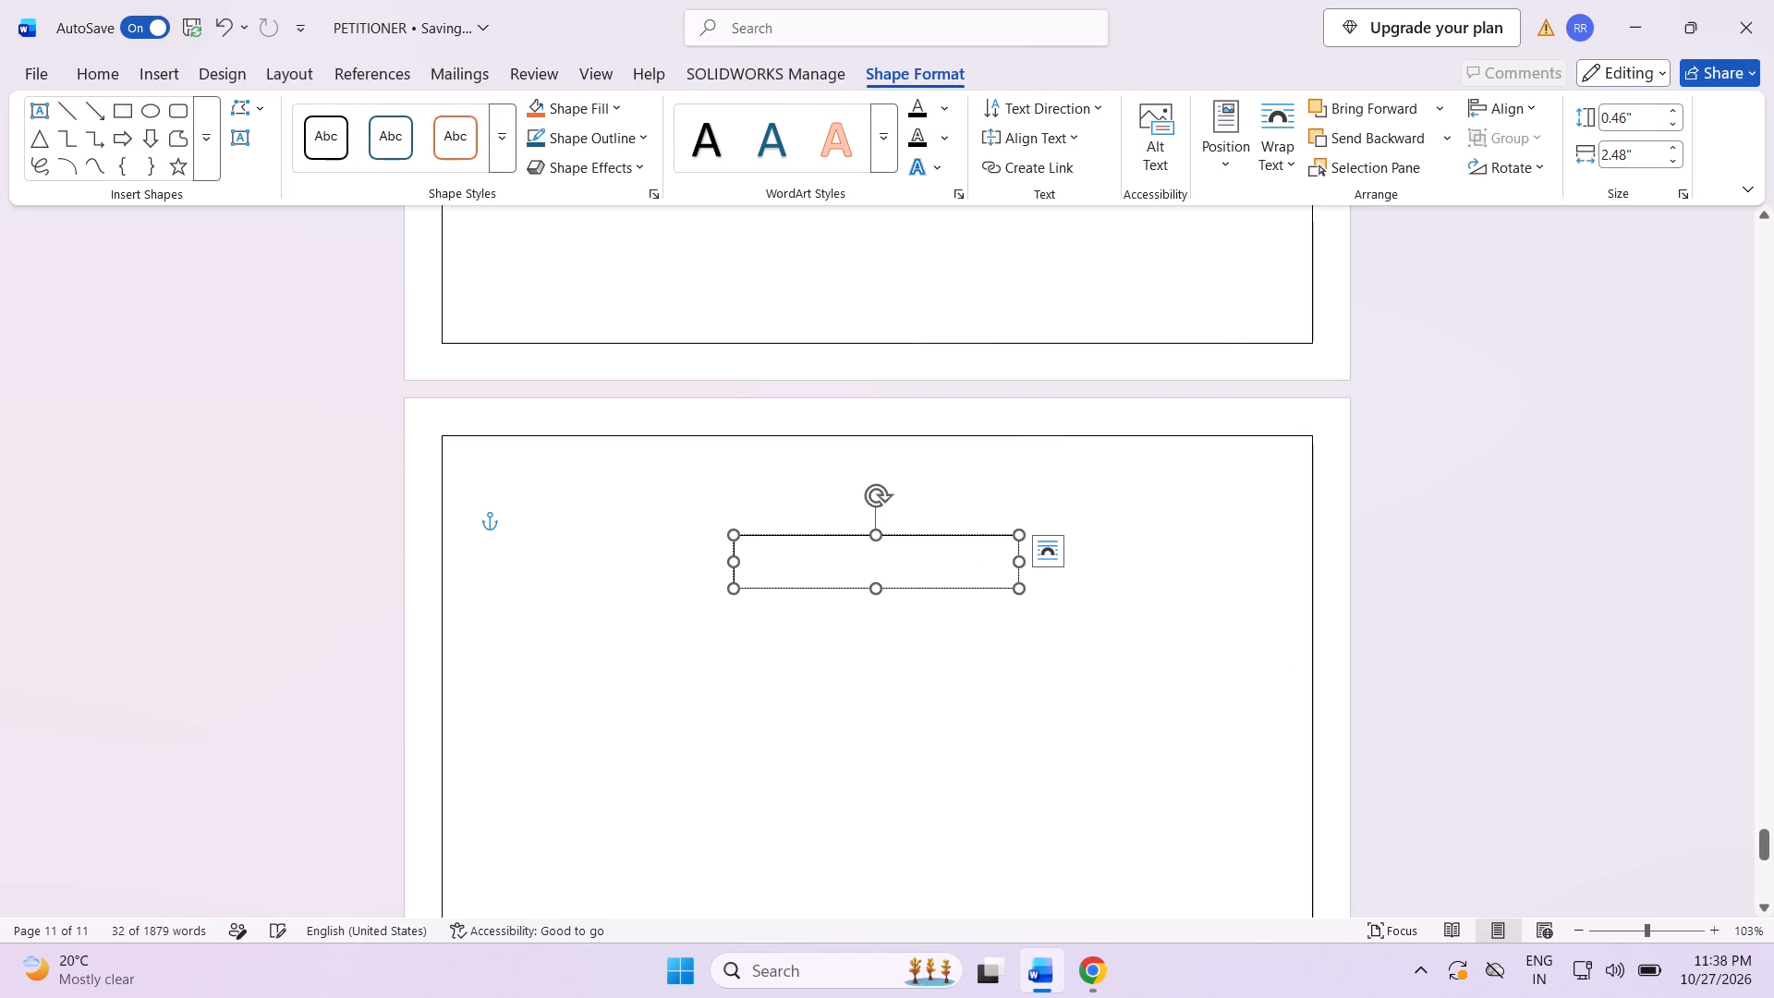
pyautogui.write('TC')
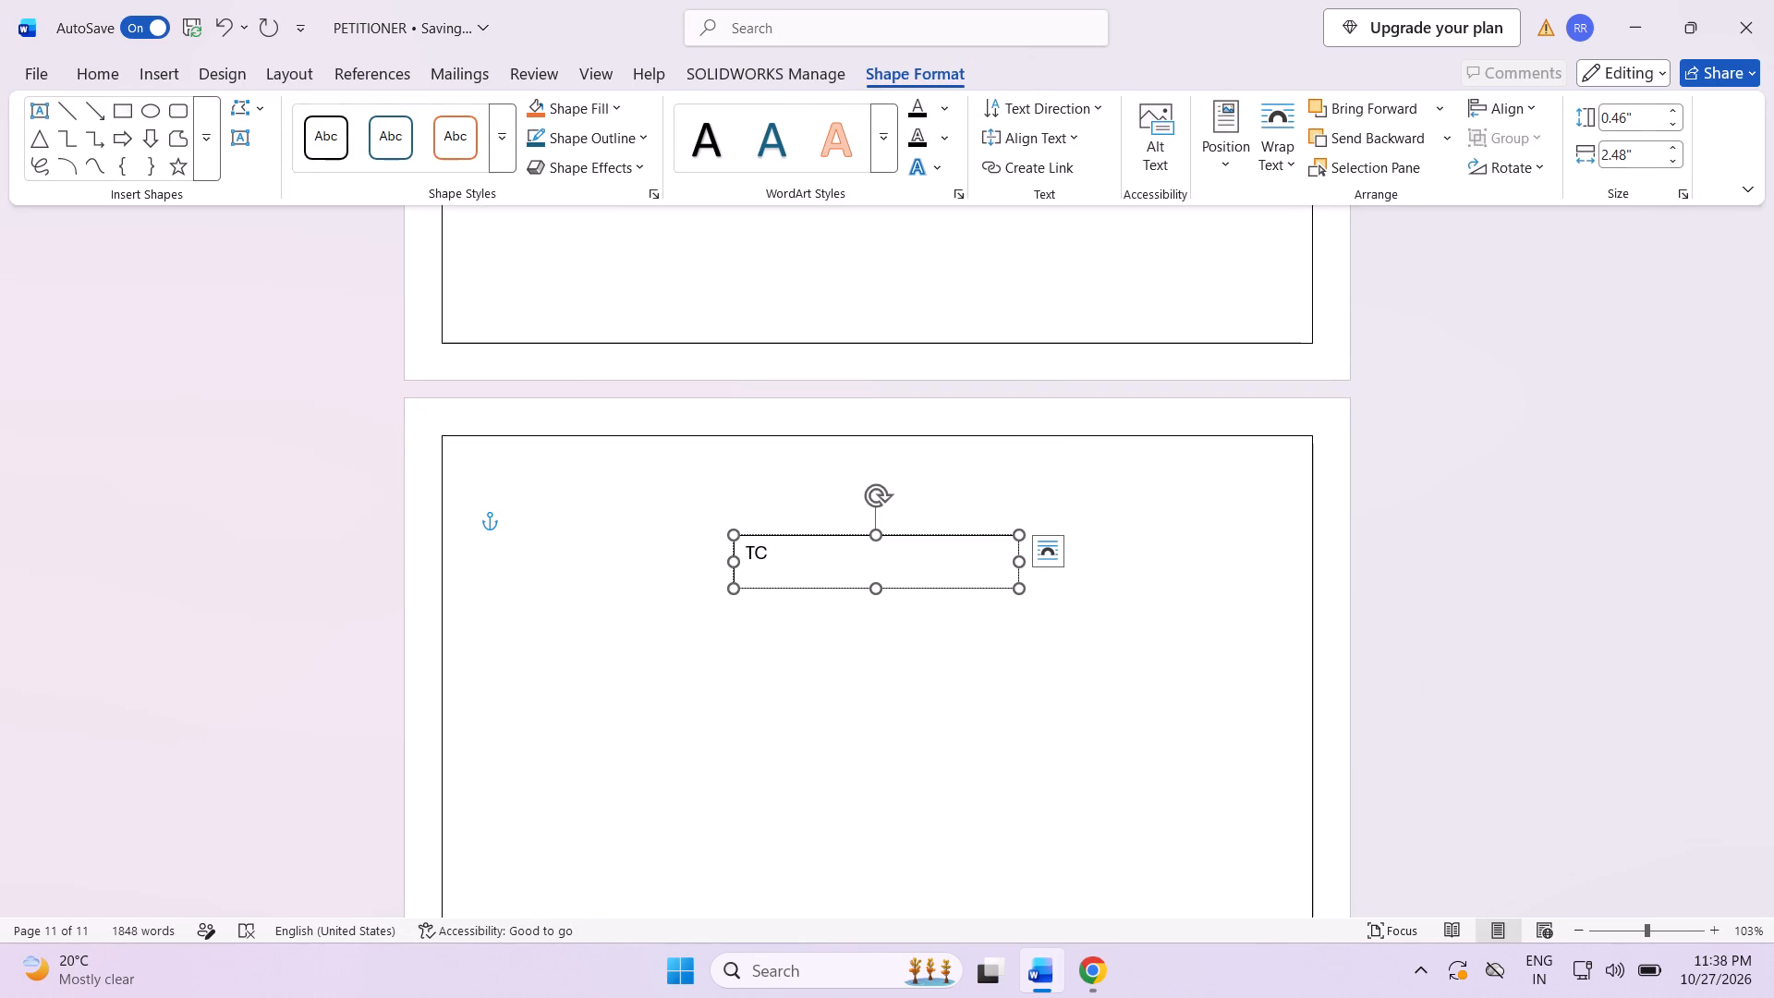
pyautogui.press('-')
# Shrink the "TC-" box on page 11 to about 0.27" high and 1.47" wide.
pyautogui.moveTo(870, 588); pyautogui.dragTo(870, 566)
pyautogui.moveTo(1021, 548); pyautogui.dragTo(944, 545)
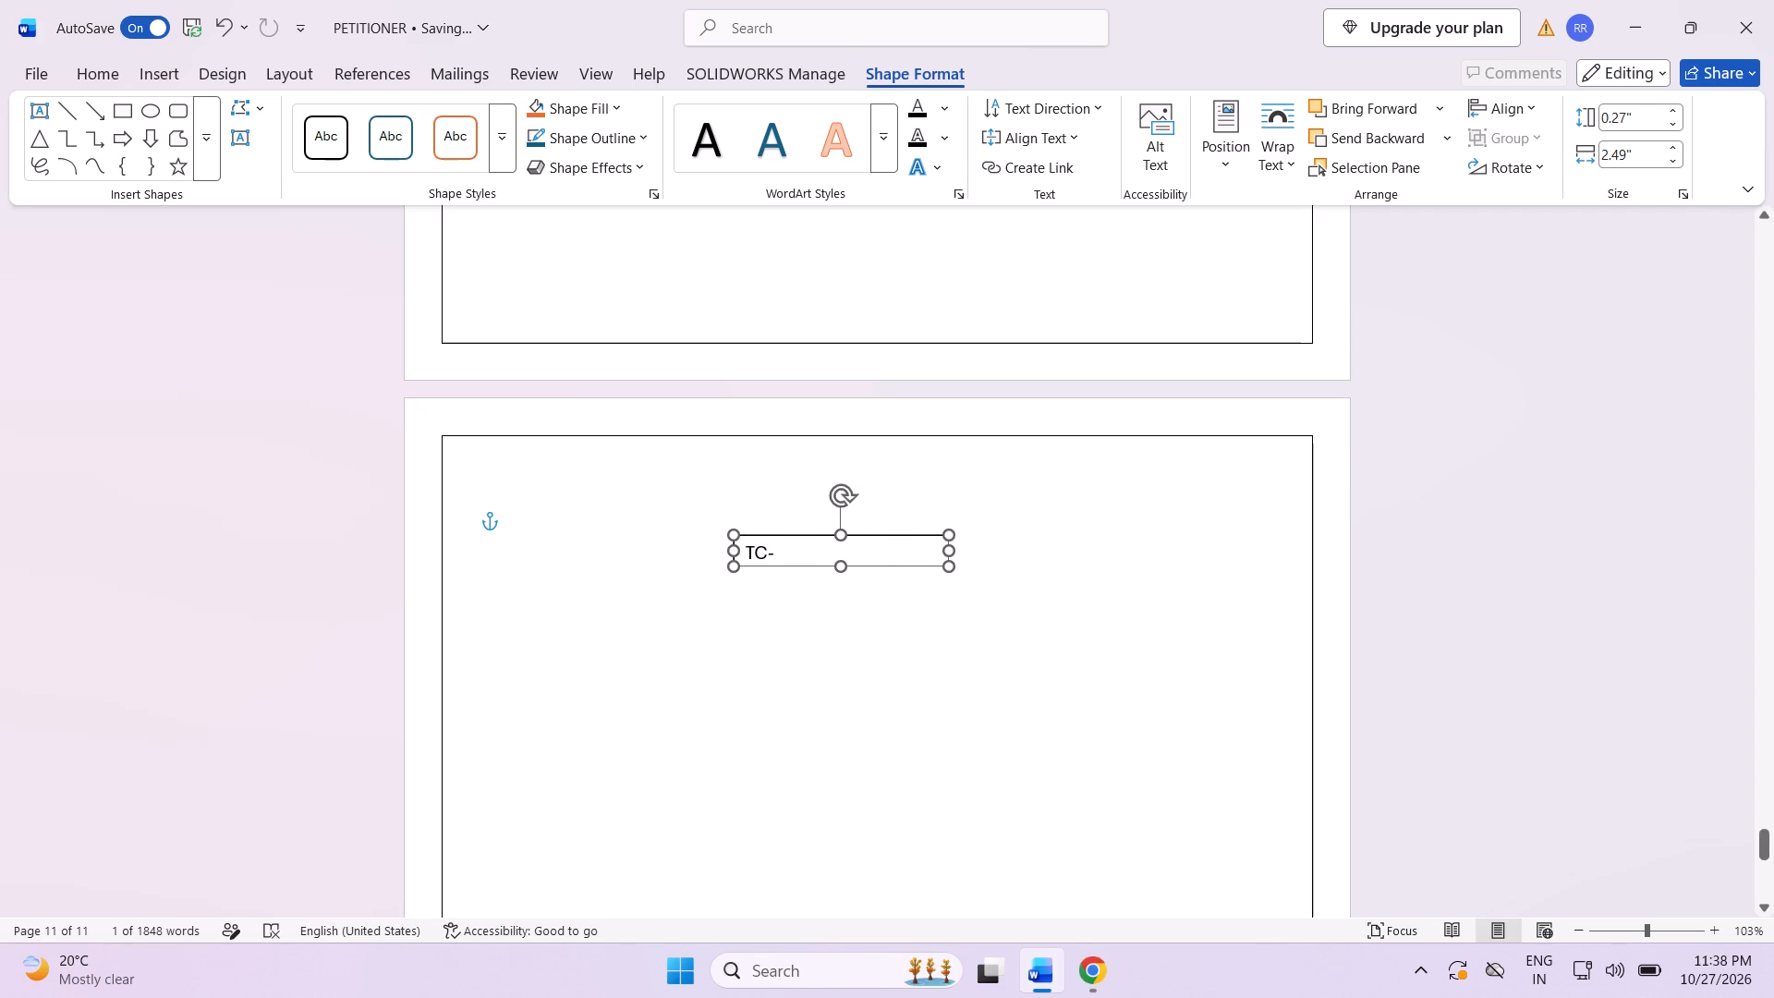
pyautogui.moveTo(944, 545); pyautogui.dragTo(902, 544)
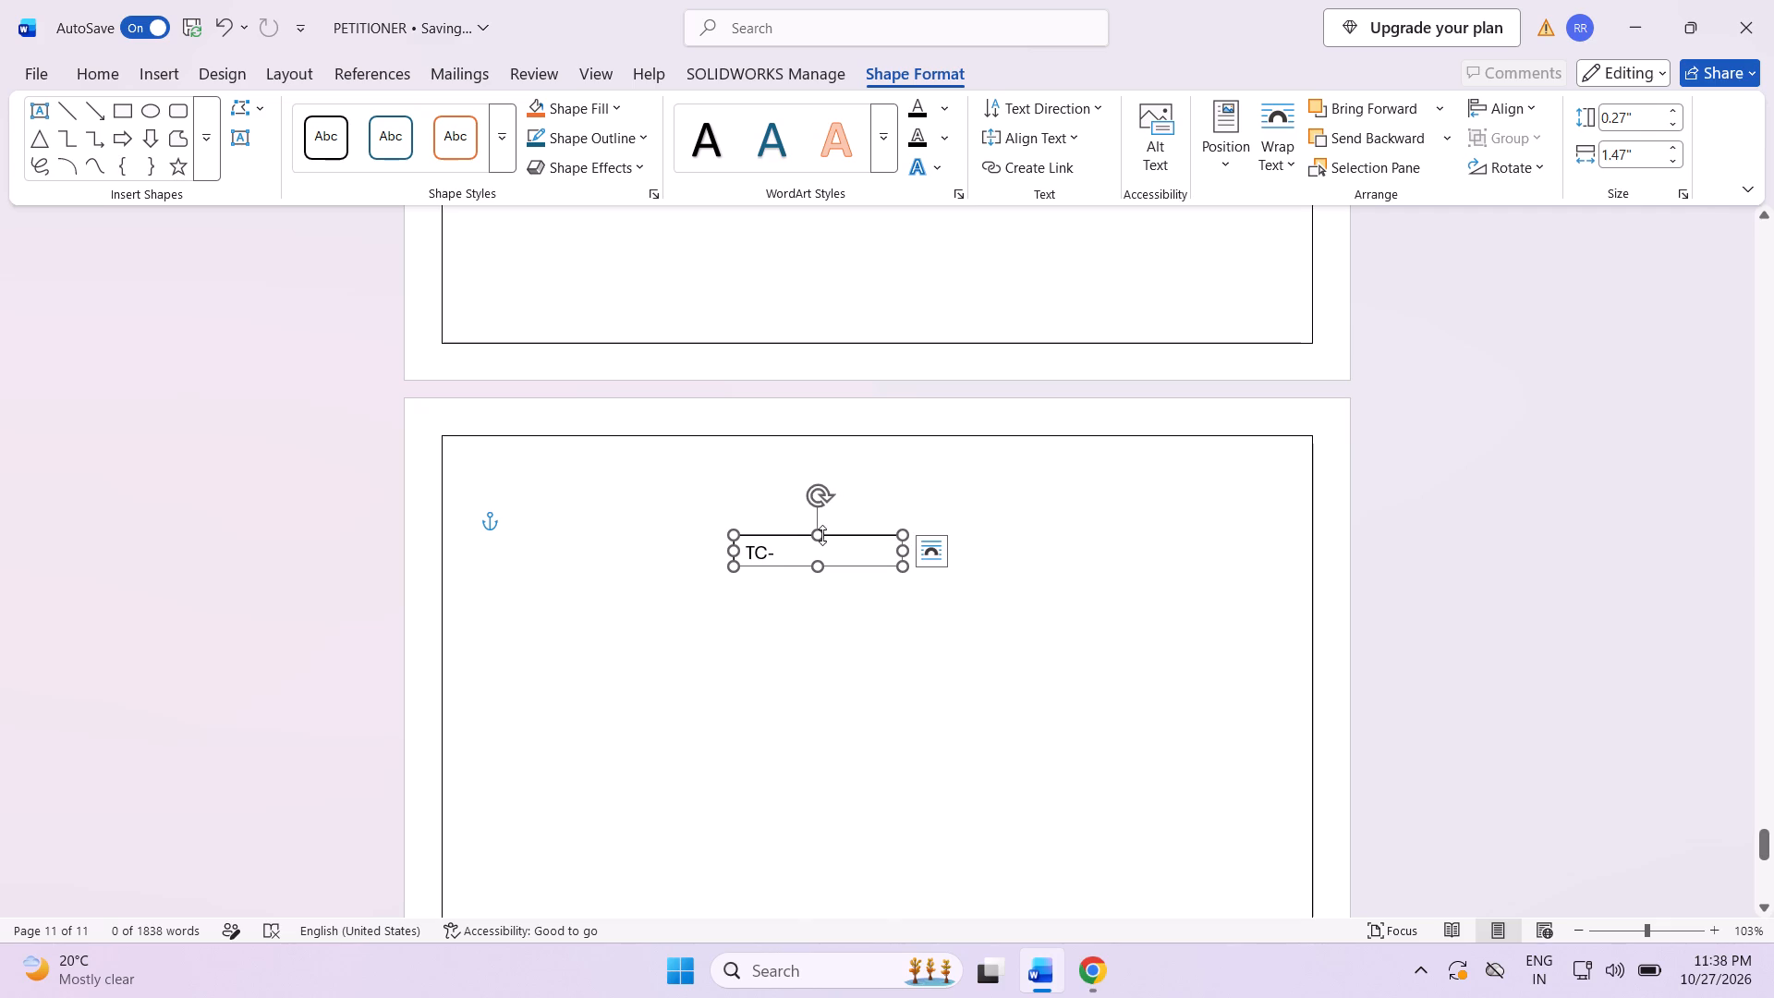
# Move the "TC-" box to the upper-right area inside page 11's border, level with the first text line.
pyautogui.click(820, 532)
pyautogui.moveTo(829, 534); pyautogui.dragTo(941, 506)
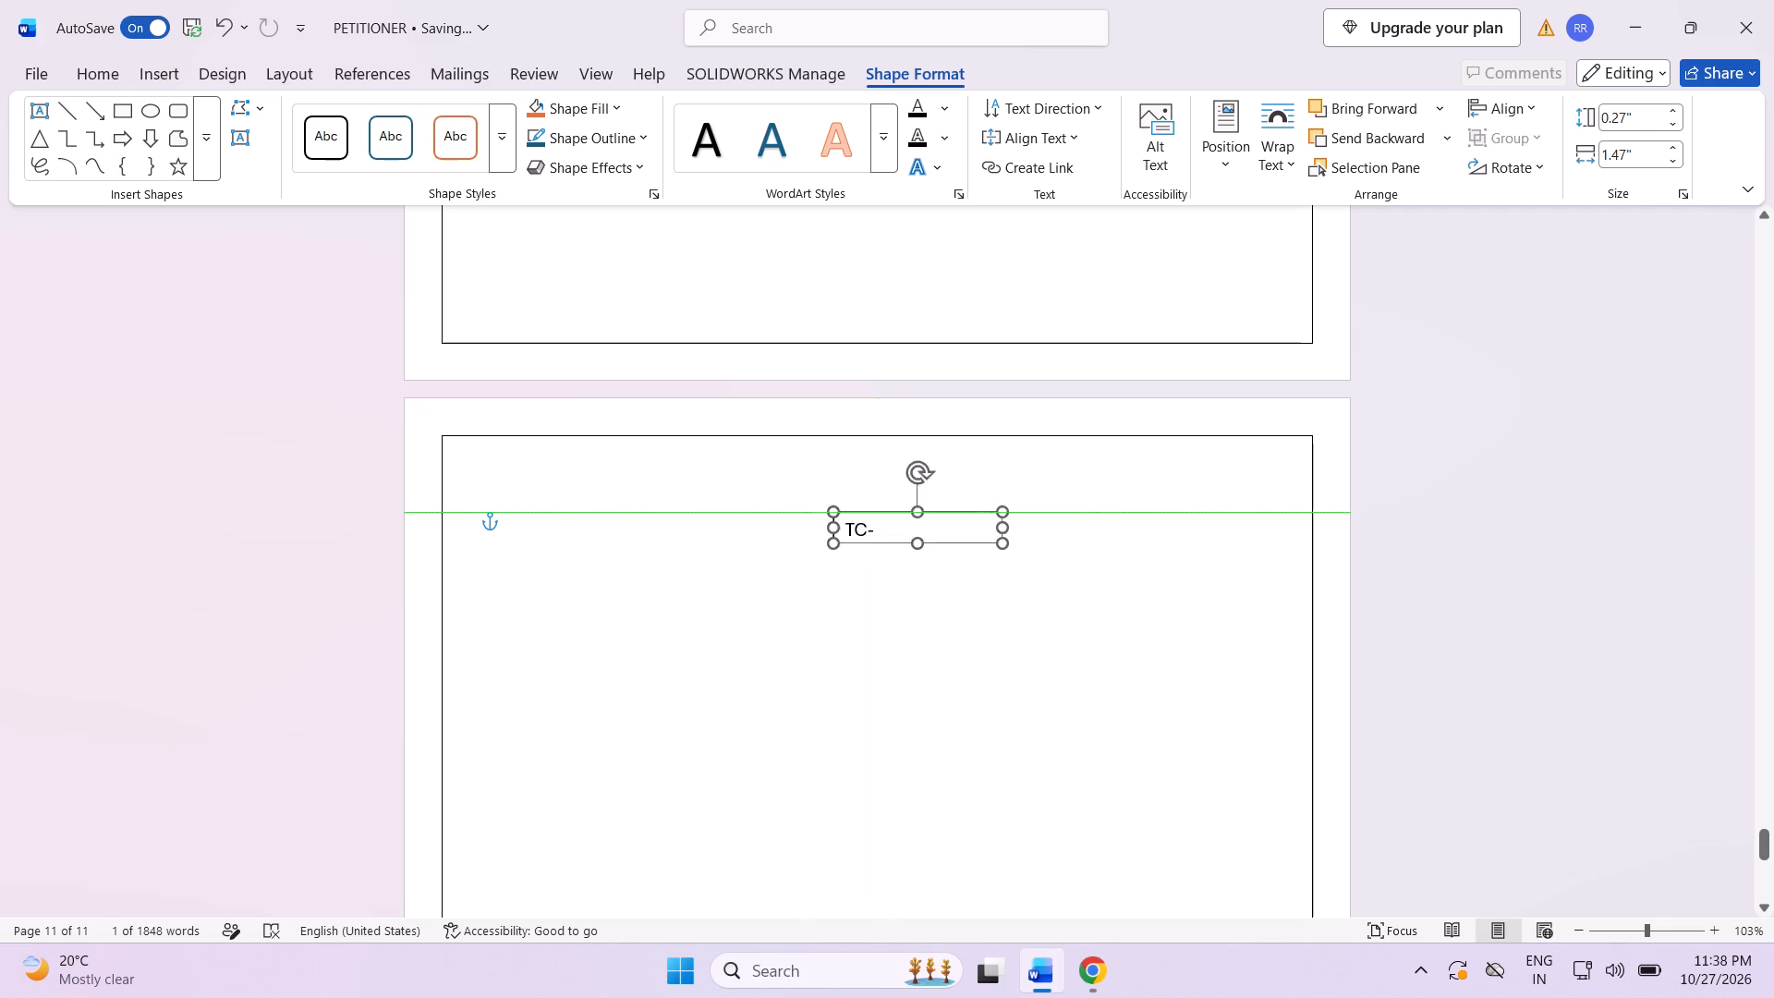
pyautogui.moveTo(941, 506); pyautogui.dragTo(1173, 449)
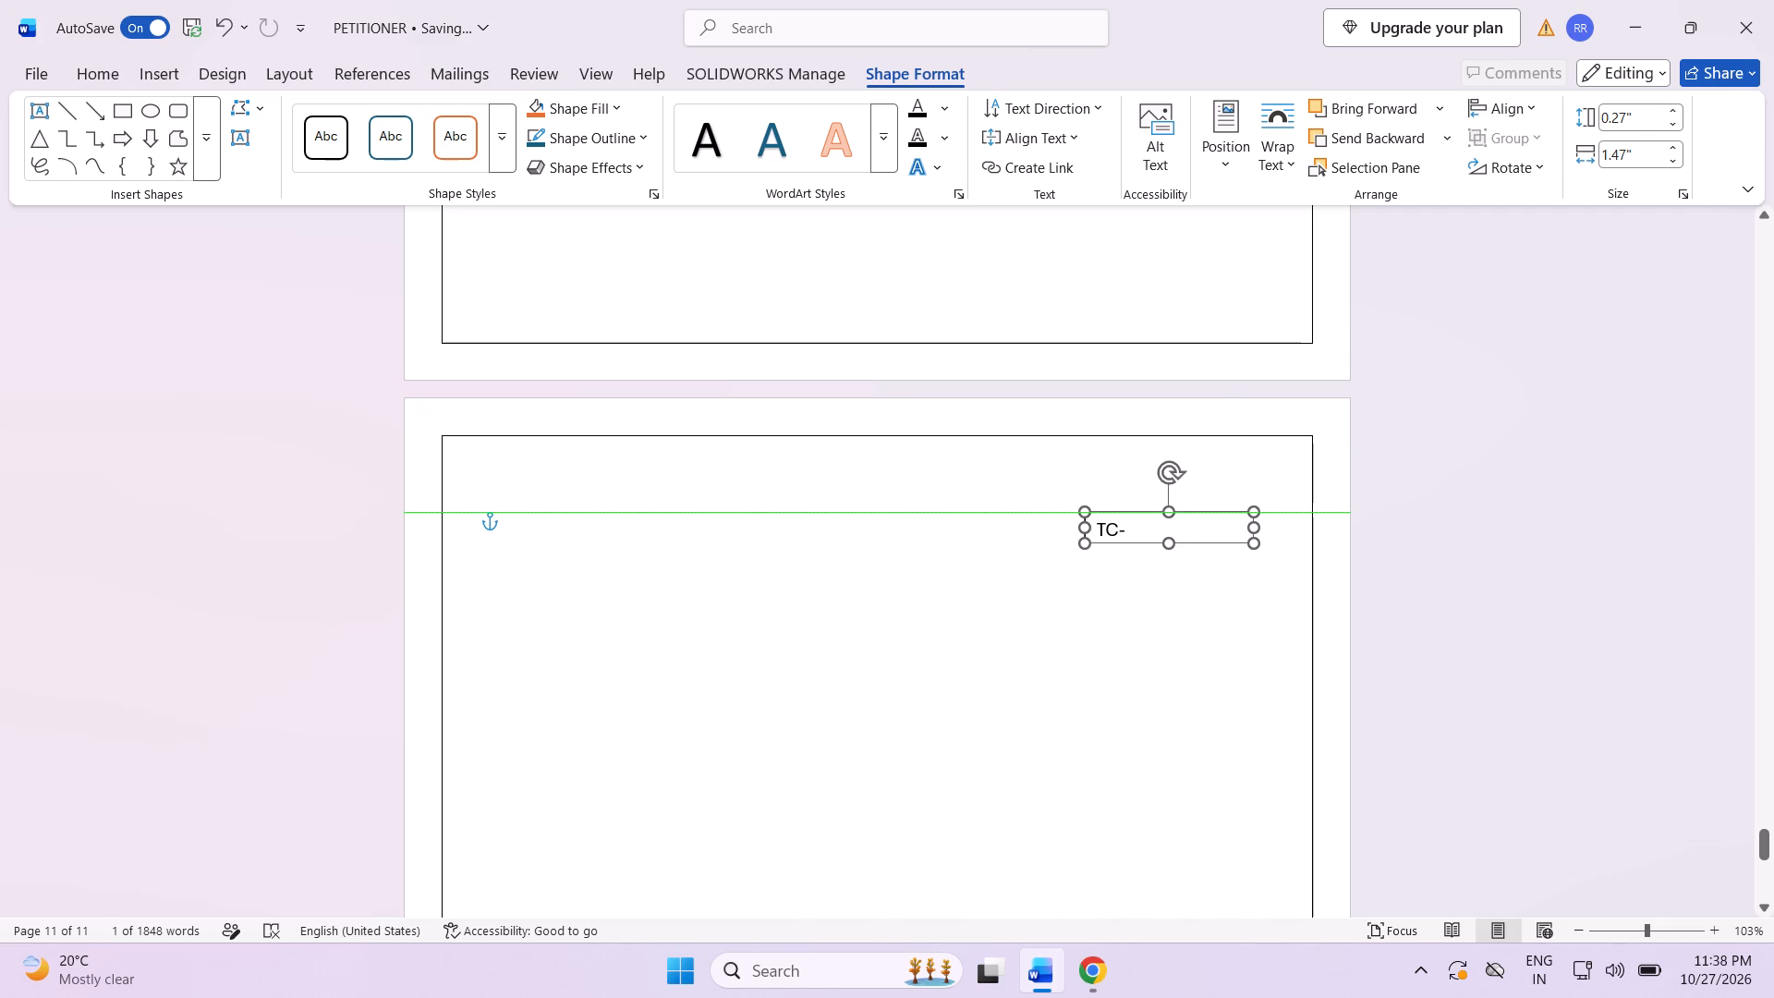
pyautogui.moveTo(1173, 449); pyautogui.dragTo(1148, 451)
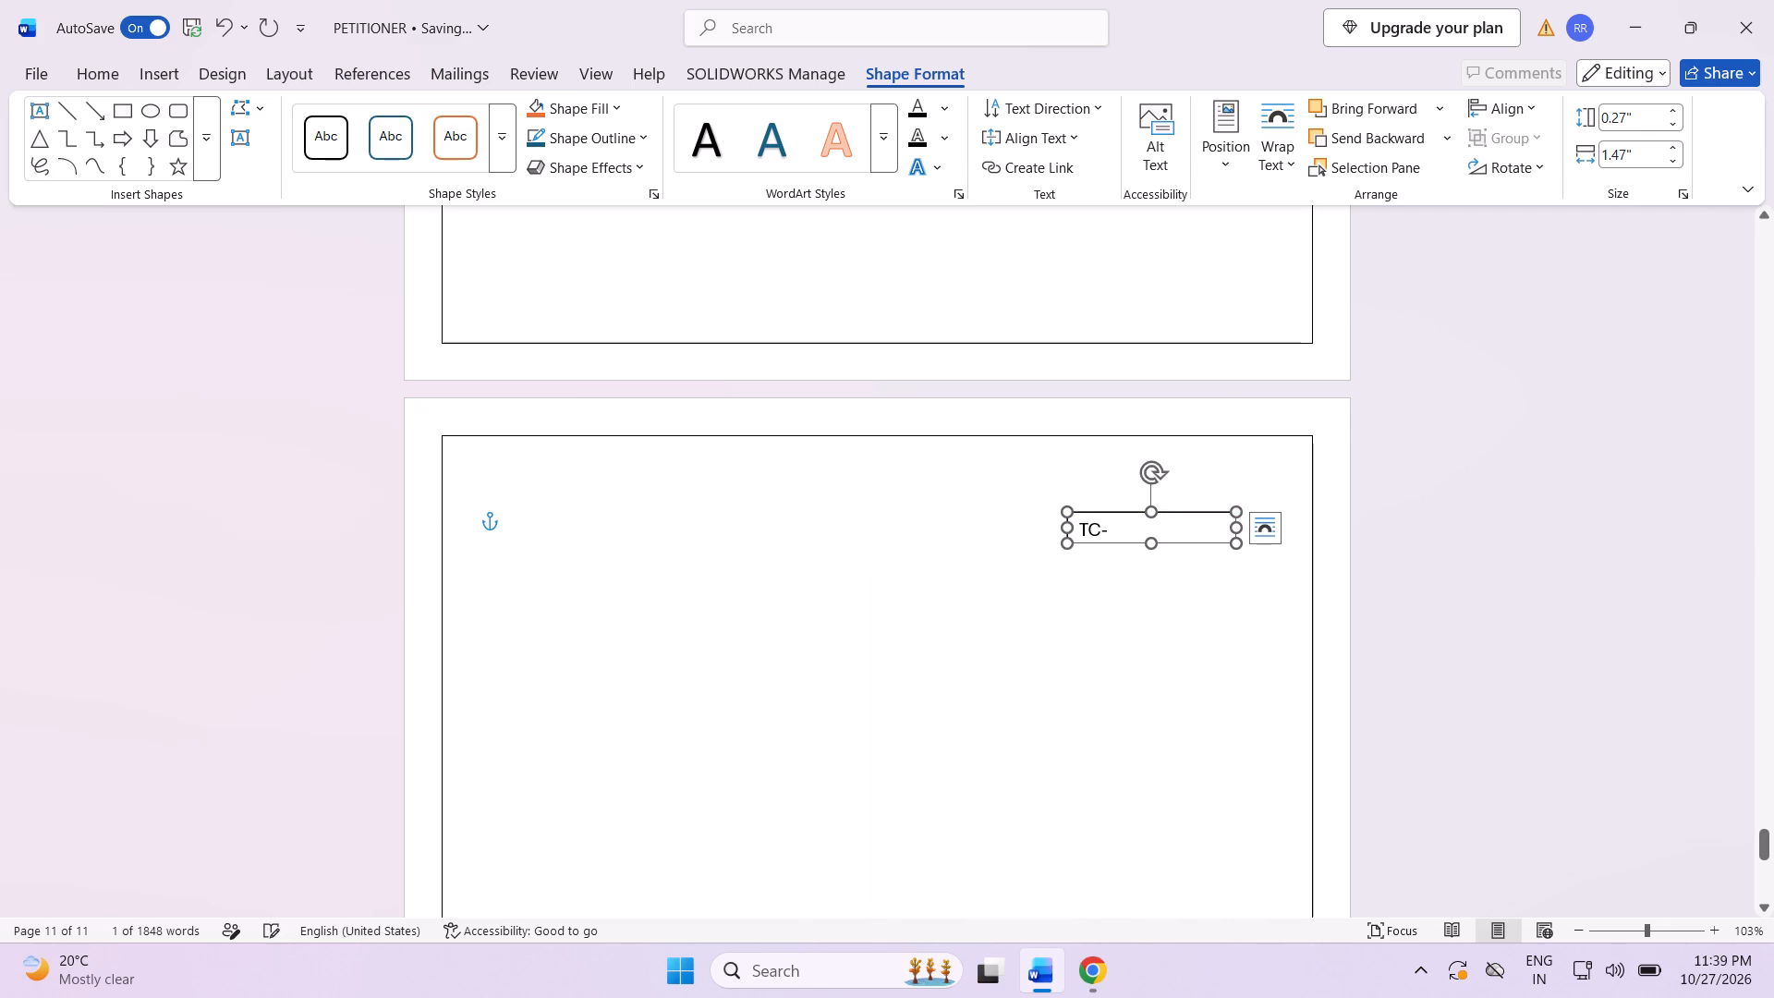
pyautogui.click(1038, 551)
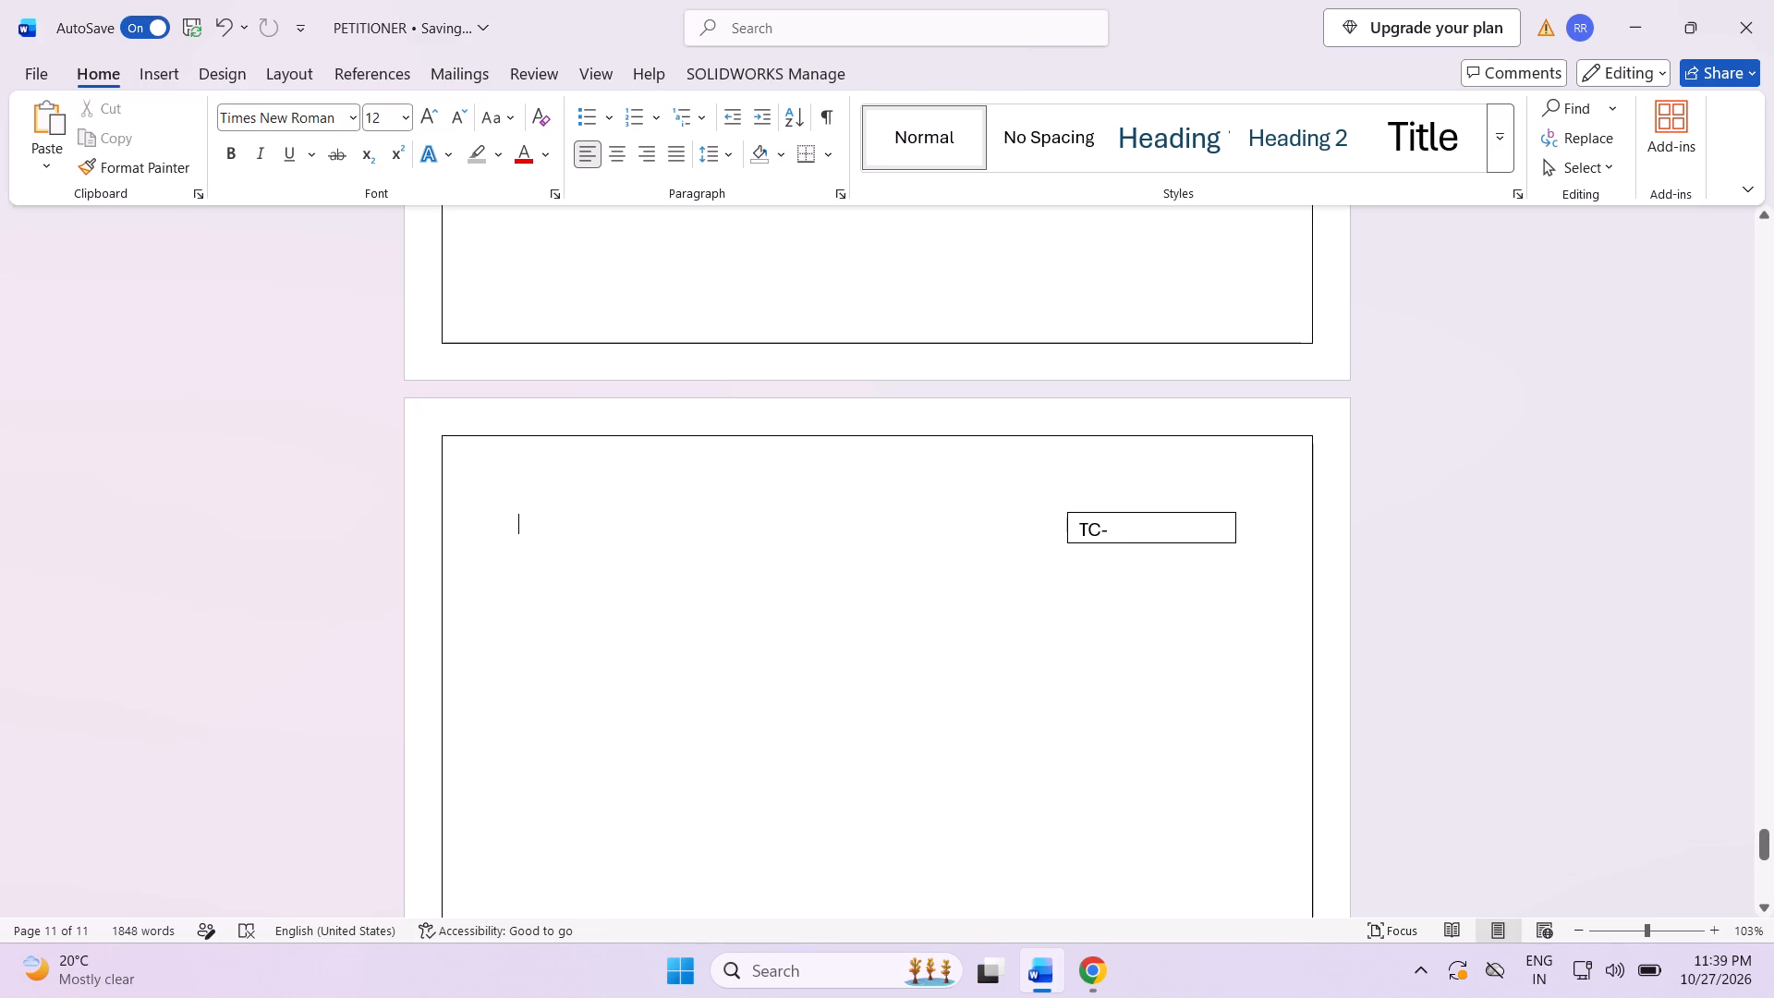
pyautogui.click(1161, 512)
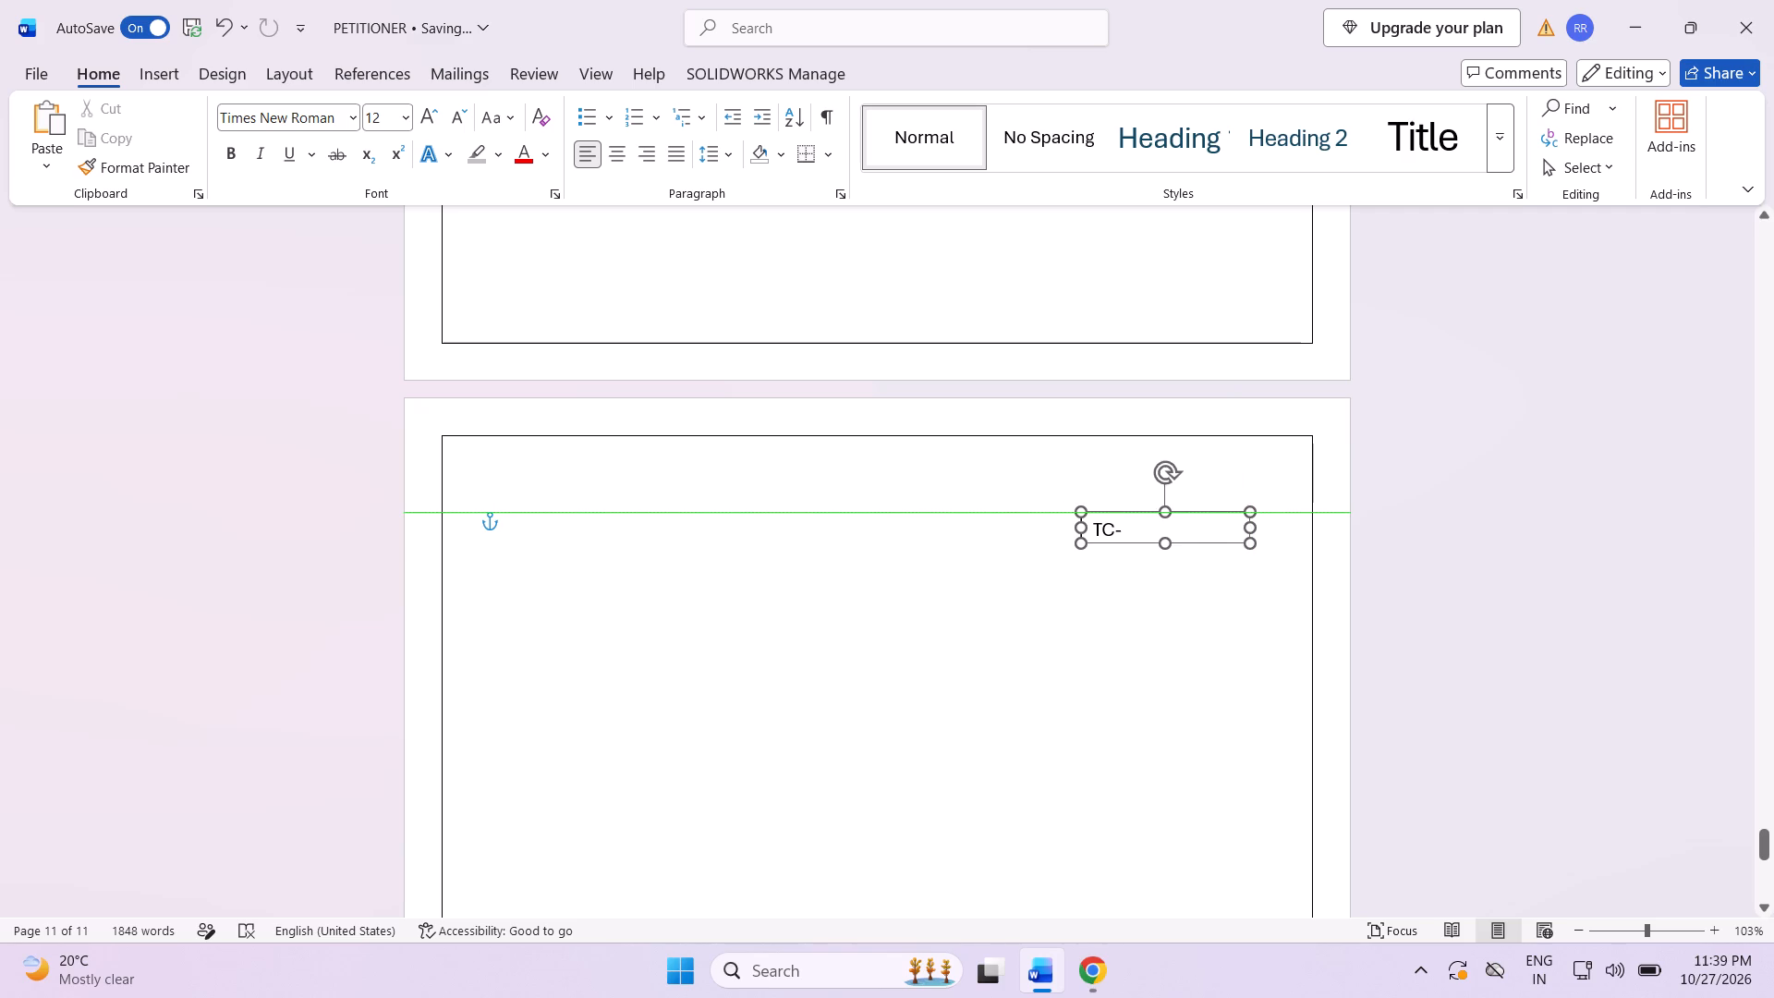
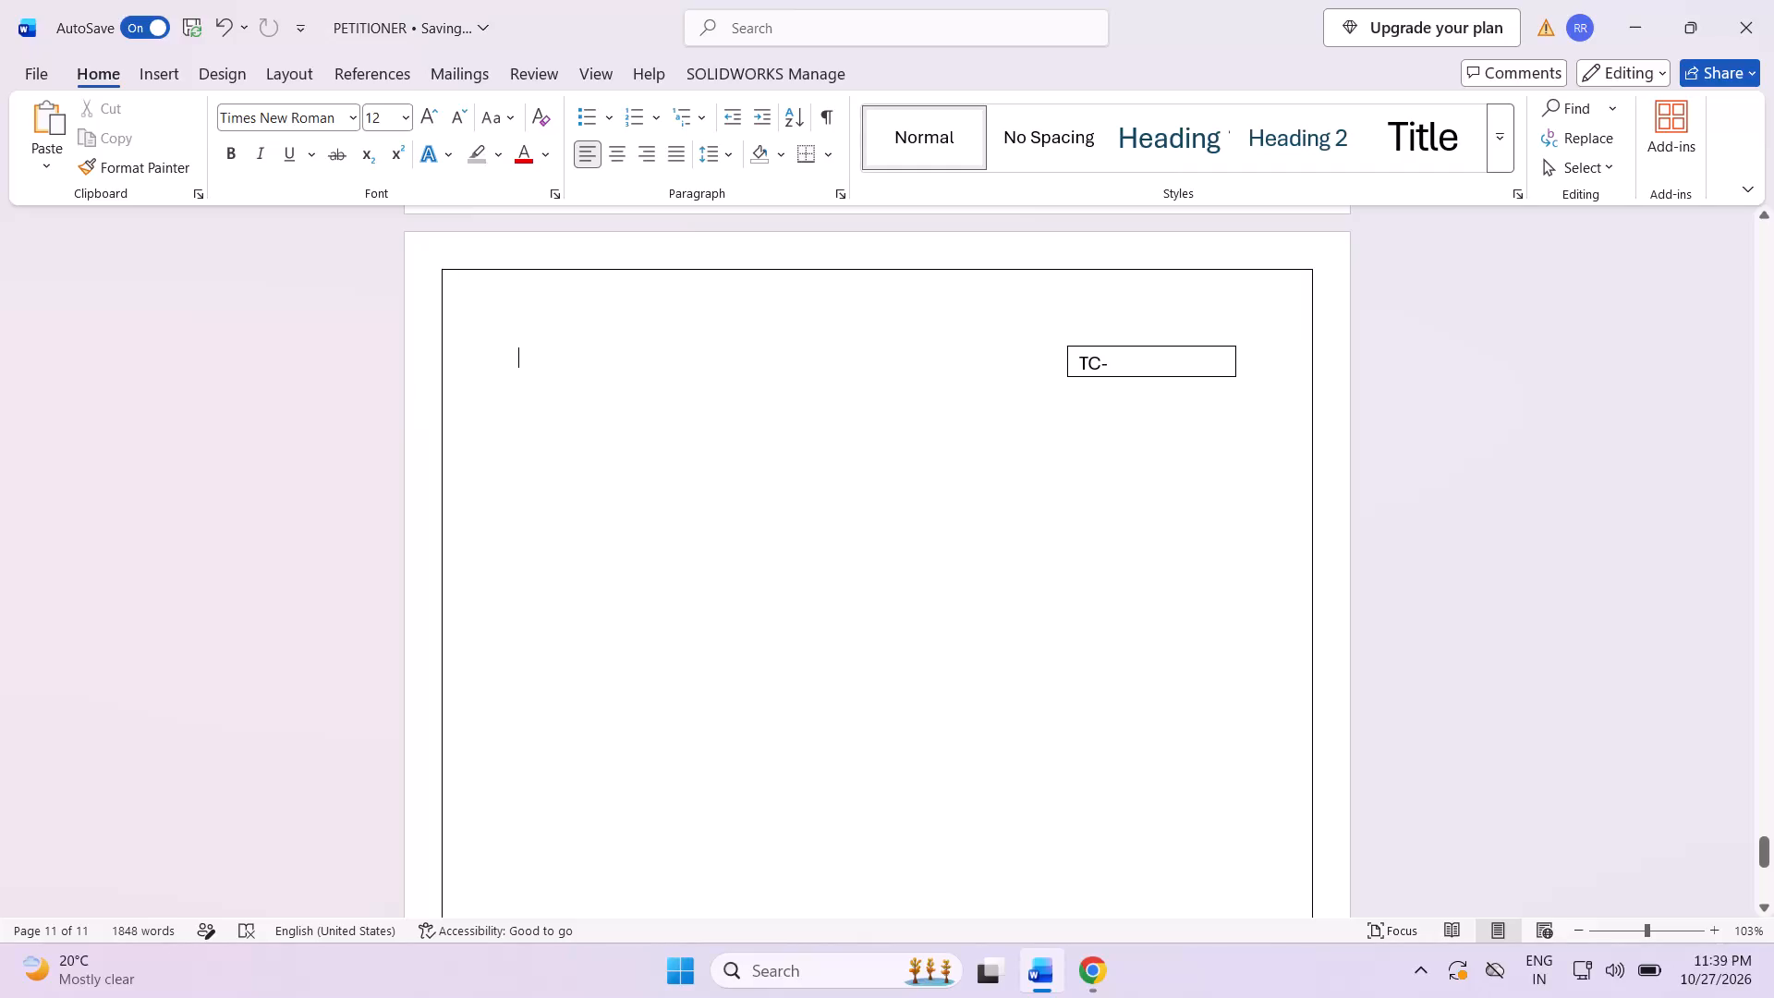
# Paste the copied paragraph starting "The Commissioner declared" on page 11, a blank line below the "TC-" box.
pyautogui.click(547, 392)
pyautogui.doubleClick(547, 394)
pyautogui.click(529, 409)
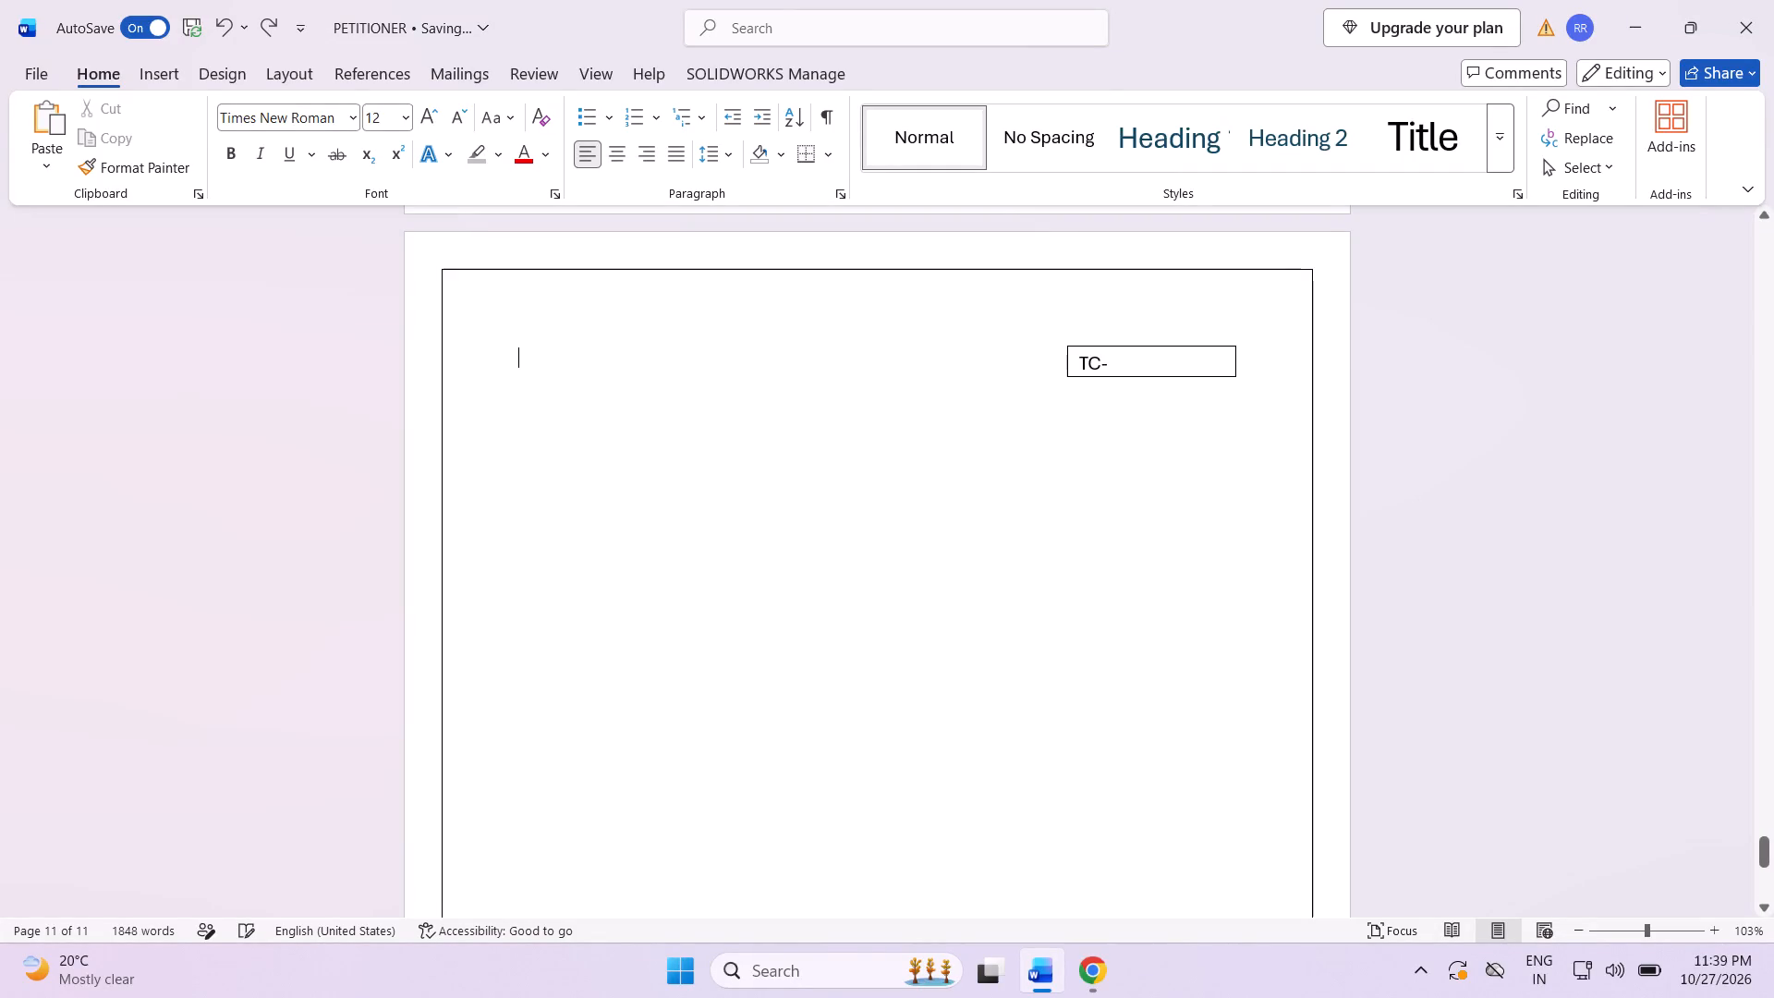
pyautogui.doubleClick(524, 411)
pyautogui.click(516, 437)
pyautogui.doubleClick(515, 434)
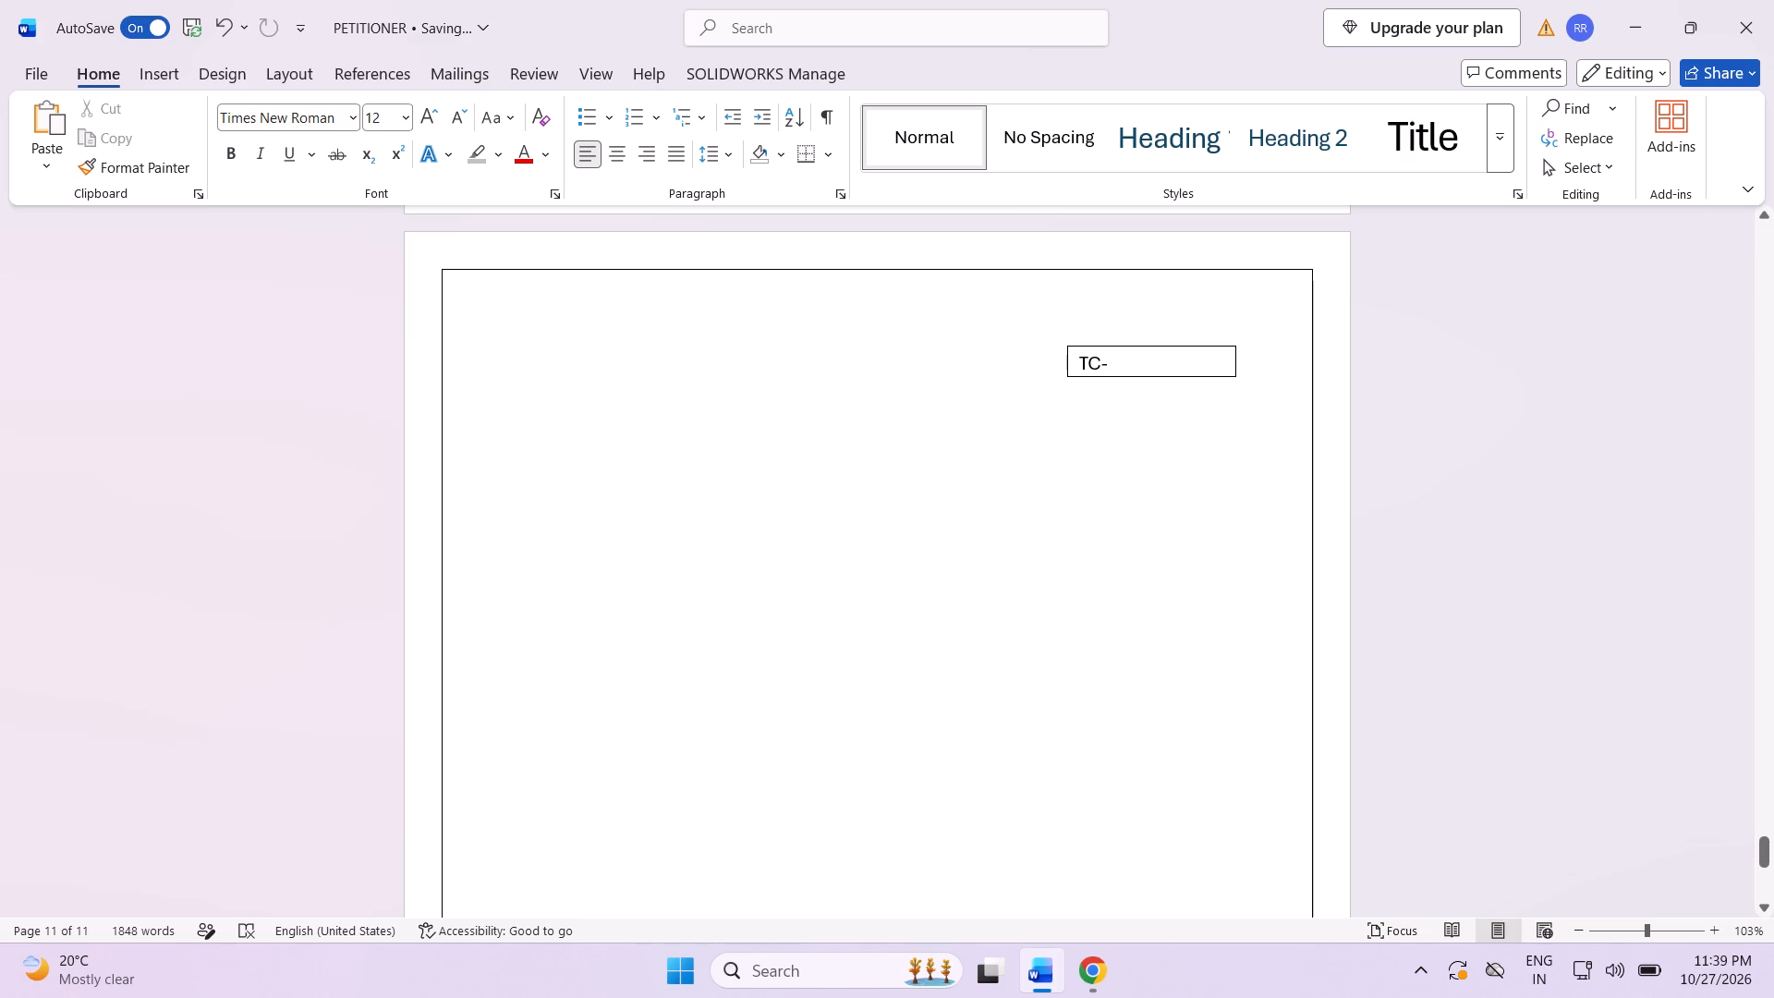
pyautogui.hotkey('ctrl', 'v')
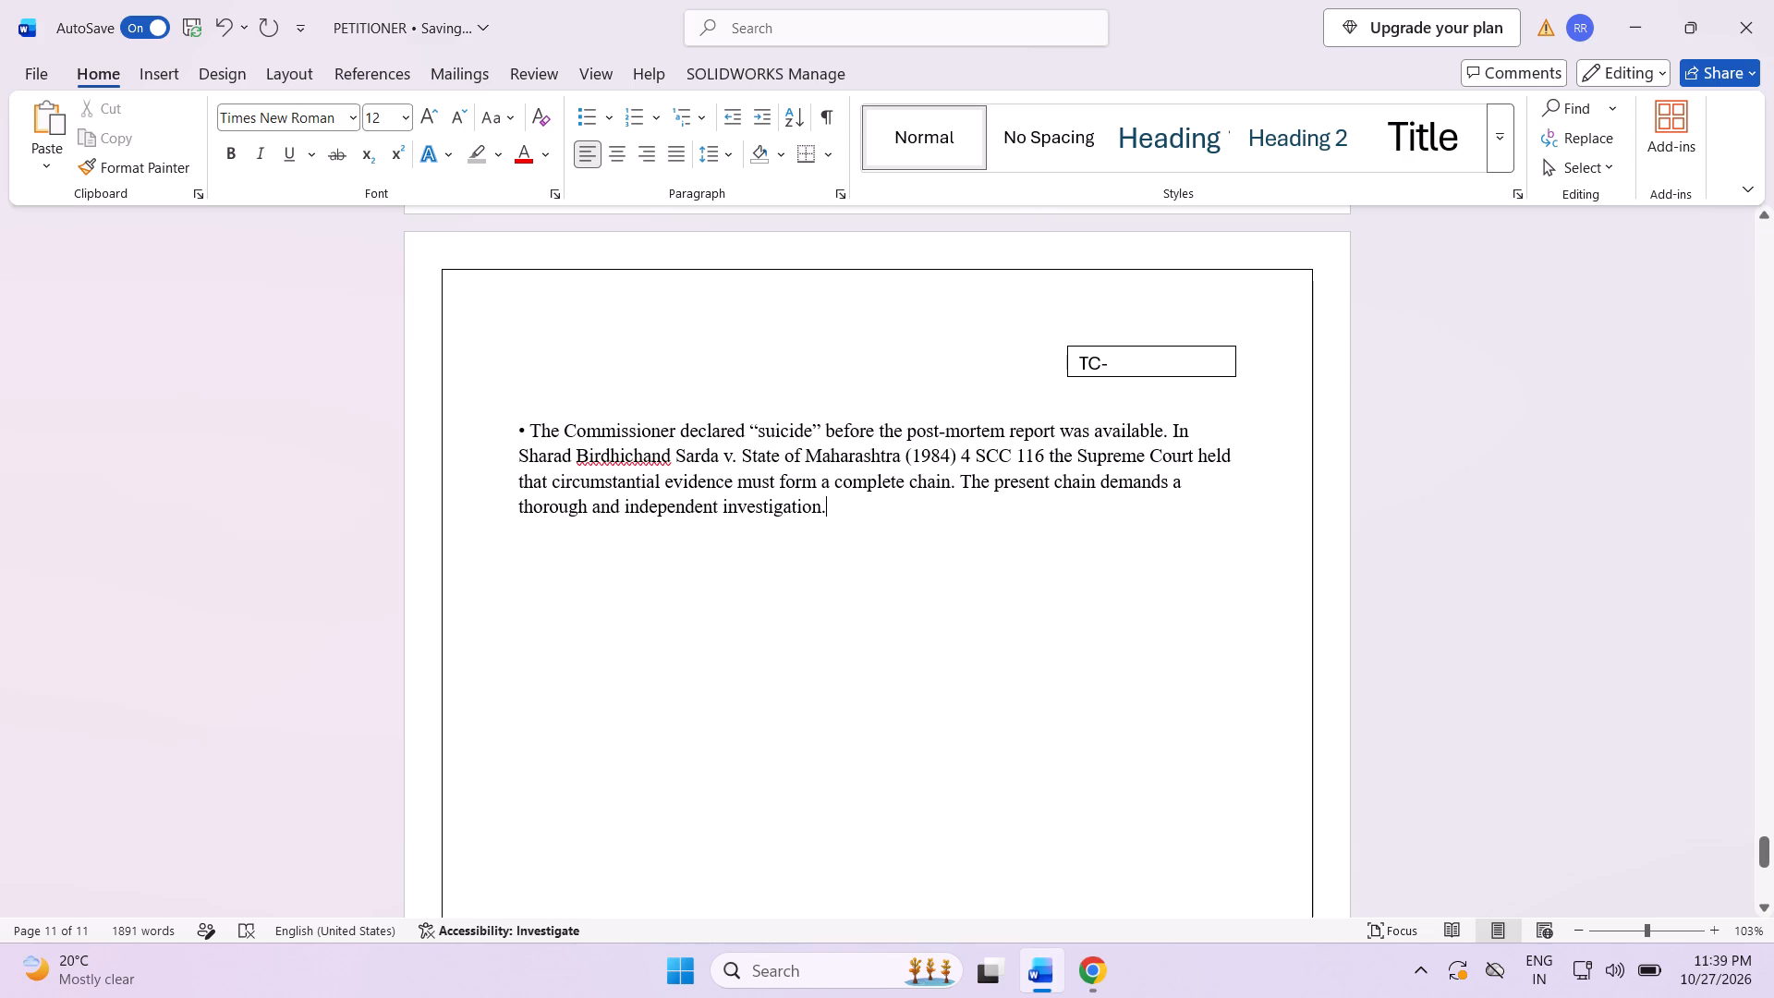
# Remove the blank line above the pasted Commissioner paragraph and insert one space before its bullet.
pyautogui.click(516, 409)
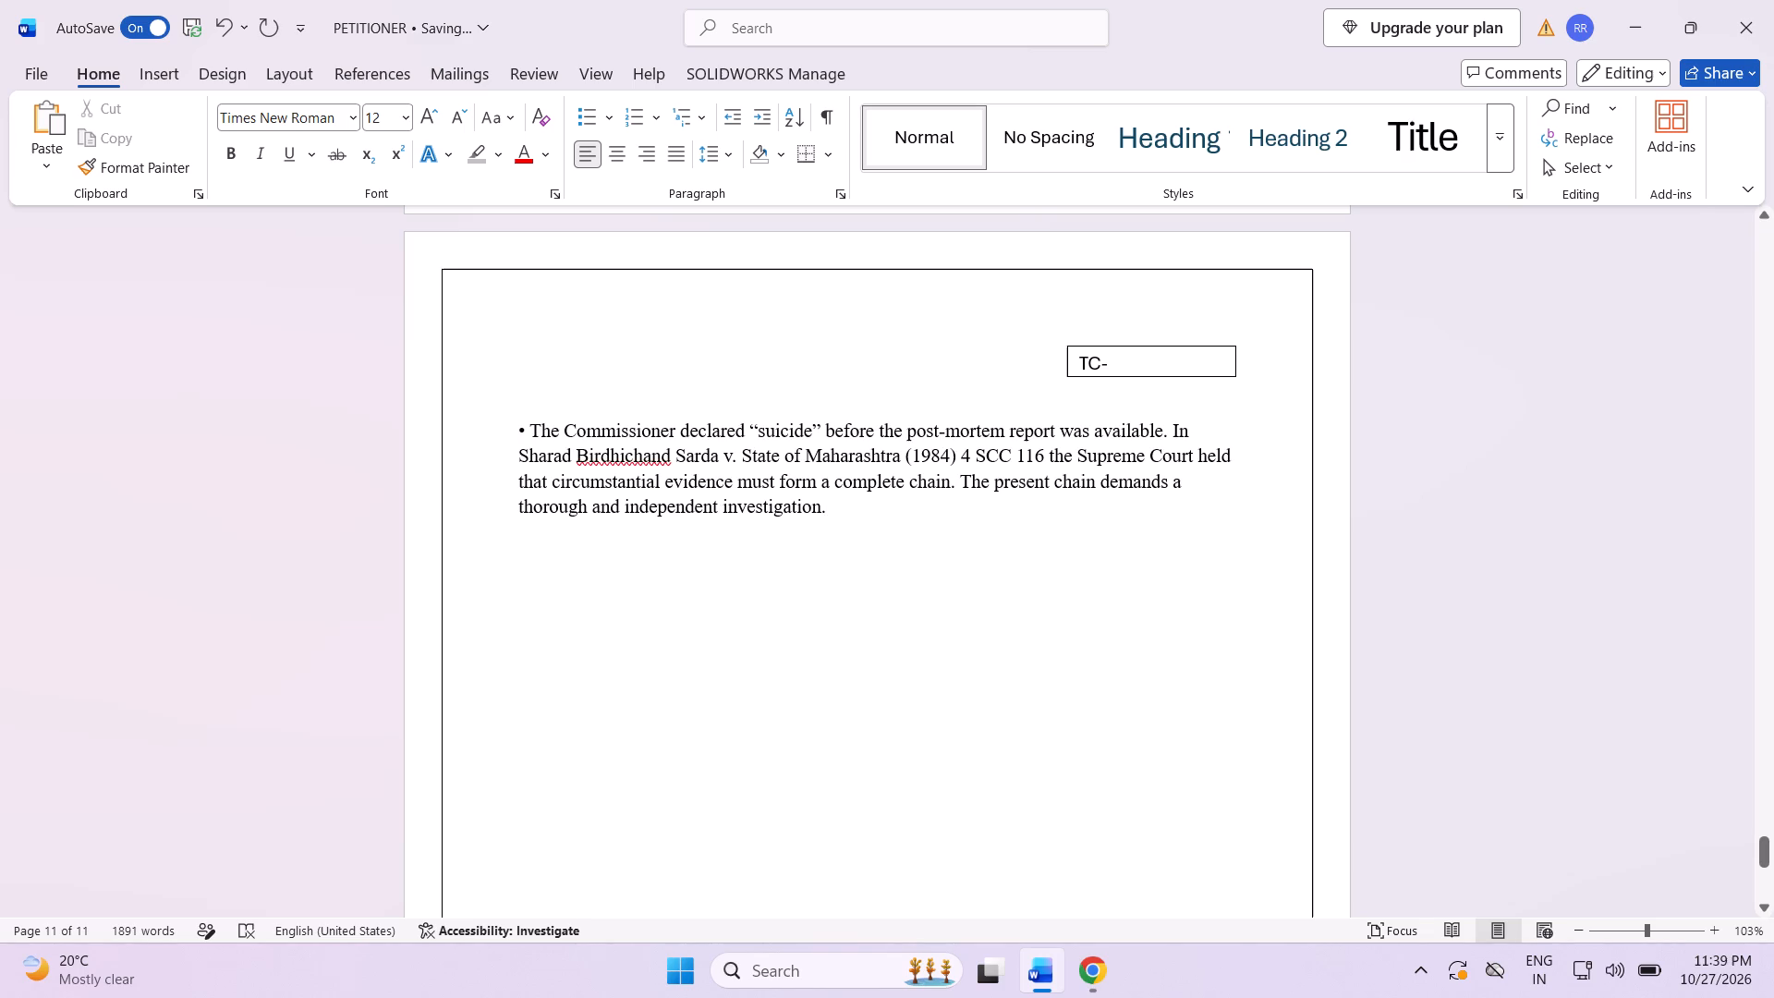
pyautogui.press('BackSpace')
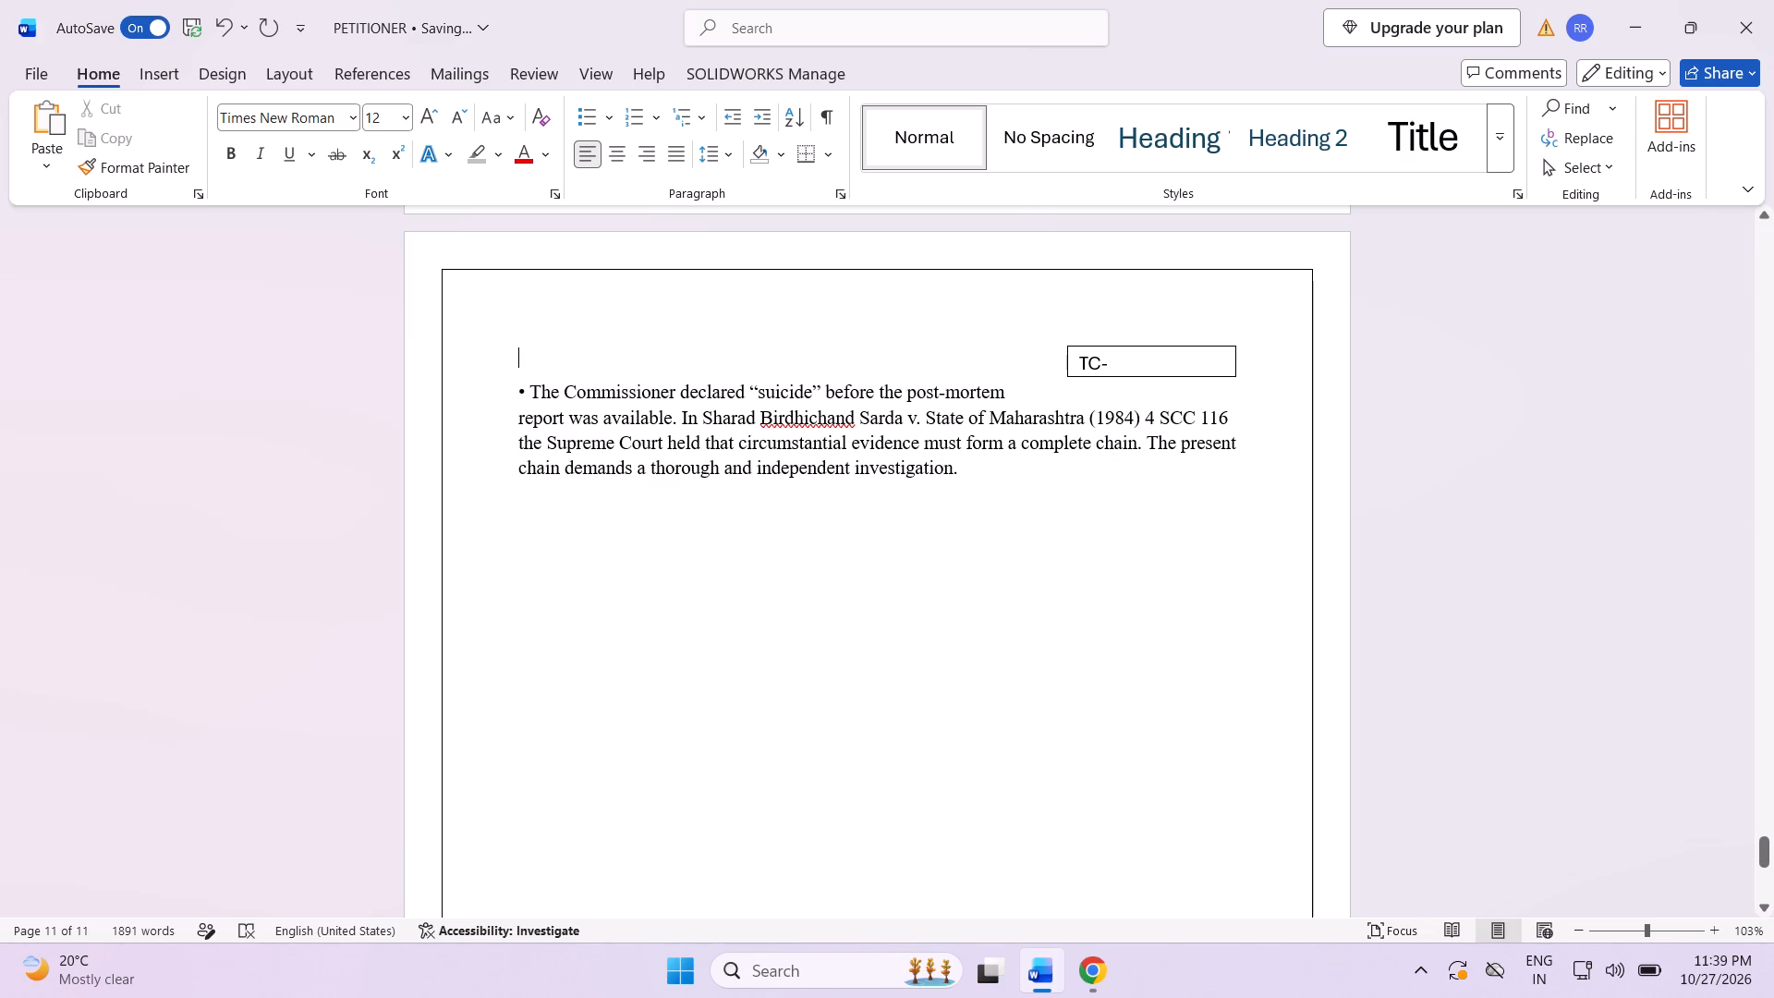
pyautogui.click(515, 395)
pyautogui.press('space')
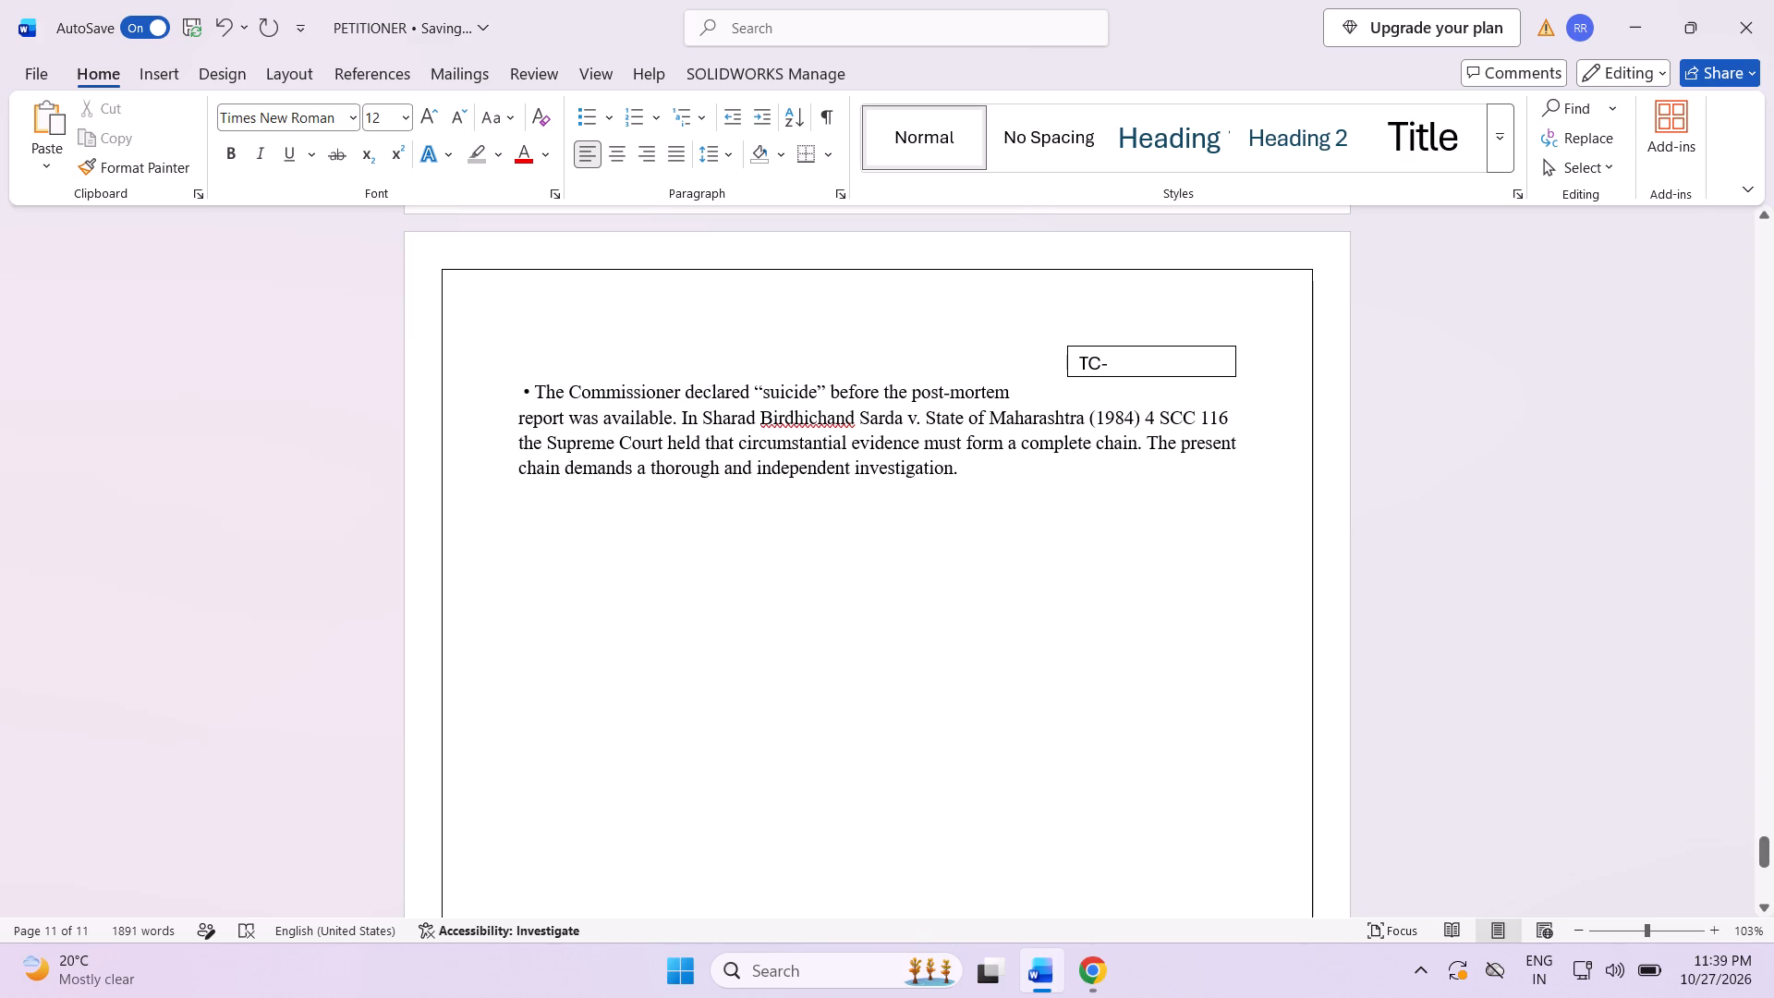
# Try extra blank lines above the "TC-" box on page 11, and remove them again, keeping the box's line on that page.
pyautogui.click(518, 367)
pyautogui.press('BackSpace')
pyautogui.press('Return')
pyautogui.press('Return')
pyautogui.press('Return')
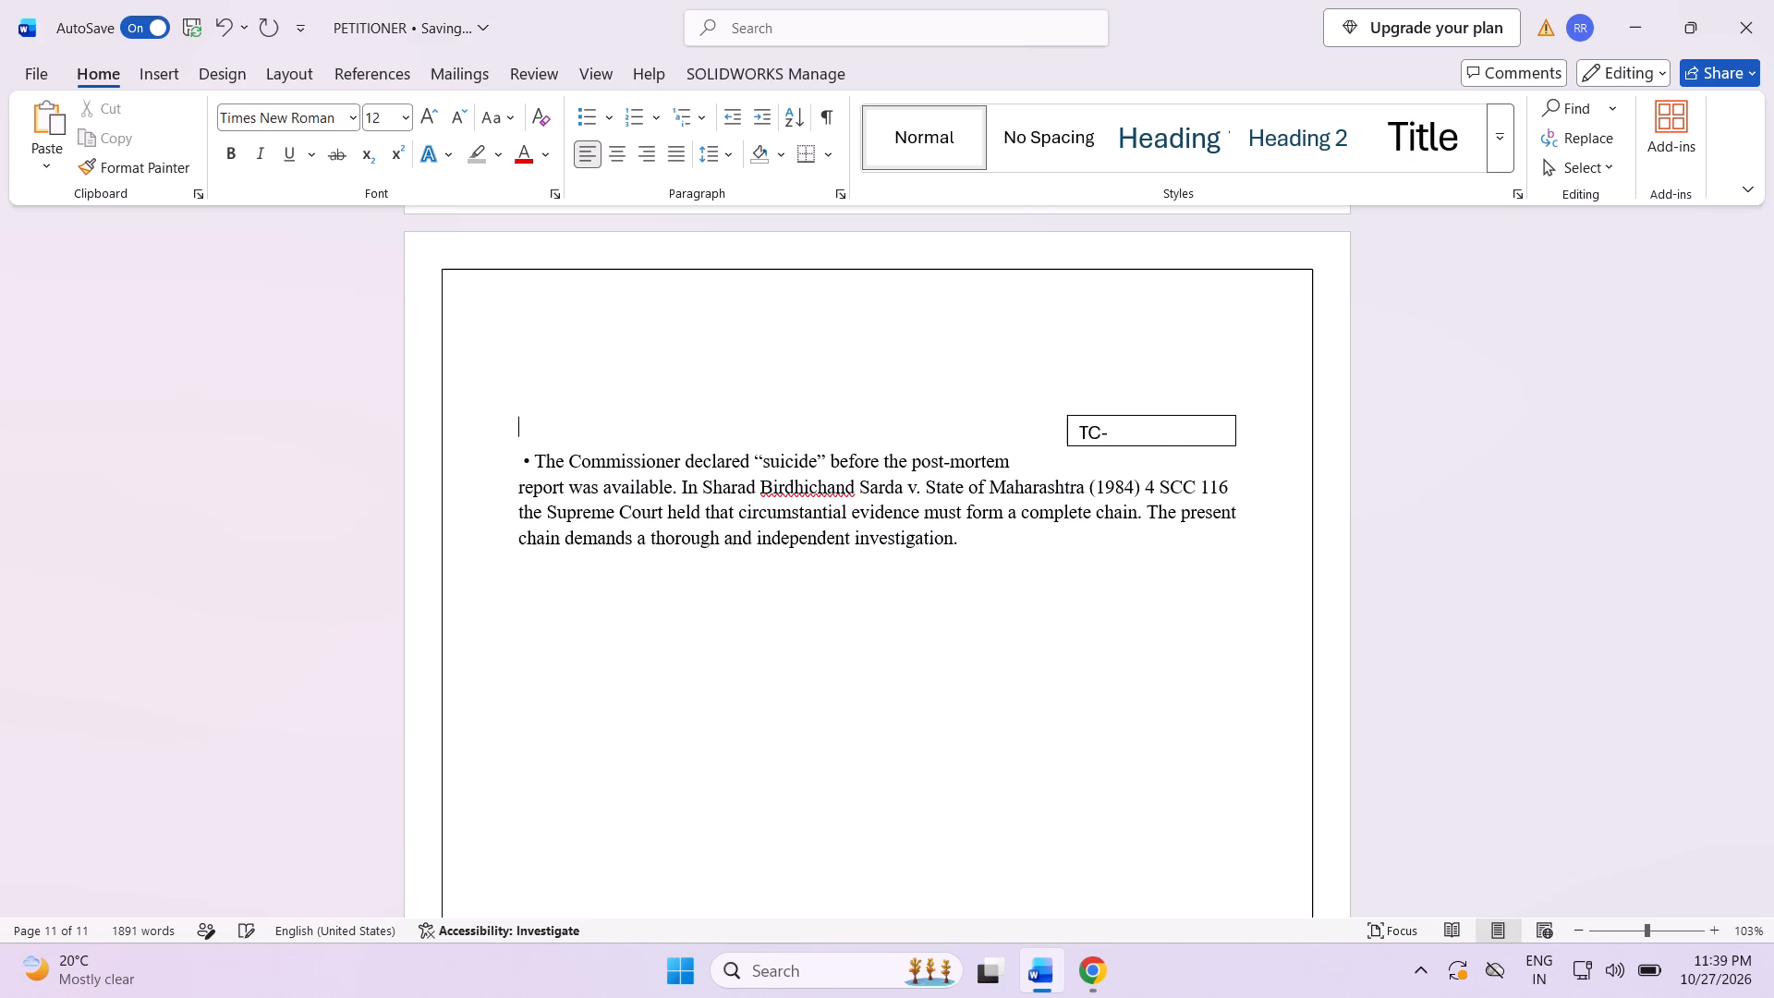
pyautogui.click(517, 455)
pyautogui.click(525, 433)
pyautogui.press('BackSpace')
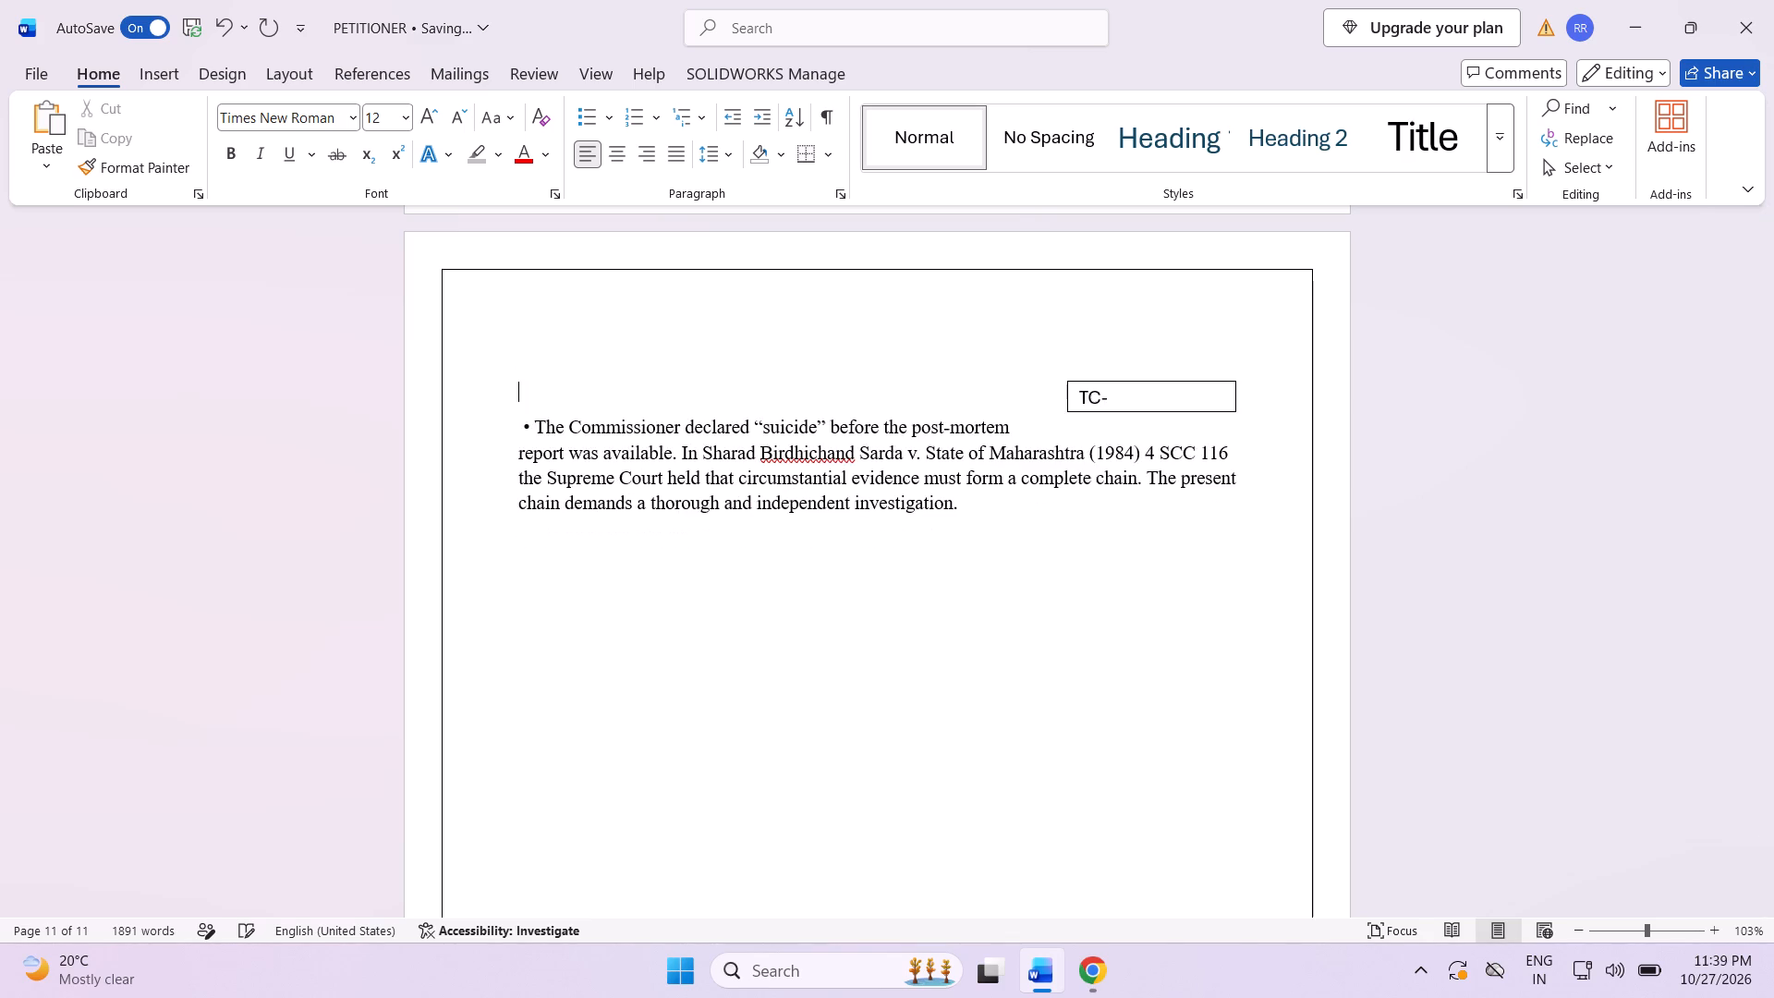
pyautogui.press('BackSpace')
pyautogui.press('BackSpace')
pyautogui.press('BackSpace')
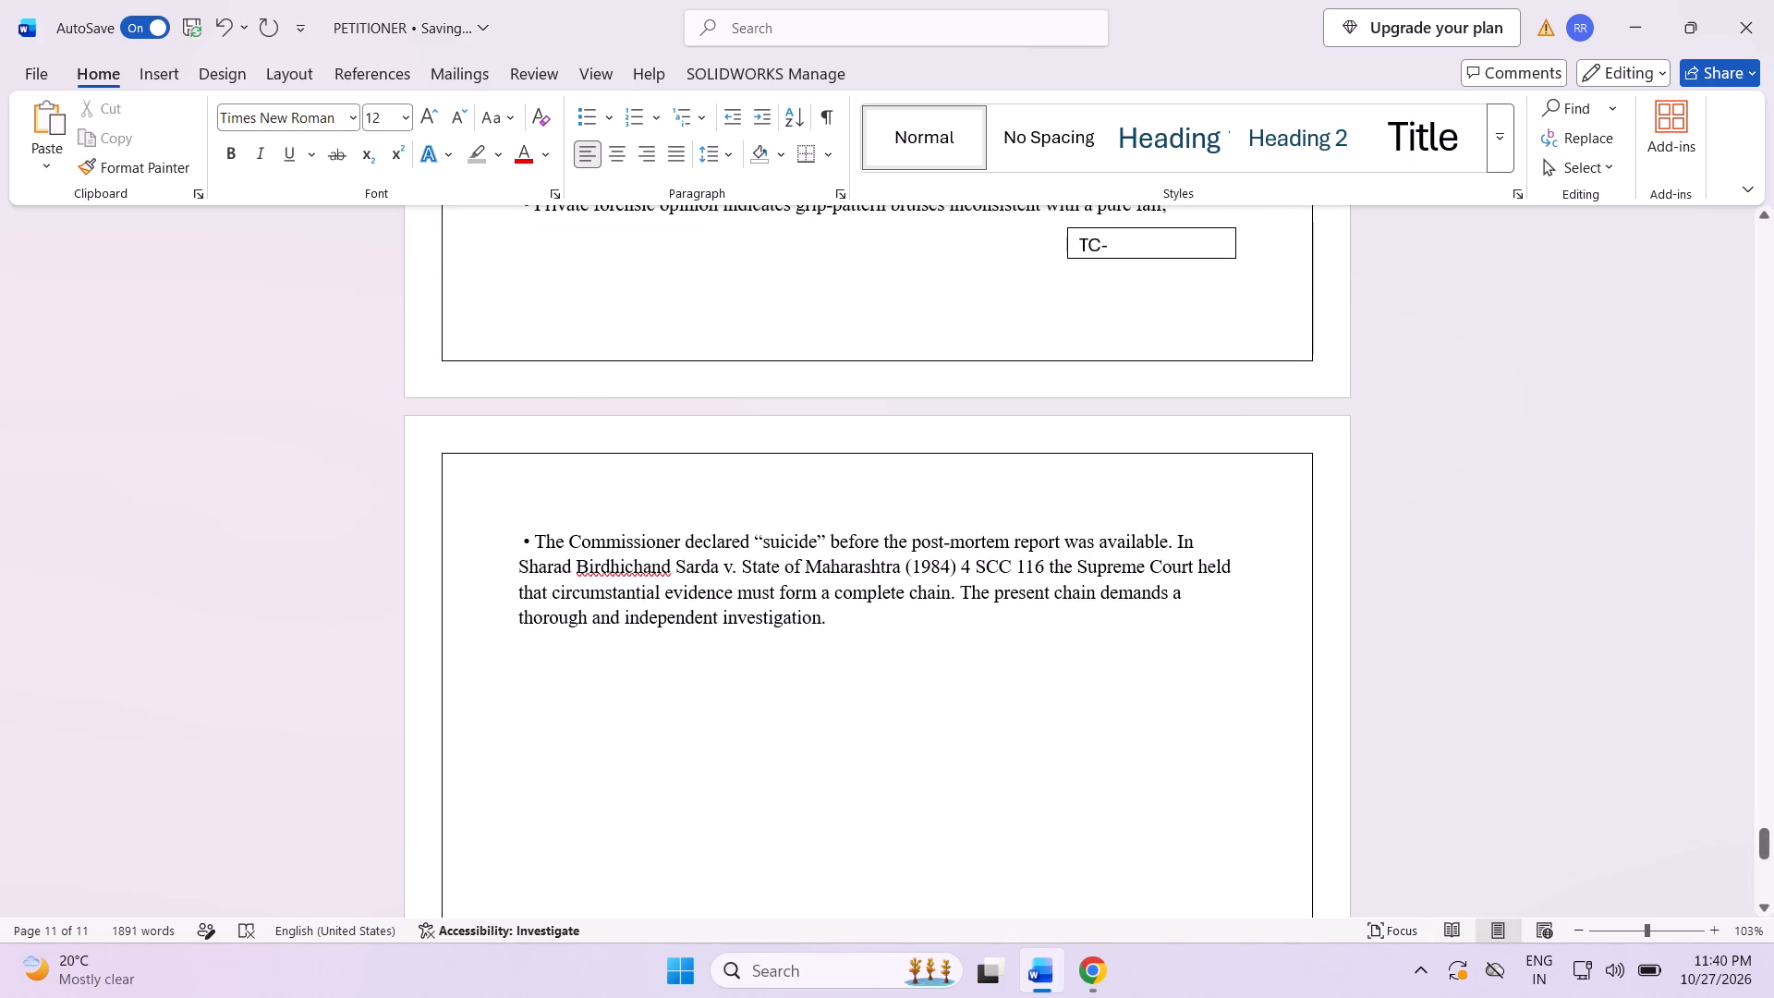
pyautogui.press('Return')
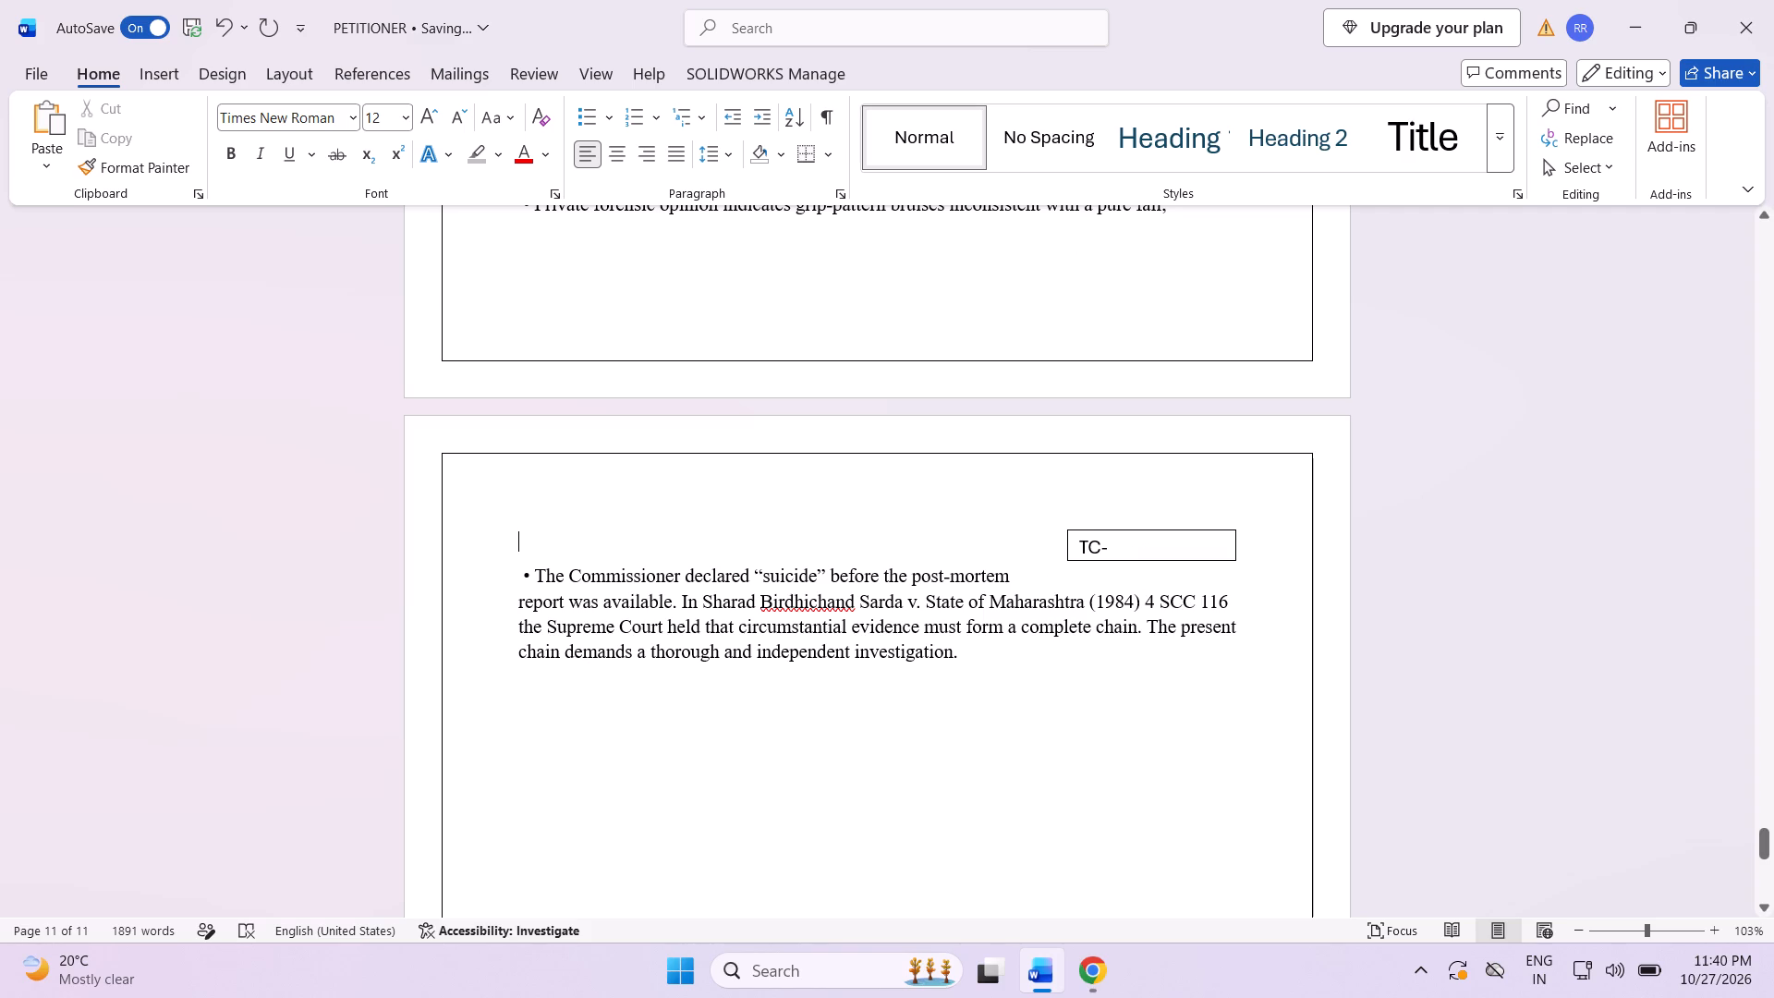
# Insert a blank line between the "TC-" box and the Commissioner paragraph on page 11.
pyautogui.click(519, 575)
pyautogui.press('Return')
pyautogui.scroll(-3, 530, 594)
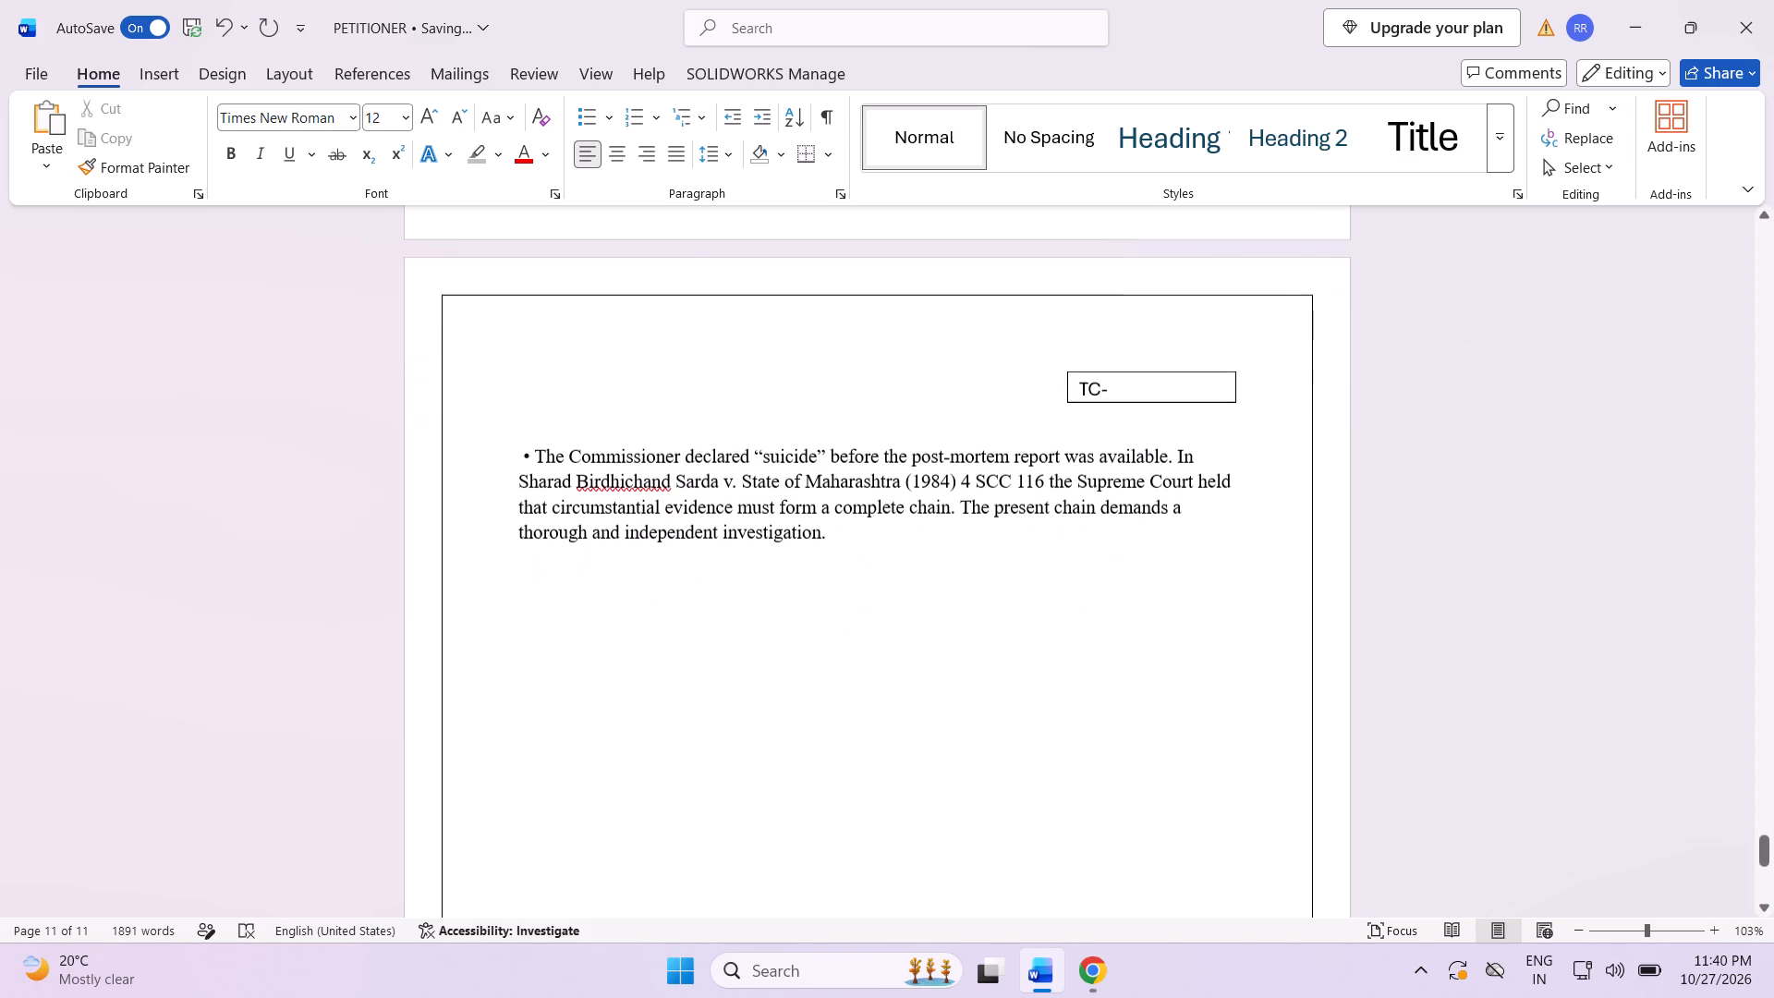
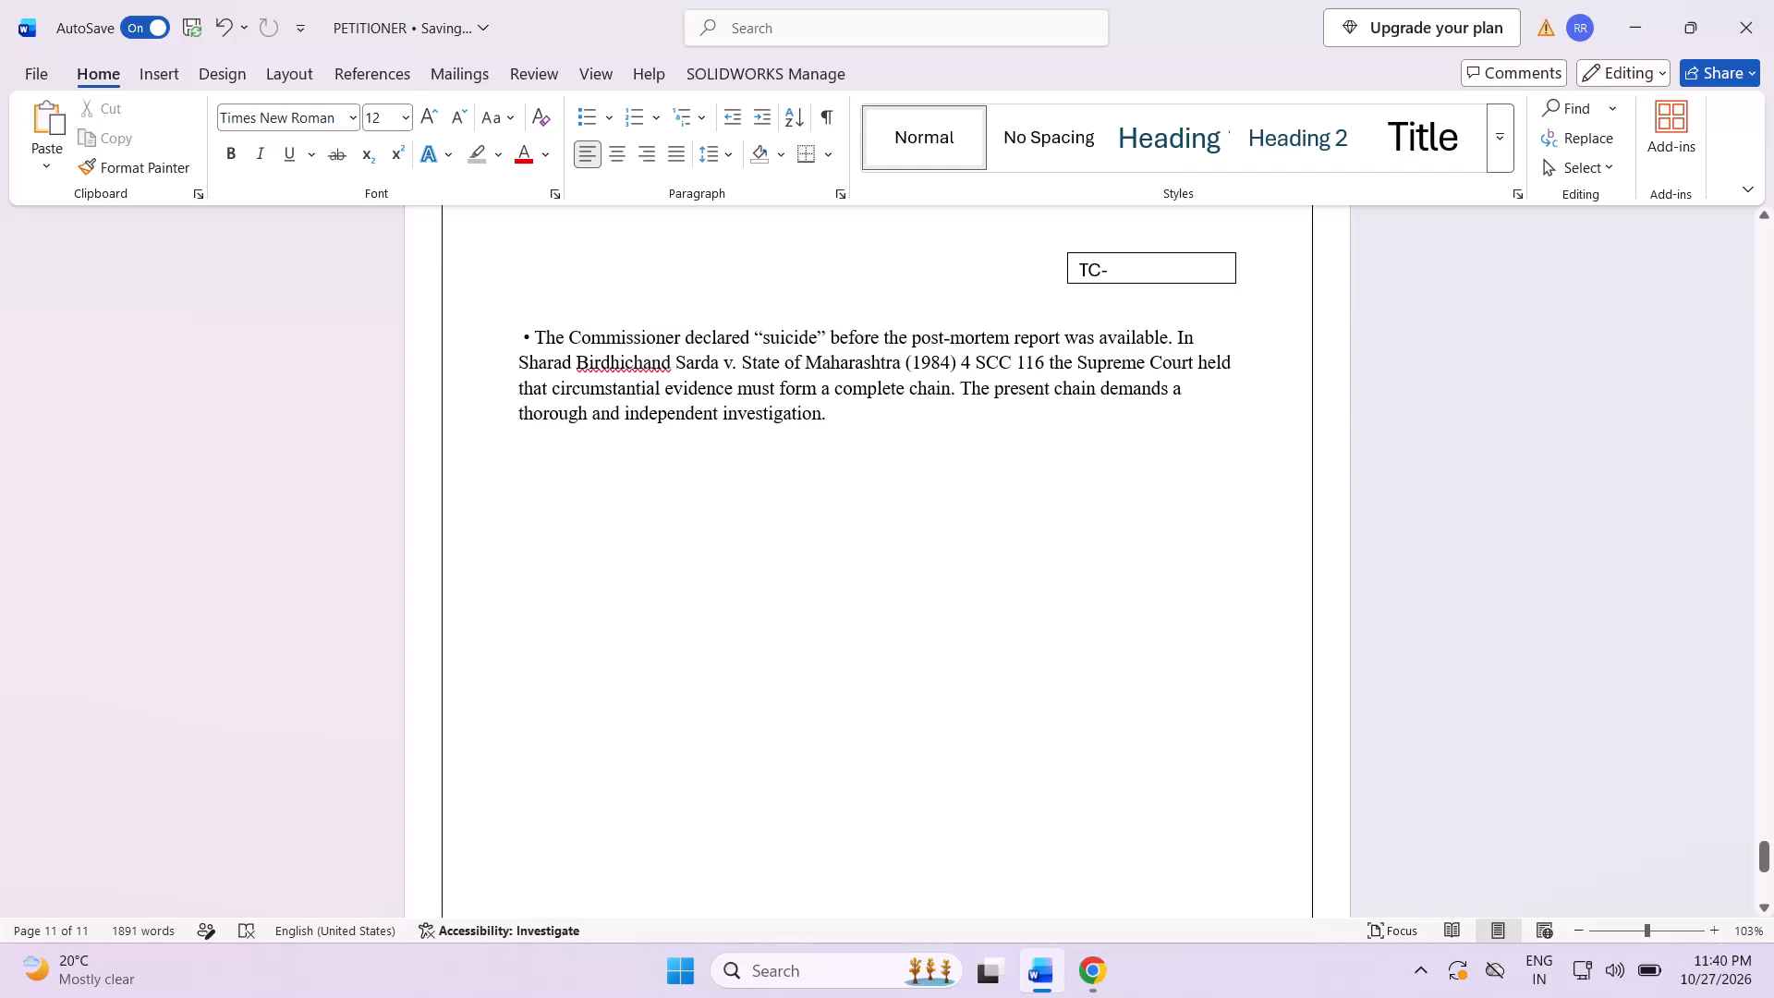
# Paste the copied section 2.2 below the Commissioner paragraph and split "2.2 Fair investigation is a fundamental right" onto its own line.
pyautogui.hotkey('ctrl', 'v')
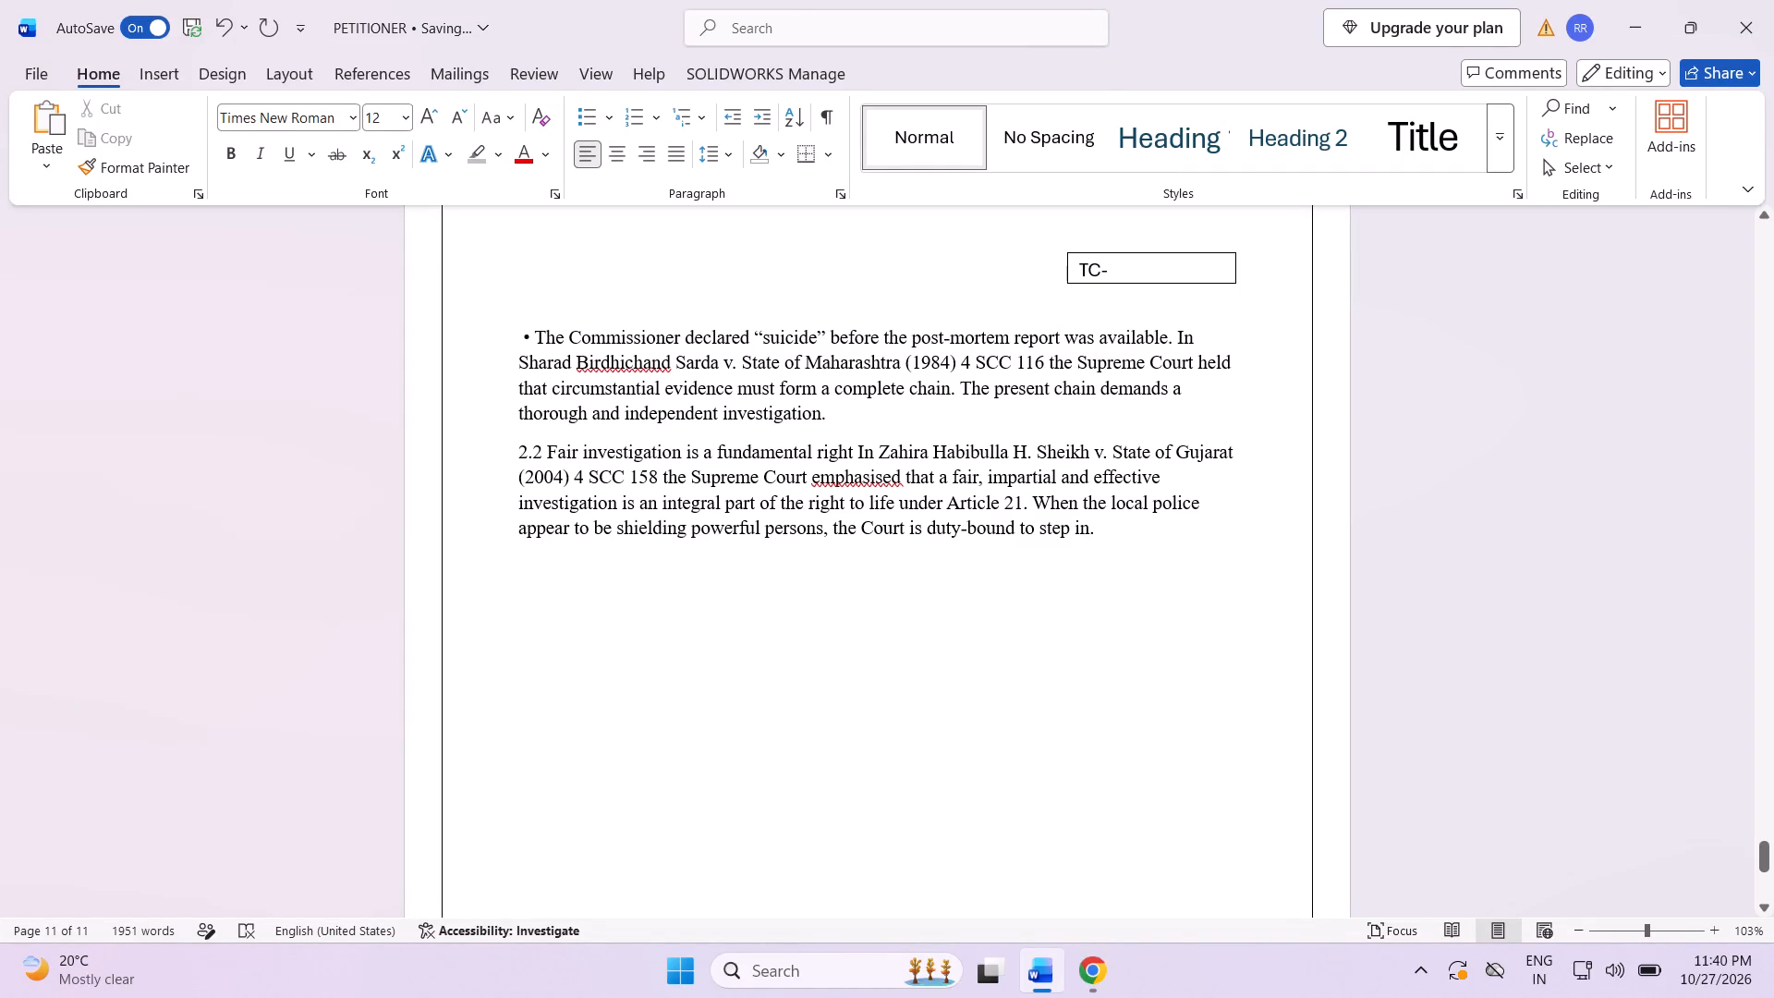
pyautogui.click(855, 453)
pyautogui.press('Return')
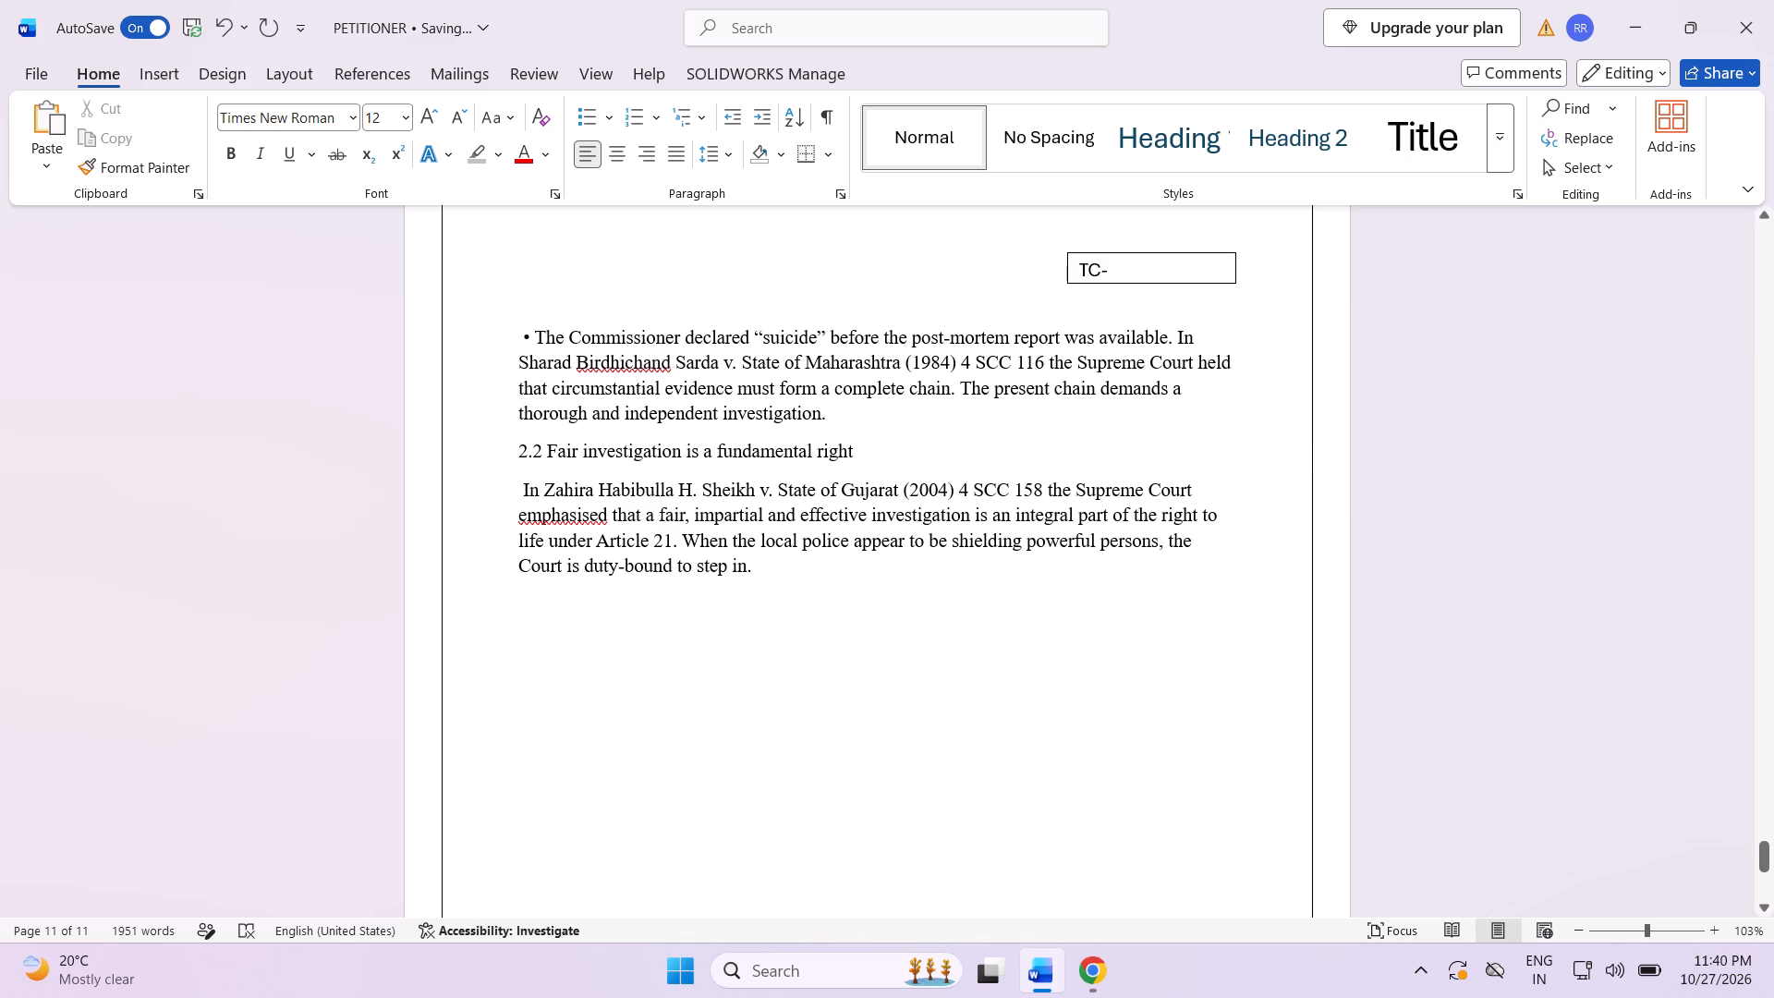
# Make the heading line "2.2 Fair investigation is a fundamental right" bold.
pyautogui.moveTo(499, 454); pyautogui.dragTo(792, 444)
pyautogui.click(806, 402)
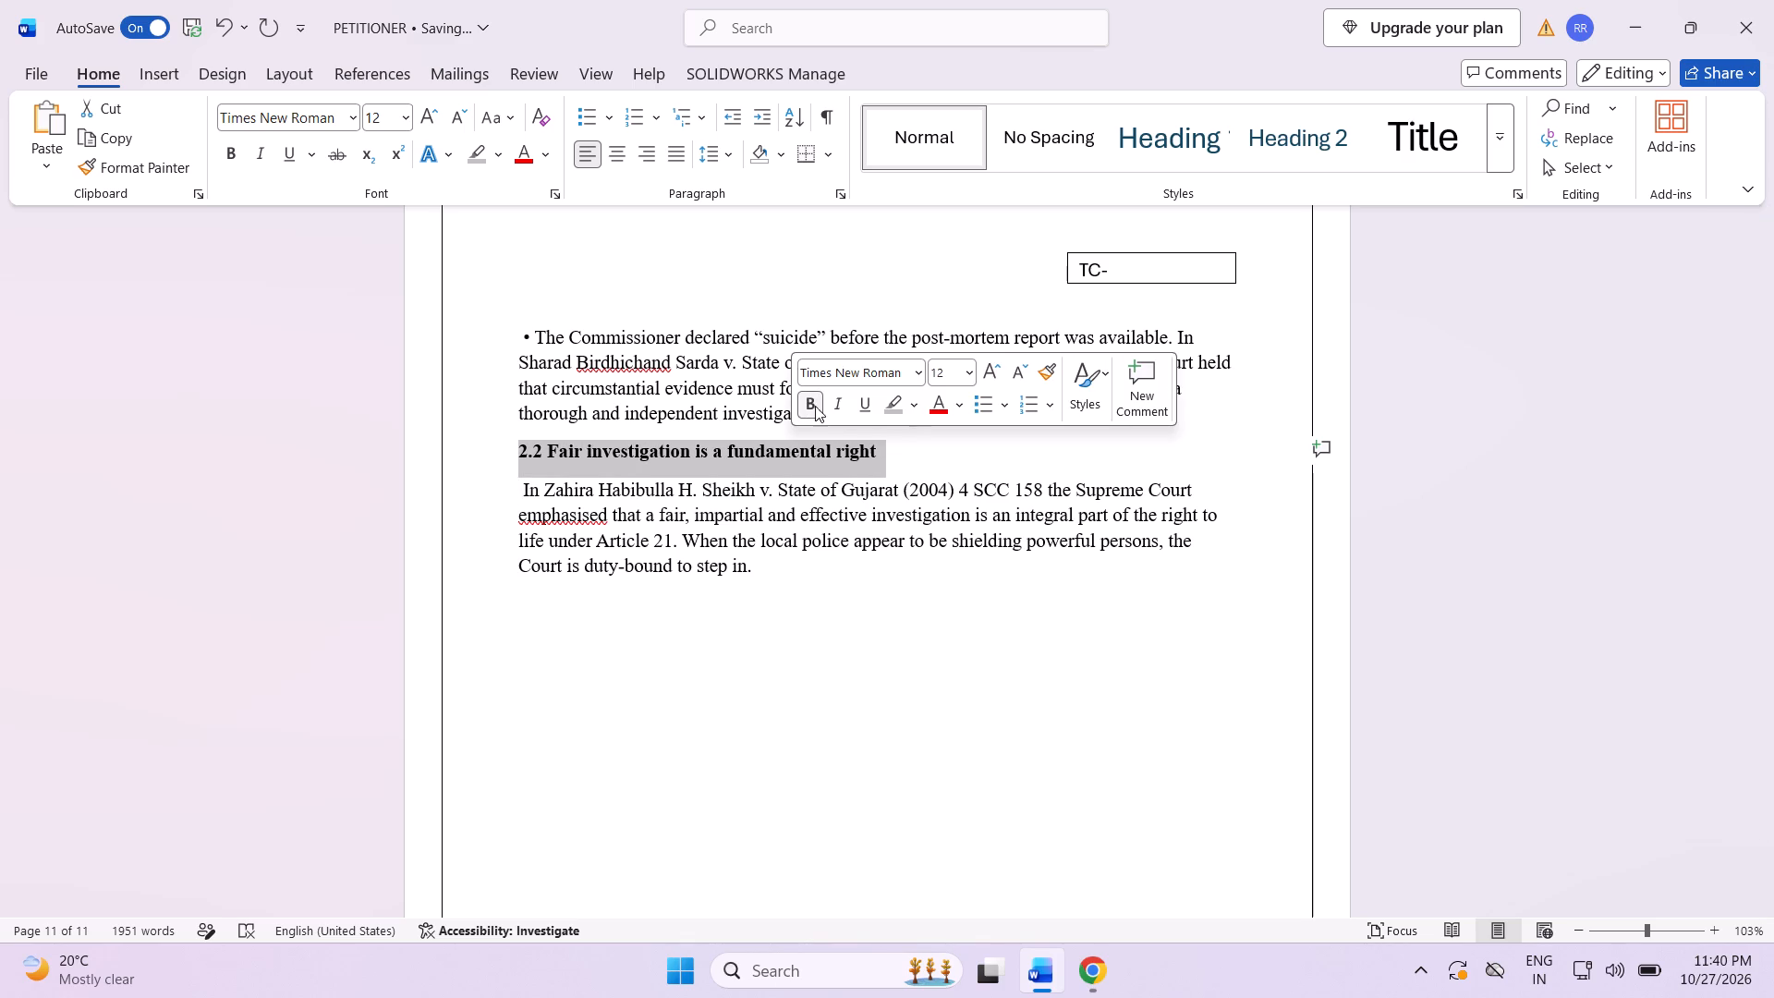
pyautogui.click(940, 446)
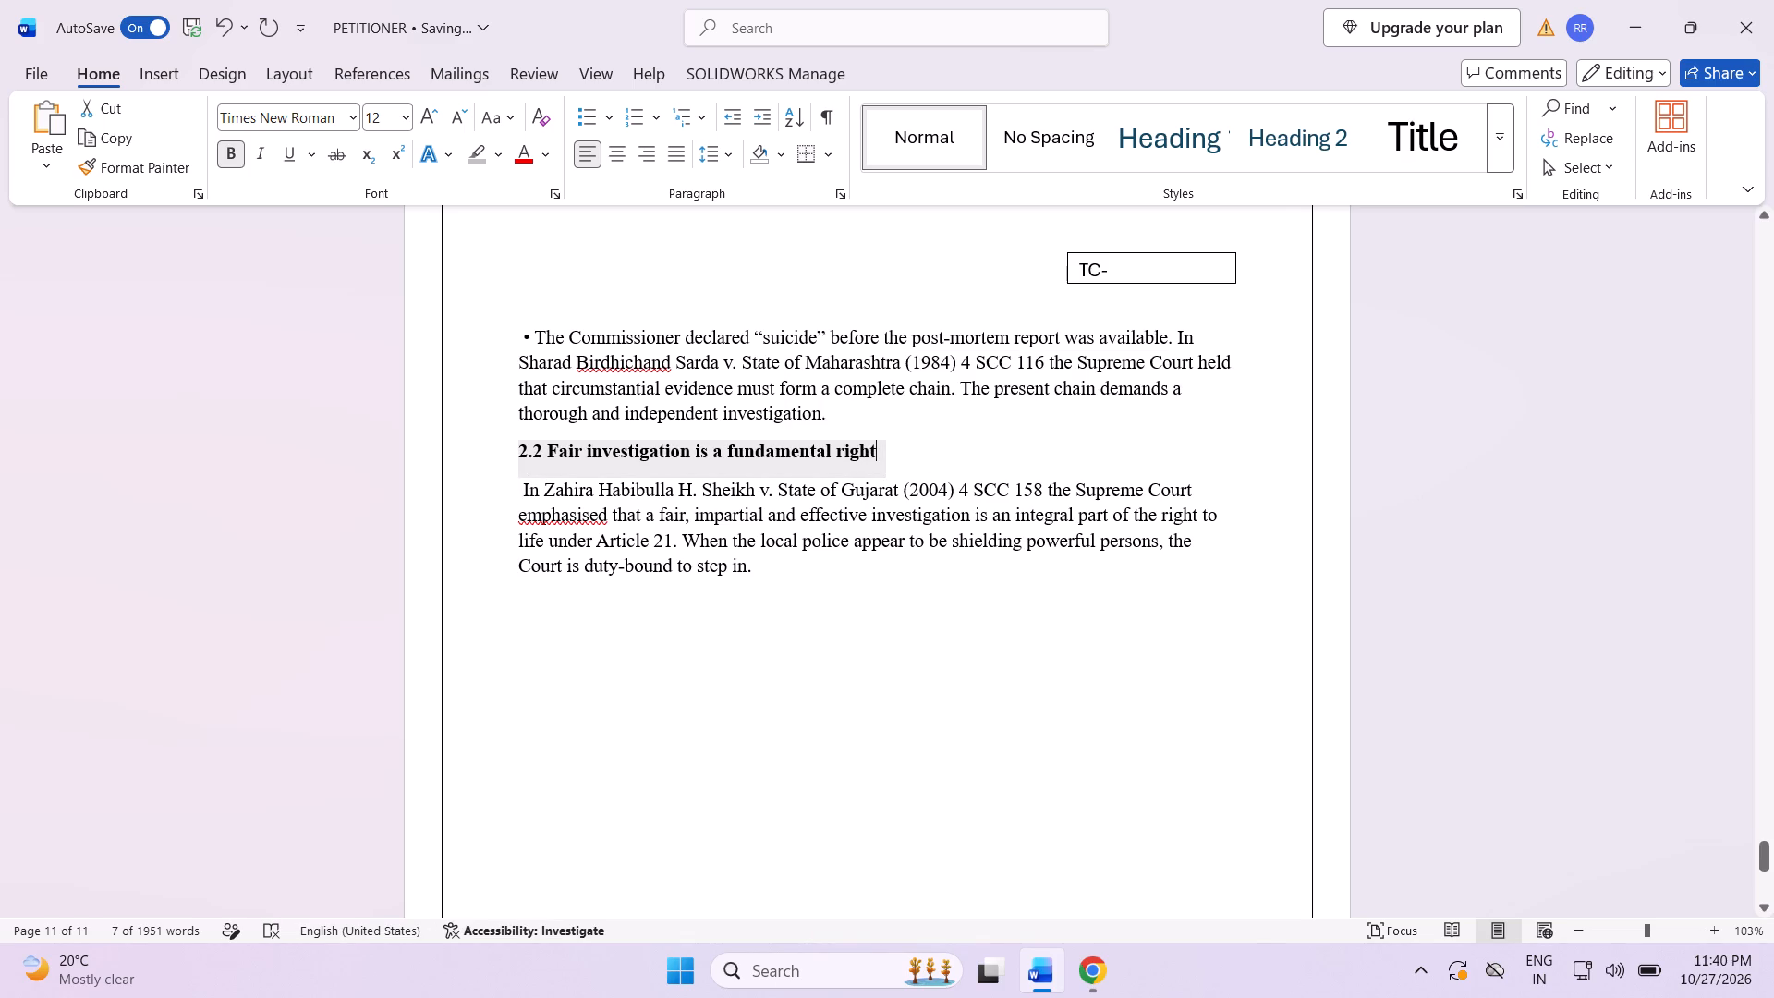
# Indent the first line of the paragraph under the 2.2 heading with three additional spaces.
pyautogui.click(517, 490)
pyautogui.press('space')
pyautogui.press('space')
pyautogui.press('space')
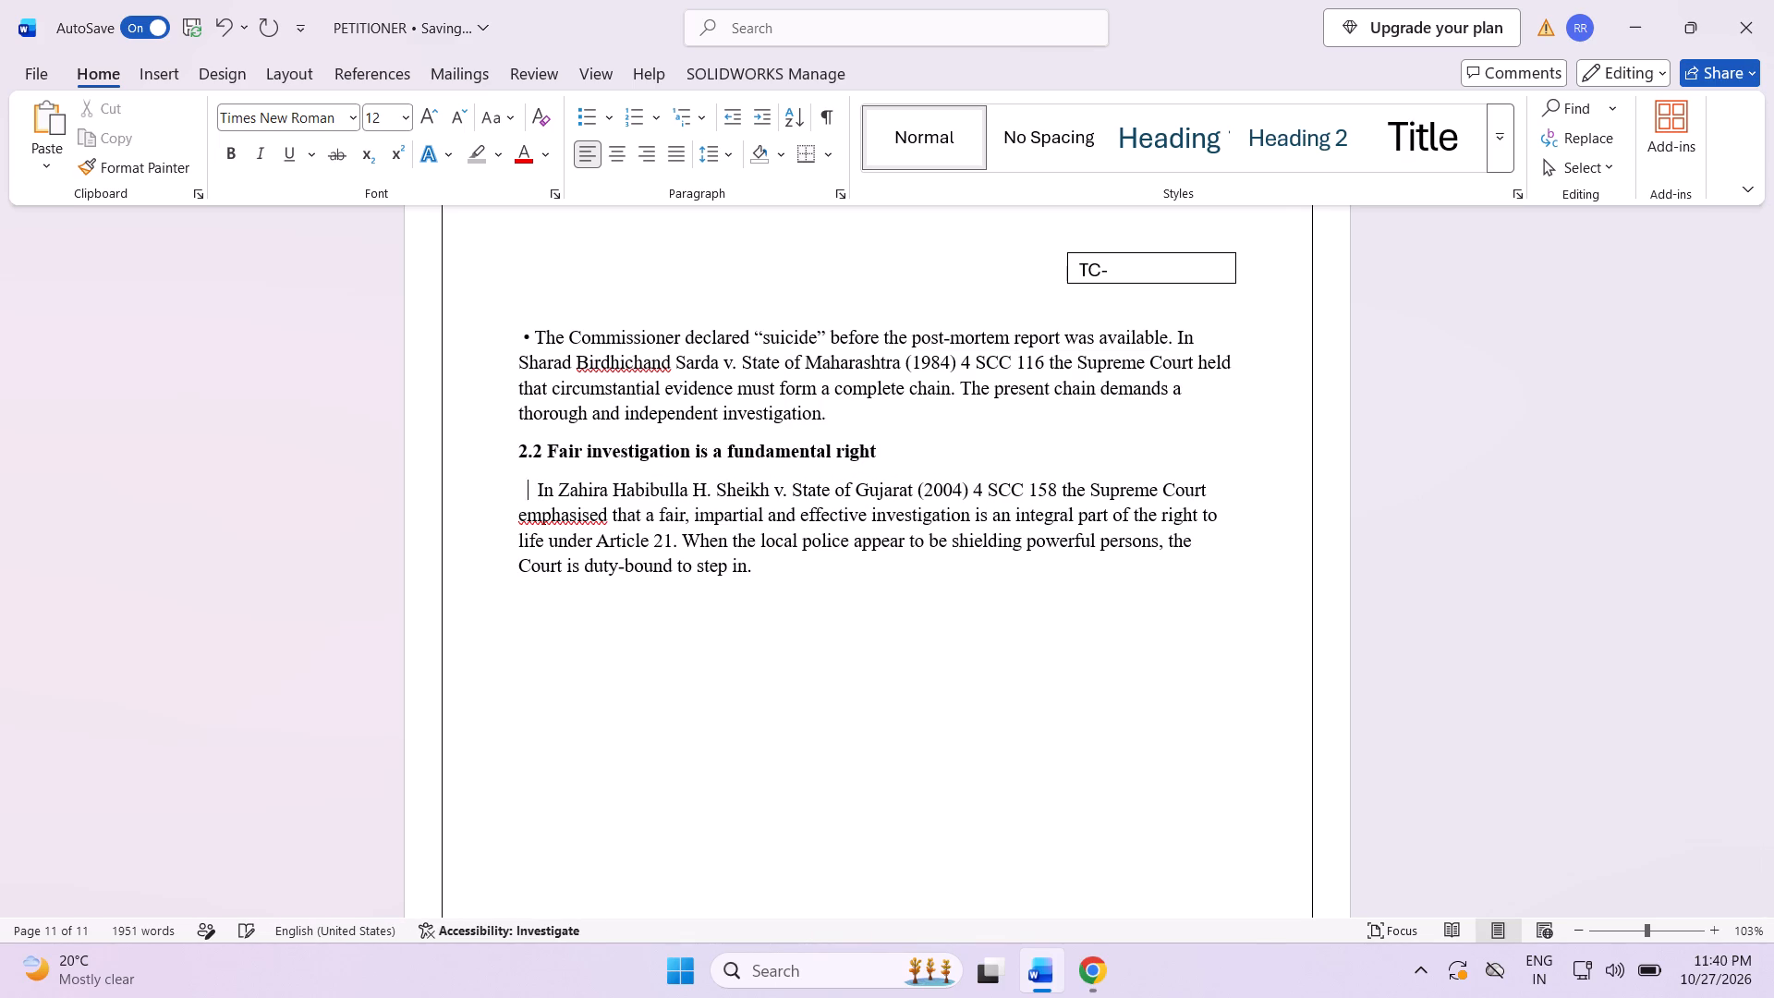
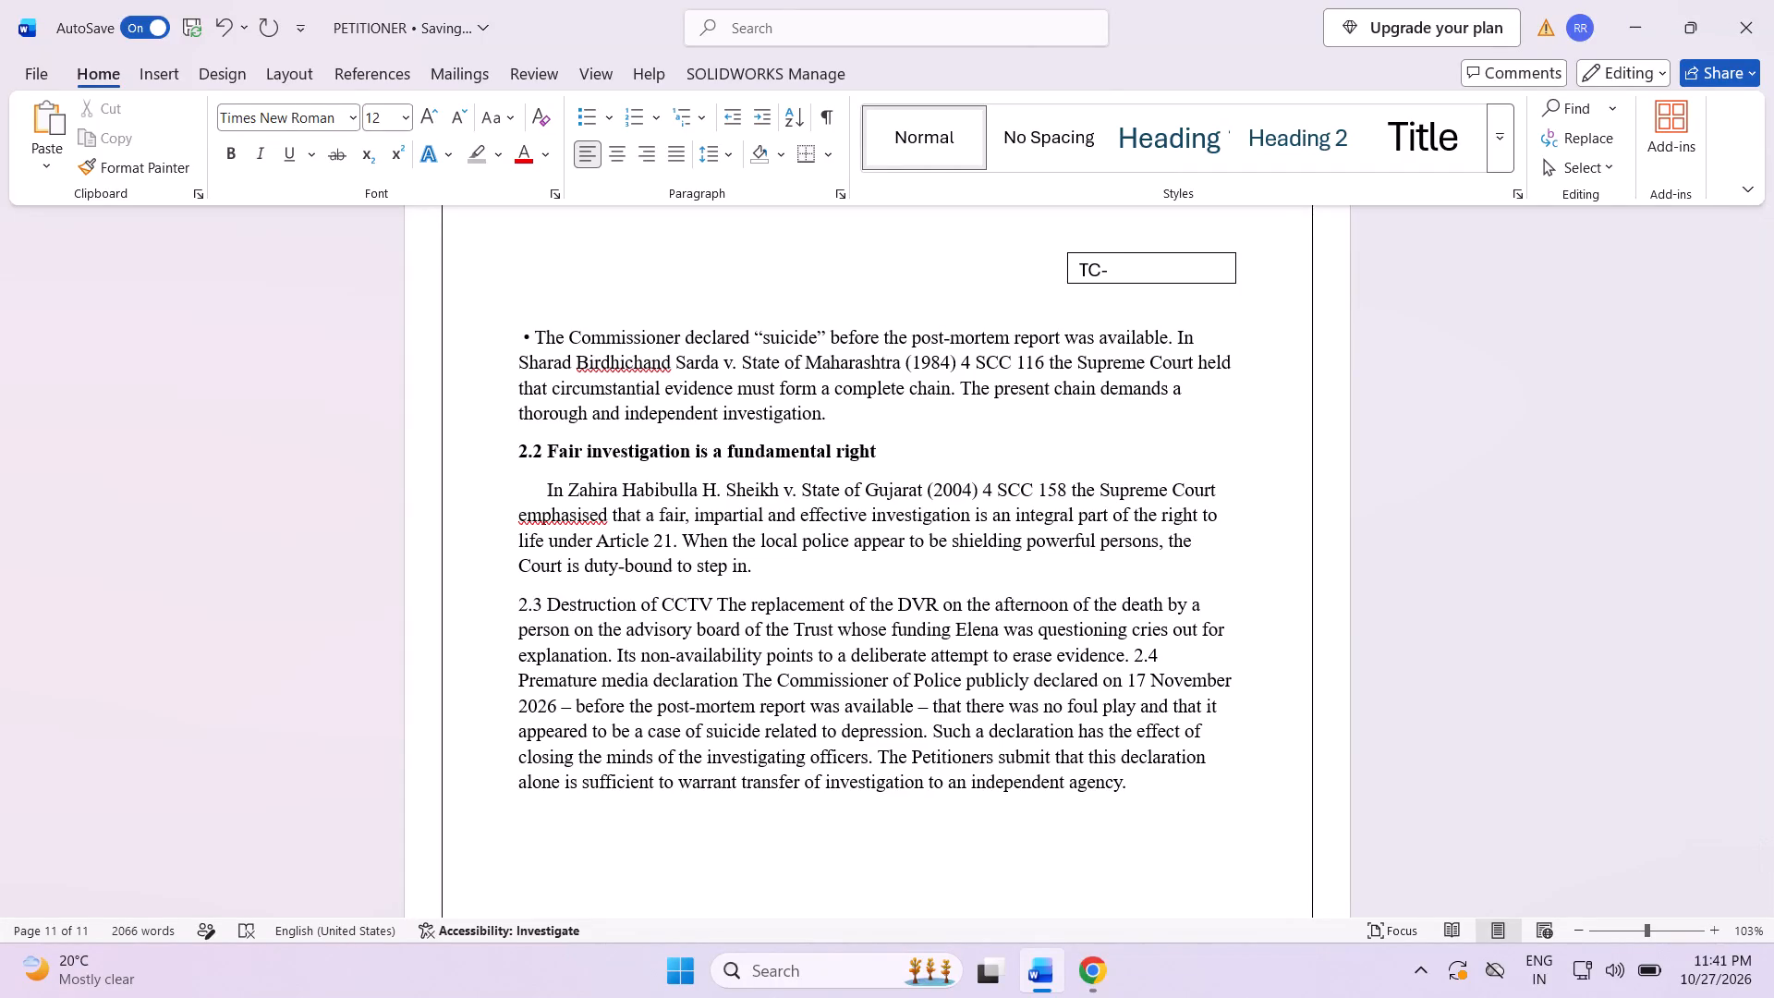
# Place the text cursor directly after "2.3 Destruction of CCTV", before the sentence beginning "The replacement of the DVR".
pyautogui.click(710, 600)
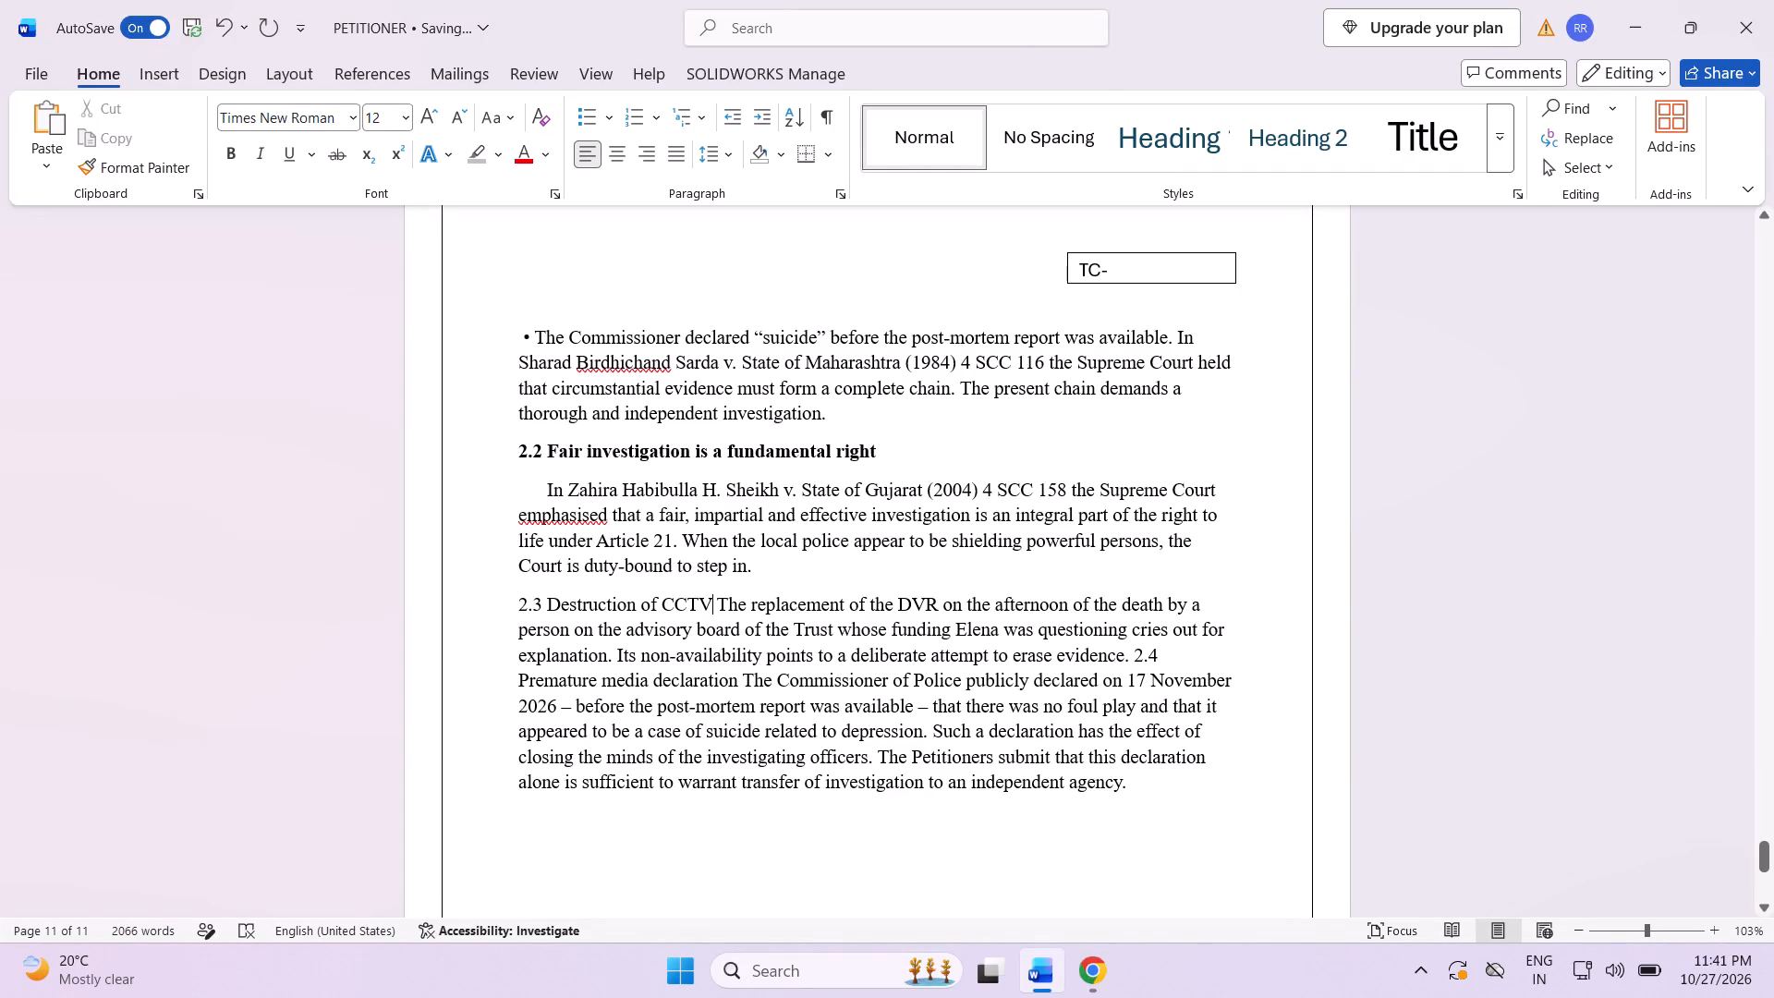
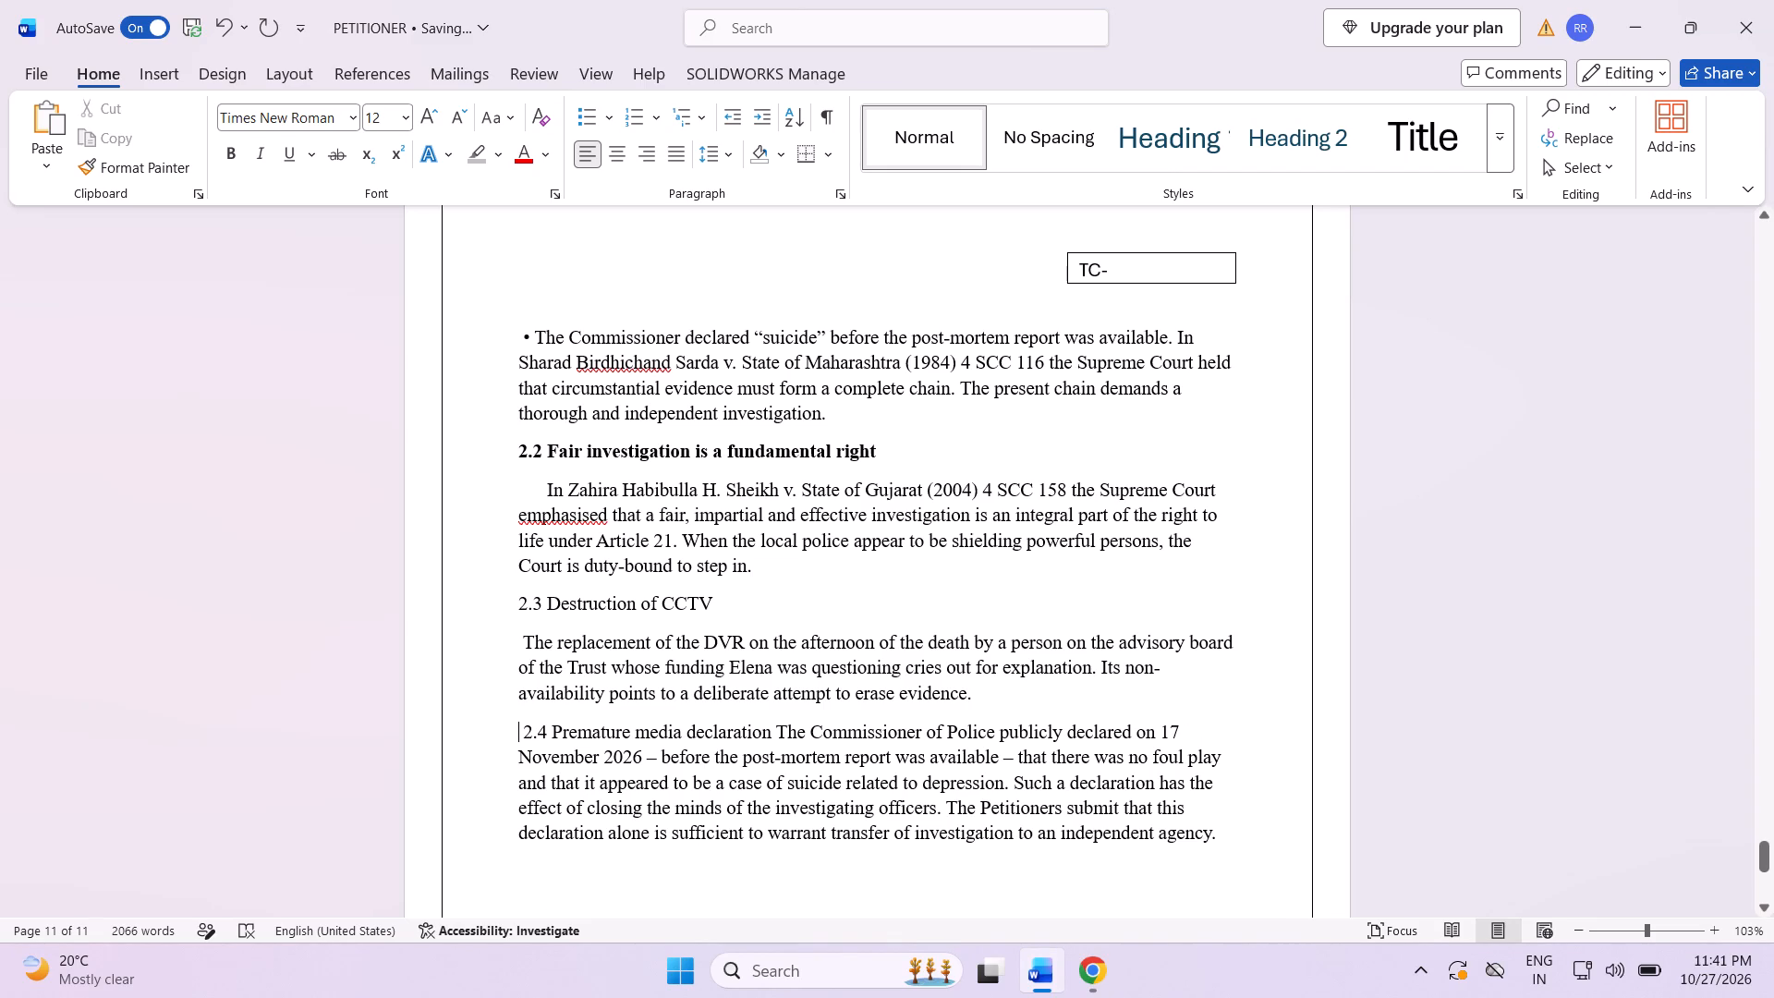
# Split "2.4 Premature media declaration" onto its own line, starting a new paragraph at "The Commissioner of Police publicly declared".
pyautogui.click(775, 733)
pyautogui.press('Return')
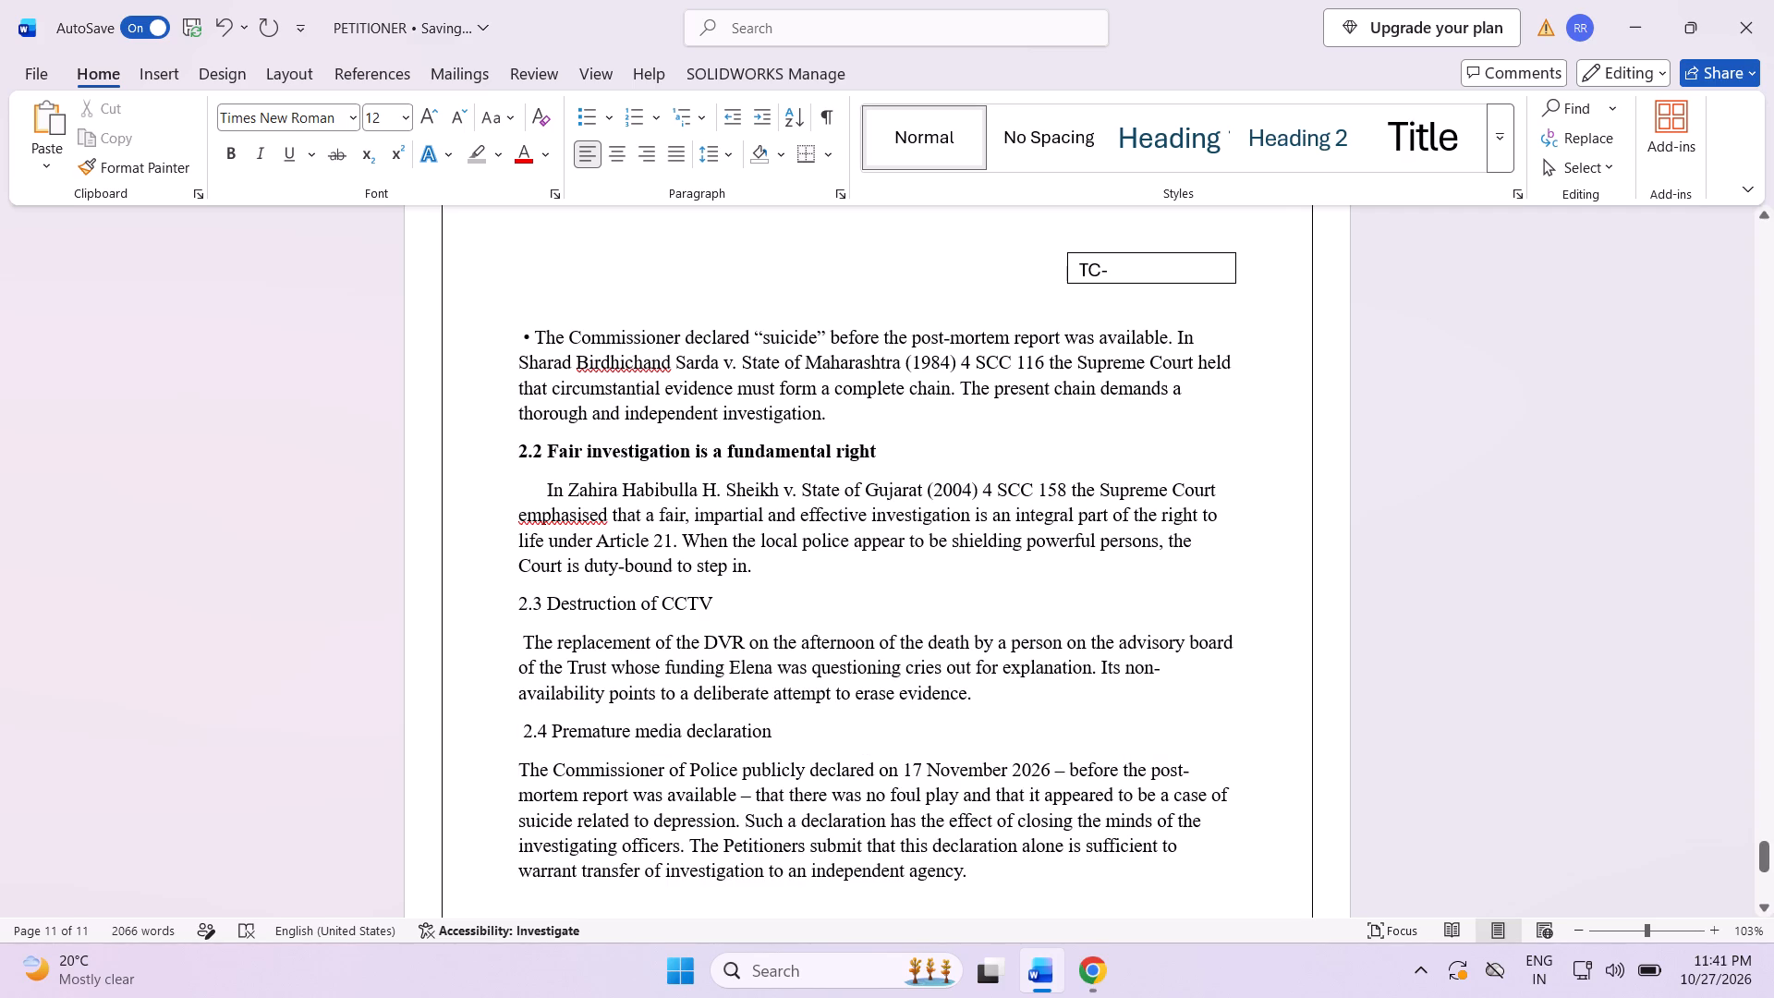
# Make the headings "2.3 Destruction of CCTV" and "2.4 Premature media declaration" bold.
pyautogui.moveTo(509, 608); pyautogui.dragTo(738, 599)
pyautogui.click(748, 565)
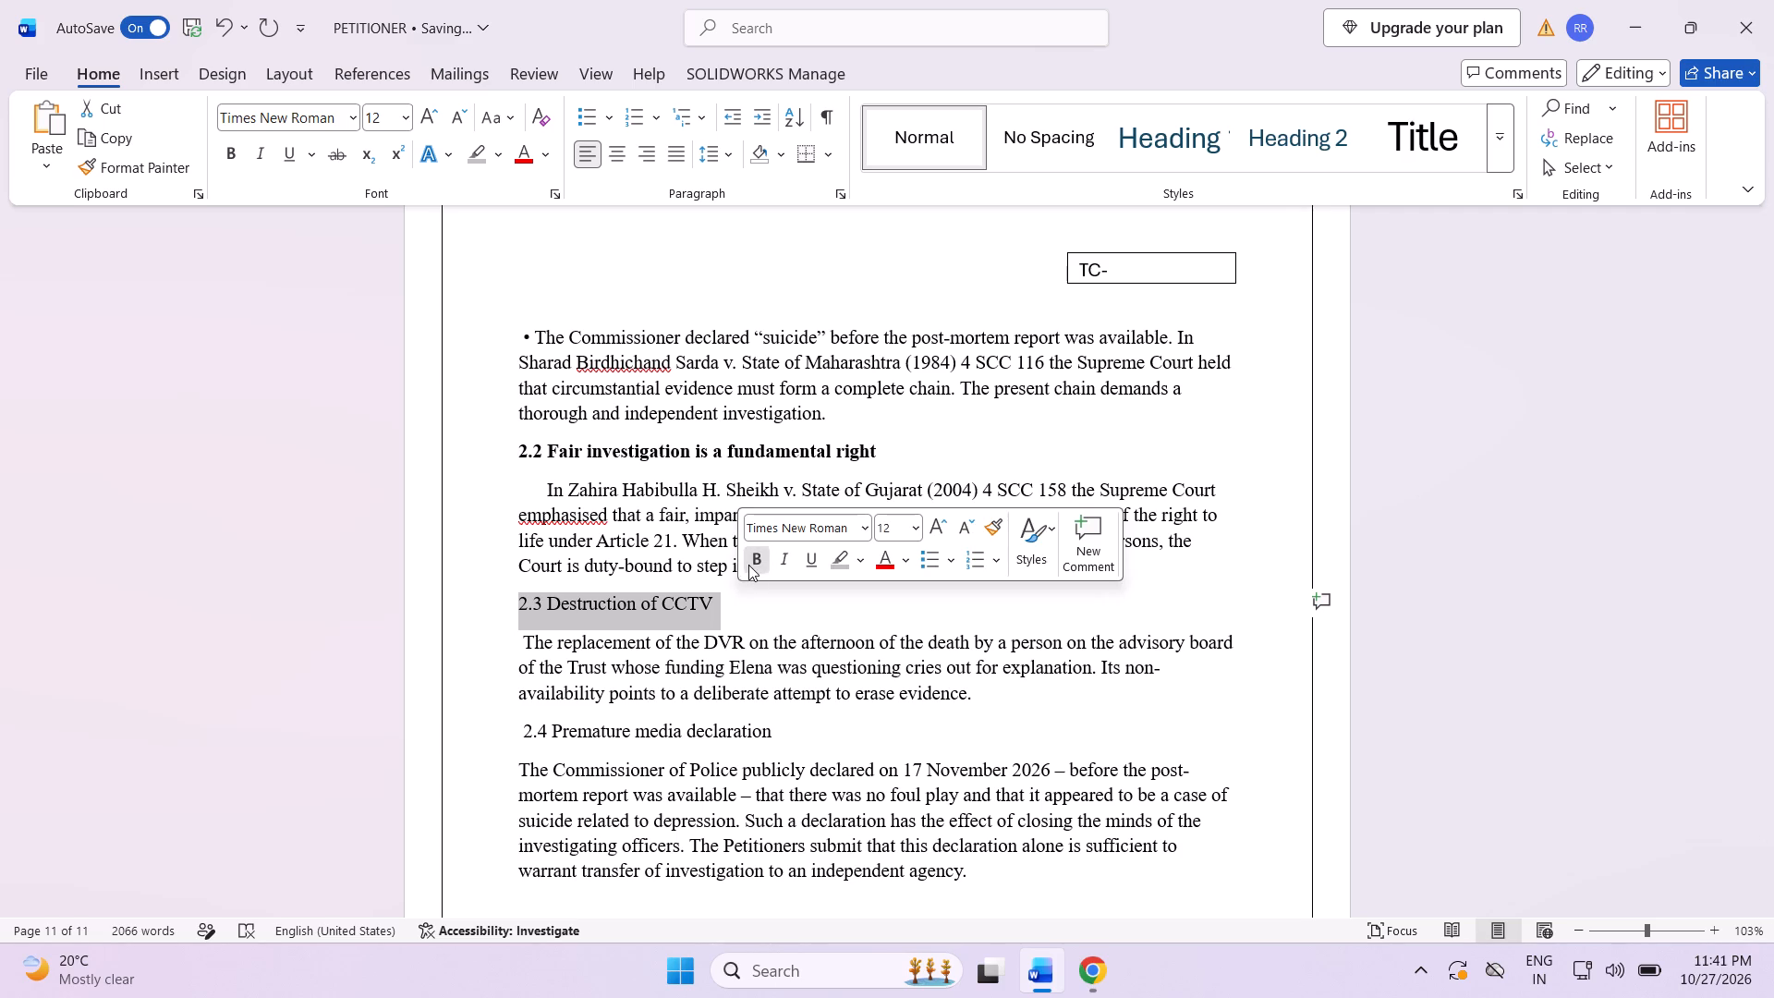
pyautogui.moveTo(527, 726); pyautogui.dragTo(810, 722)
pyautogui.click(824, 681)
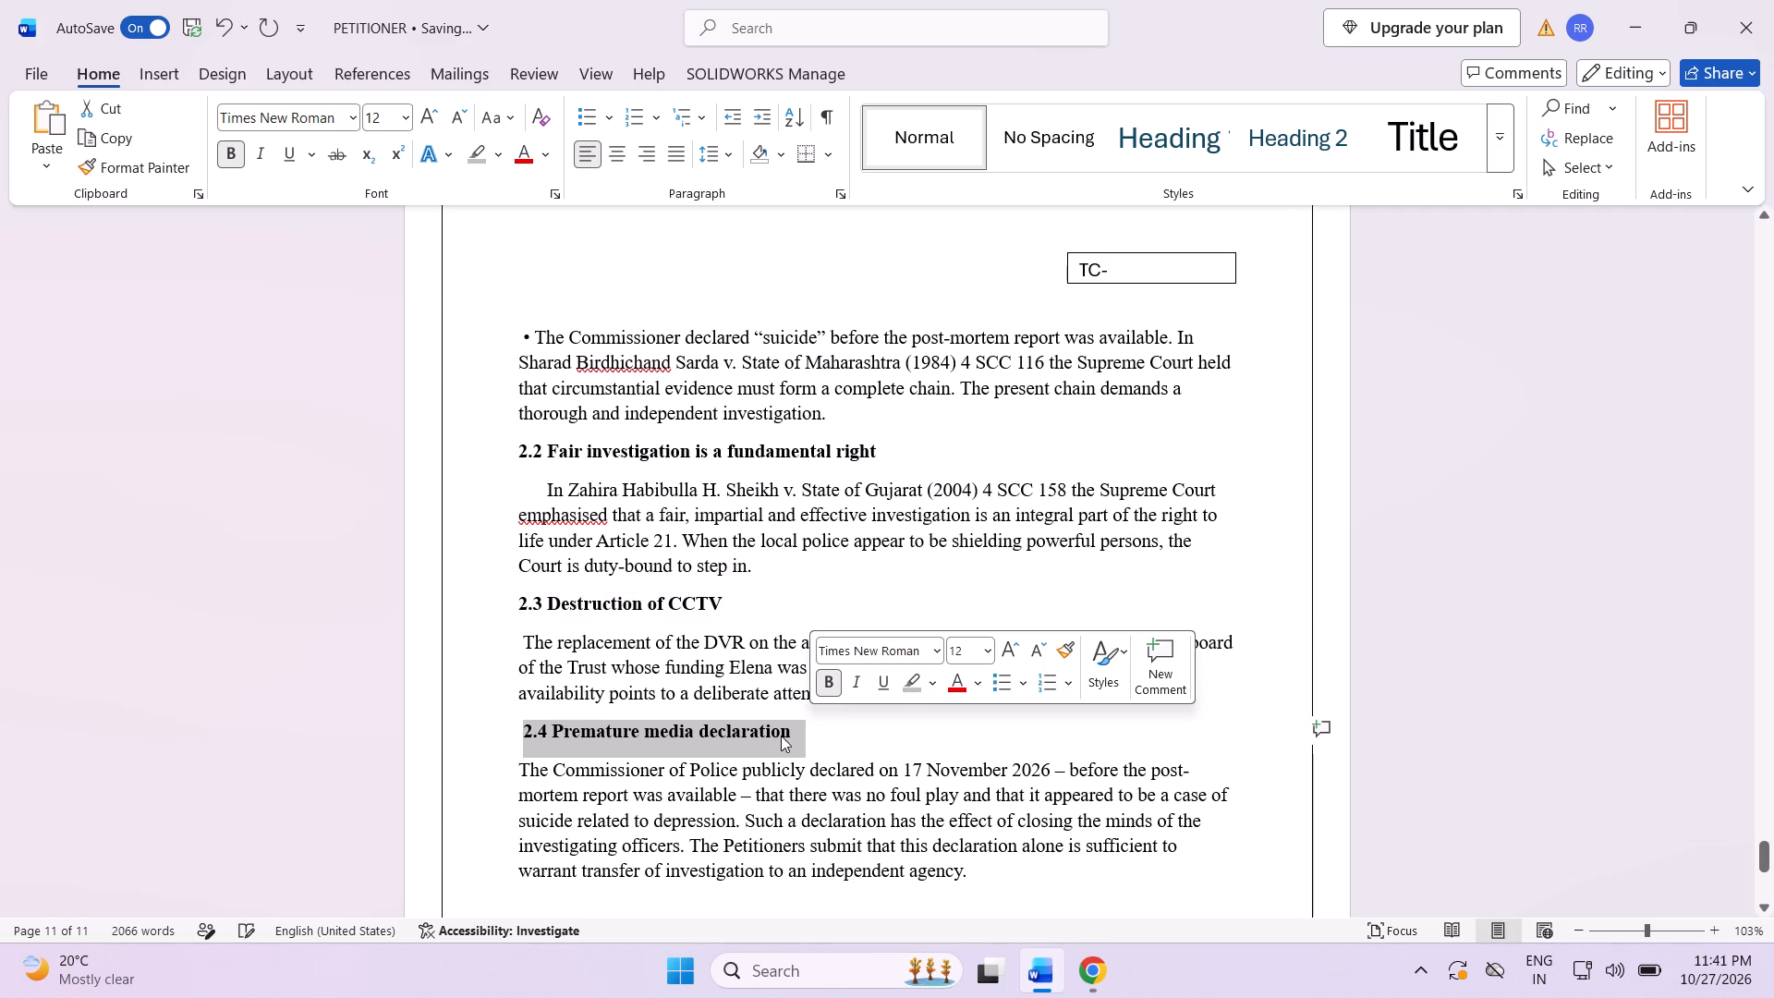
pyautogui.click(840, 717)
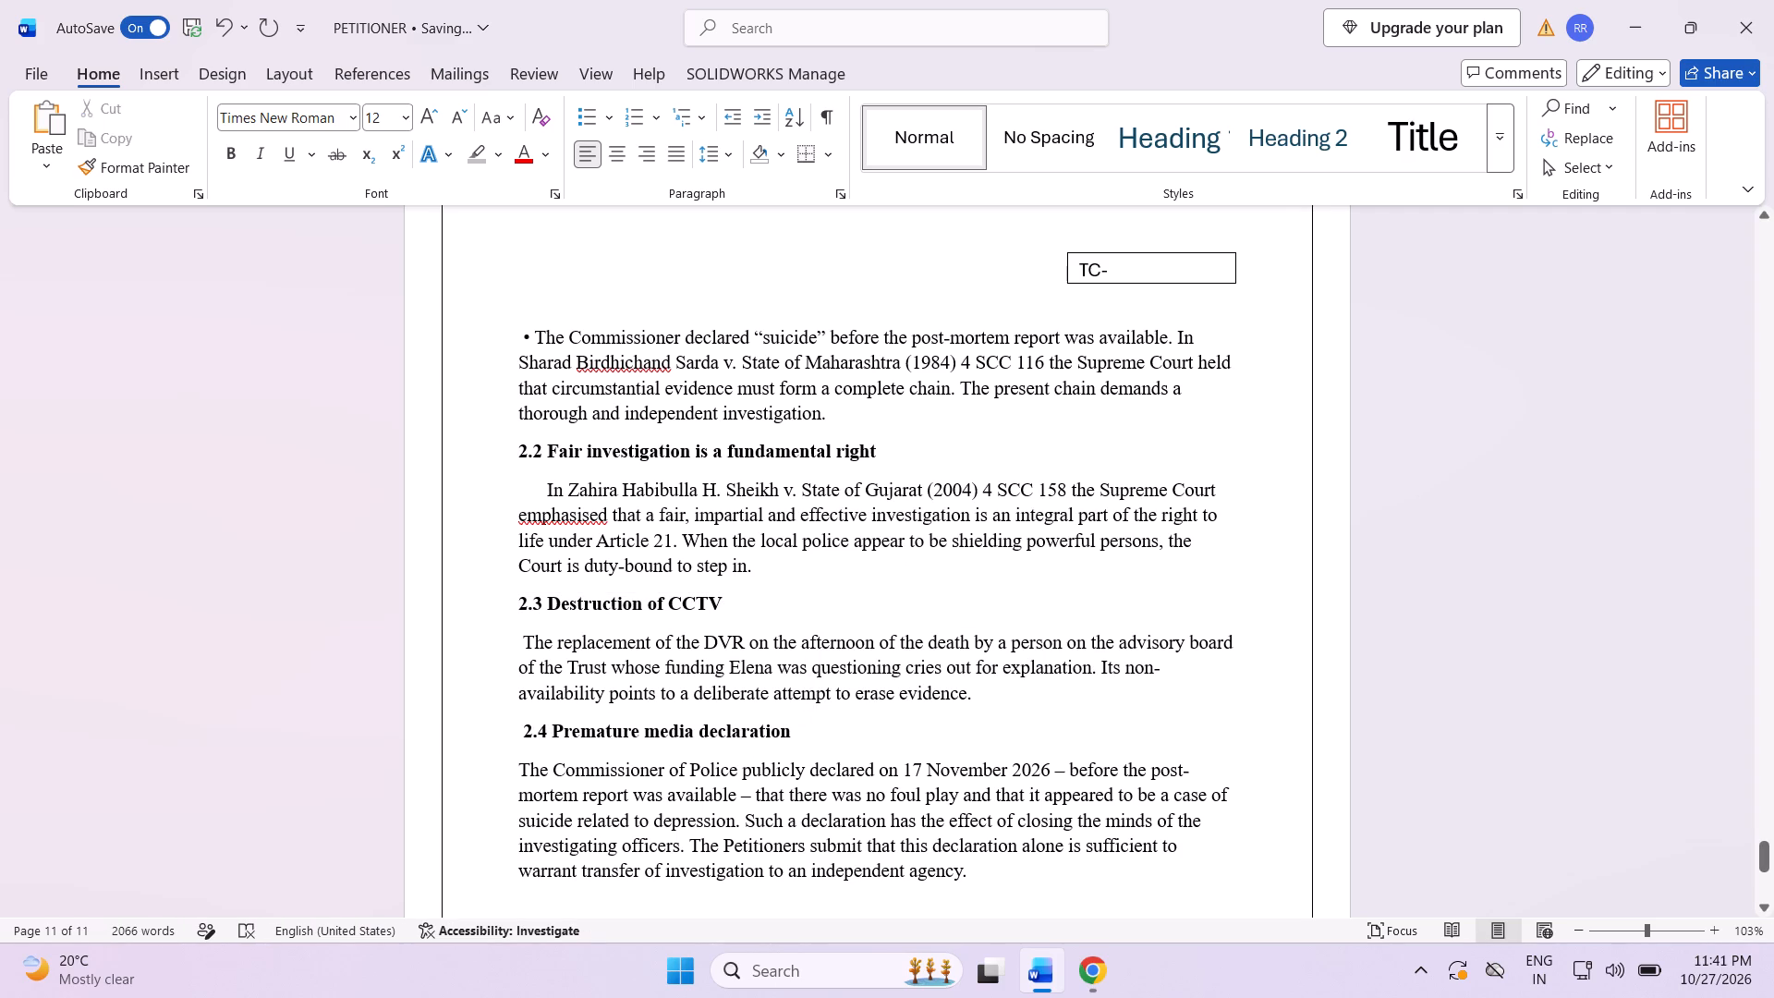
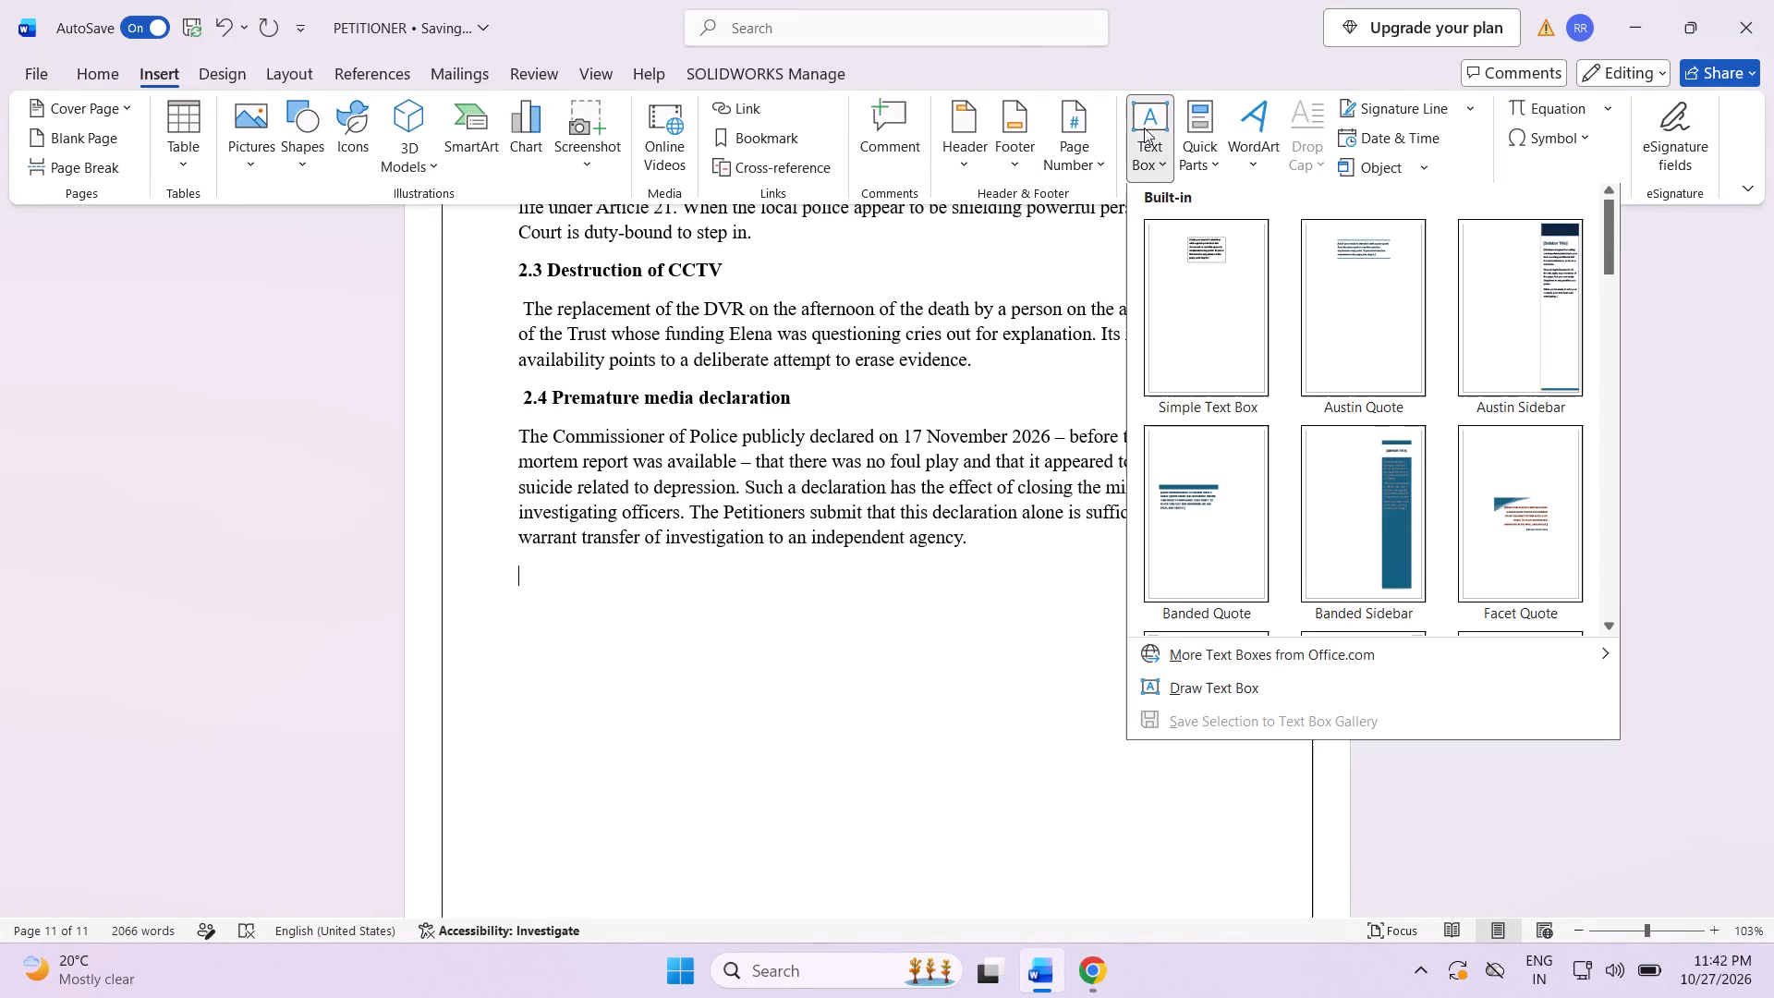
# Insert a Simple Text Box below the section 2.4 paragraph and widen it across the text area to about 6.35".
pyautogui.click(1177, 310)
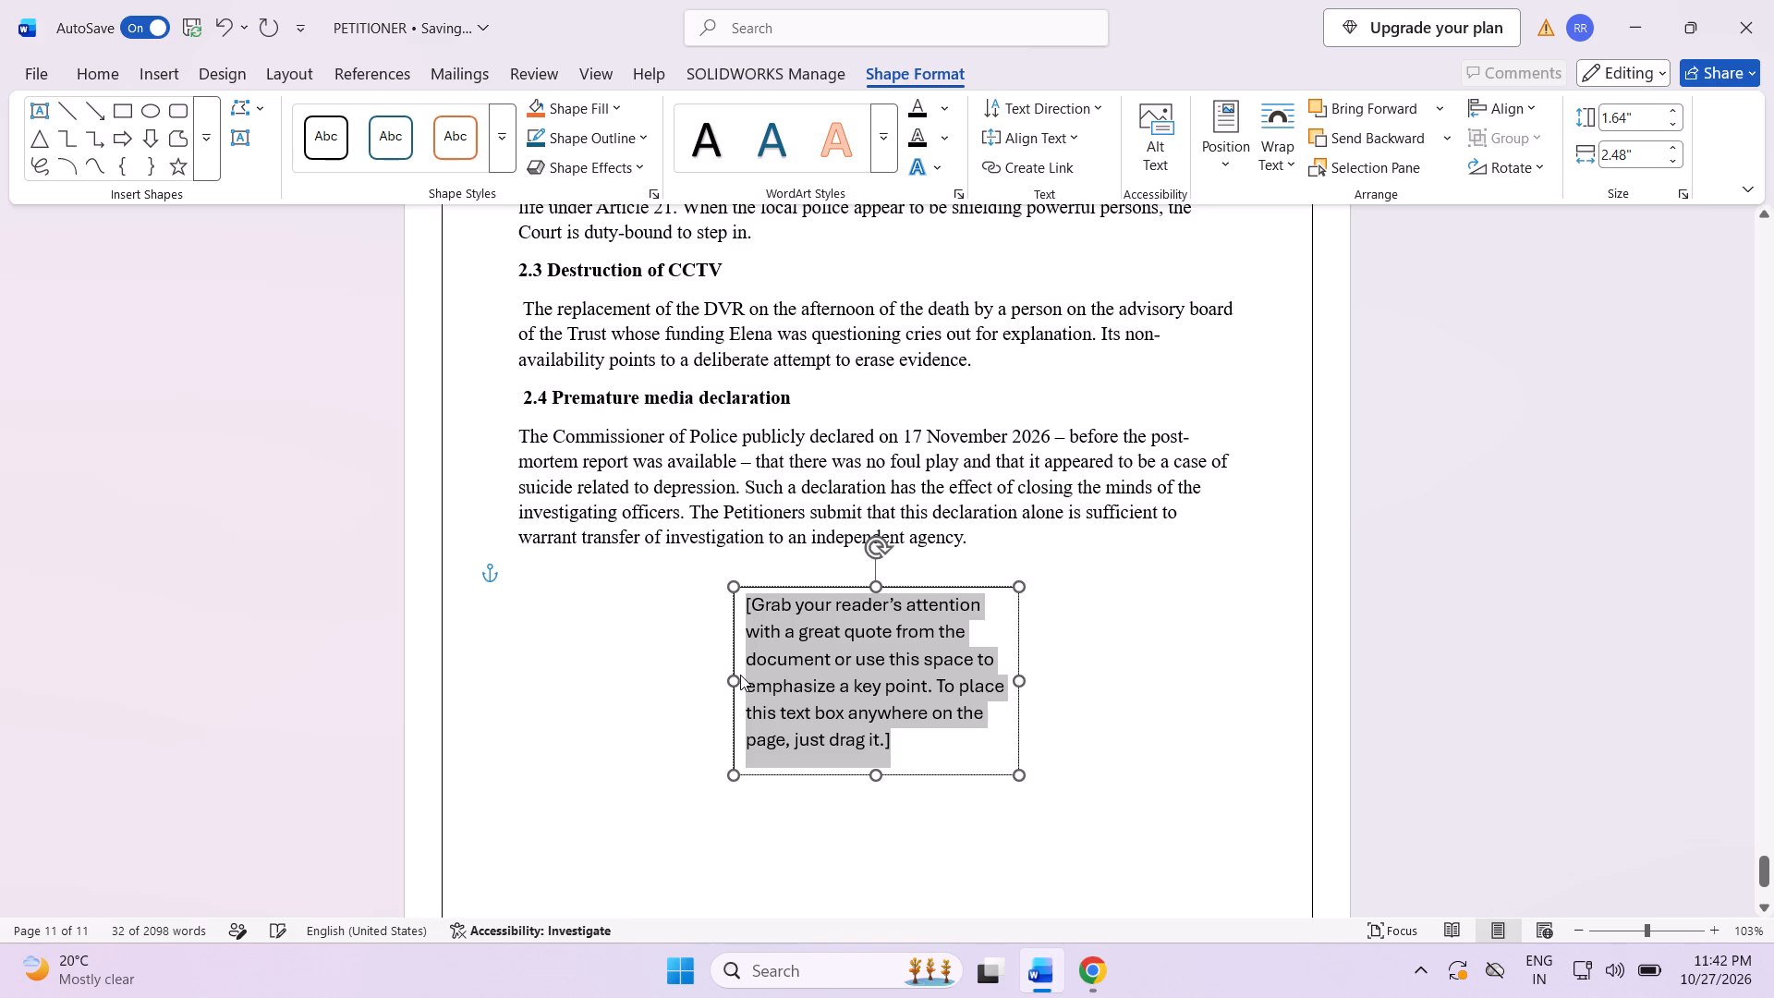
pyautogui.moveTo(733, 676); pyautogui.dragTo(497, 644)
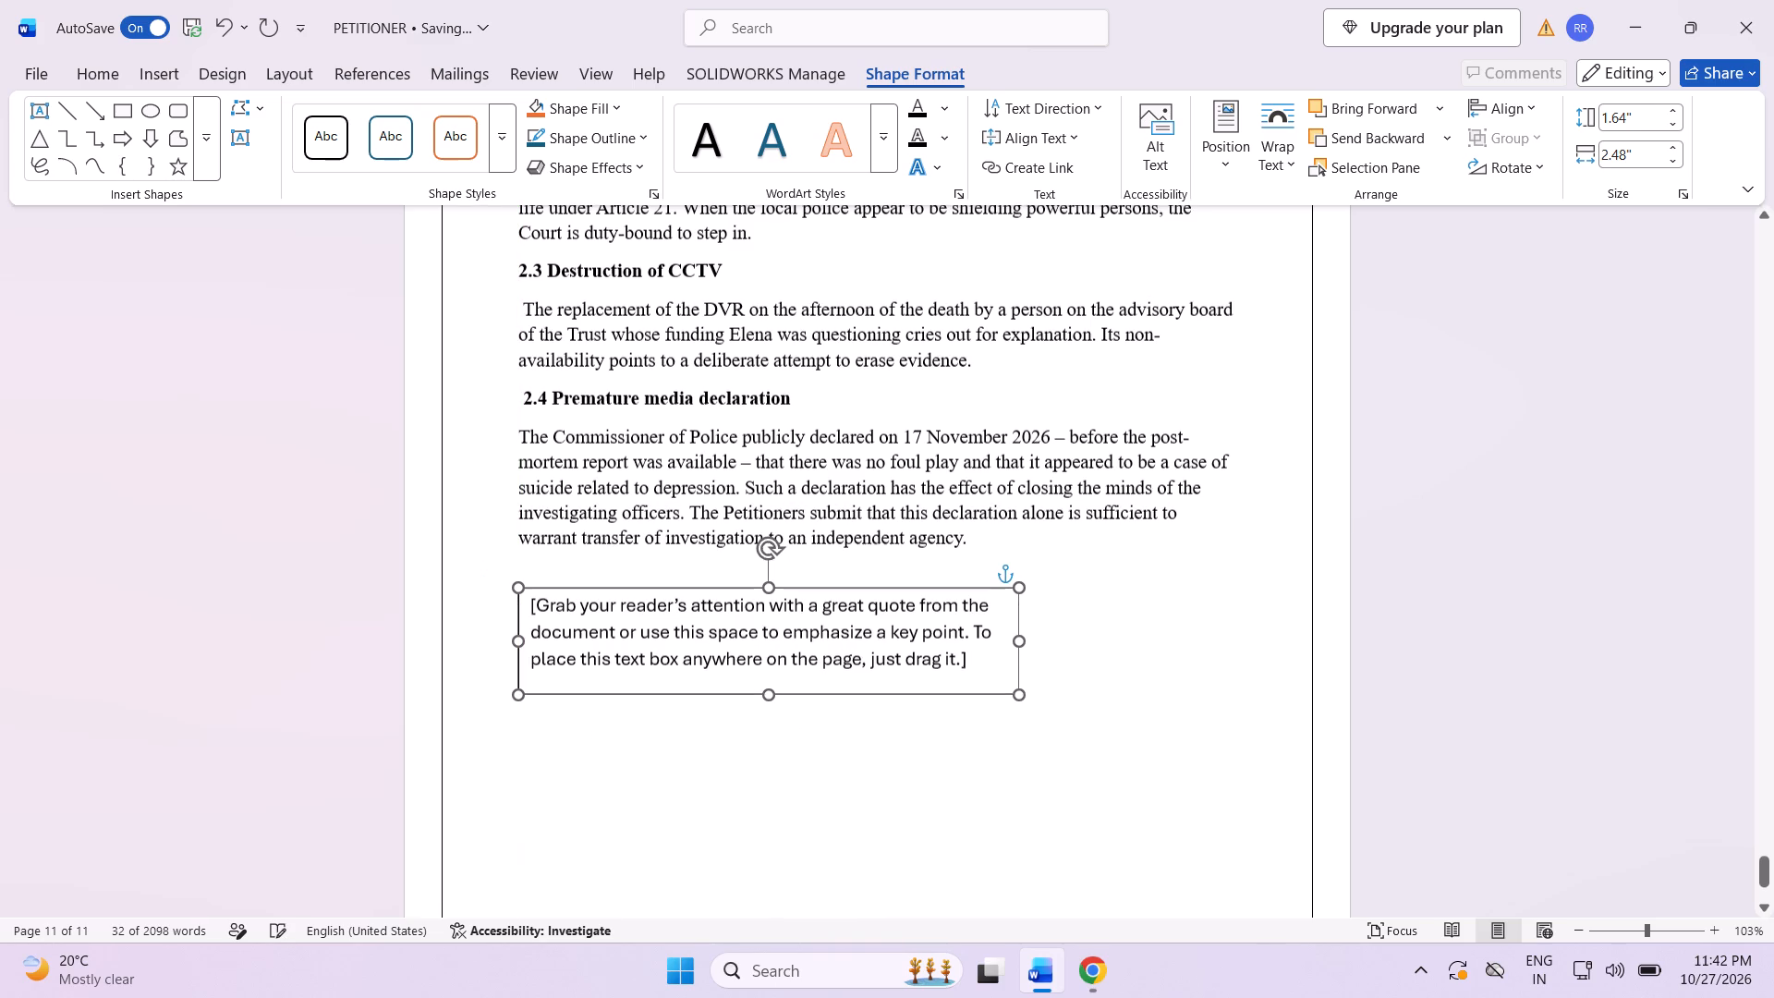
pyautogui.moveTo(1015, 643); pyautogui.dragTo(1212, 608)
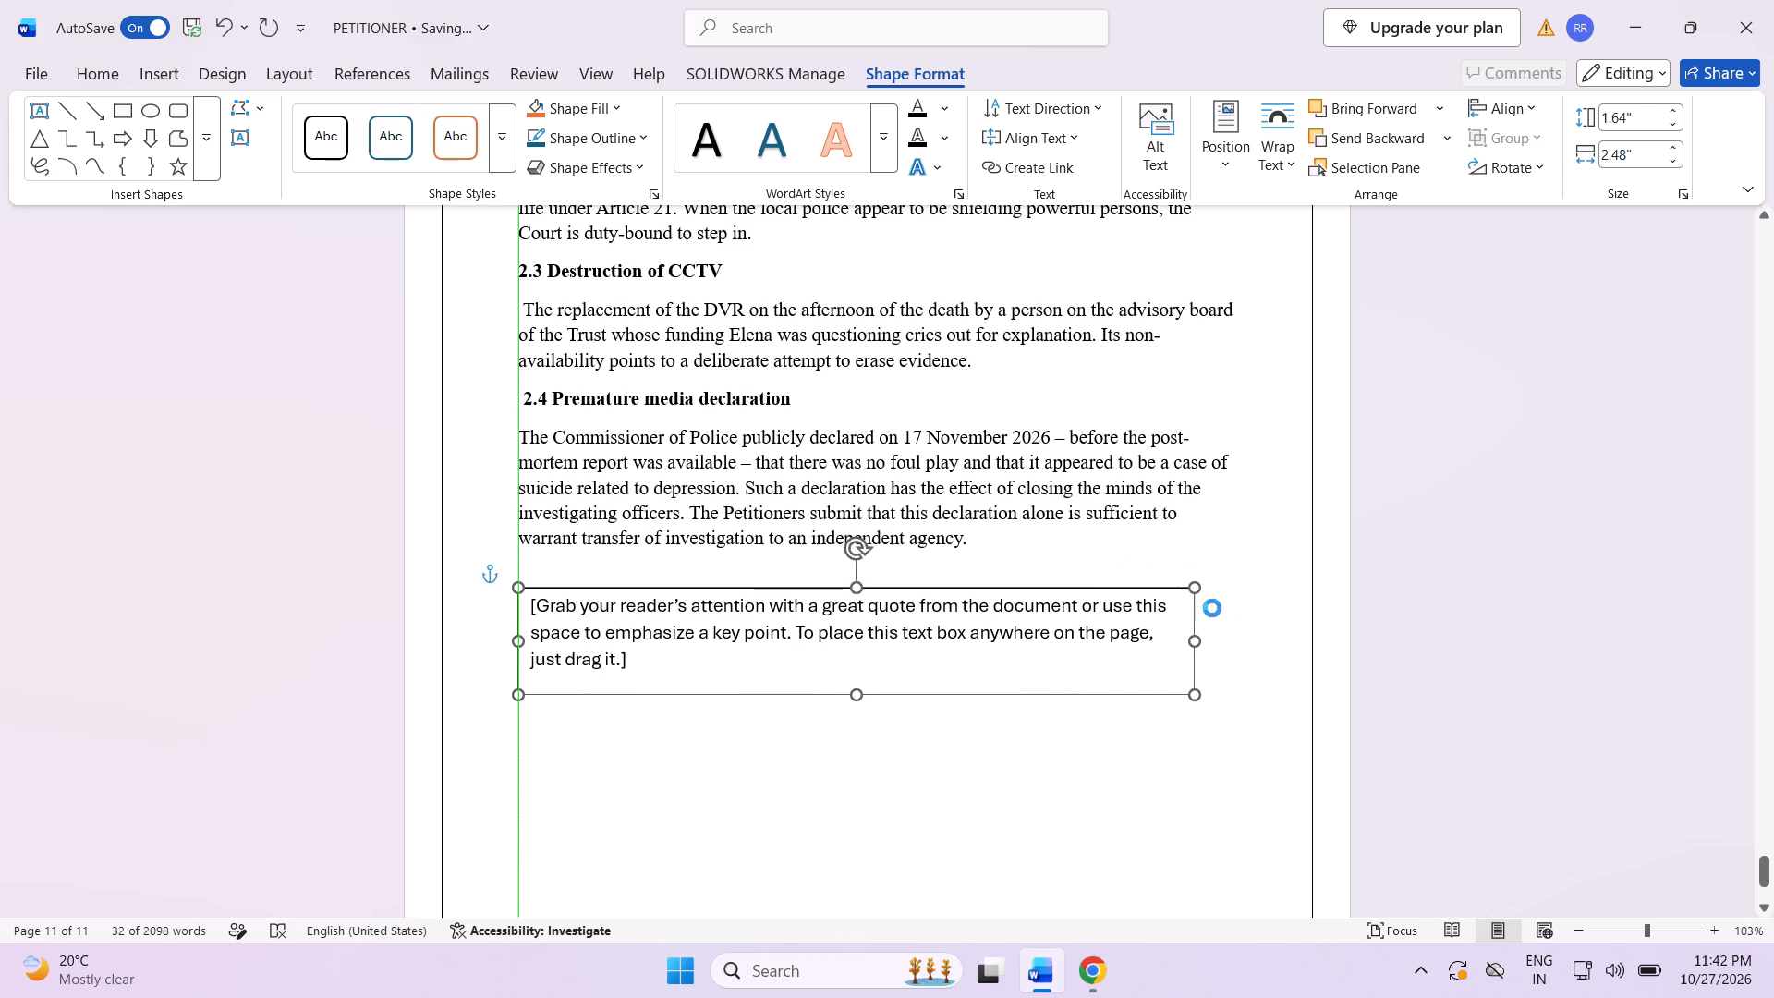
pyautogui.moveTo(1212, 608); pyautogui.dragTo(1246, 603)
pyautogui.click(1139, 647)
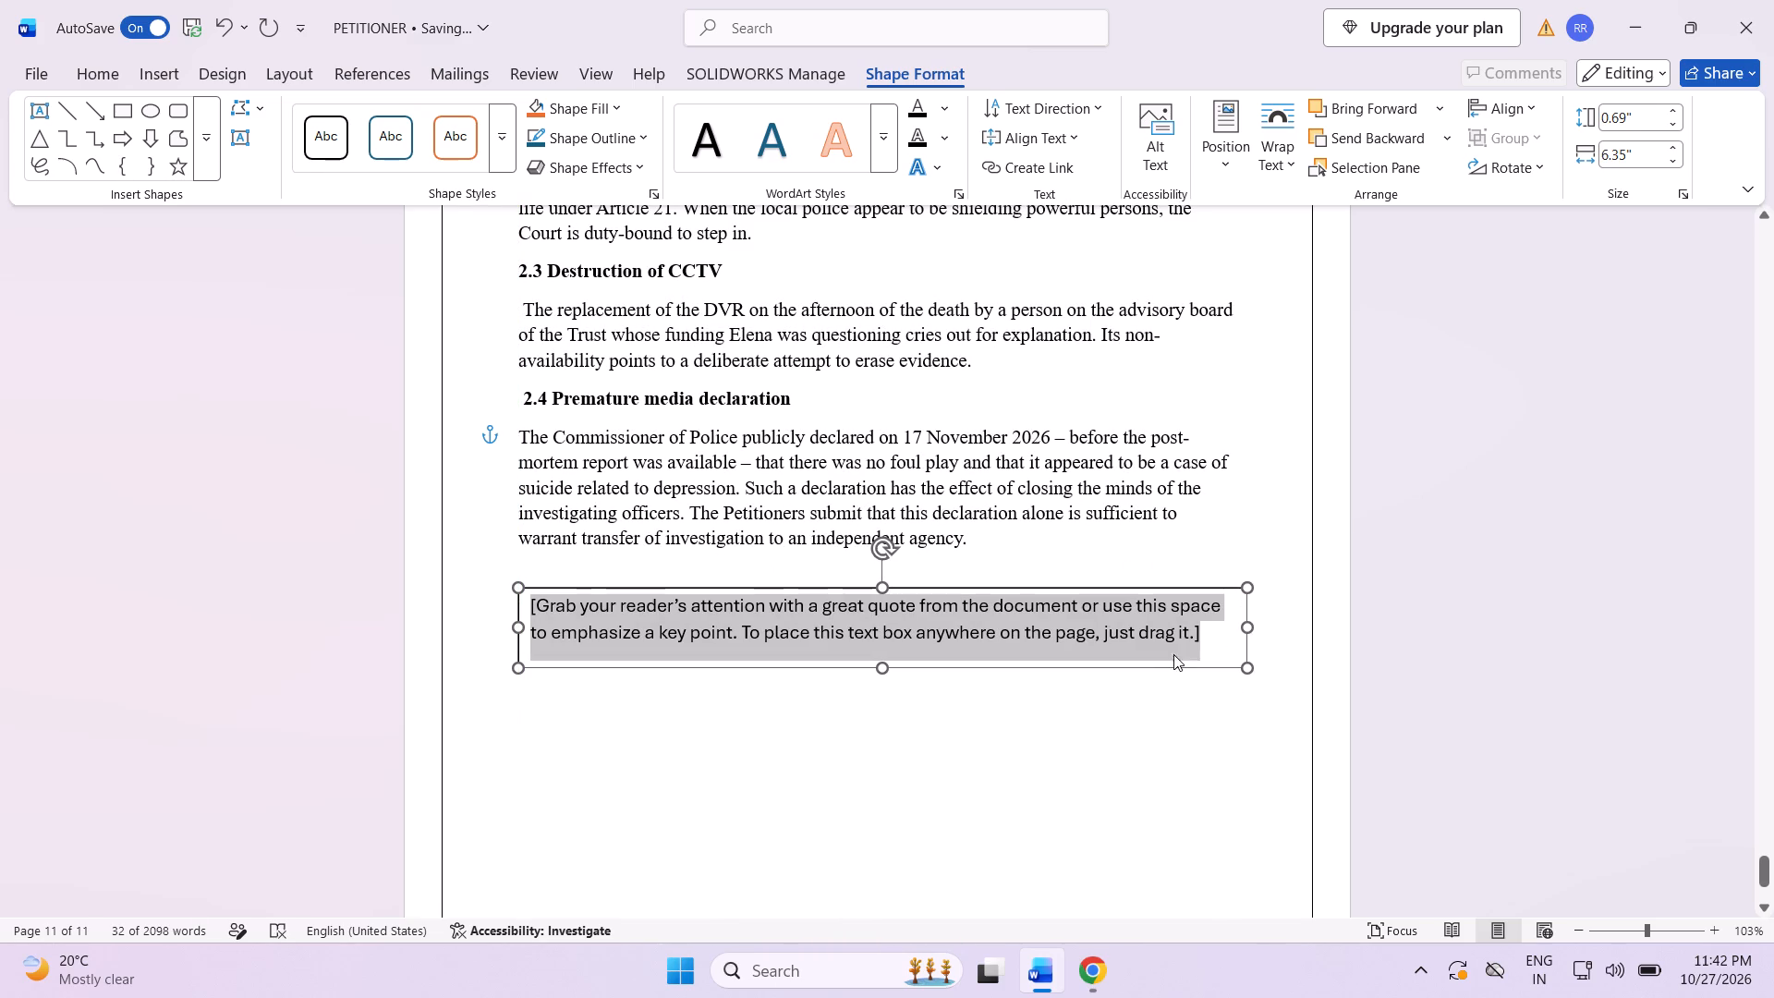
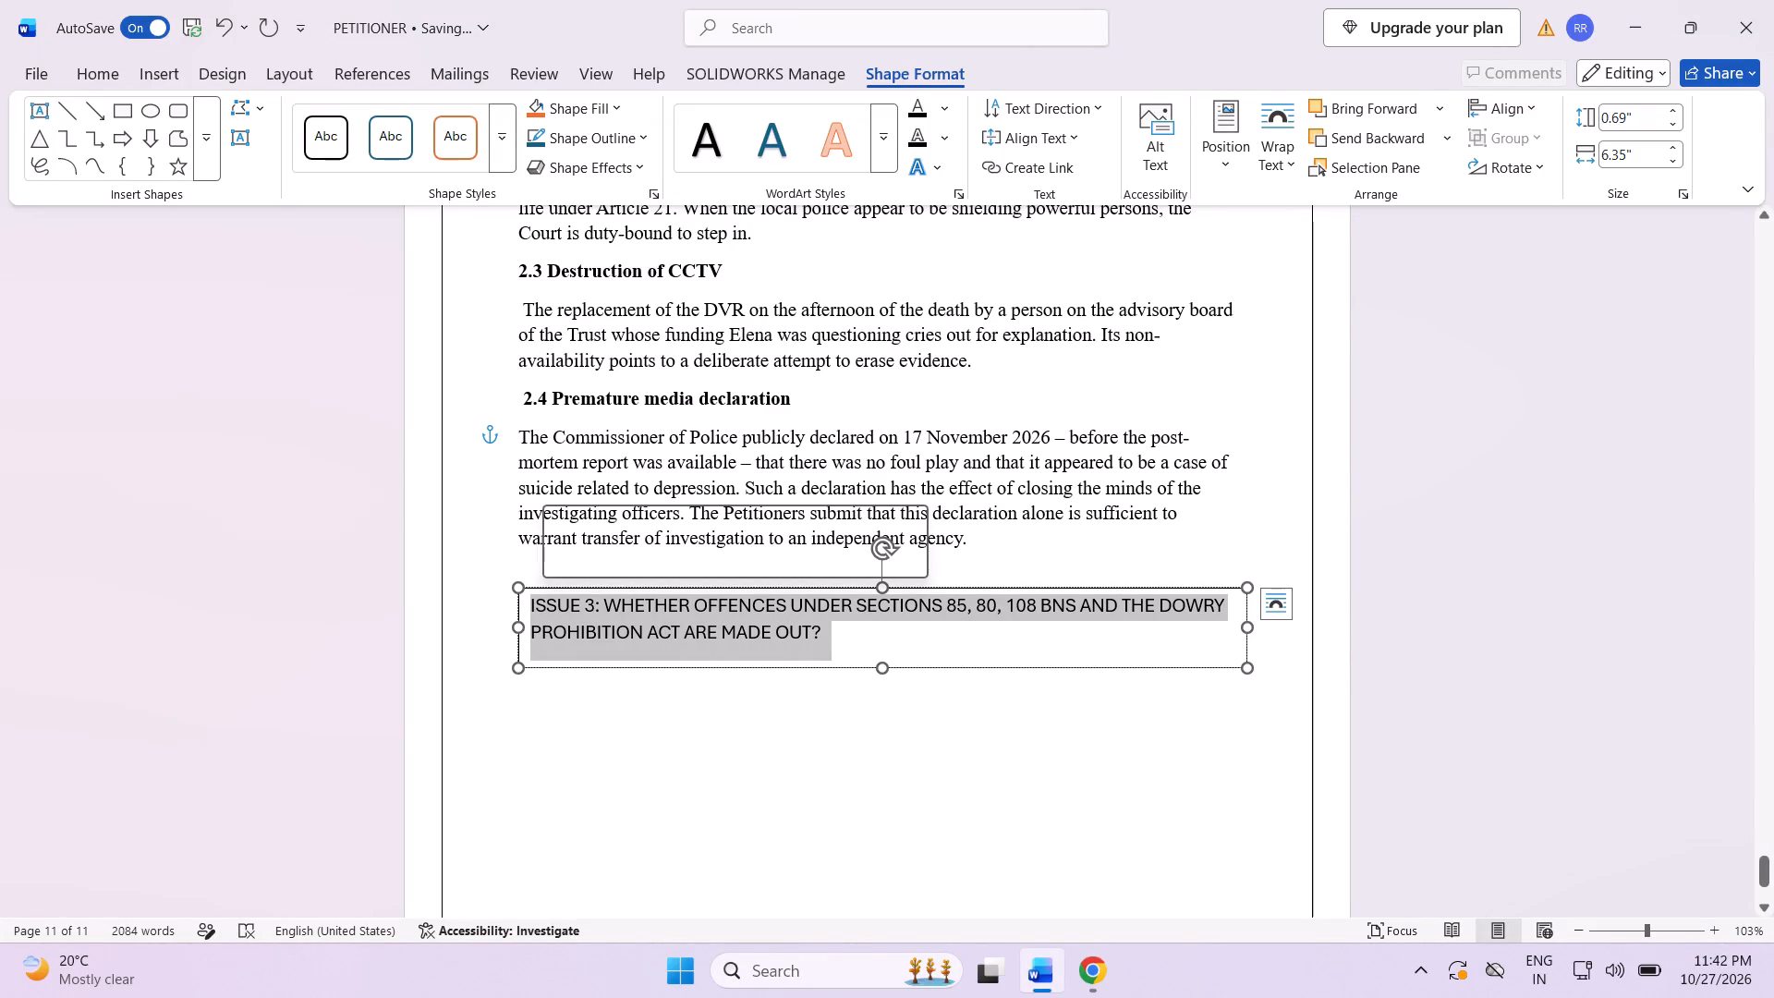
# Format the Issue 3 heading in the new text box below section 2.4 as bold Times New Roman.
pyautogui.click(554, 562)
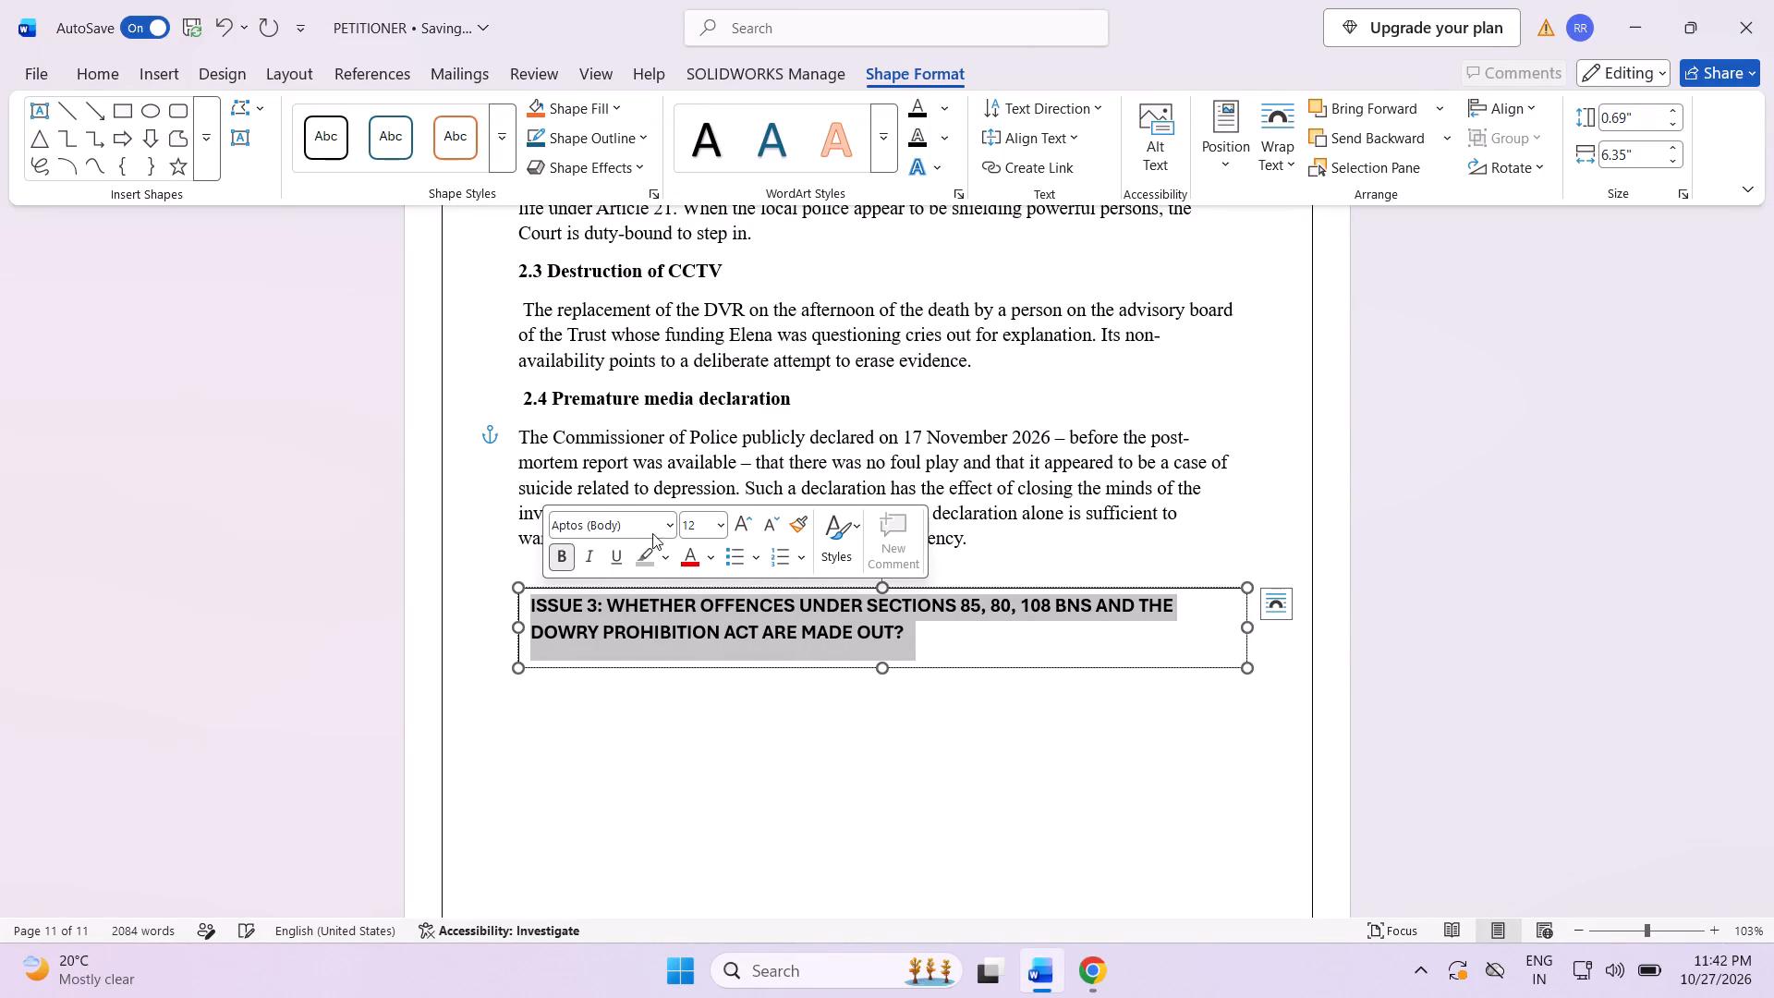
pyautogui.click(665, 529)
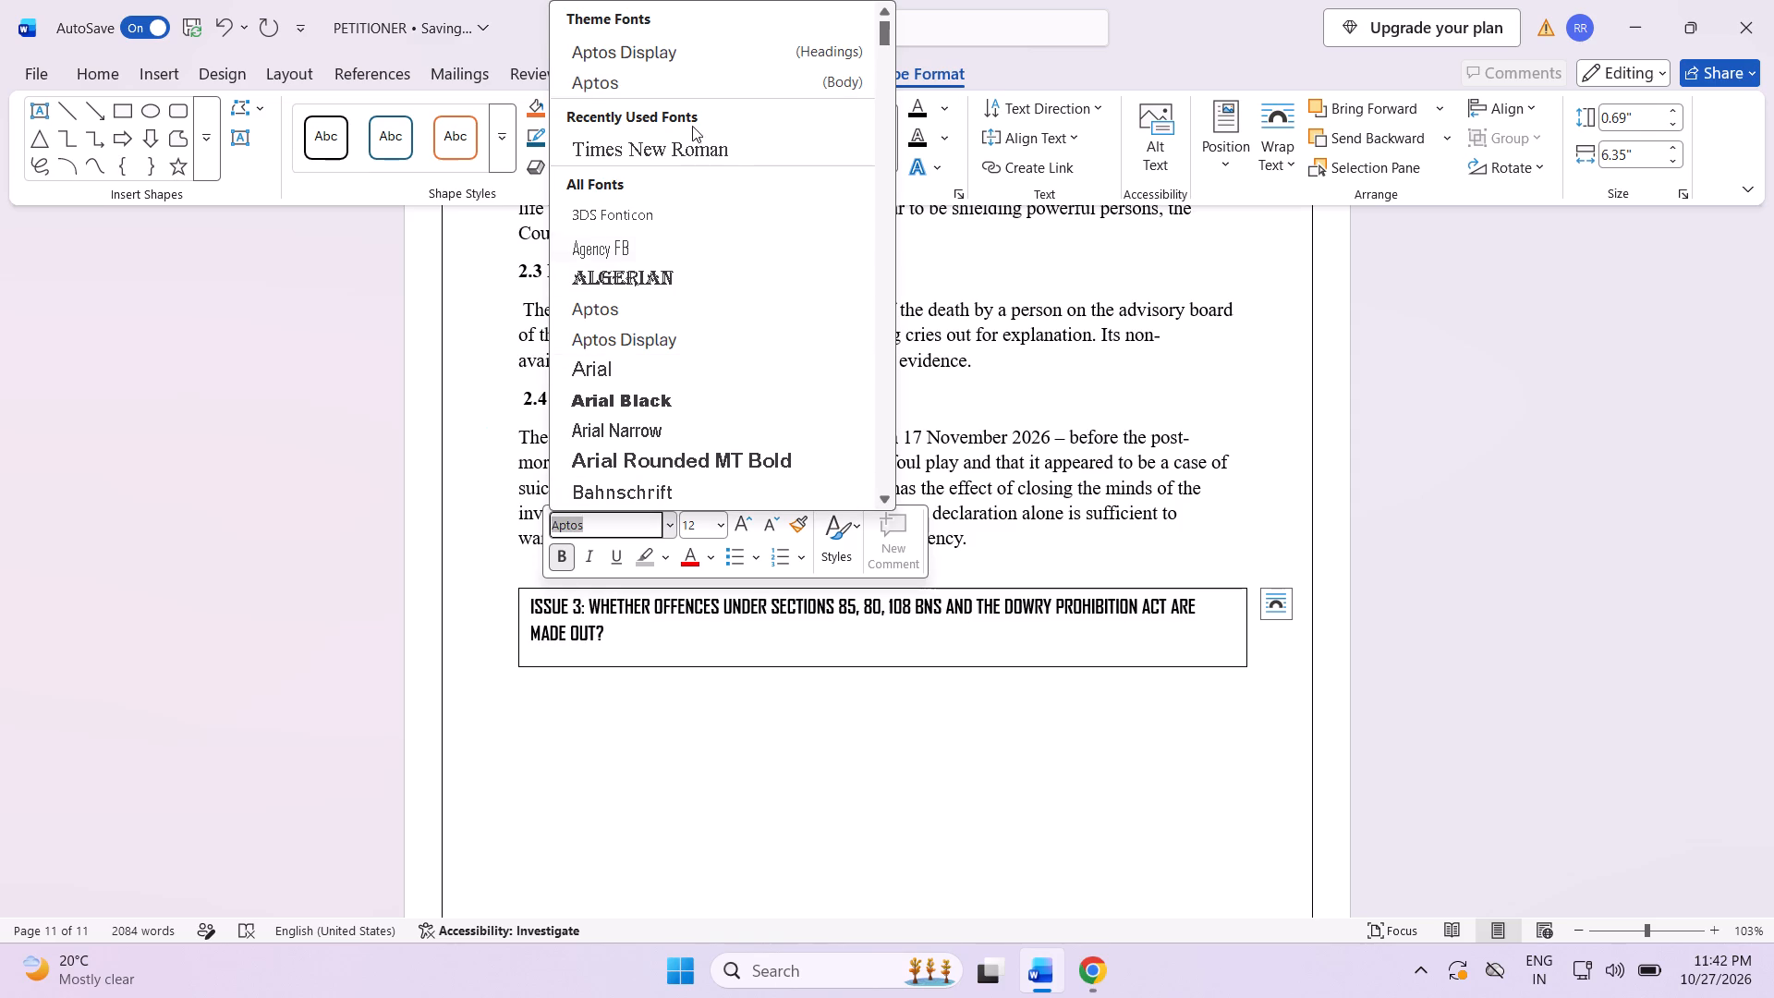
pyautogui.click(693, 140)
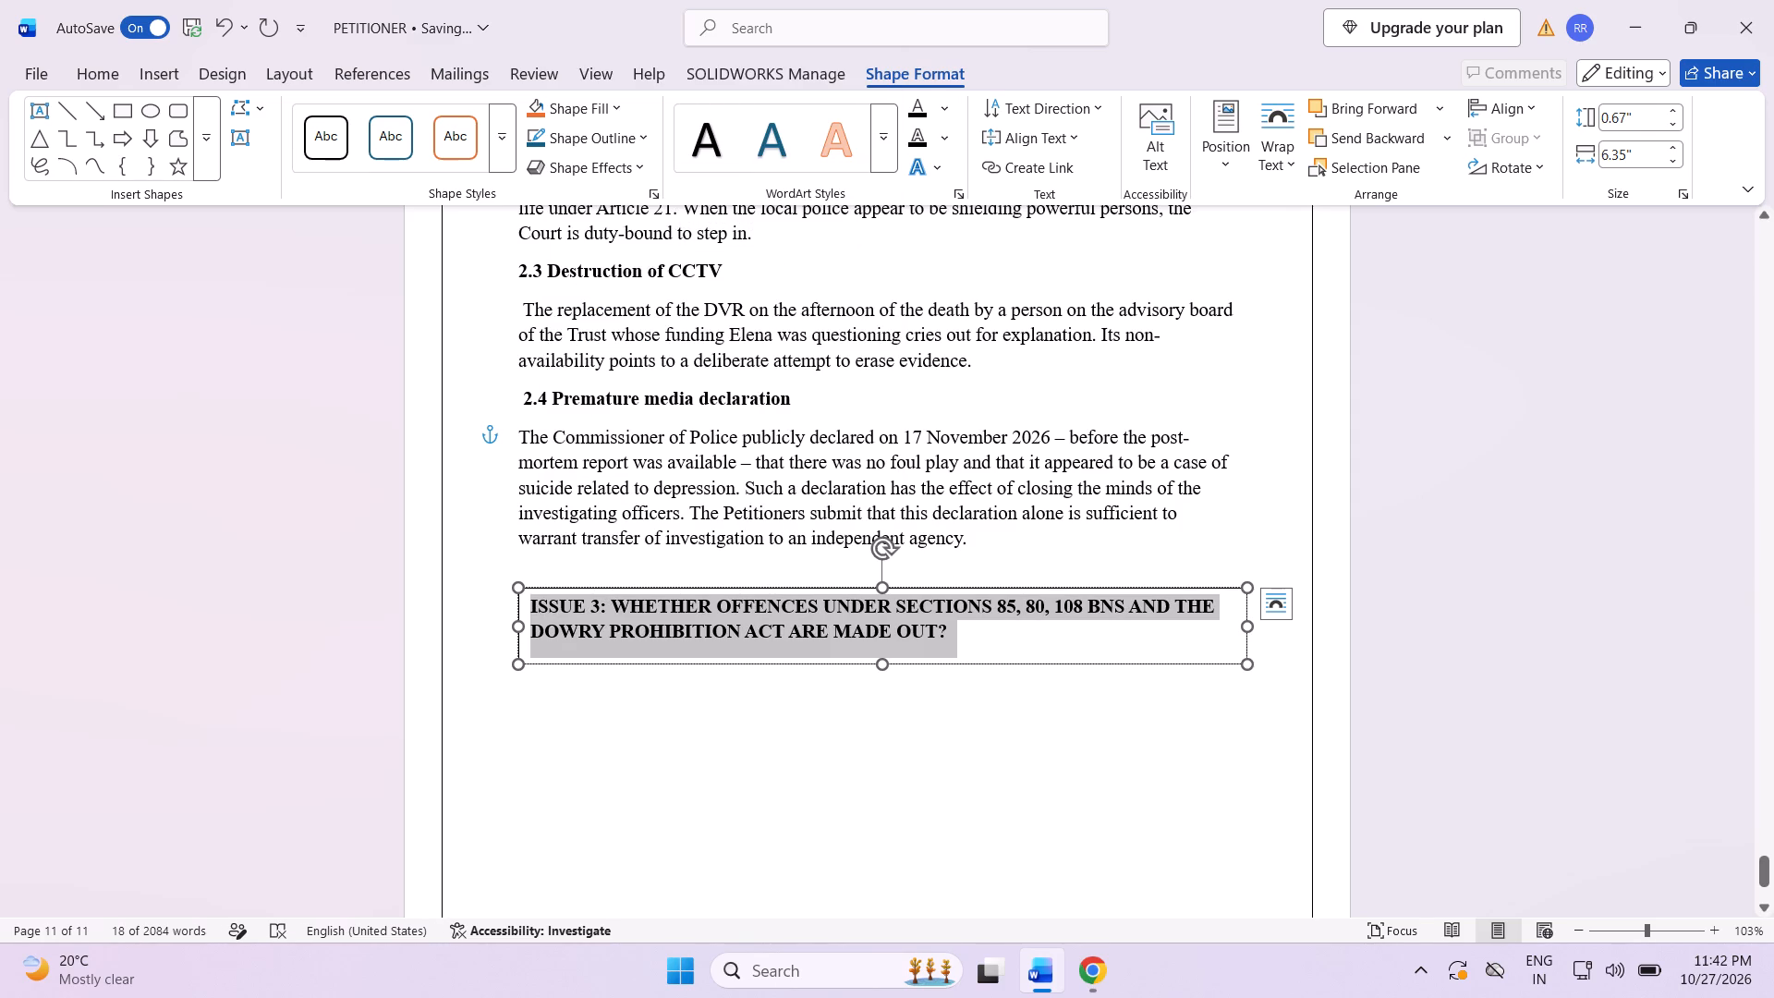
pyautogui.rightClick(950, 638)
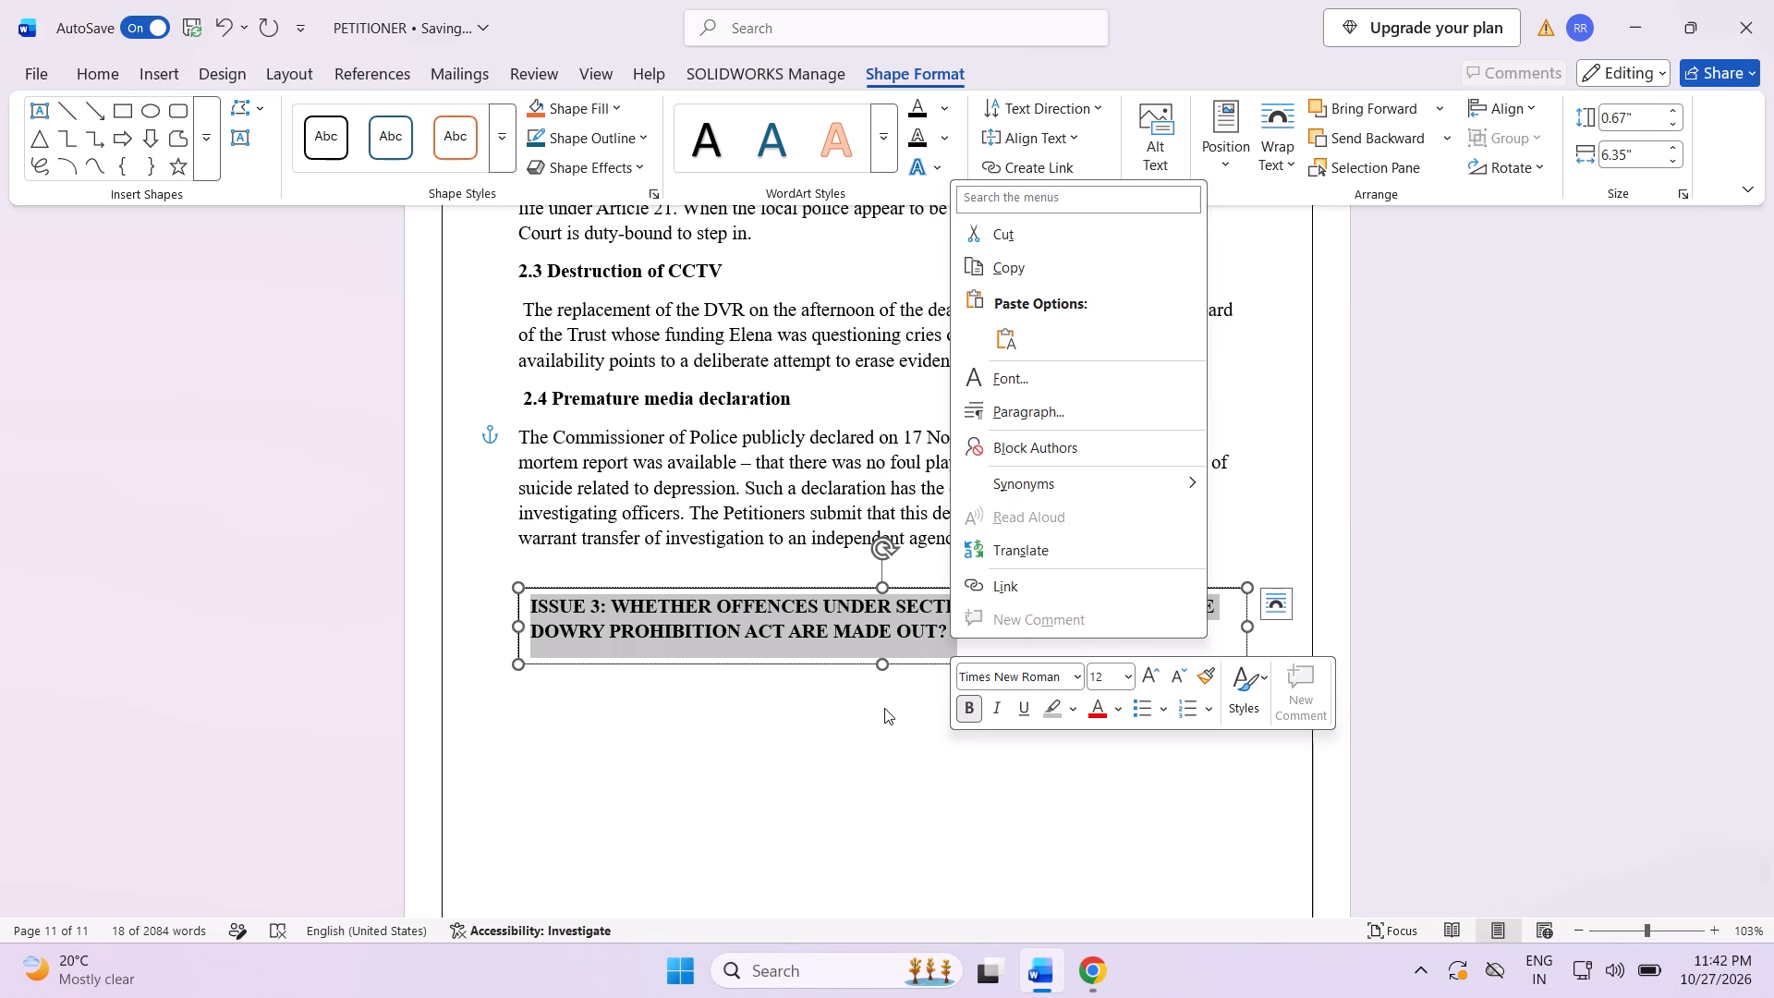
# Shrink the Issue 3 heading box to about 0.5" high and move it up just beneath the section 2.4 paragraph, left-aligned with the text.
pyautogui.click(881, 731)
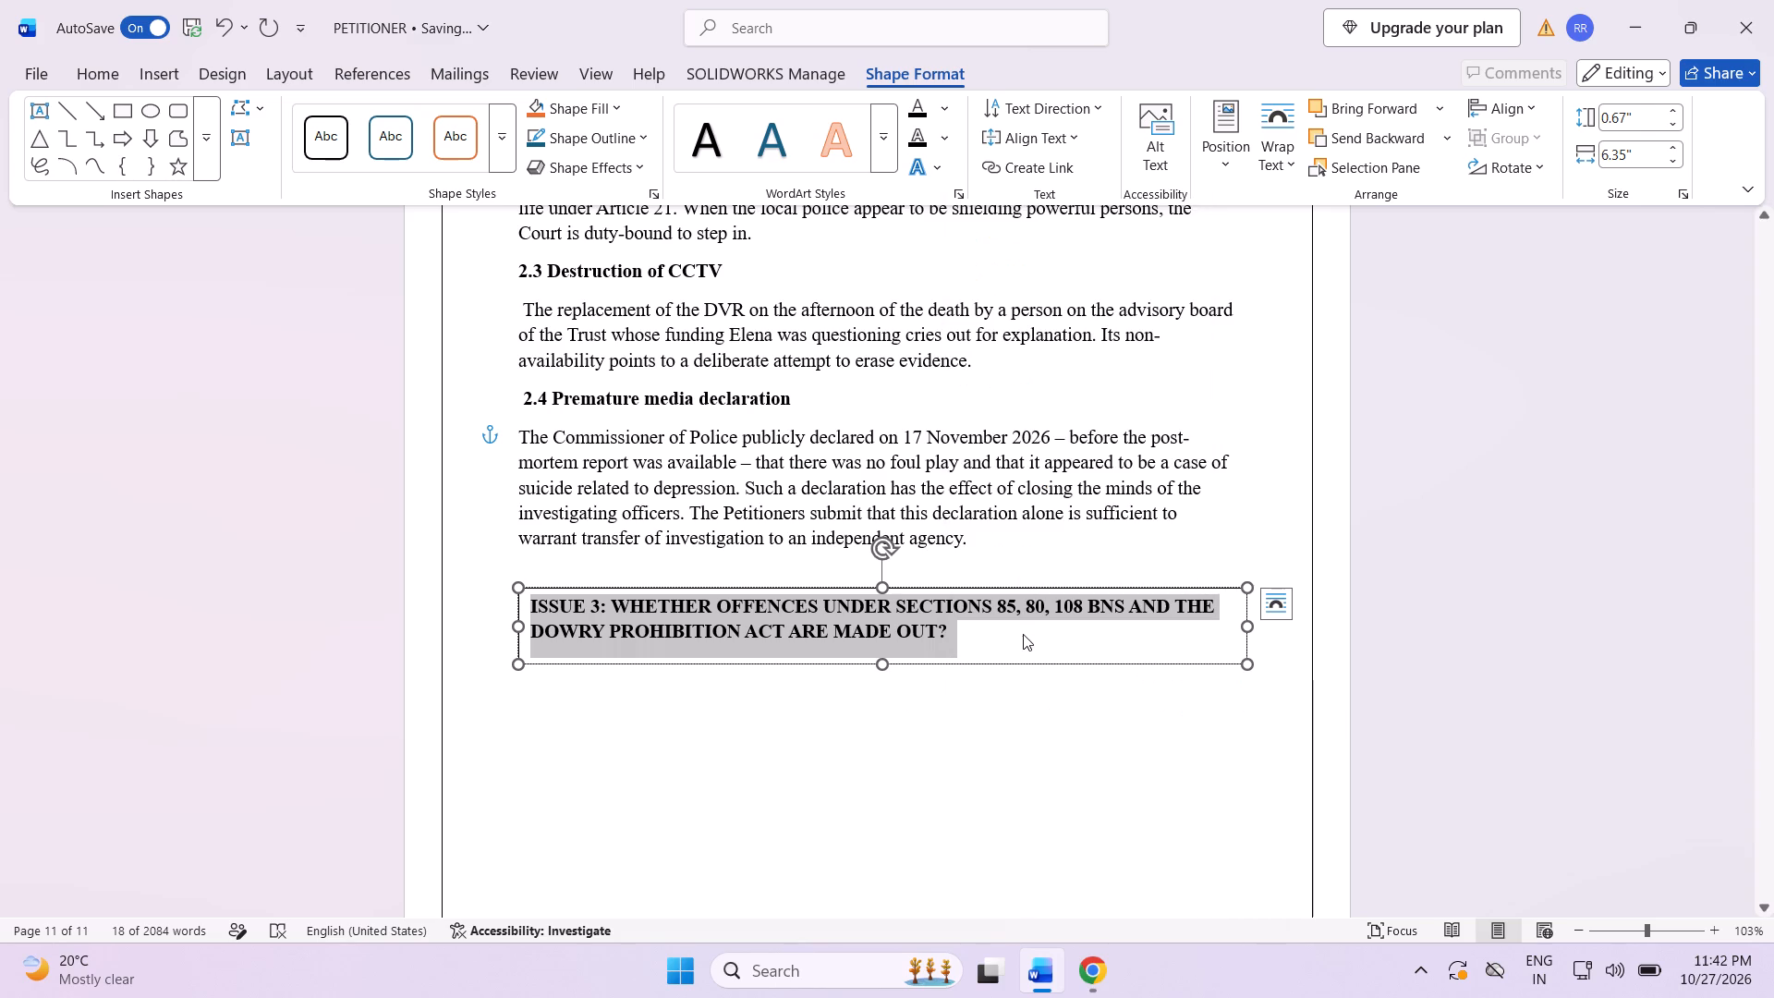
pyautogui.click(982, 648)
pyautogui.moveTo(878, 660); pyautogui.dragTo(874, 647)
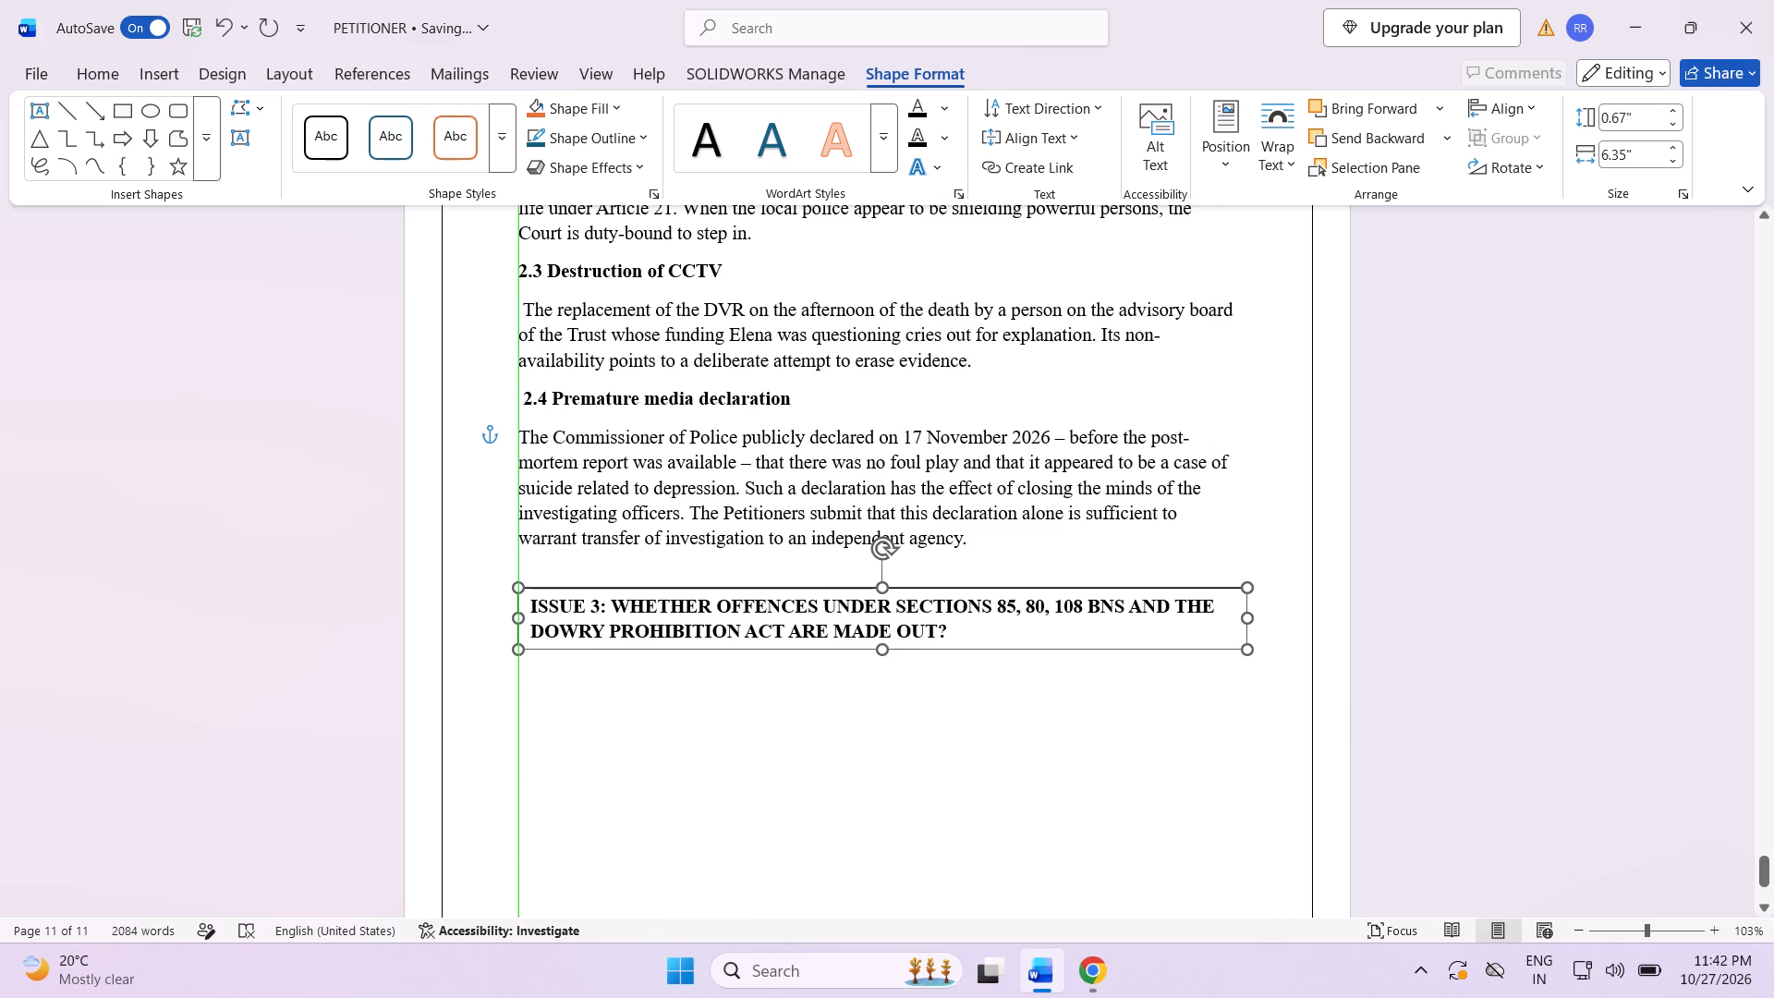
pyautogui.moveTo(874, 647); pyautogui.dragTo(874, 645)
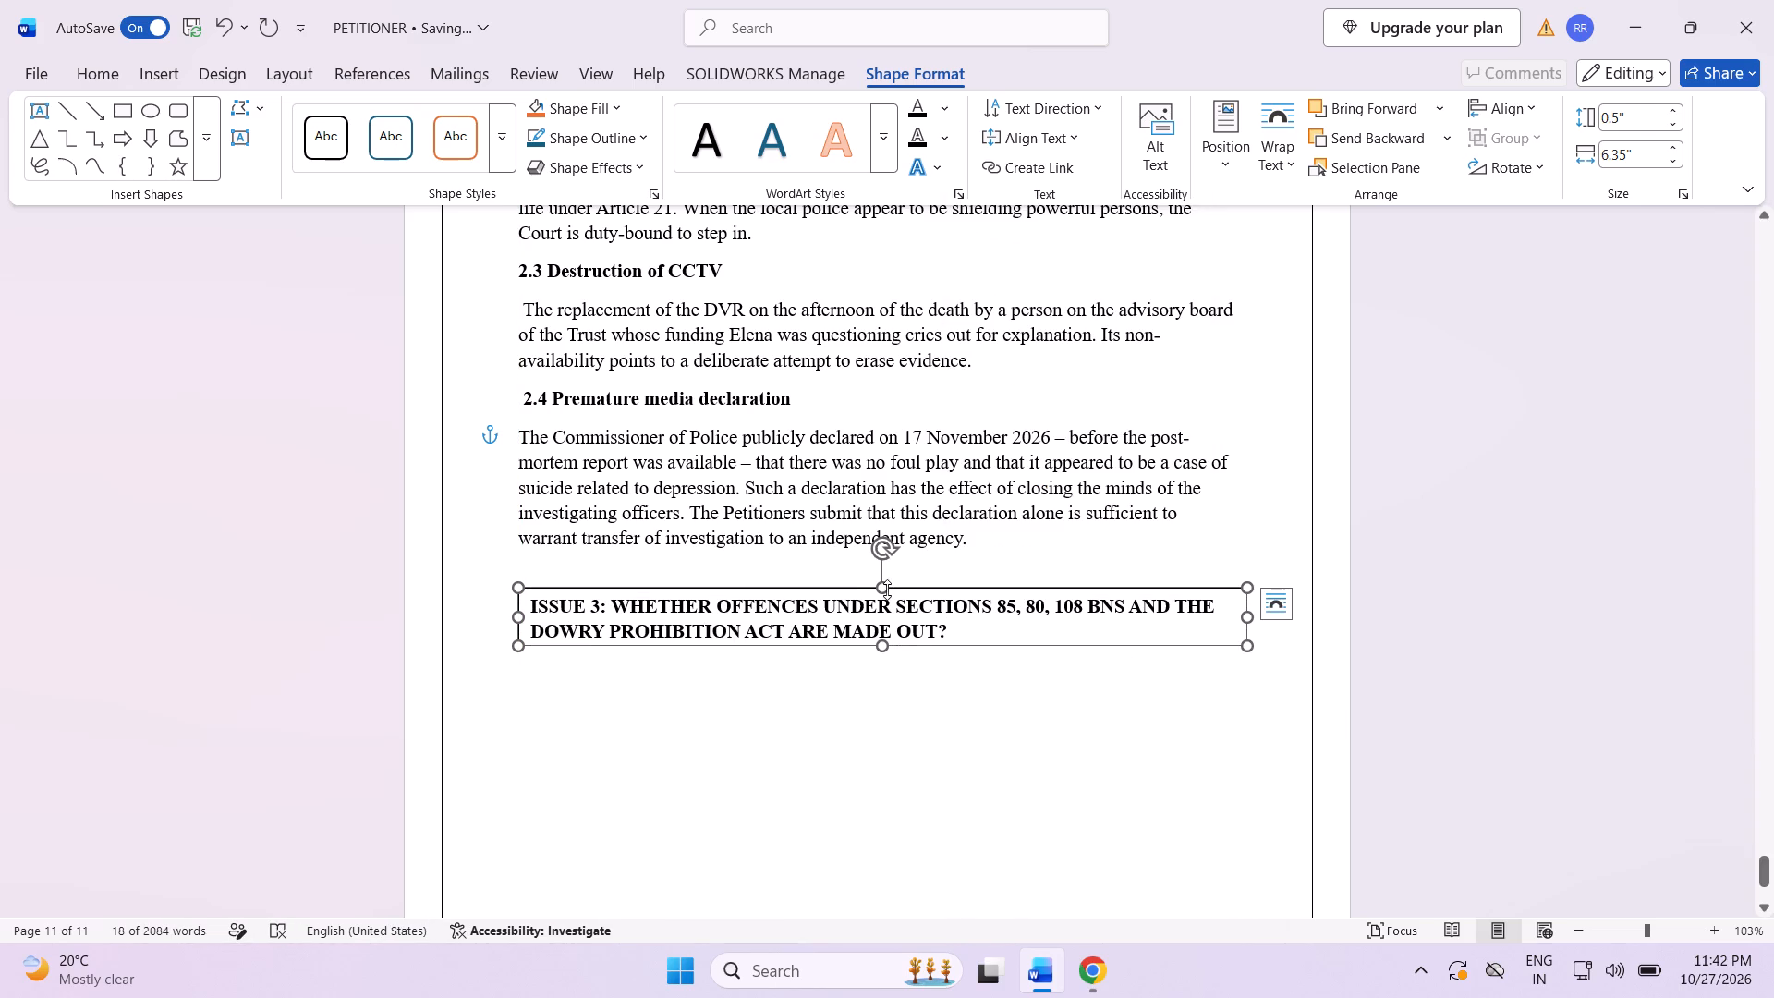
pyautogui.moveTo(909, 590); pyautogui.dragTo(905, 569)
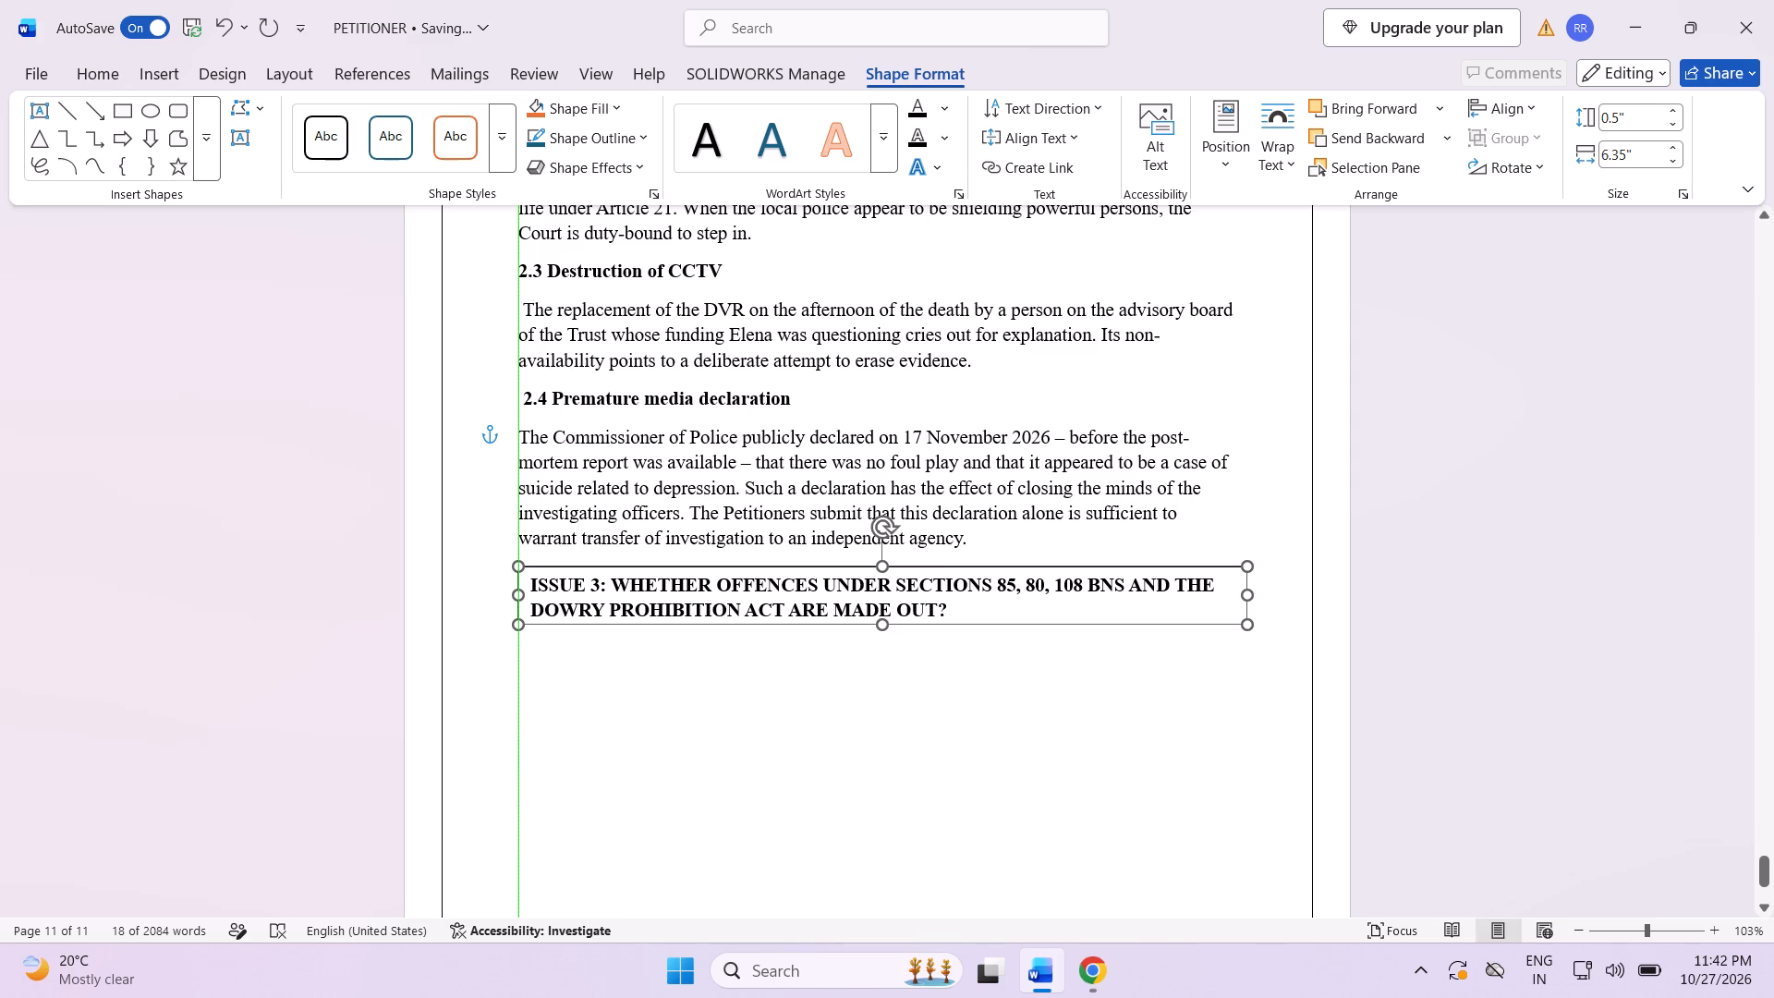
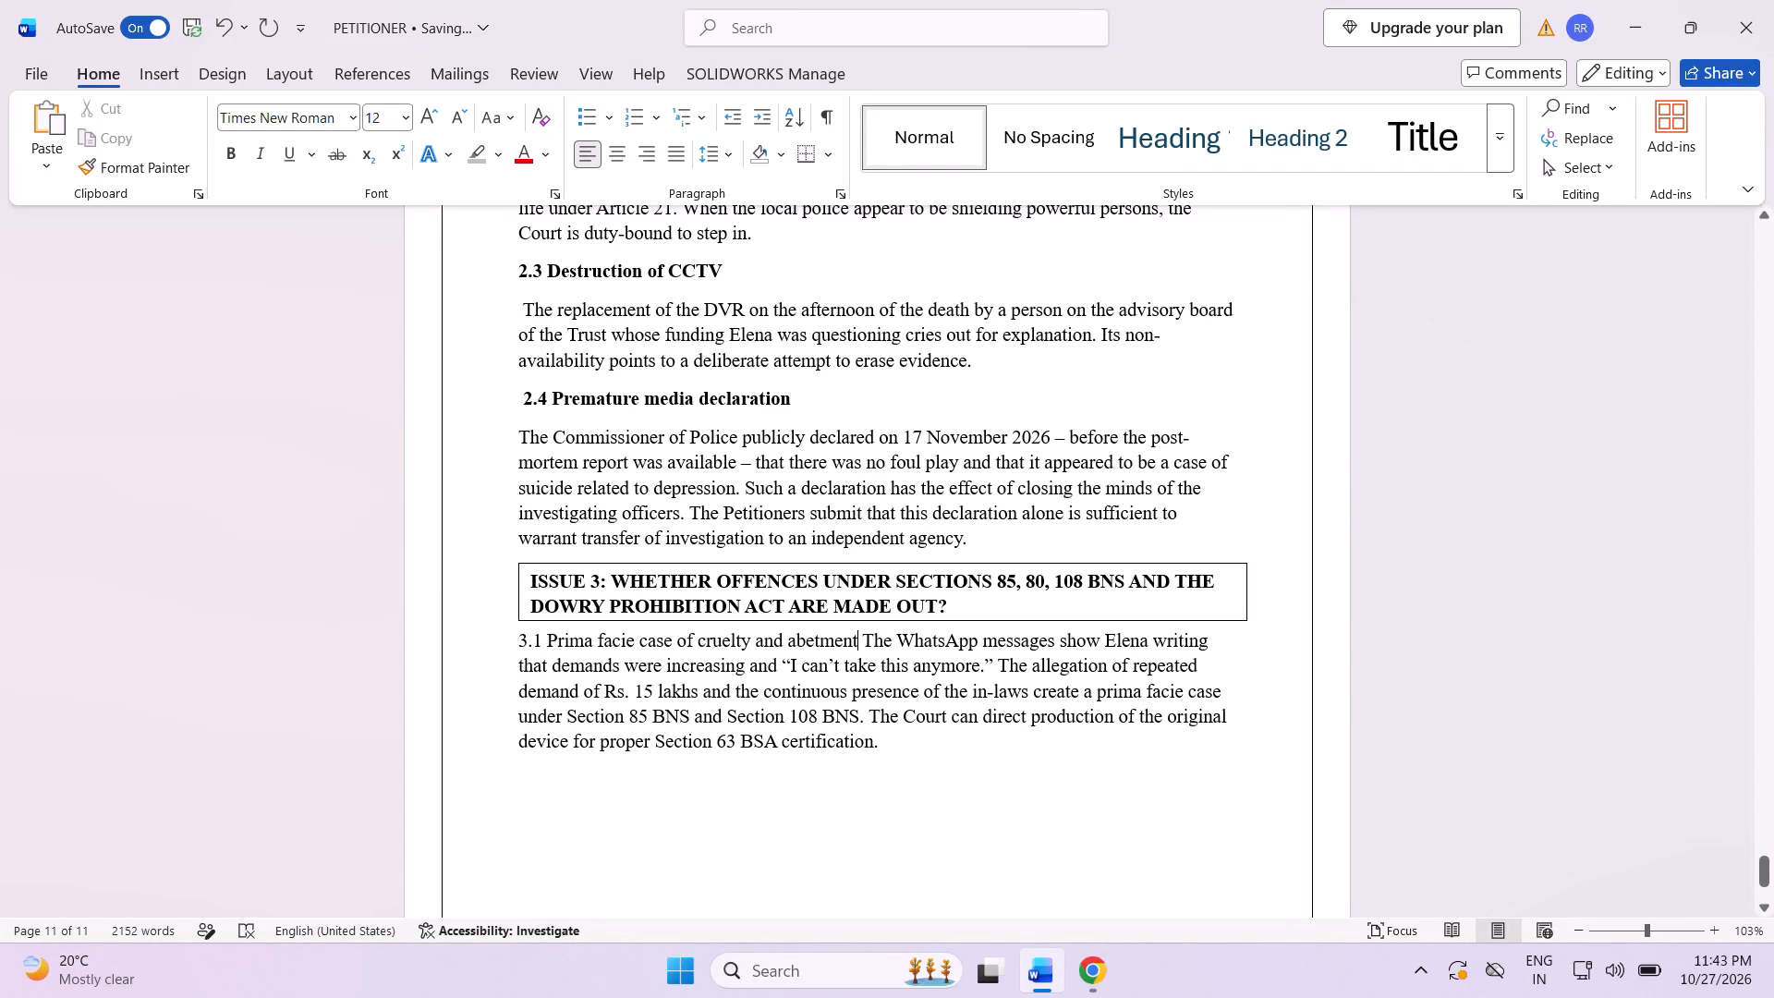
# Split "3.1 Prima facie case of cruelty and abetment" onto its own line and indent the paragraph starting "The WhatsApp messages" by five spaces.
pyautogui.press('Return')
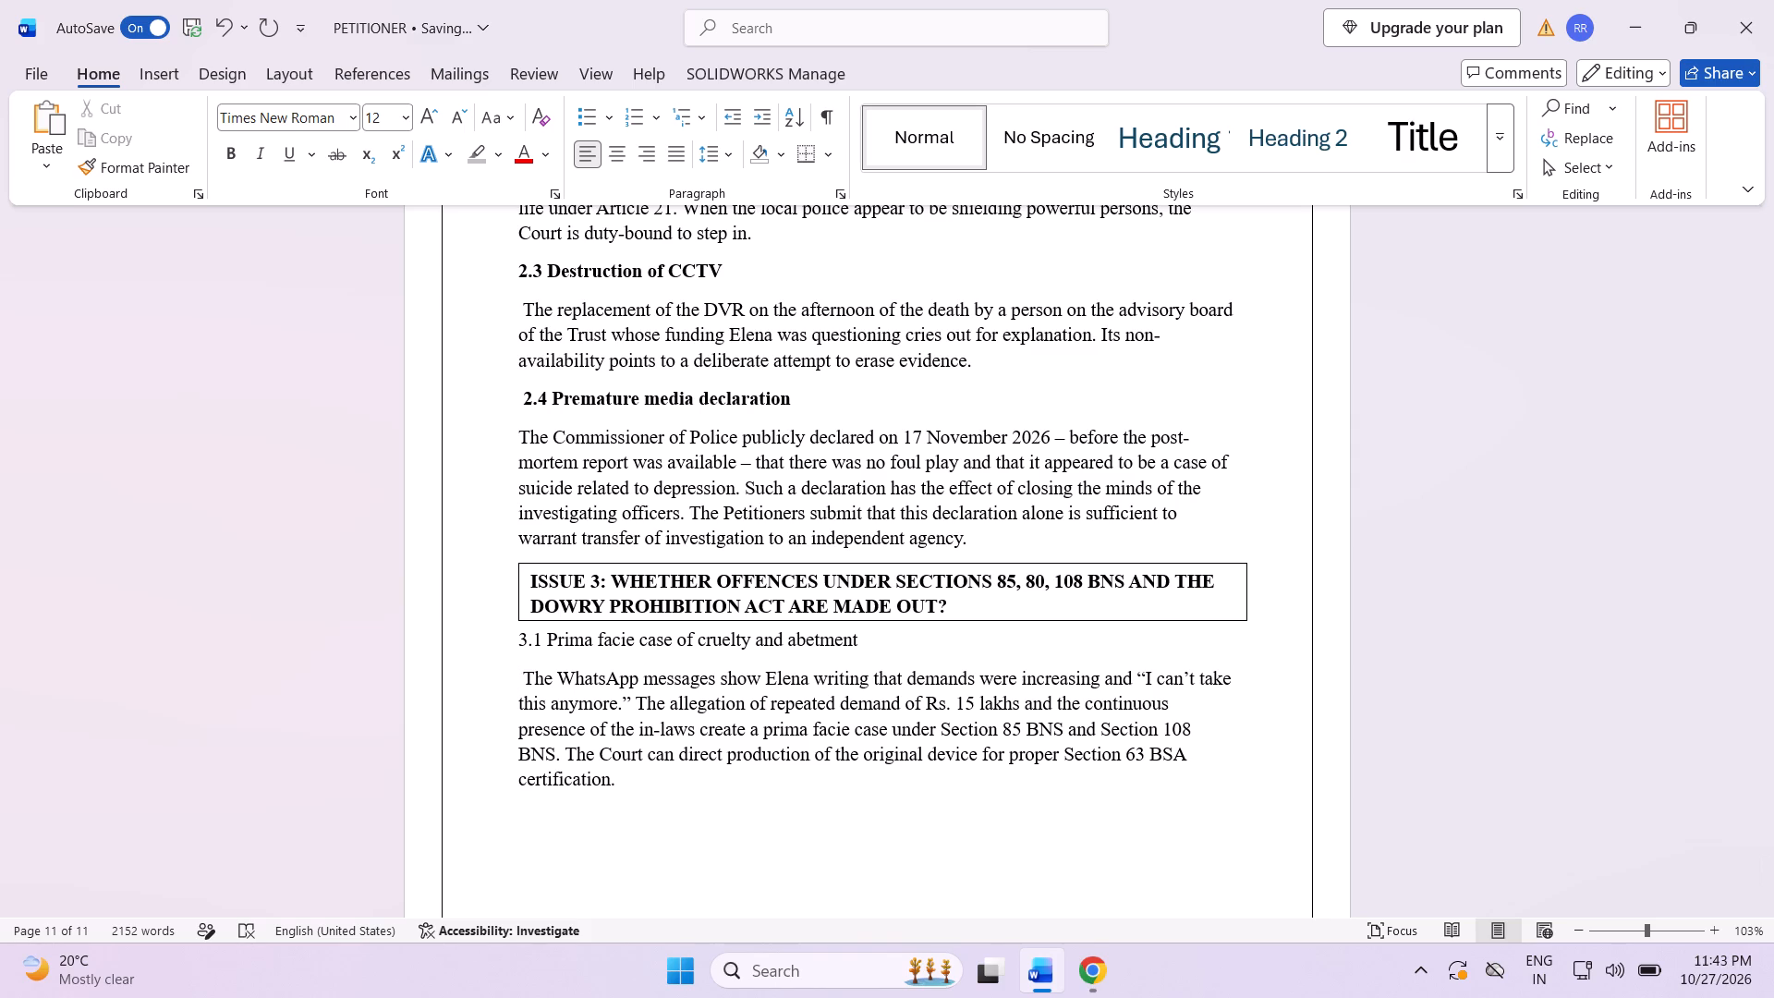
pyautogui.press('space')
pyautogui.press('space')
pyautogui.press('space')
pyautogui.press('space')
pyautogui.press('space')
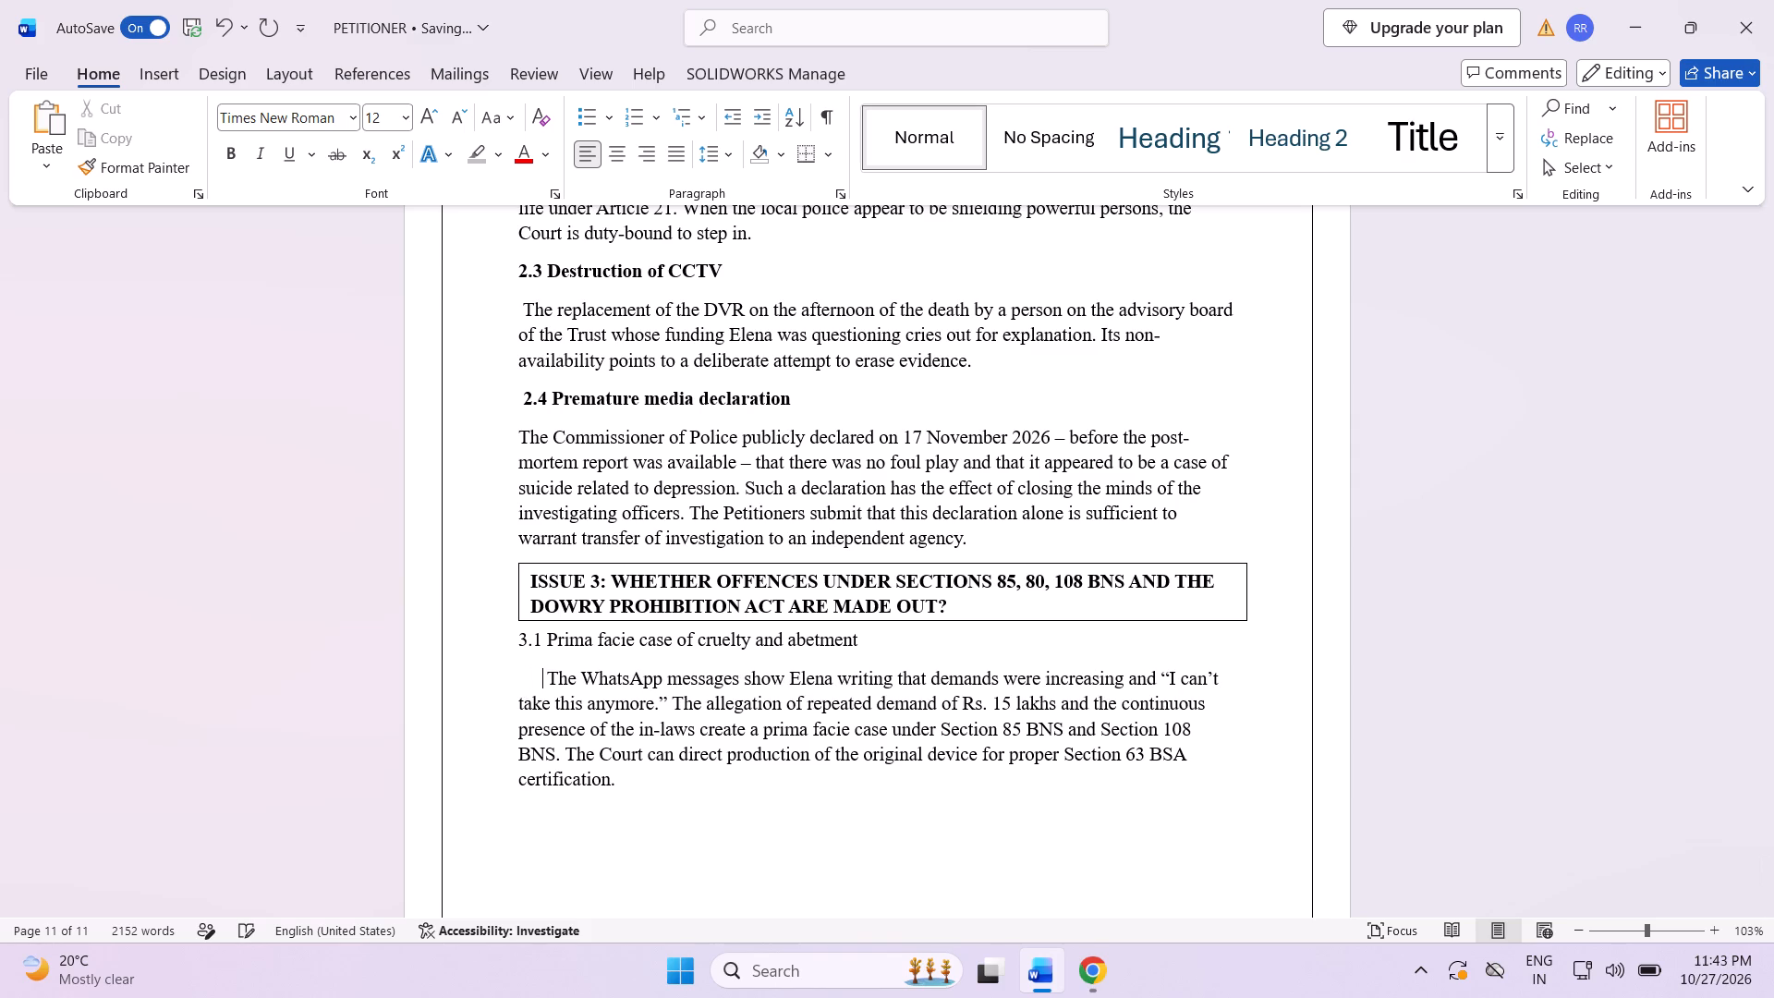
# Make the heading "3.1 Prima facie case of cruelty and abetment" bold.
pyautogui.moveTo(511, 640); pyautogui.dragTo(514, 639)
pyautogui.moveTo(514, 639); pyautogui.dragTo(978, 640)
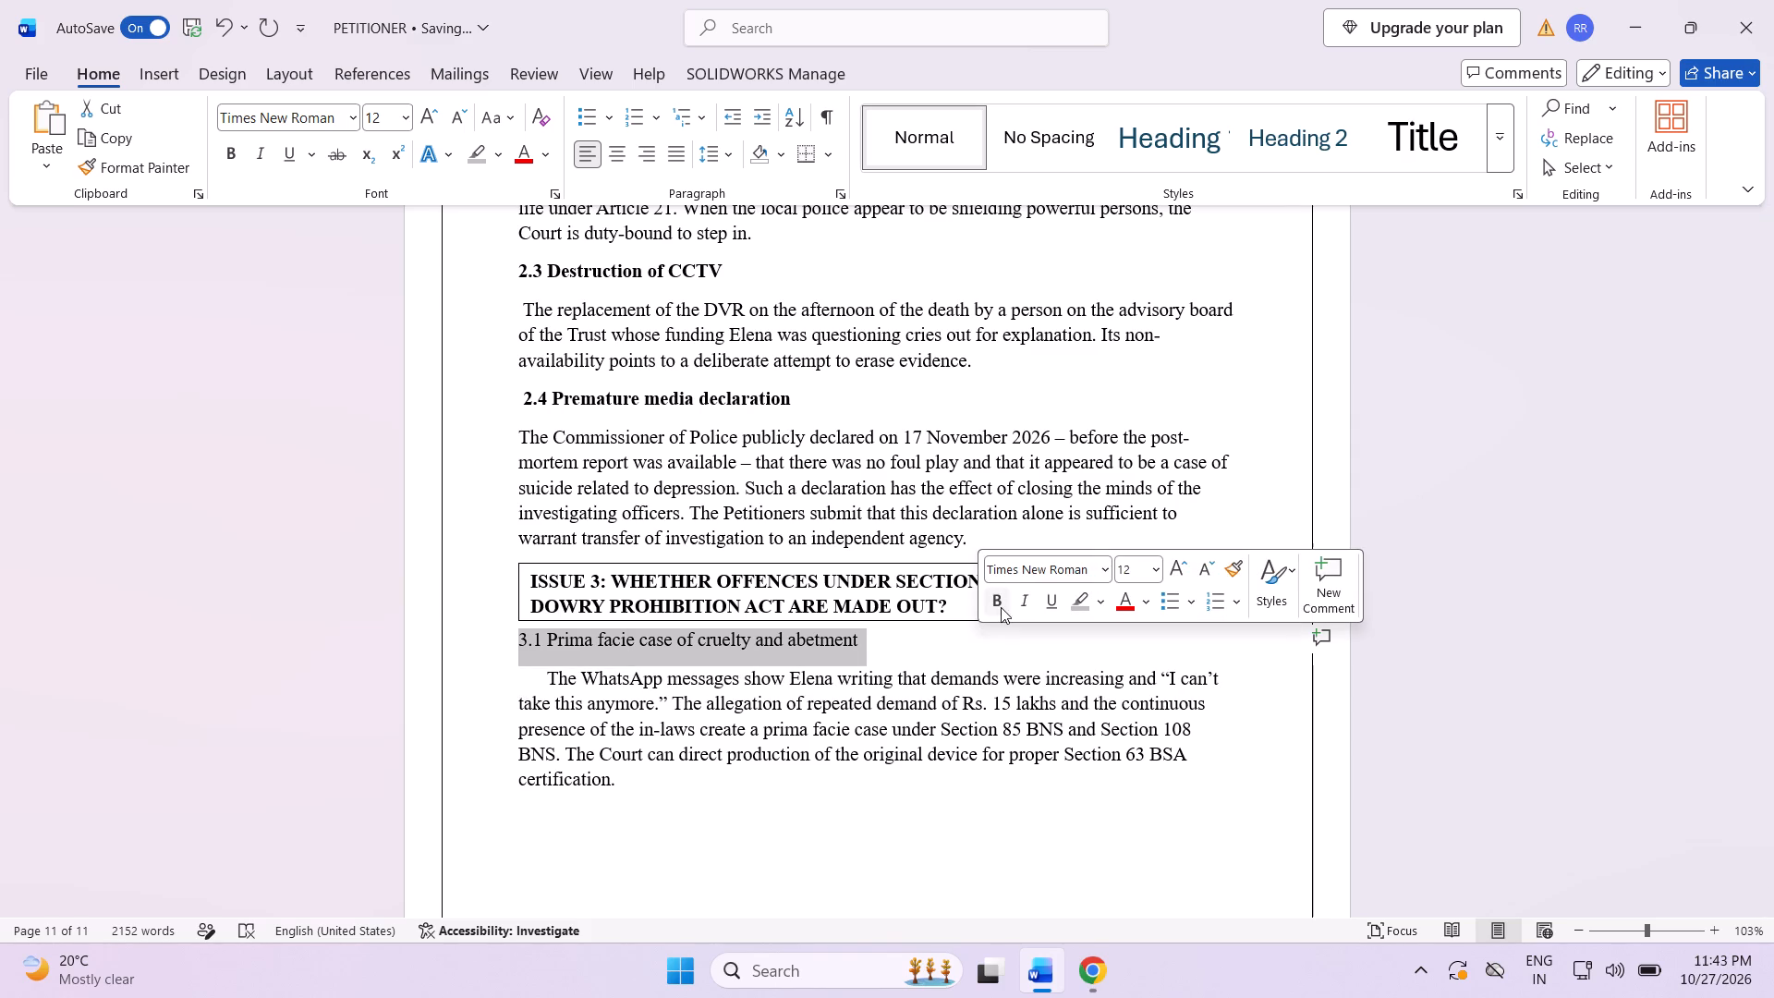
pyautogui.click(1001, 607)
pyautogui.click(619, 789)
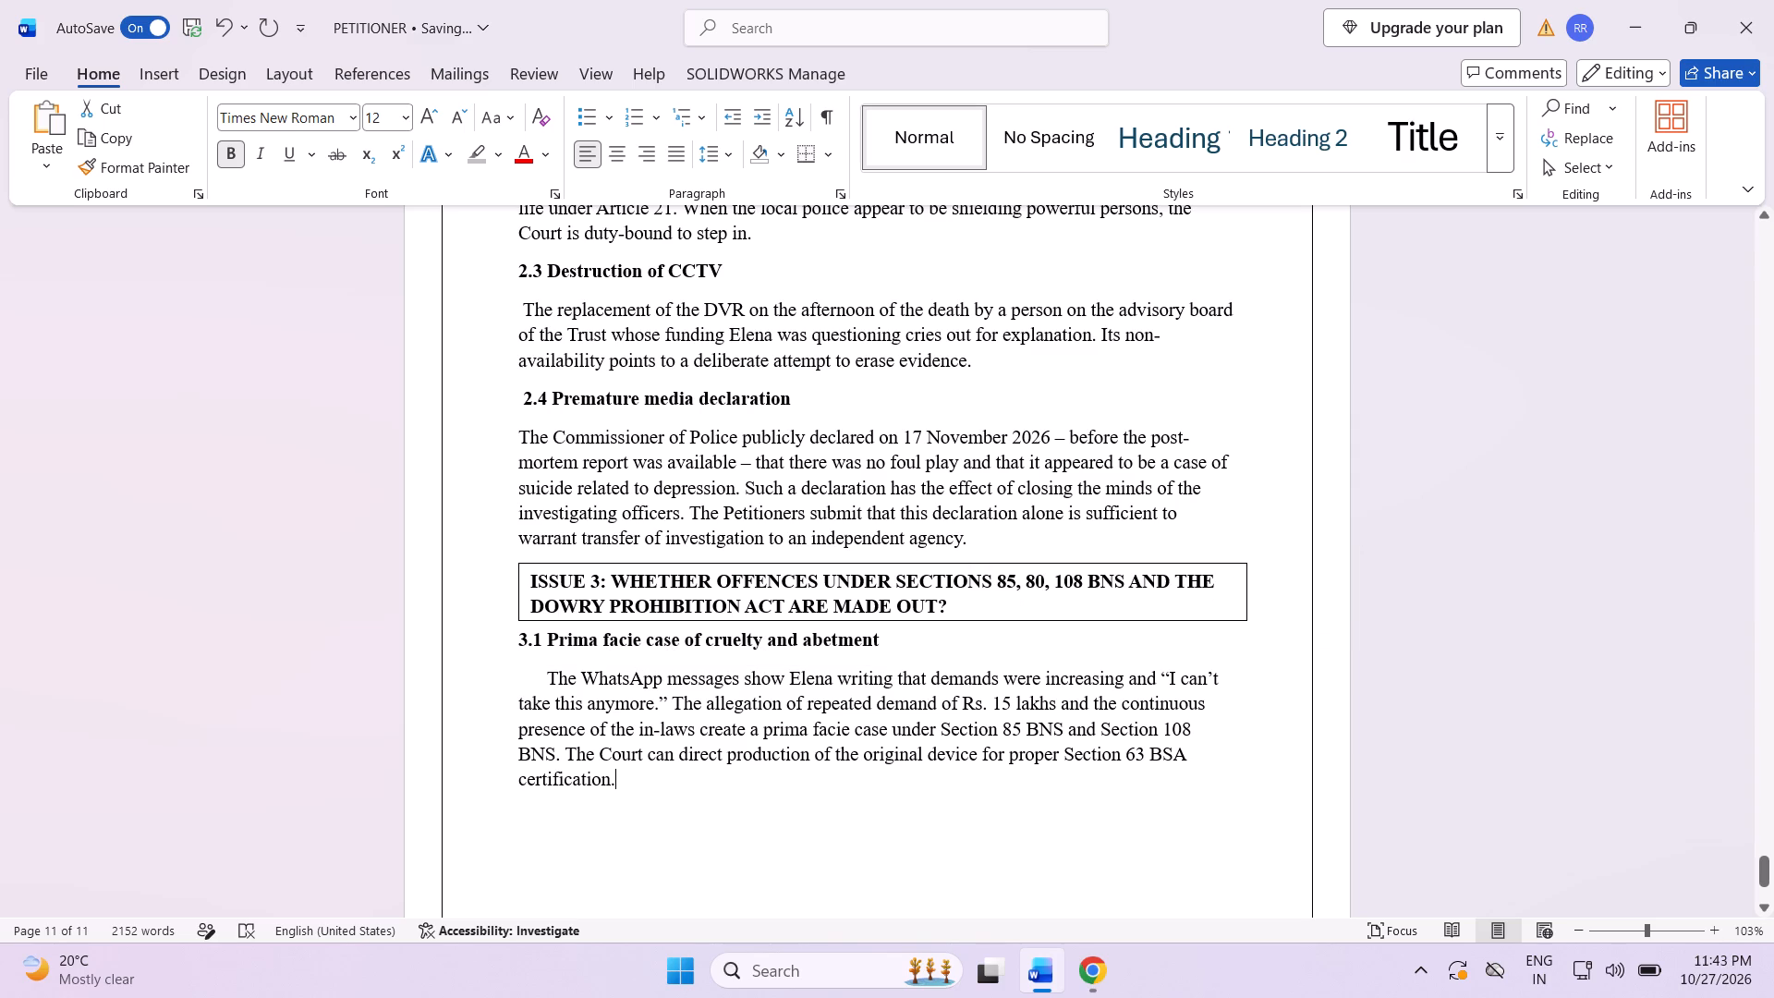
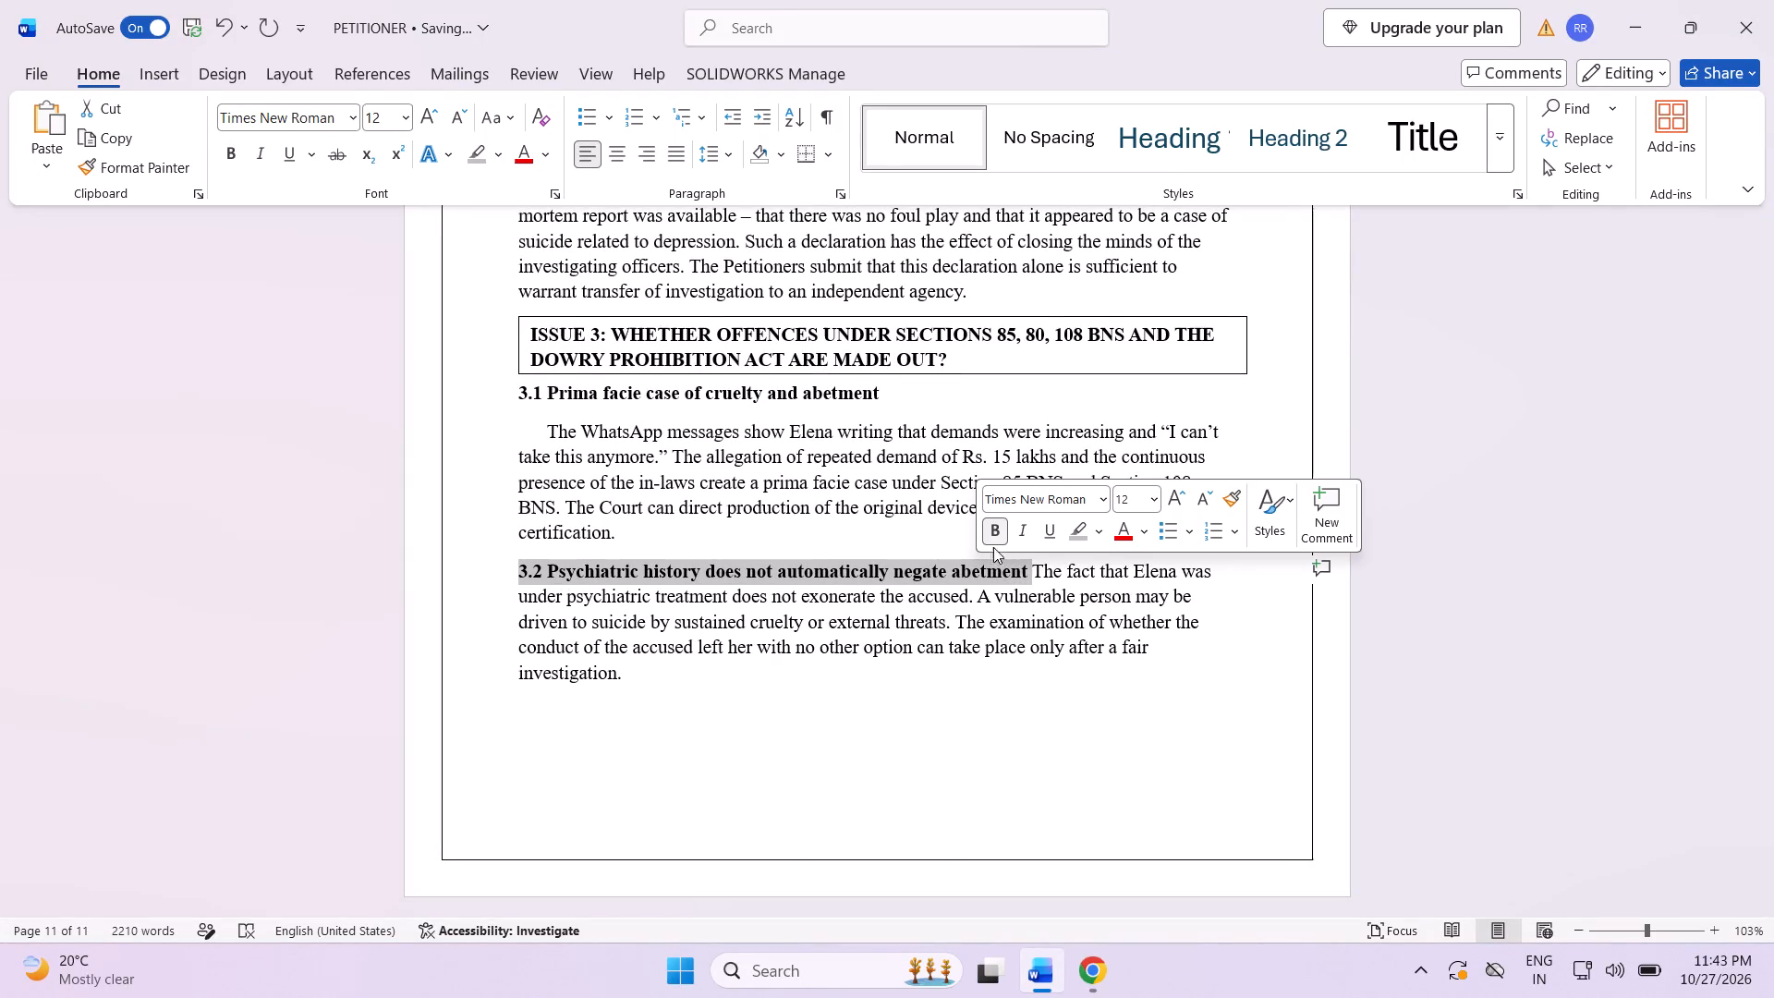
# Split the heading "3.2 Psychiatric history does not automatically negate abetment" onto its own line, starting a new paragraph at "The fact that Elena".
pyautogui.click(1029, 569)
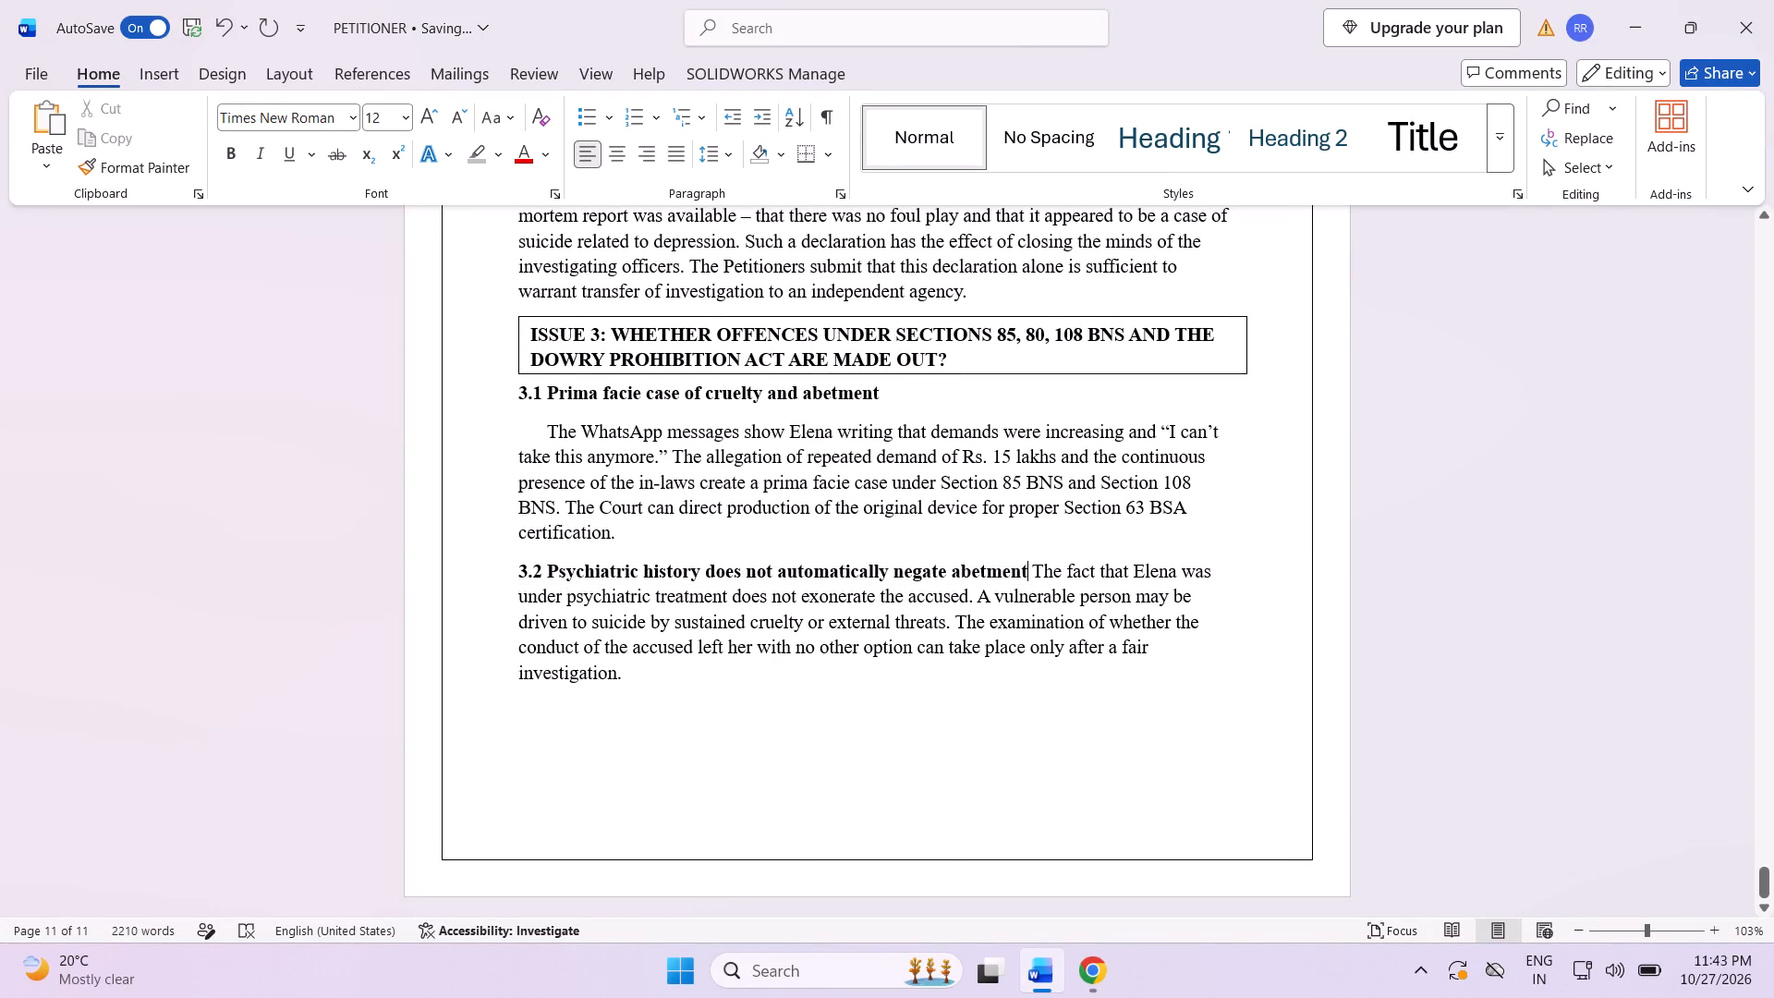
pyautogui.press('Return')
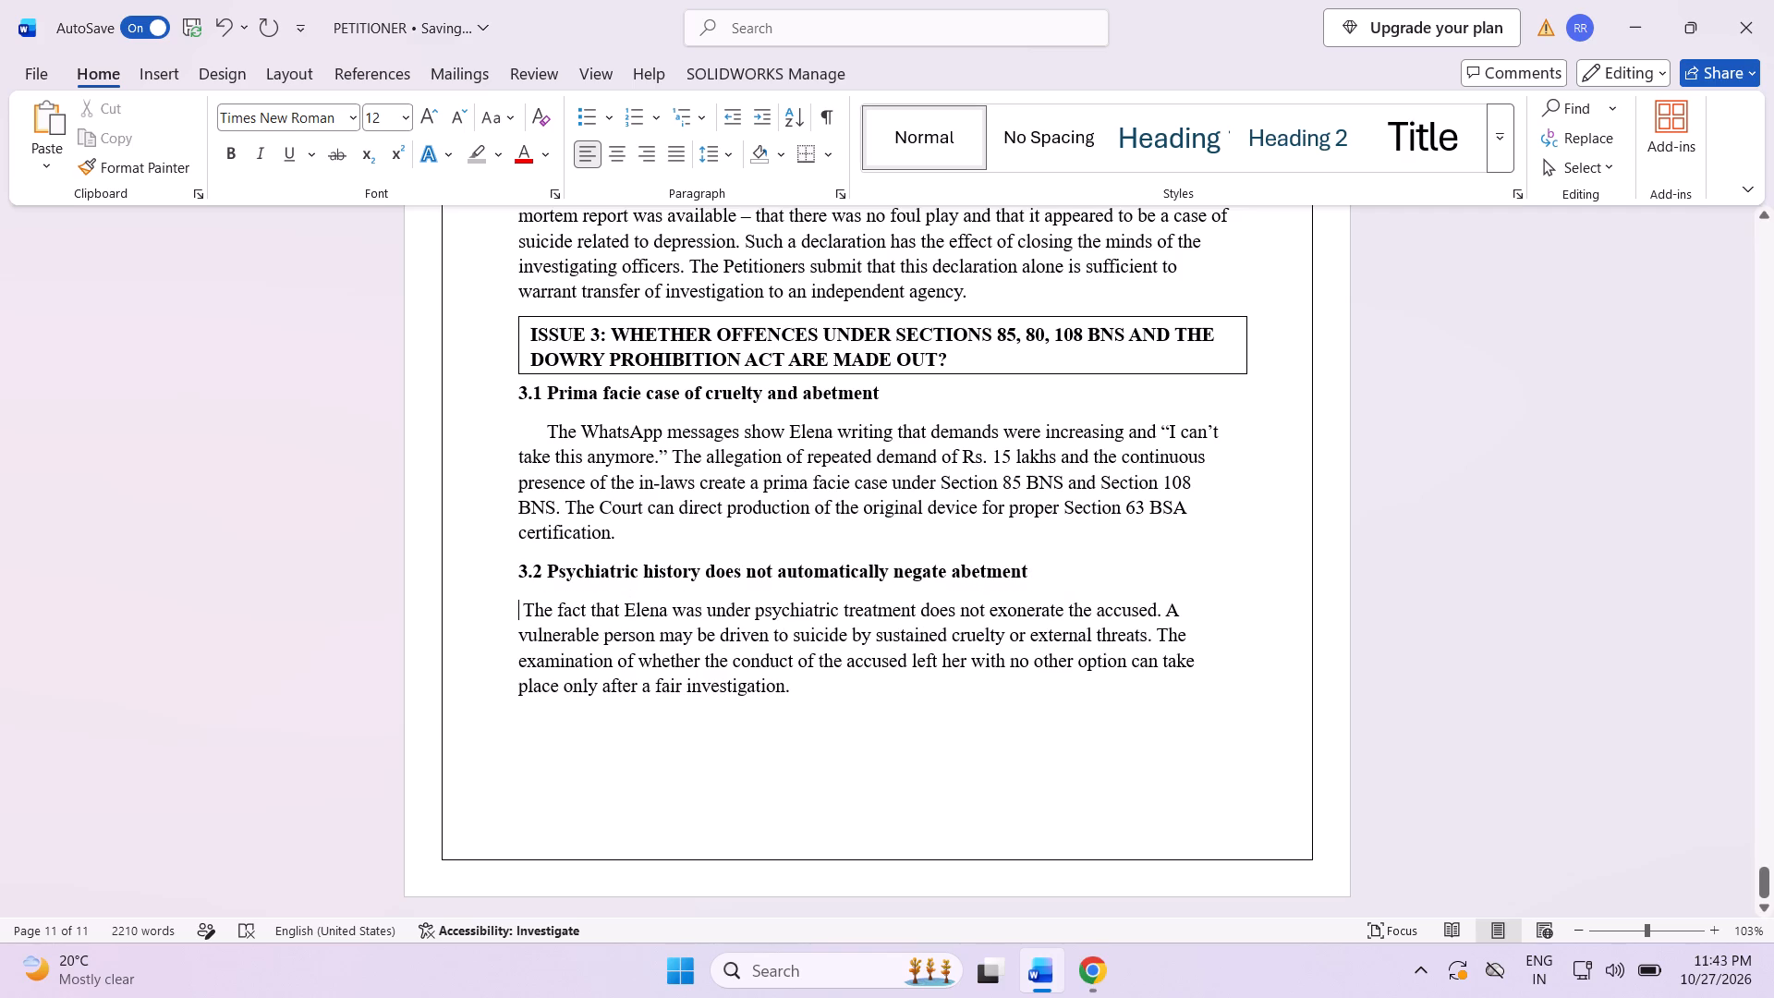
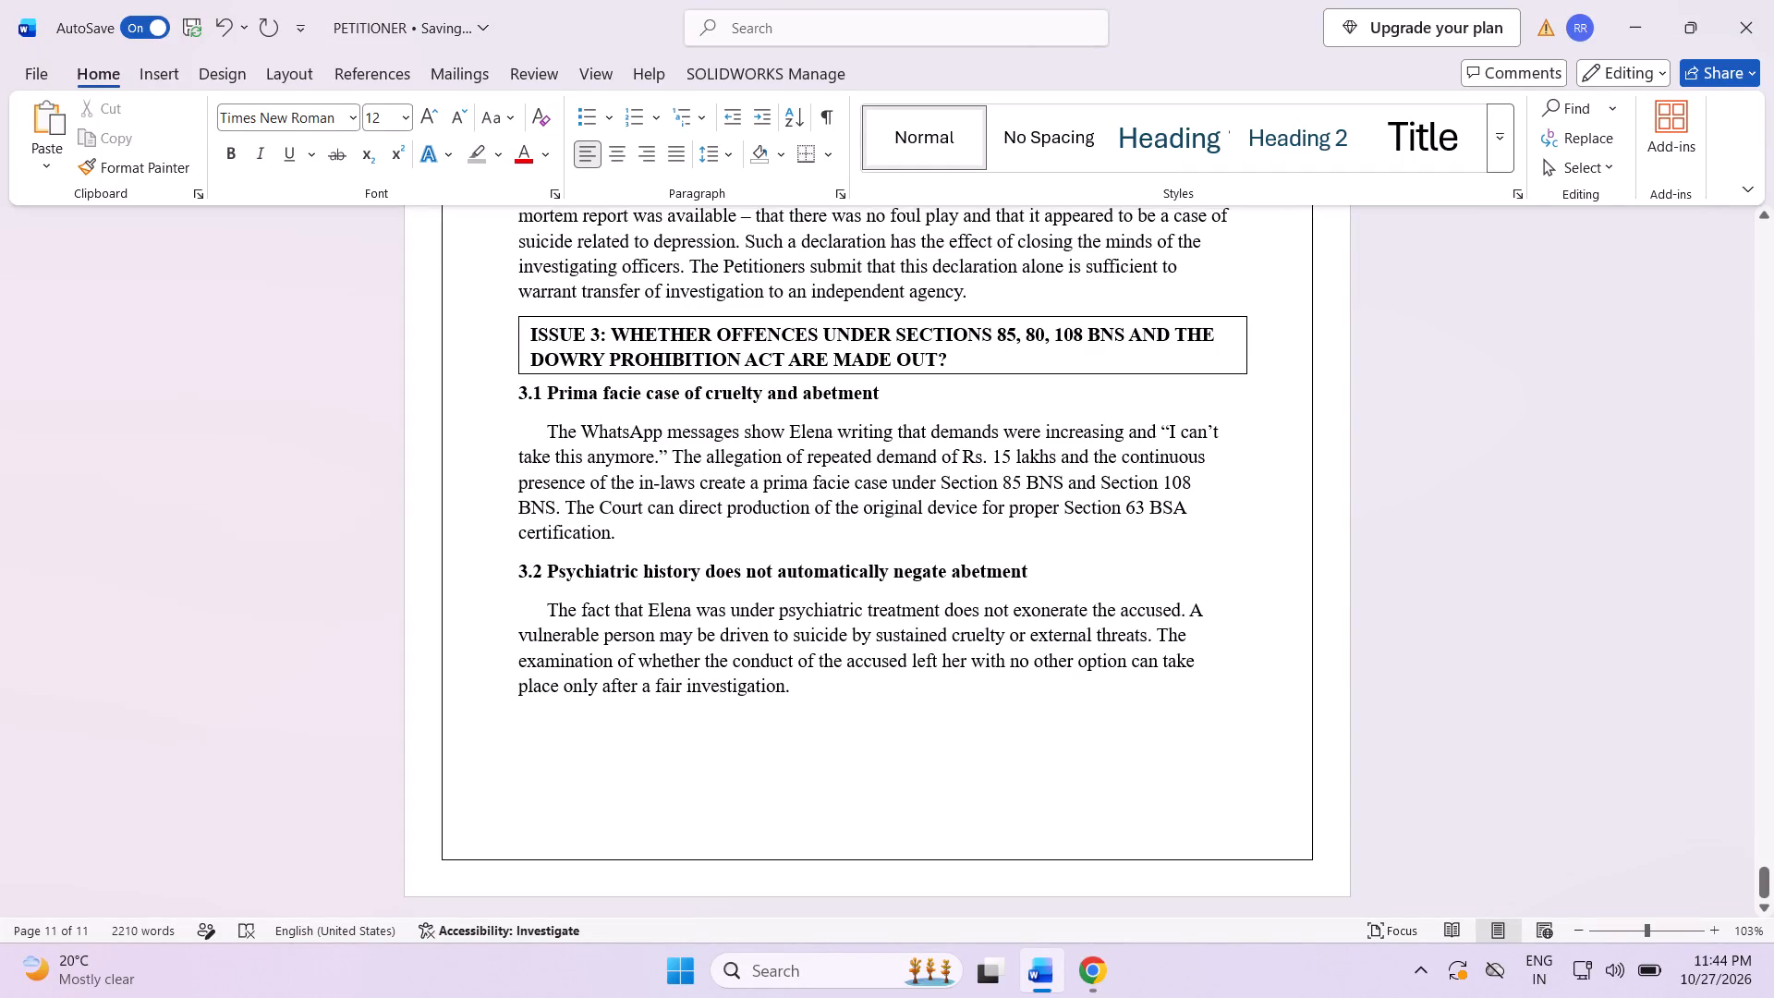
# Paste the section 3.3 text on dowry demand as a new paragraph following the section 3.2 paragraph.
pyautogui.hotkey('ctrl', 'v')
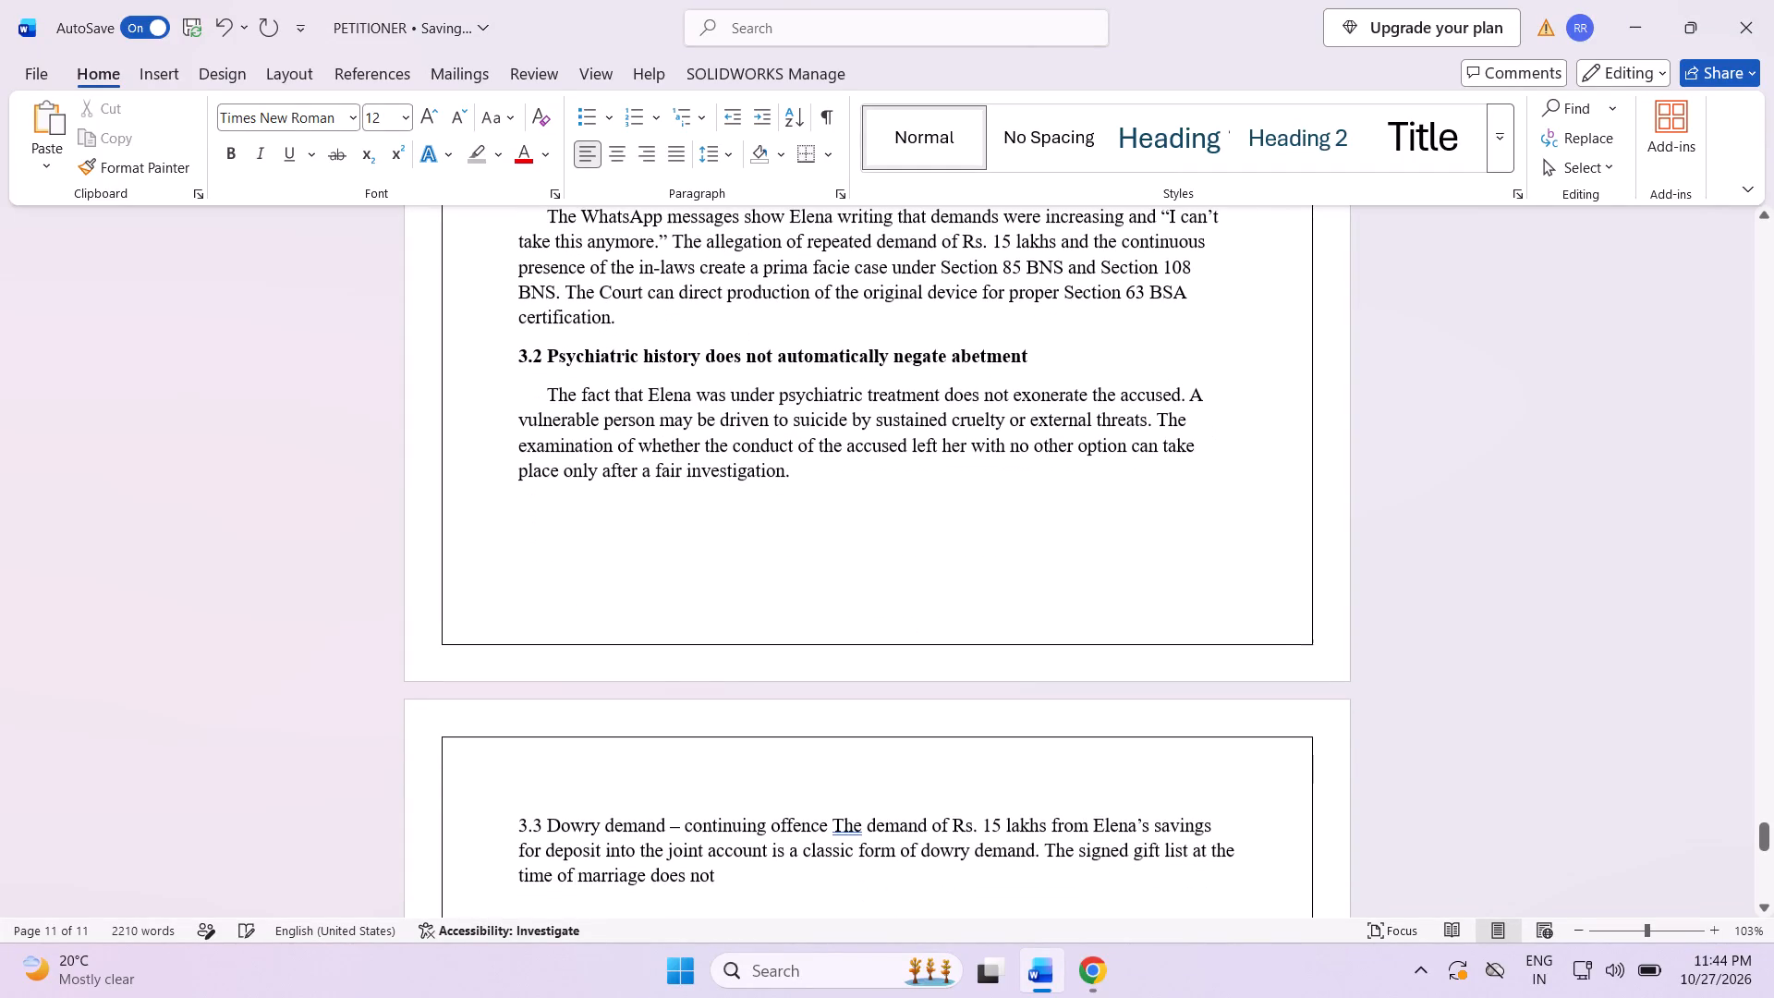
pyautogui.click(517, 828)
pyautogui.press('Return')
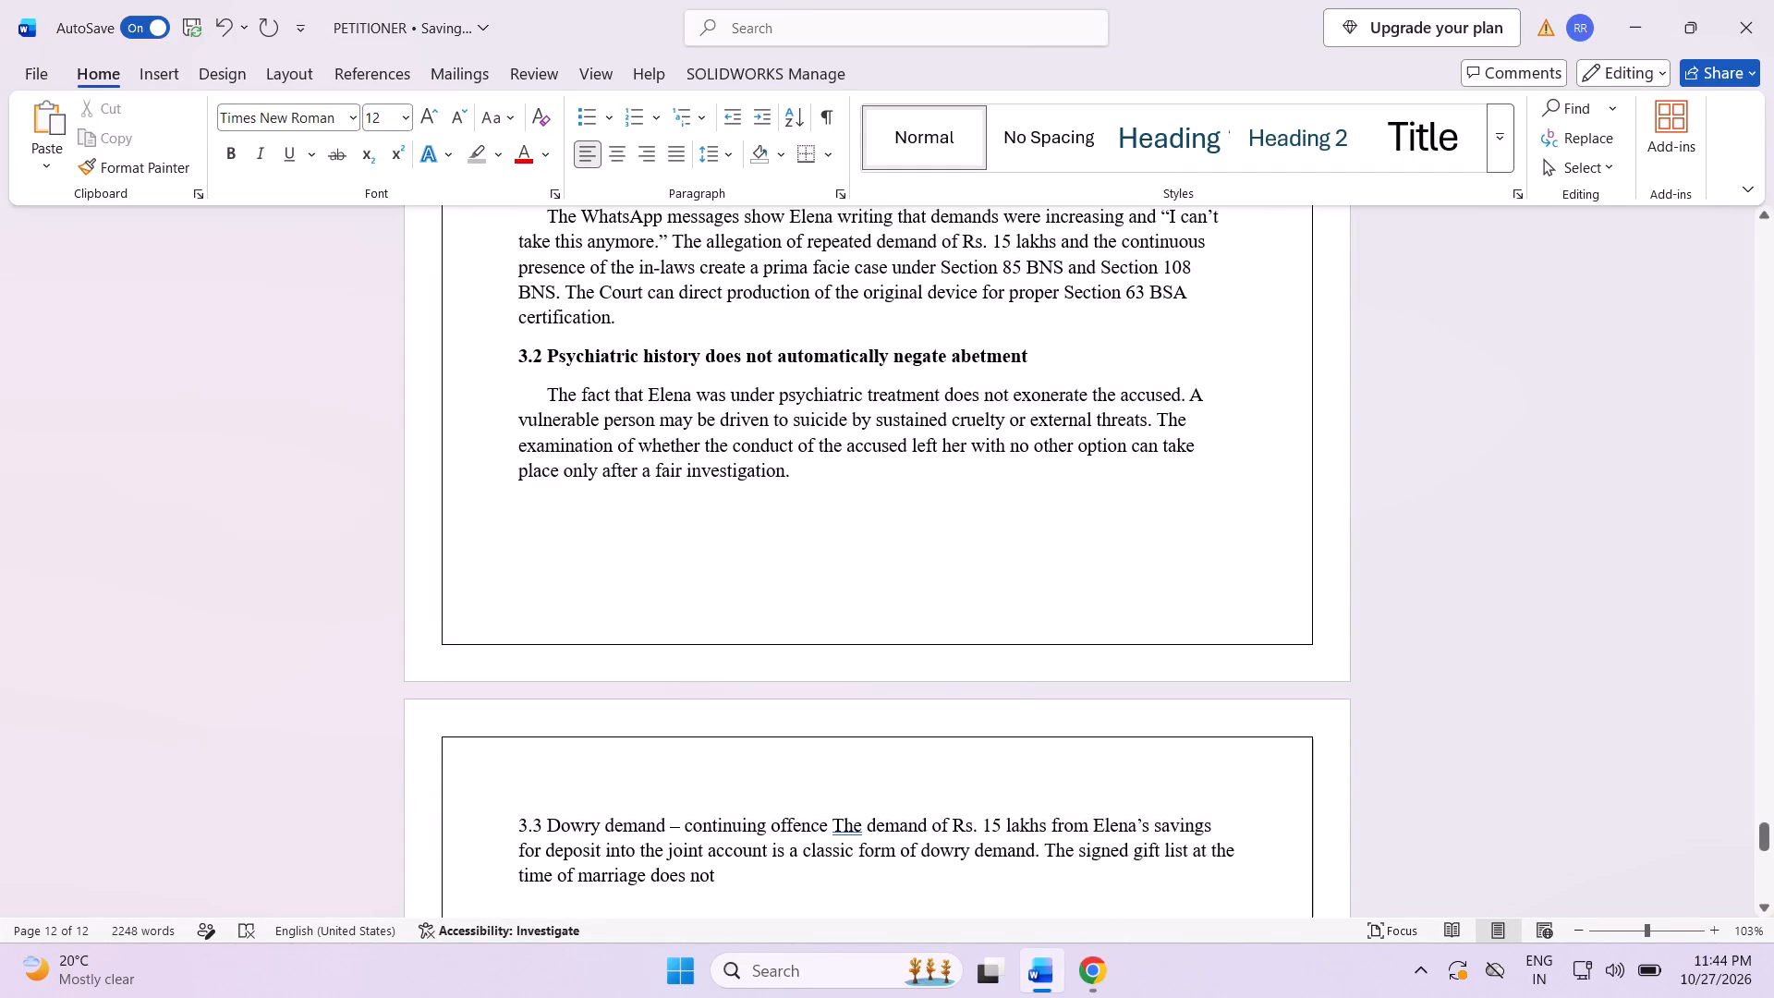
pyautogui.press('BackSpace')
pyautogui.press('BackSpace')
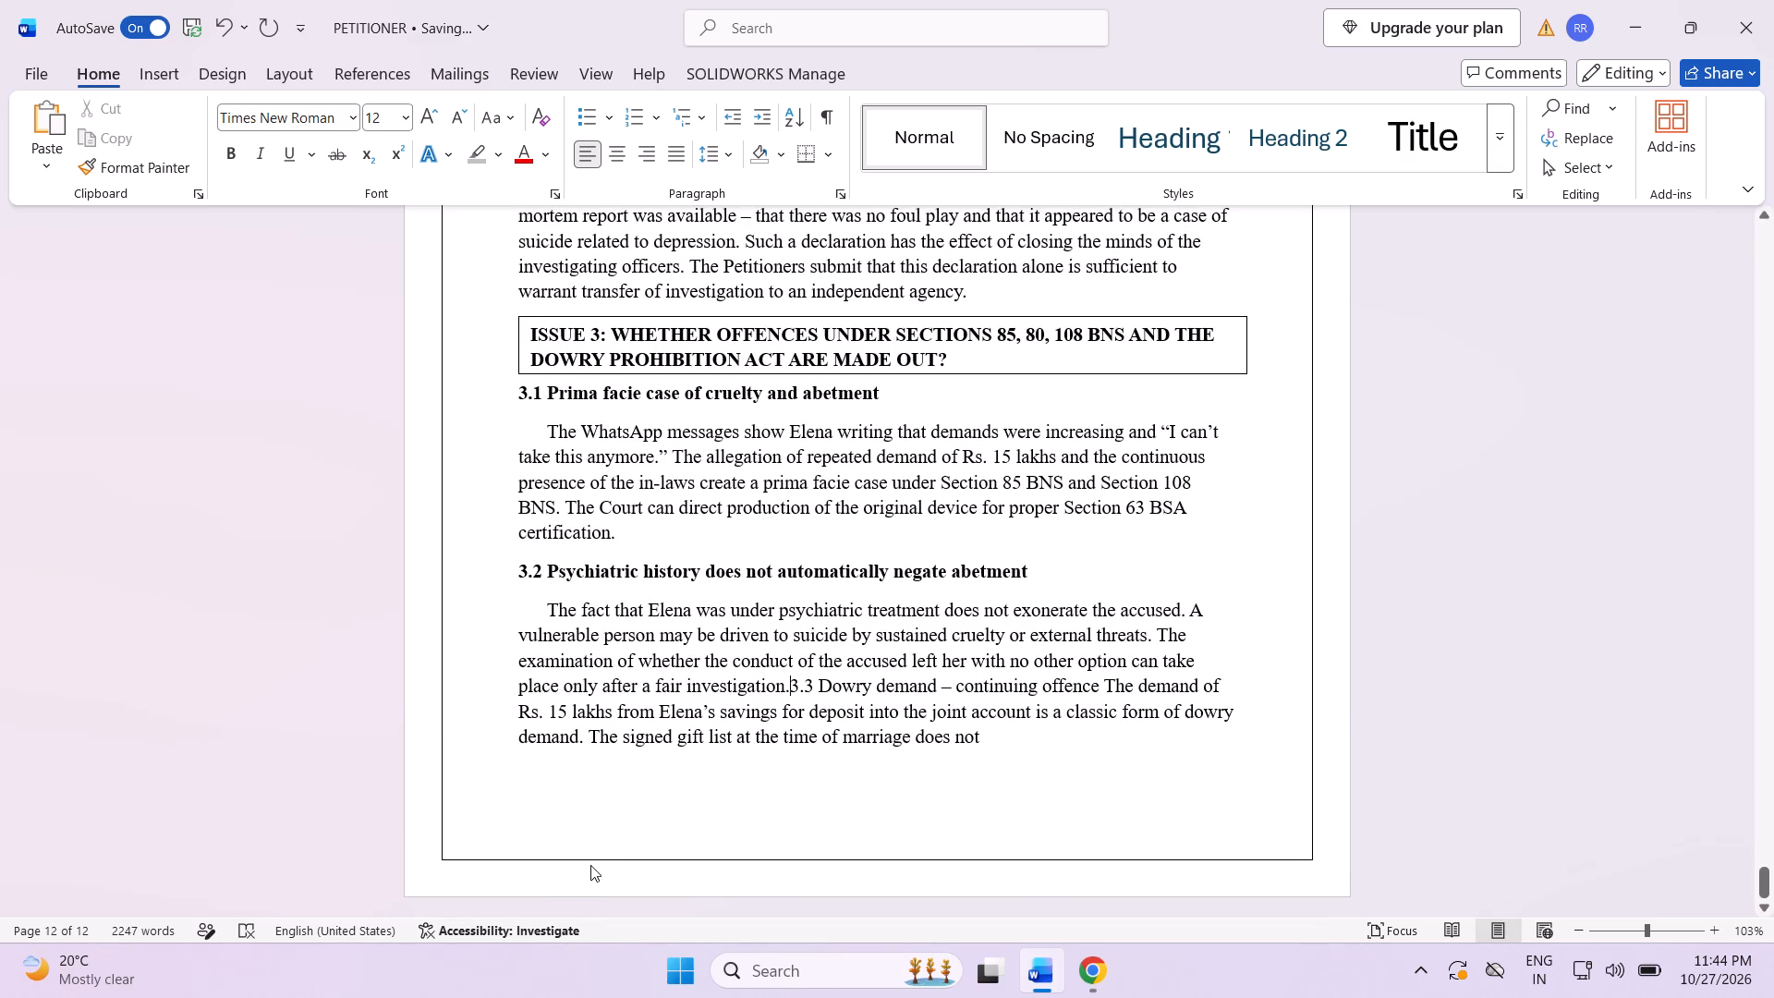
pyautogui.press('Return')
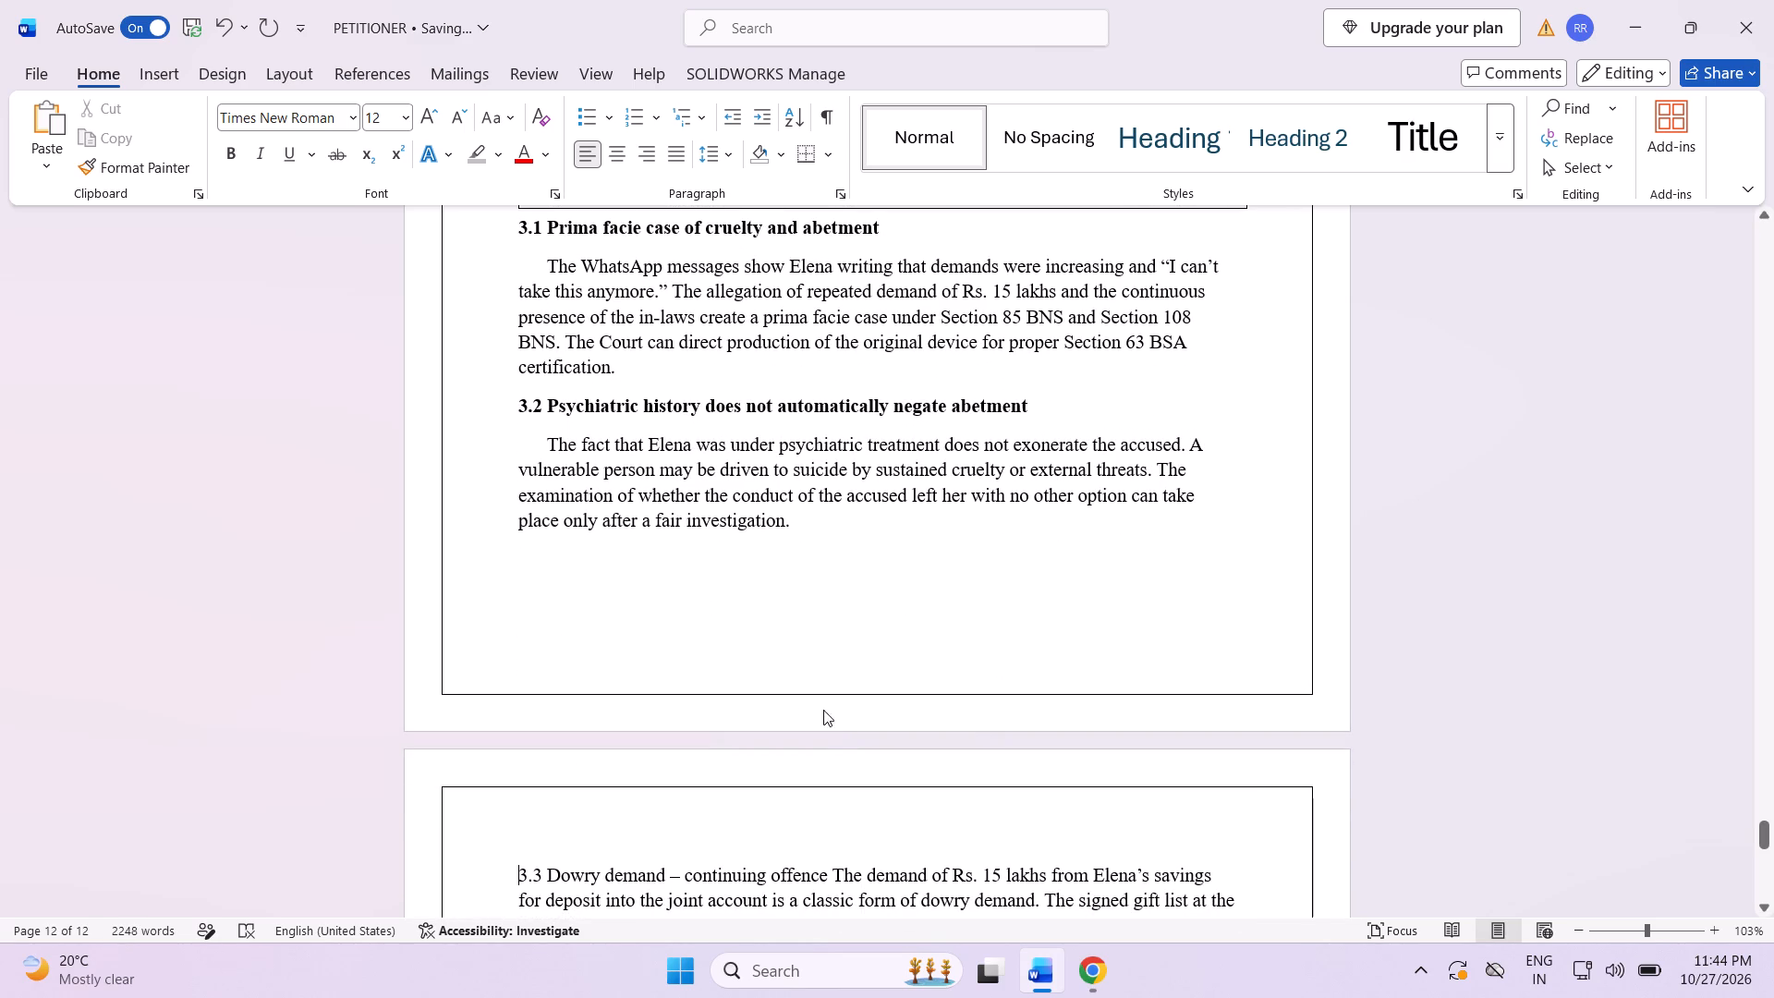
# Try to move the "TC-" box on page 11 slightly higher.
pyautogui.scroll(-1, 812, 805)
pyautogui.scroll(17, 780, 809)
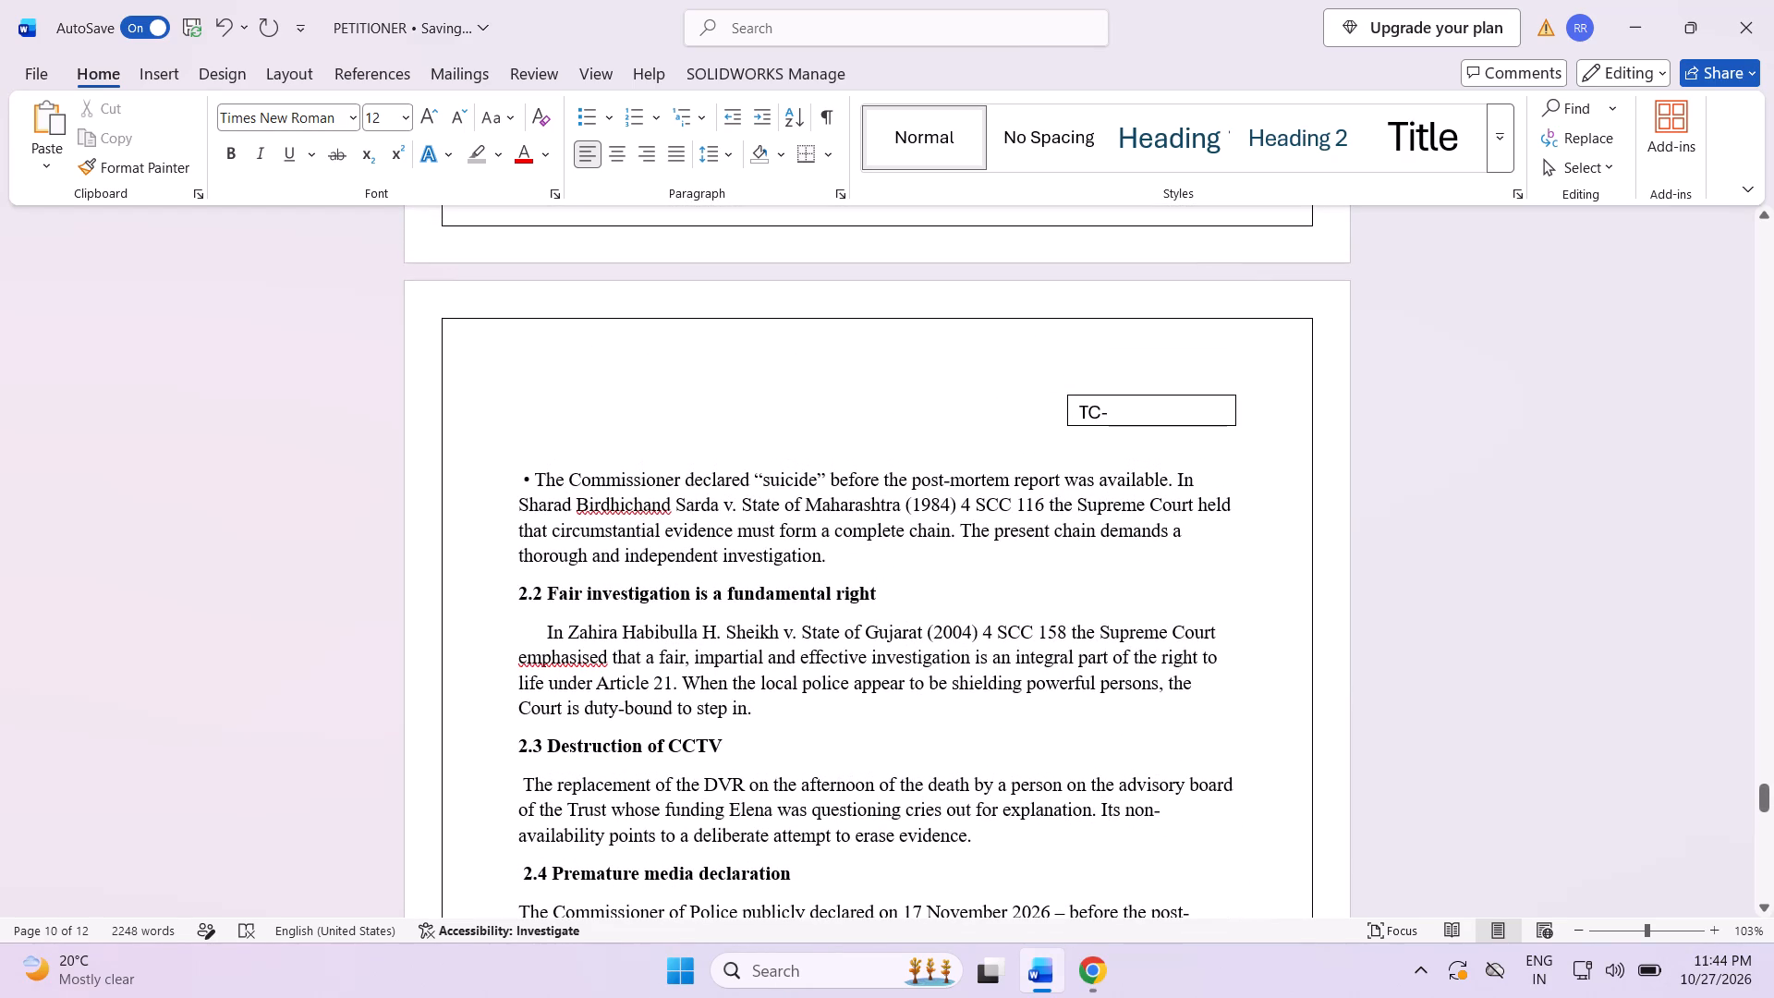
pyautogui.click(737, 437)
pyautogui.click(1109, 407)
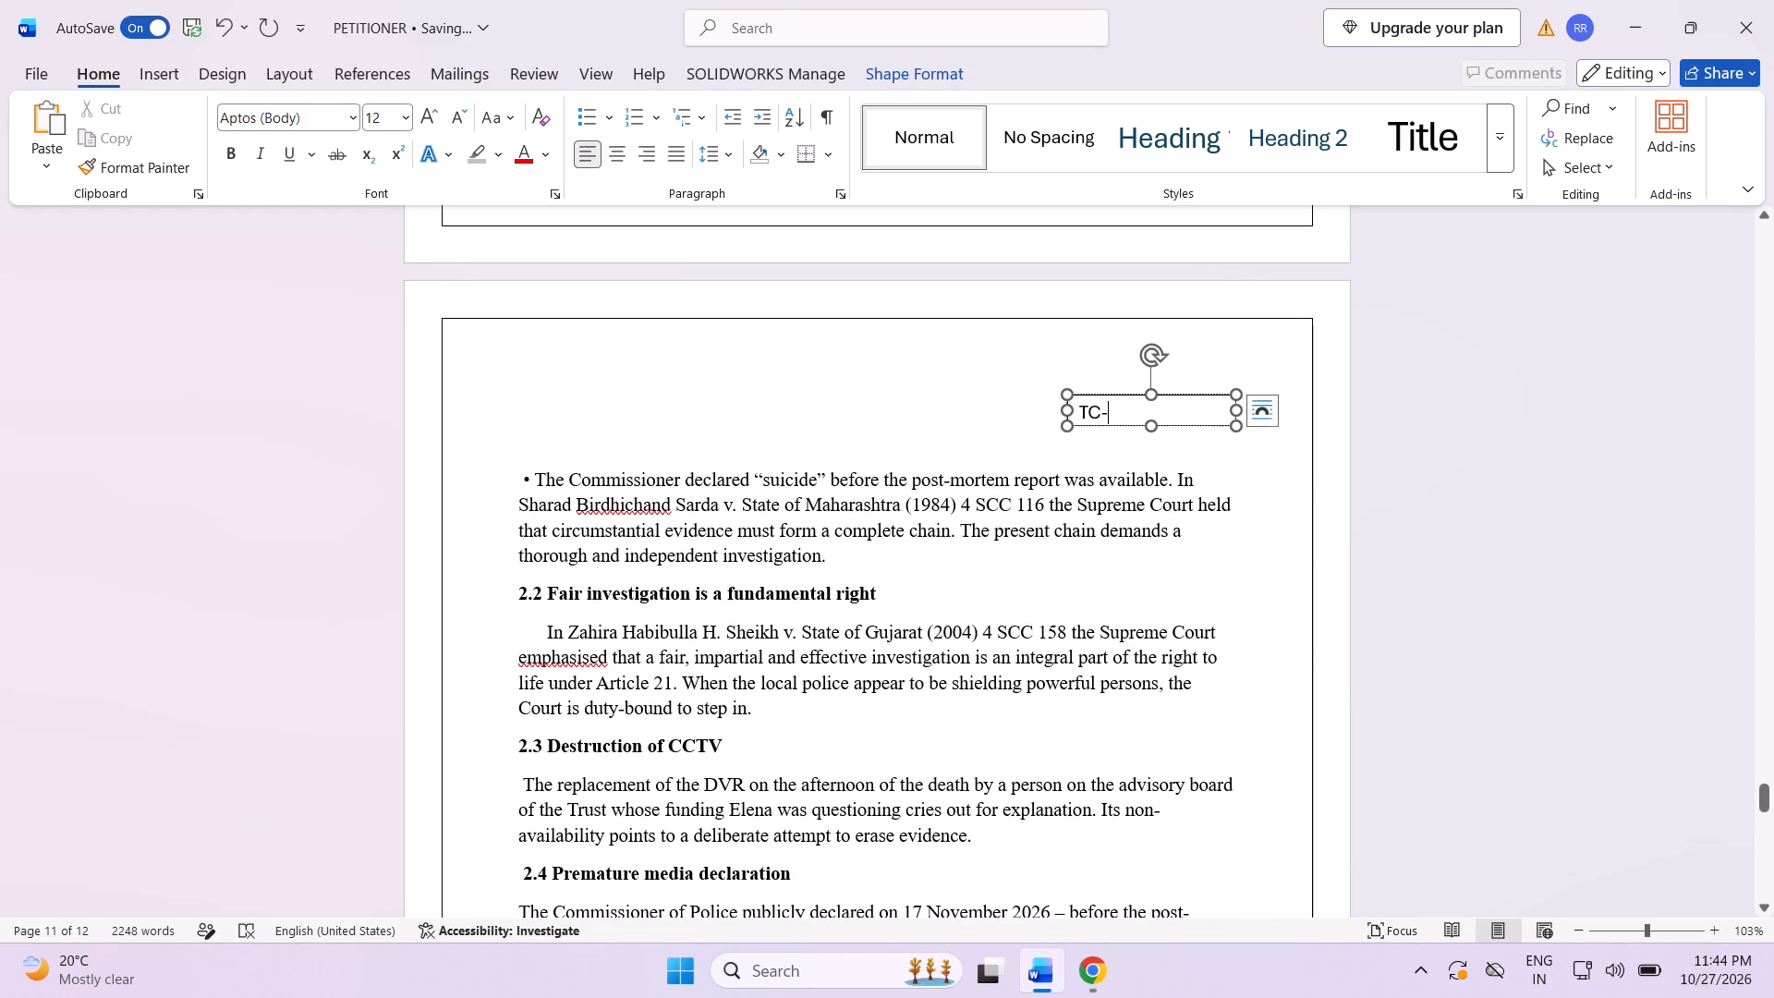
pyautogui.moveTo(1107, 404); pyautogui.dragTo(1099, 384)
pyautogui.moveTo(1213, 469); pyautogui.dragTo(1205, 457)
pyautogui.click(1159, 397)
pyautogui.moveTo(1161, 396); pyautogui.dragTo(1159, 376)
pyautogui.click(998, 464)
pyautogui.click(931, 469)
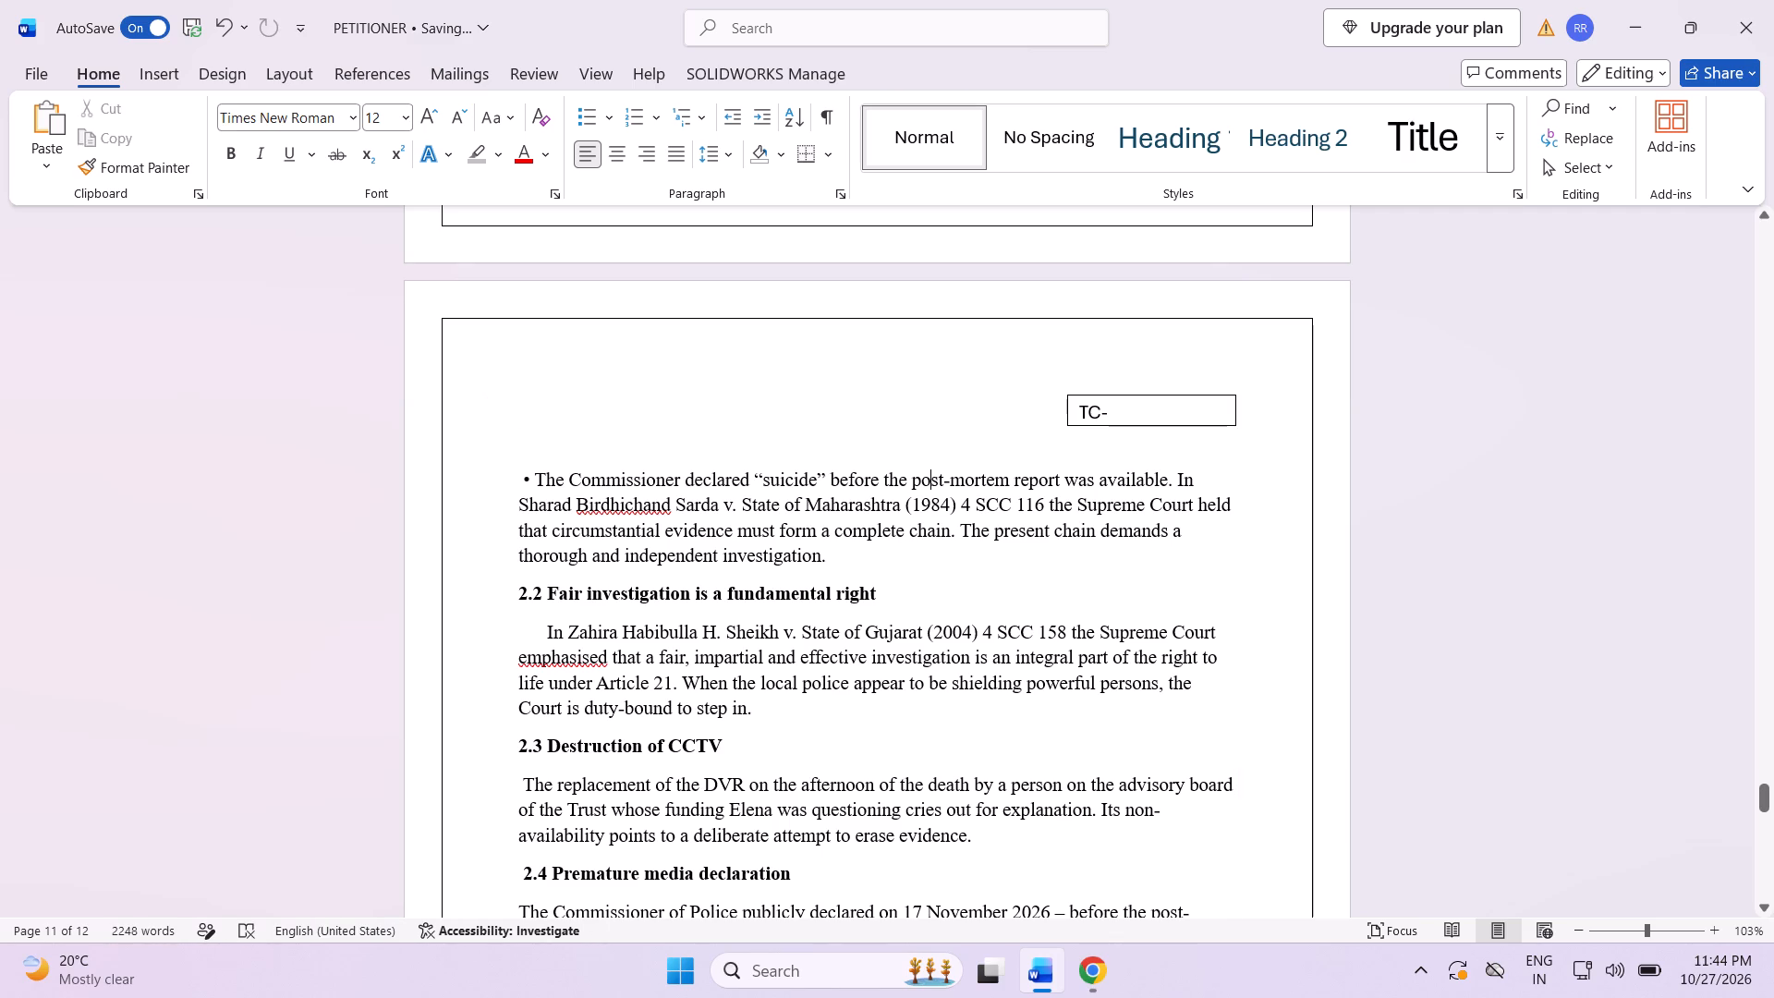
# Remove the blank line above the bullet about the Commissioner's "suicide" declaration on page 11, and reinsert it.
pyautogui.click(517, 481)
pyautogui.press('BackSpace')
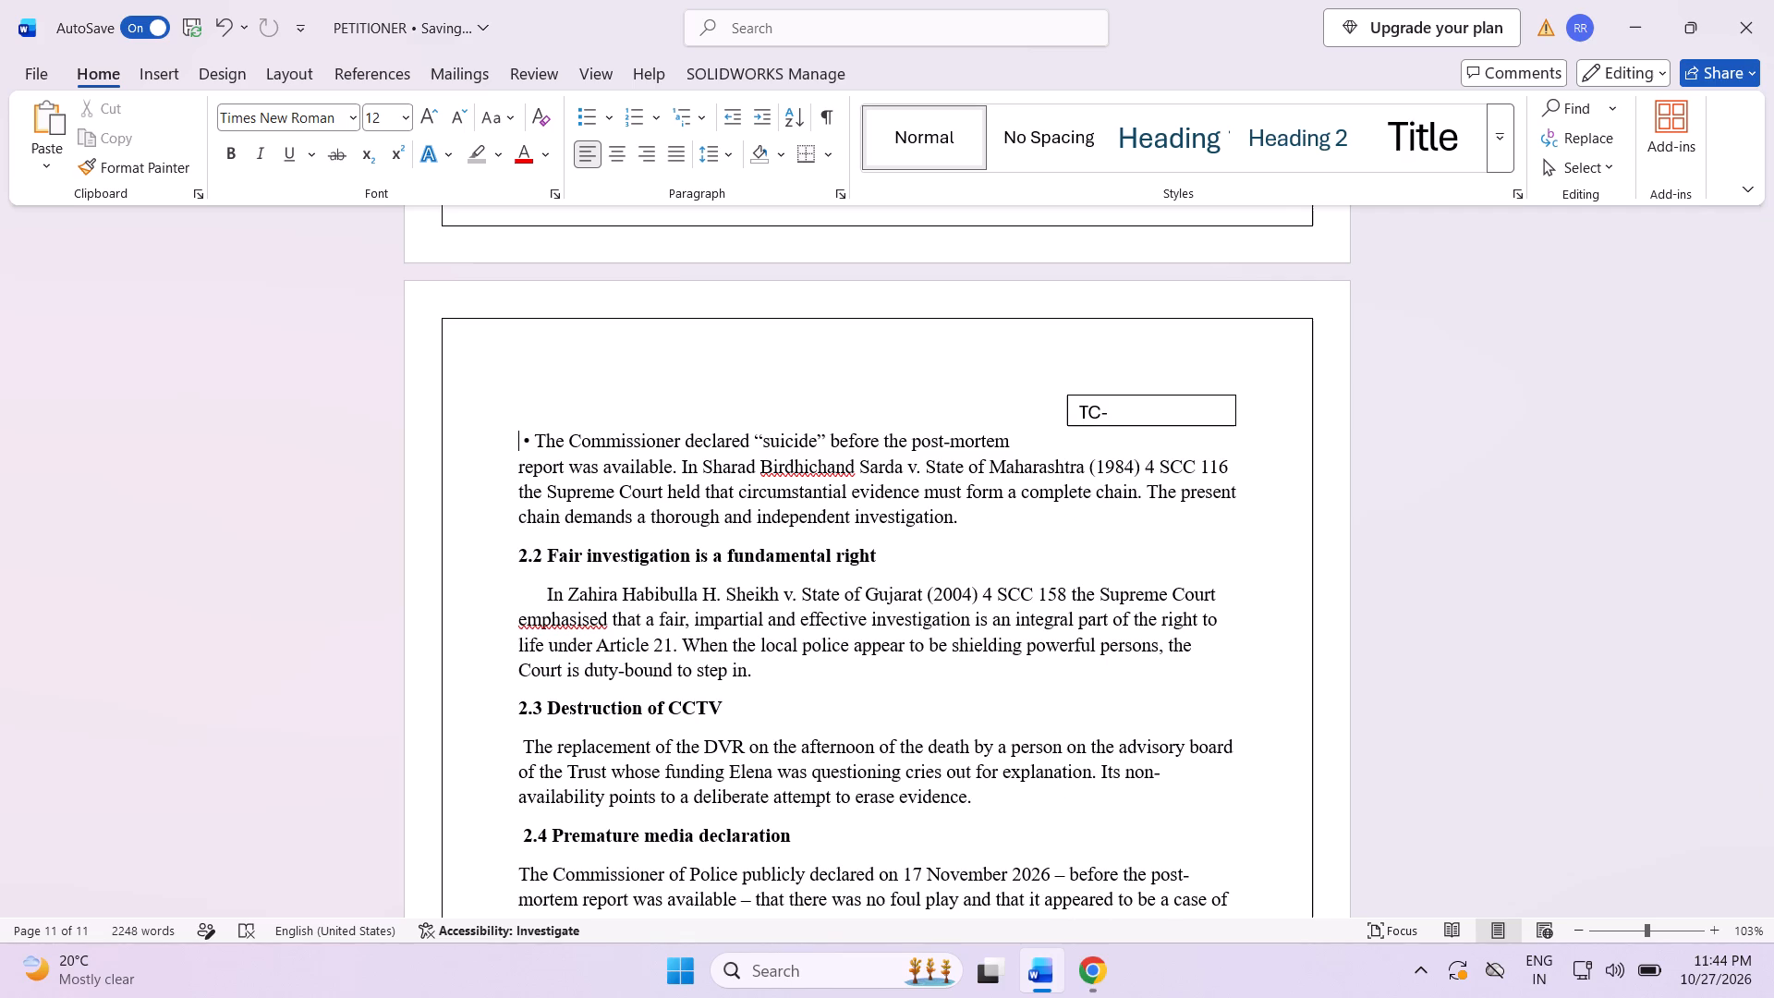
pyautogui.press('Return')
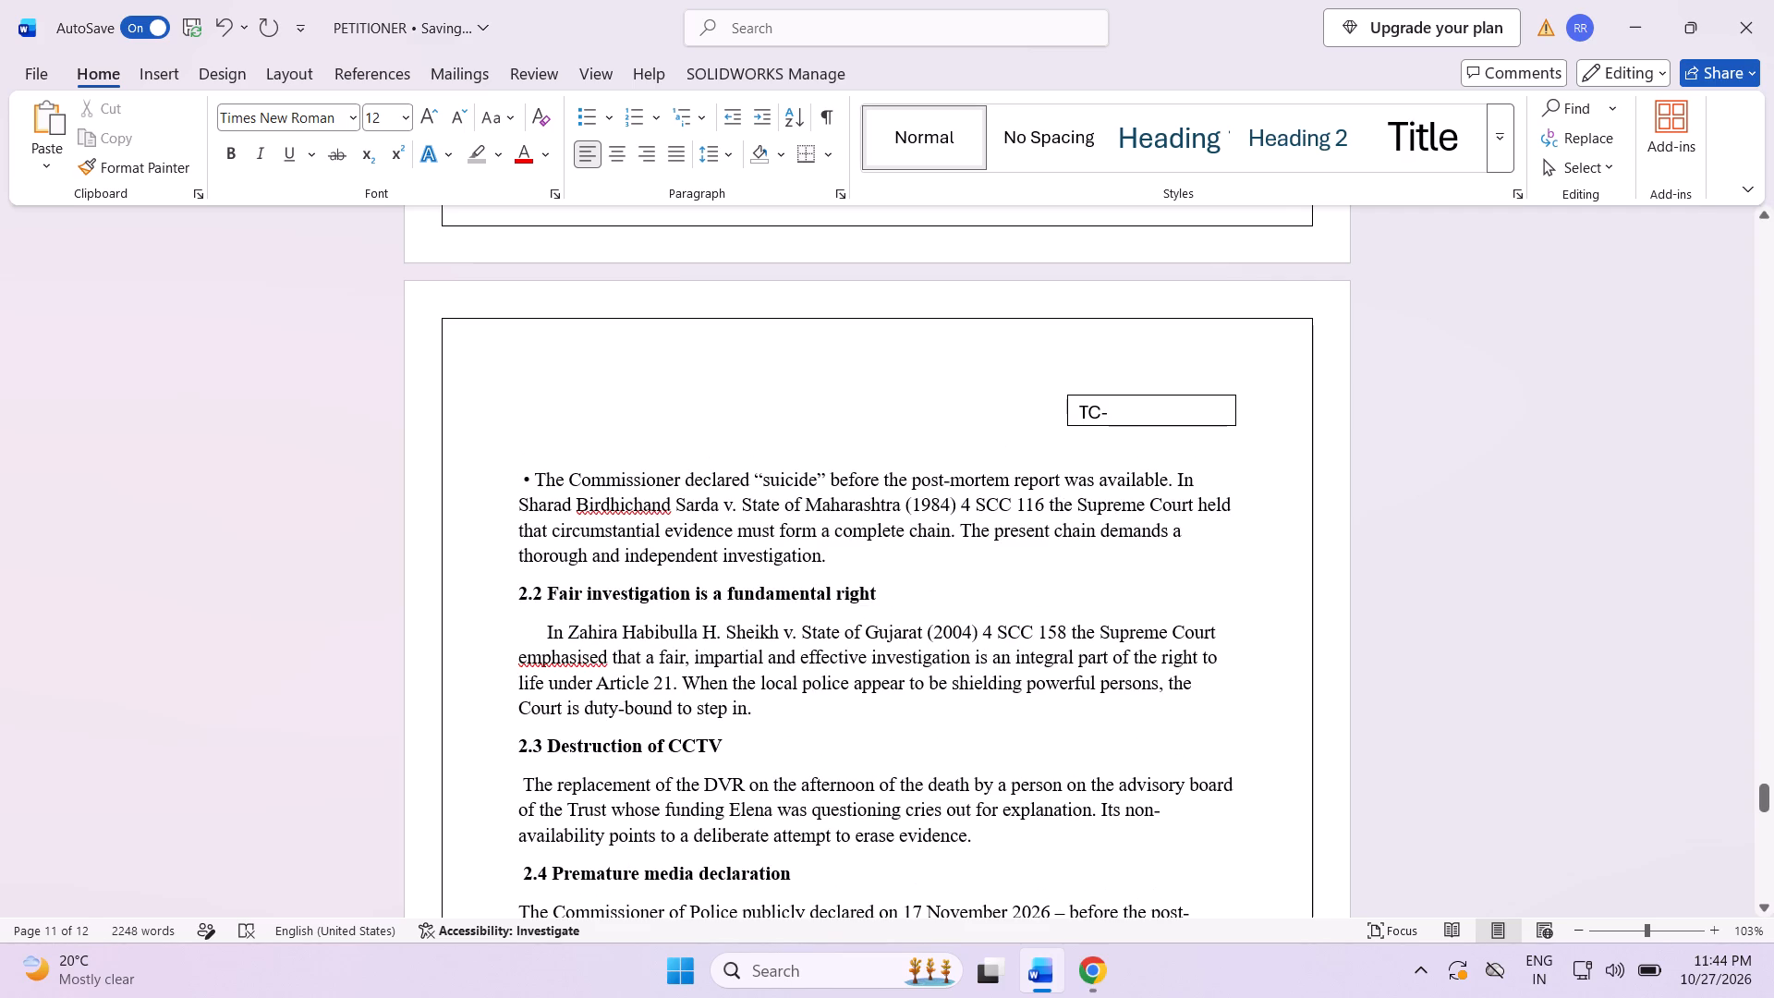
# Copy "3.3 Dowry demand" from page 12 onto a new line below the section 3.2 paragraph on page 11.
pyautogui.scroll(-3, 996, 514)
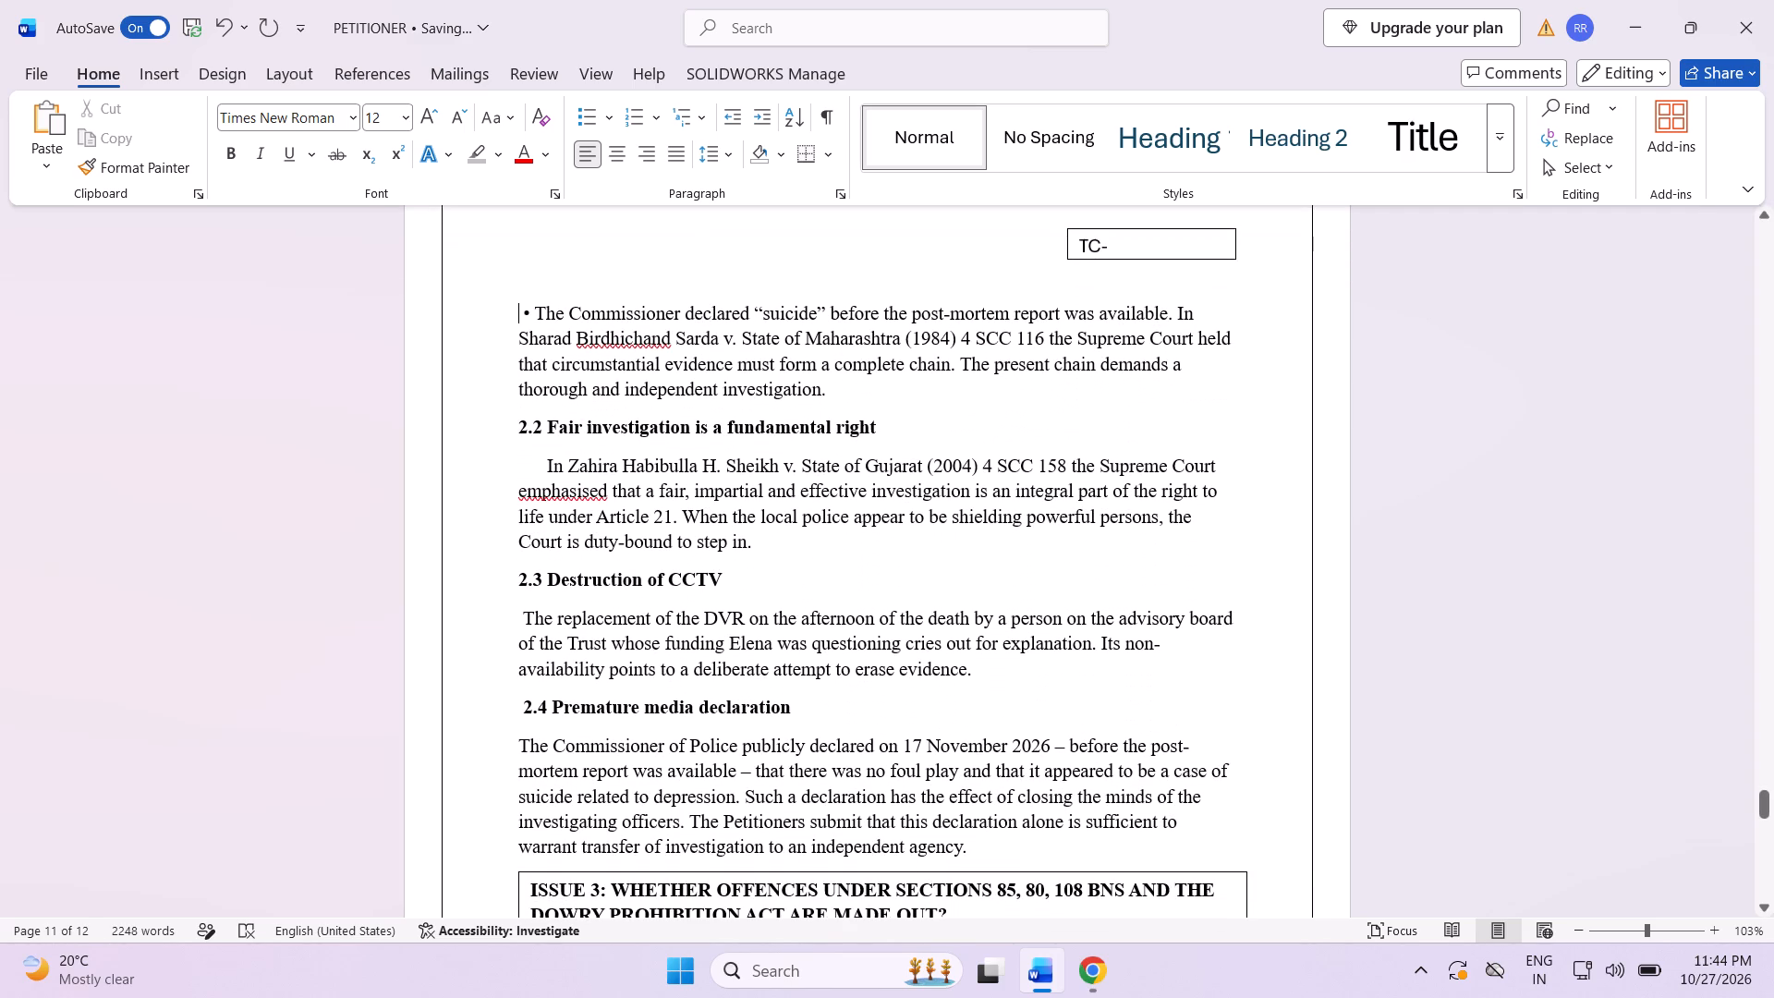
pyautogui.scroll(-10, 996, 514)
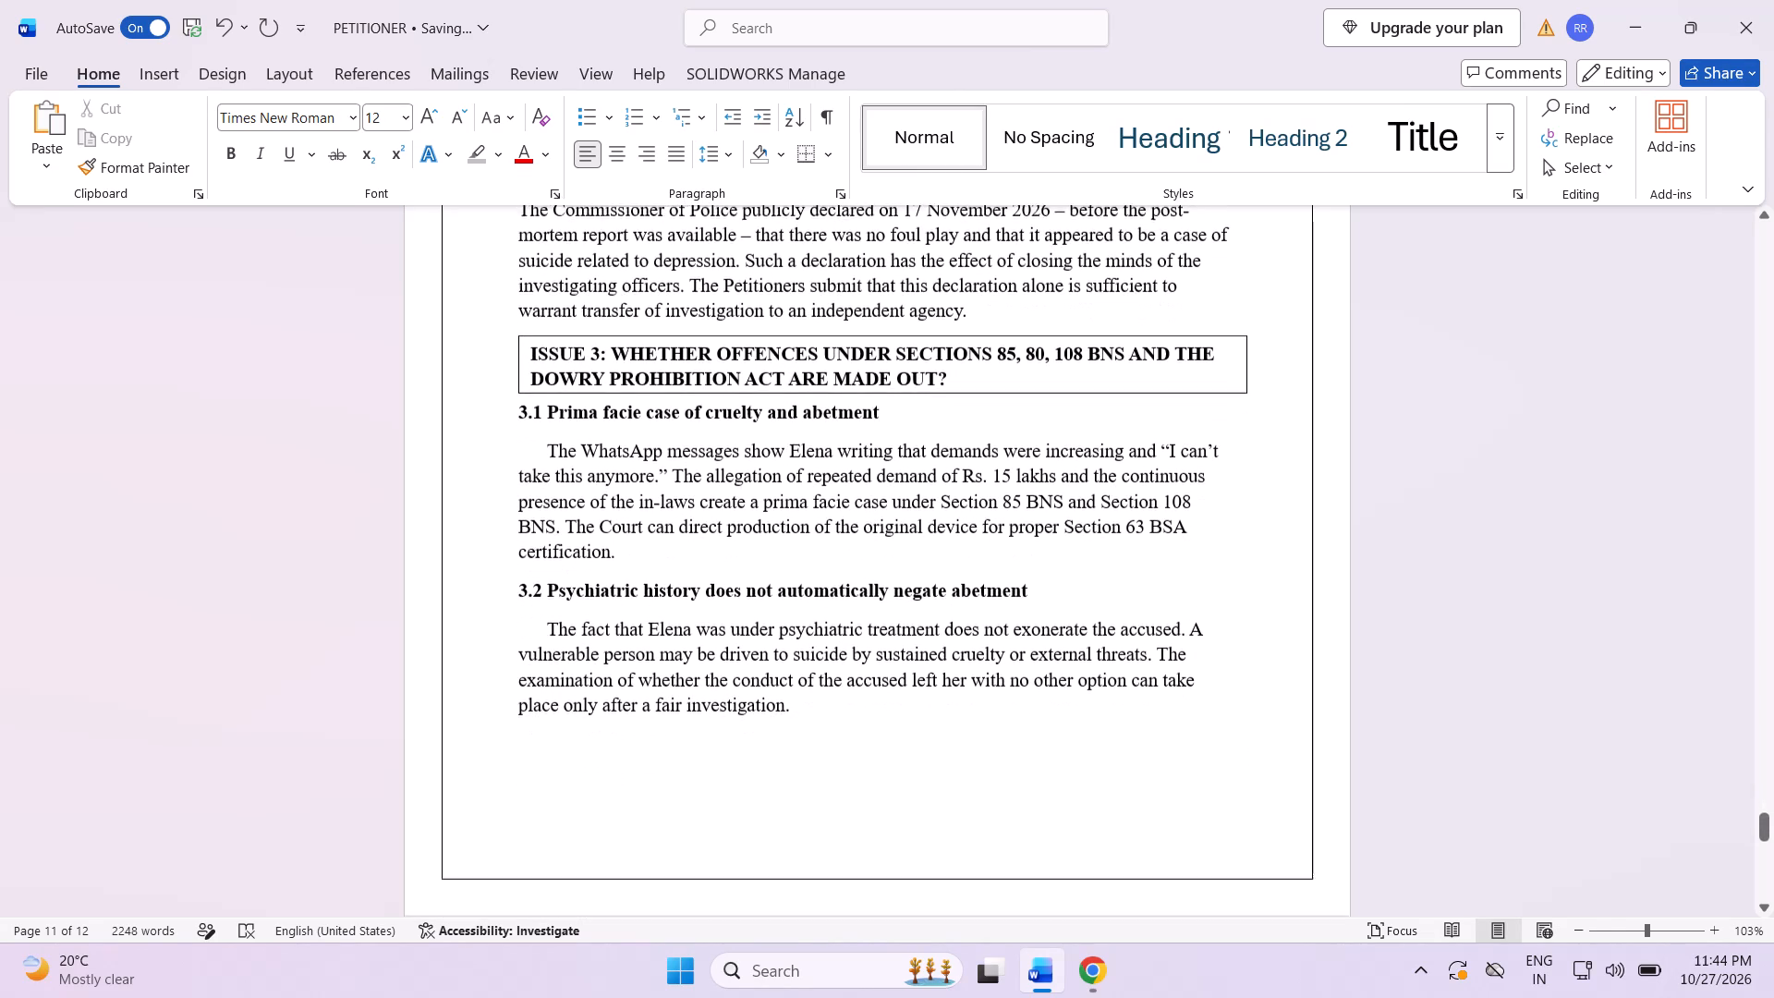
pyautogui.scroll(-3, 996, 514)
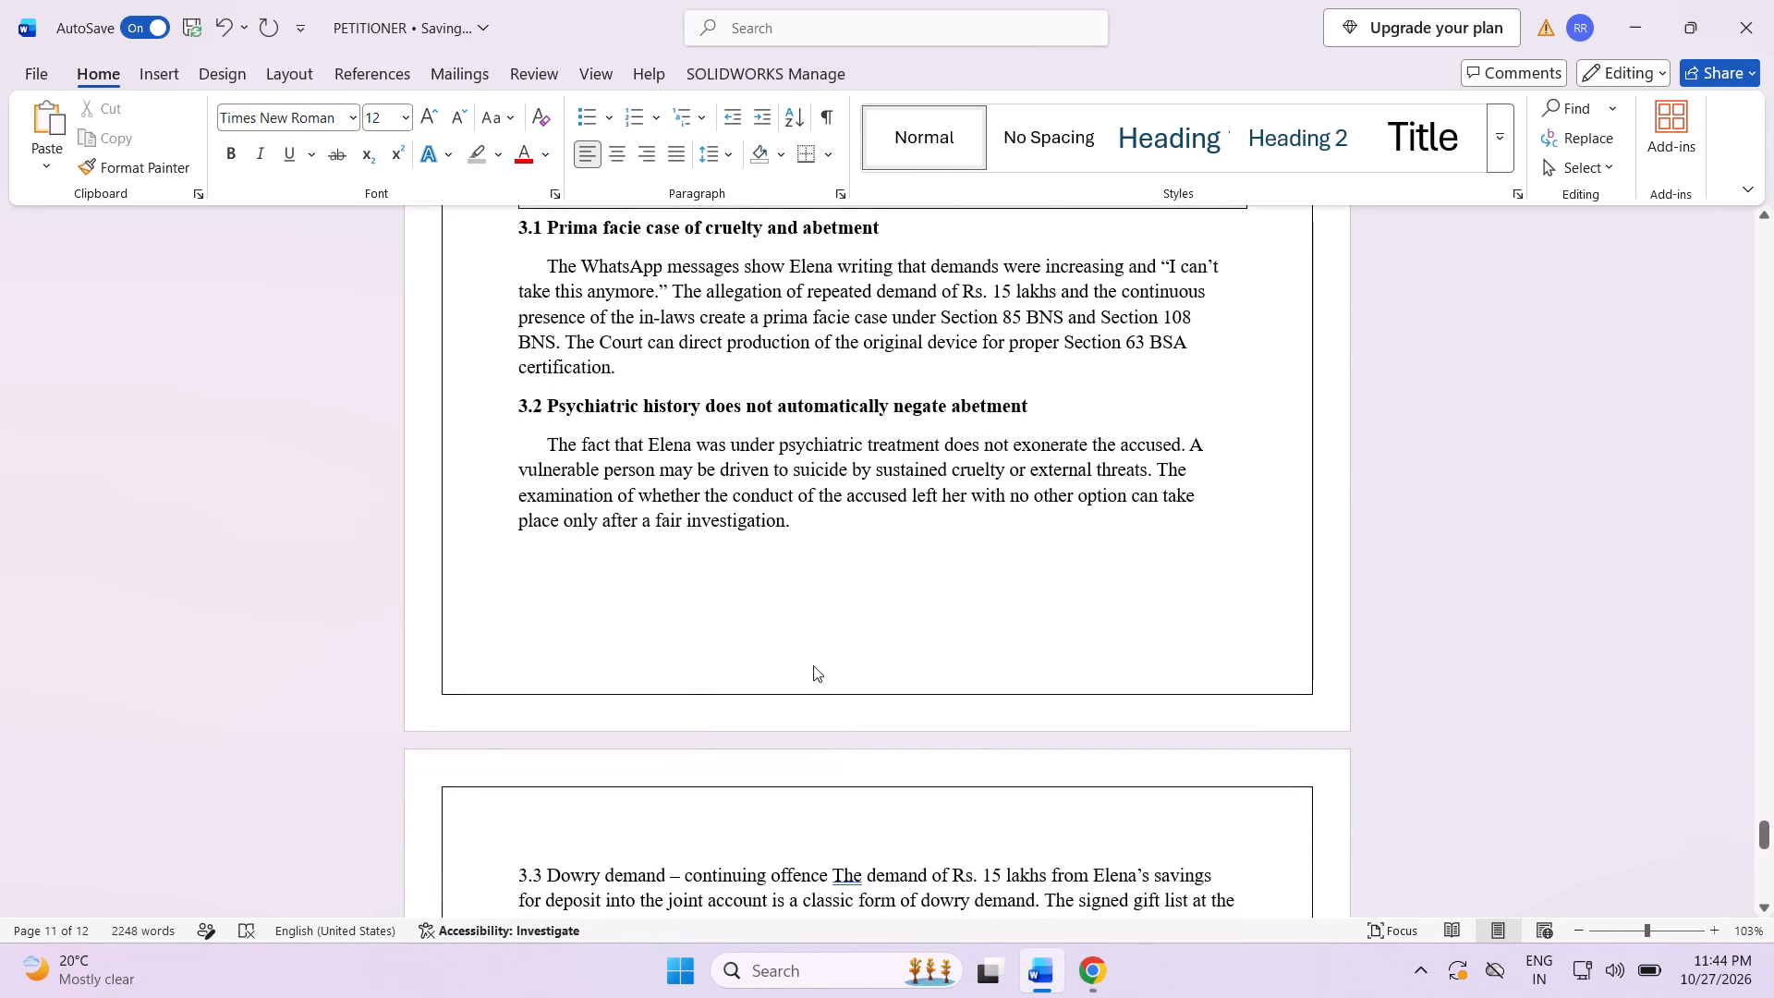
pyautogui.moveTo(510, 872); pyautogui.dragTo(700, 878)
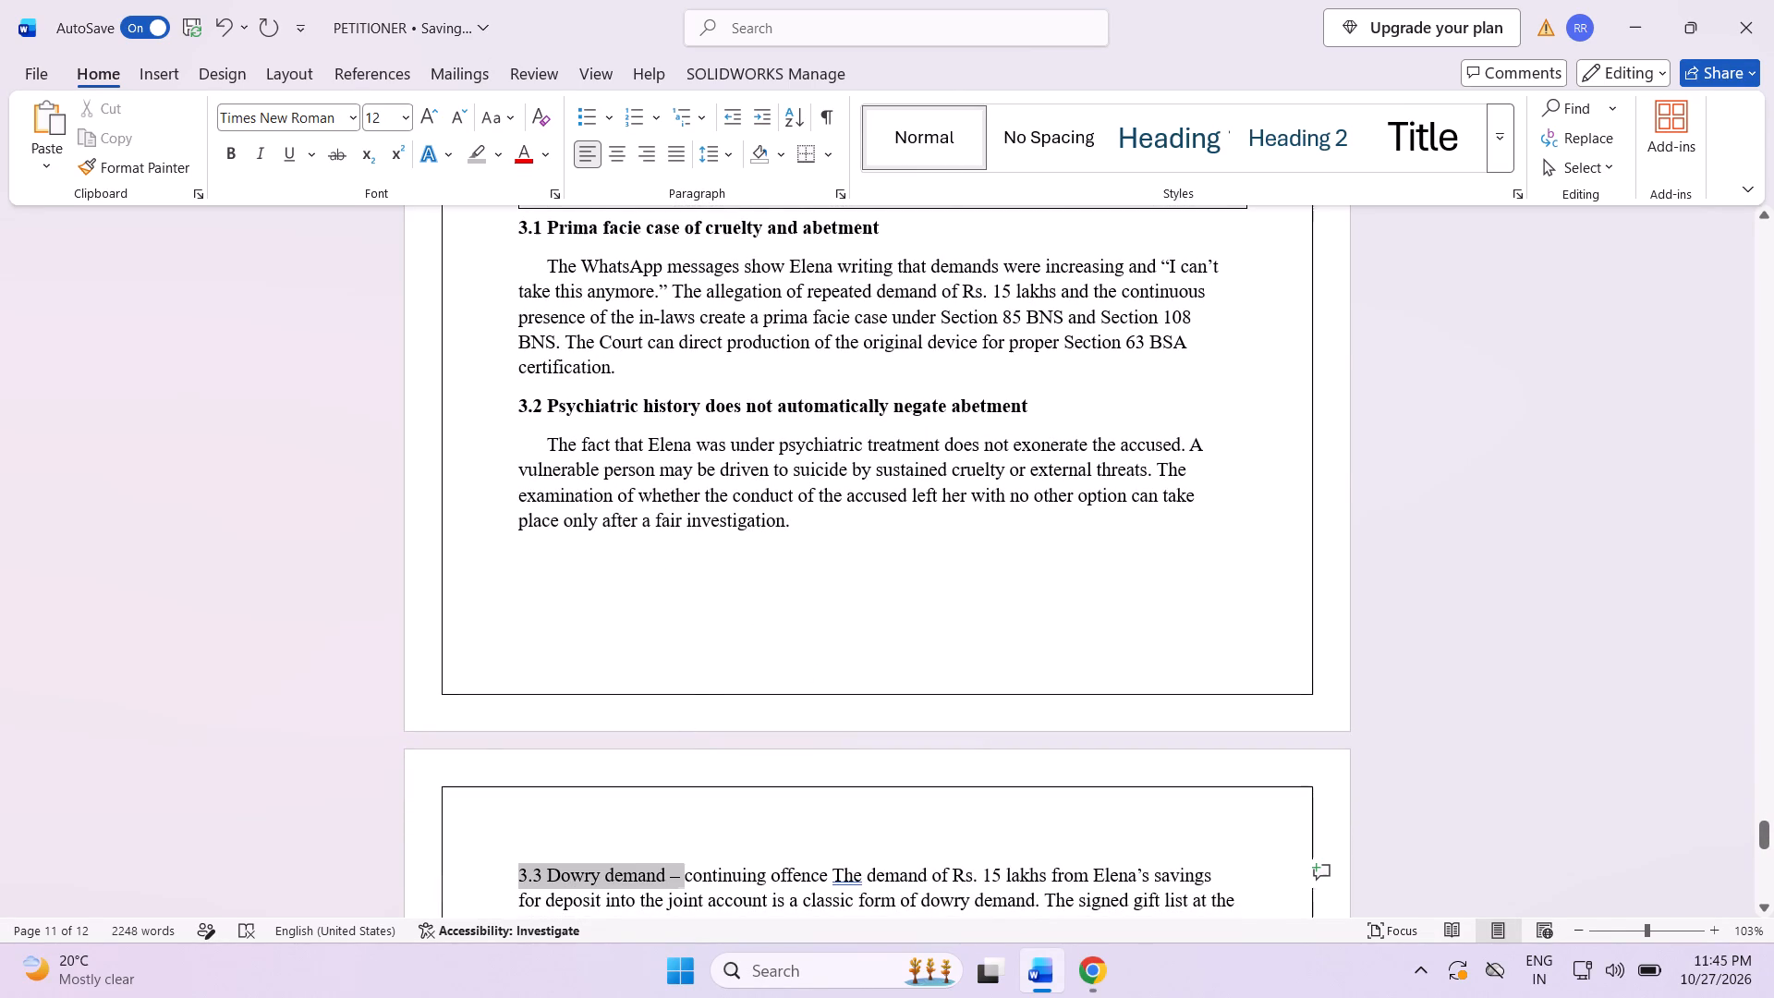
pyautogui.moveTo(700, 878); pyautogui.dragTo(708, 878)
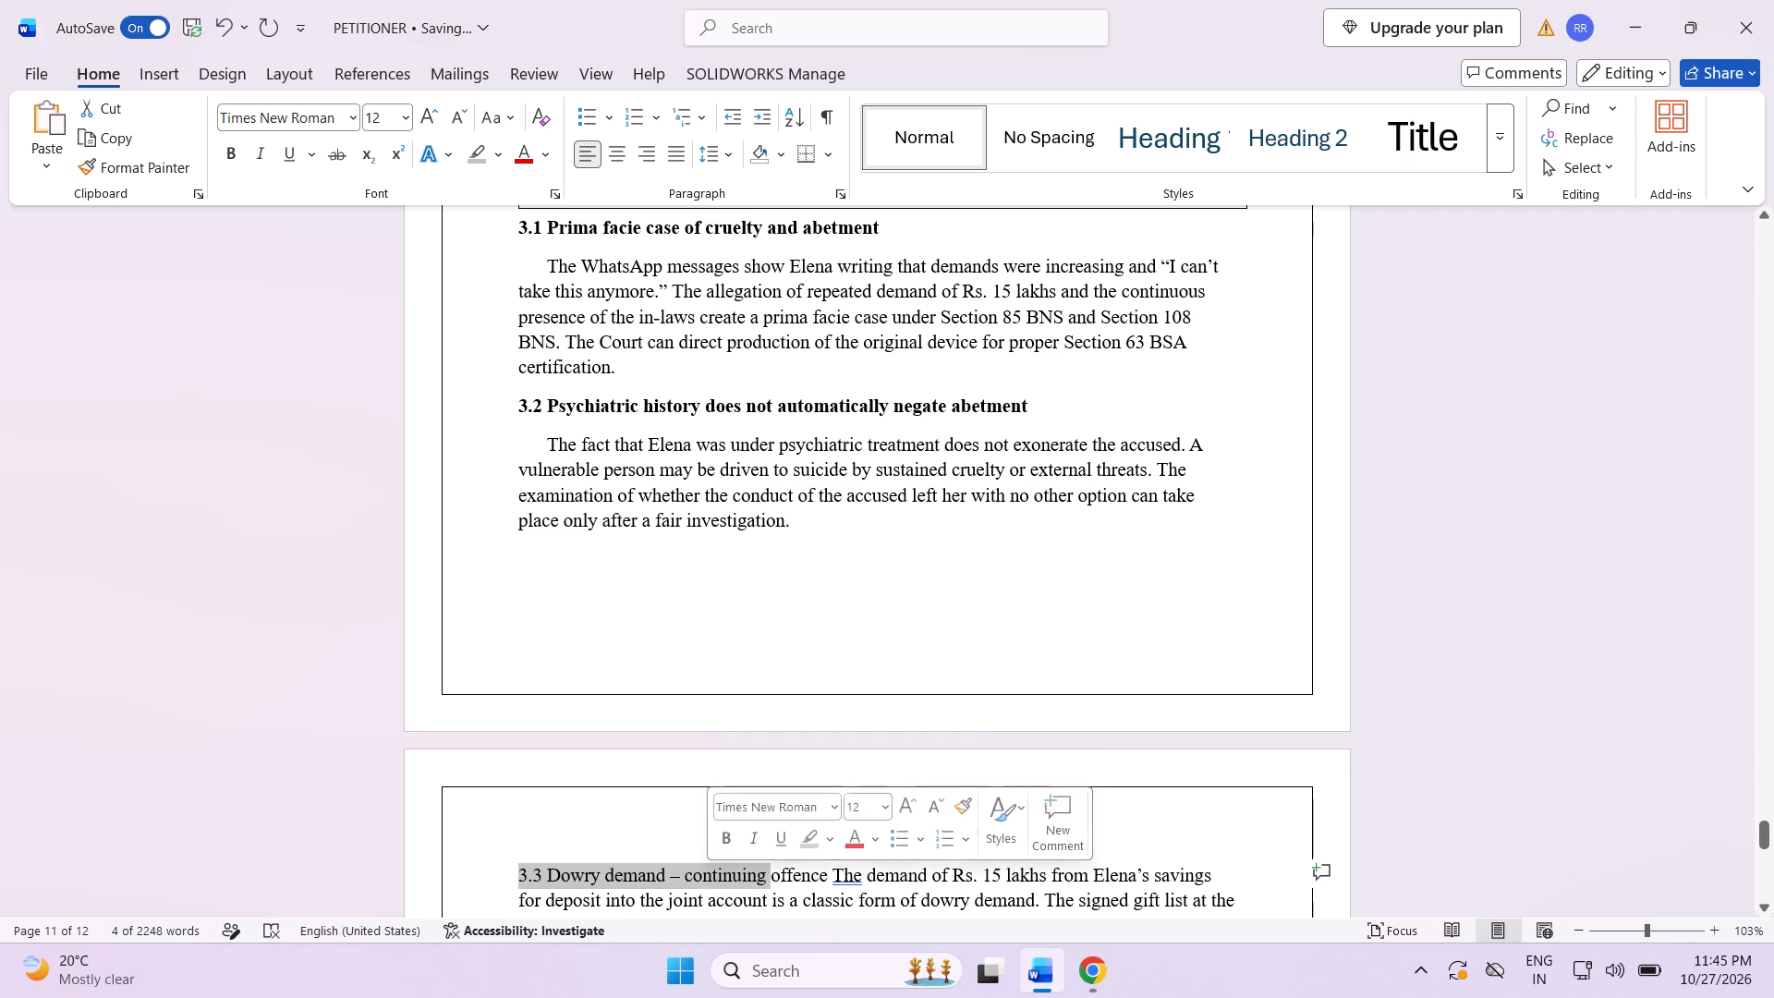
pyautogui.click(1214, 817)
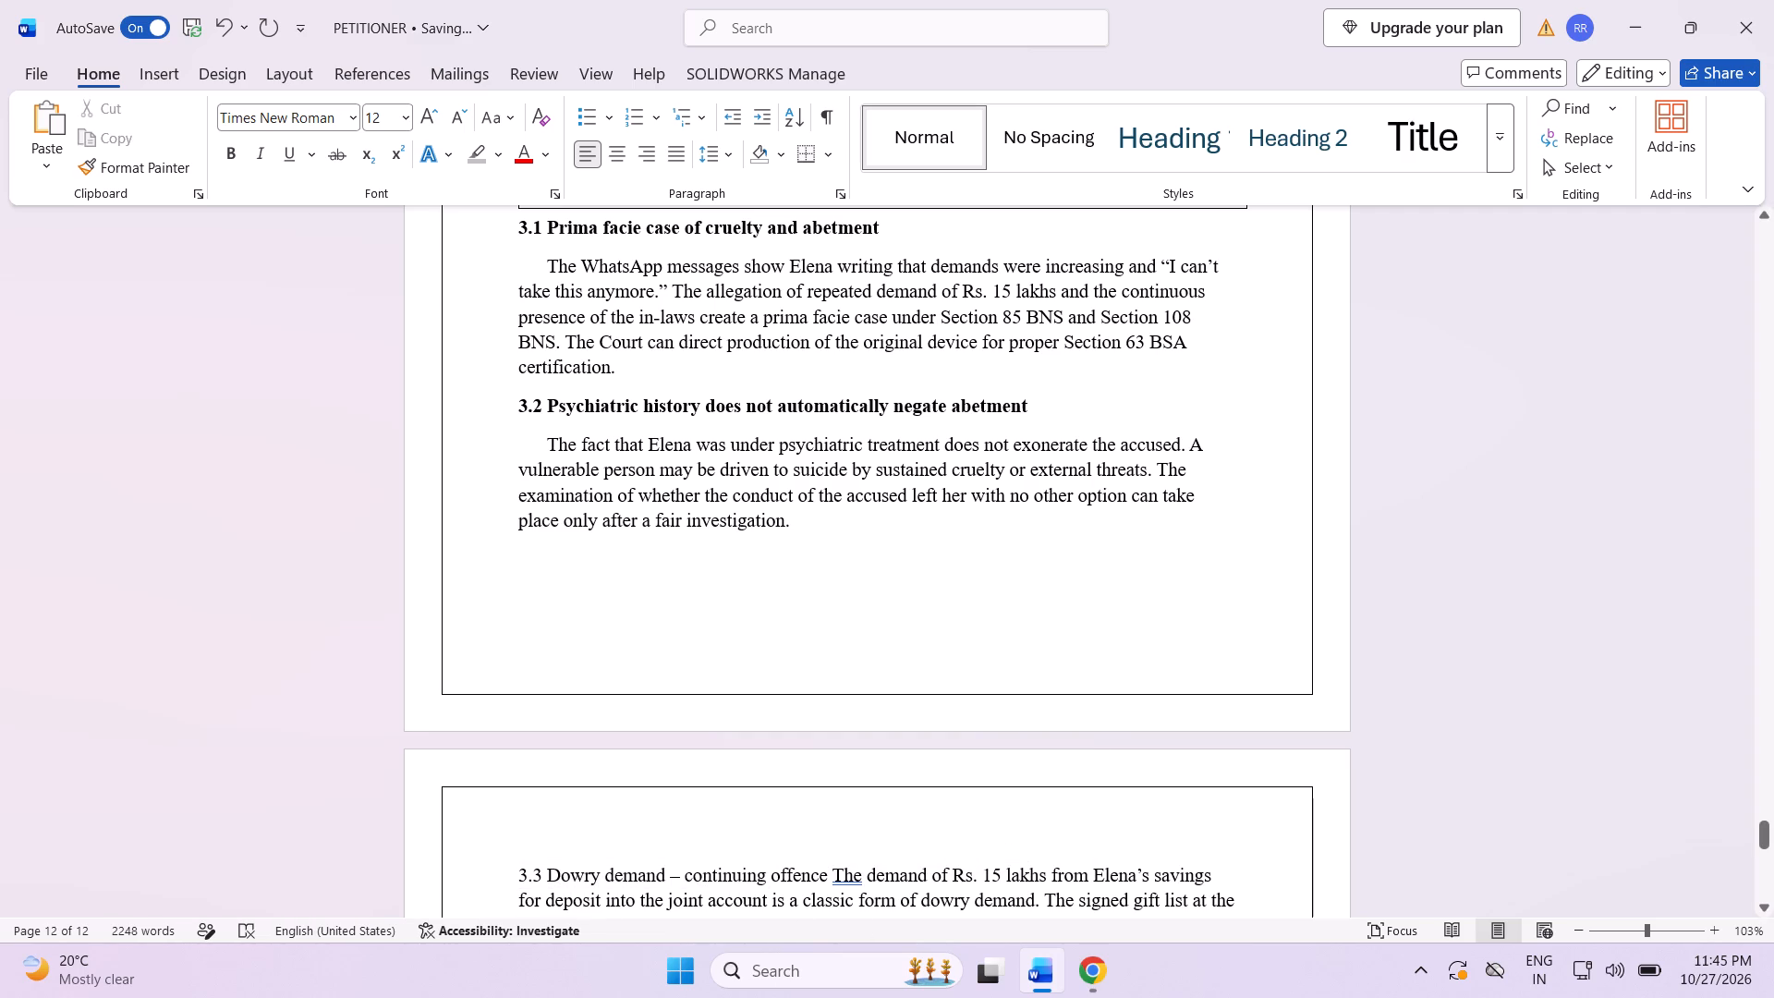
pyautogui.moveTo(501, 870); pyautogui.dragTo(644, 862)
pyautogui.click(632, 840)
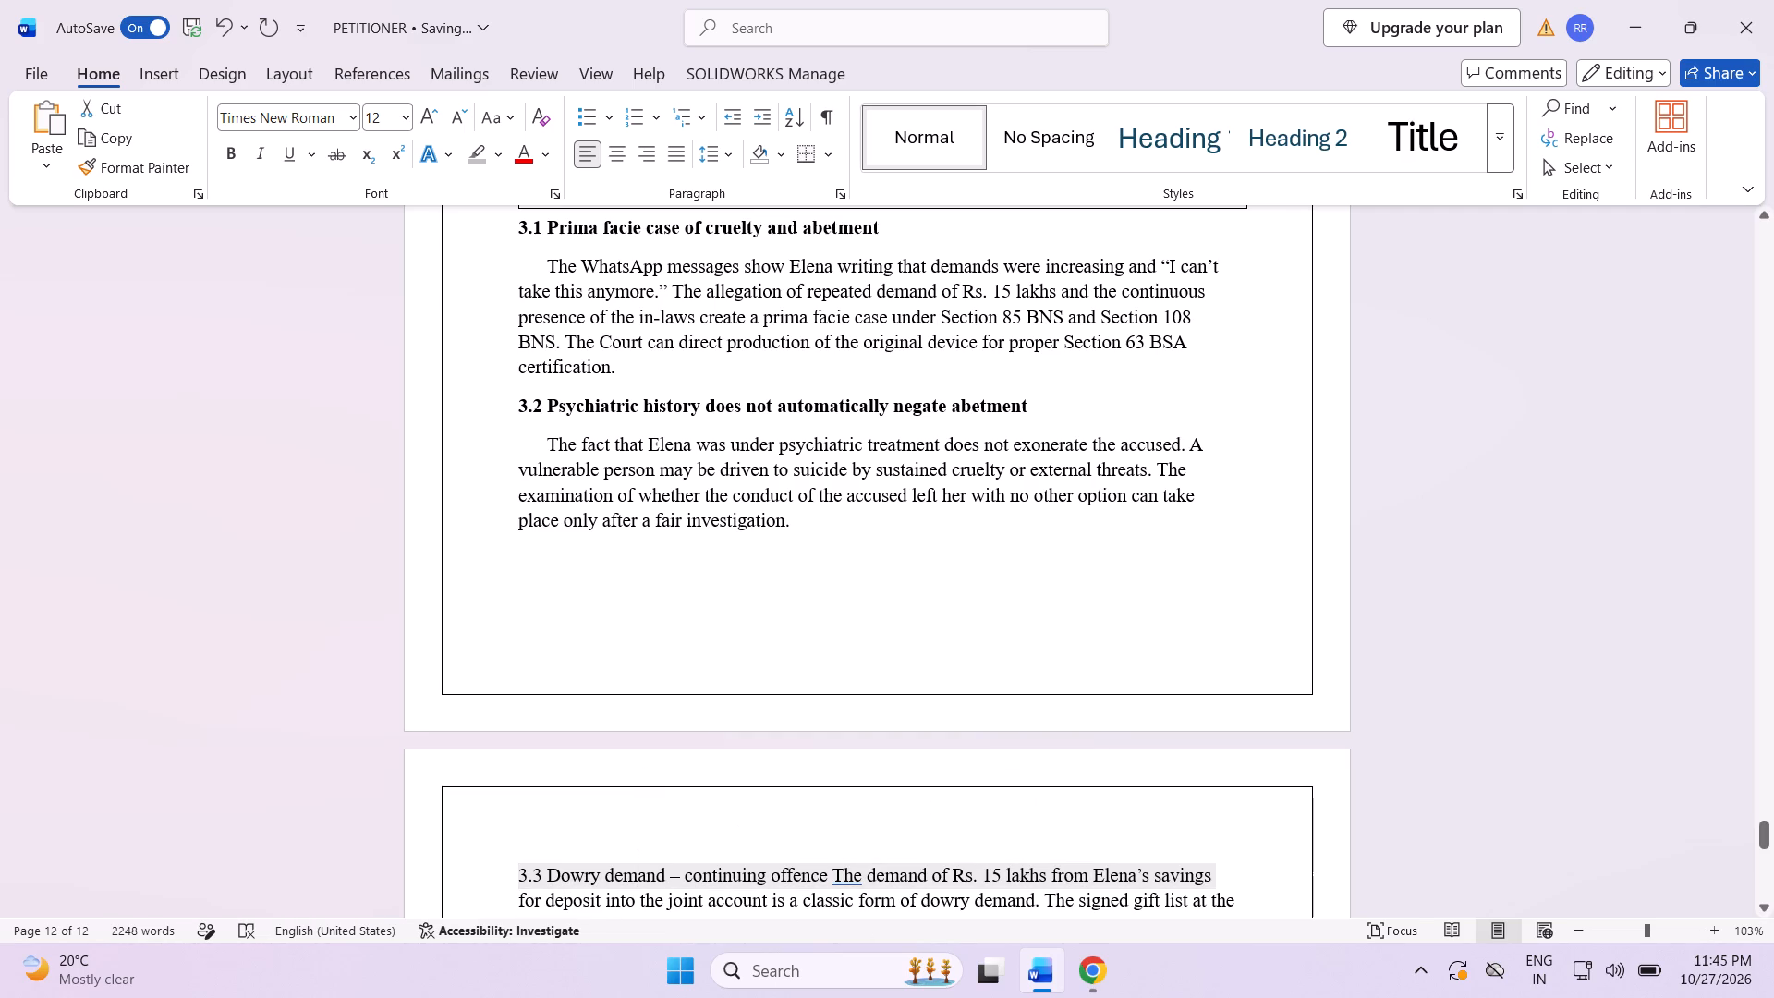
pyautogui.moveTo(508, 885); pyautogui.dragTo(628, 872)
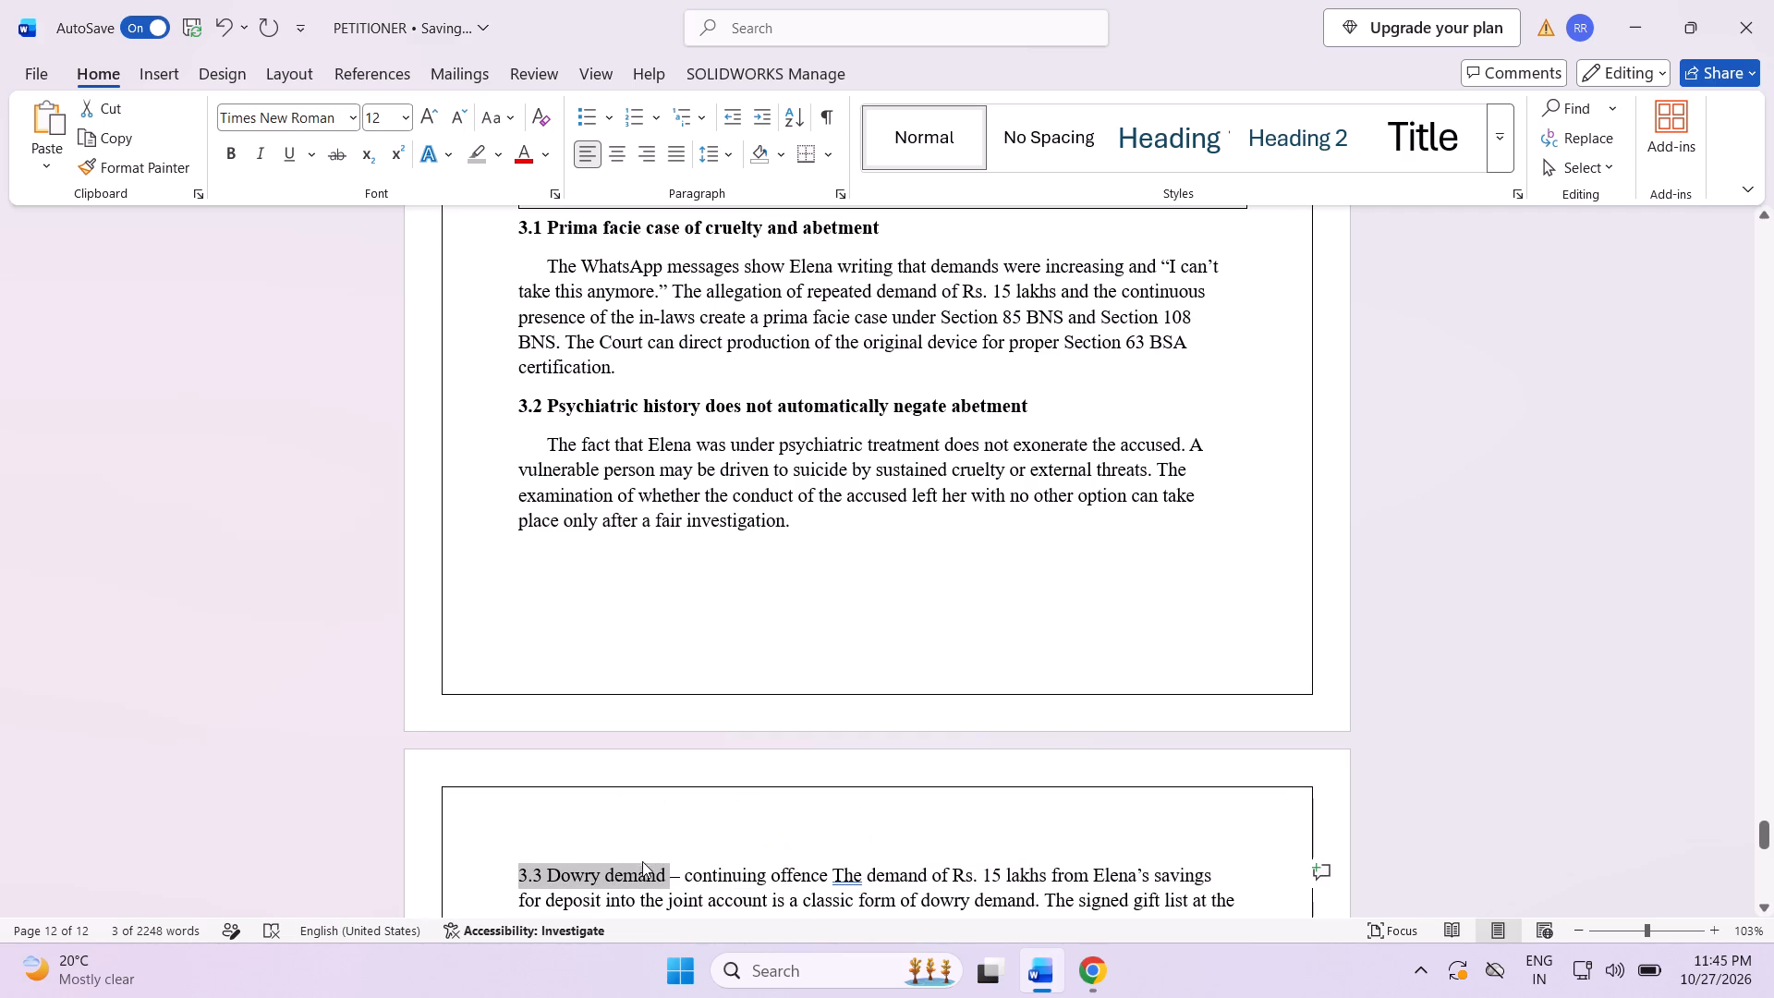
pyautogui.hotkey('ctrl', 'c')
pyautogui.click(513, 544)
pyautogui.click(800, 518)
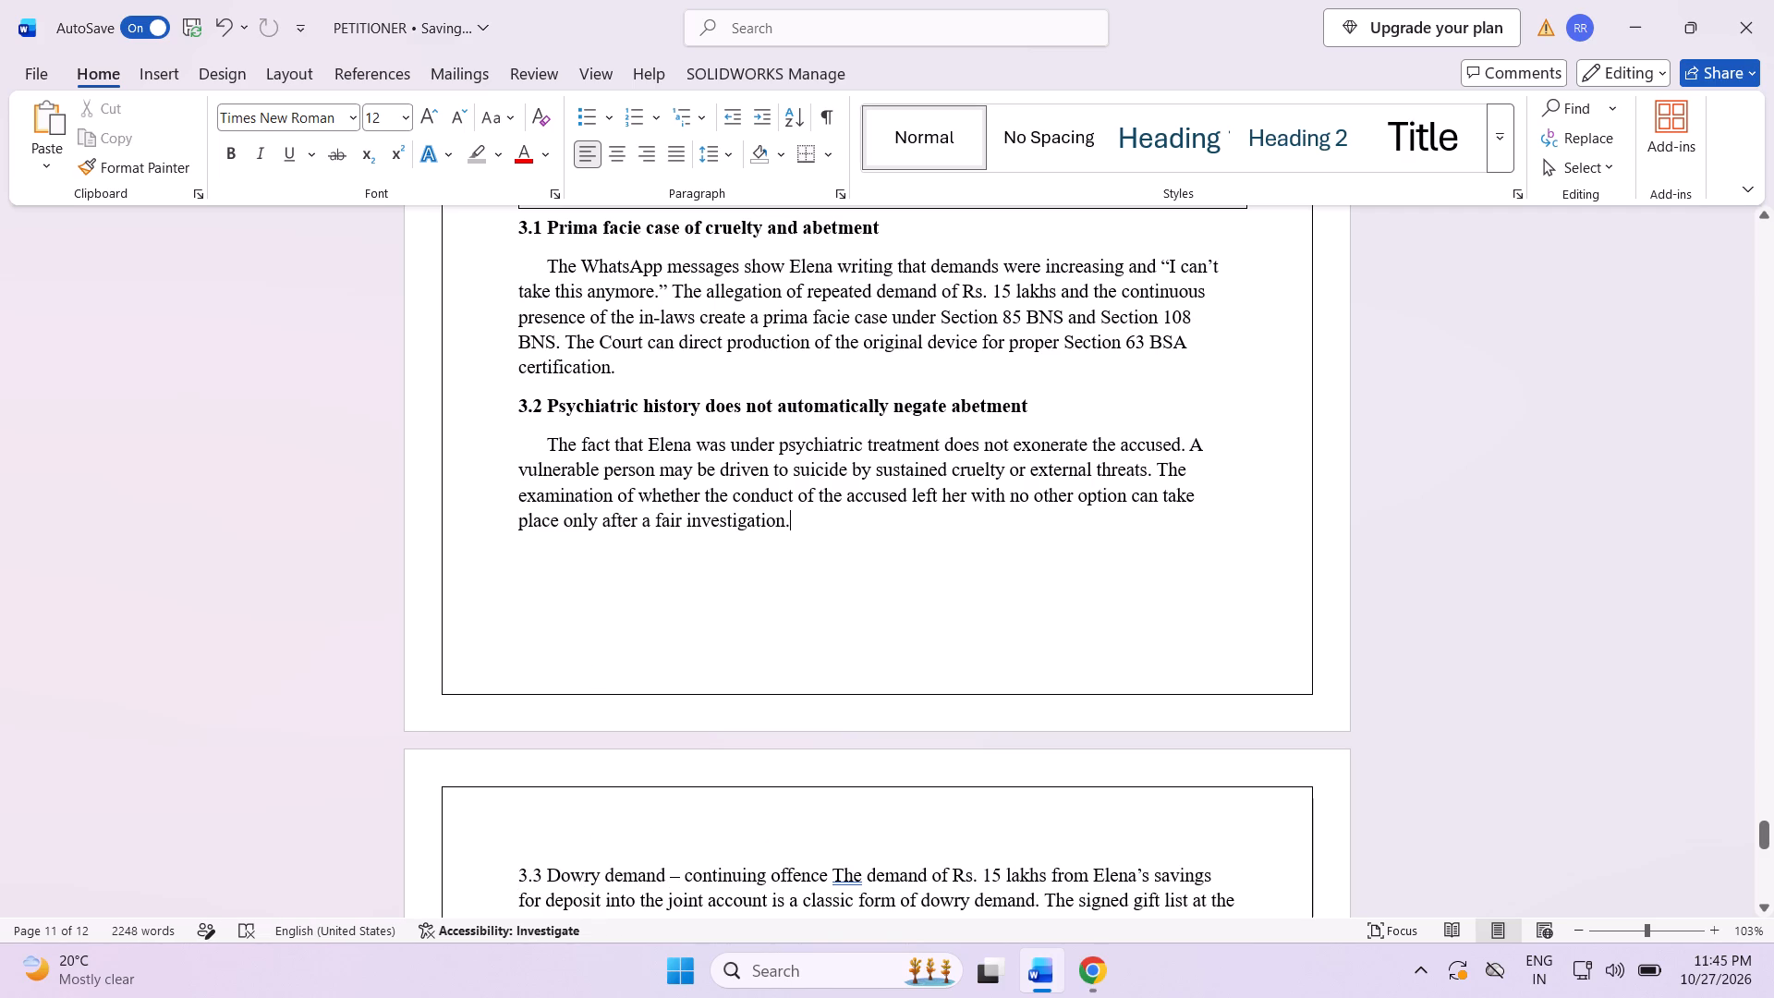
pyautogui.press('Return')
pyautogui.hotkey('ctrl', 'v')
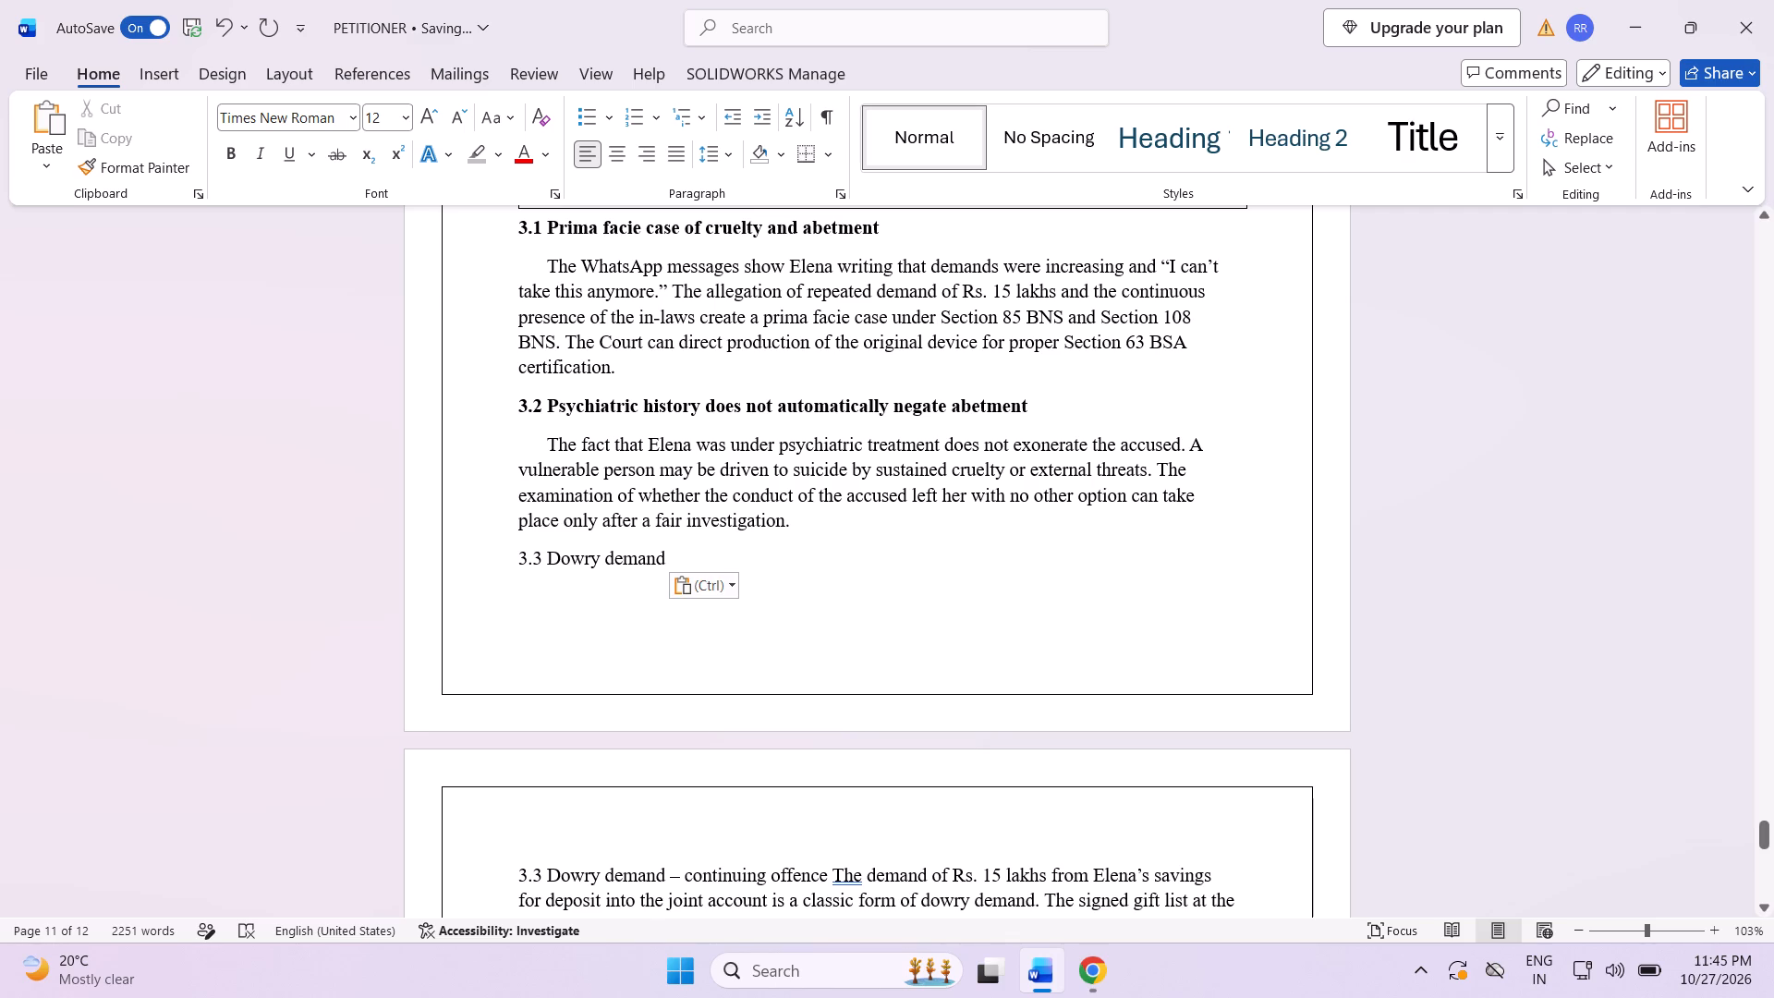
# Copy "– continuing offence The demand of Rs. 15 lakhs from Elena’s savings" from page 12 to follow "3.3 Dowry demand" on page 11.
pyautogui.moveTo(663, 881); pyautogui.dragTo(821, 870)
pyautogui.click(806, 828)
pyautogui.moveTo(665, 880); pyautogui.dragTo(1014, 848)
pyautogui.click(997, 839)
pyautogui.moveTo(667, 873); pyautogui.dragTo(812, 874)
pyautogui.click(740, 838)
pyautogui.moveTo(1214, 878); pyautogui.dragTo(910, 880)
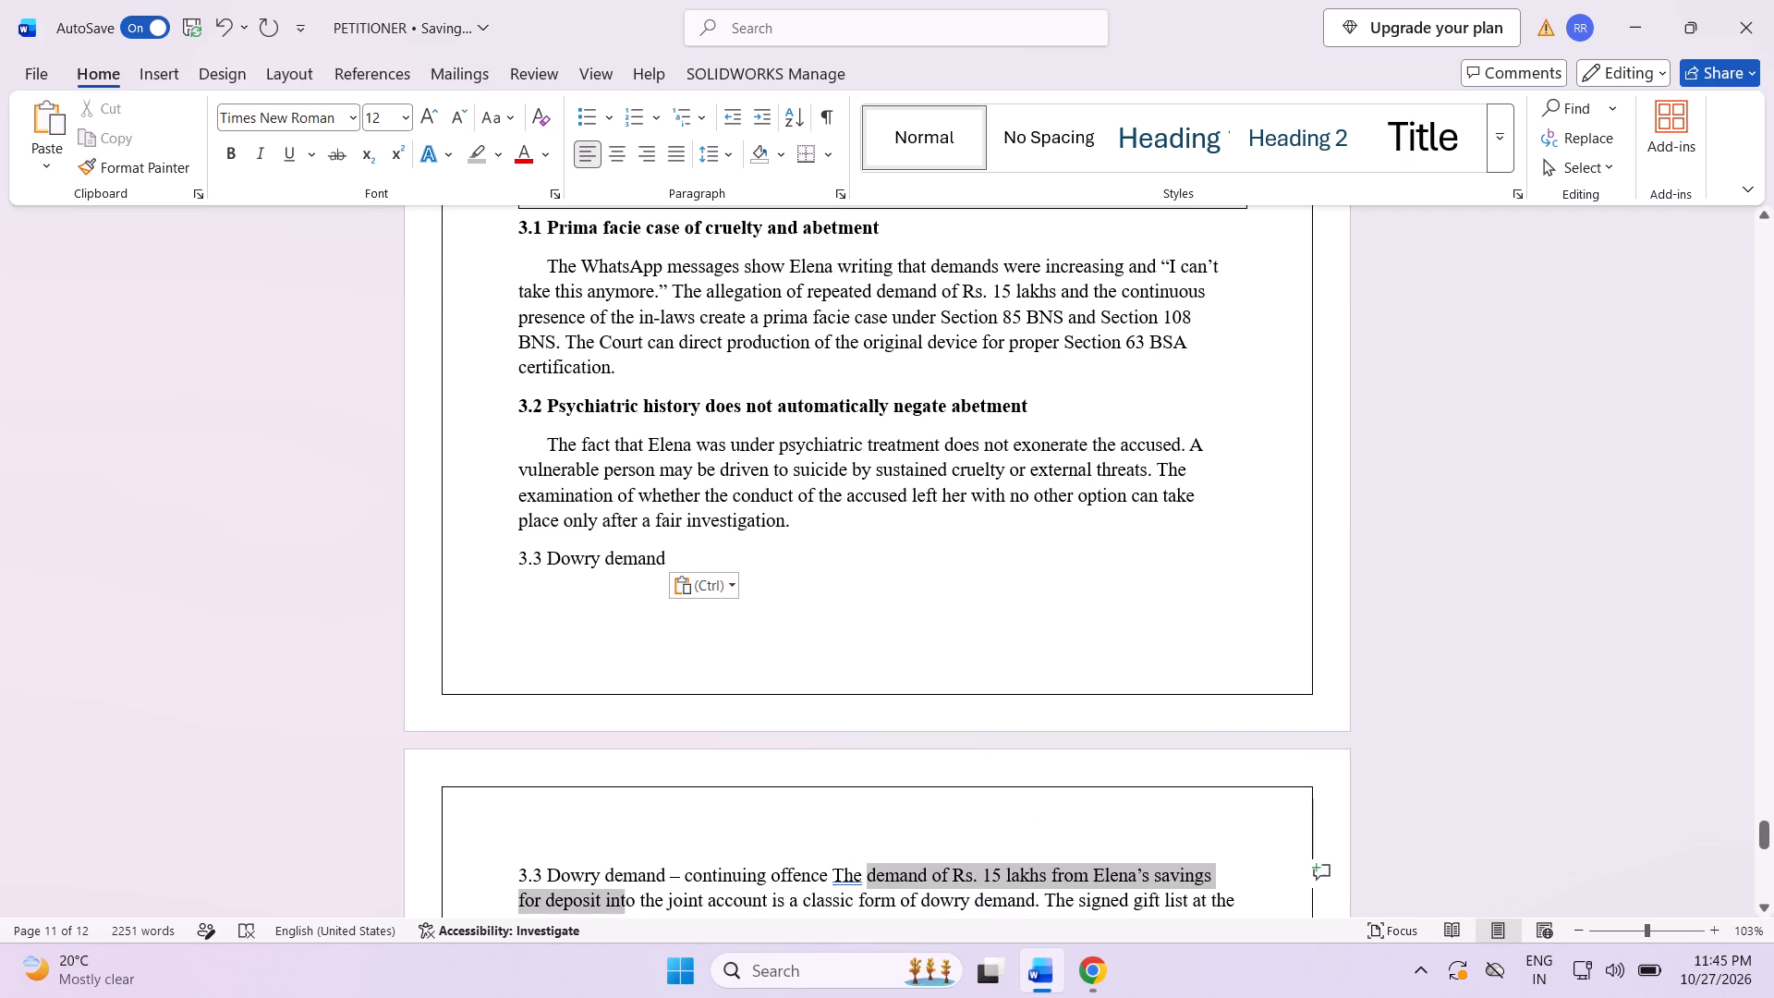
pyautogui.moveTo(910, 880); pyautogui.dragTo(707, 870)
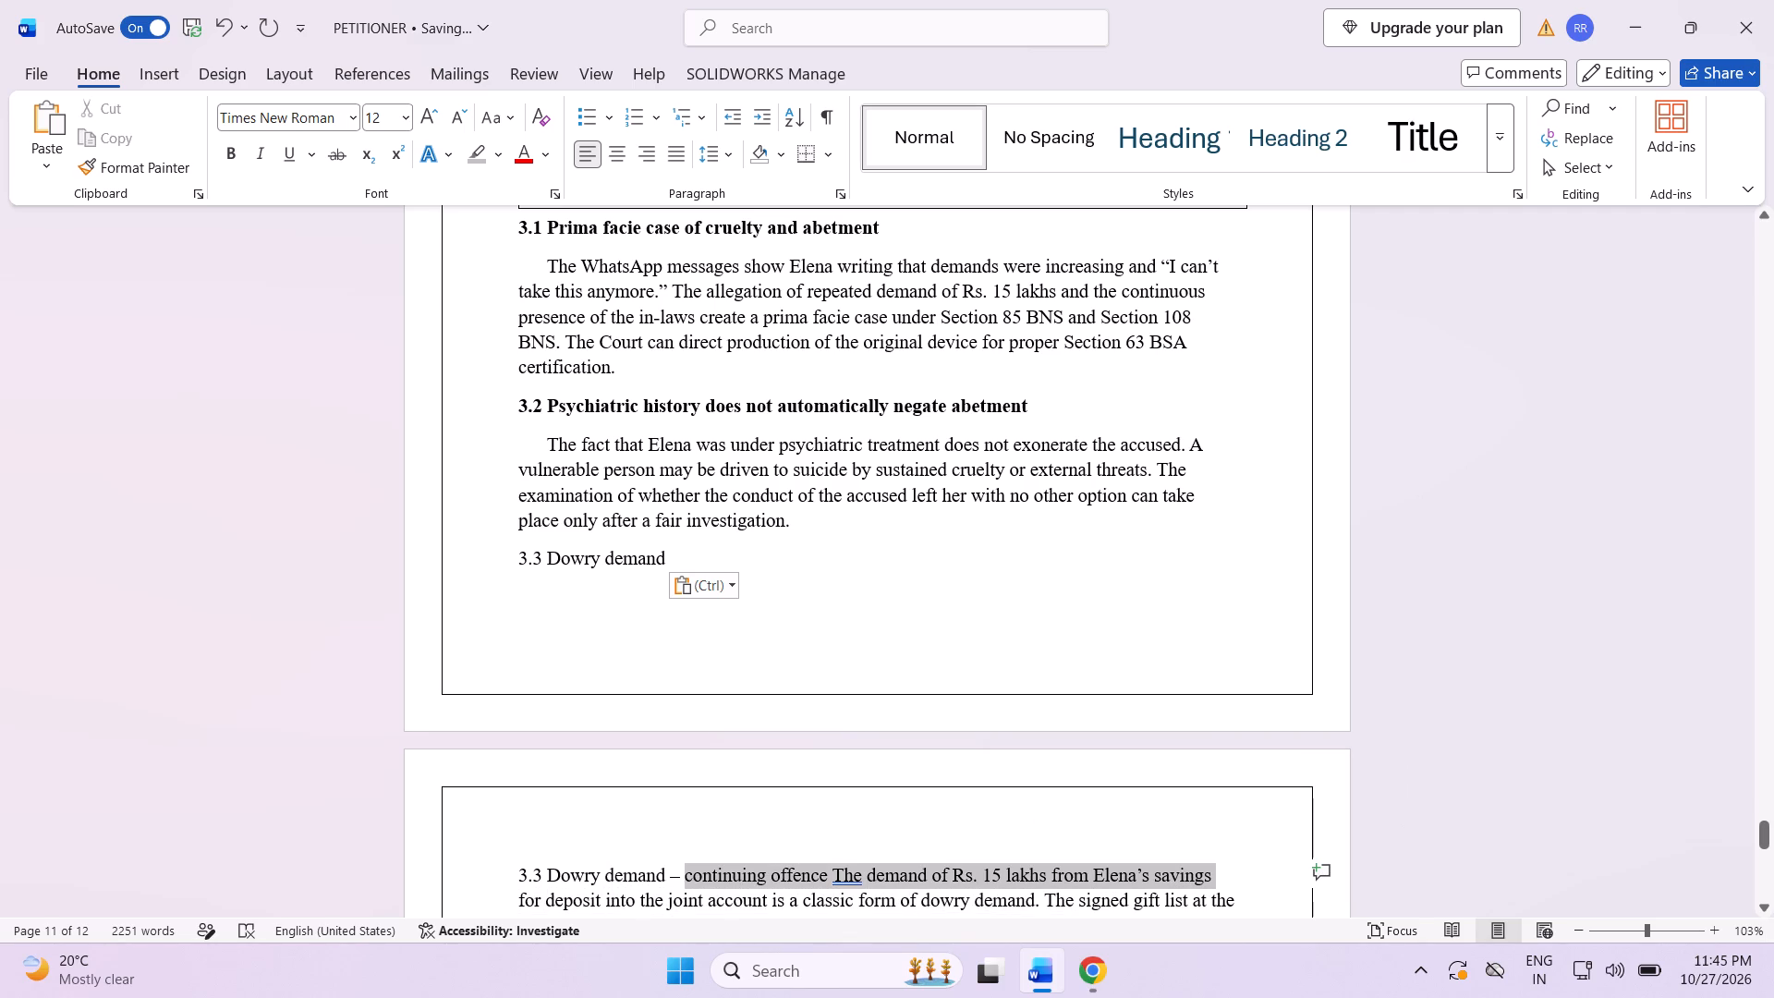
pyautogui.moveTo(707, 870); pyautogui.dragTo(676, 870)
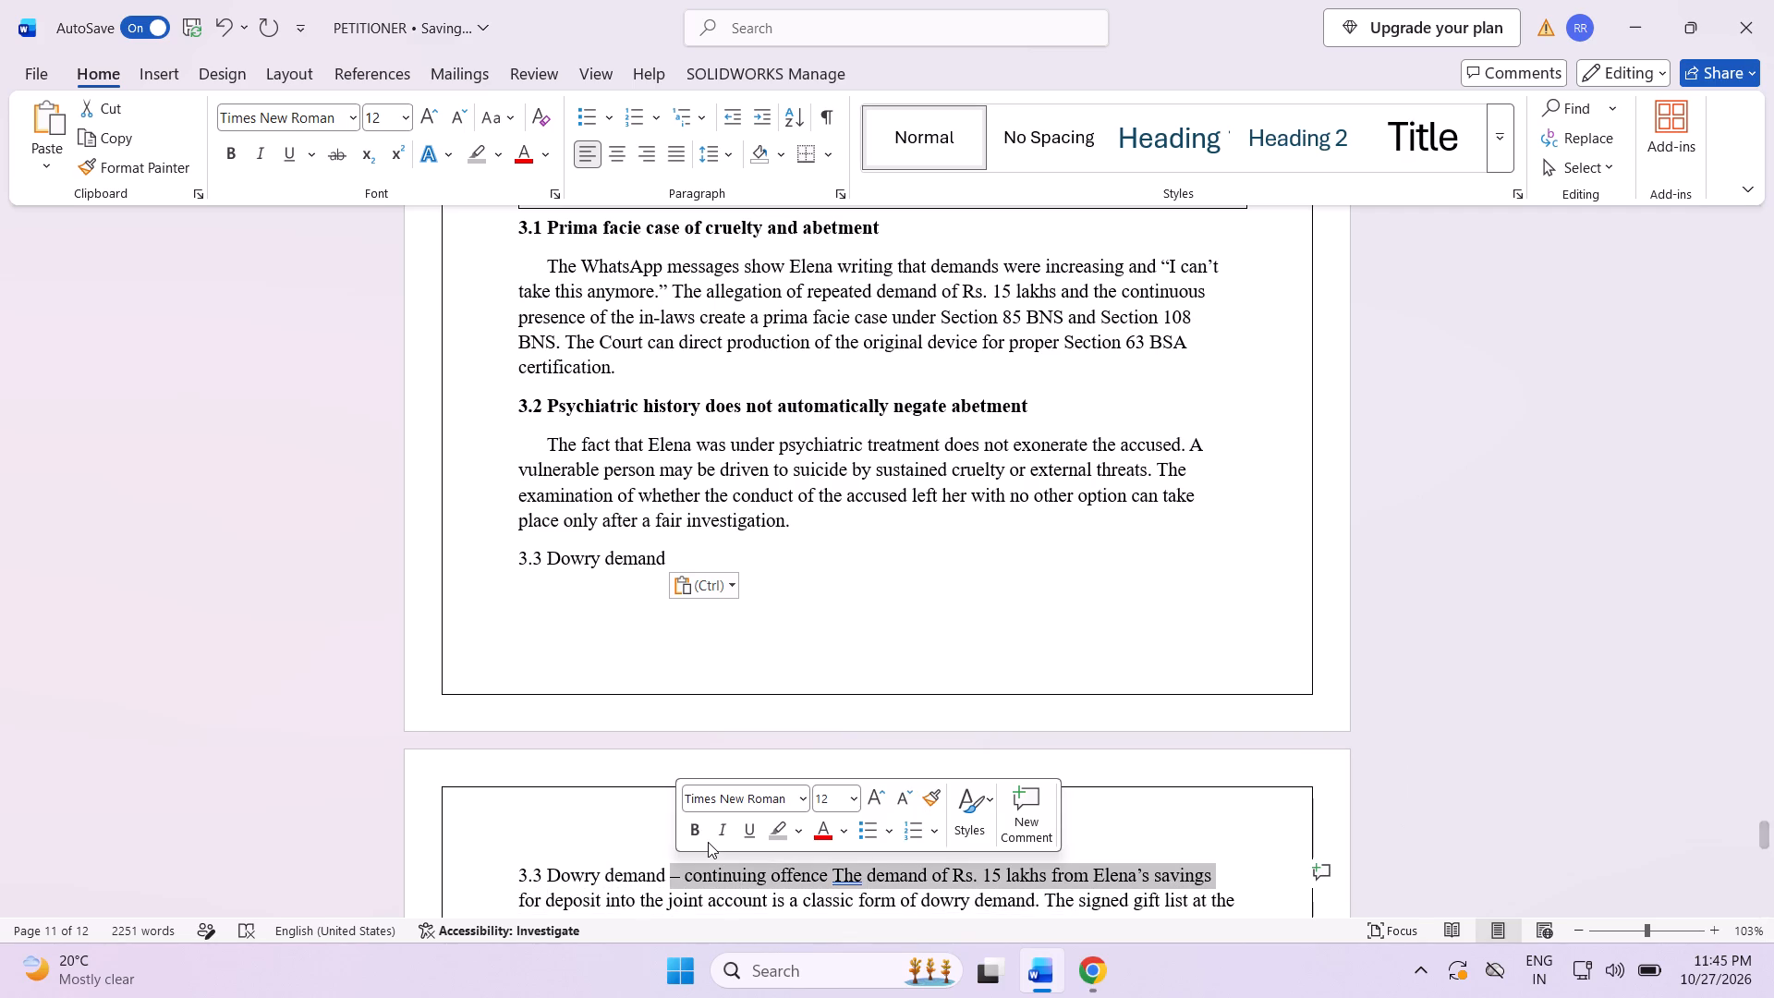
pyautogui.hotkey('ctrl', 'c')
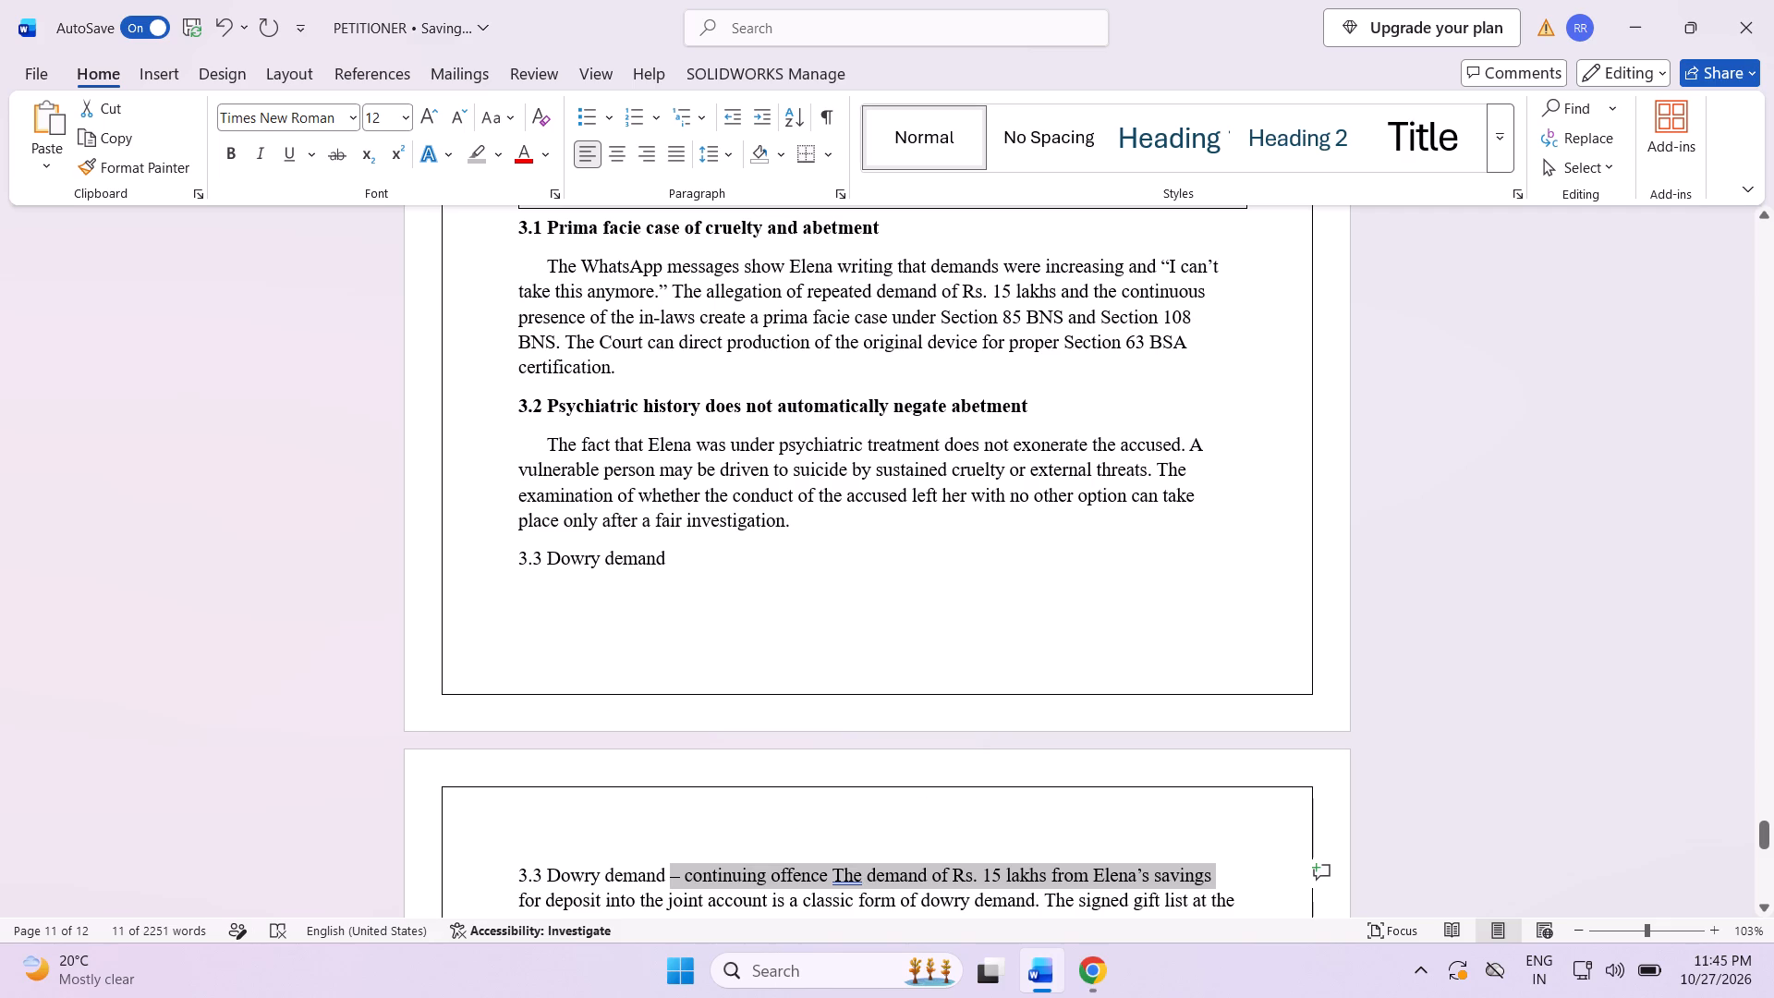
pyautogui.click(668, 566)
pyautogui.hotkey('ctrl', 'v')
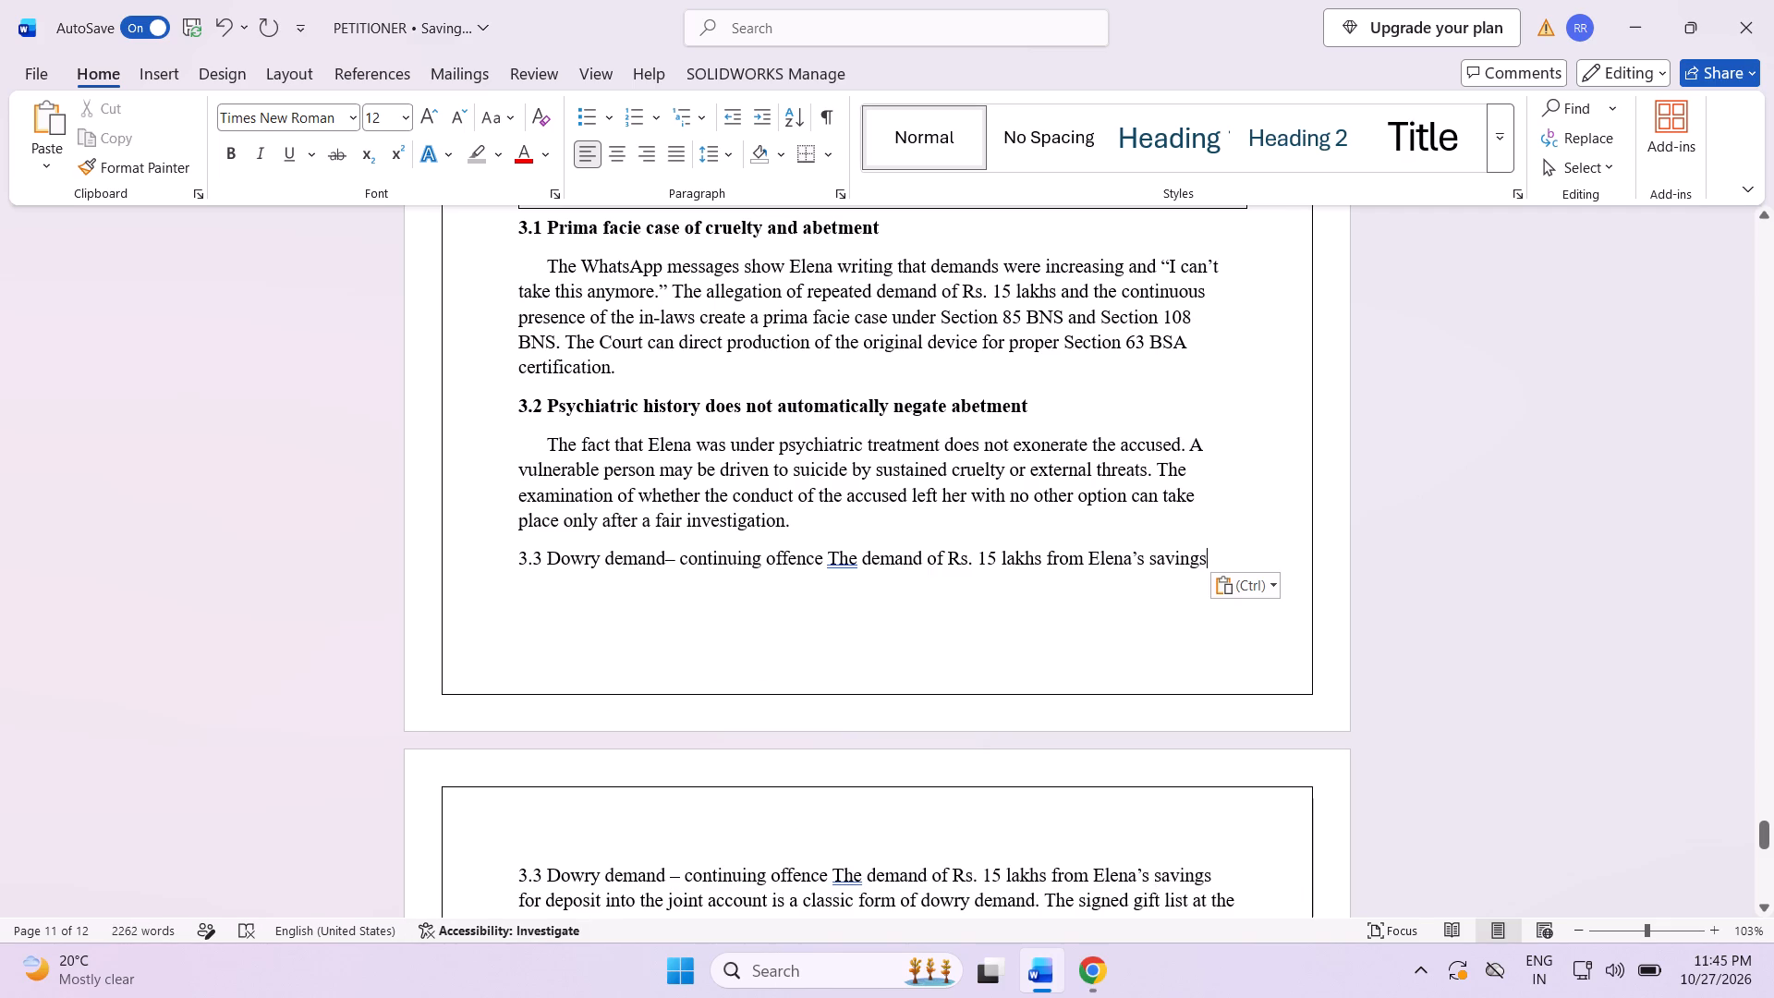
# Place the insertion point at the end of the copied first line of section 3.3 on page 11.
pyautogui.click(510, 578)
pyautogui.doubleClick(526, 581)
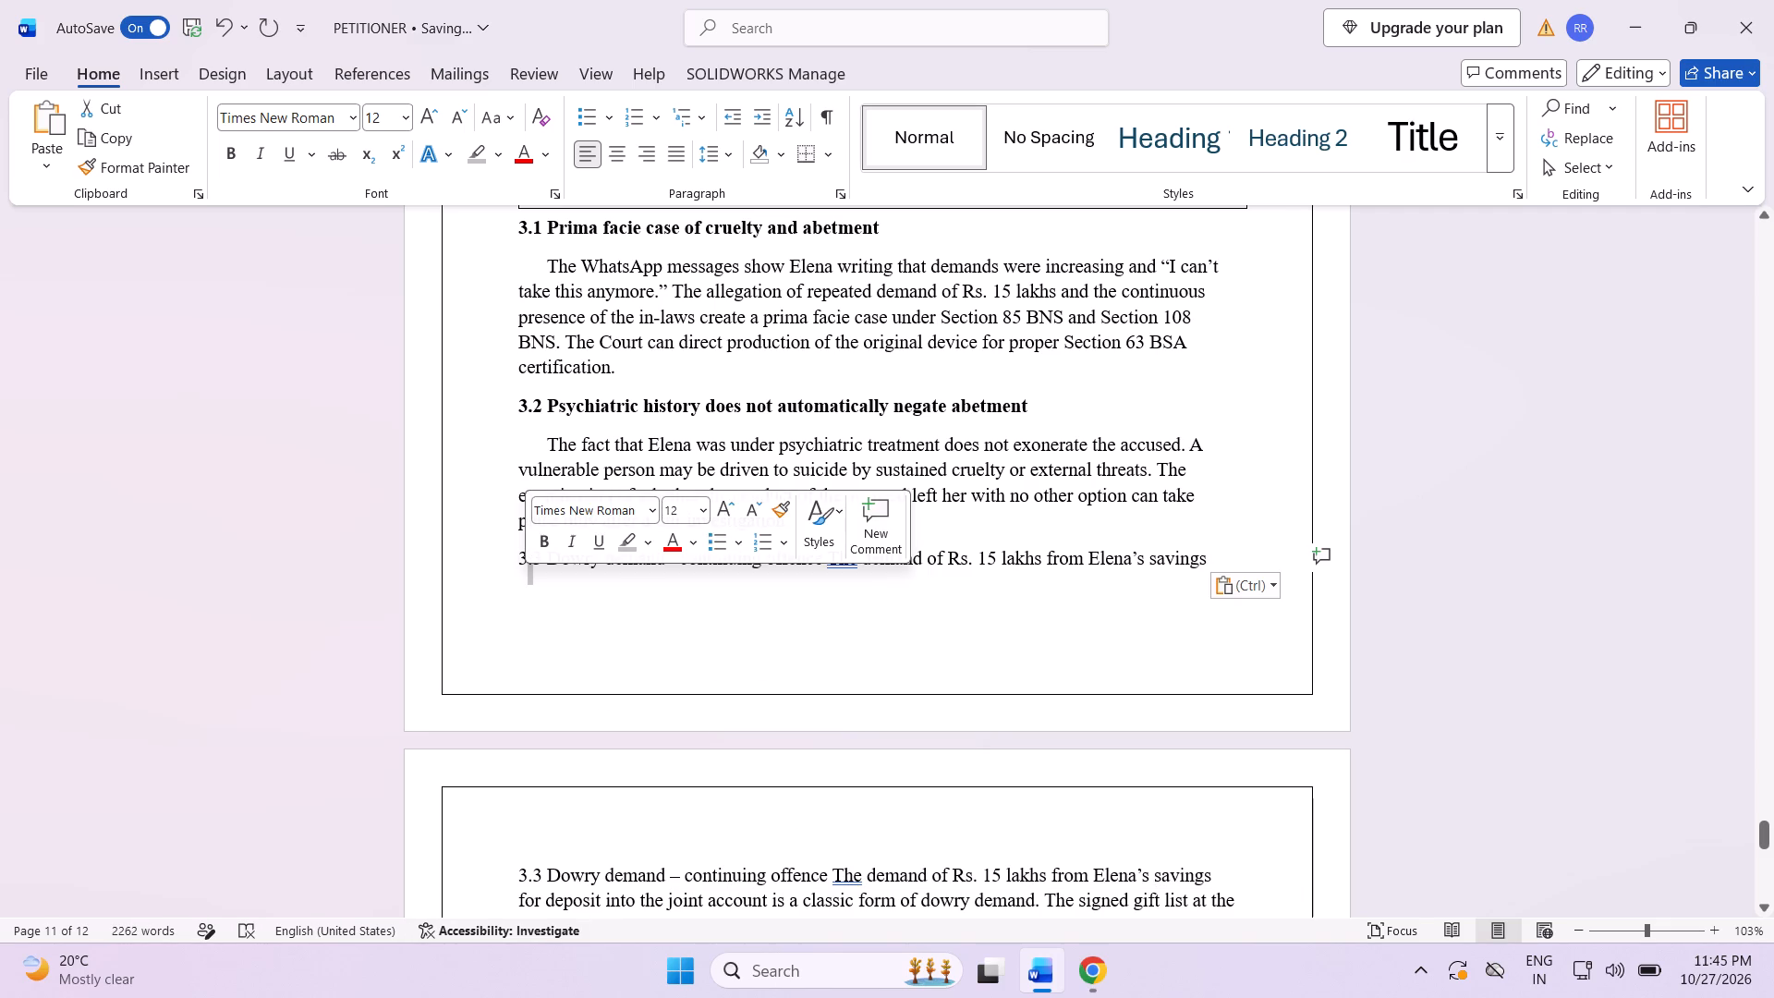
pyautogui.click(619, 593)
pyautogui.click(1215, 563)
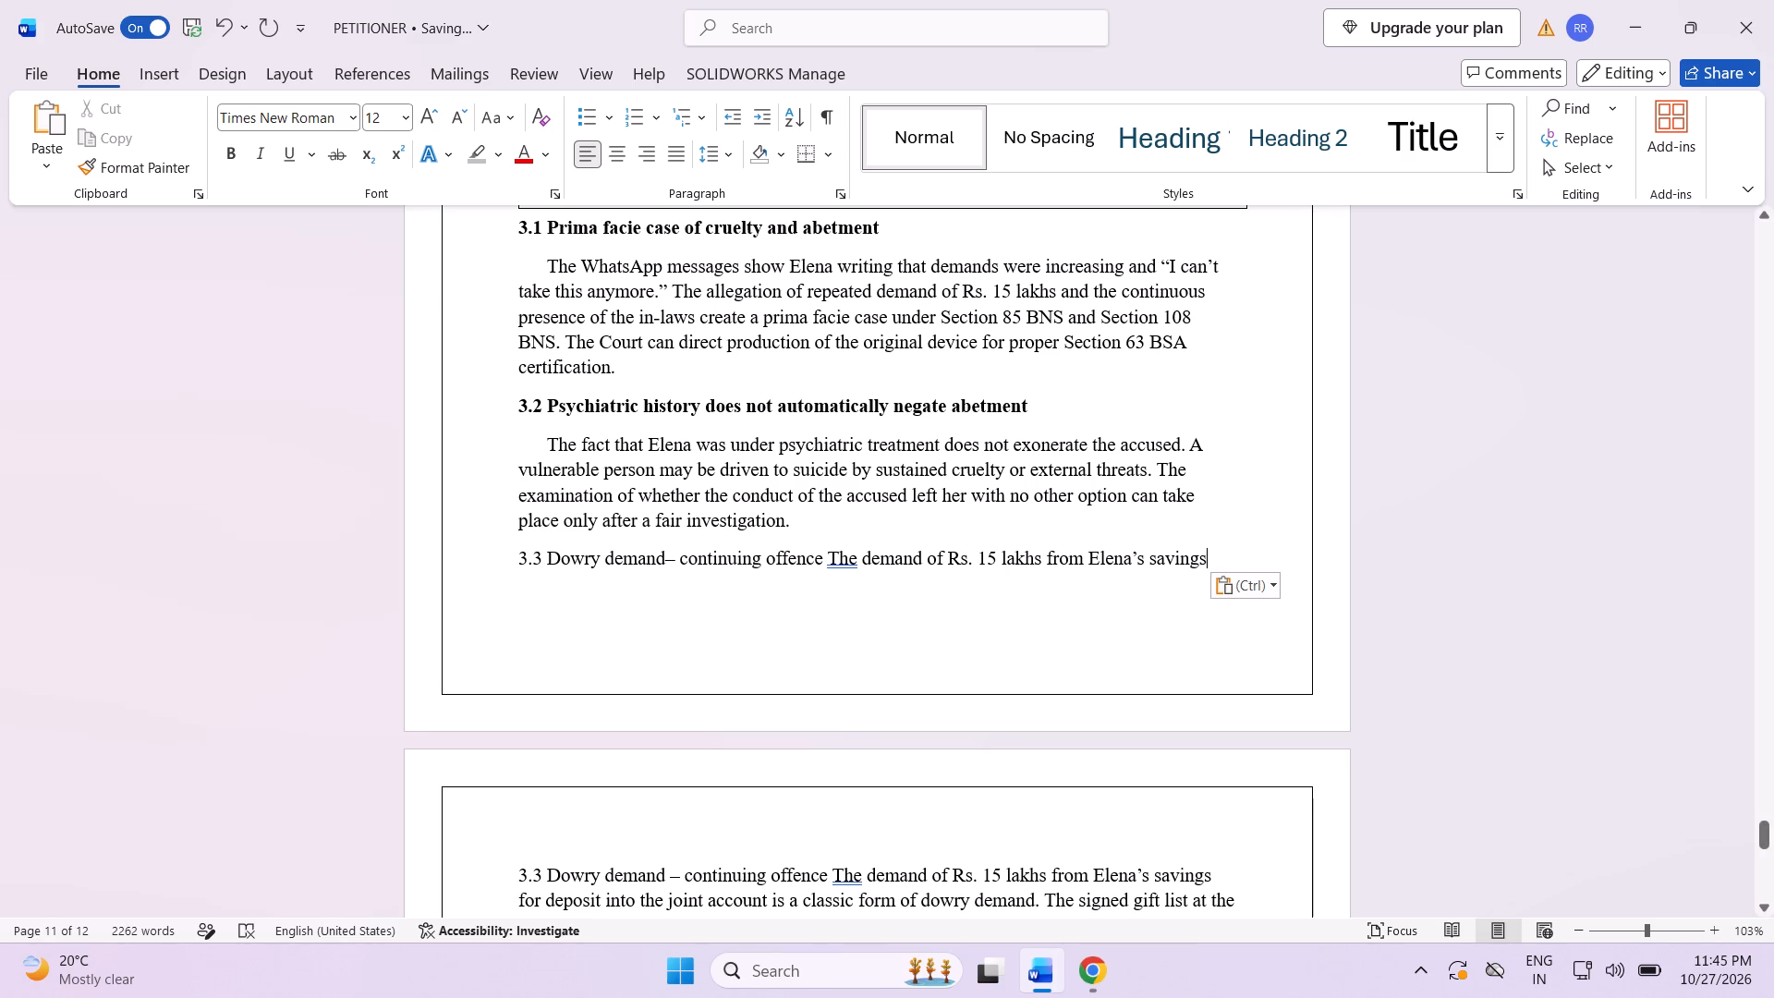
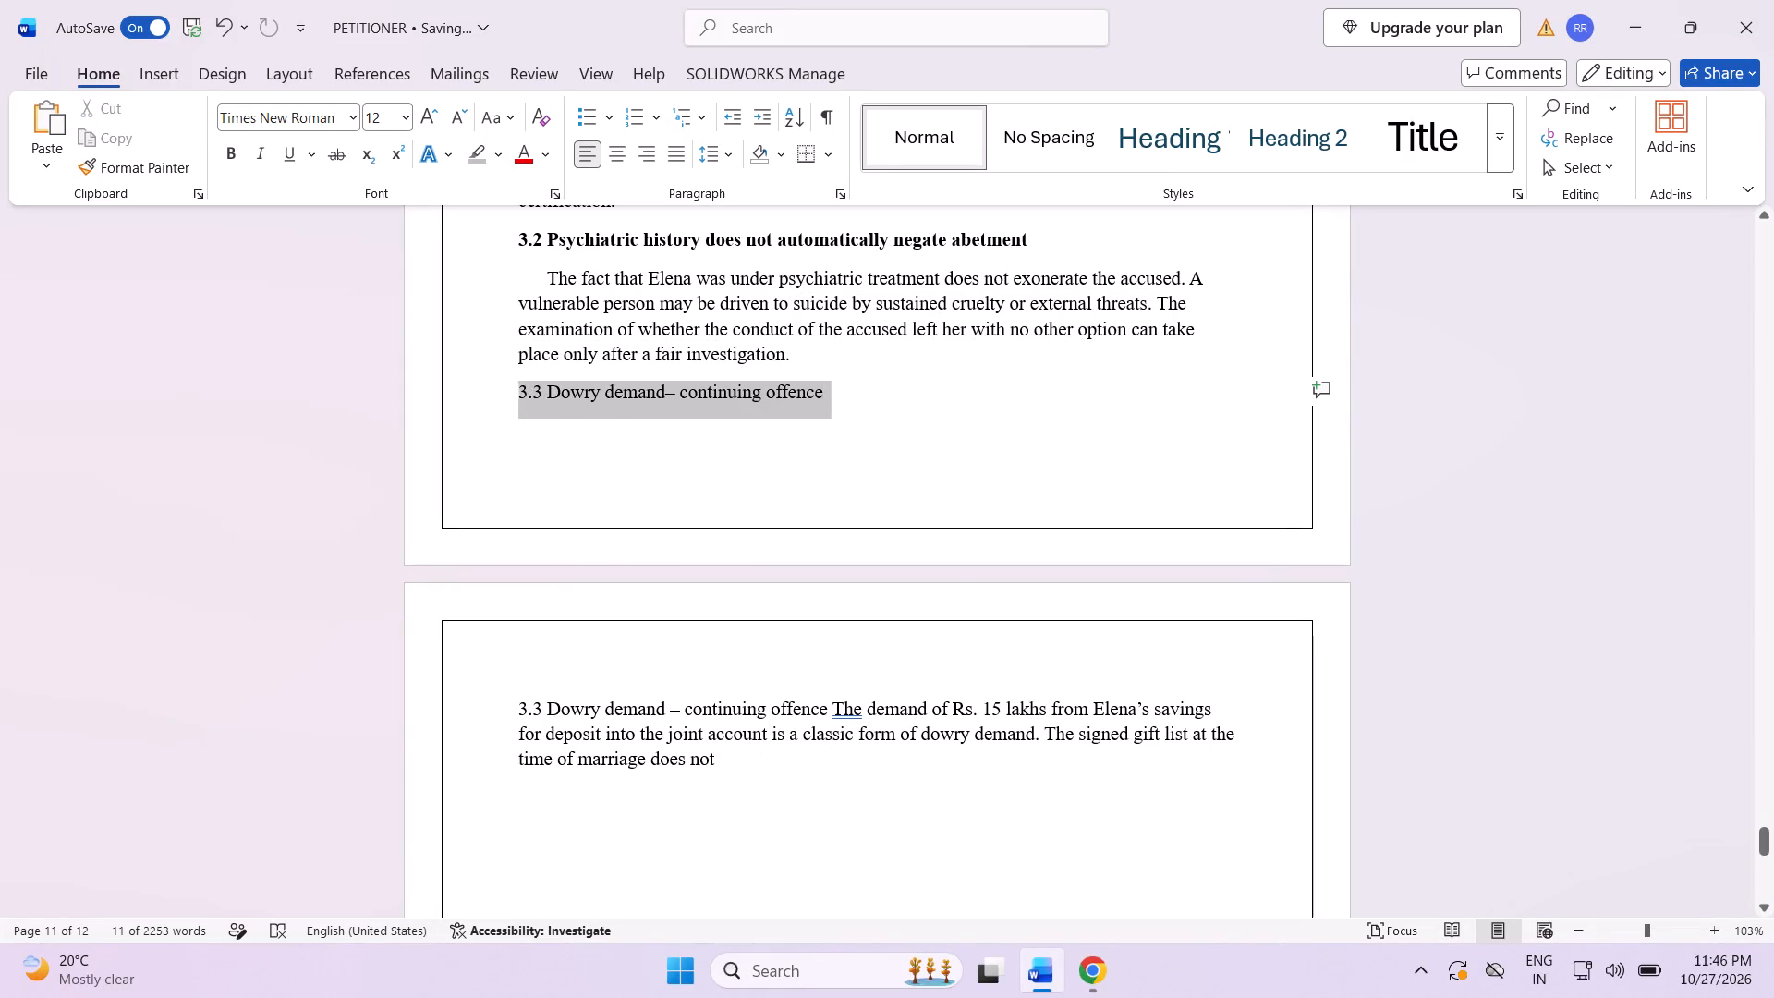
# Make the "3.3 Dowry demand– continuing offence" heading on page 11 bold.
pyautogui.moveTo(469, 408); pyautogui.dragTo(461, 408)
pyautogui.click(482, 375)
pyautogui.click(780, 446)
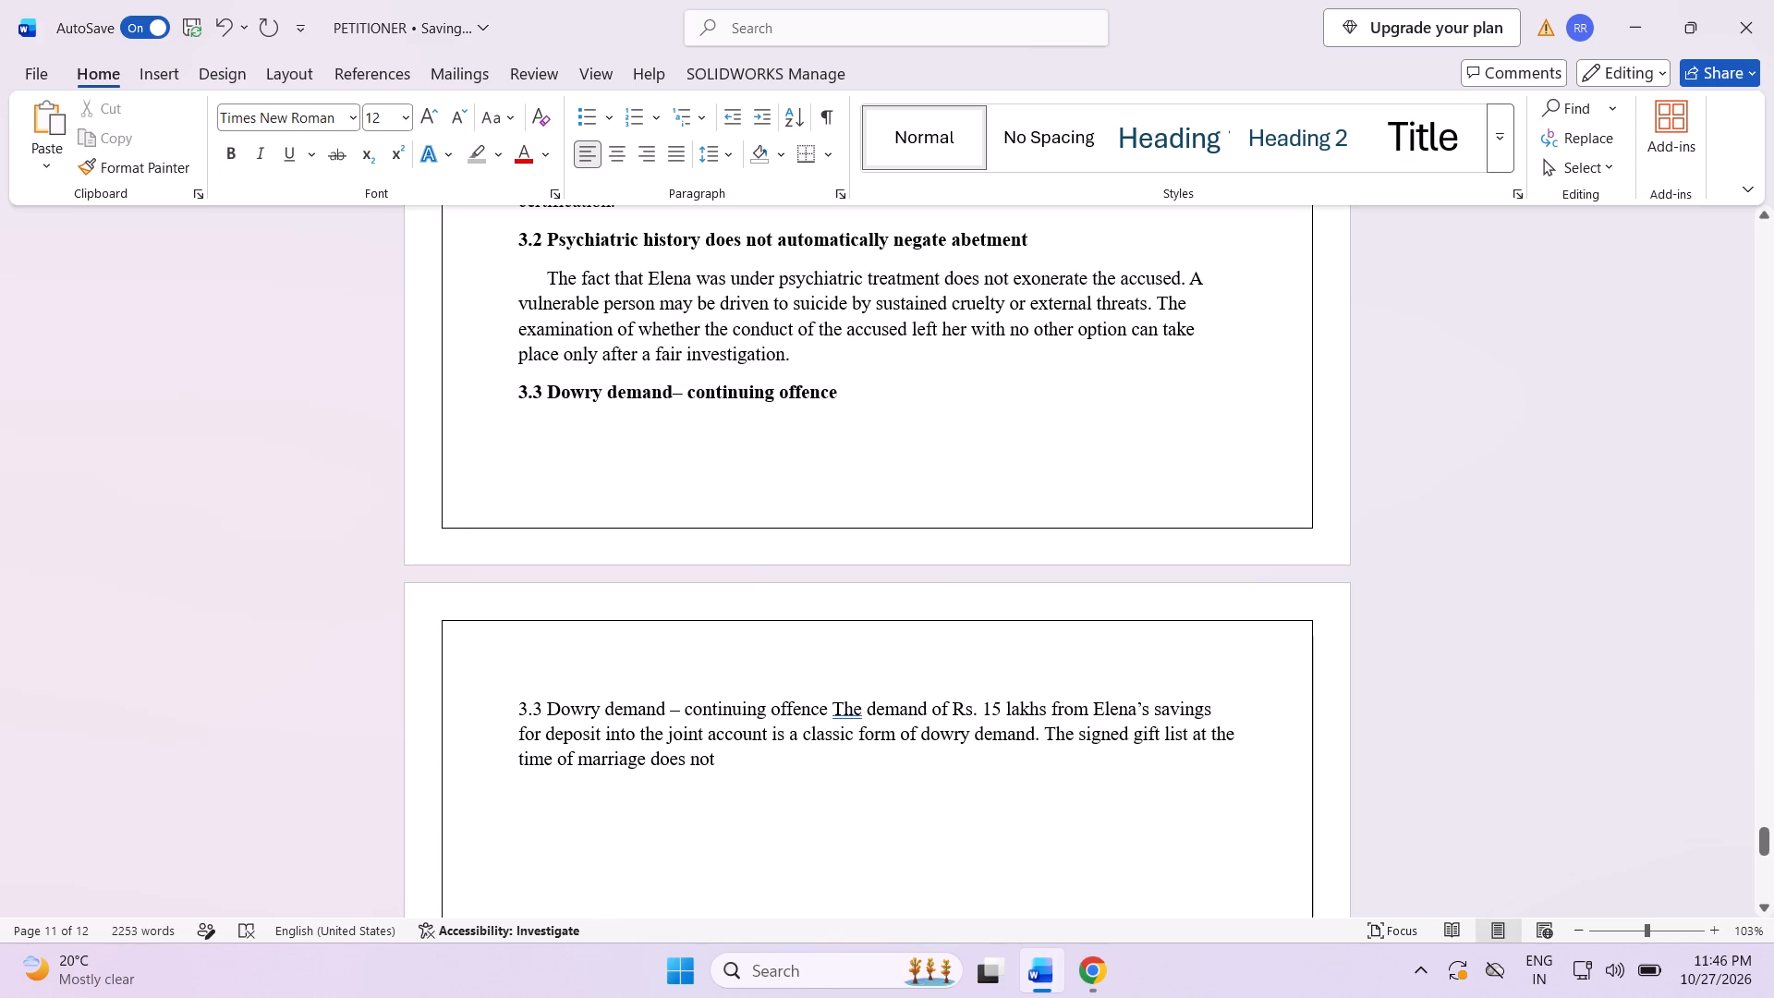
# Delete the duplicate "3.3 Dowry demand – continuing offence" text from the start of the paragraph on page 12.
pyautogui.moveTo(832, 710); pyautogui.dragTo(586, 734)
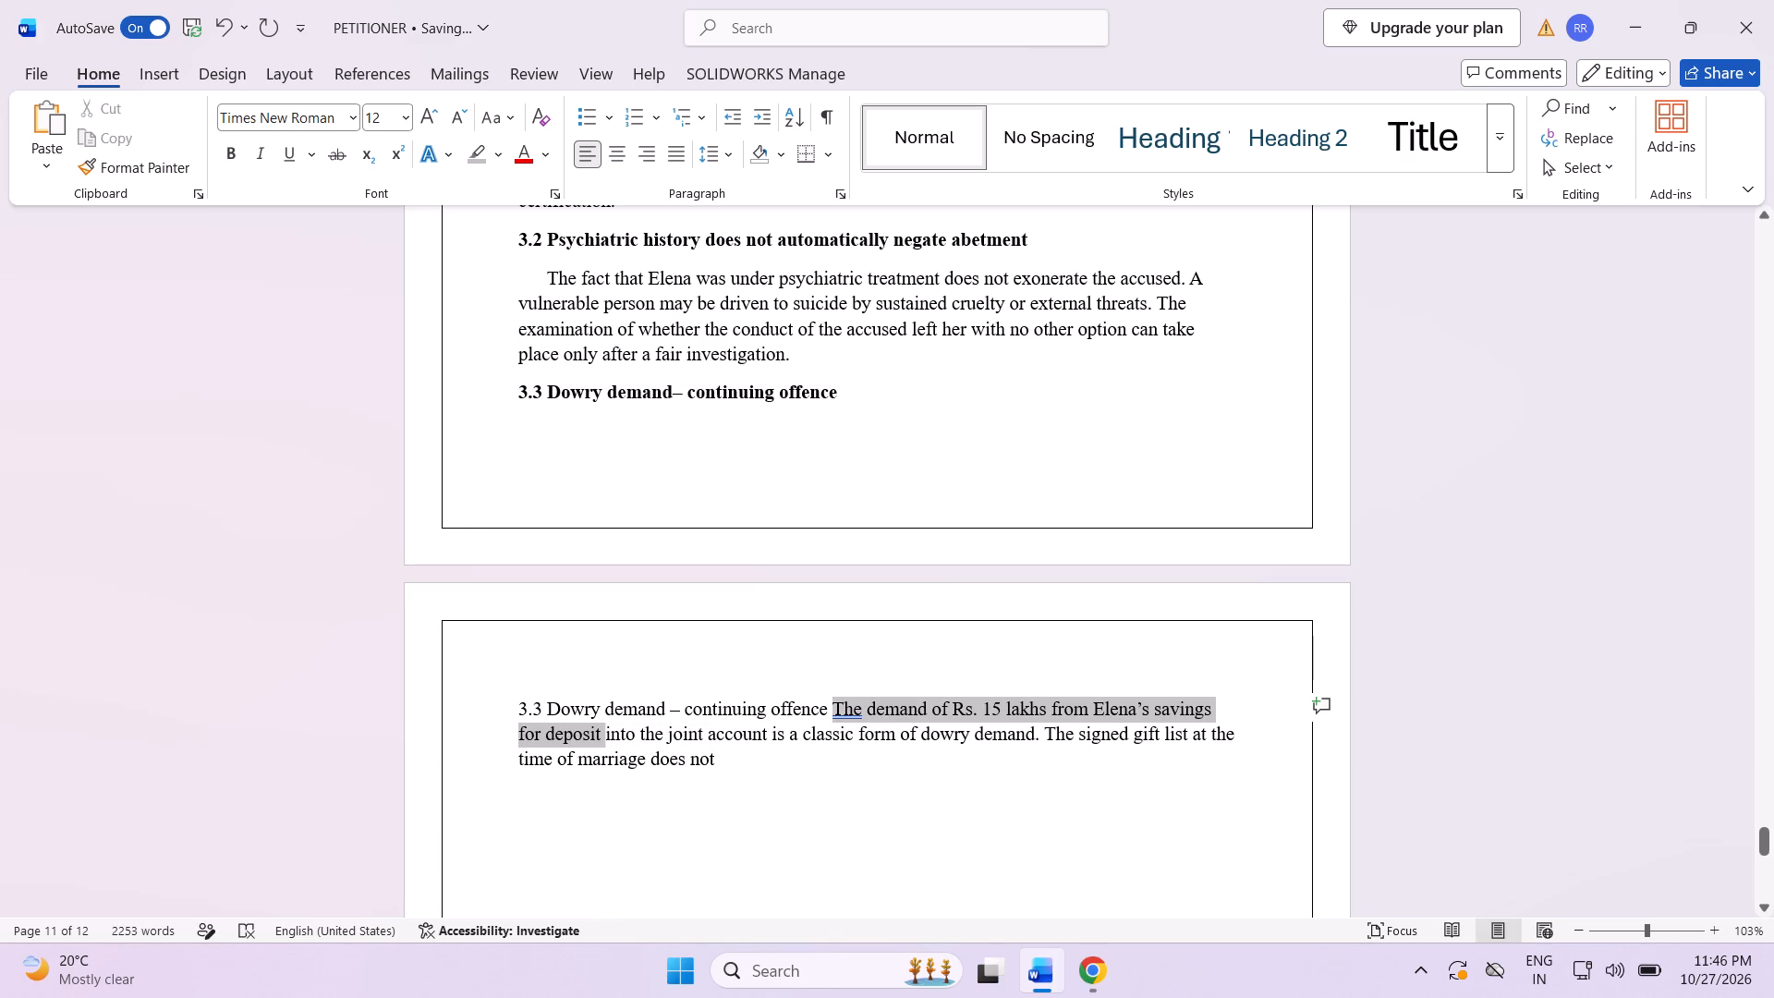
pyautogui.moveTo(586, 734); pyautogui.dragTo(676, 725)
pyautogui.click(826, 727)
pyautogui.moveTo(821, 709); pyautogui.dragTo(646, 713)
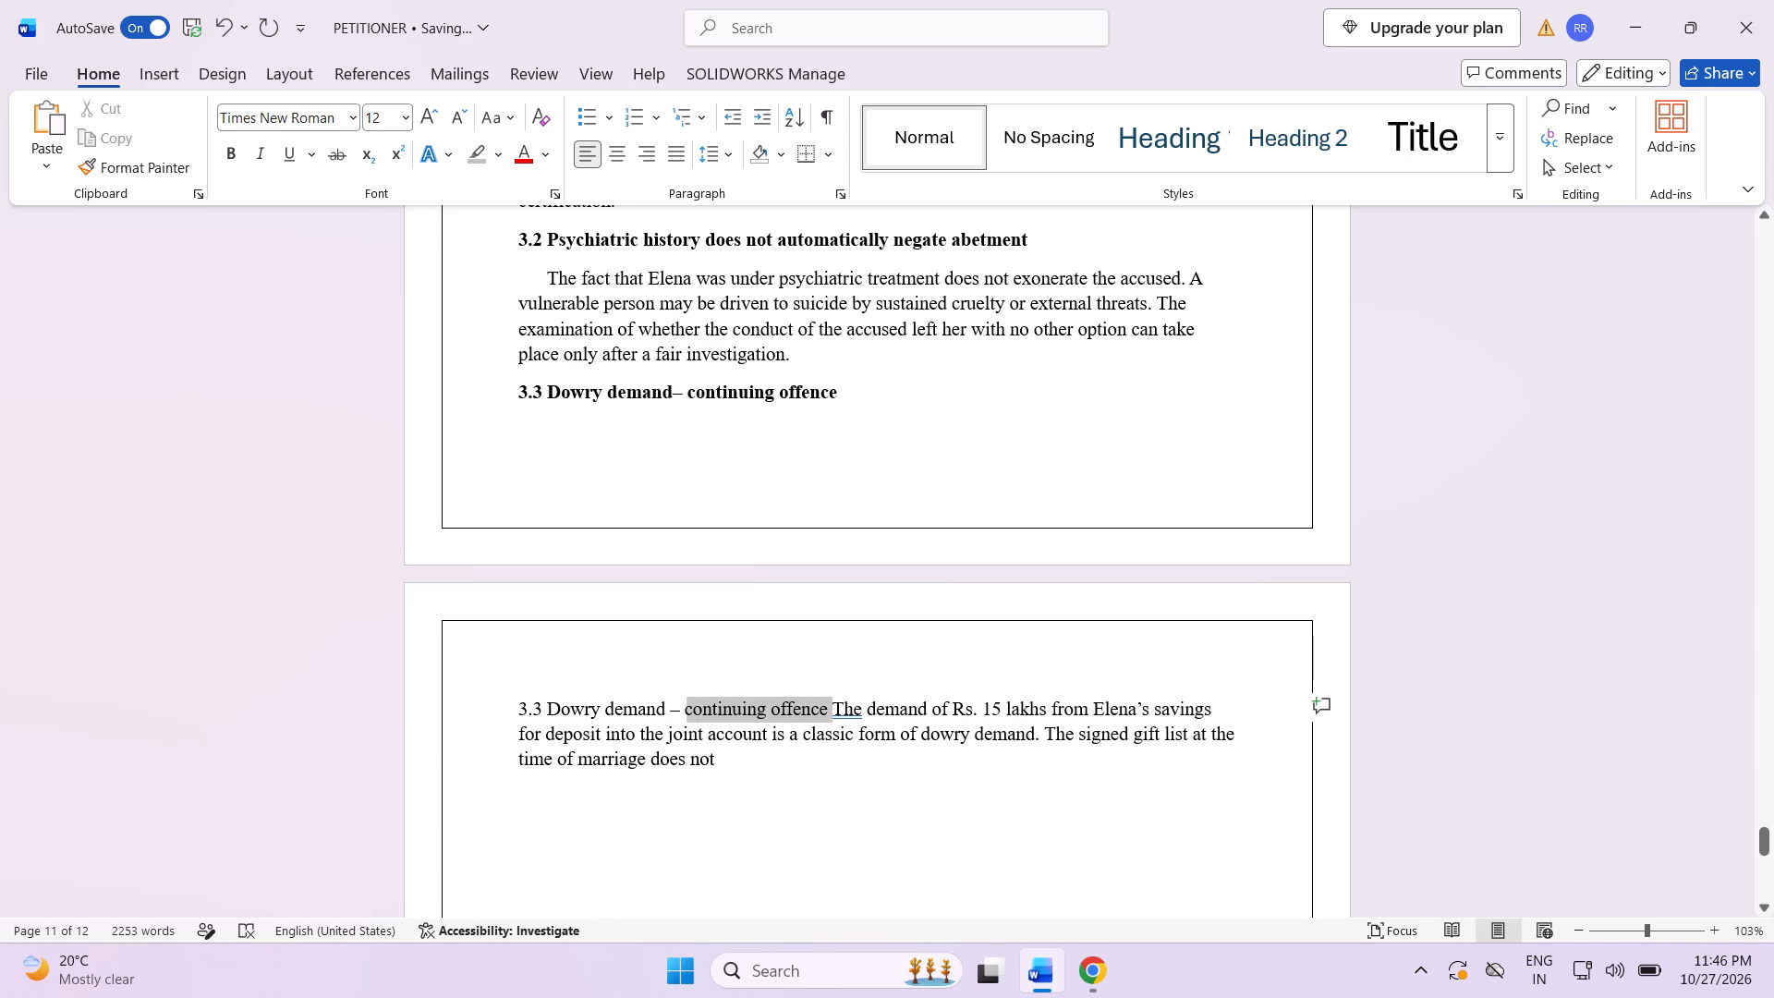
pyautogui.moveTo(646, 713); pyautogui.dragTo(508, 701)
pyautogui.press('BackSpace')
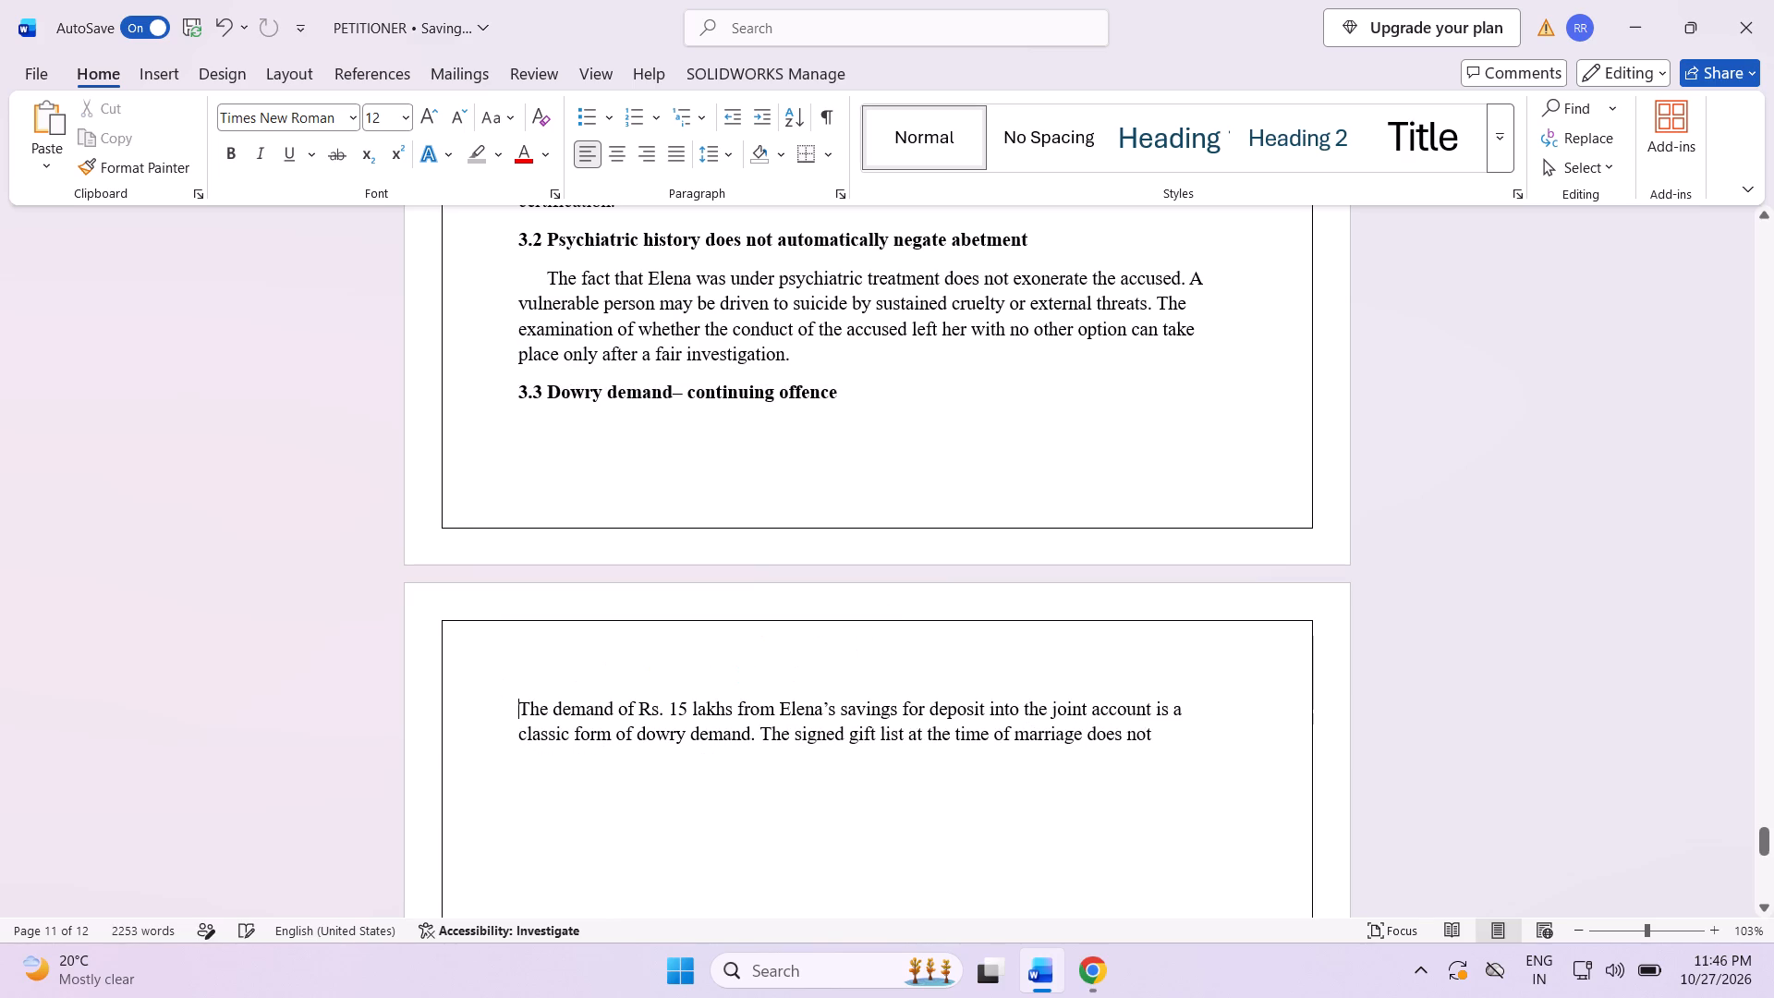
# Copy the paragraph's first line, "The demand of Rs. 15 lakhs" through "is a", from page 12 beneath the 3.3 heading on page 11, adding a paragraph break.
pyautogui.click(539, 695)
pyautogui.moveTo(510, 712); pyautogui.dragTo(1192, 700)
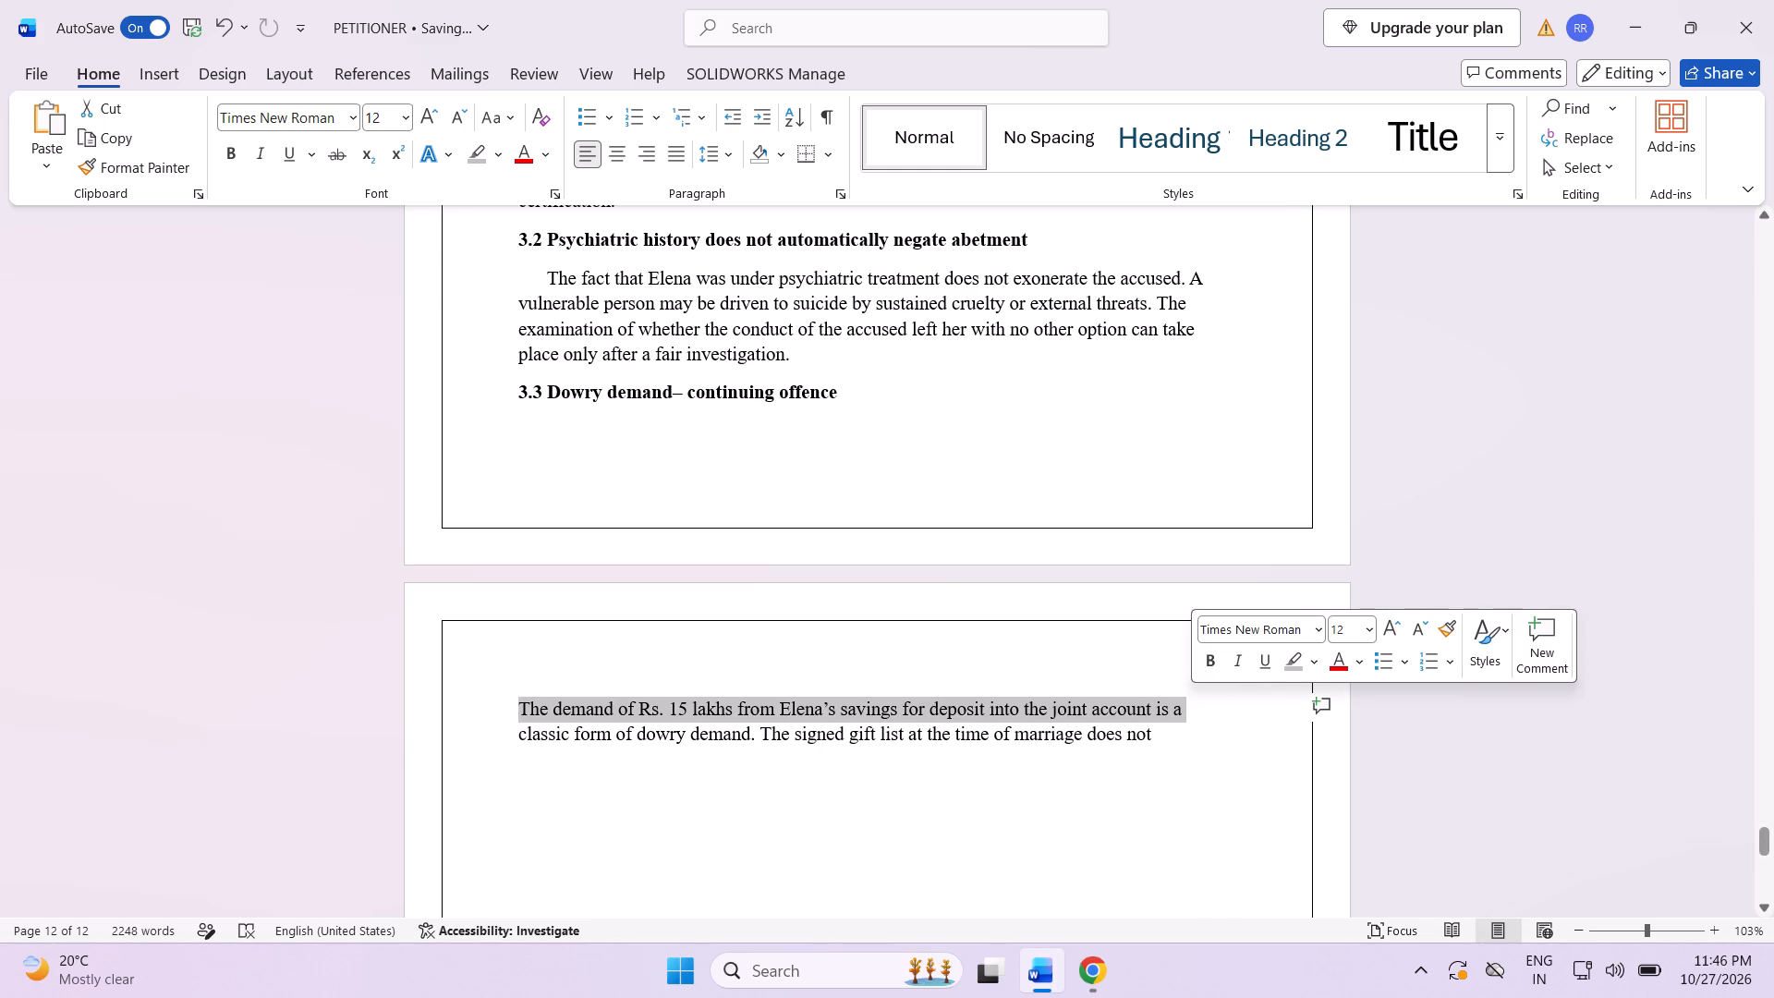
pyautogui.hotkey('ctrl', 'c')
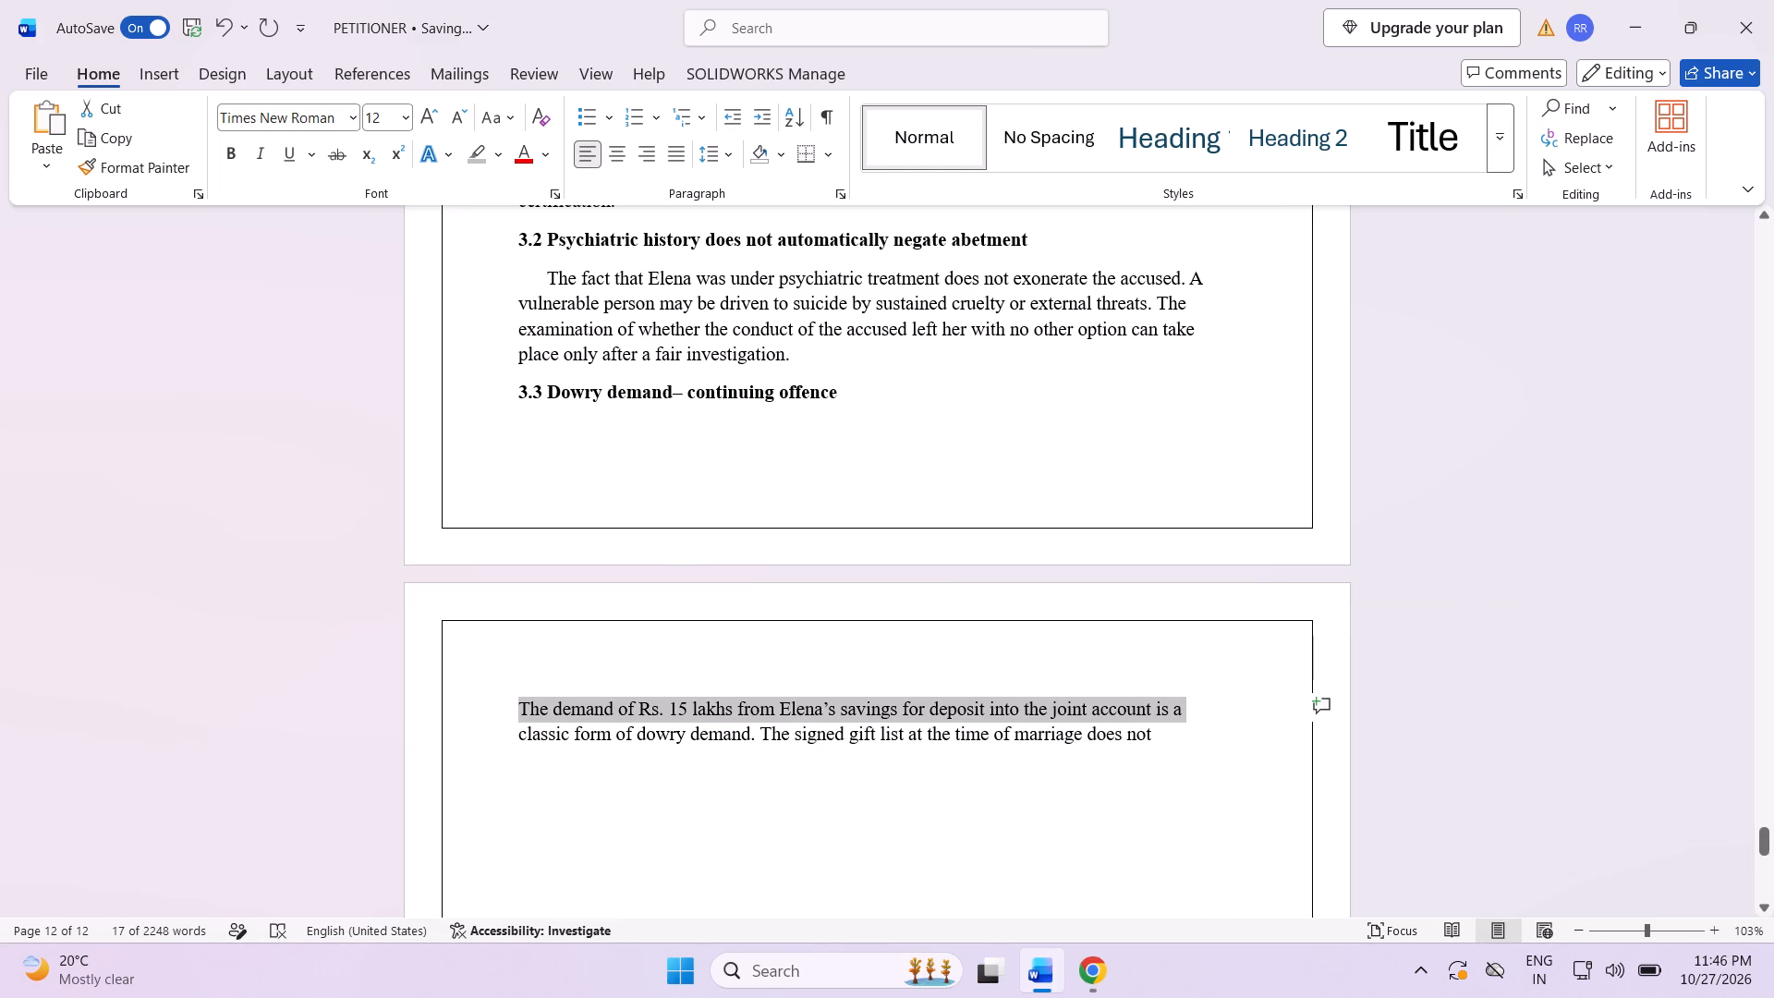
pyautogui.click(519, 414)
pyautogui.doubleClick(523, 420)
pyautogui.click(527, 422)
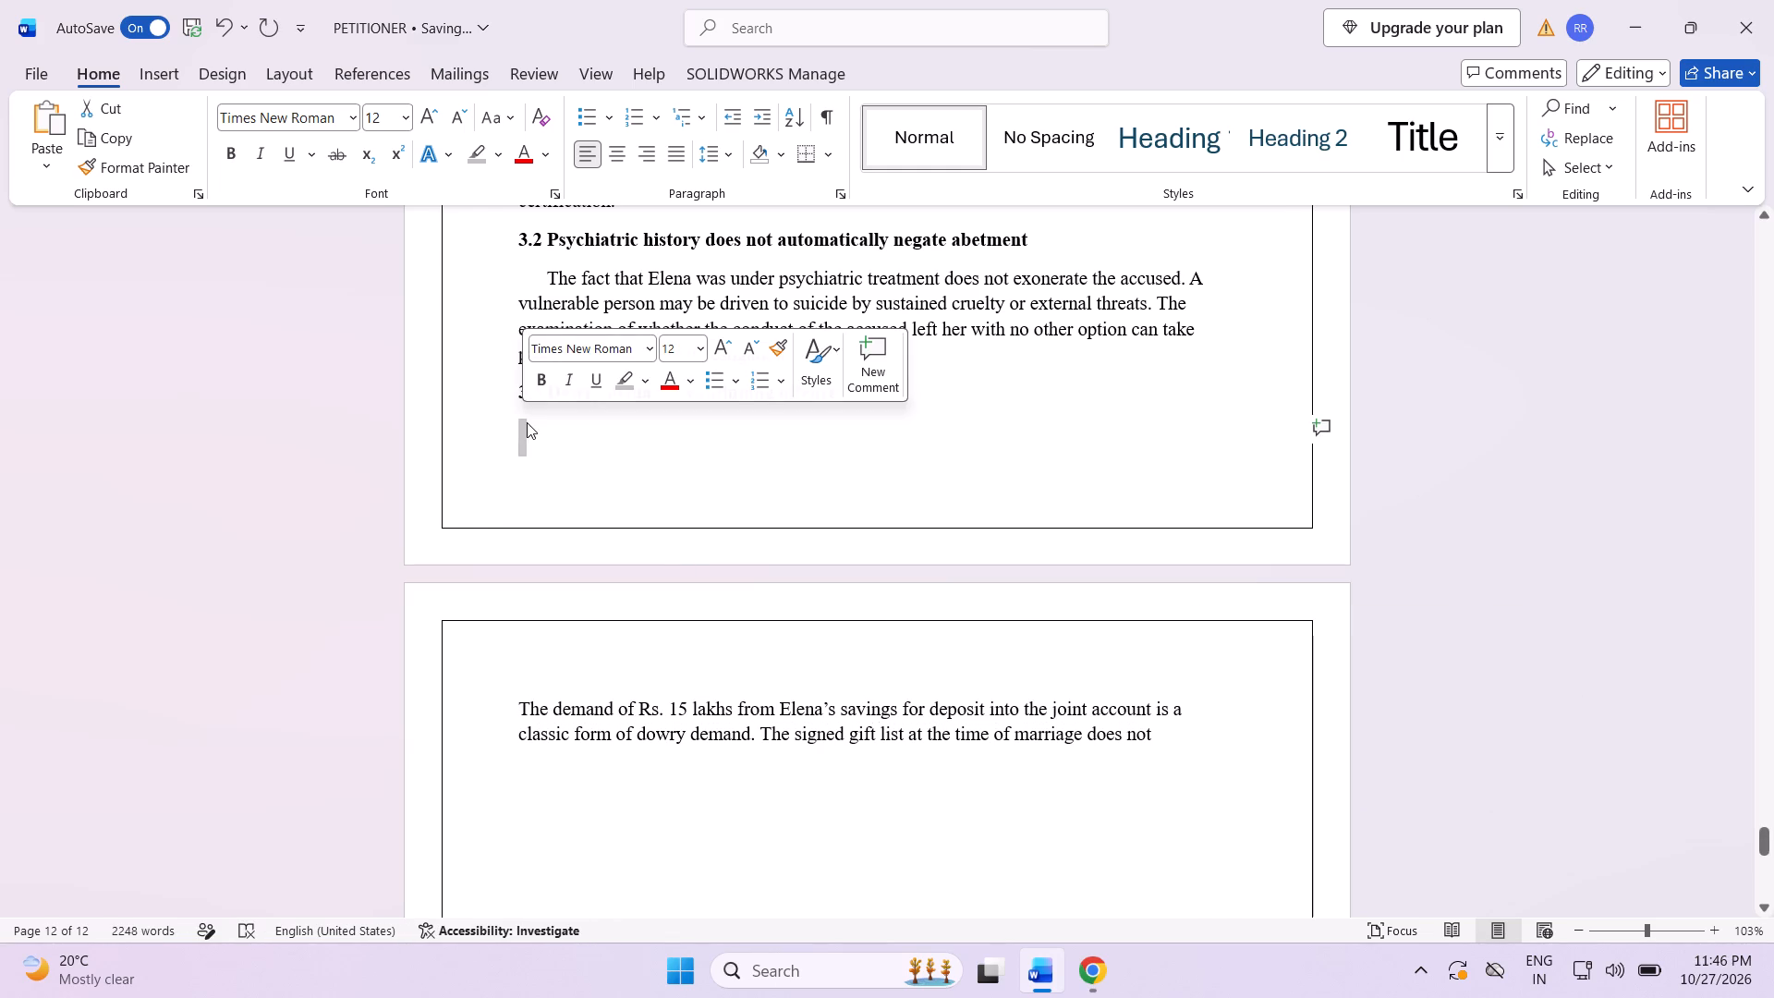
pyautogui.hotkey('ctrl', 'v')
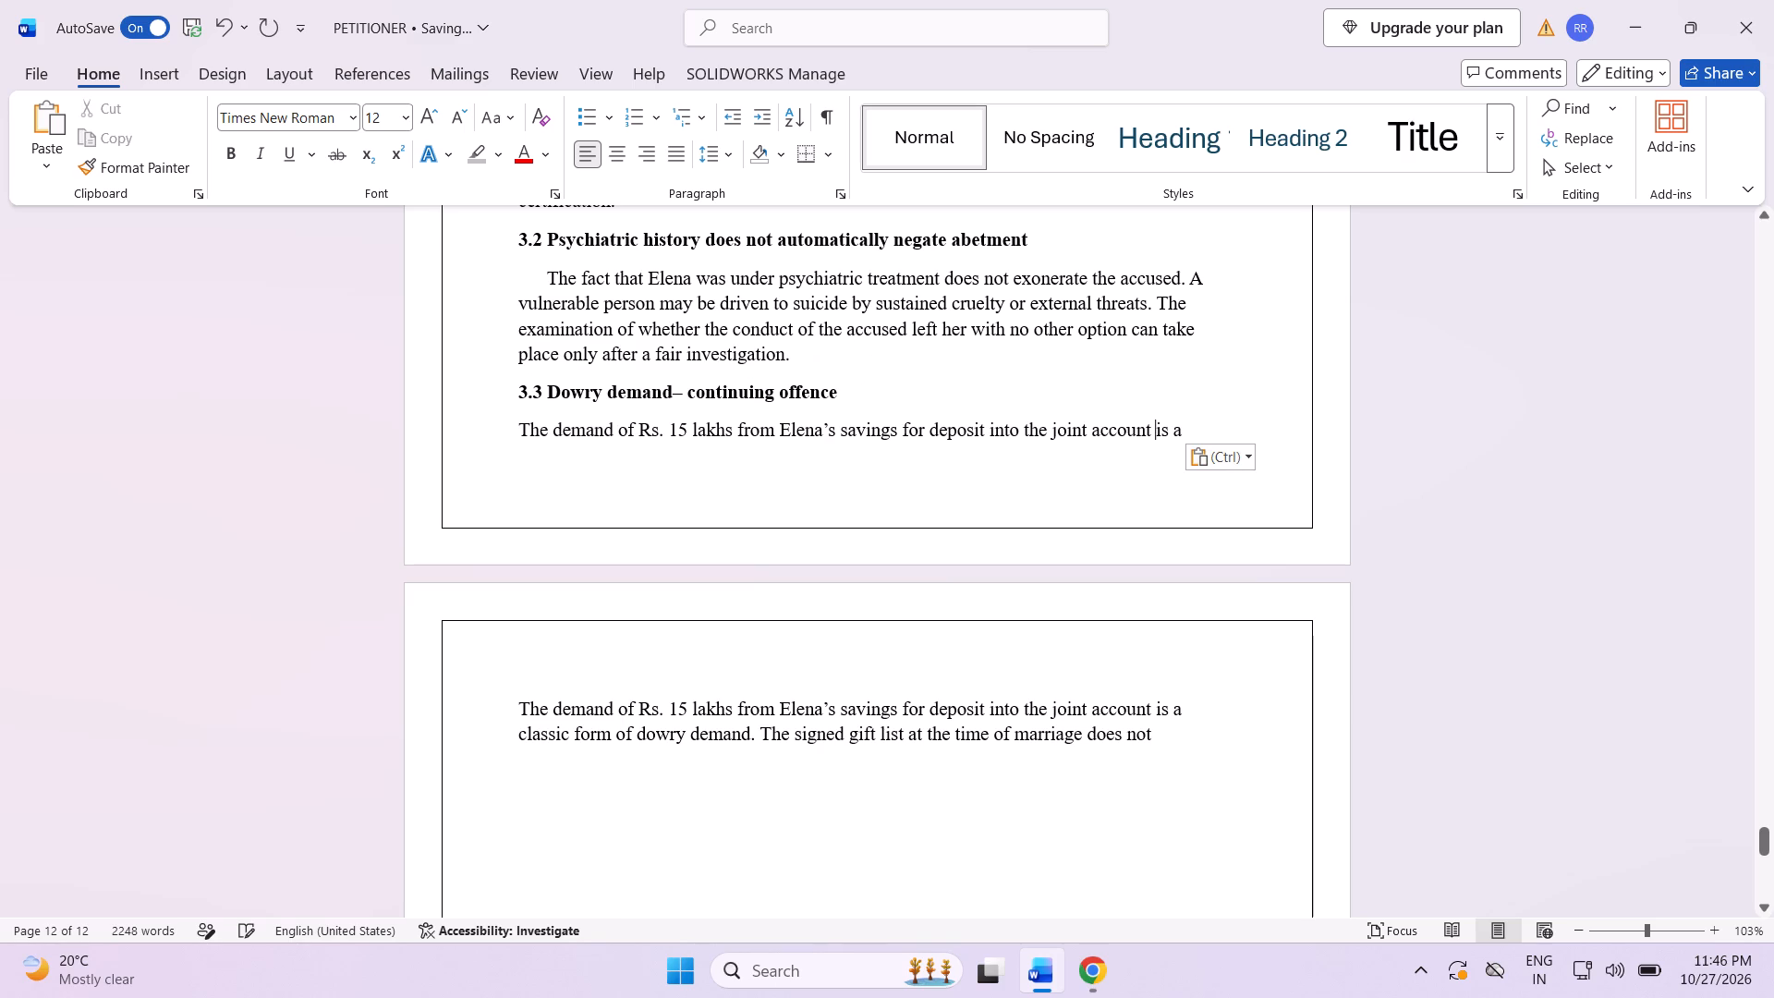
pyautogui.press('BackSpace')
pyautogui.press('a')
pyautogui.press('Return')
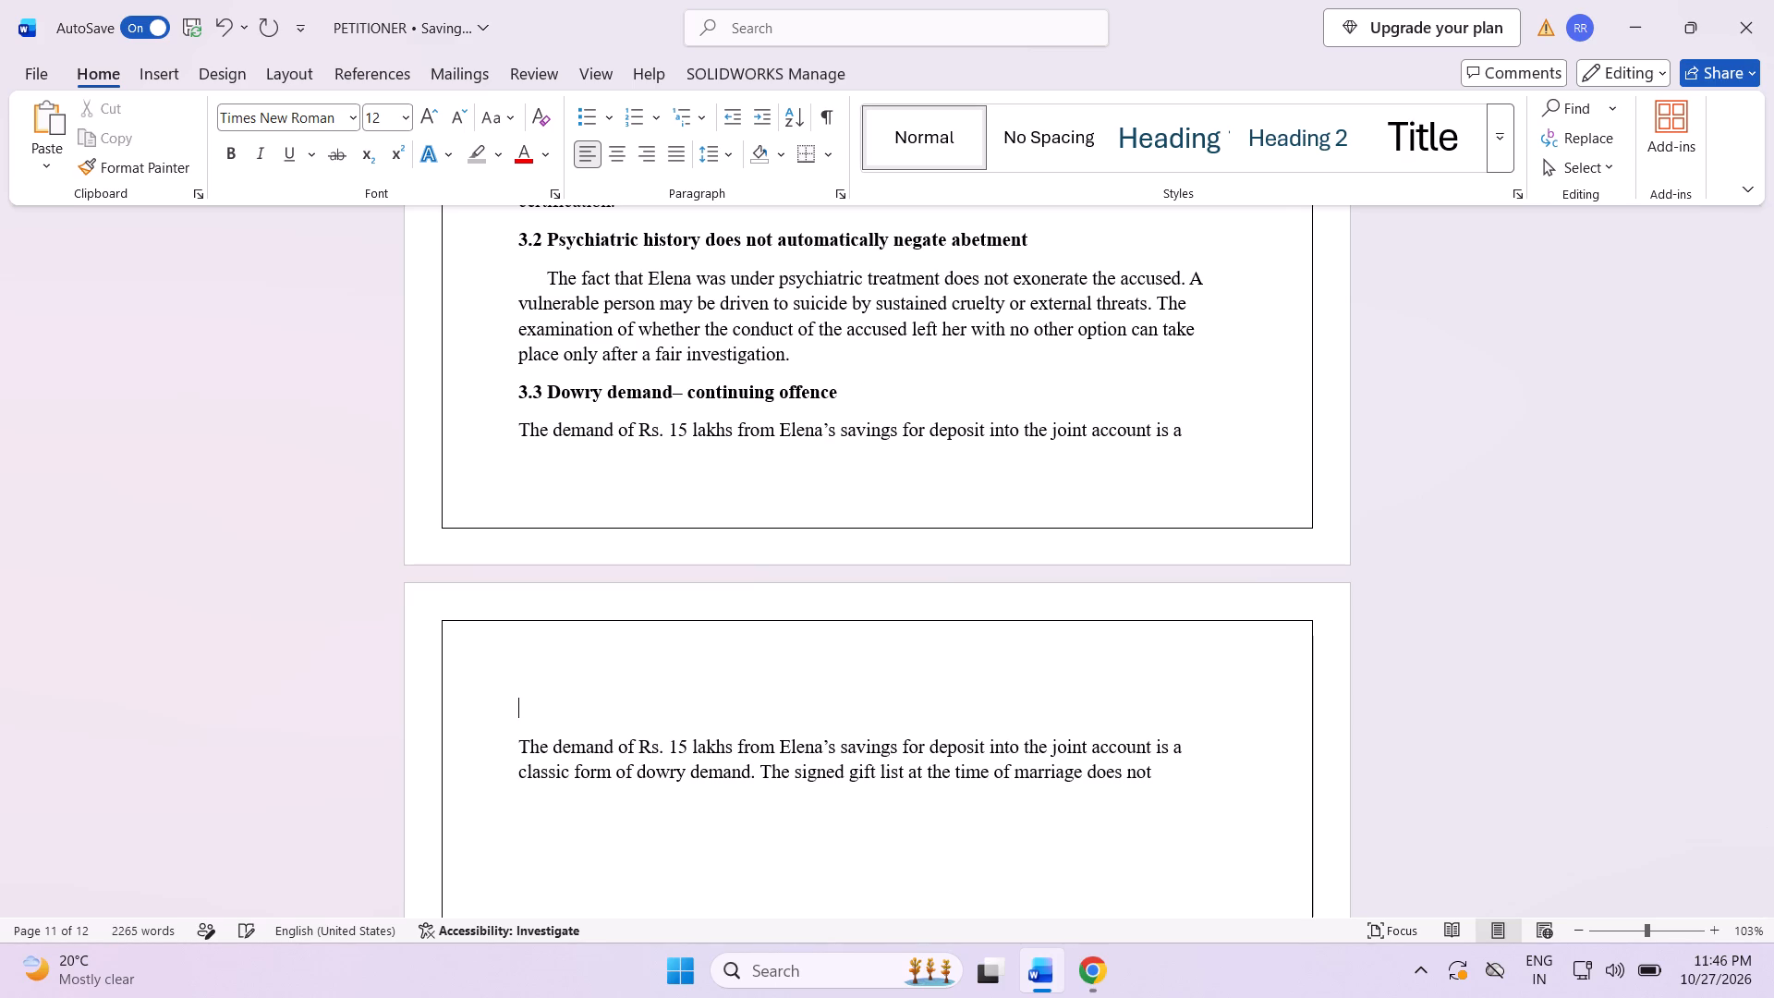
# Remove the blank line at the start of page 12 and join the copied line with the original "The demand of Rs. 15 lakhs" paragraph.
pyautogui.rightClick(659, 455)
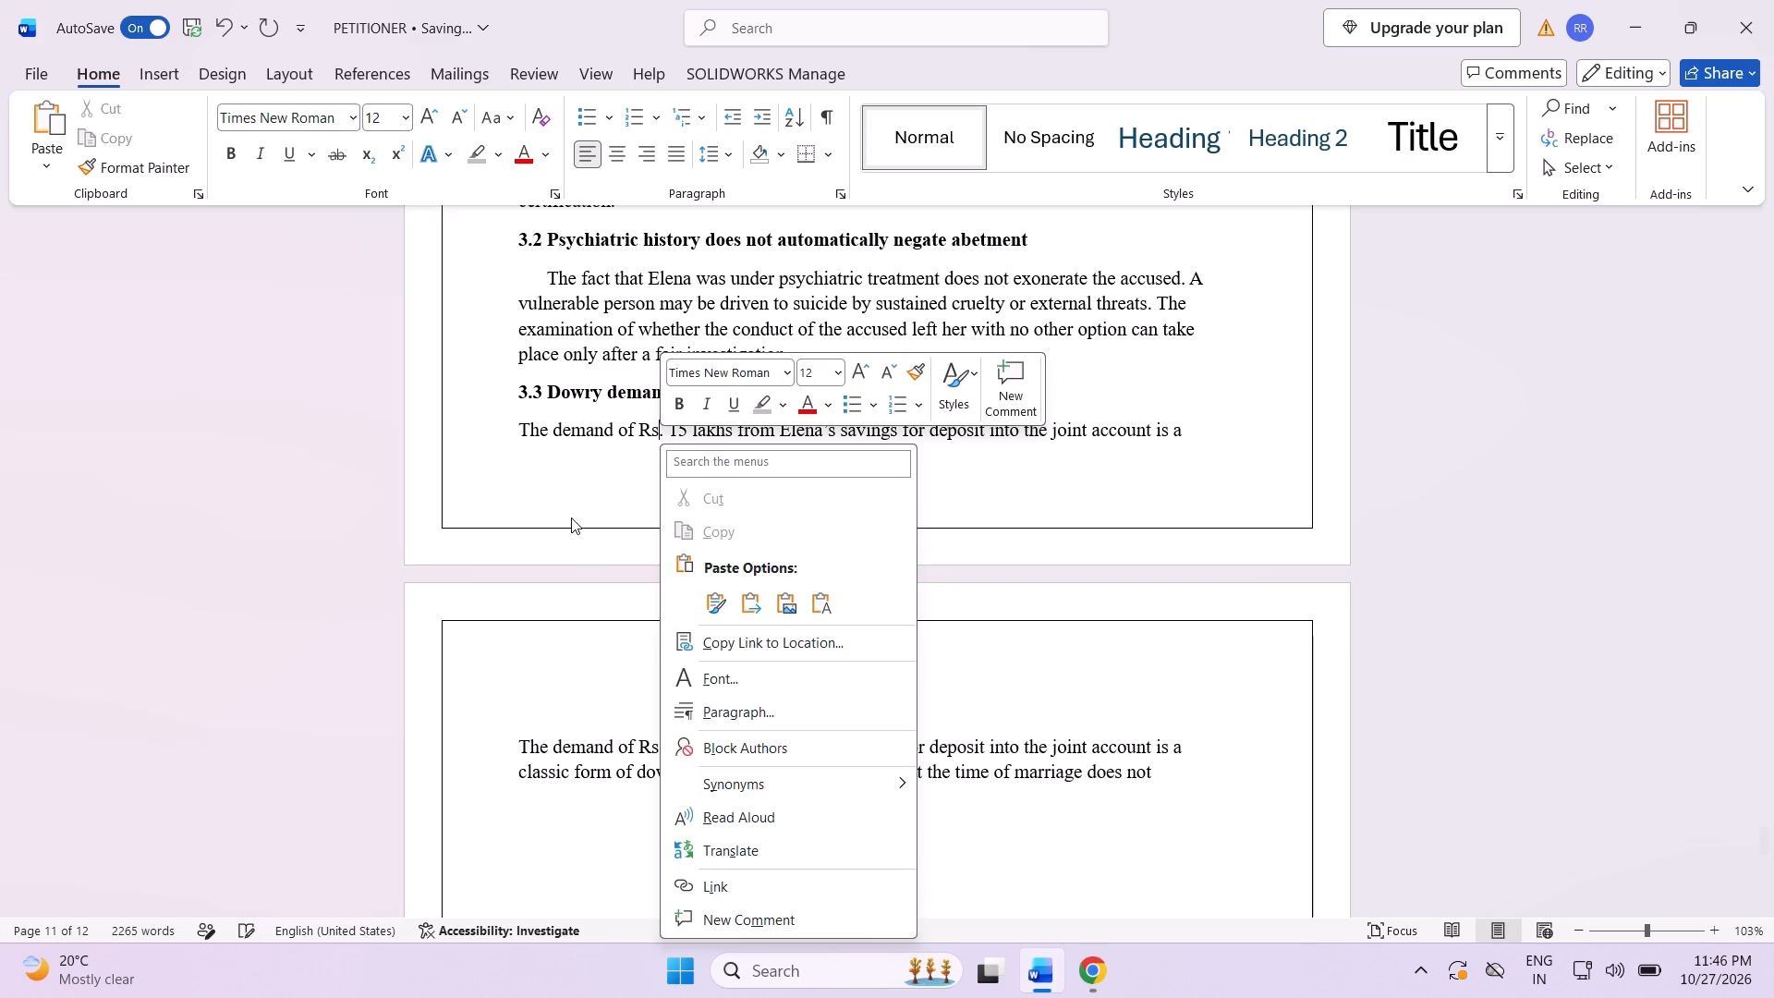
pyautogui.click(520, 746)
pyautogui.press('BackSpace')
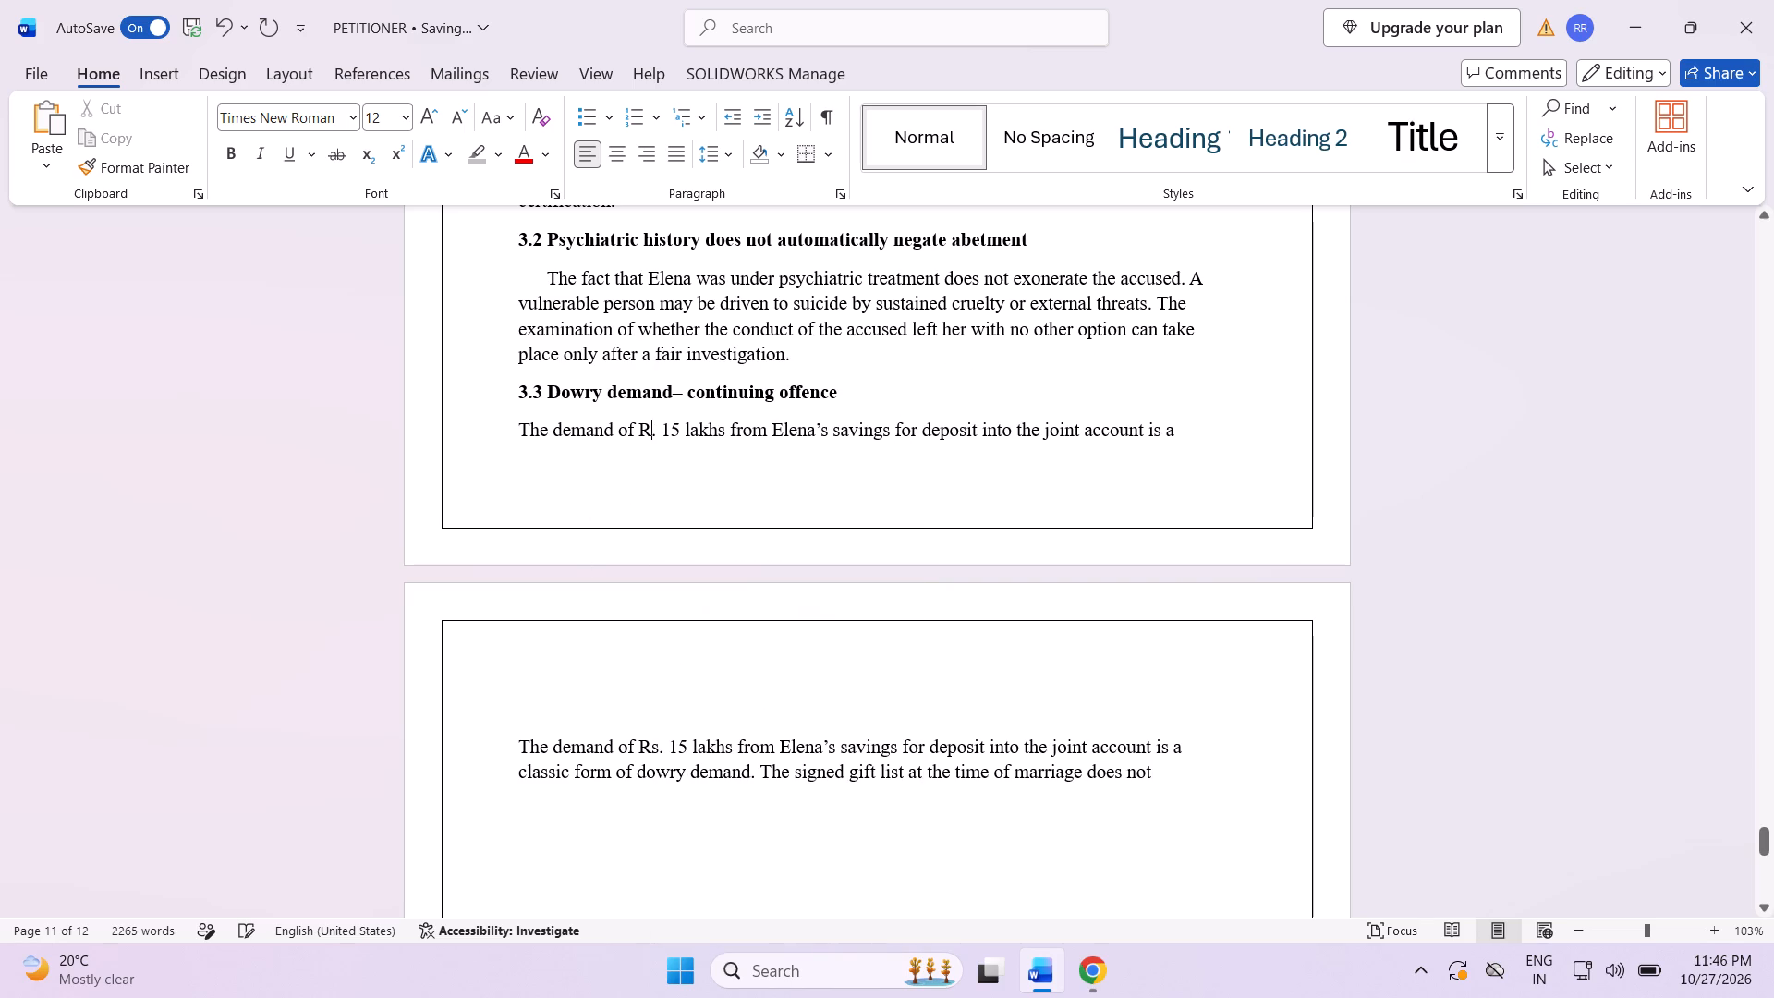
pyautogui.click(515, 743)
pyautogui.press('BackSpace')
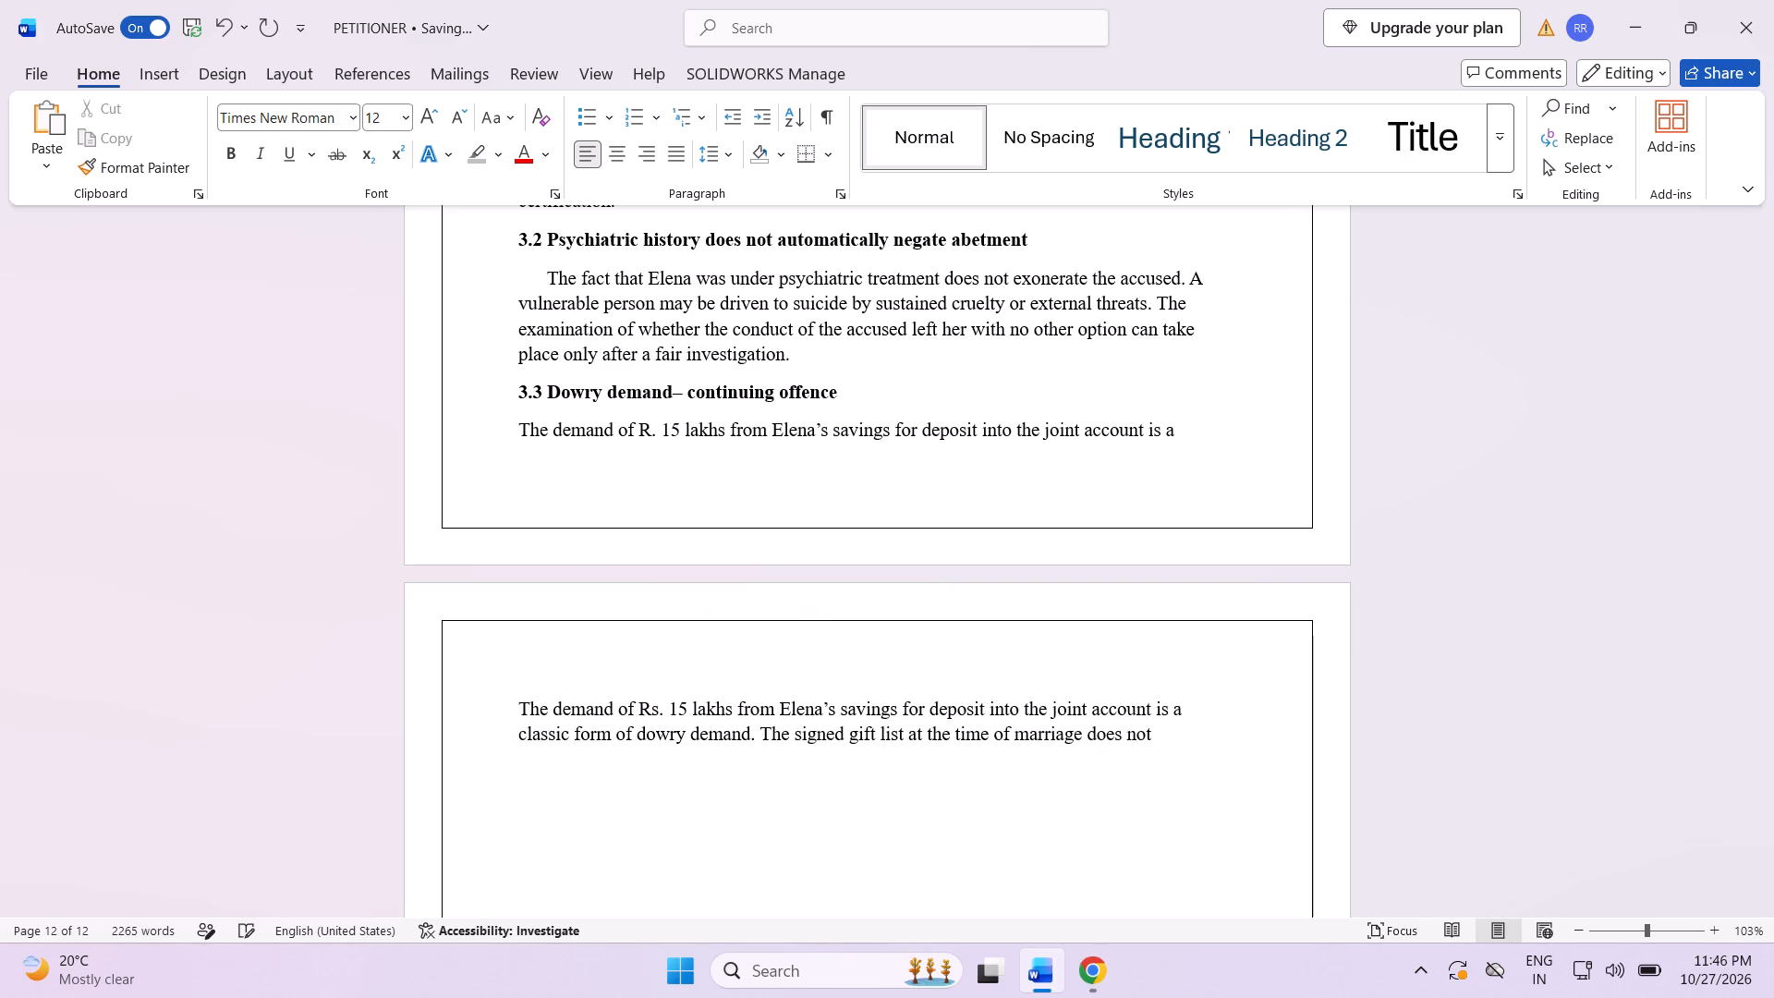
pyautogui.press('BackSpace')
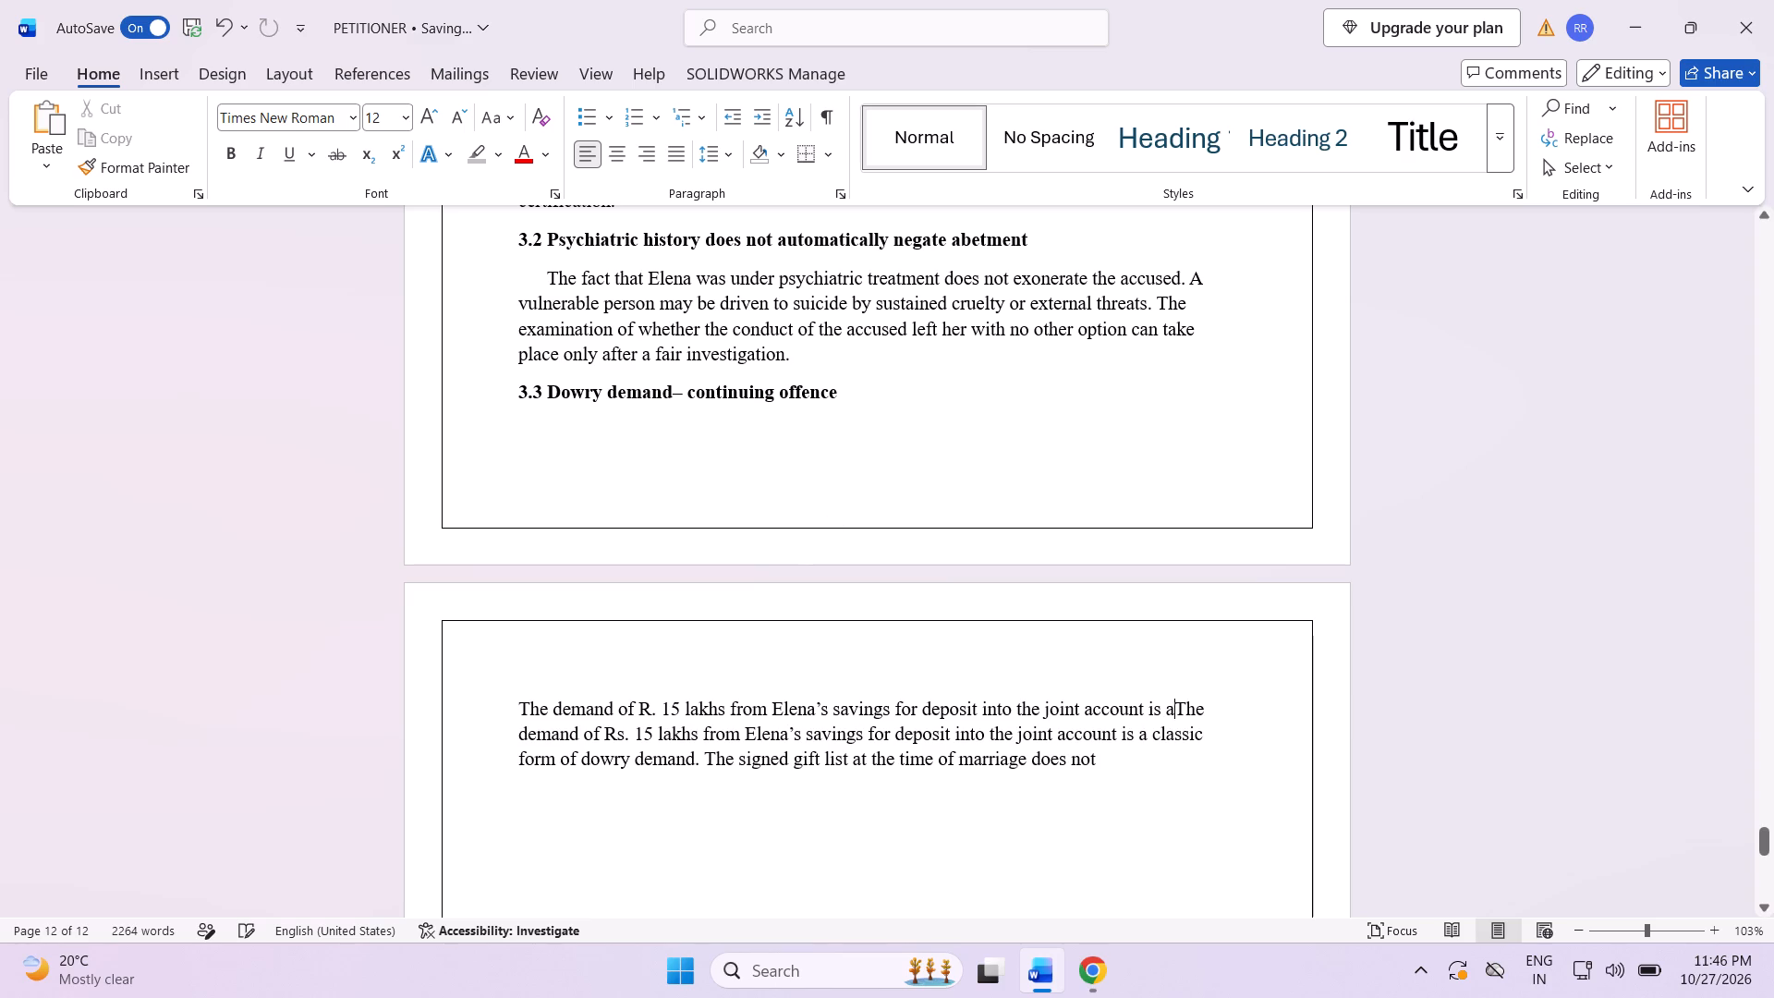
# Insert a new empty line below the "3.3 Dowry demand– continuing offence" heading on page 11.
pyautogui.click(839, 393)
pyautogui.press('Return')
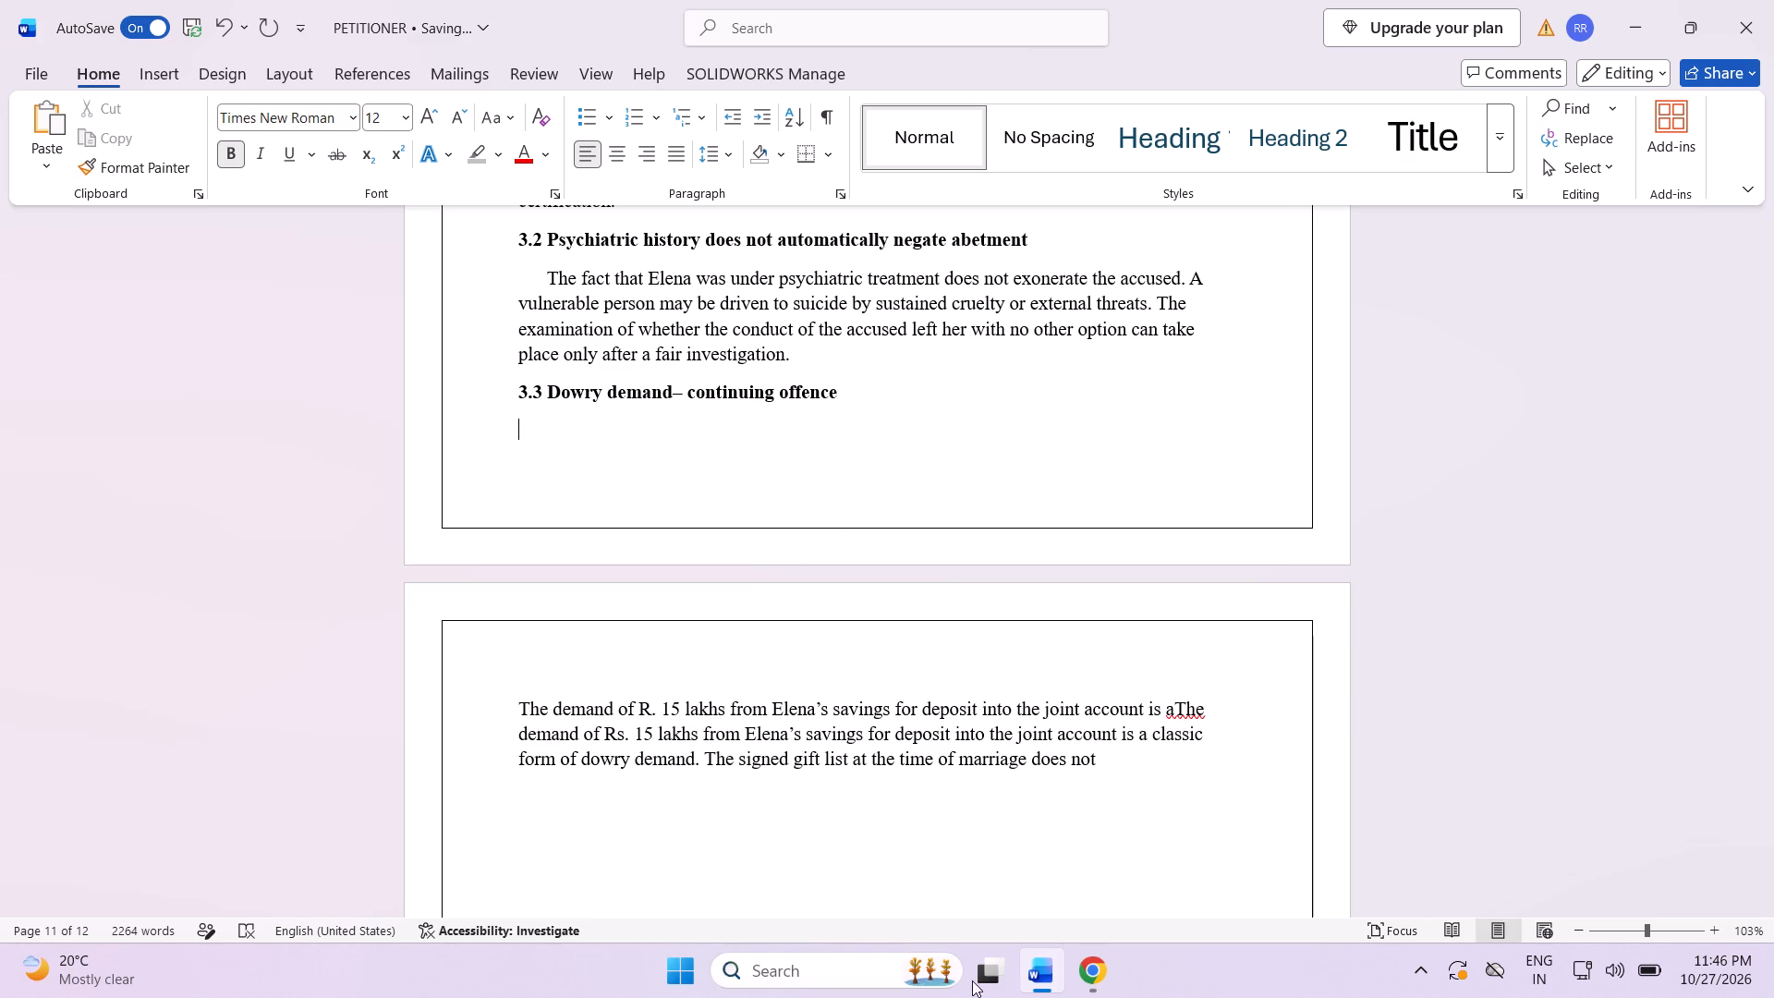